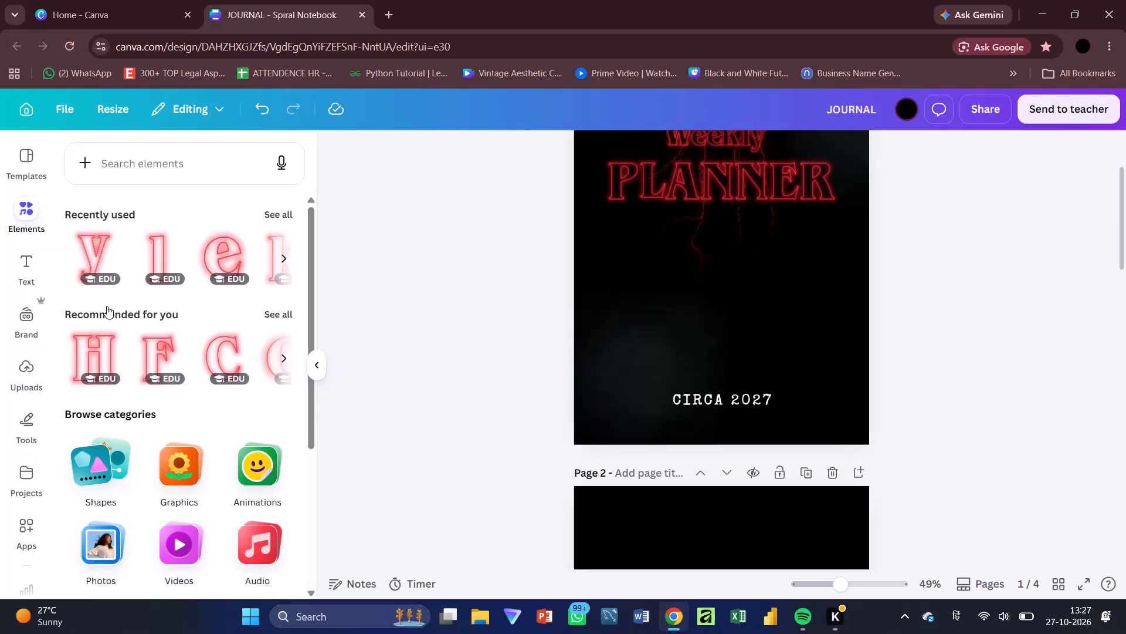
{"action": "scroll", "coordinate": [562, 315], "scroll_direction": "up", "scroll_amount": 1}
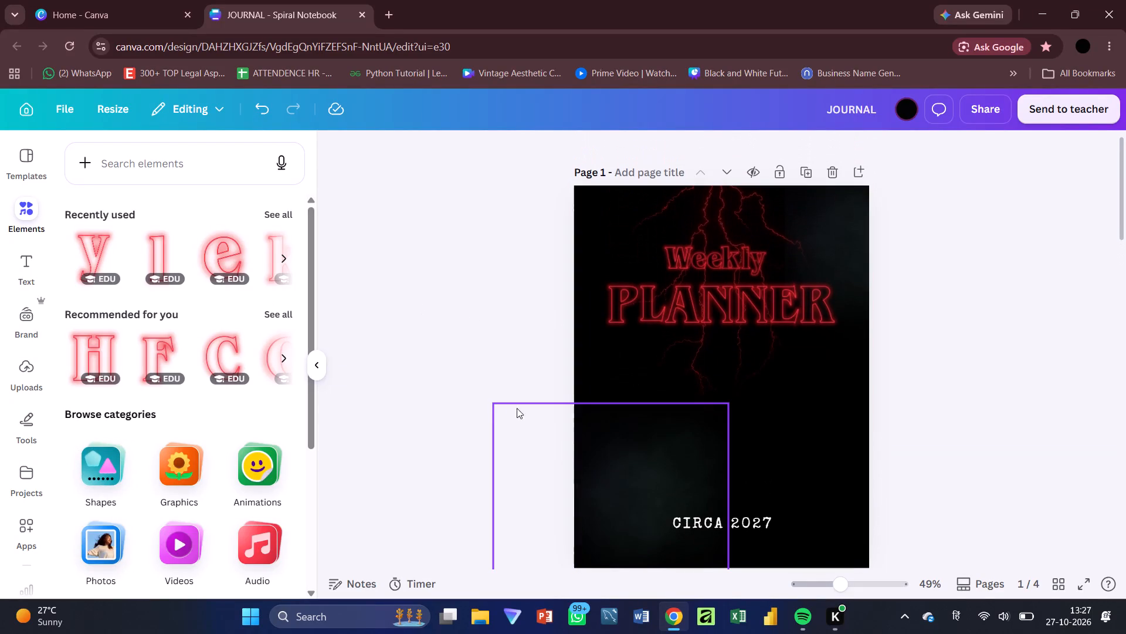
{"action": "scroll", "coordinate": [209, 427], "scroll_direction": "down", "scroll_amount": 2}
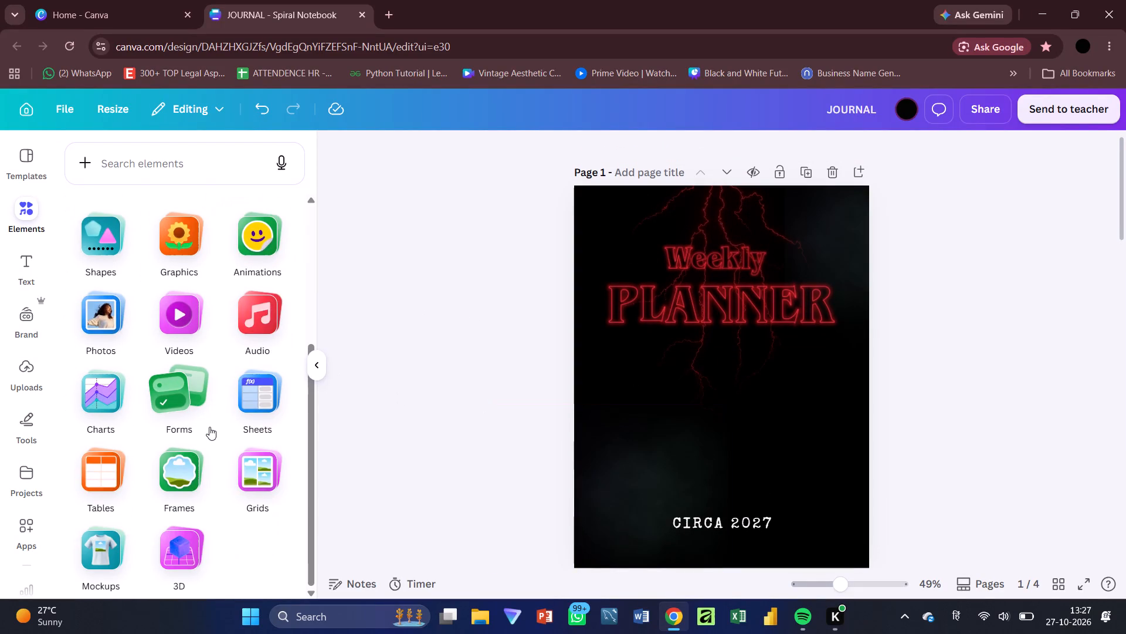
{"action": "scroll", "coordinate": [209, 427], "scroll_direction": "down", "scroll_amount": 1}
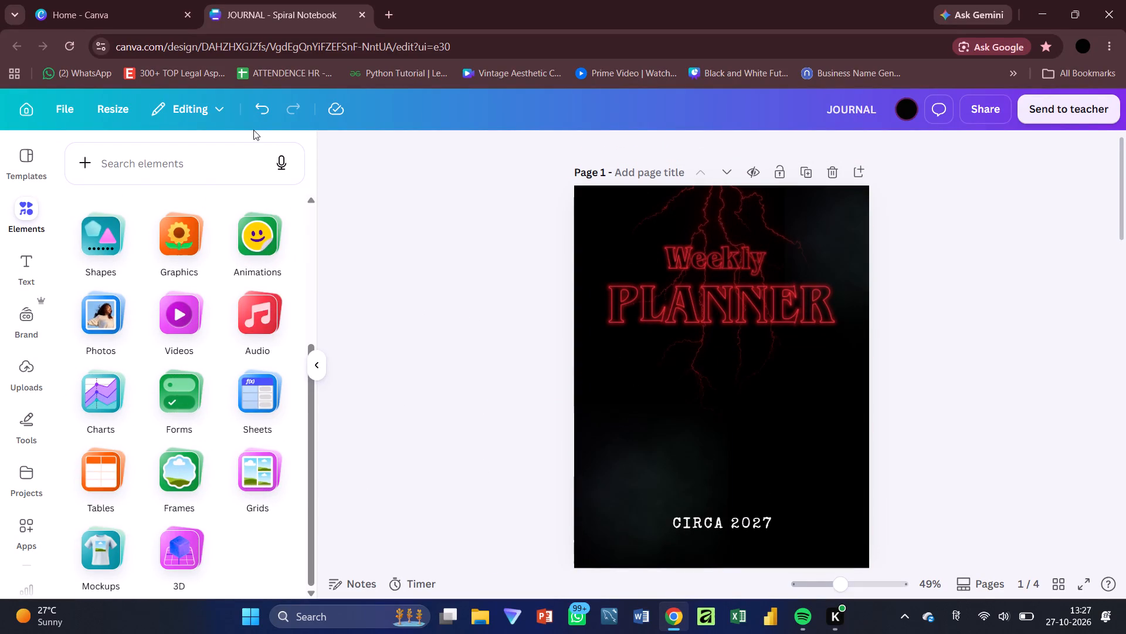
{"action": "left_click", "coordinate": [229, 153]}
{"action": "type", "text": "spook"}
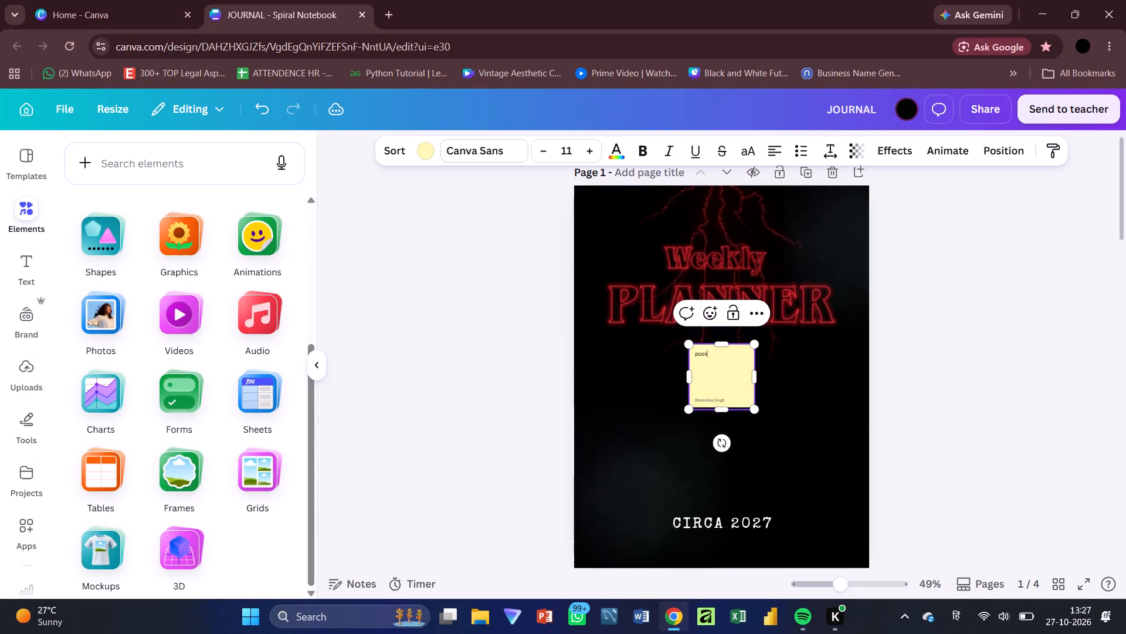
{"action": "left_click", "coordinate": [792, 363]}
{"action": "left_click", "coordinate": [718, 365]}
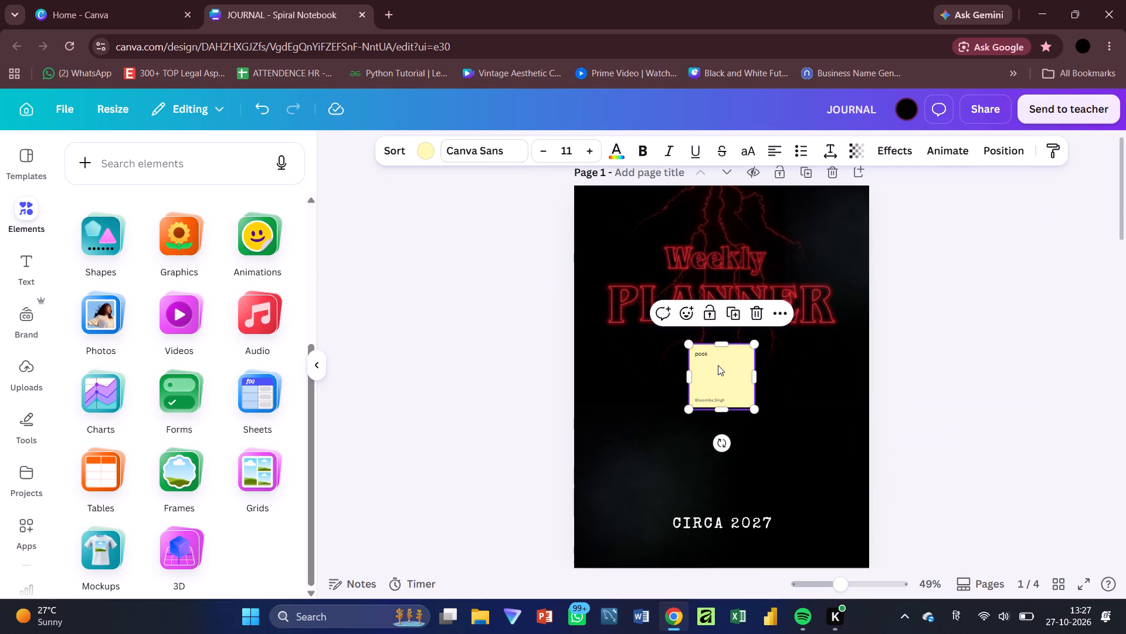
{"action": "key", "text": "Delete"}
Search the design elements for "spooky" and show all matching graphics.
{"action": "left_click", "coordinate": [100, 176]}
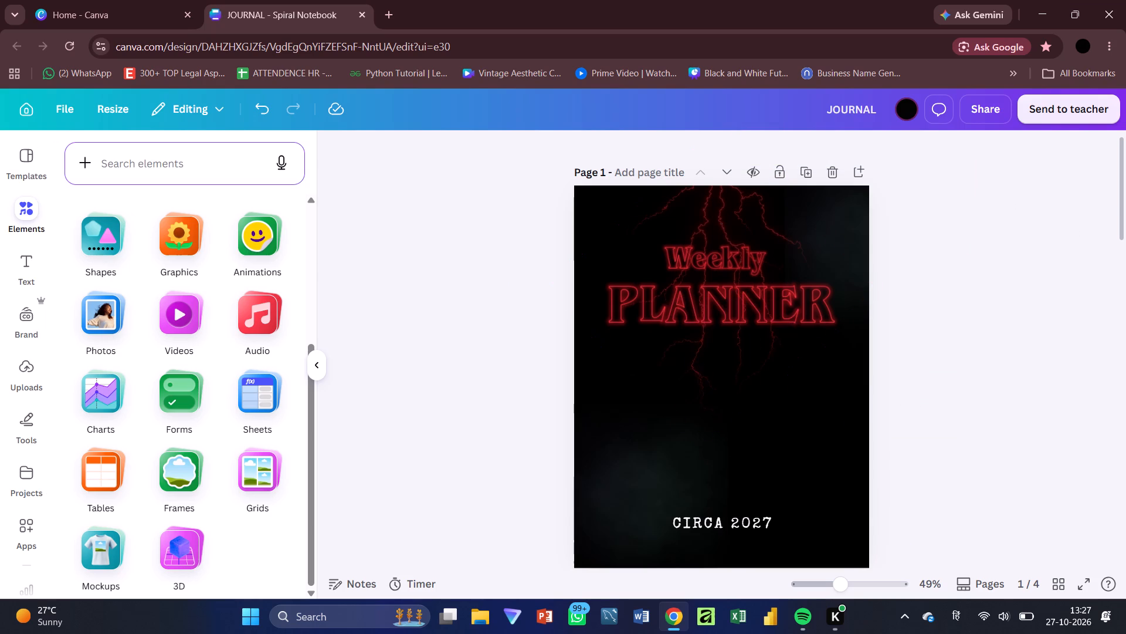
{"action": "left_click", "coordinate": [100, 176]}
{"action": "left_click", "coordinate": [139, 153]}
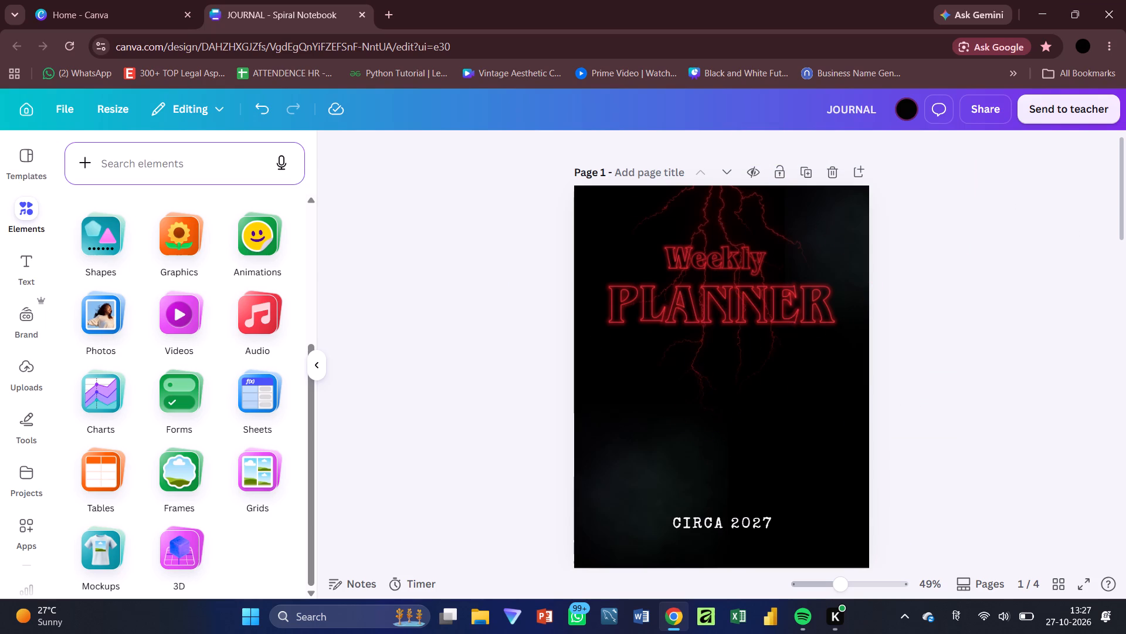
{"action": "left_click", "coordinate": [117, 162]}
{"action": "type", "text": "spooky"}
{"action": "key", "text": "Return"}
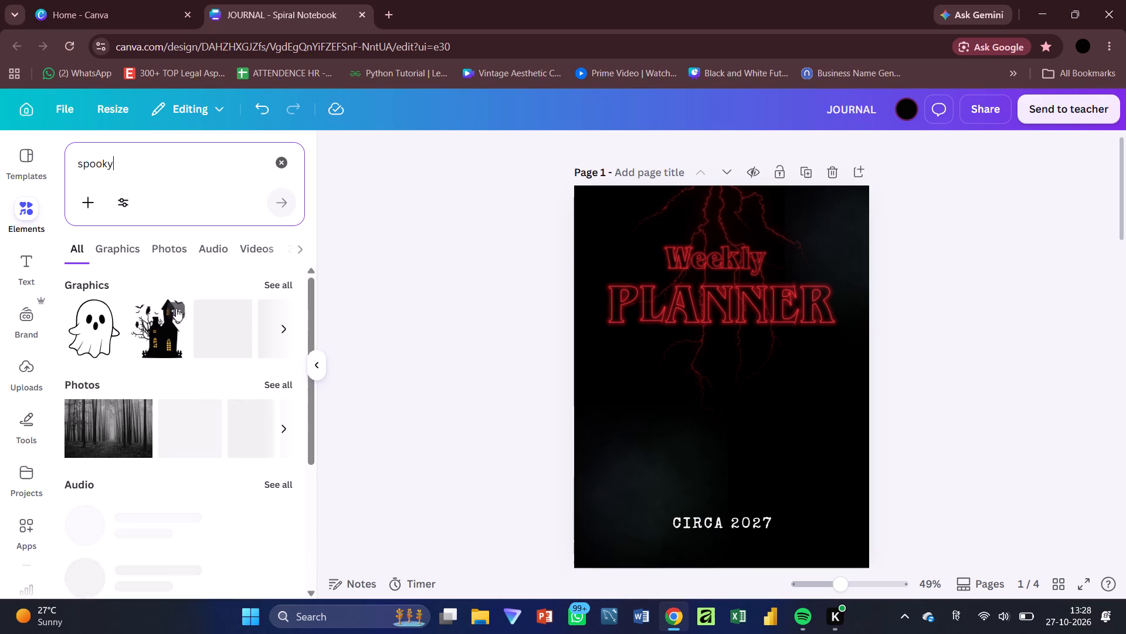
{"action": "left_click", "coordinate": [287, 284]}
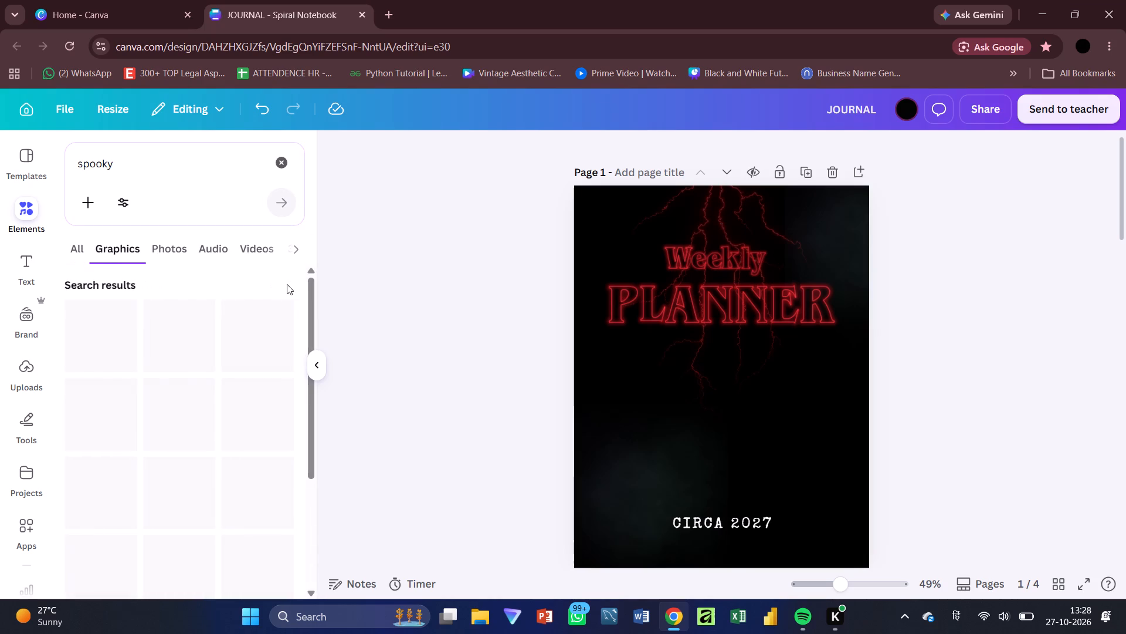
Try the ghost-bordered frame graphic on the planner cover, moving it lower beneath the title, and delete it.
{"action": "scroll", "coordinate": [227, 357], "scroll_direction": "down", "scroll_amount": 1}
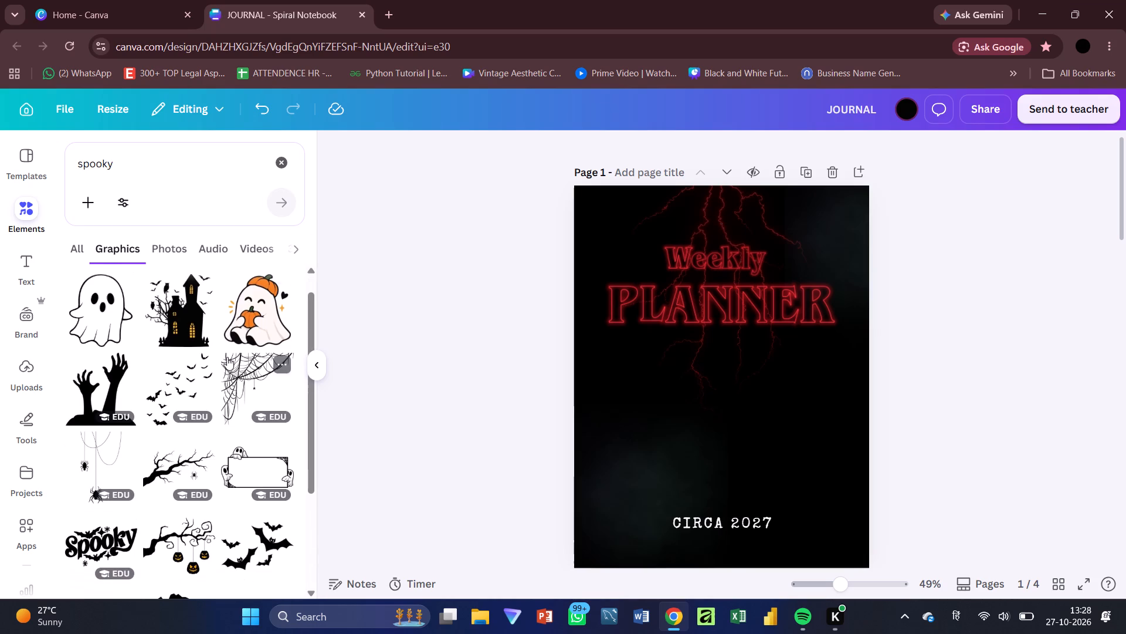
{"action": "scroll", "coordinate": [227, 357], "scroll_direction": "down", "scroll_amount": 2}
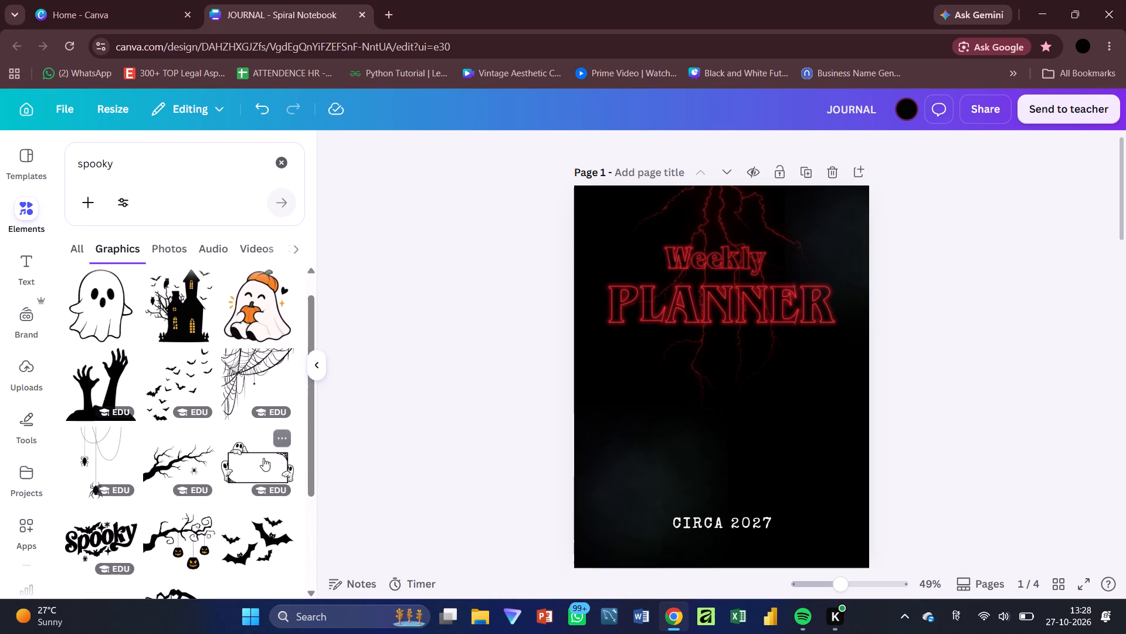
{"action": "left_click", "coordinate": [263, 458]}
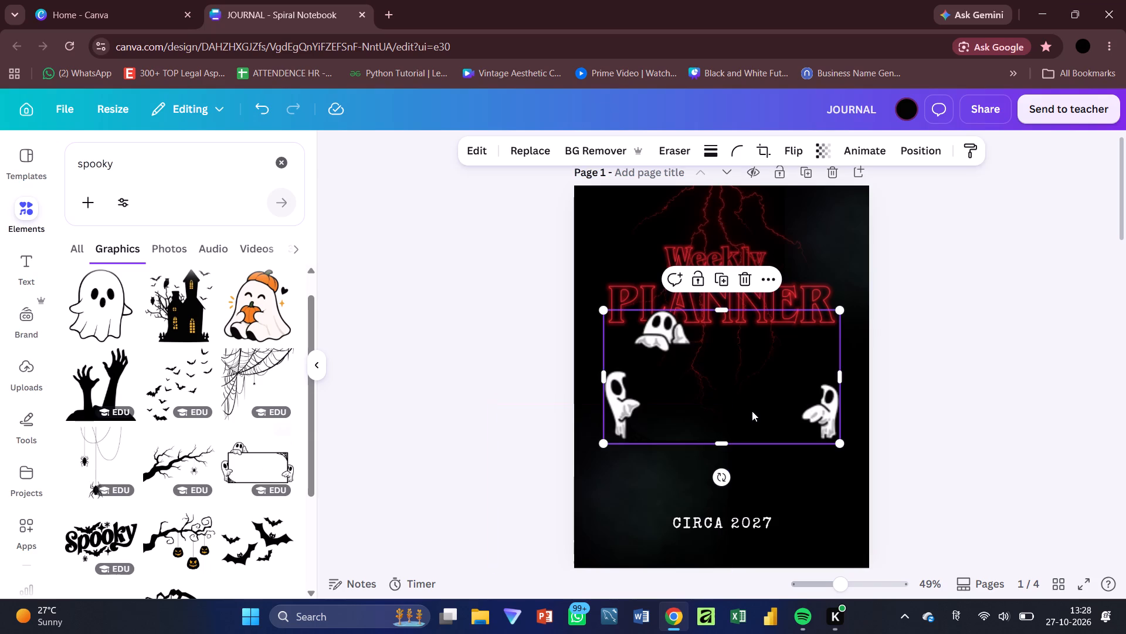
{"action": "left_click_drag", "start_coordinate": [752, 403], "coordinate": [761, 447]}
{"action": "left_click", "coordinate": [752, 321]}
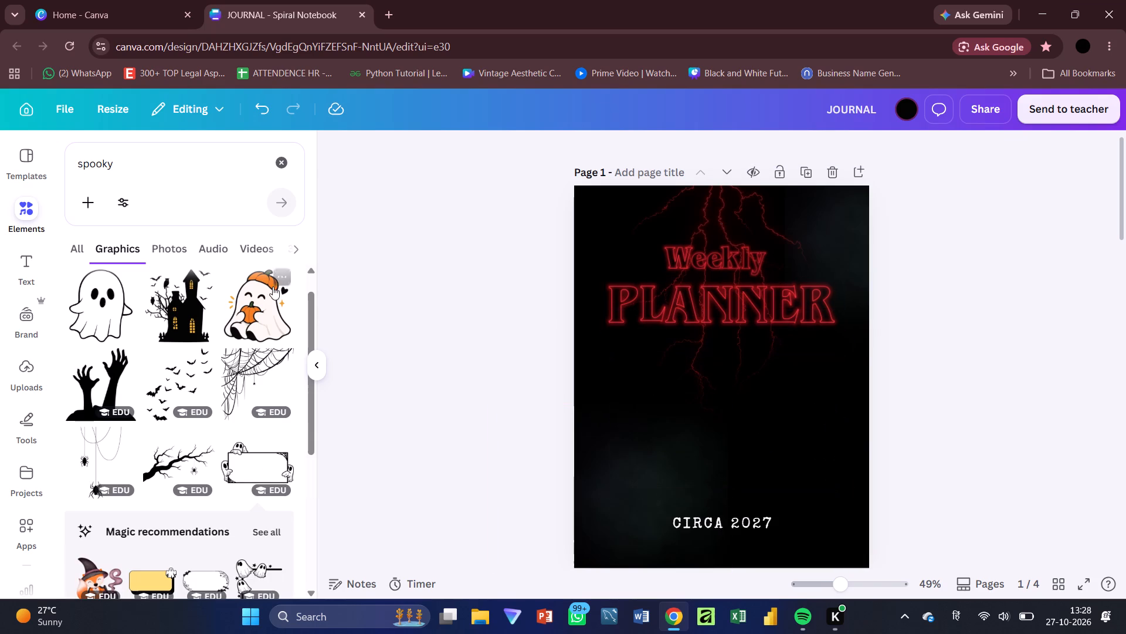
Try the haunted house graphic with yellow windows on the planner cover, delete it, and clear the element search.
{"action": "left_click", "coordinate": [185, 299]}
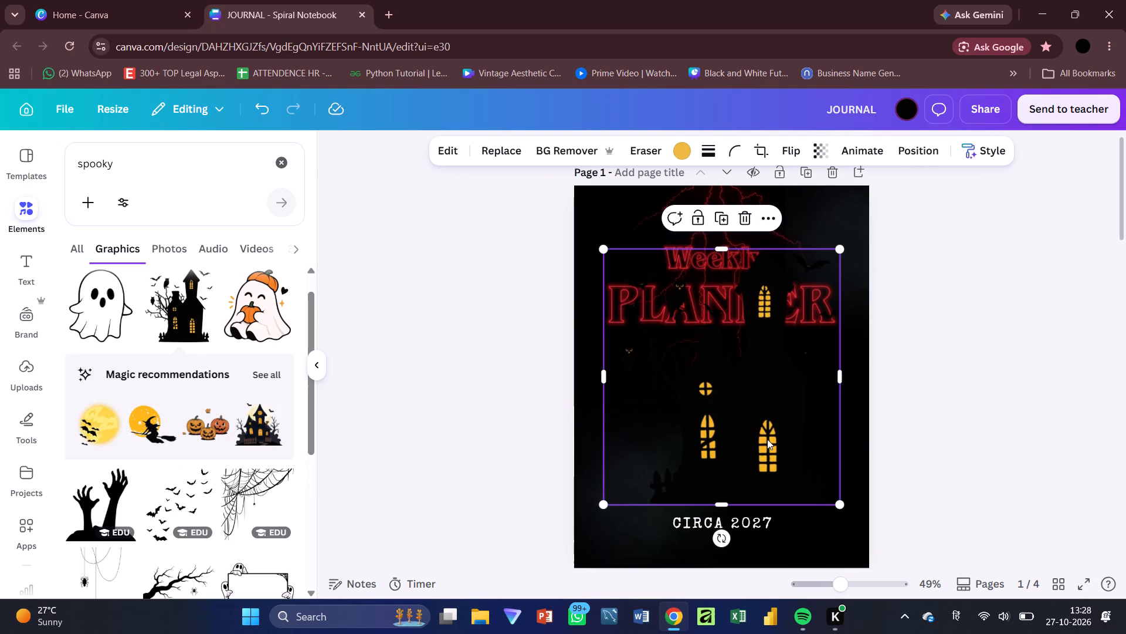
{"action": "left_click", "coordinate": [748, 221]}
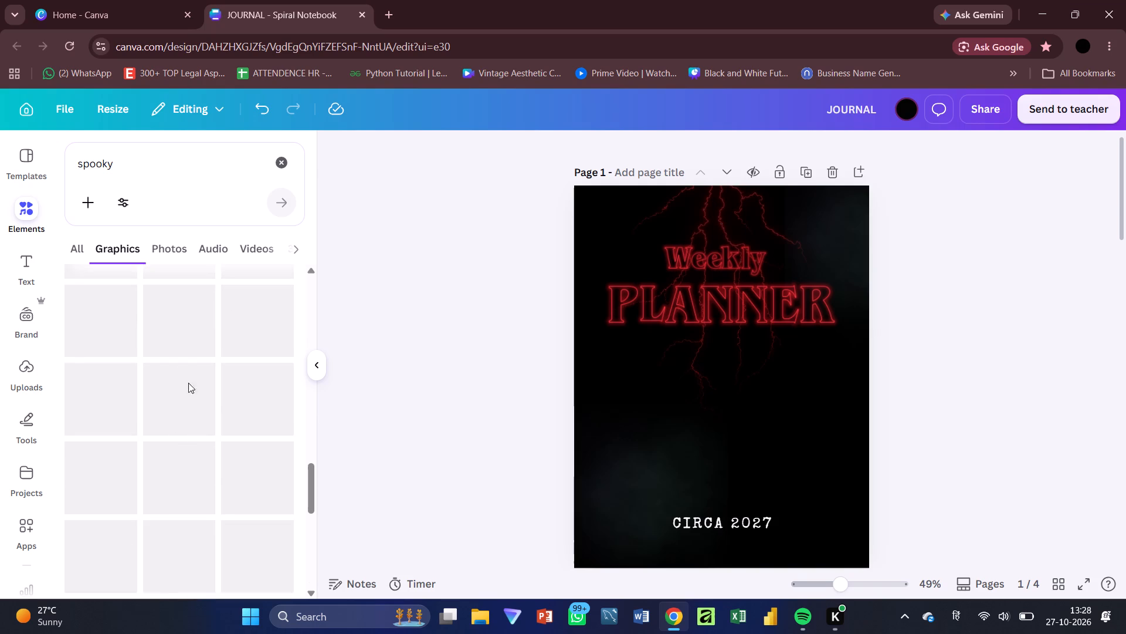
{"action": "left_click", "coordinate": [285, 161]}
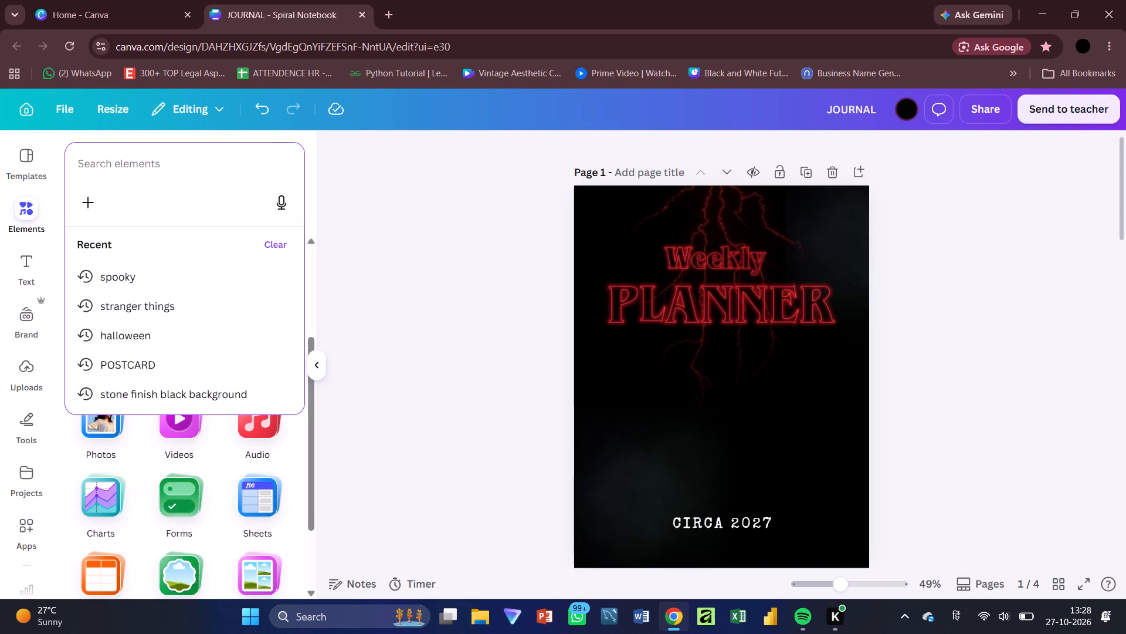
Search Google Images for "stranger things art" in a new browser tab.
{"action": "left_click", "coordinate": [388, 8]}
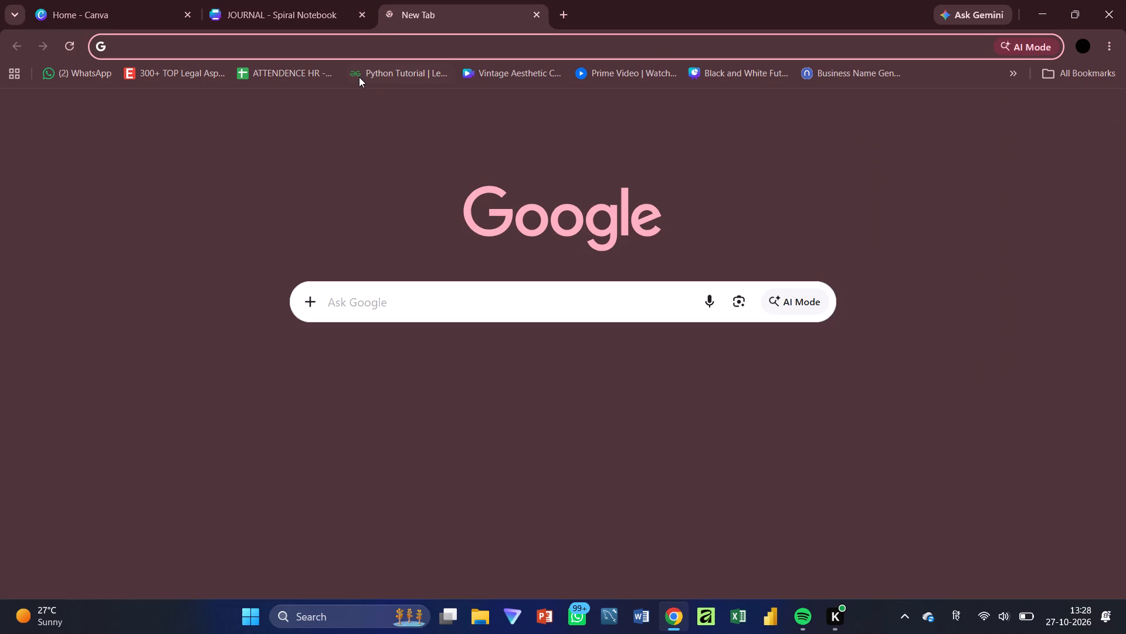
{"action": "type", "text": "stranger things"}
{"action": "key", "text": "space"}
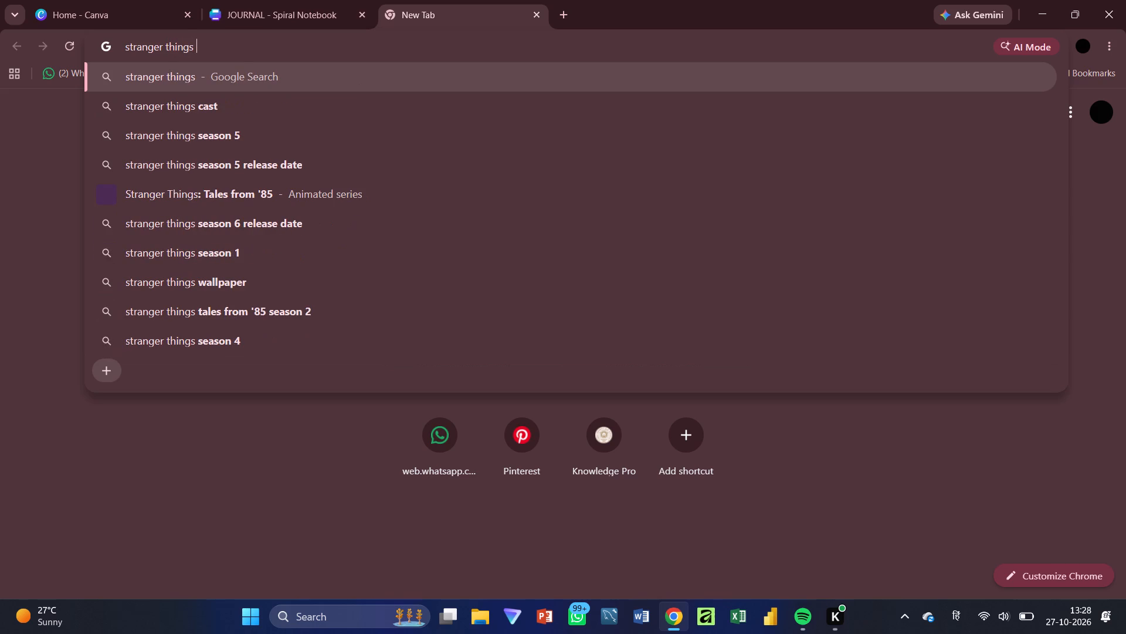
{"action": "type", "text": "art"}
{"action": "key", "text": "Return"}
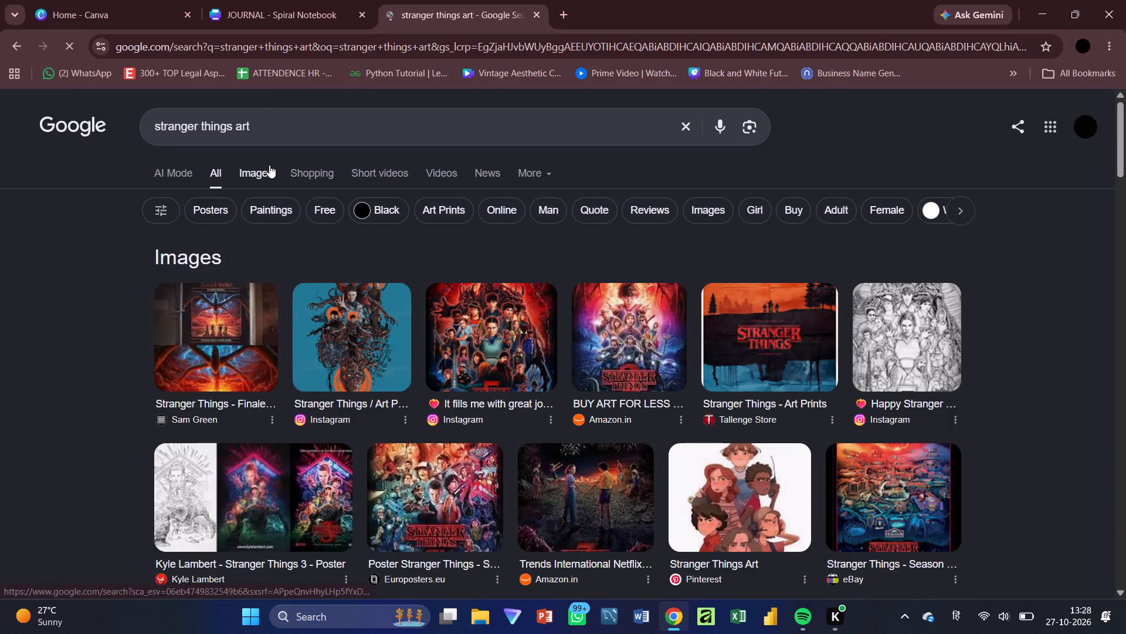
{"action": "left_click", "coordinate": [269, 165]}
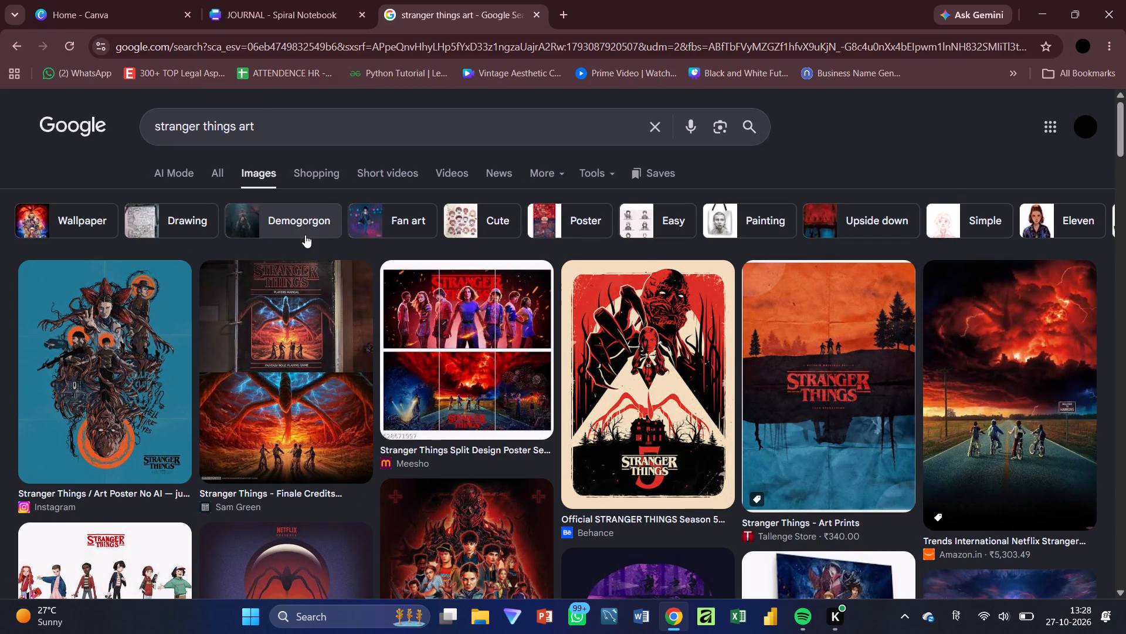
Look through the Stranger Things art image results for artwork ideas suited to the planner cover.
{"action": "scroll", "coordinate": [305, 235], "scroll_direction": "down", "scroll_amount": 1}
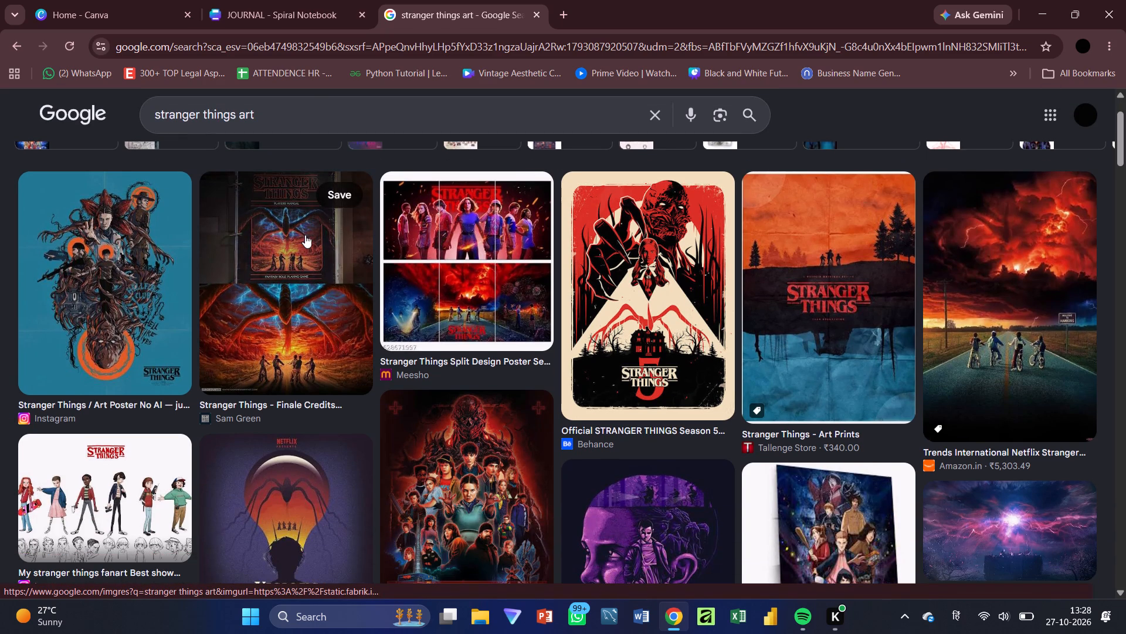
{"action": "scroll", "coordinate": [305, 235], "scroll_direction": "down", "scroll_amount": 2}
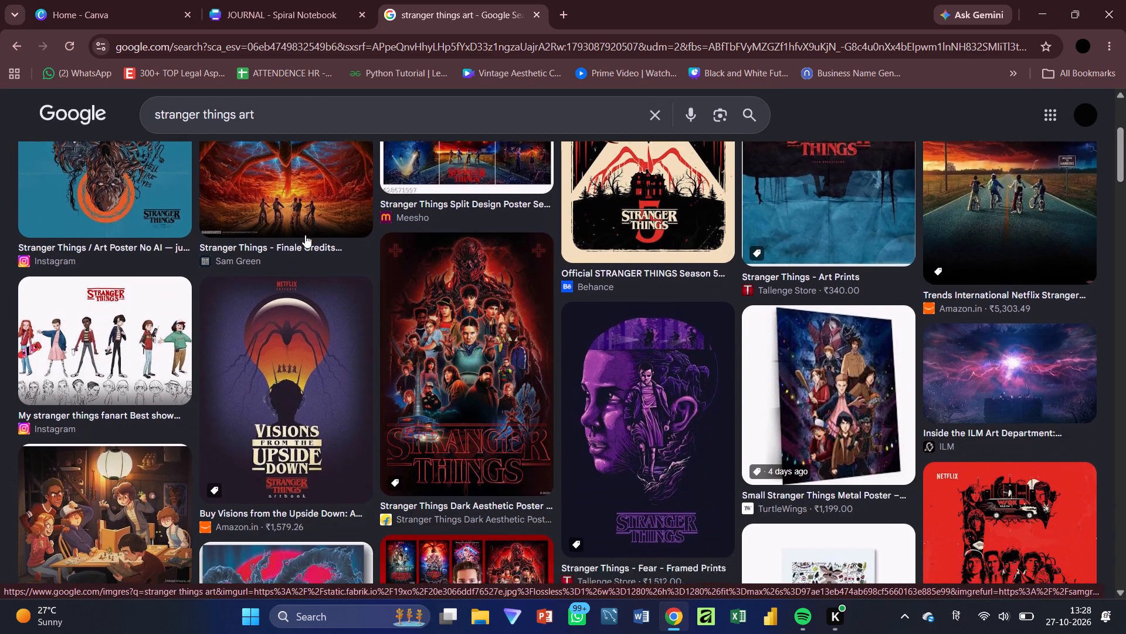
{"action": "scroll", "coordinate": [305, 235], "scroll_direction": "down", "scroll_amount": 2}
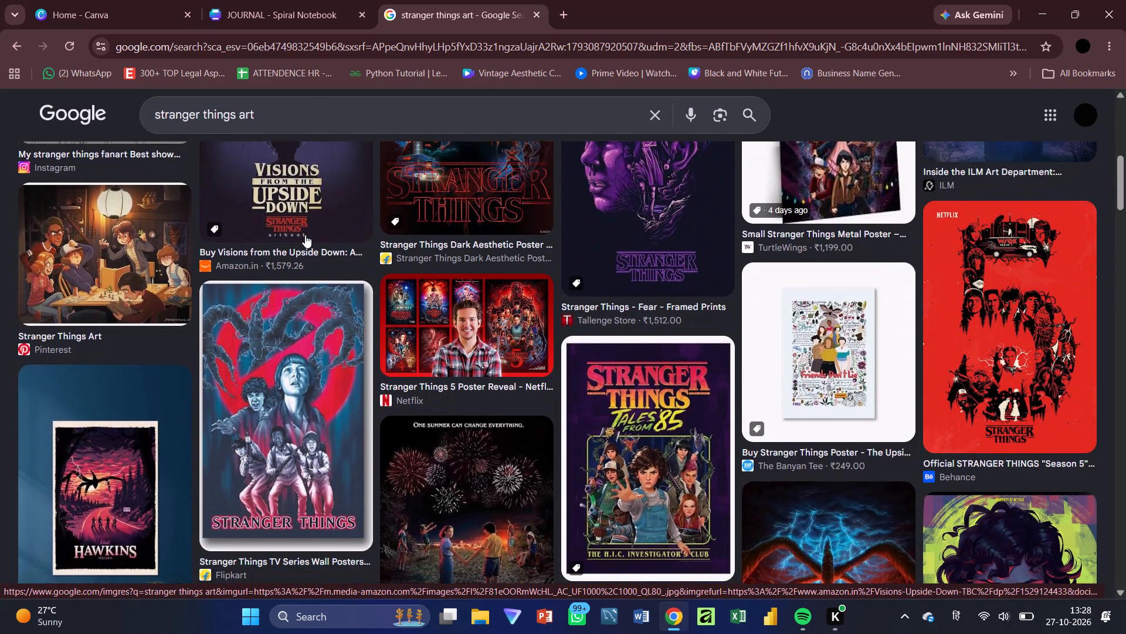
{"action": "scroll", "coordinate": [305, 235], "scroll_direction": "down", "scroll_amount": 1}
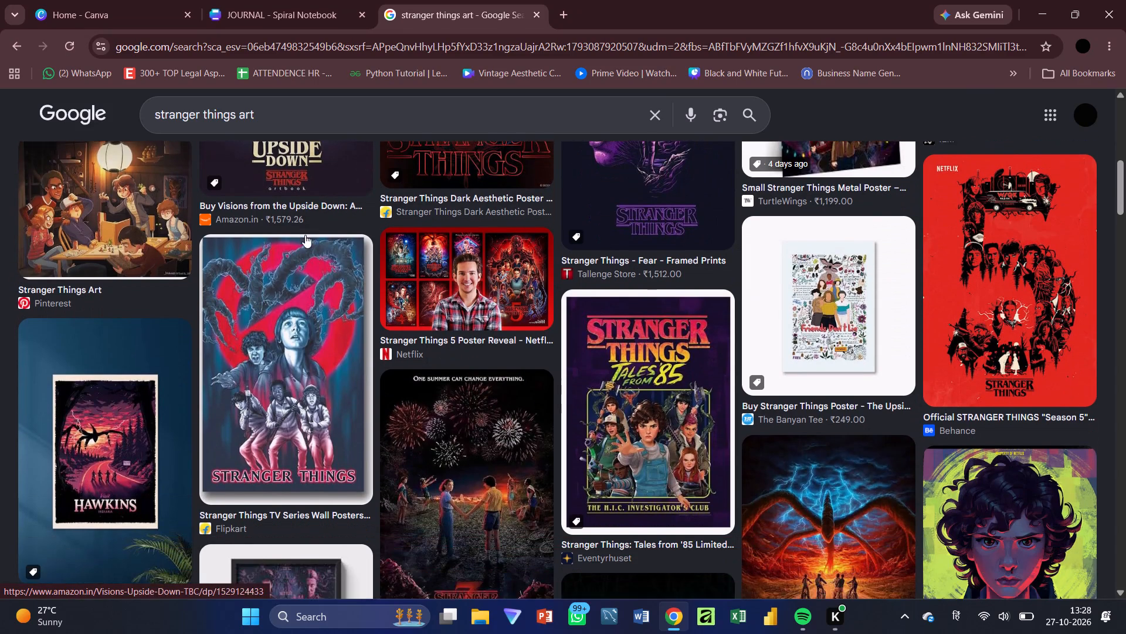
{"action": "scroll", "coordinate": [305, 235], "scroll_direction": "down", "scroll_amount": 2}
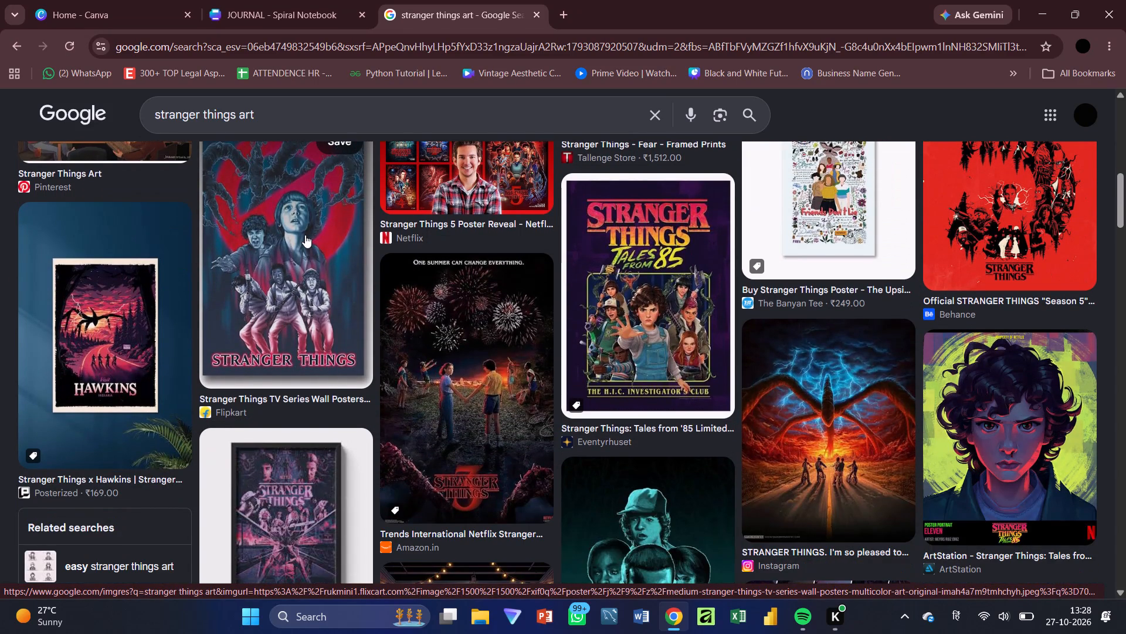
{"action": "scroll", "coordinate": [305, 235], "scroll_direction": "down", "scroll_amount": 3}
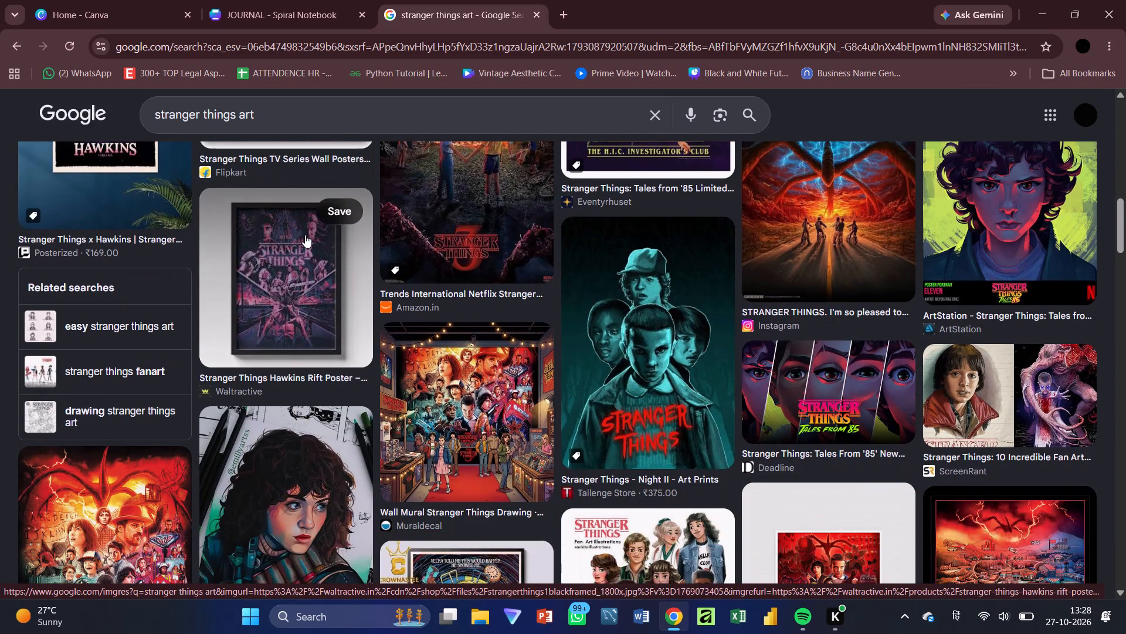
{"action": "scroll", "coordinate": [305, 235], "scroll_direction": "up", "scroll_amount": 8}
Refine the image search to "stranger things art doodle".
{"action": "left_click", "coordinate": [335, 126]}
{"action": "key", "text": "space"}
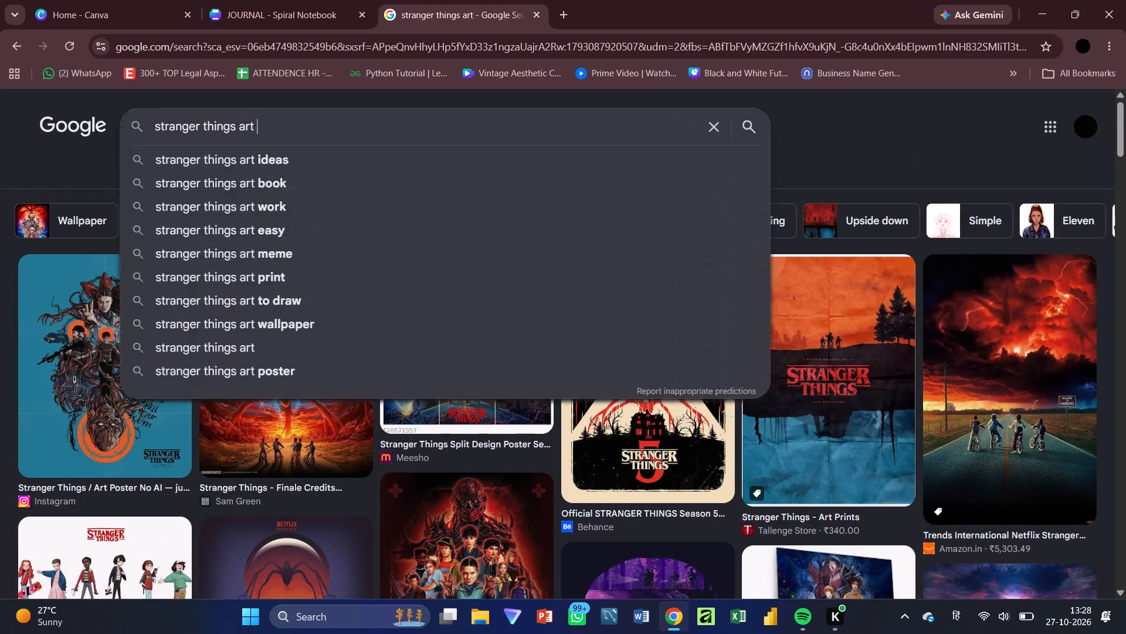
{"action": "type", "text": "doodle"}
{"action": "key", "text": "Return"}
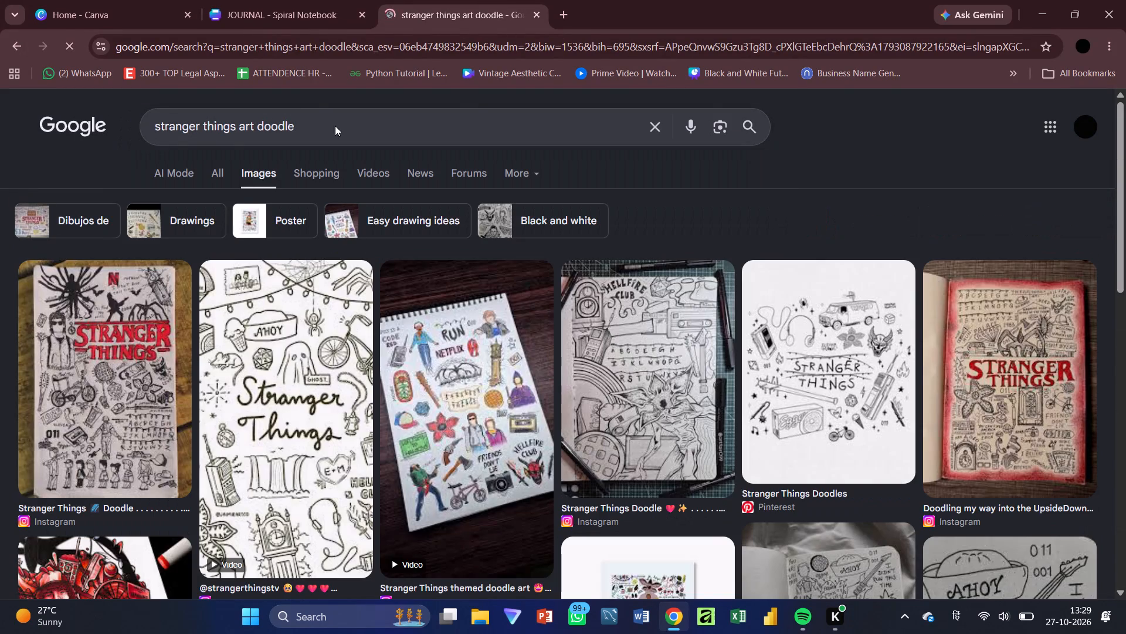
Look through the "stranger things art doodle" image results for doodle artwork suited to the planner cover.
{"action": "left_click_drag", "start_coordinate": [335, 126], "coordinate": [422, 222]}
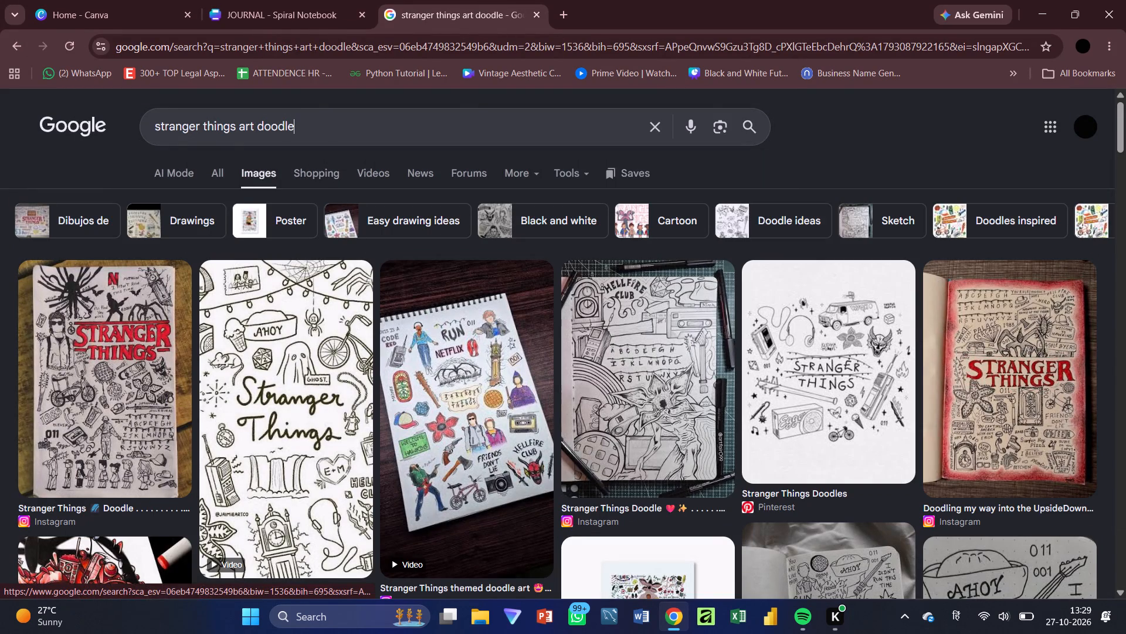
{"action": "left_click_drag", "start_coordinate": [422, 222], "coordinate": [448, 226]}
{"action": "scroll", "coordinate": [385, 296], "scroll_direction": "down", "scroll_amount": 2}
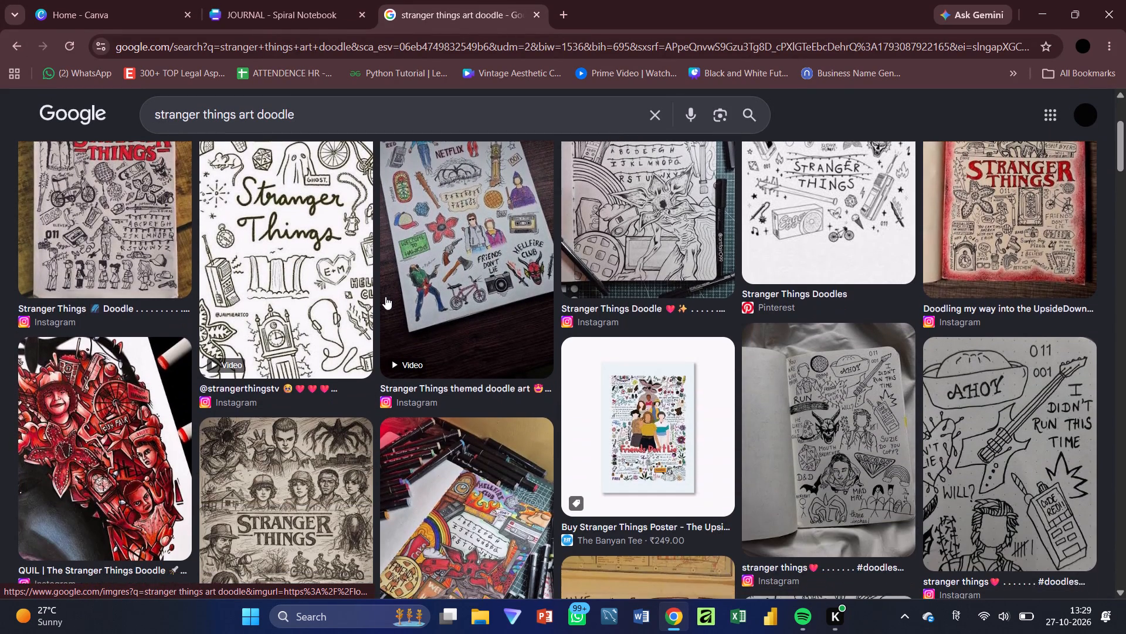
{"action": "scroll", "coordinate": [385, 296], "scroll_direction": "down", "scroll_amount": 4}
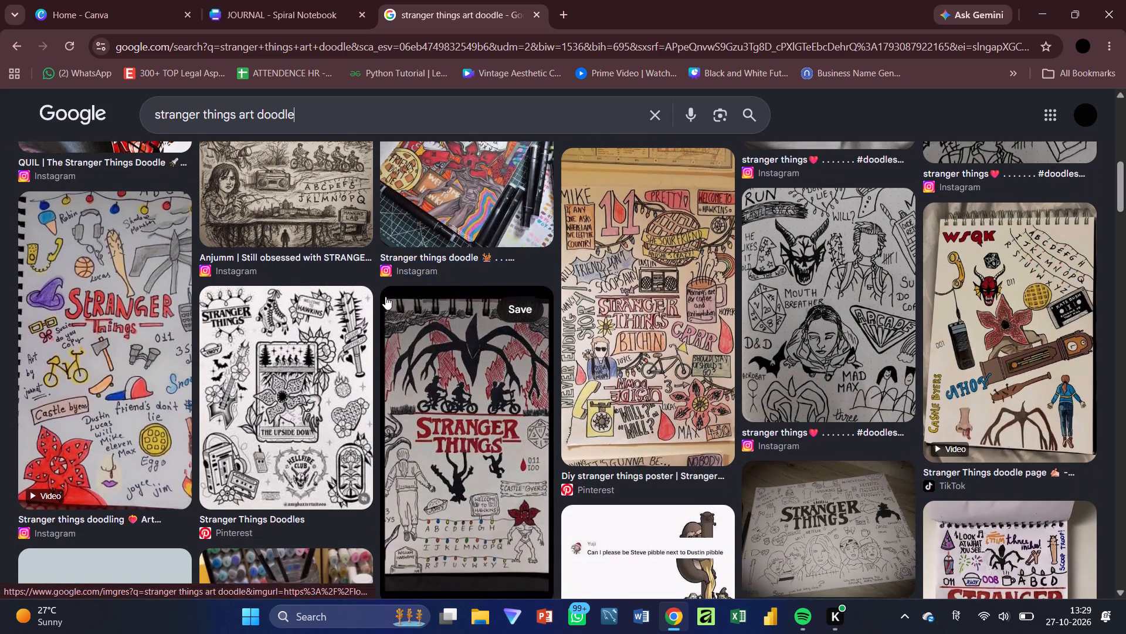
{"action": "scroll", "coordinate": [385, 296], "scroll_direction": "down", "scroll_amount": 4}
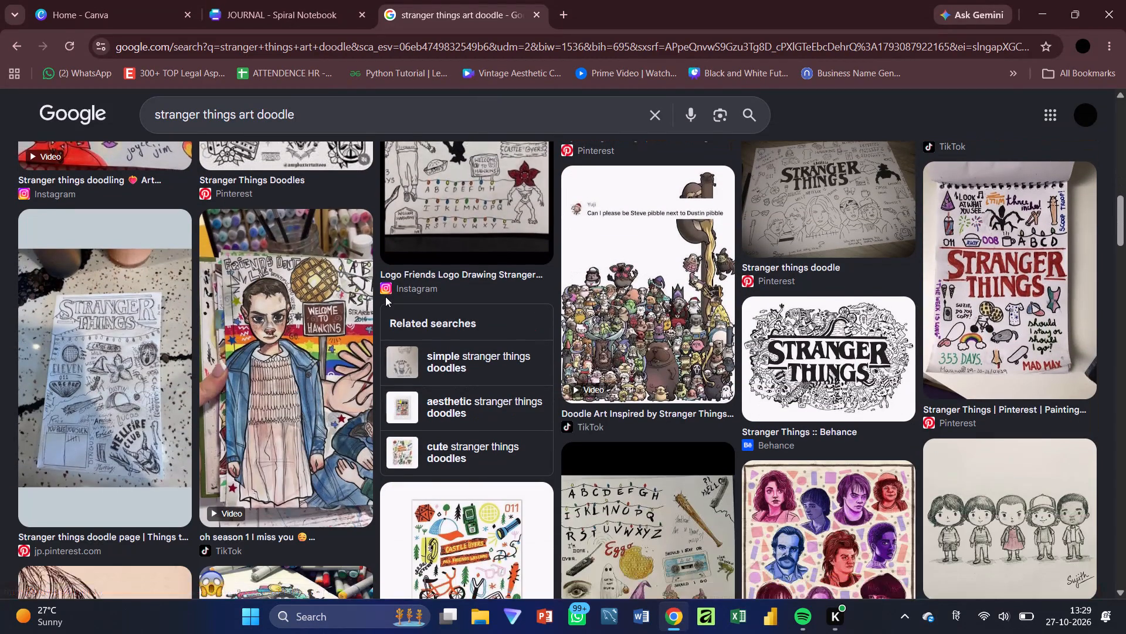
{"action": "scroll", "coordinate": [385, 296], "scroll_direction": "down", "scroll_amount": 1}
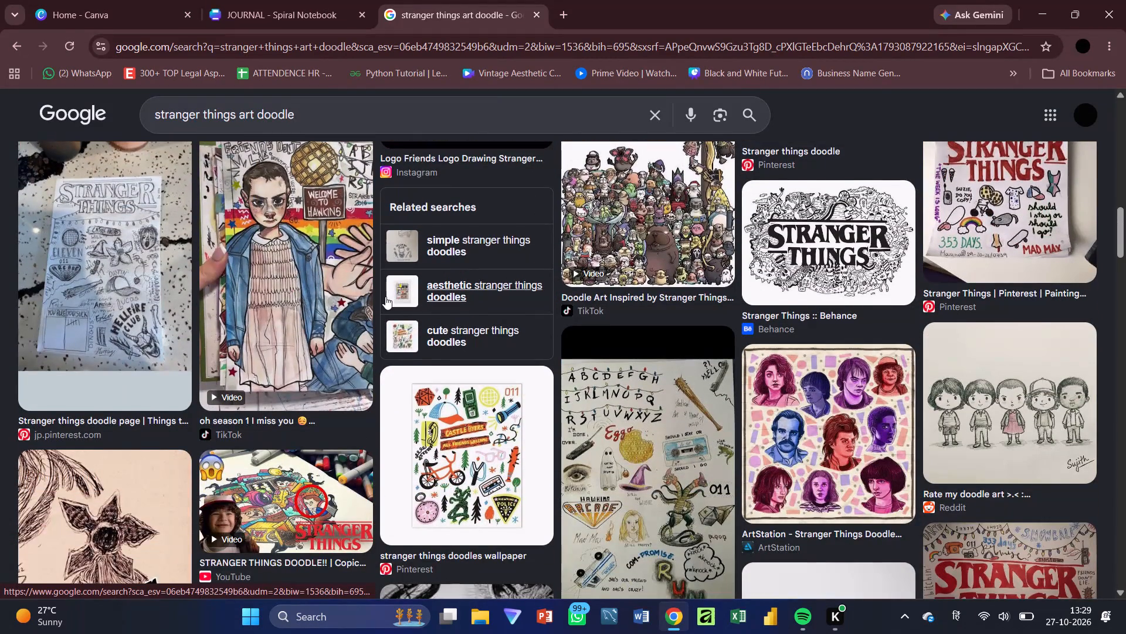
{"action": "scroll", "coordinate": [385, 296], "scroll_direction": "down", "scroll_amount": 4}
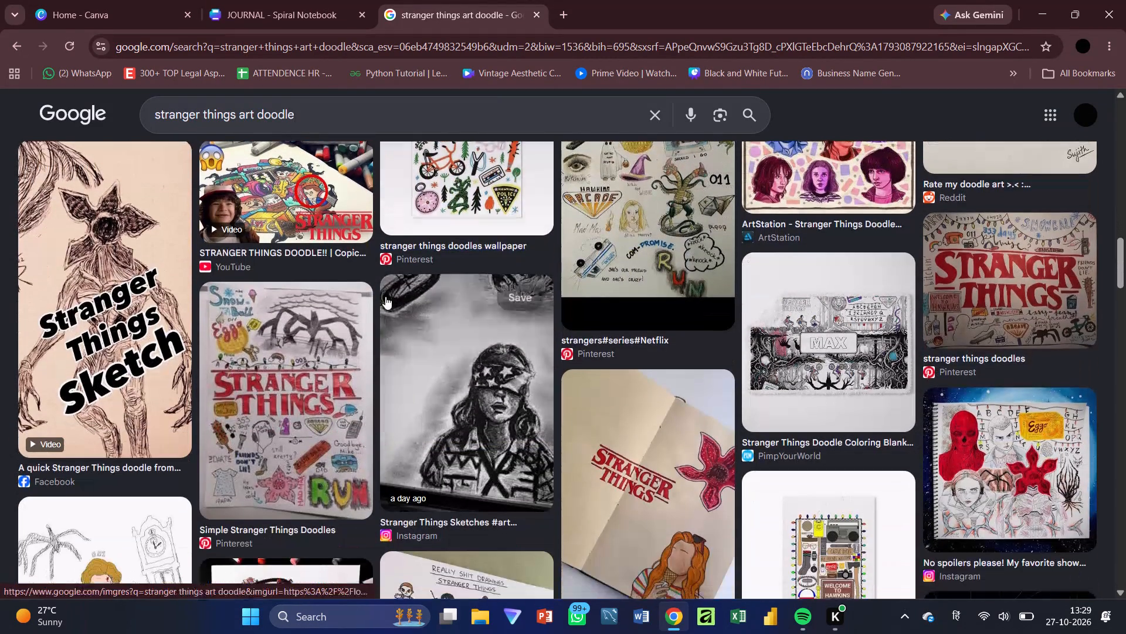
{"action": "scroll", "coordinate": [385, 296], "scroll_direction": "down", "scroll_amount": 2}
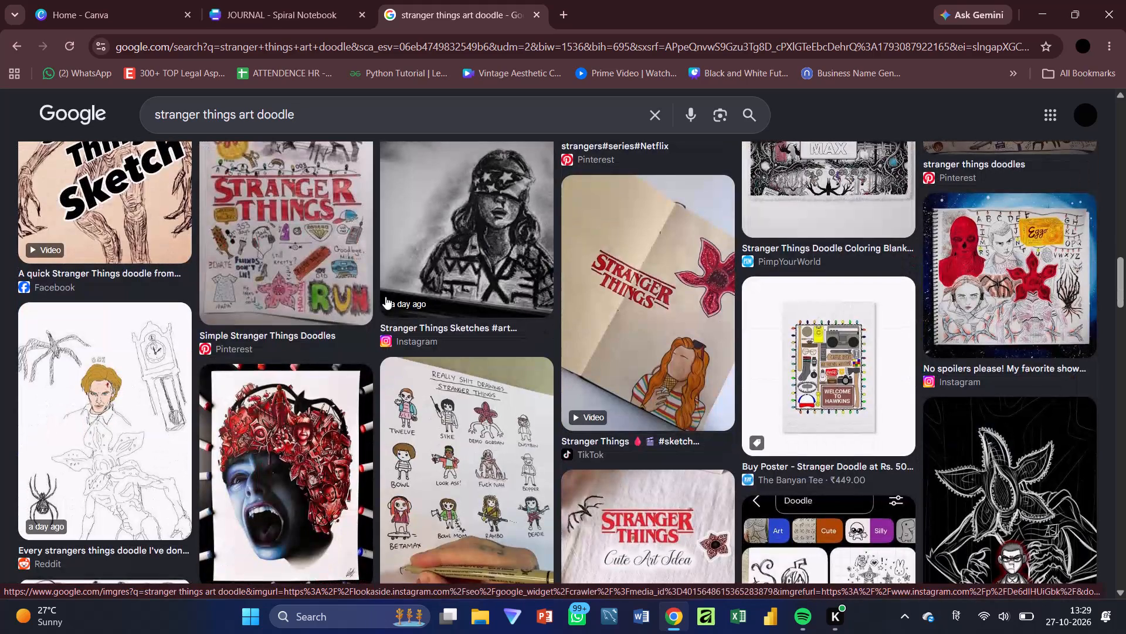
{"action": "scroll", "coordinate": [385, 296], "scroll_direction": "up", "scroll_amount": 13}
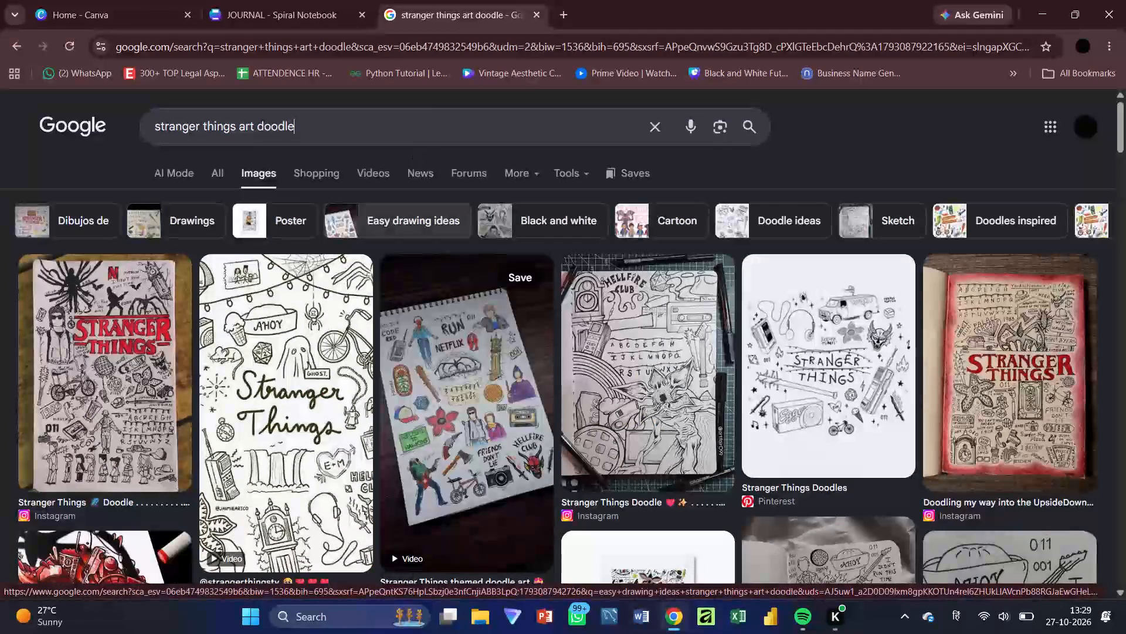
Replace the image search with a search for "stranger things demogorgon art".
{"action": "left_click", "coordinate": [655, 113]}
{"action": "type", "text": "strangertt"}
{"action": "key", "text": "BackSpace"}
{"action": "key", "text": "space"}
{"action": "key", "text": "space"}
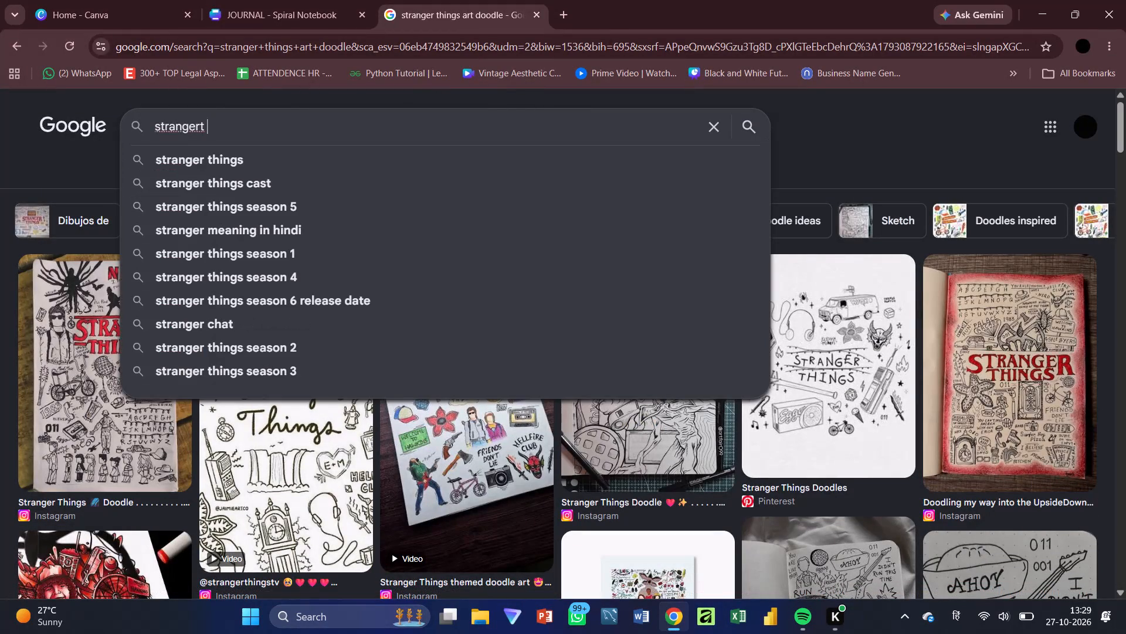
{"action": "type", "text": "things demagorgon"}
{"action": "key", "text": "space"}
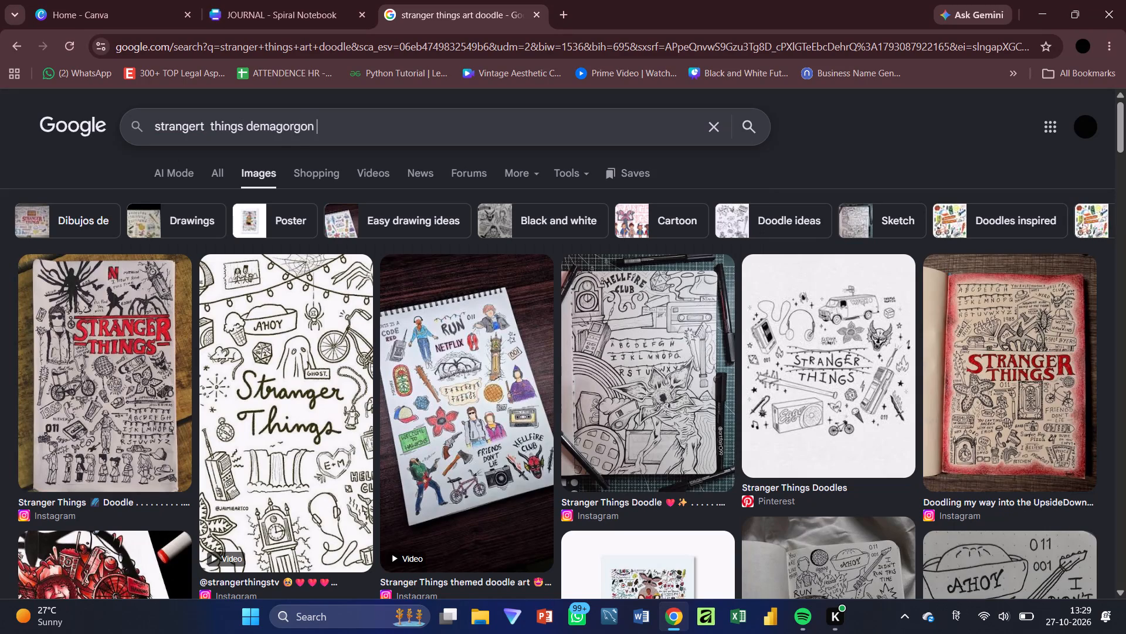
{"action": "type", "text": "art"}
{"action": "key", "text": "Return"}
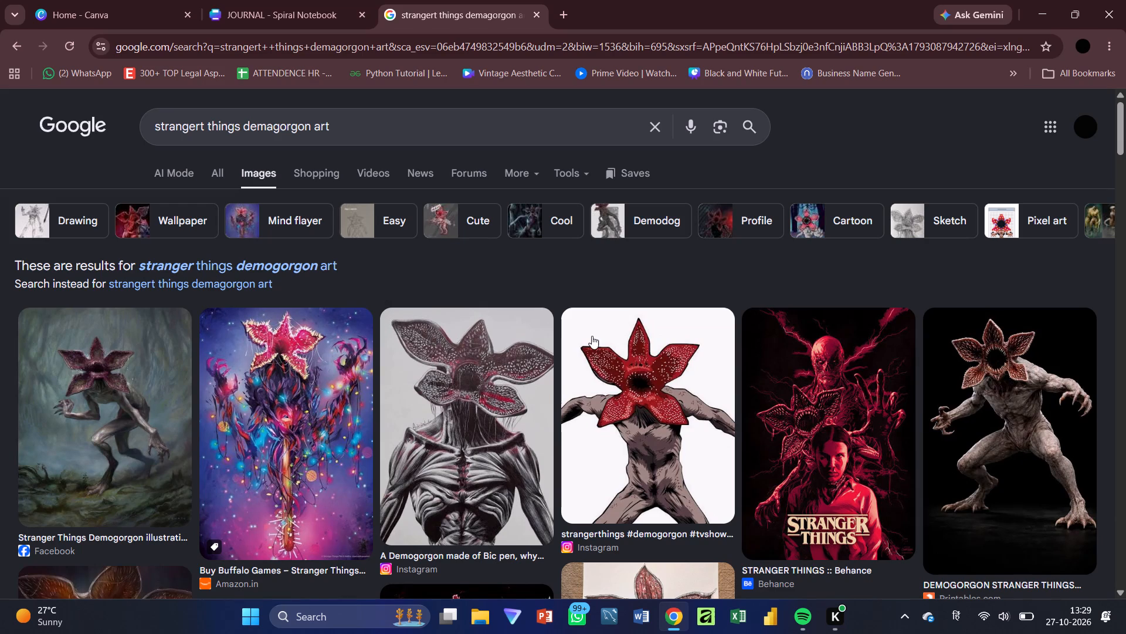
Look through the Demogorgon art image results for artwork ideas for the planner.
{"action": "scroll", "coordinate": [754, 373], "scroll_direction": "down", "scroll_amount": 2}
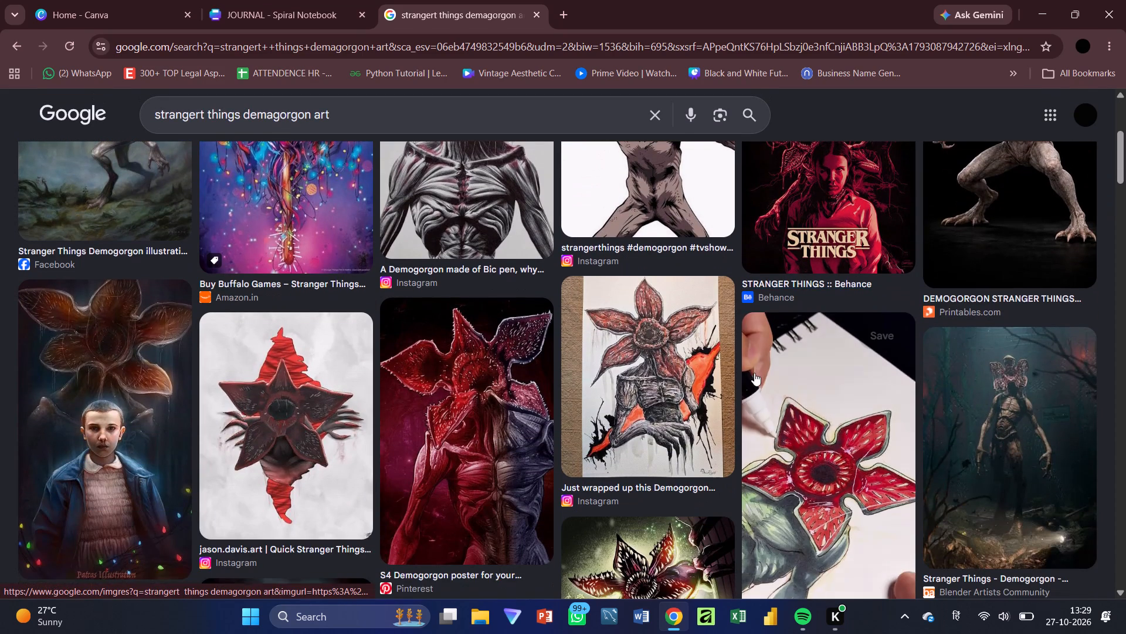
{"action": "scroll", "coordinate": [754, 373], "scroll_direction": "down", "scroll_amount": 2}
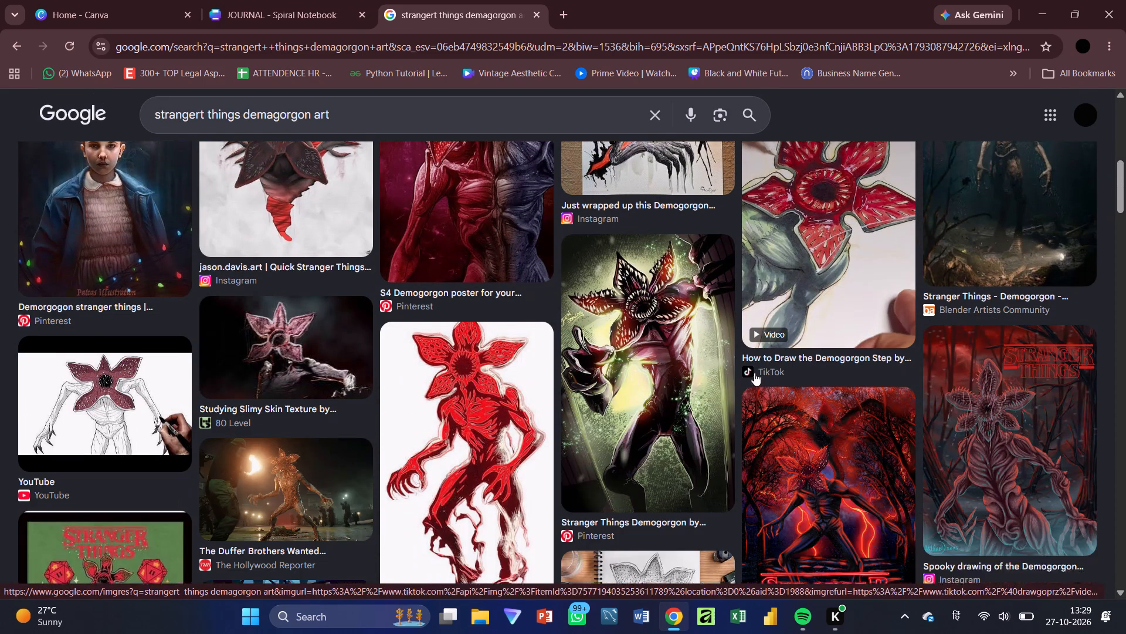
{"action": "scroll", "coordinate": [754, 373], "scroll_direction": "down", "scroll_amount": 5}
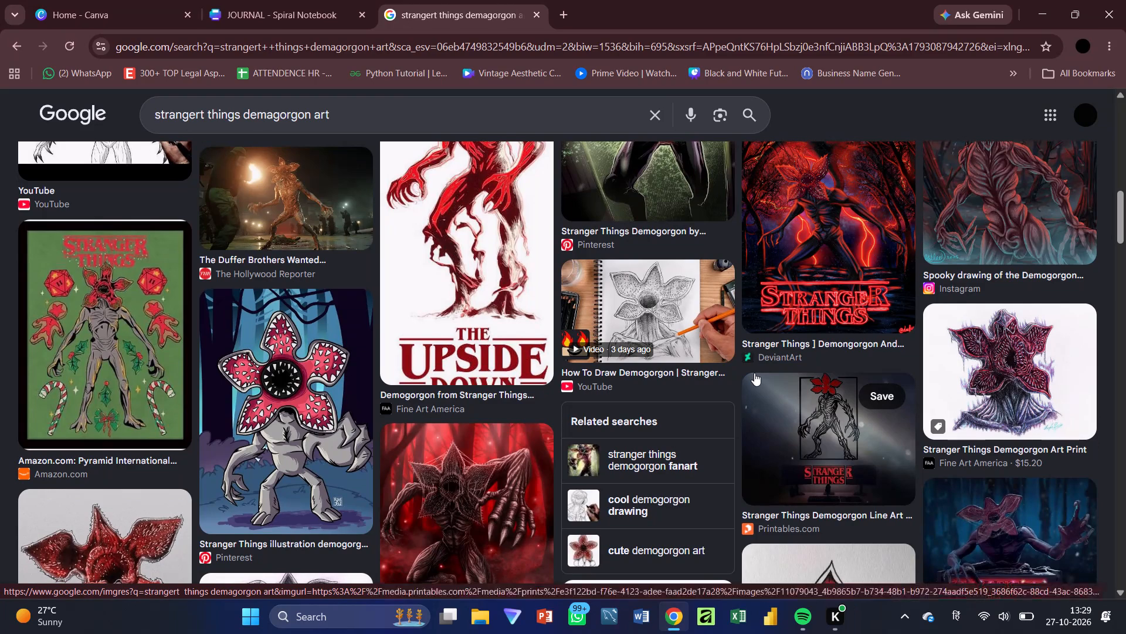
{"action": "scroll", "coordinate": [754, 373], "scroll_direction": "down", "scroll_amount": 2}
{"action": "scroll", "coordinate": [754, 373], "scroll_direction": "right", "scroll_amount": 1}
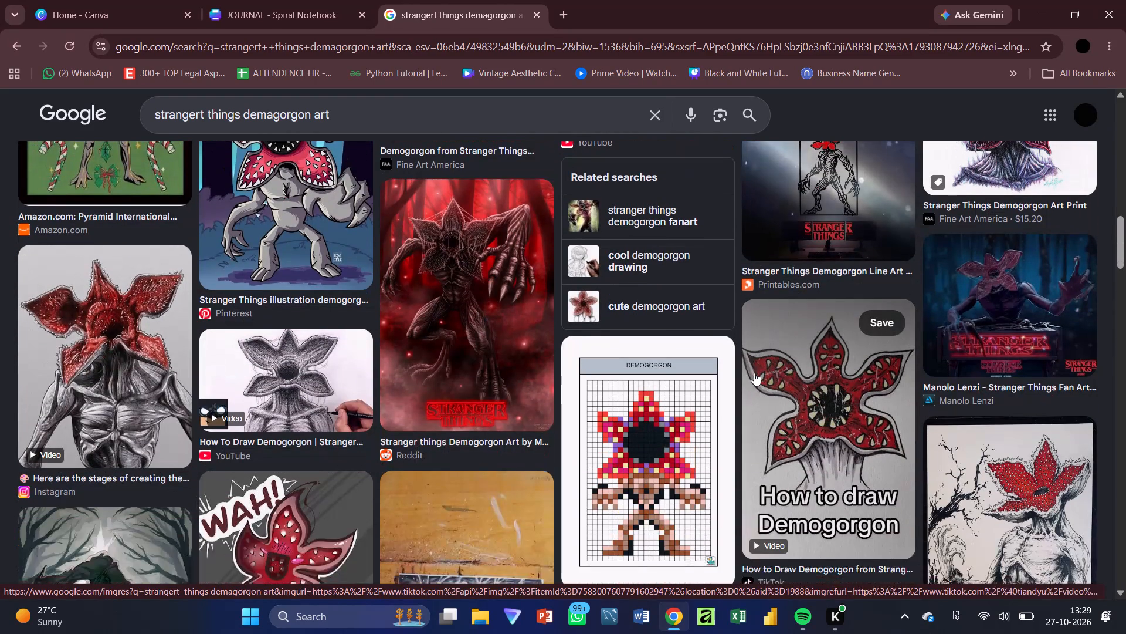
{"action": "scroll", "coordinate": [754, 373], "scroll_direction": "right", "scroll_amount": 1}
Examine the images of the related search "cool demogorgon drawing" and close the image search to return to the Canva journal design.
{"action": "left_click", "coordinate": [620, 303]}
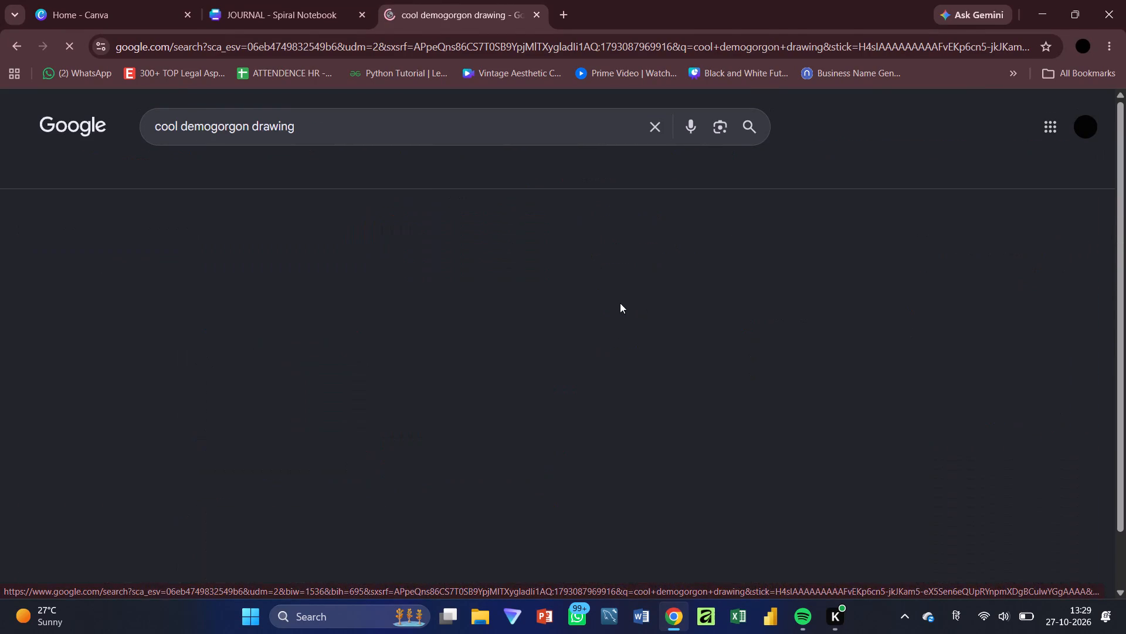
{"action": "scroll", "coordinate": [620, 303], "scroll_direction": "down", "scroll_amount": 1}
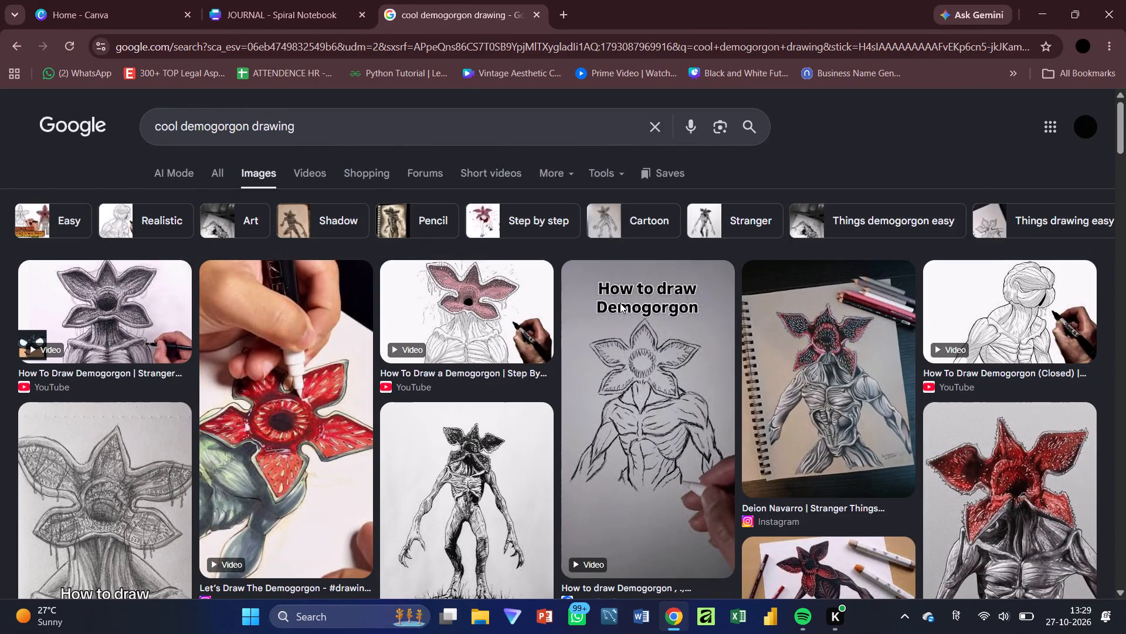
{"action": "scroll", "coordinate": [620, 303], "scroll_direction": "down", "scroll_amount": 4}
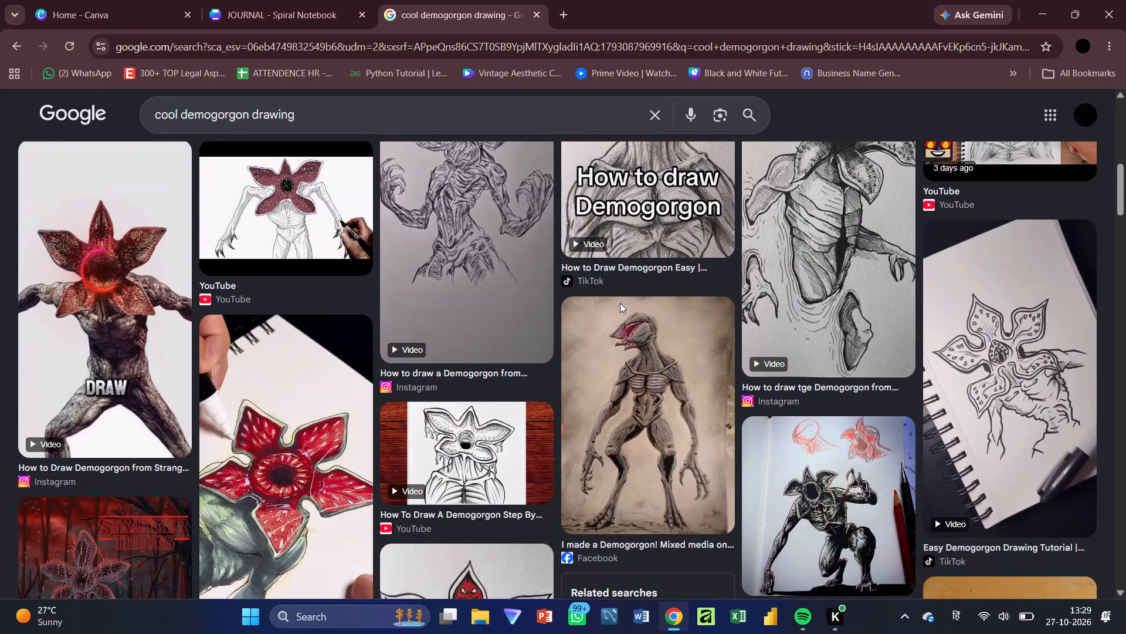
{"action": "scroll", "coordinate": [620, 303], "scroll_direction": "down", "scroll_amount": 2}
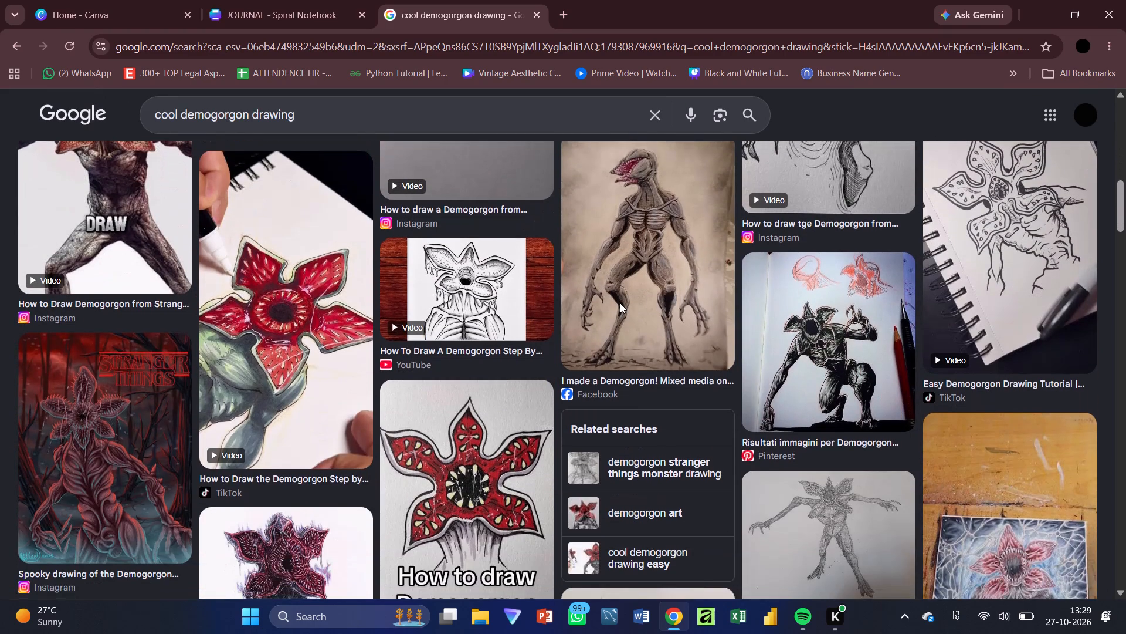
{"action": "scroll", "coordinate": [620, 303], "scroll_direction": "down", "scroll_amount": 2}
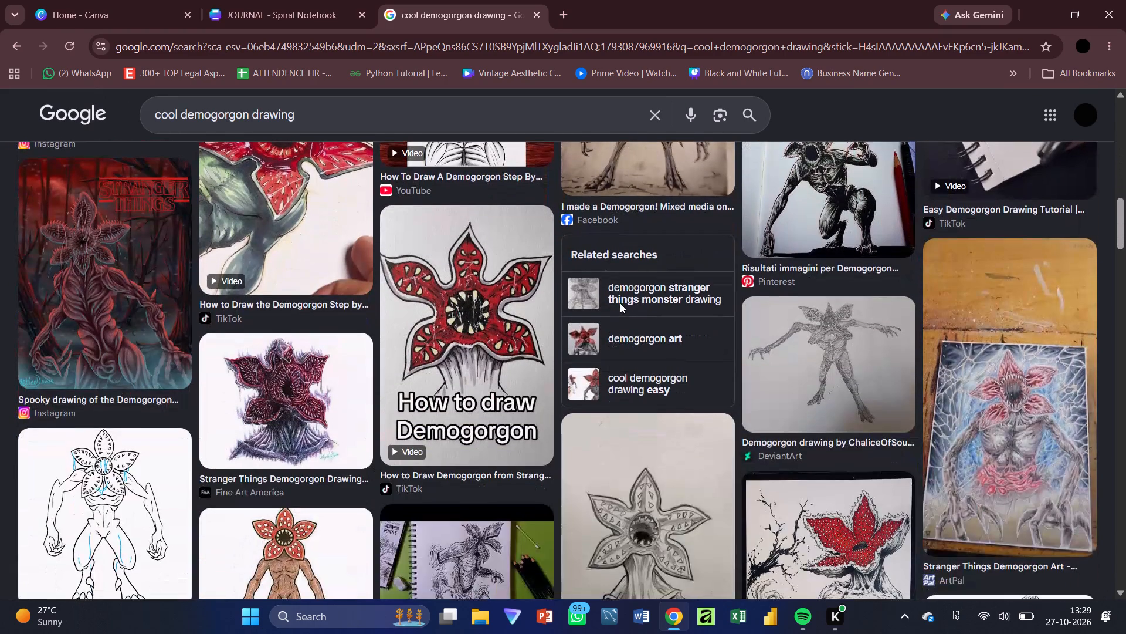
{"action": "scroll", "coordinate": [620, 303], "scroll_direction": "down", "scroll_amount": 6}
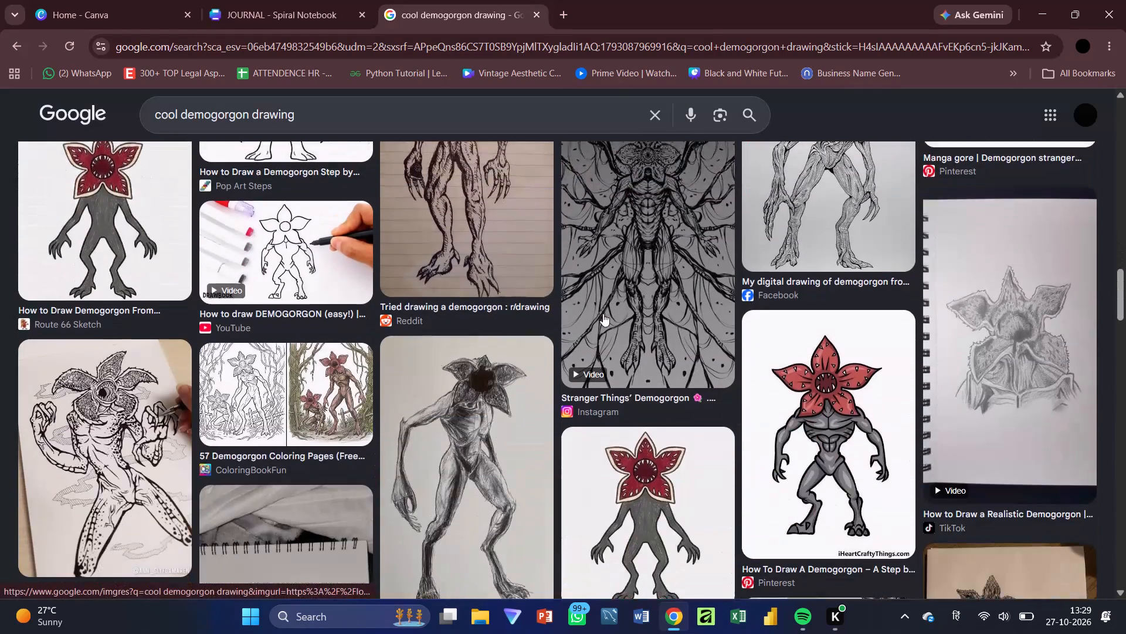
{"action": "scroll", "coordinate": [603, 313], "scroll_direction": "down", "scroll_amount": 1}
{"action": "scroll", "coordinate": [603, 313], "scroll_direction": "up", "scroll_amount": 16}
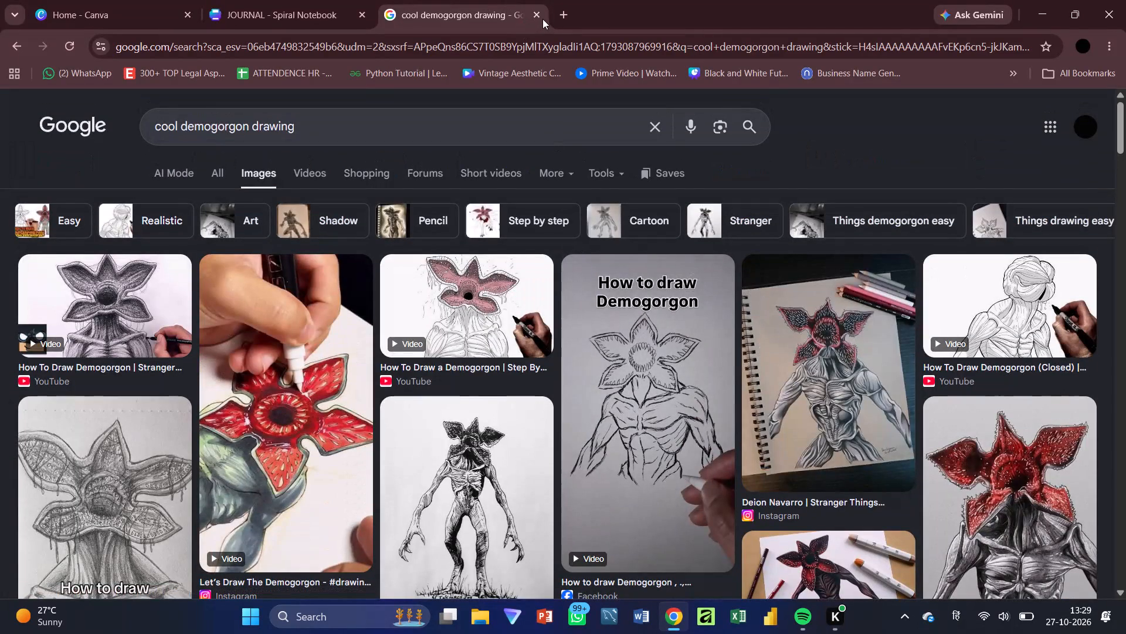
{"action": "left_click", "coordinate": [542, 19]}
{"action": "left_click", "coordinate": [539, 15]}
Go to page 2 of the journal and search the design elements for "page".
{"action": "scroll", "coordinate": [650, 402], "scroll_direction": "down", "scroll_amount": 4}
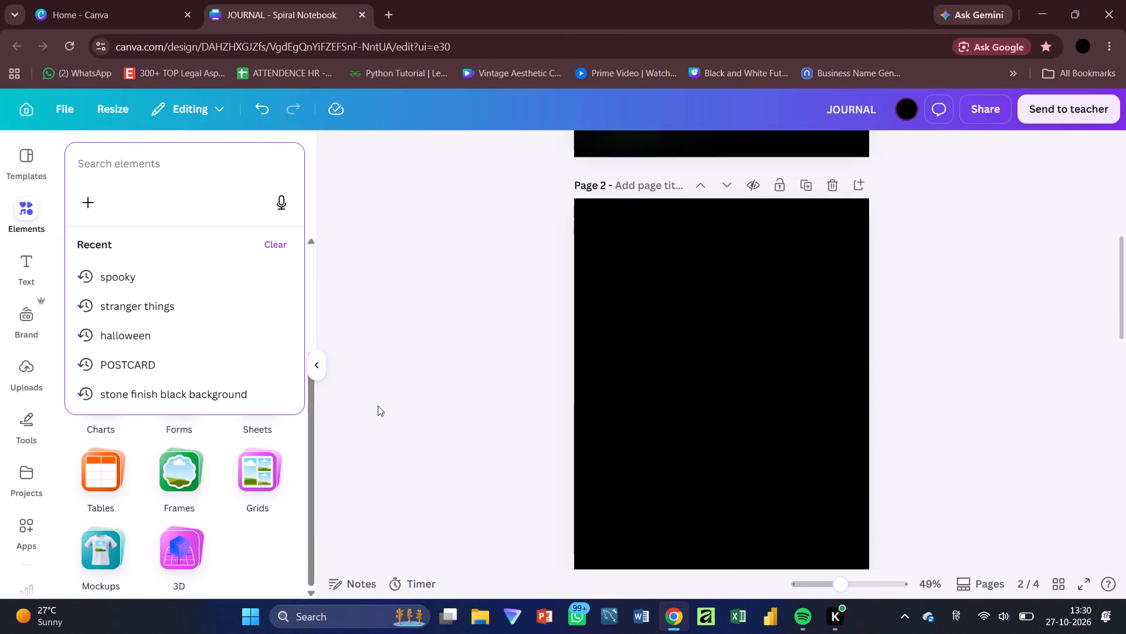
{"action": "left_click", "coordinate": [366, 467]}
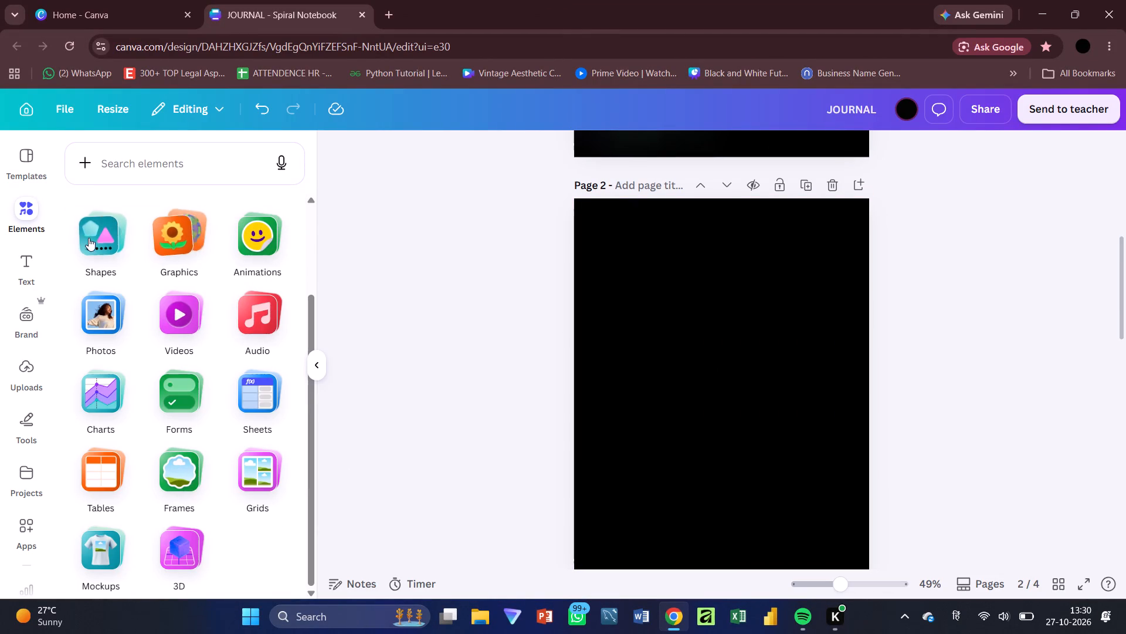
{"action": "left_click", "coordinate": [157, 170]}
{"action": "type", "text": "page"}
{"action": "key", "text": "space"}
{"action": "key", "text": "Return"}
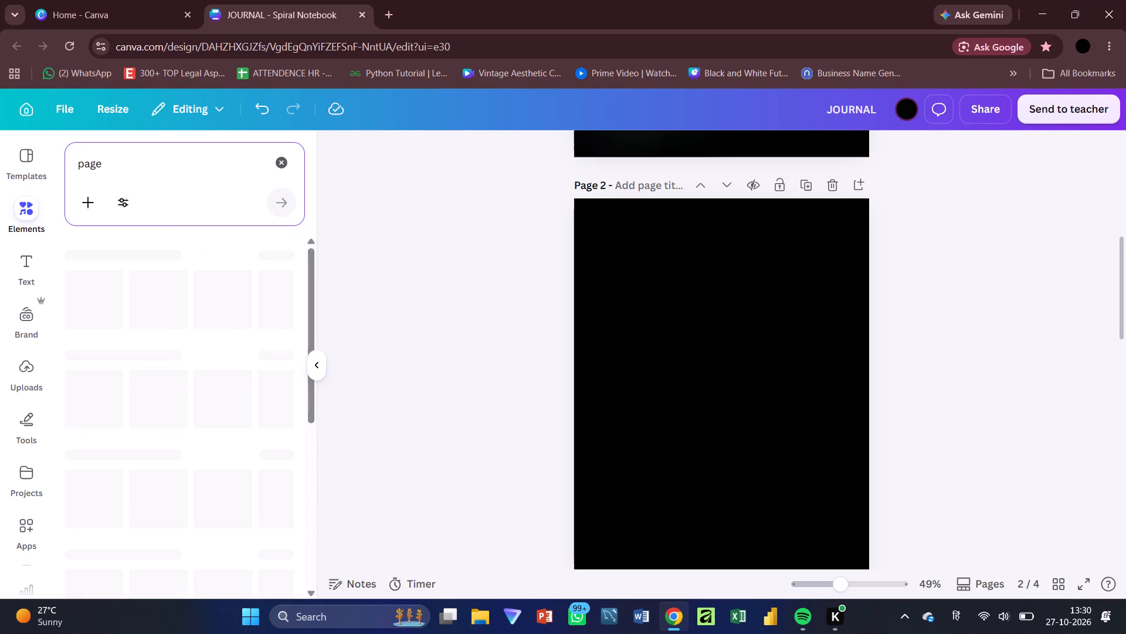
Browse the full graphics and photo results for "page" for a paper background suited to the journal's page 2.
{"action": "left_click", "coordinate": [277, 280]}
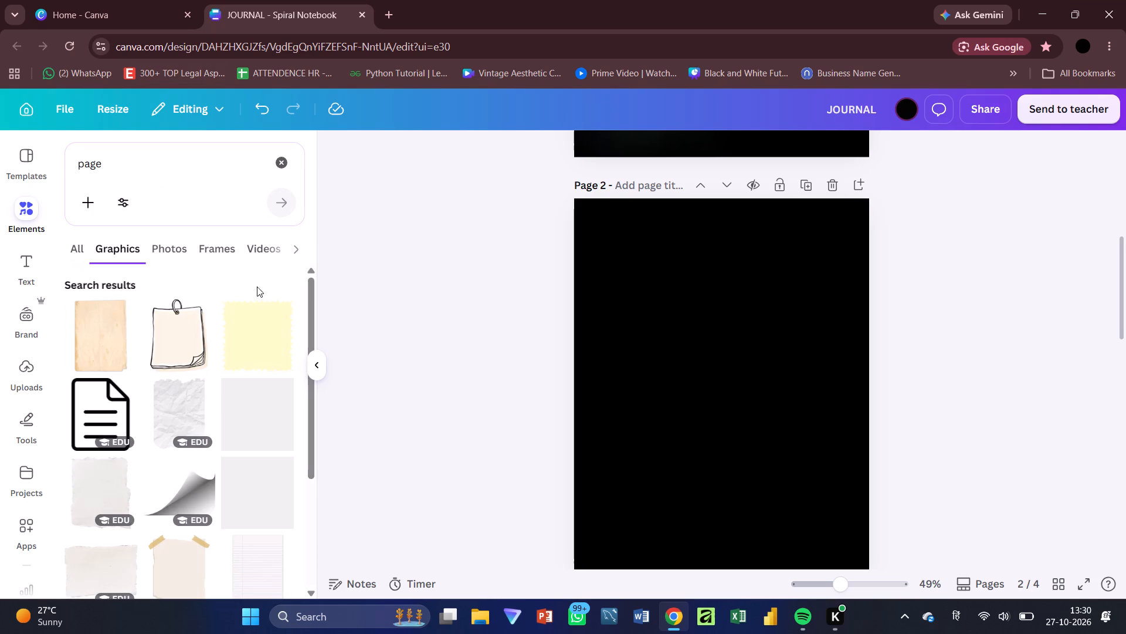
{"action": "scroll", "coordinate": [228, 350], "scroll_direction": "down", "scroll_amount": 4}
{"action": "scroll", "coordinate": [191, 431], "scroll_direction": "down", "scroll_amount": 1}
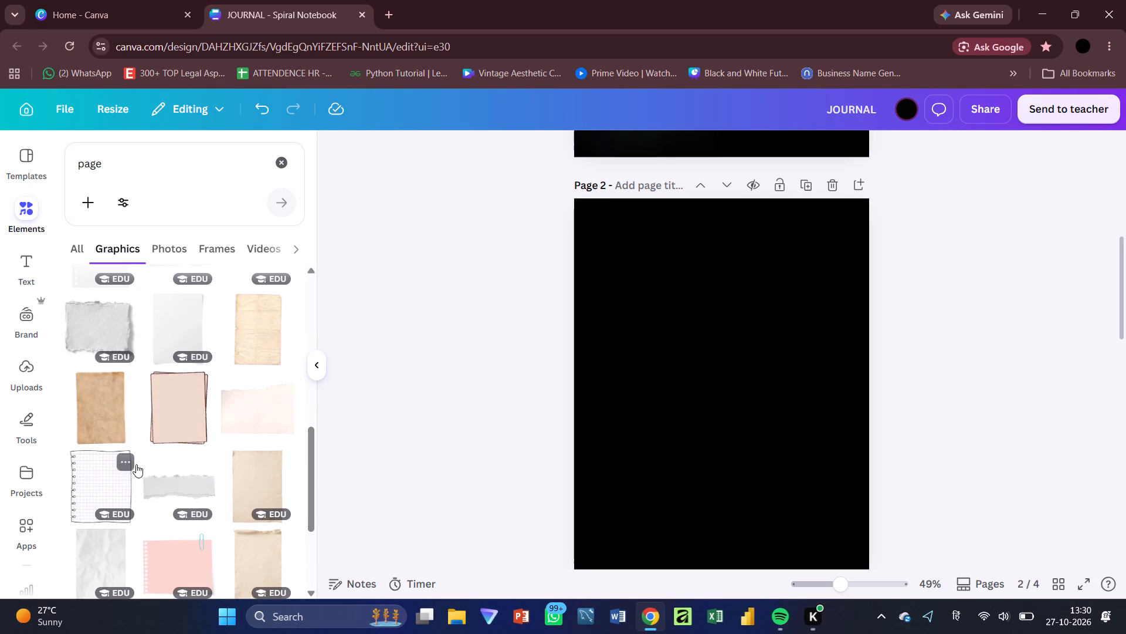
{"action": "left_click", "coordinate": [74, 250]}
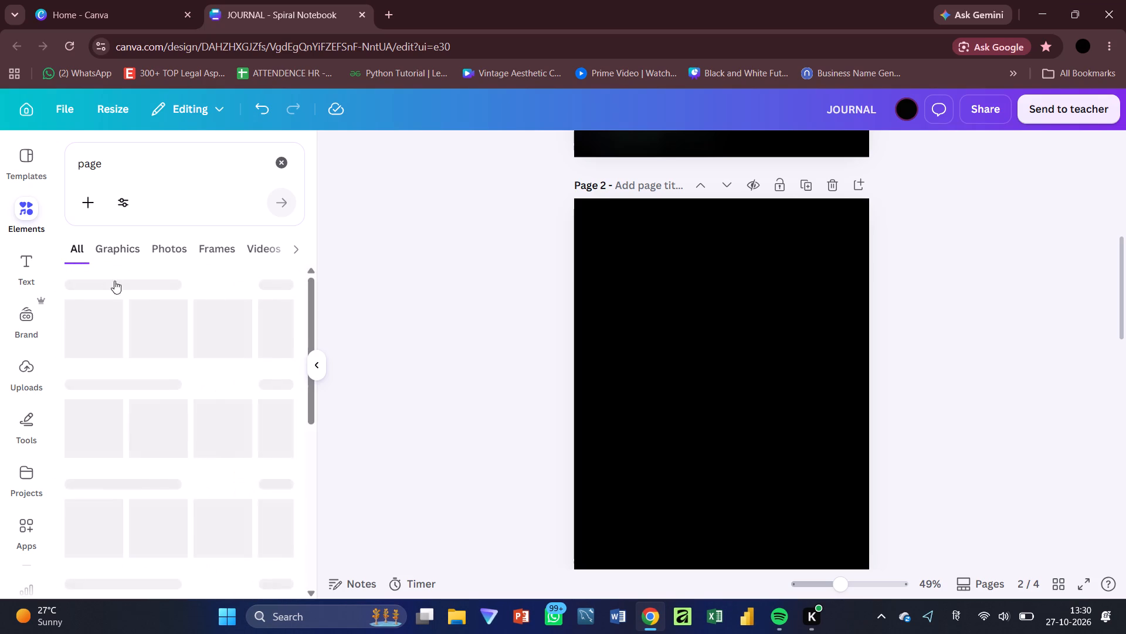
{"action": "left_click", "coordinate": [282, 379]}
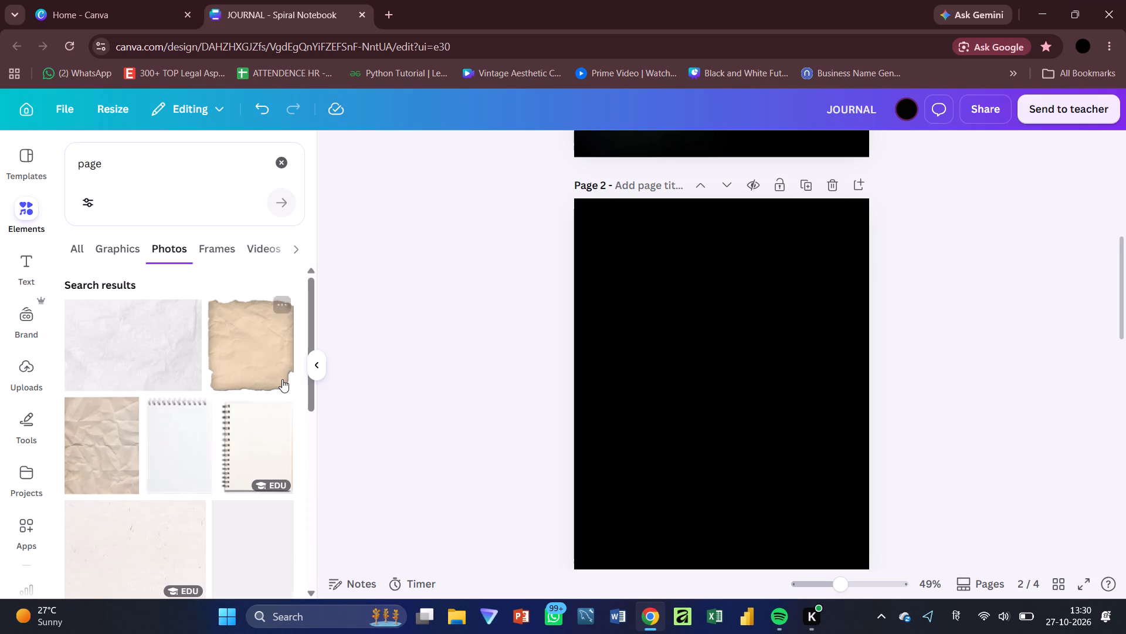
{"action": "scroll", "coordinate": [282, 379], "scroll_direction": "down", "scroll_amount": 2}
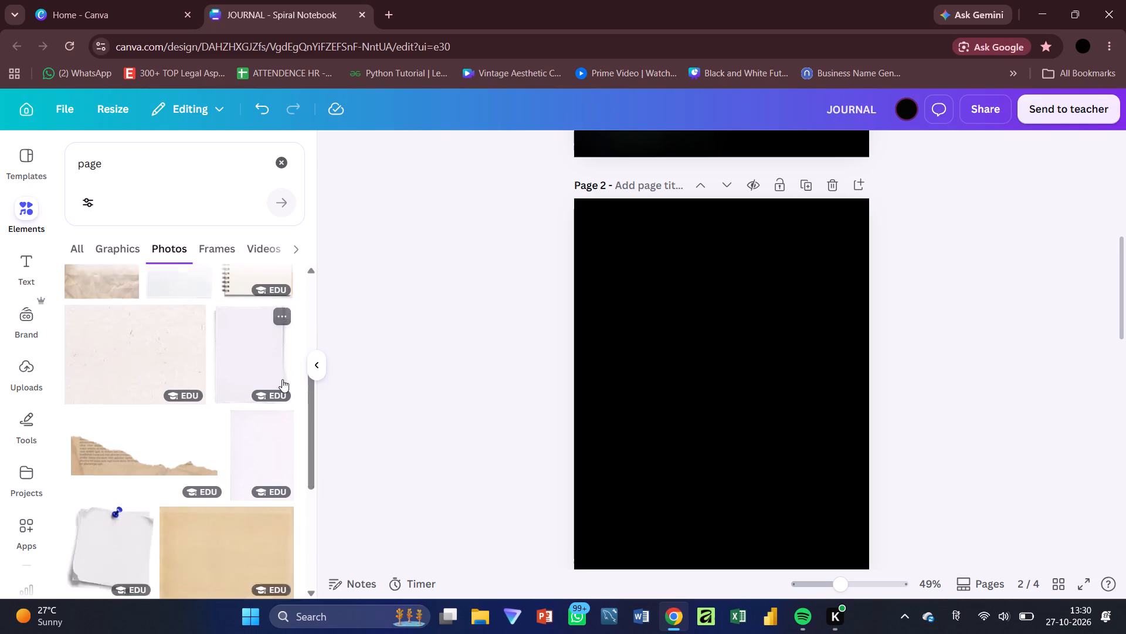
{"action": "scroll", "coordinate": [282, 379], "scroll_direction": "down", "scroll_amount": 1}
Refine the element search to "page gradient" and show results of all types.
{"action": "left_click", "coordinate": [134, 172]}
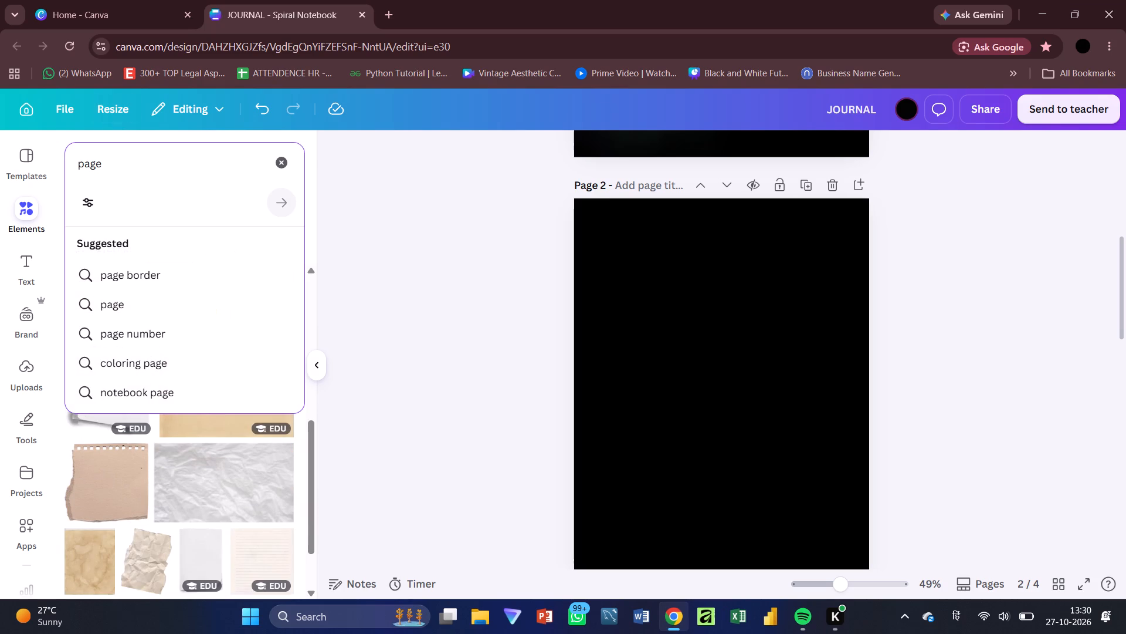
{"action": "type", "text": "gradient"}
{"action": "key", "text": "Return"}
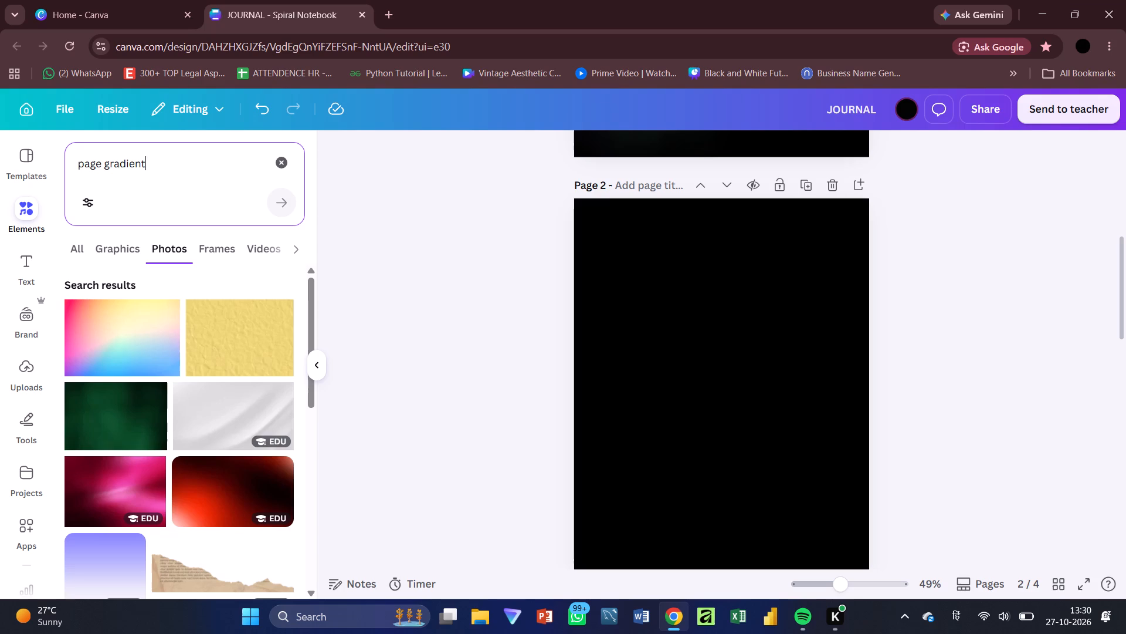
{"action": "left_click", "coordinate": [87, 257]}
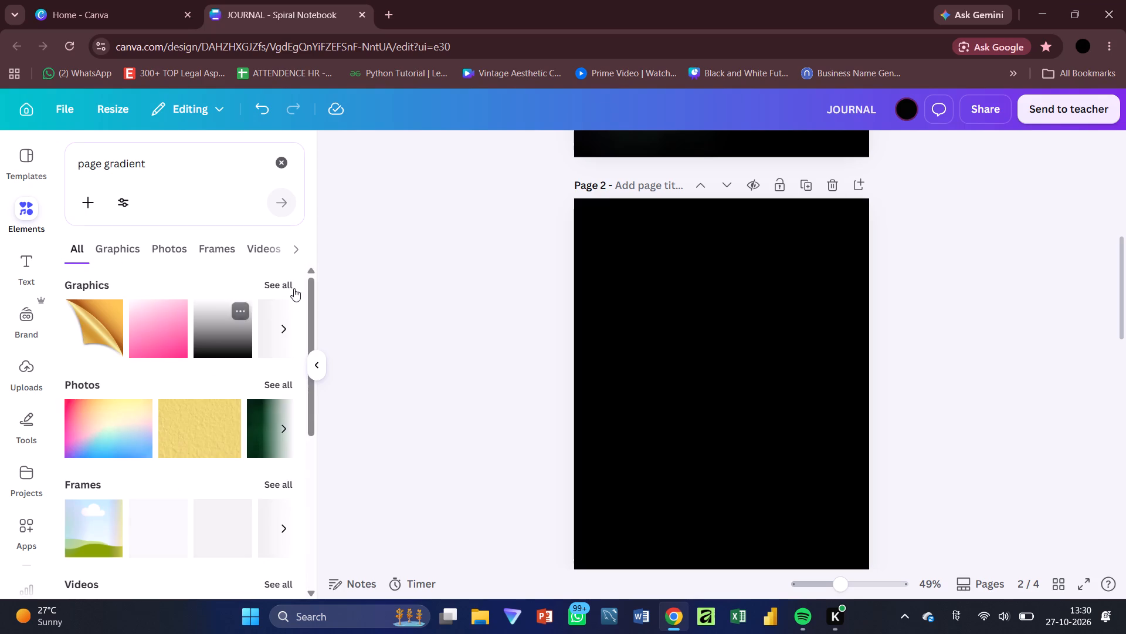
Change the element search back to "page" and show all of its graphics results.
{"action": "left_click", "coordinate": [182, 171]}
{"action": "key", "text": "BackSpace"}
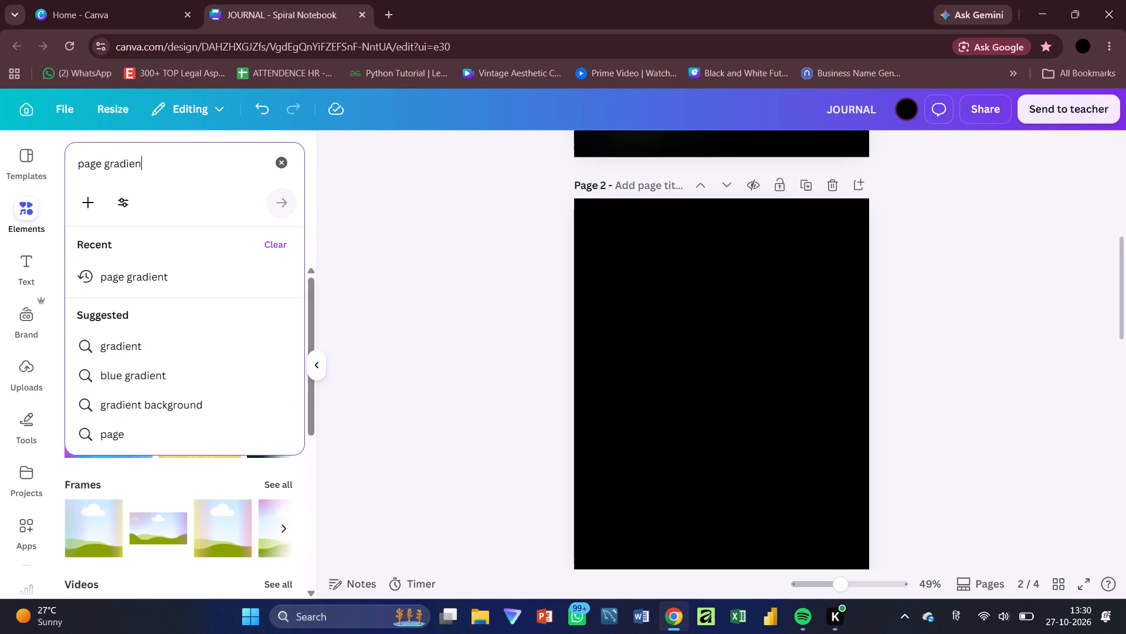
{"action": "key", "text": "BackSpace"}
{"action": "key", "text": "BackSpace"}
{"action": "key", "text": "BackSpace"}
{"action": "key", "text": "BackSpace"}
{"action": "key", "text": "BackSpace"}
{"action": "key", "text": "BackSpace"}
{"action": "key", "text": "BackSpace"}
{"action": "key", "text": "BackSpace"}
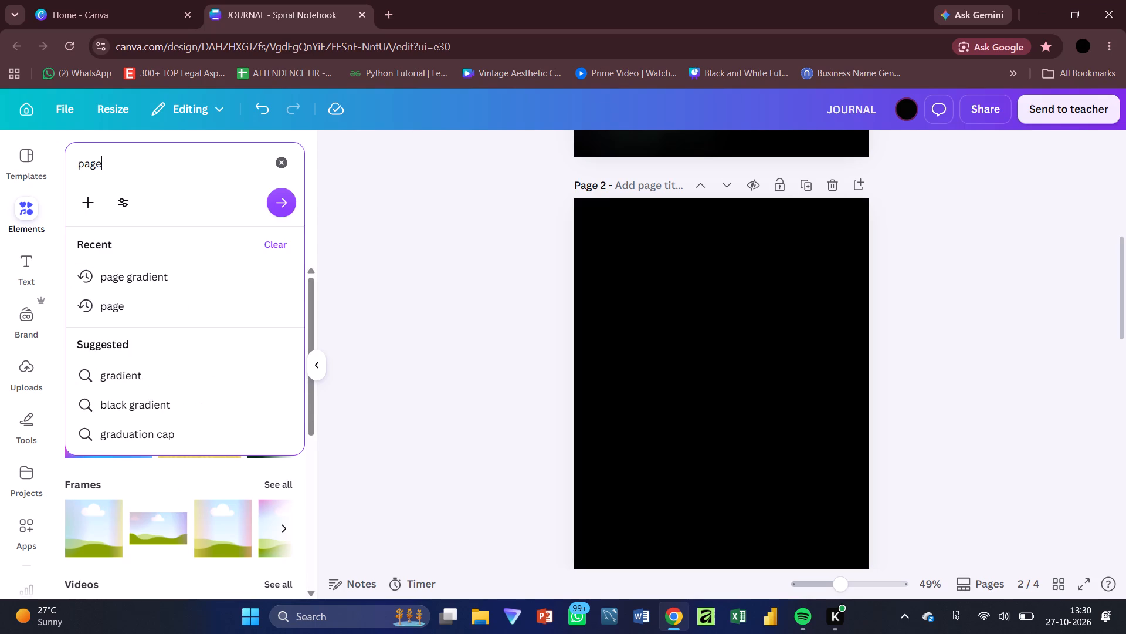
{"action": "key", "text": "Return"}
{"action": "left_click", "coordinate": [279, 284]}
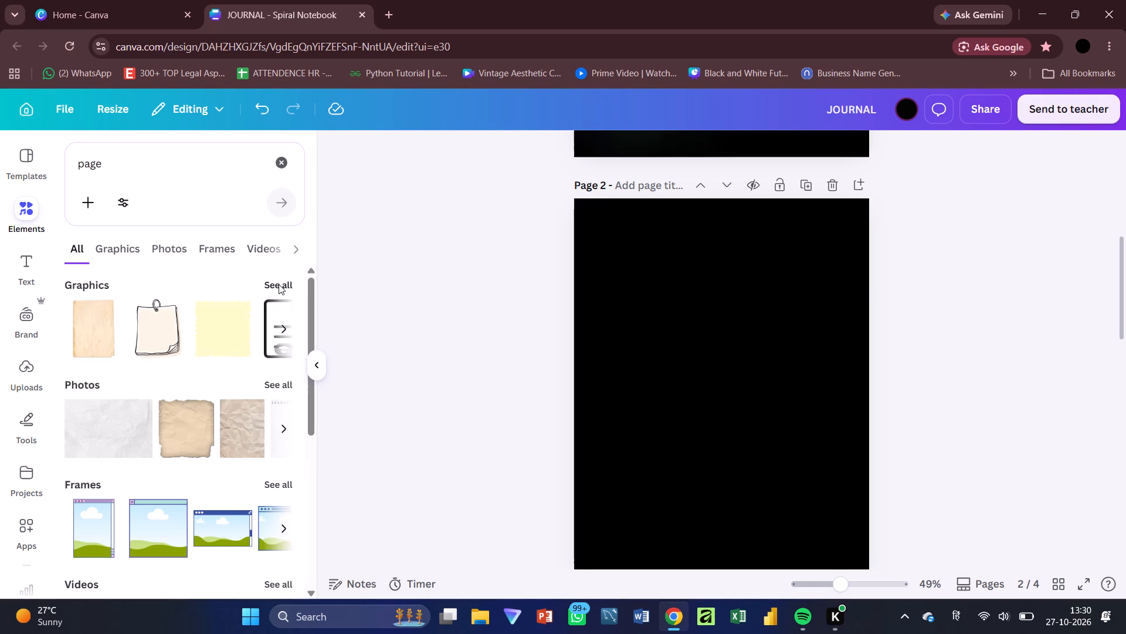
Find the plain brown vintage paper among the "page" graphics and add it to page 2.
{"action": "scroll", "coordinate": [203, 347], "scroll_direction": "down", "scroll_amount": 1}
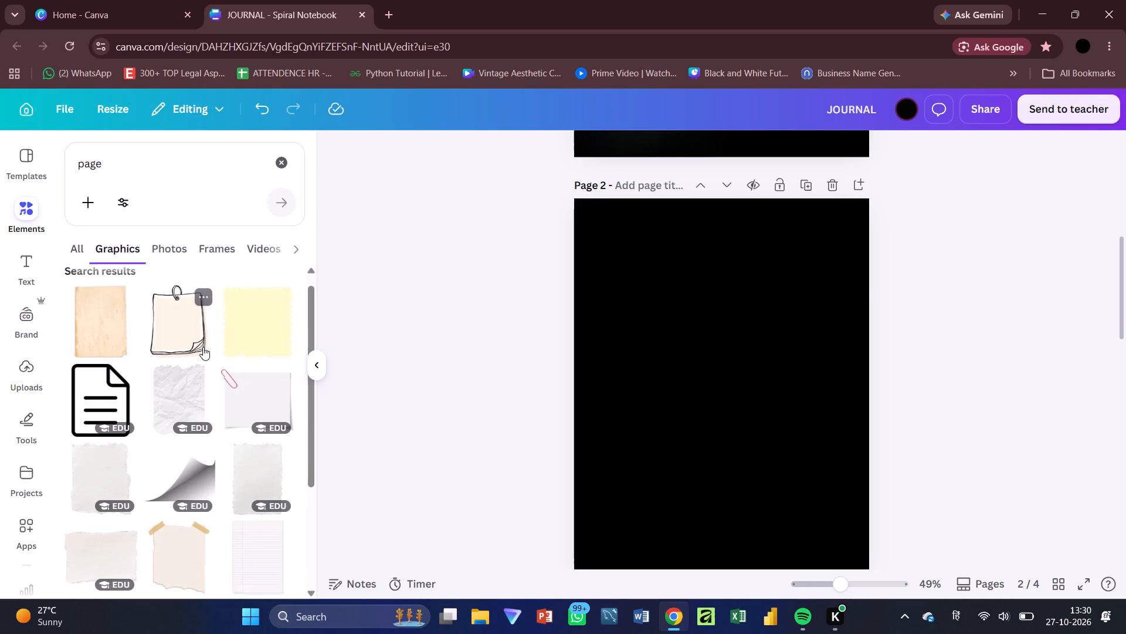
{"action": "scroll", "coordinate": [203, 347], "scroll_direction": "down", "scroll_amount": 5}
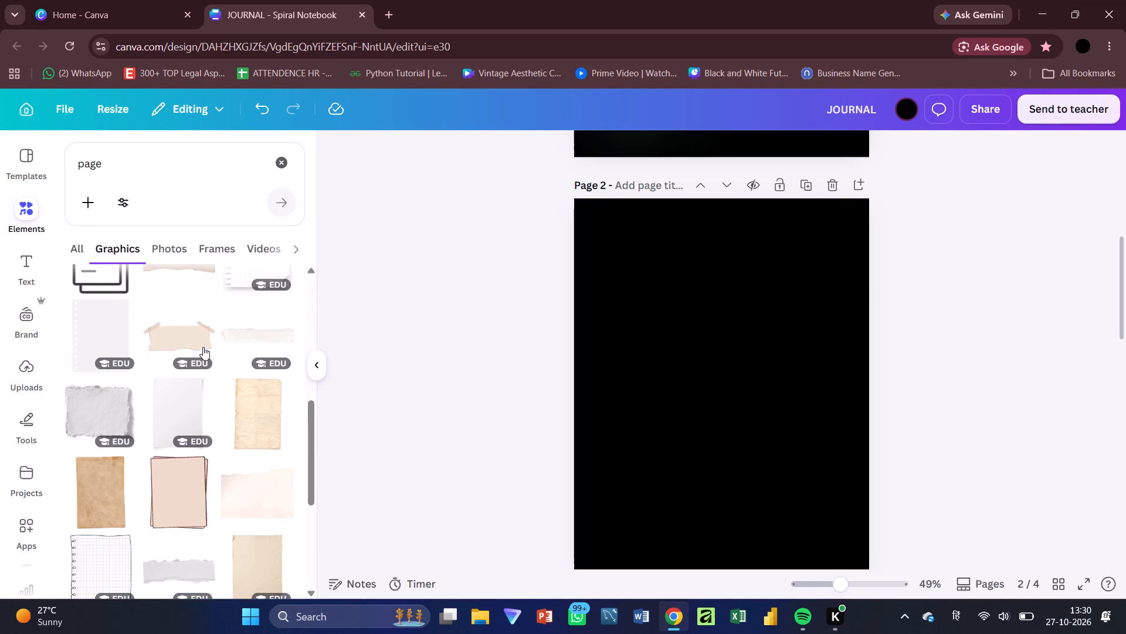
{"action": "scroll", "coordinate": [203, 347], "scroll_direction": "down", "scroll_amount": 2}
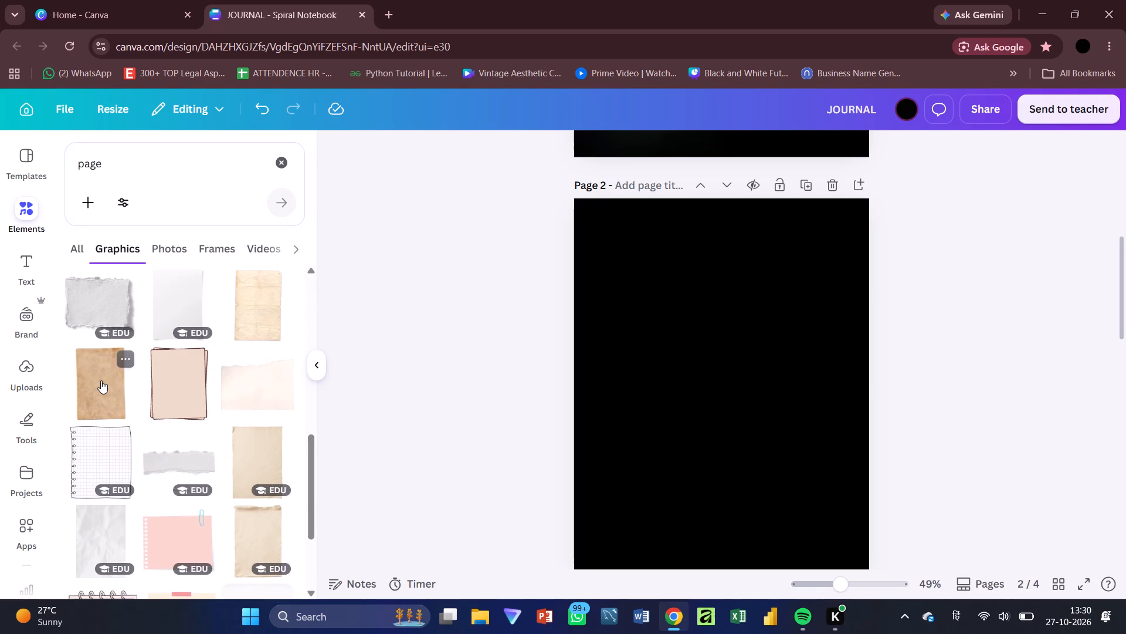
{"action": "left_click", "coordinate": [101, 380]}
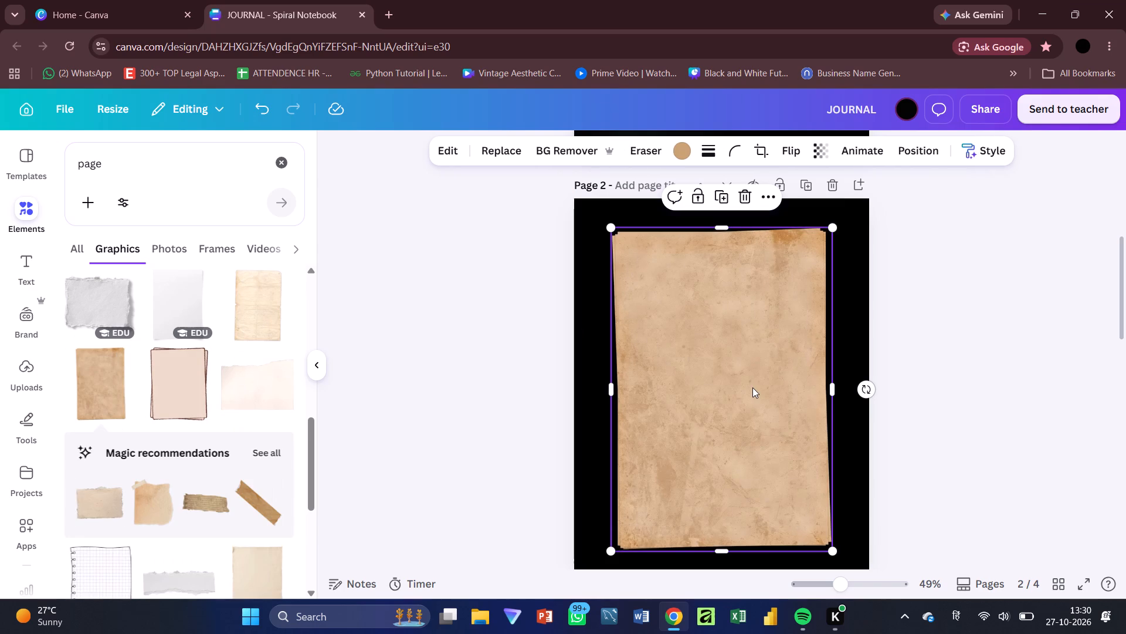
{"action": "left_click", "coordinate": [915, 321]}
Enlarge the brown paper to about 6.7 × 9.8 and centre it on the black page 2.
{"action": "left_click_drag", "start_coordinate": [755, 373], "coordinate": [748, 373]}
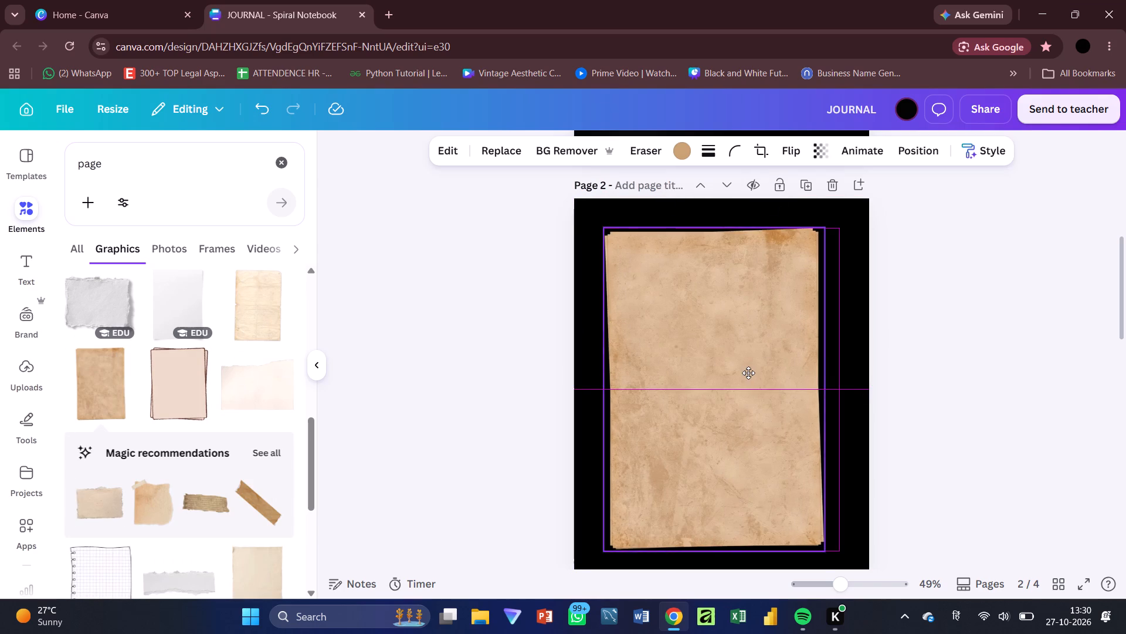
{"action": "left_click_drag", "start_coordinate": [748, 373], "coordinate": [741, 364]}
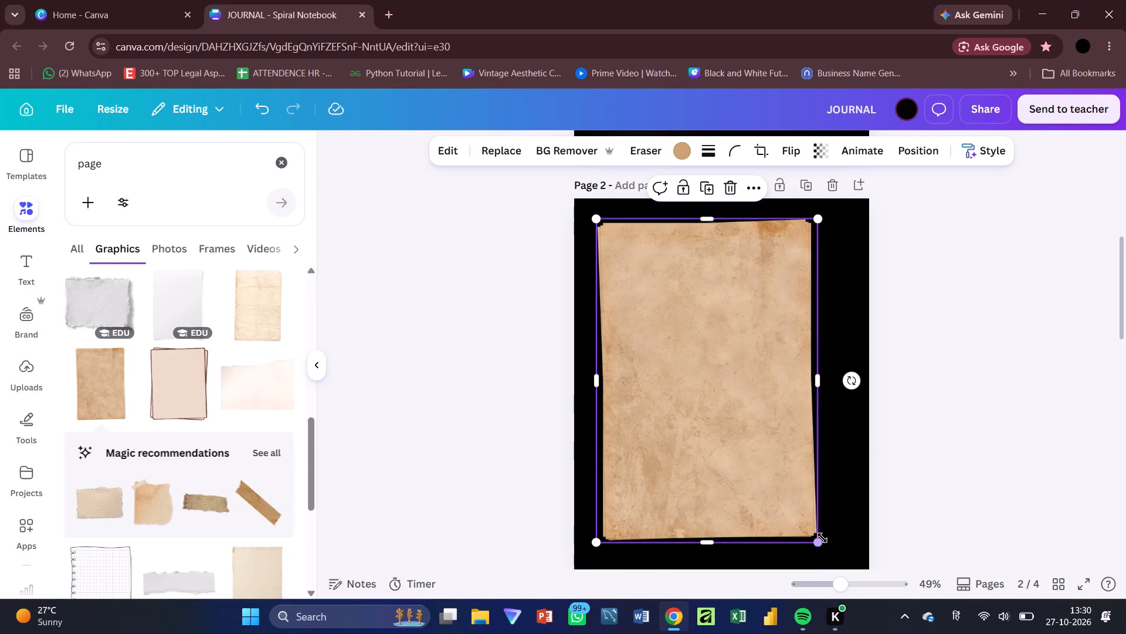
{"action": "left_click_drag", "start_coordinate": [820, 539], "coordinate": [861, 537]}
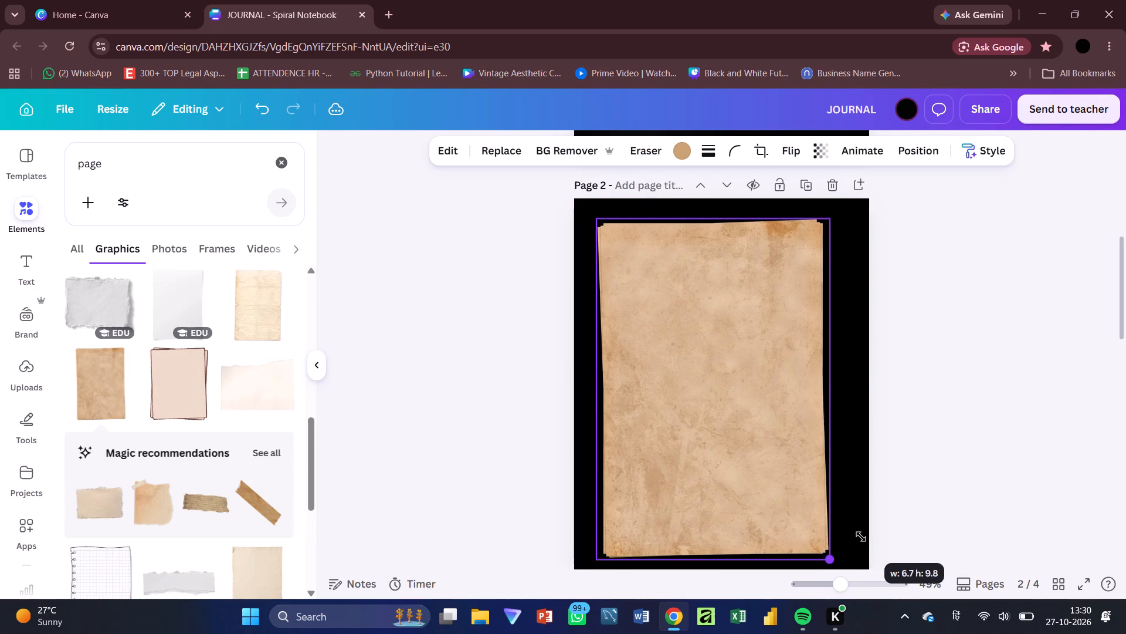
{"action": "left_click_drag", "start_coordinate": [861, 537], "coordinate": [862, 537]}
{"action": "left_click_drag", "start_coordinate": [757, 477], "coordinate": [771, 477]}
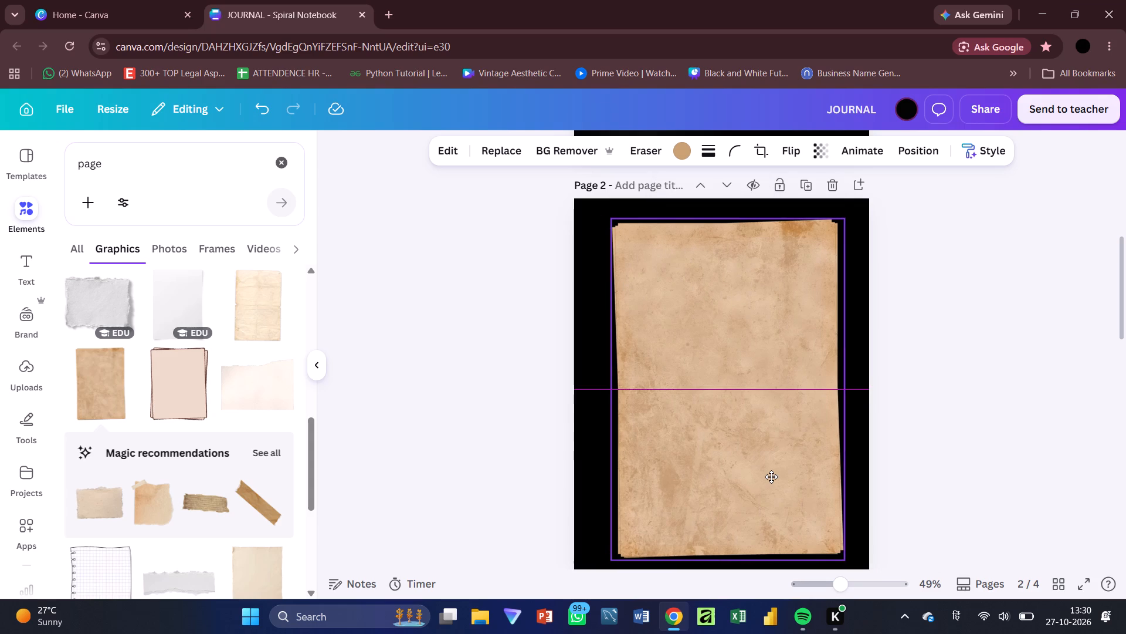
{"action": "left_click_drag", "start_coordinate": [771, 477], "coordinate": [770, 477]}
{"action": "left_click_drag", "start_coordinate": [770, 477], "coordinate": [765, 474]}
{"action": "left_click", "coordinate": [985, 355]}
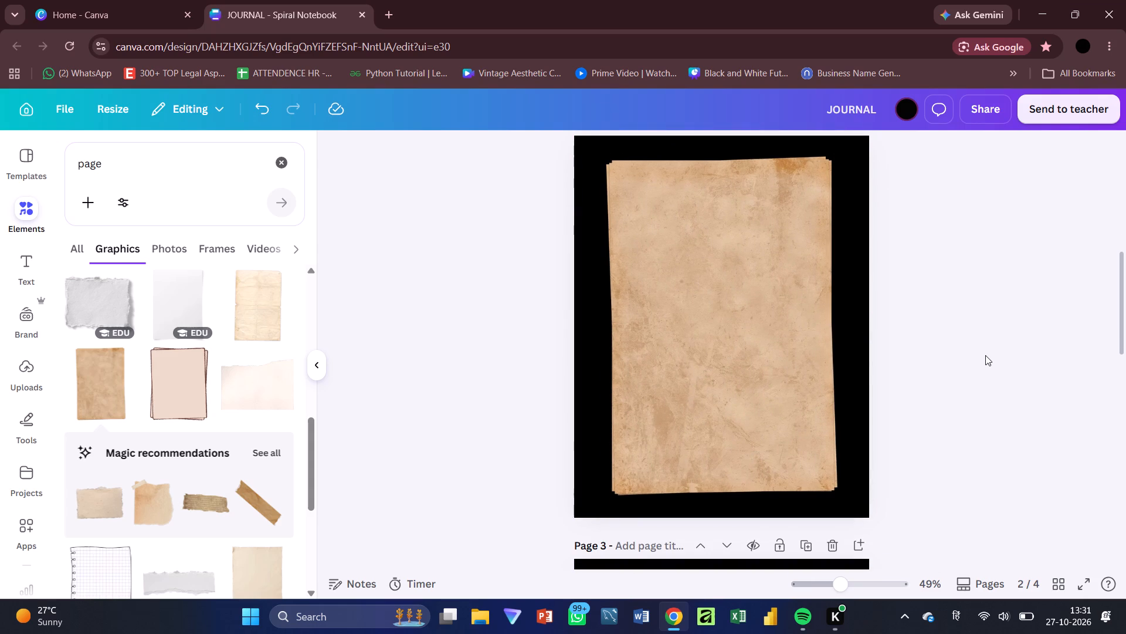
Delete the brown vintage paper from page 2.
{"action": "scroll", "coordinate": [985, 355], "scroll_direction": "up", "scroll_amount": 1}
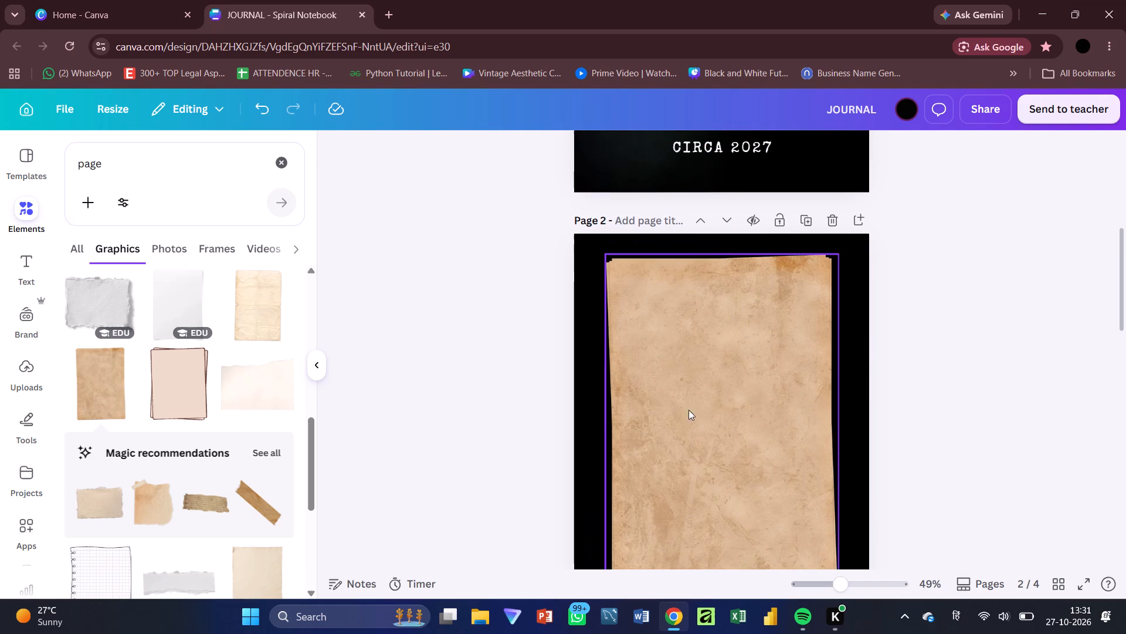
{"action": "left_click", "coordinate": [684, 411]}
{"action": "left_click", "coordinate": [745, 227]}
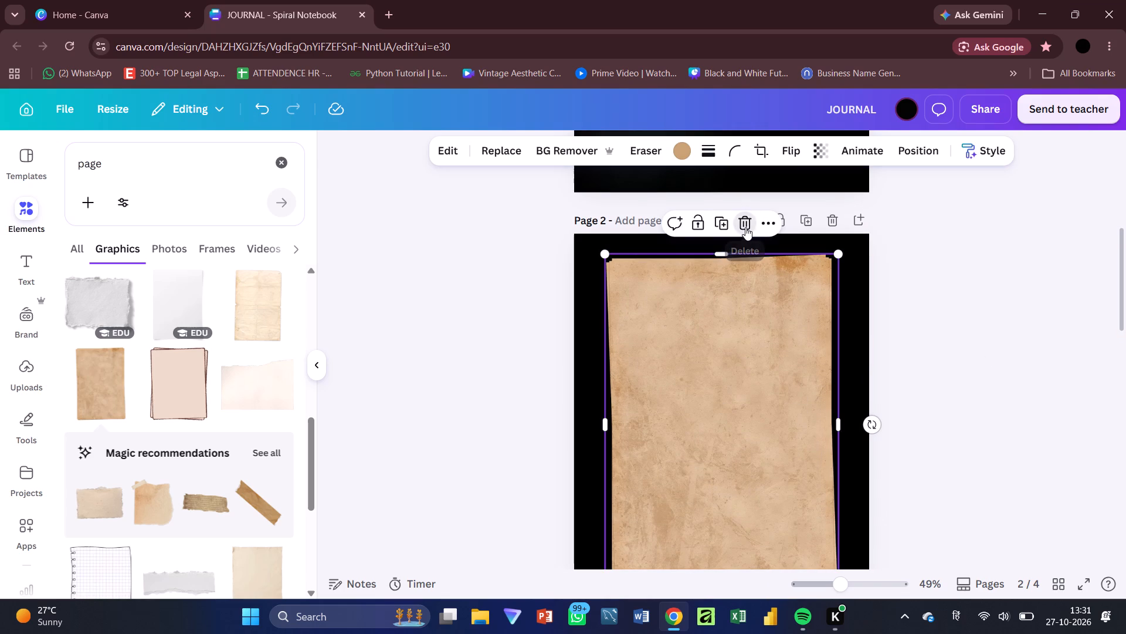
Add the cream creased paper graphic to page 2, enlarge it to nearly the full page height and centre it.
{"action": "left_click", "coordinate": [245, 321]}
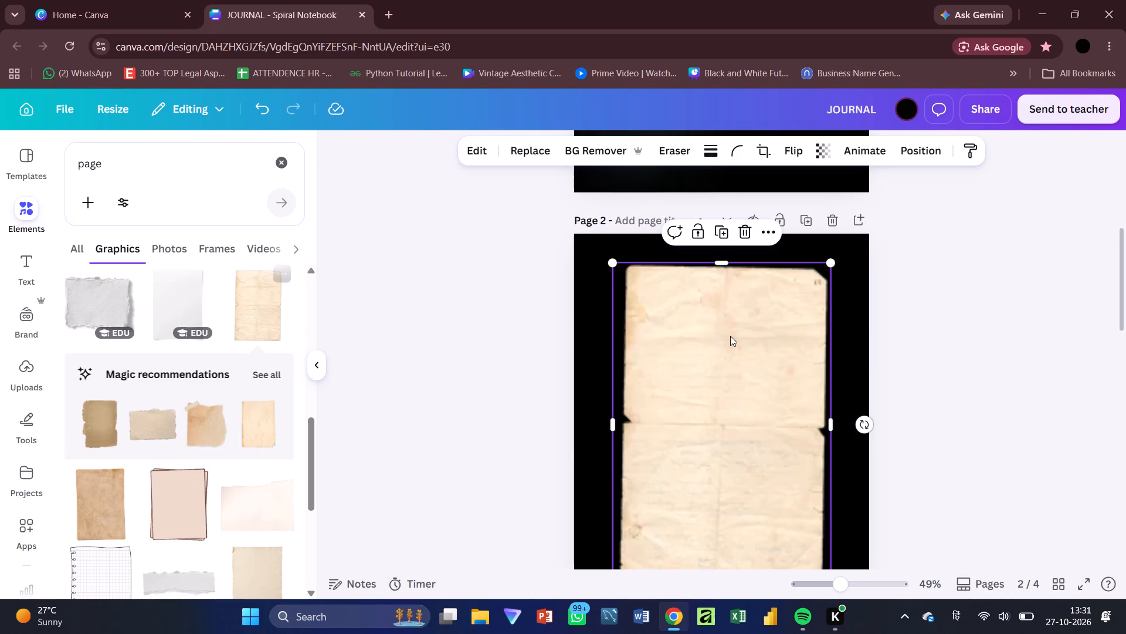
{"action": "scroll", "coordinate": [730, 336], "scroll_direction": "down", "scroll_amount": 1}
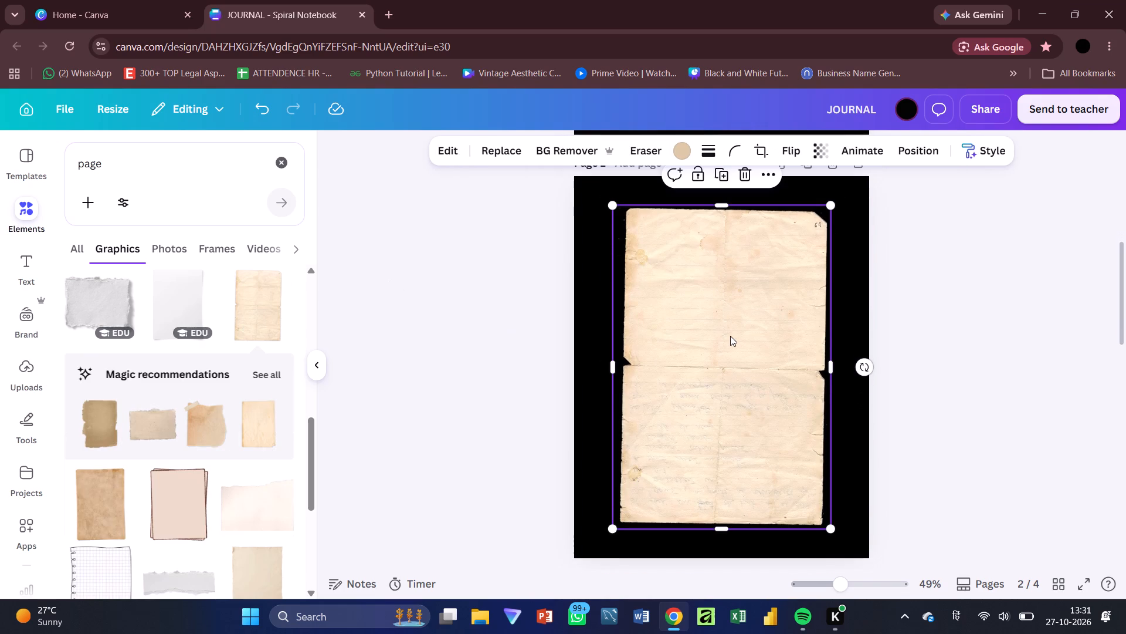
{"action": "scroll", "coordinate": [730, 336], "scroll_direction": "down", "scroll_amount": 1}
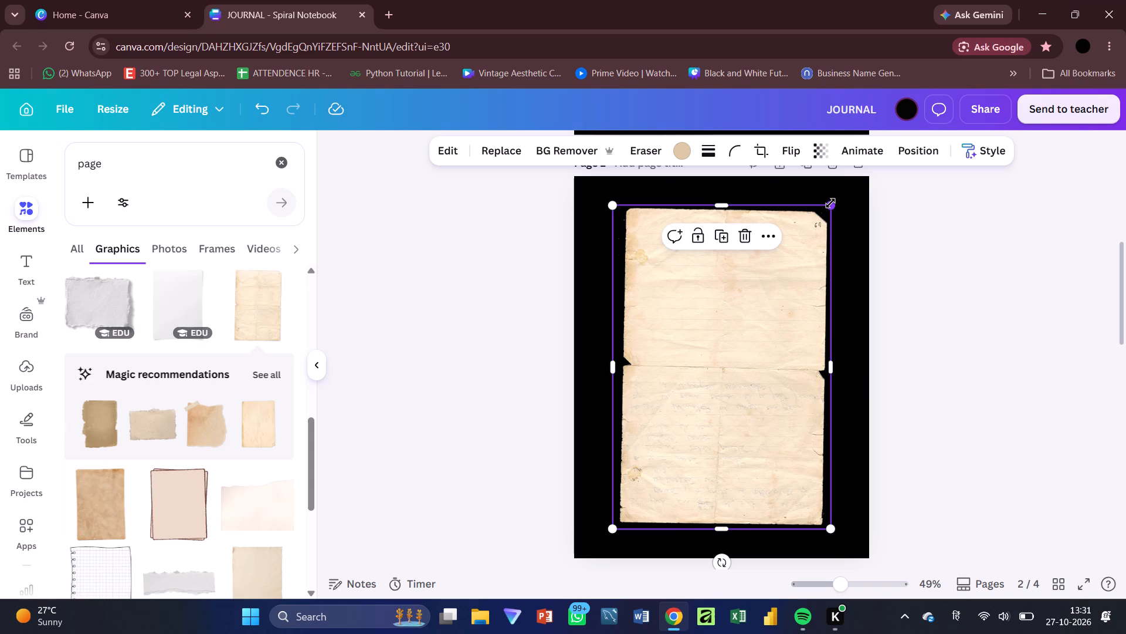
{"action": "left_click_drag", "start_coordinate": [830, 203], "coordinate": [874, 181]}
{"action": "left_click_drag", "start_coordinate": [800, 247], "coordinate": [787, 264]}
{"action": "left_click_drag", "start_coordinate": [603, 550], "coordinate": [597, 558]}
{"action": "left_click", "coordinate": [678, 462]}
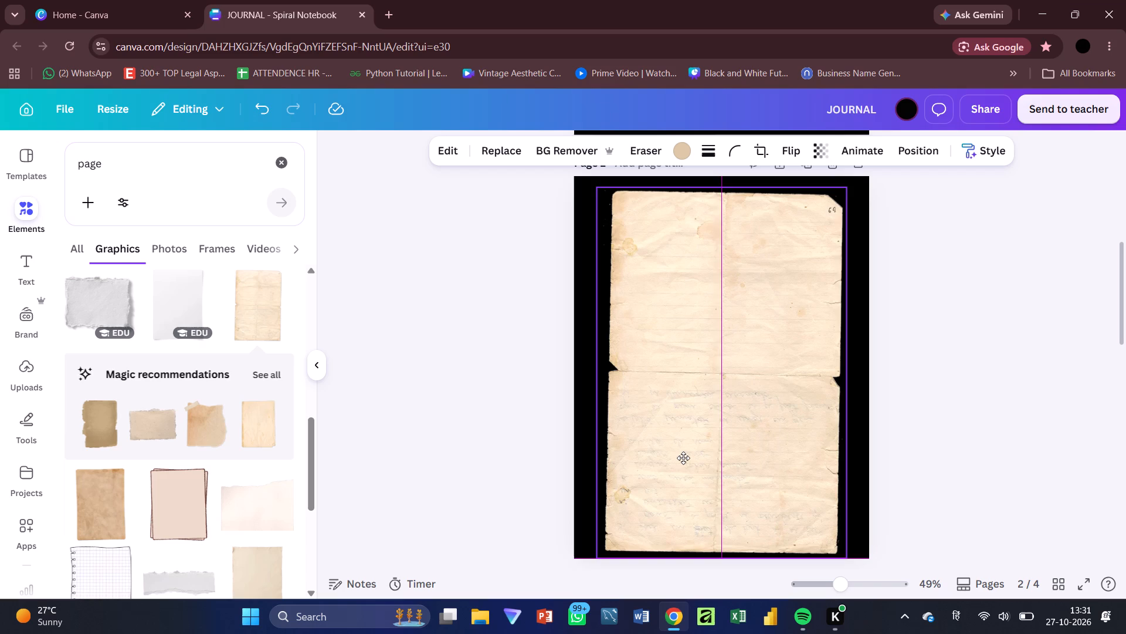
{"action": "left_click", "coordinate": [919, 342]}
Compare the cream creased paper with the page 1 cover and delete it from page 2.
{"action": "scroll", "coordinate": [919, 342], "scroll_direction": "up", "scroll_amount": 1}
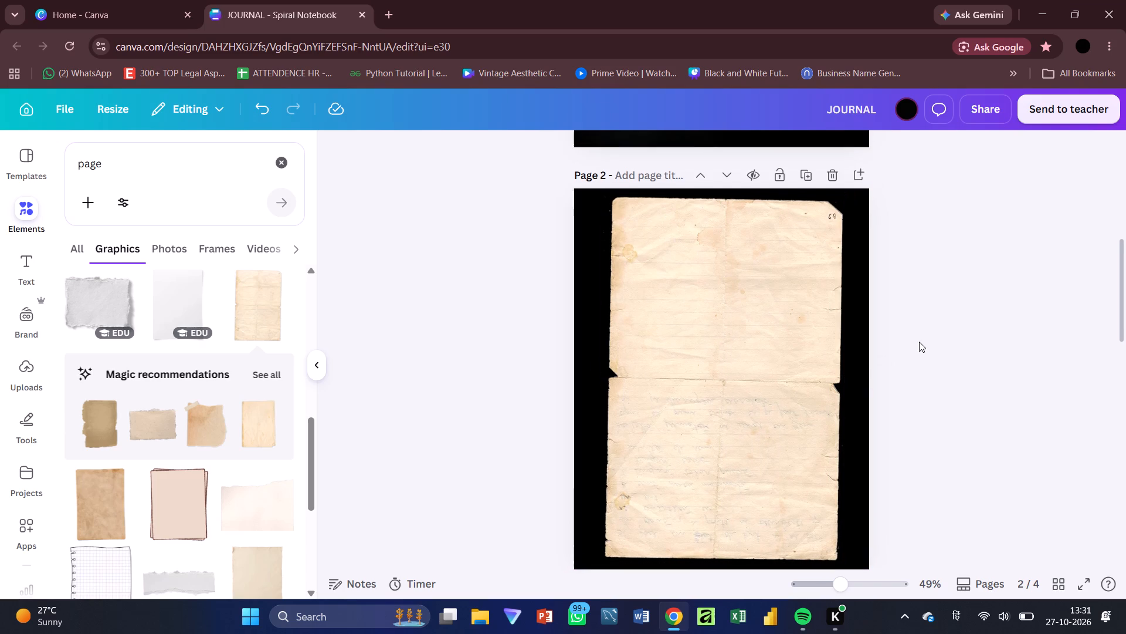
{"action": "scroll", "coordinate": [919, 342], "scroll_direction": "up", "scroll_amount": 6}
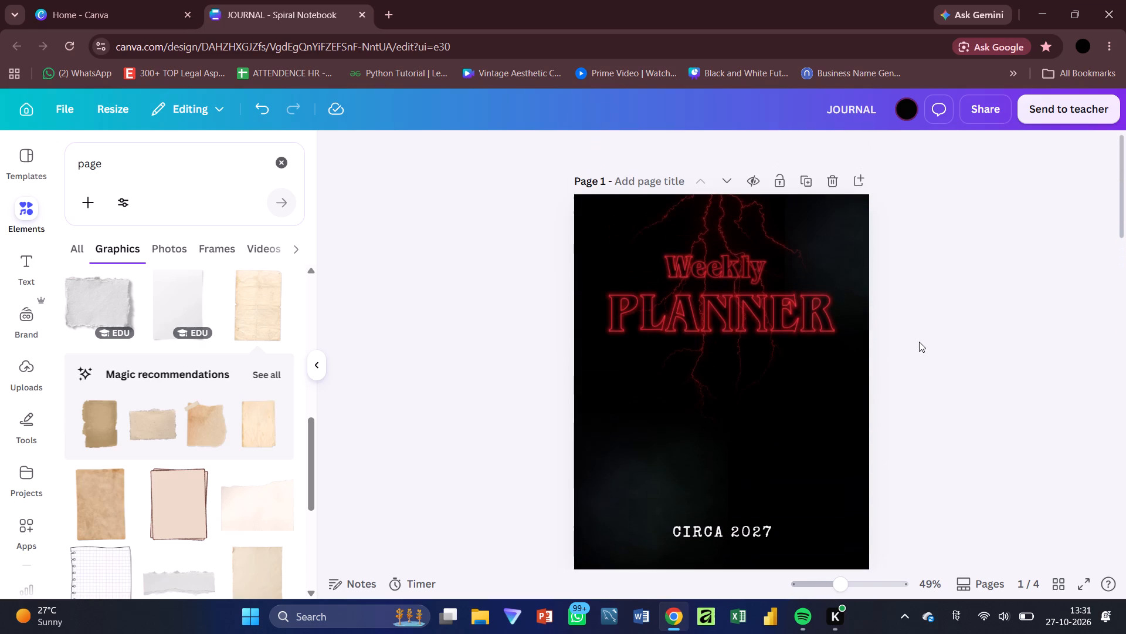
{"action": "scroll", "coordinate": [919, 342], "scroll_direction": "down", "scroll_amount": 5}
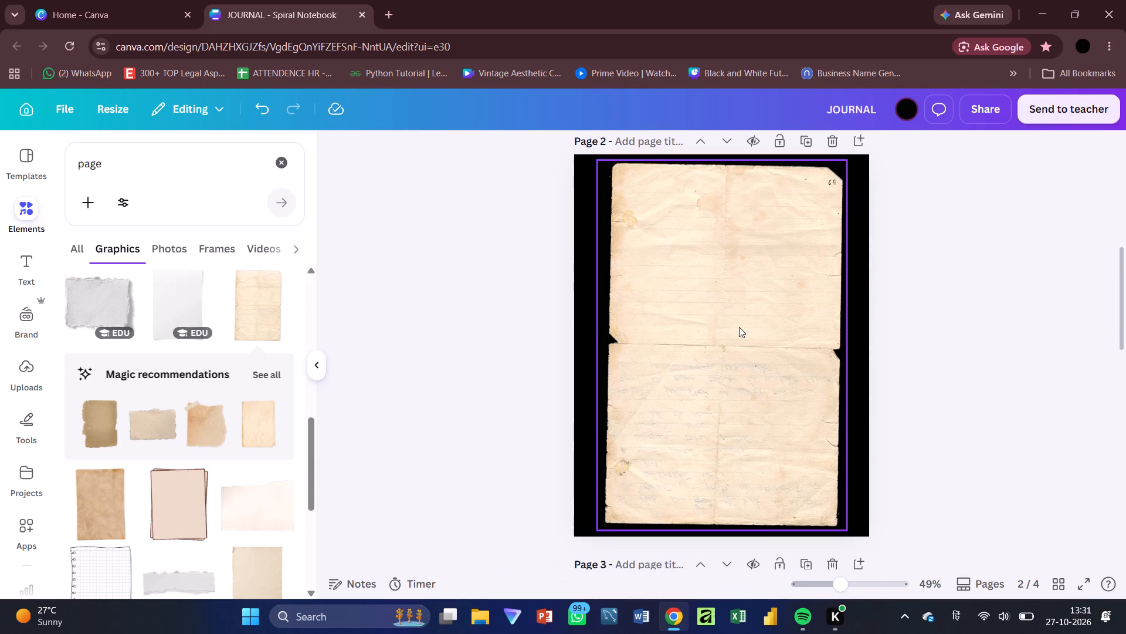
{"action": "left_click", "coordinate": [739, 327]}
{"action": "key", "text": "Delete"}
Look through more "page" graphics for an alternative paper background and clear the element search.
{"action": "scroll", "coordinate": [279, 394], "scroll_direction": "down", "scroll_amount": 1}
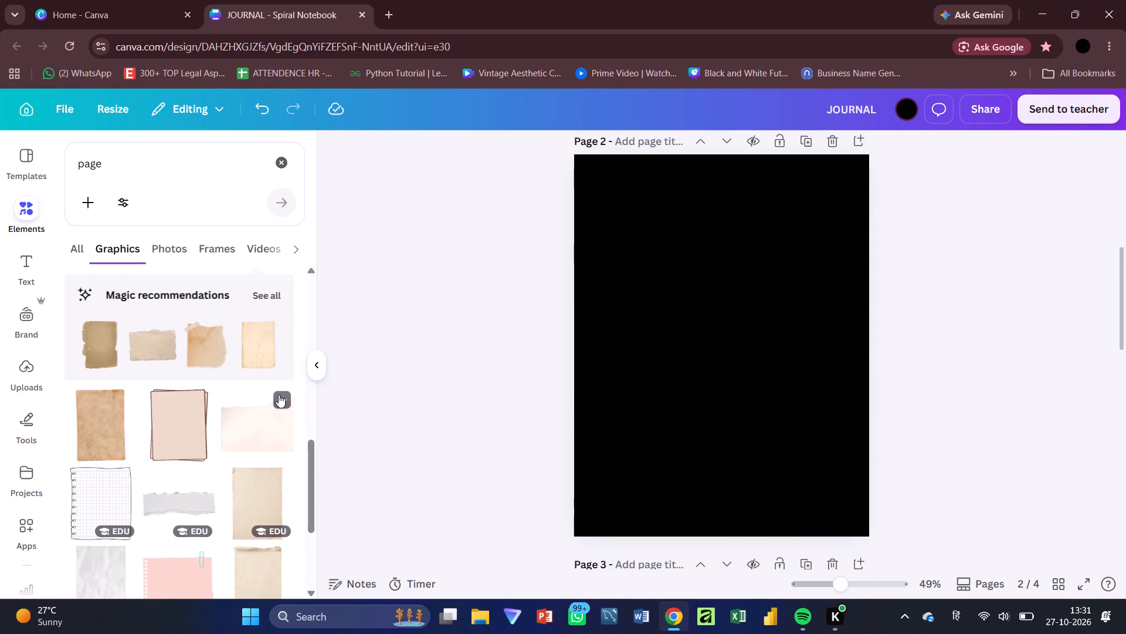
{"action": "scroll", "coordinate": [279, 394], "scroll_direction": "down", "scroll_amount": 3}
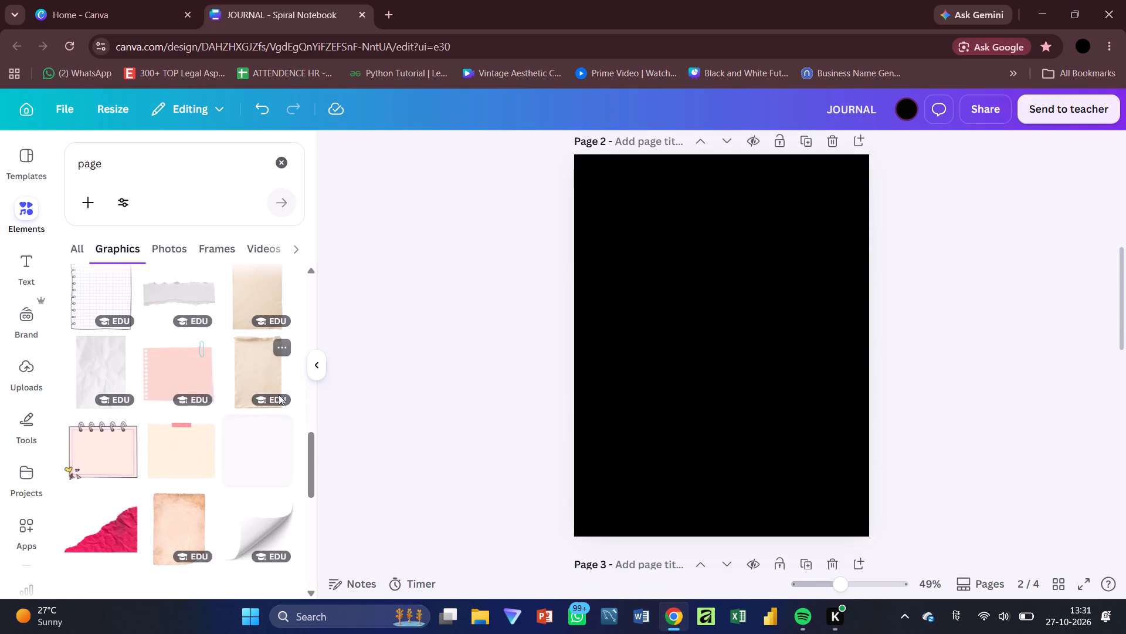
{"action": "scroll", "coordinate": [188, 500], "scroll_direction": "down", "scroll_amount": 3}
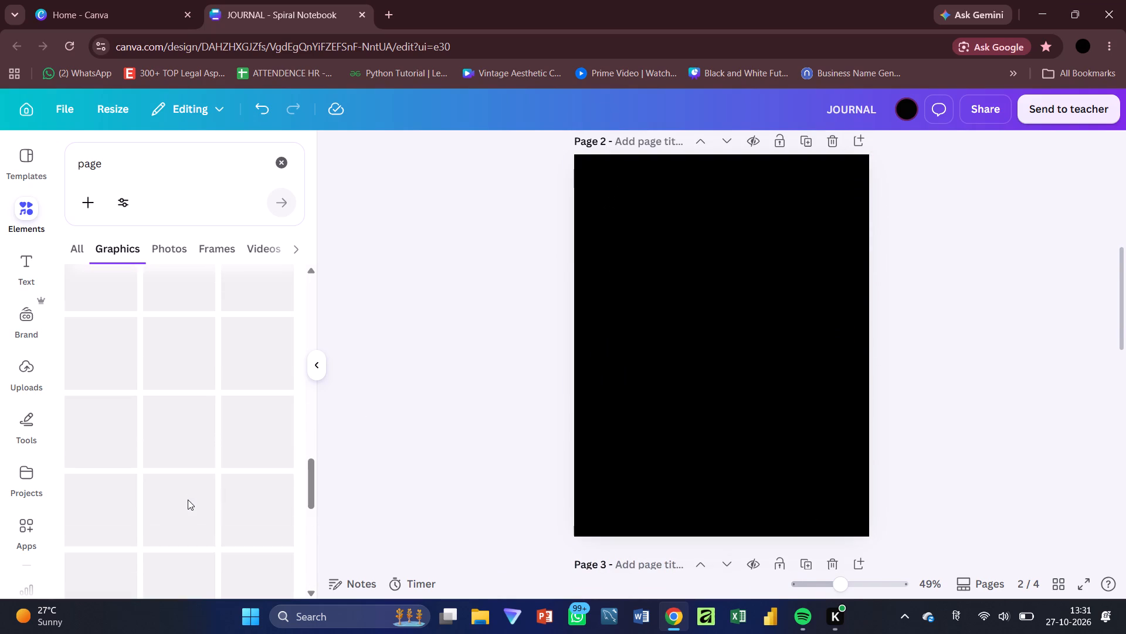
{"action": "left_click", "coordinate": [82, 246]}
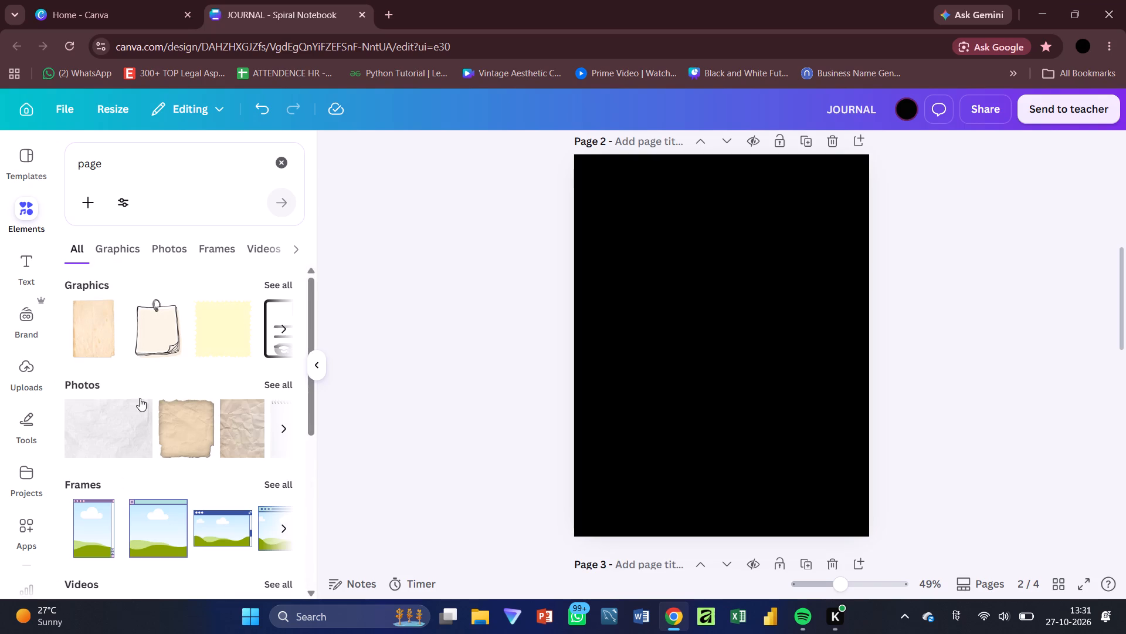
{"action": "left_click", "coordinate": [274, 172]}
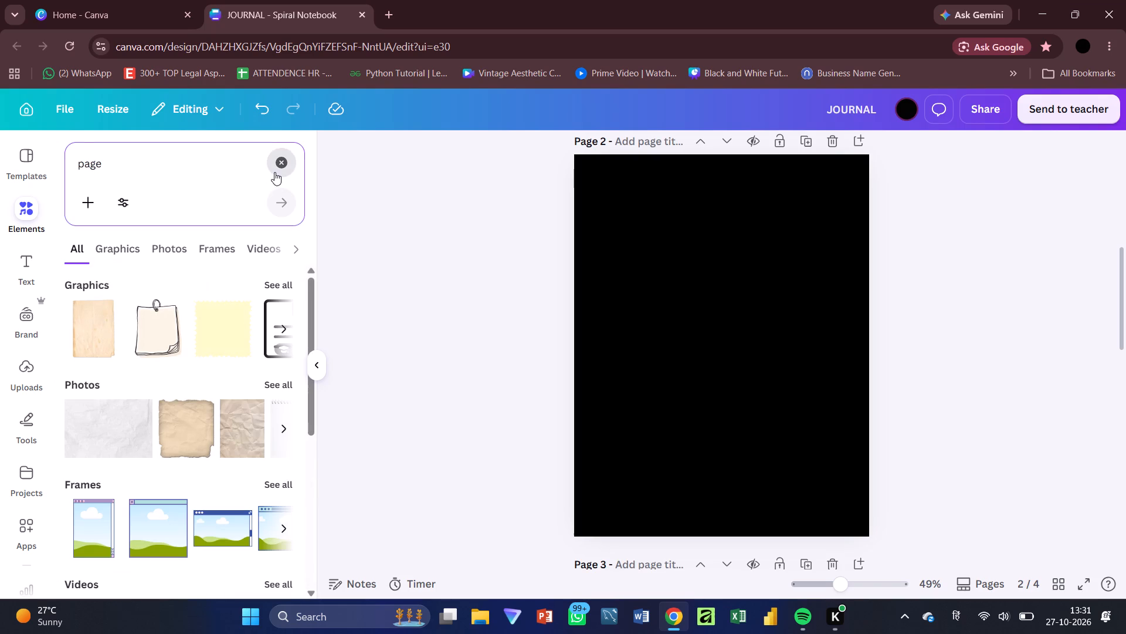
{"action": "scroll", "coordinate": [117, 475], "scroll_direction": "up", "scroll_amount": 1}
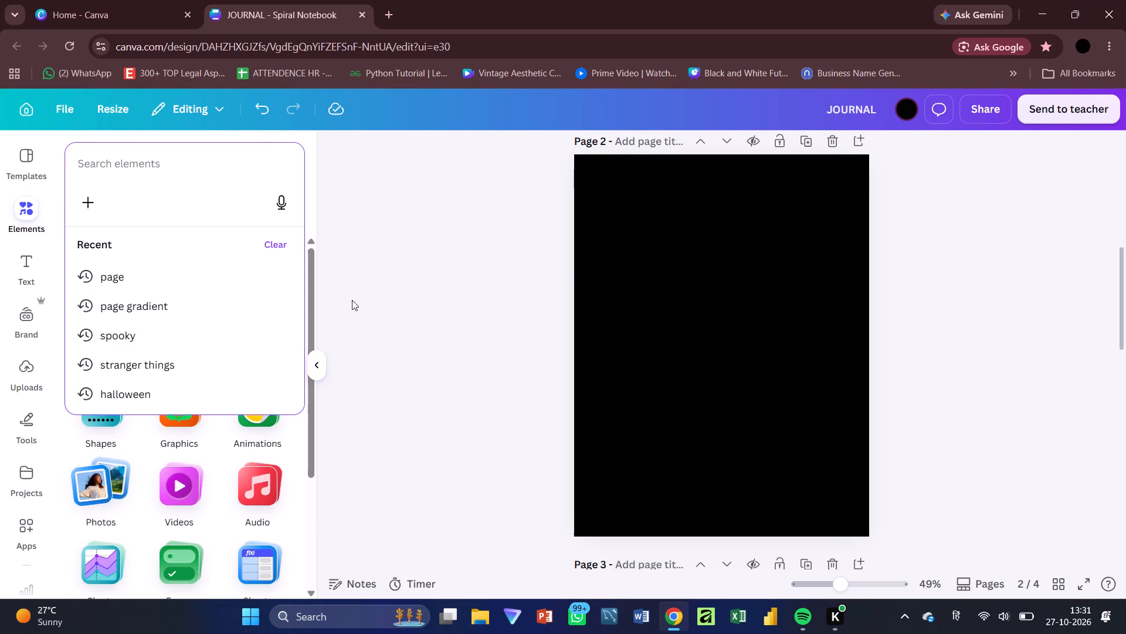
{"action": "left_click", "coordinate": [382, 289]}
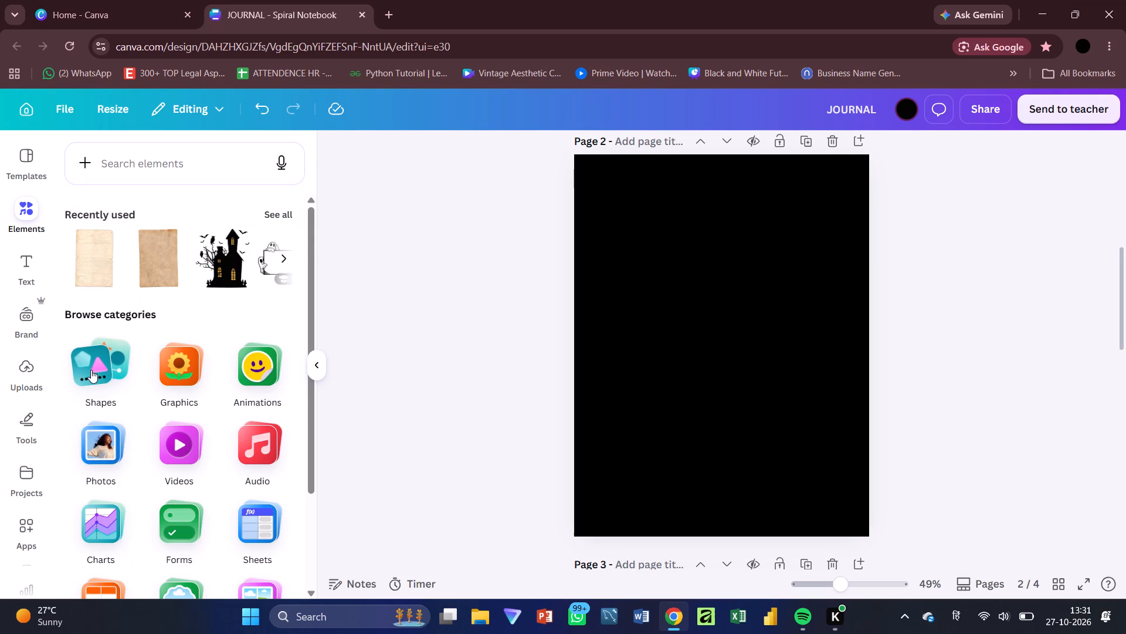
Add a square from the recently used shapes to the centre of page 2.
{"action": "left_click", "coordinate": [91, 370]}
{"action": "left_click", "coordinate": [187, 262]}
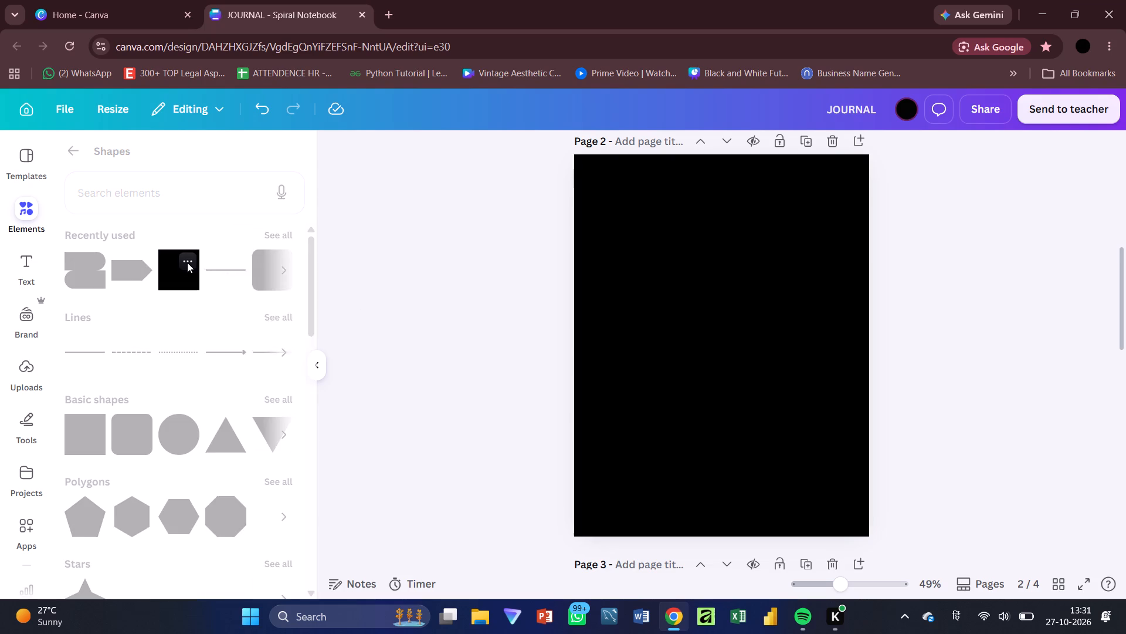
{"action": "left_click", "coordinate": [182, 285]}
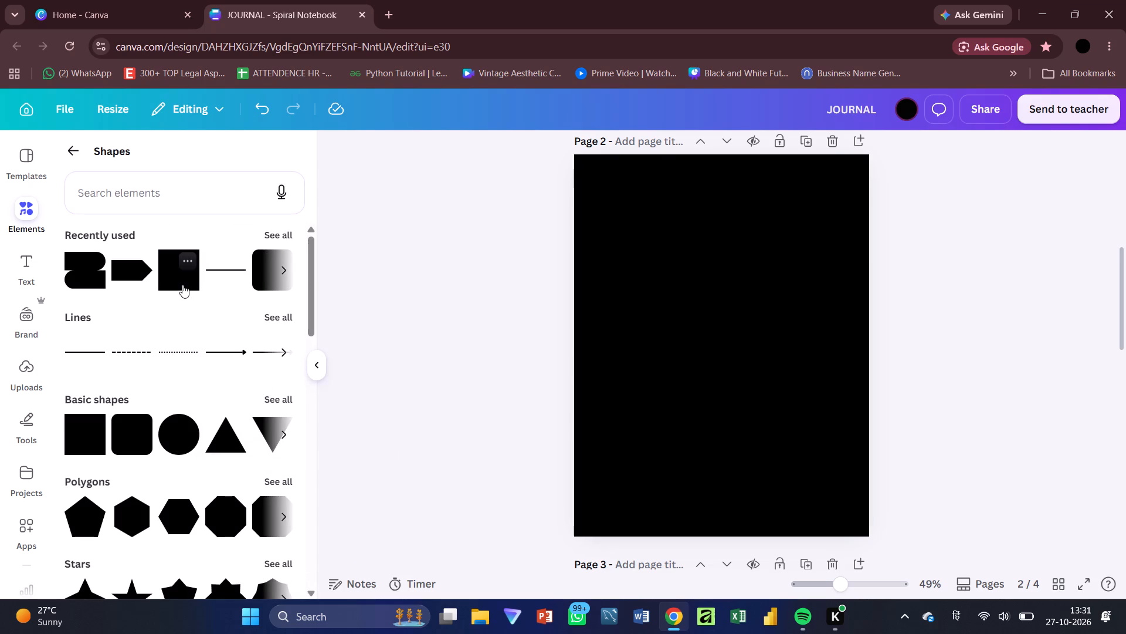
{"action": "left_click", "coordinate": [717, 318]}
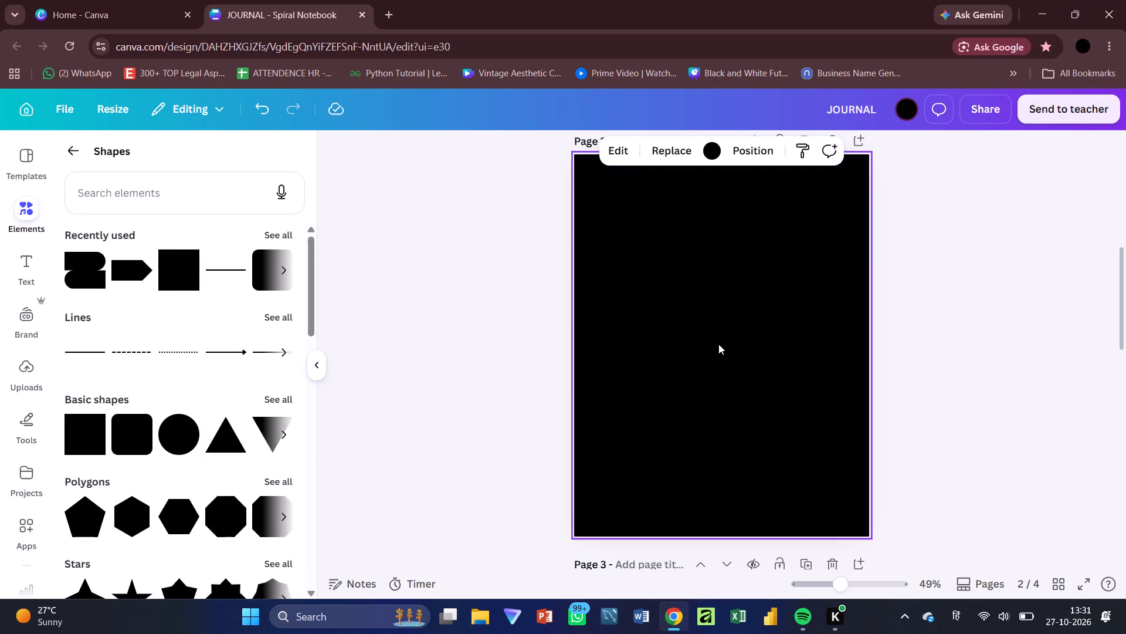
{"action": "left_click", "coordinate": [718, 344]}
{"action": "left_click_drag", "start_coordinate": [718, 344], "coordinate": [584, 331]}
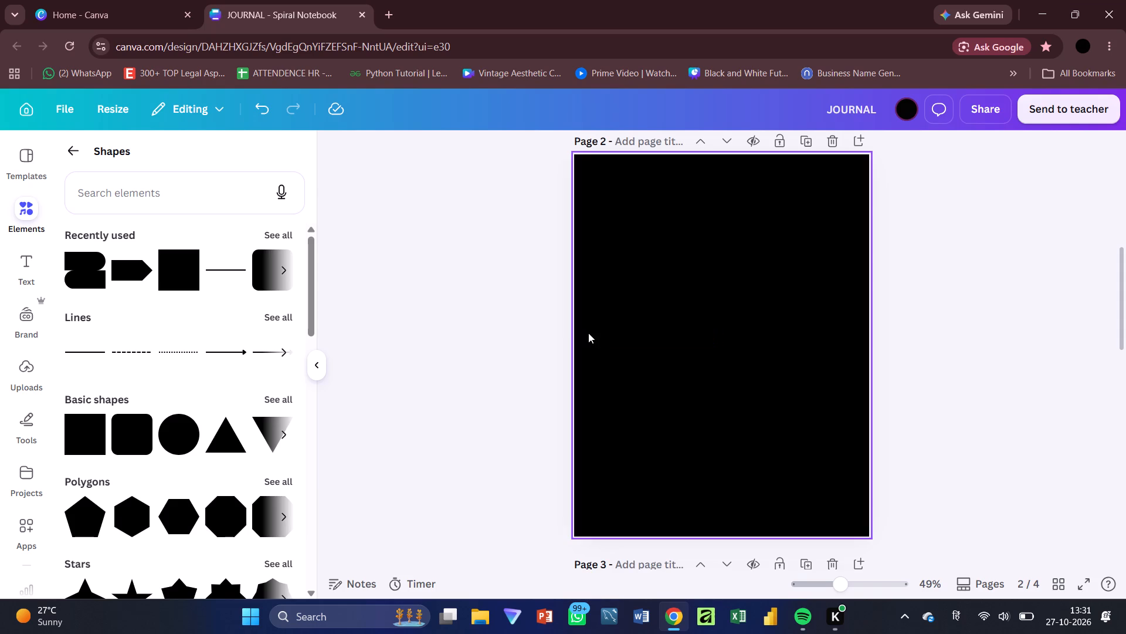
{"action": "left_click", "coordinate": [175, 278]}
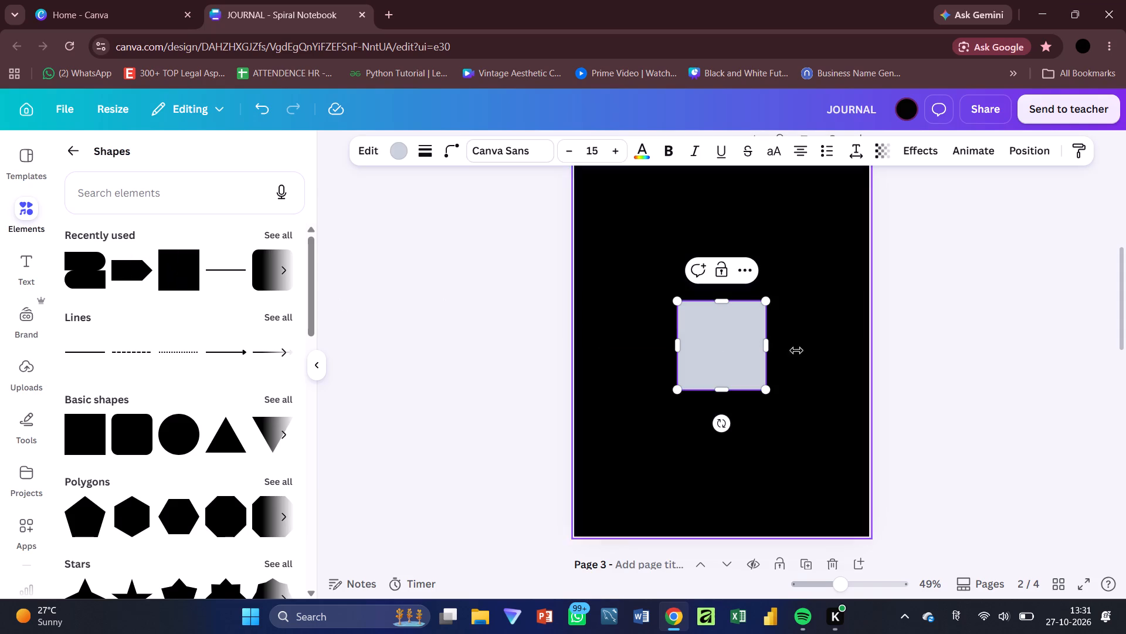
Fill the square on page 2 with the palest cream-yellow from the full set of default solid colours.
{"action": "left_click", "coordinate": [408, 151]}
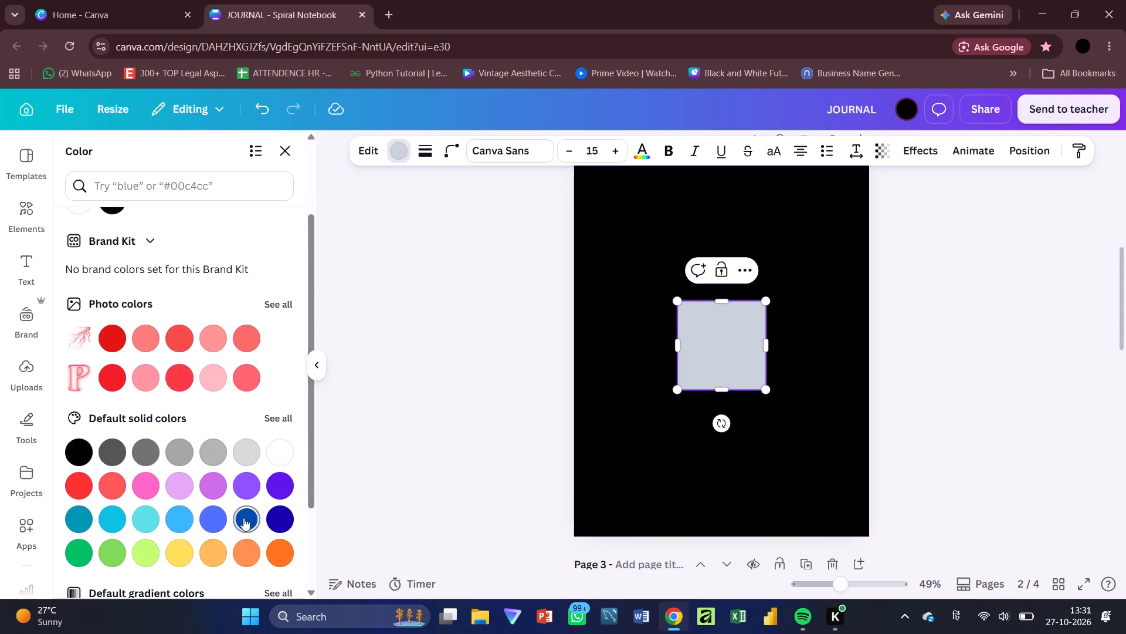
{"action": "left_click", "coordinate": [214, 552]}
{"action": "left_click", "coordinate": [274, 424]}
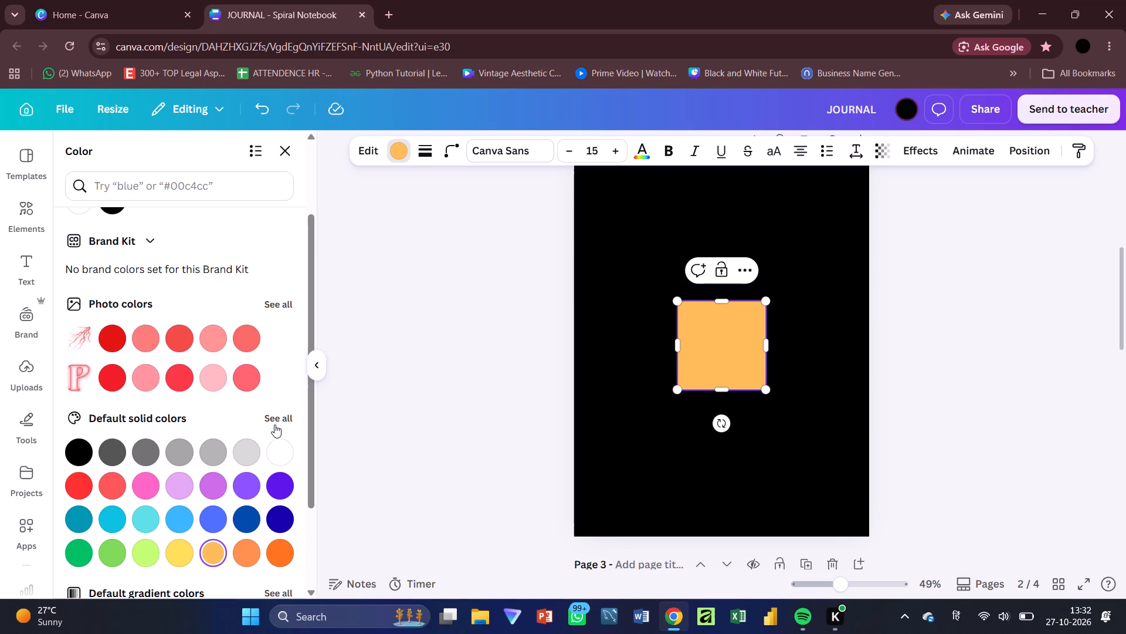
{"action": "left_click", "coordinate": [274, 486]}
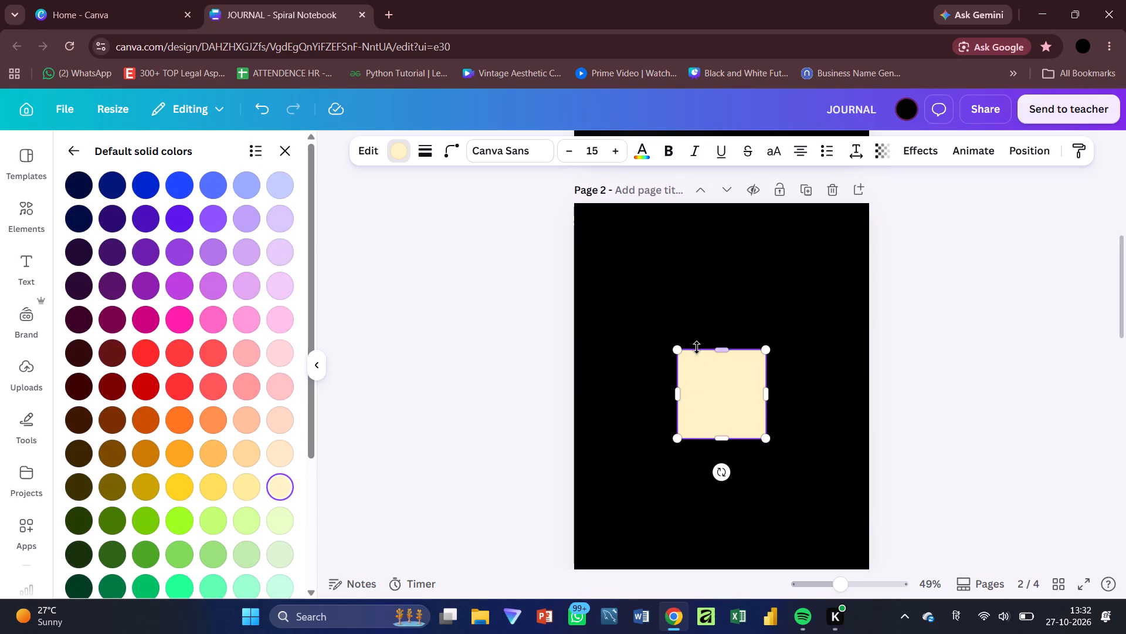
Stretch the cream square into a centred tall rectangle about 9.3 high, leaving an even black border around it on page 2.
{"action": "left_click_drag", "start_coordinate": [723, 349], "coordinate": [731, 233]}
{"action": "left_click_drag", "start_coordinate": [725, 440], "coordinate": [740, 552]}
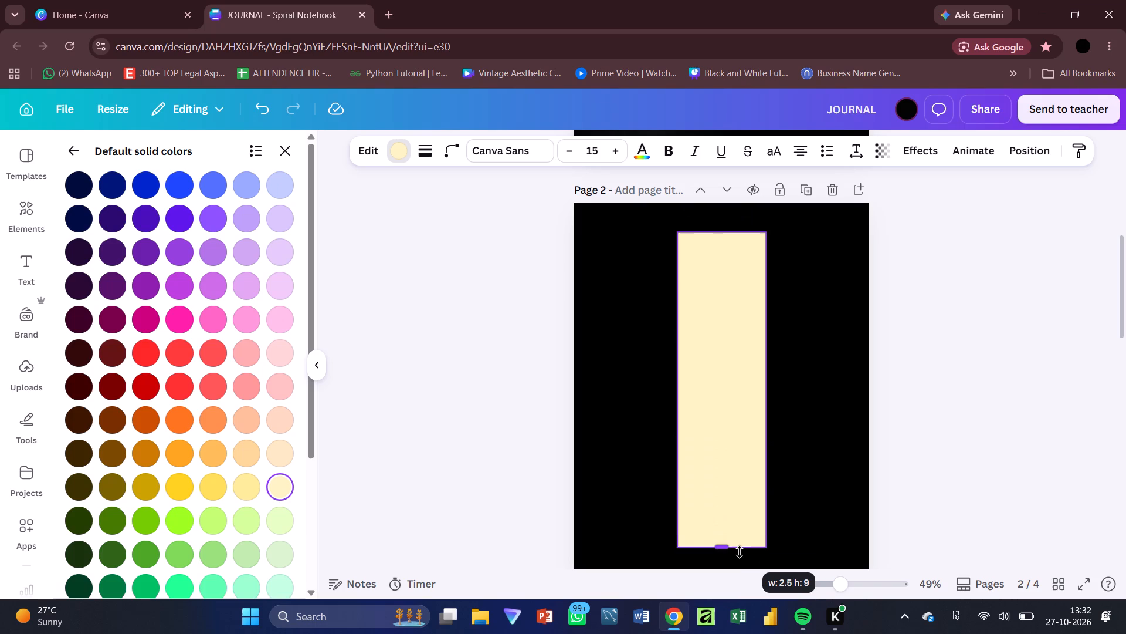
{"action": "left_click_drag", "start_coordinate": [740, 552], "coordinate": [744, 556]}
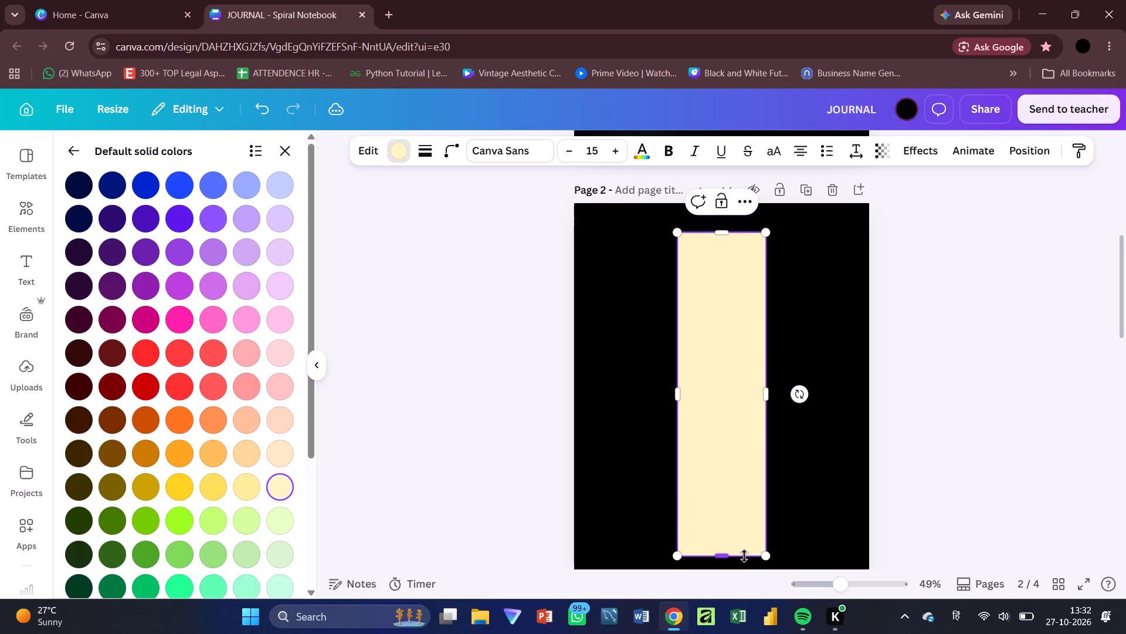
{"action": "left_click_drag", "start_coordinate": [771, 397], "coordinate": [836, 390]}
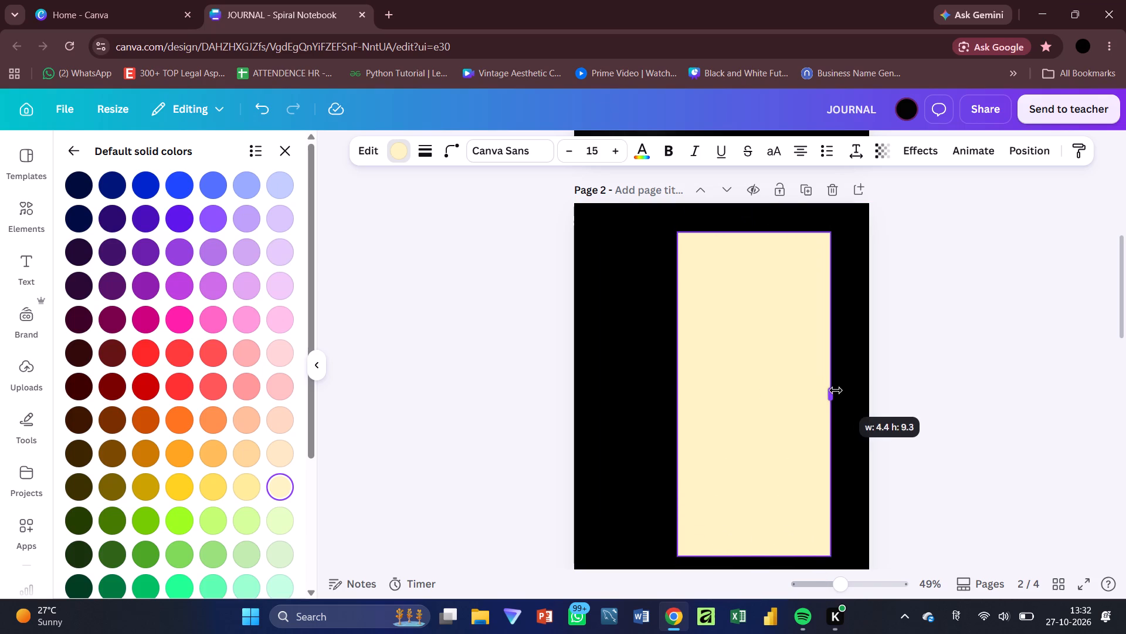
{"action": "left_click_drag", "start_coordinate": [836, 390], "coordinate": [847, 395]}
{"action": "left_click_drag", "start_coordinate": [681, 399], "coordinate": [618, 404]}
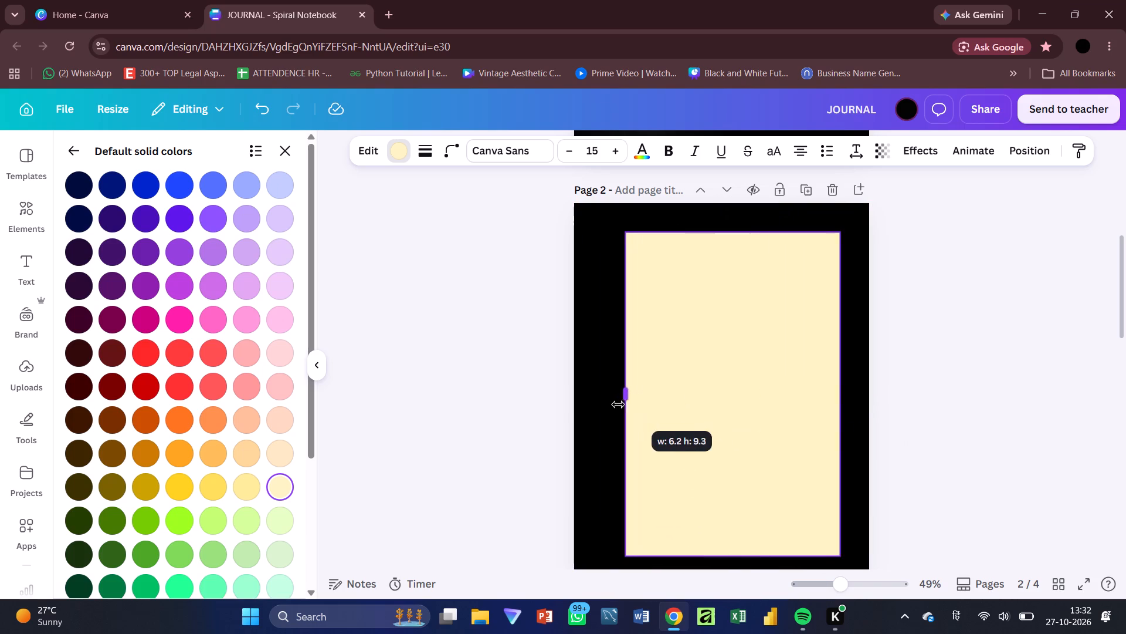
{"action": "left_click_drag", "start_coordinate": [618, 404], "coordinate": [607, 407]}
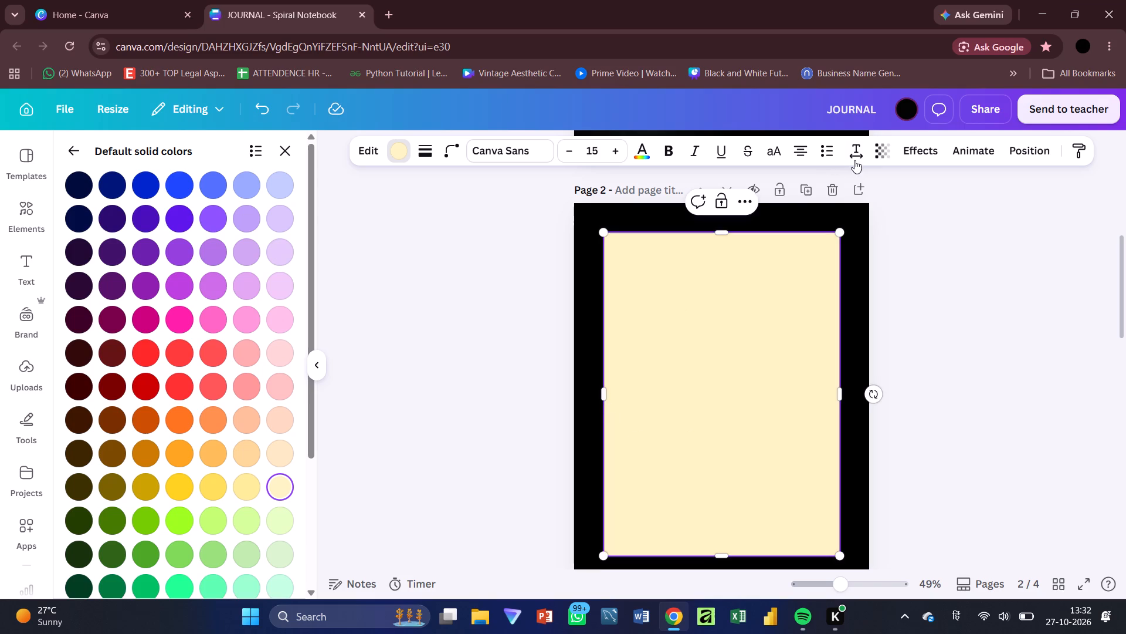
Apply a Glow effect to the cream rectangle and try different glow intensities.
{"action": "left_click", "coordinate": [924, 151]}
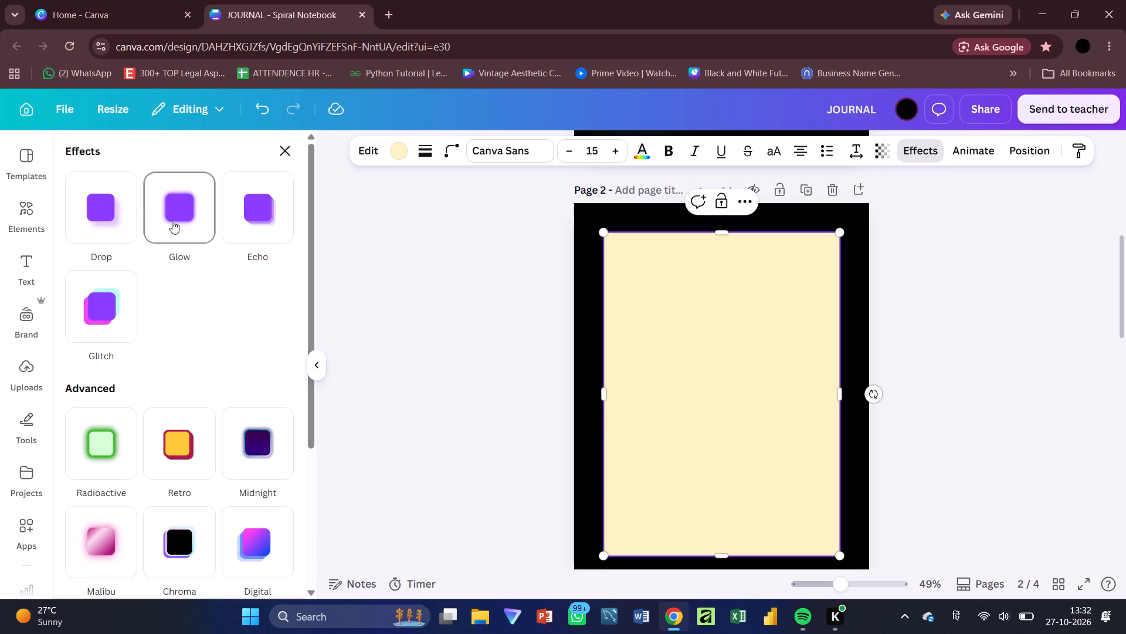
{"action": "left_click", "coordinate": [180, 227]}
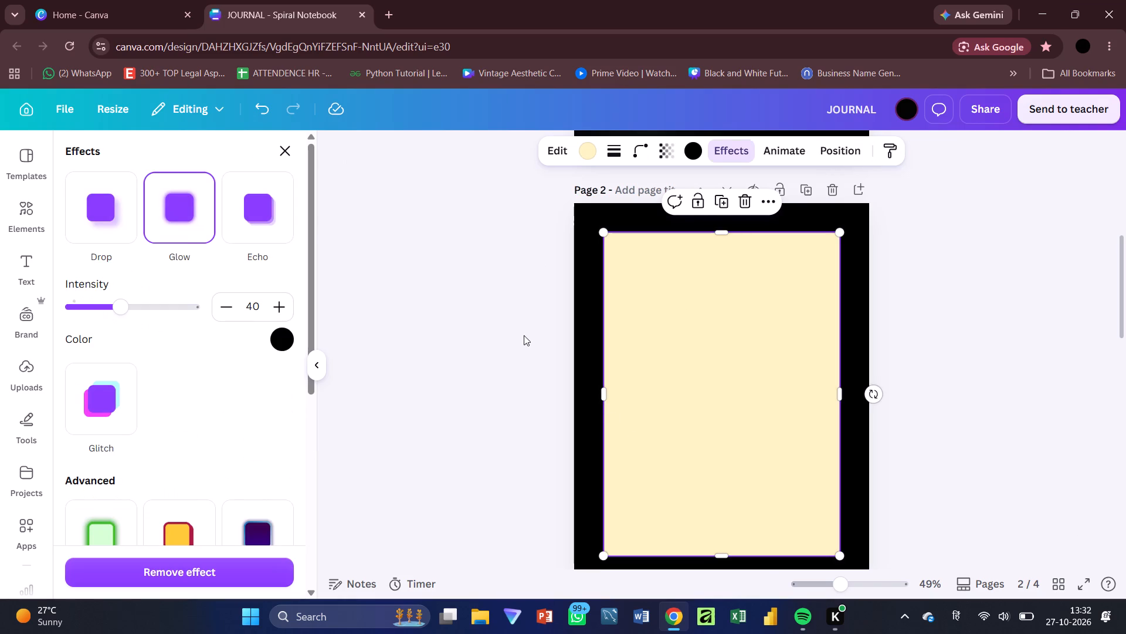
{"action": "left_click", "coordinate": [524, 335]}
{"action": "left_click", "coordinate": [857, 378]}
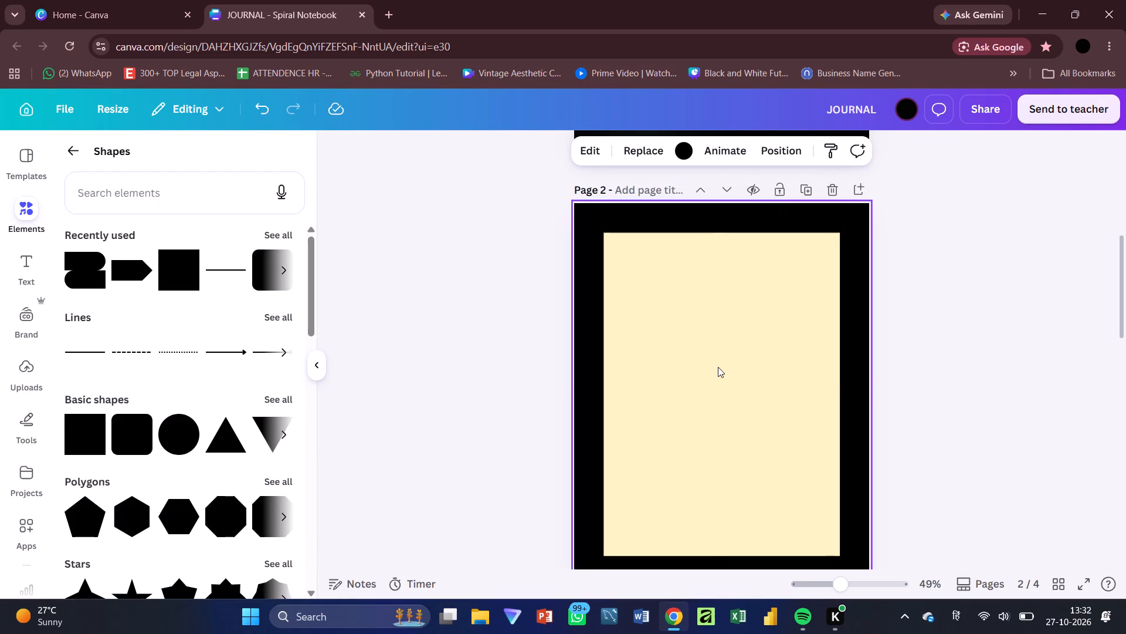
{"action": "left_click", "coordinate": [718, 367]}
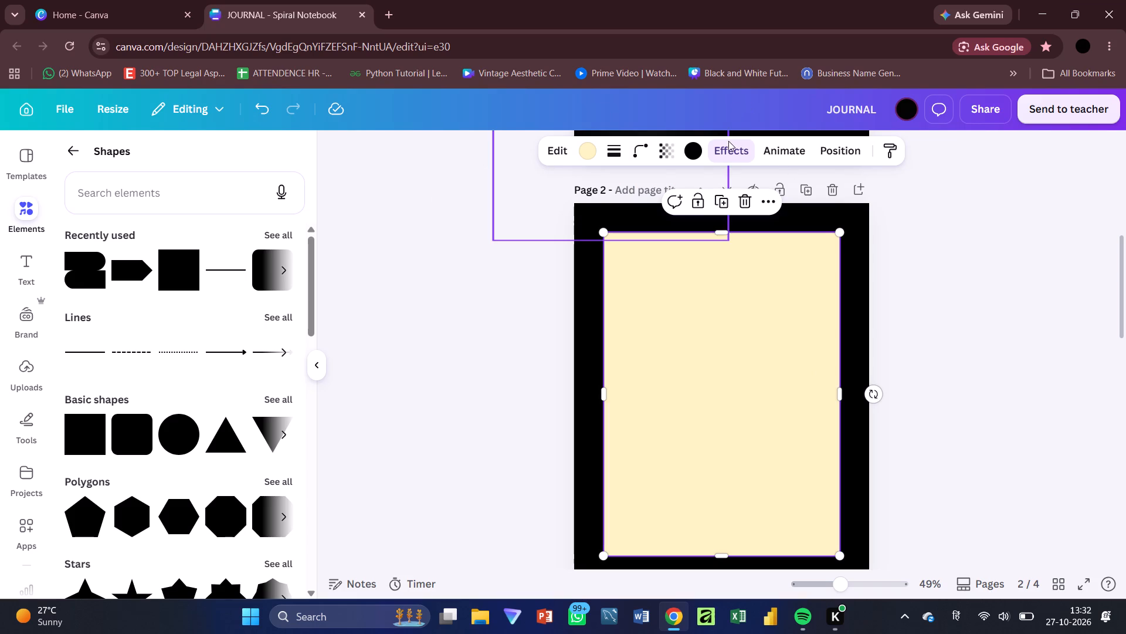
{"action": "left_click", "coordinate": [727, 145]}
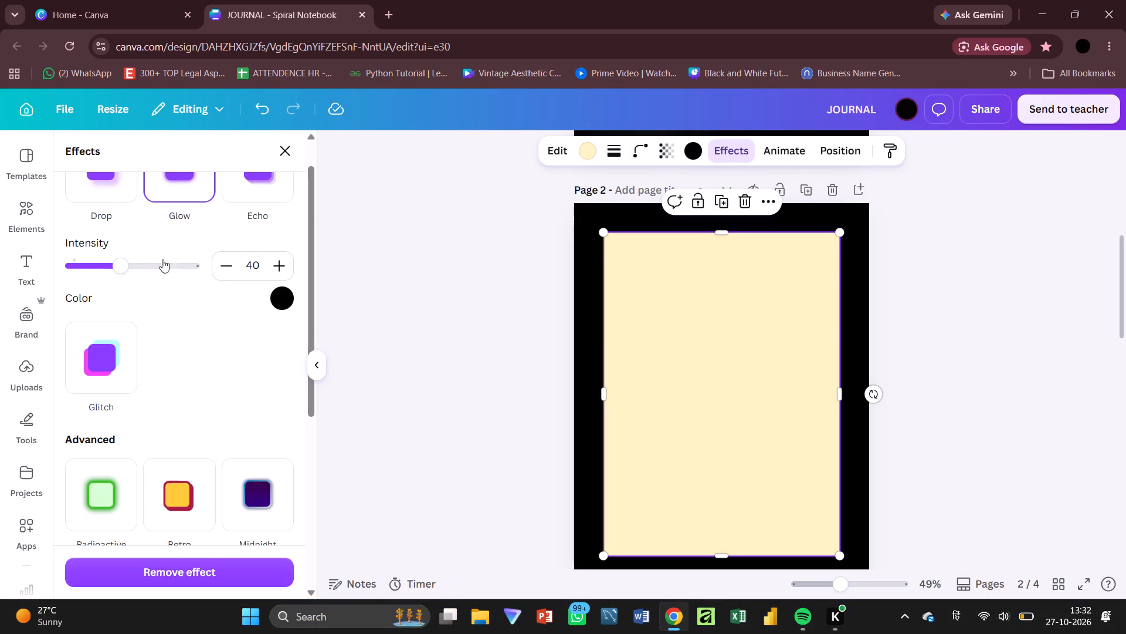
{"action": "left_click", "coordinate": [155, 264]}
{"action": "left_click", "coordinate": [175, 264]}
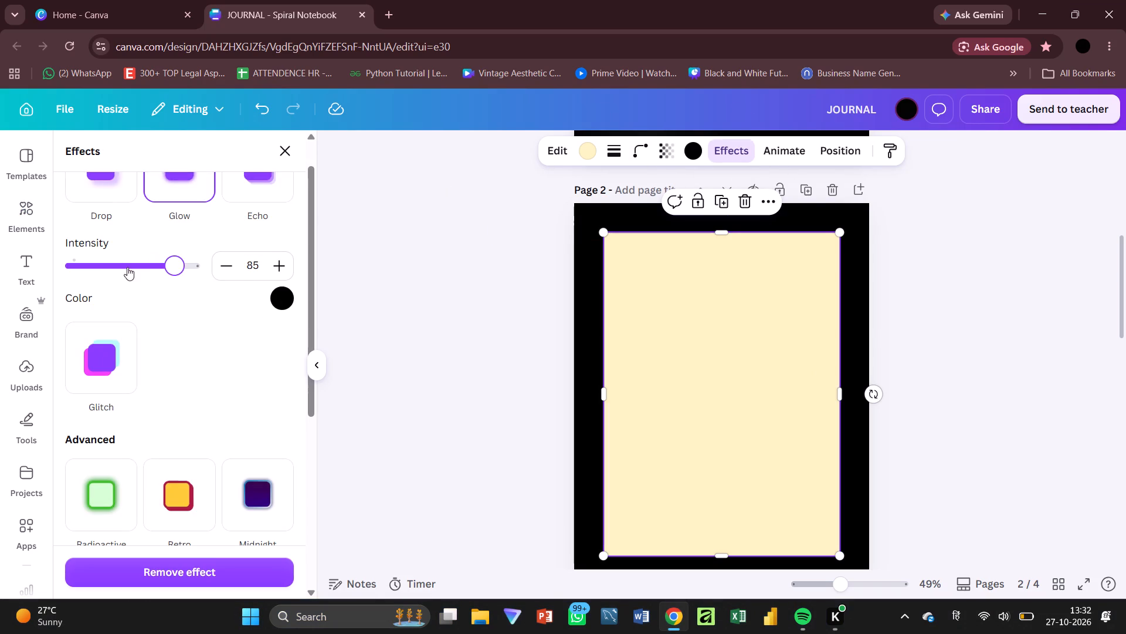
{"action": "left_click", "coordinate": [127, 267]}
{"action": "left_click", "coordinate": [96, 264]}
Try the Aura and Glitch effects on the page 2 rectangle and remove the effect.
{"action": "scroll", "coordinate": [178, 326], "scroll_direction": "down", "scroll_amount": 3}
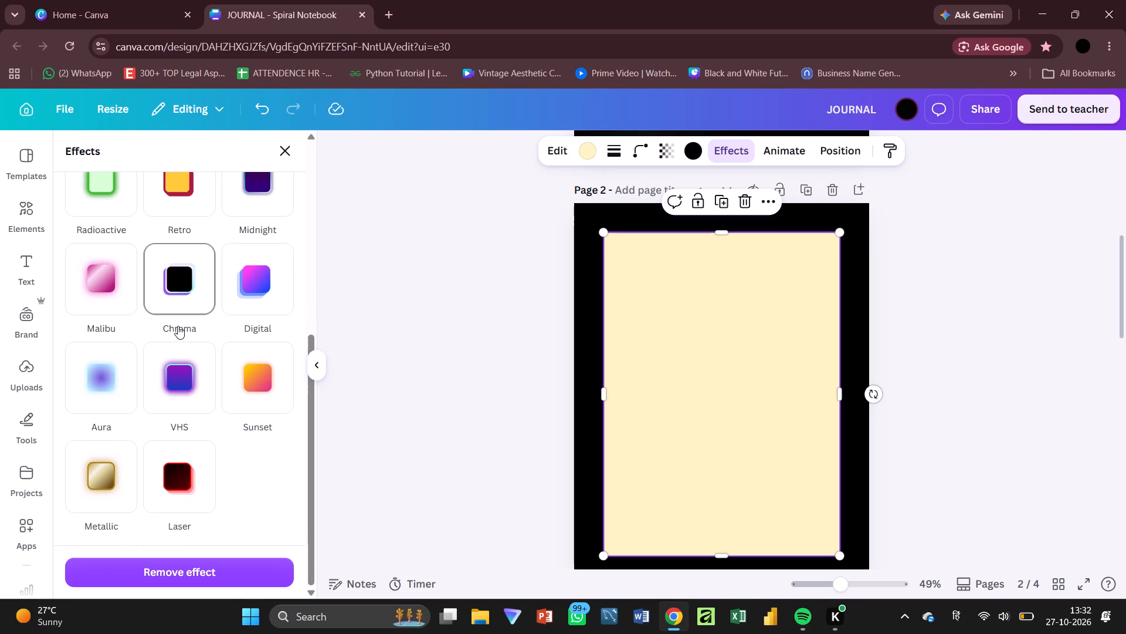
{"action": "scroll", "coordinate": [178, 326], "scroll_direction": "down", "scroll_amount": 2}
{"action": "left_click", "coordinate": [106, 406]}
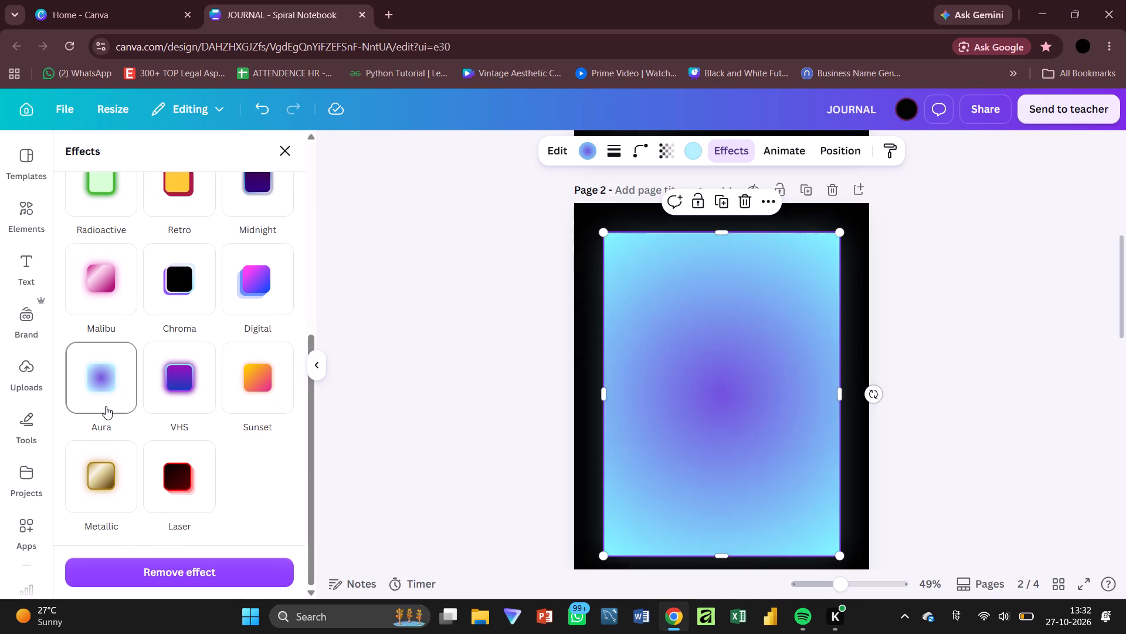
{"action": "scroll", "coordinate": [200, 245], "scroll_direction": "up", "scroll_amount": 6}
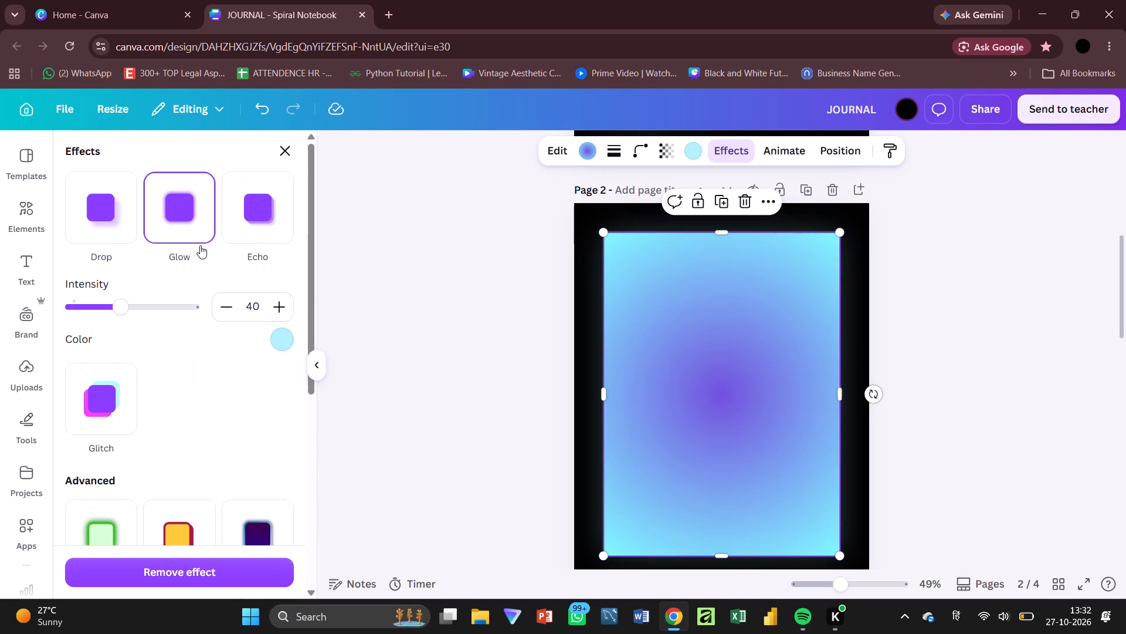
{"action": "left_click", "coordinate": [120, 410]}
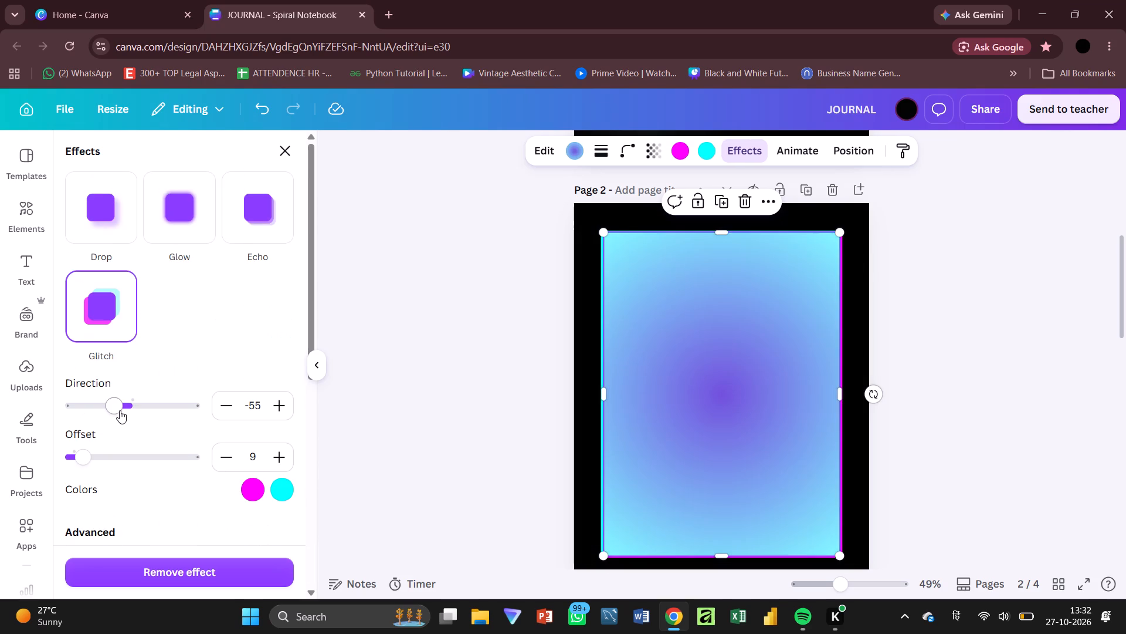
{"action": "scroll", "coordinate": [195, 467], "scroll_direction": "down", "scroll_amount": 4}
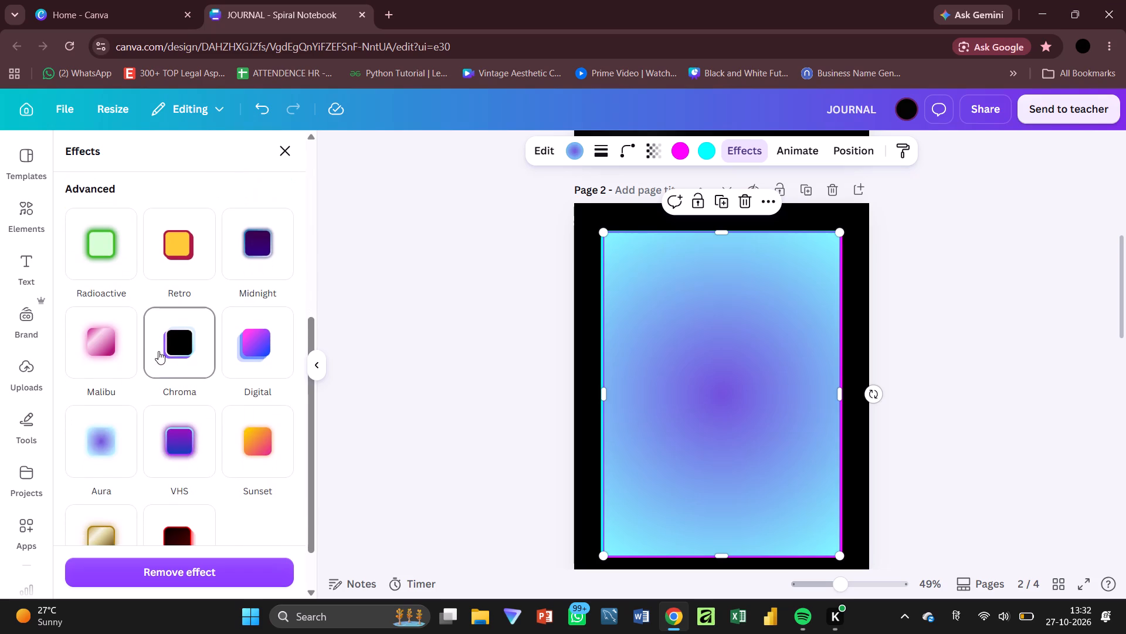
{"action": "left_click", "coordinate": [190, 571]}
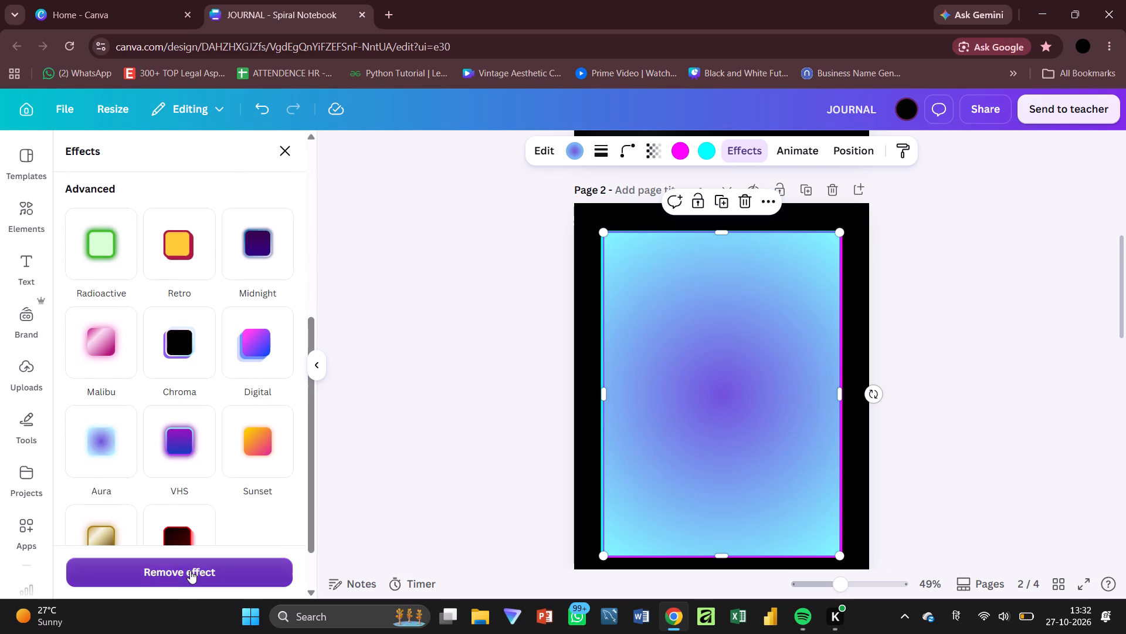
Apply a black Glow effect to the page 2 rectangle at intensity 100.
{"action": "scroll", "coordinate": [177, 342], "scroll_direction": "up", "scroll_amount": 5}
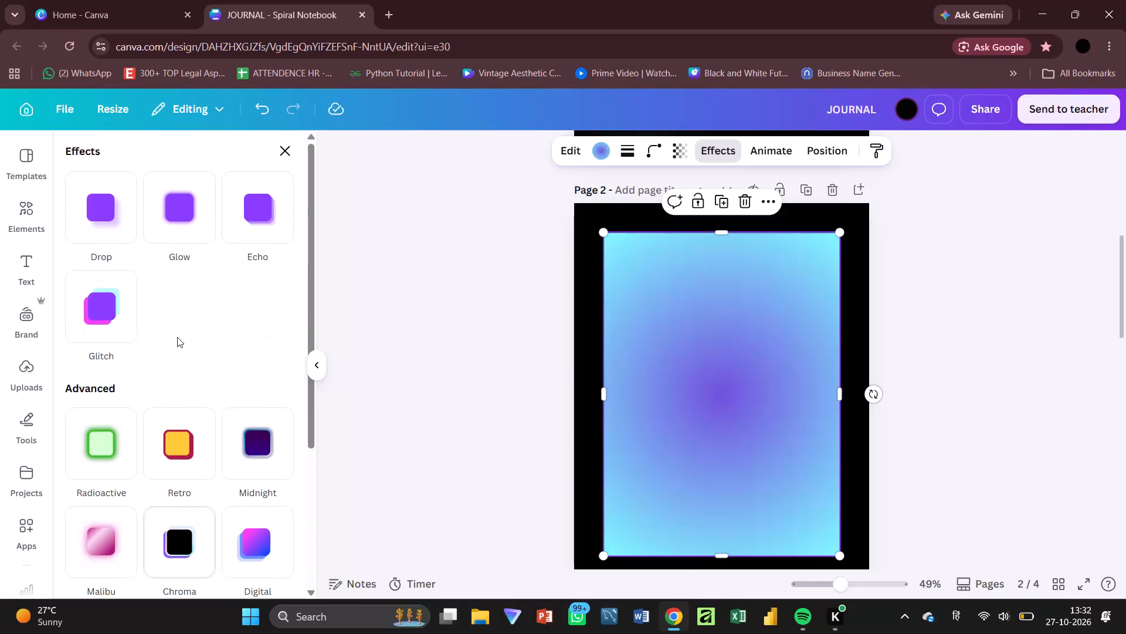
{"action": "left_click", "coordinate": [191, 222]}
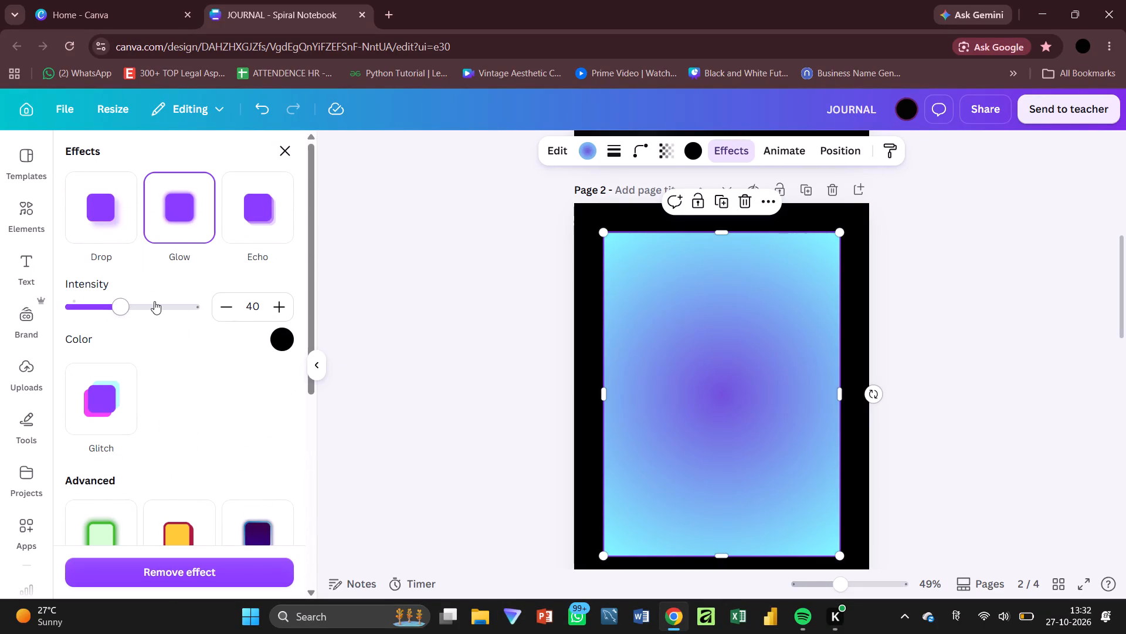
{"action": "left_click", "coordinate": [163, 302]}
{"action": "left_click", "coordinate": [199, 311]}
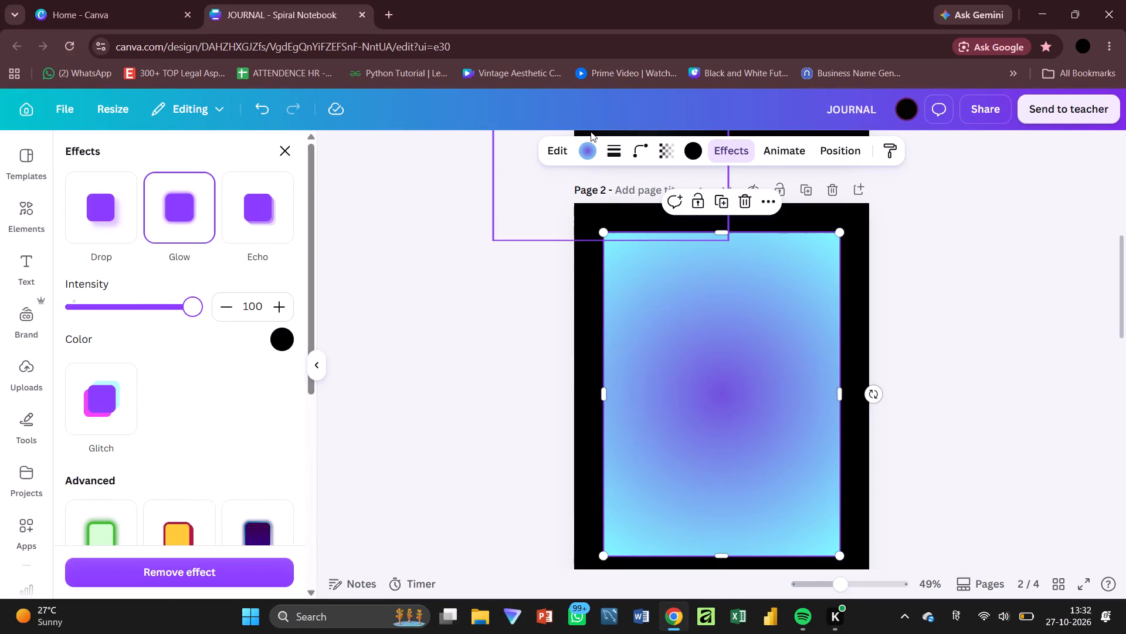
Replace the rectangle's blue gradient fill with the palest cream-yellow default solid colour, comparing it with the off-white and a deeper yellow.
{"action": "left_click", "coordinate": [591, 146]}
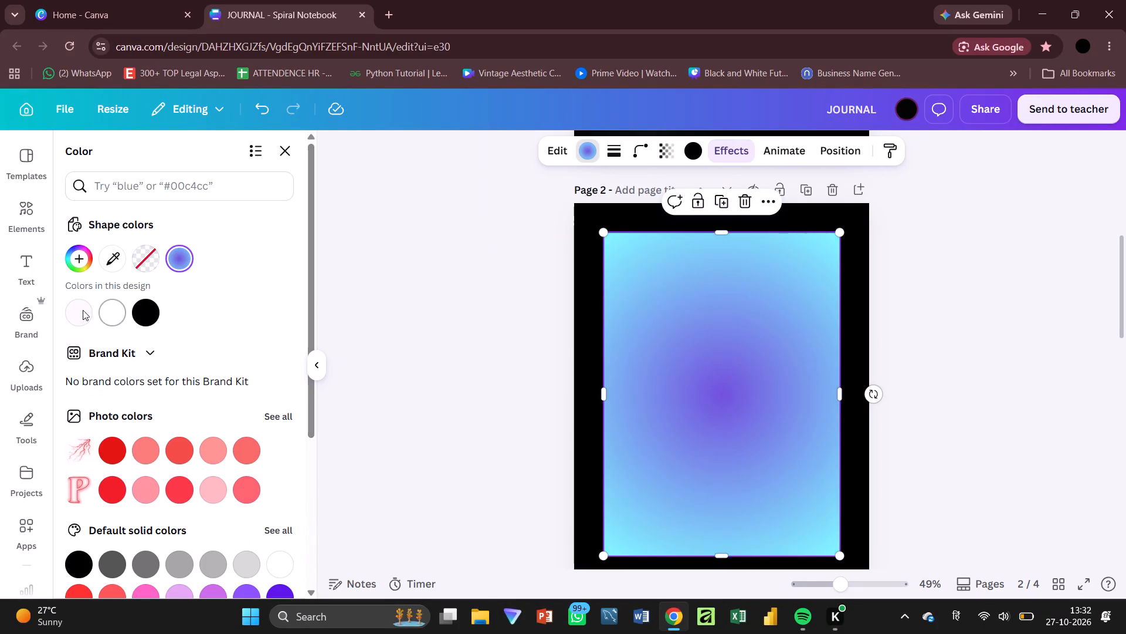
{"action": "left_click", "coordinate": [78, 310]}
{"action": "scroll", "coordinate": [174, 349], "scroll_direction": "down", "scroll_amount": 1}
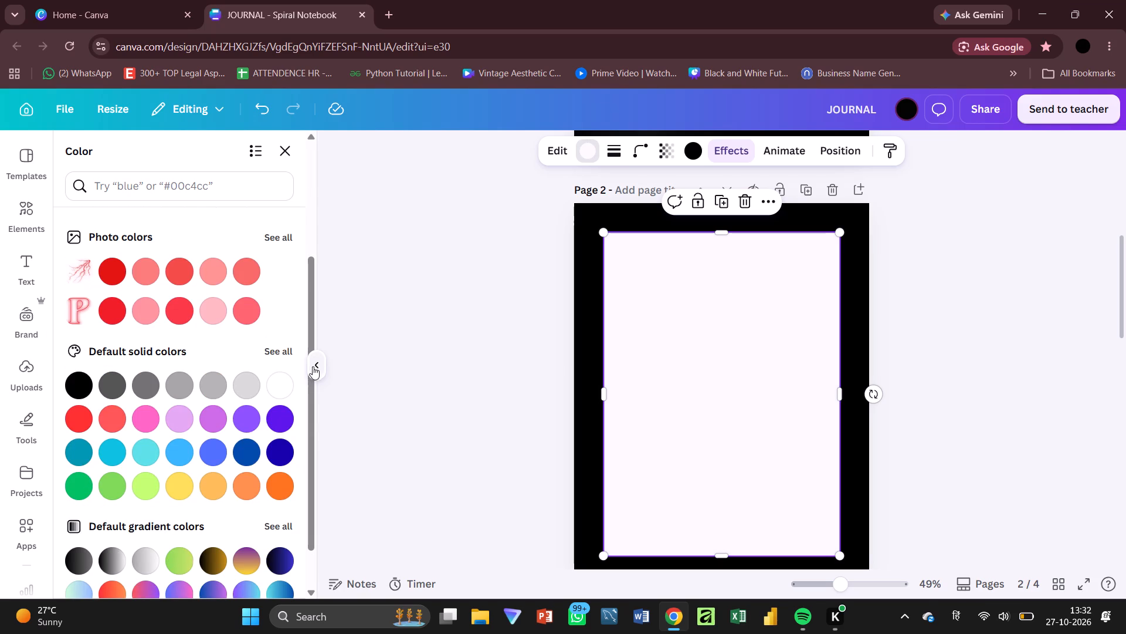
{"action": "left_click", "coordinate": [285, 353]}
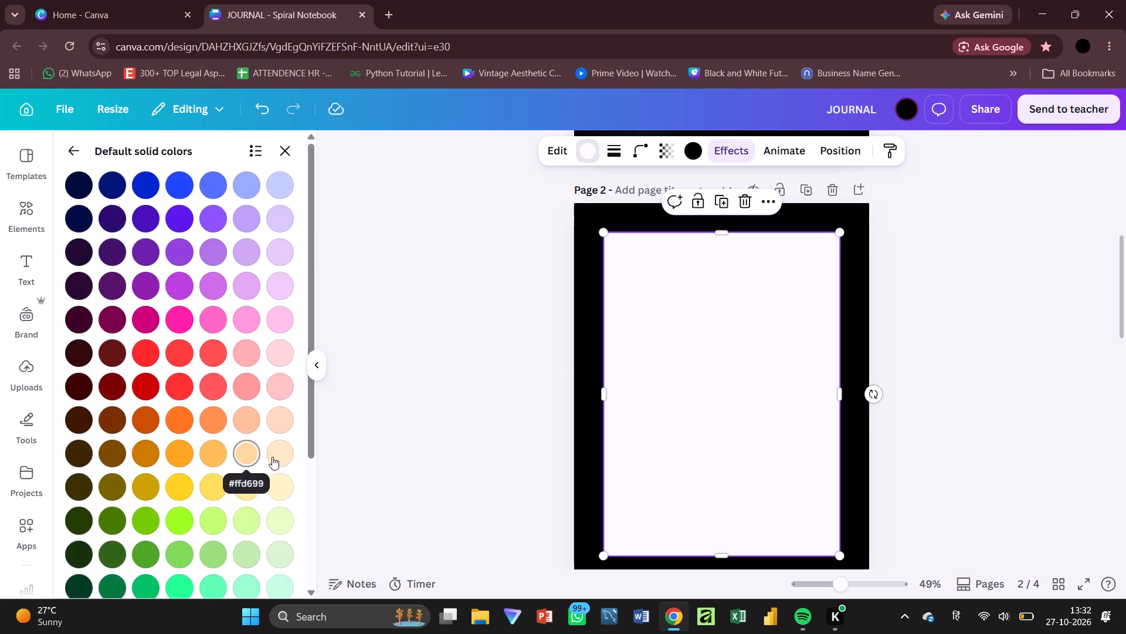
{"action": "left_click", "coordinate": [280, 483]}
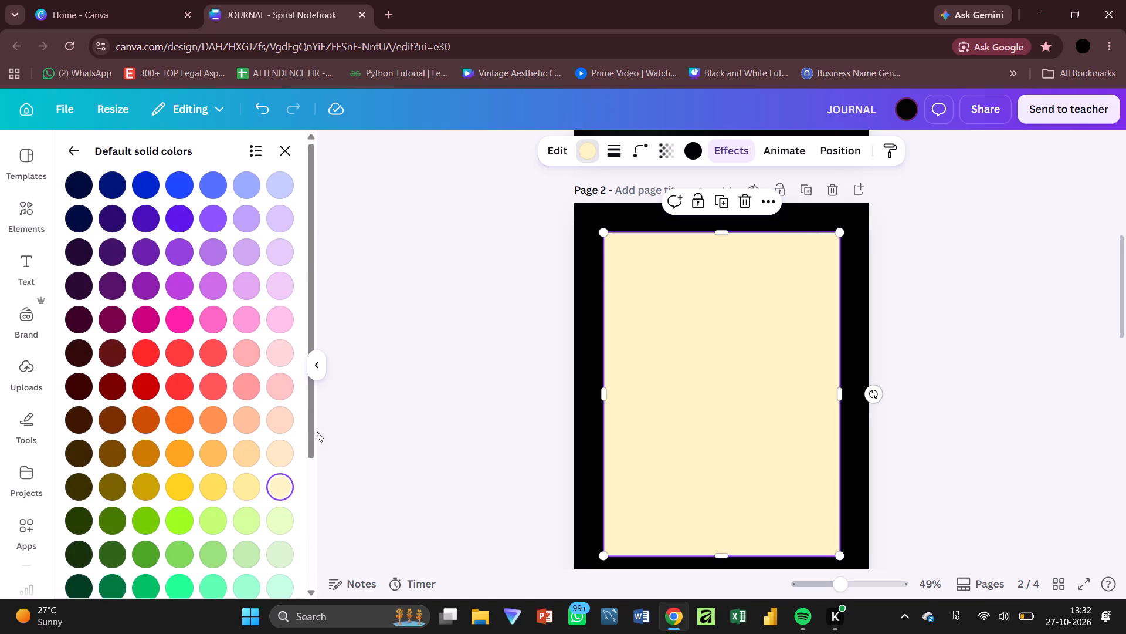
{"action": "left_click", "coordinate": [253, 494]}
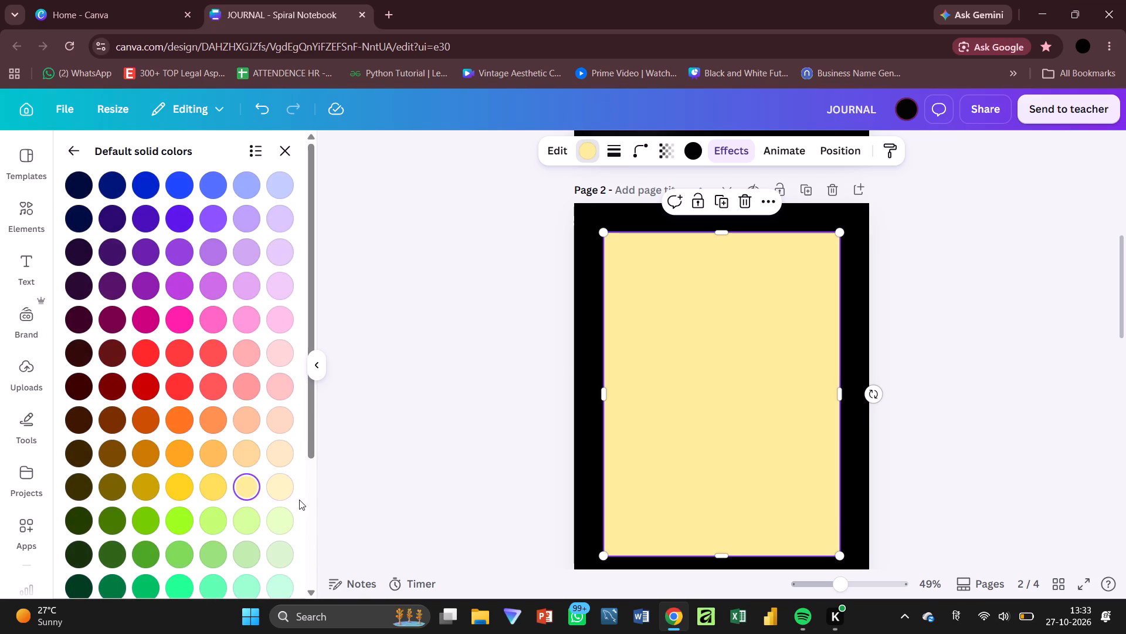
{"action": "left_click", "coordinate": [289, 494]}
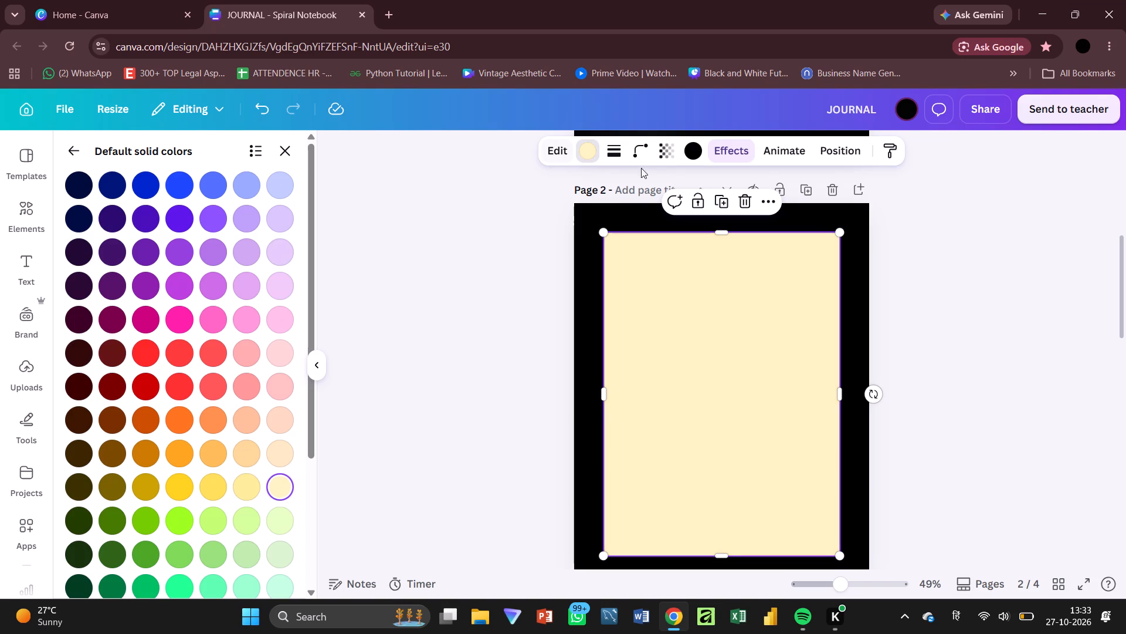
Review the rectangle's glow settings and compare the cream page 2 layout with the page 1 cover.
{"action": "left_click", "coordinate": [732, 156]}
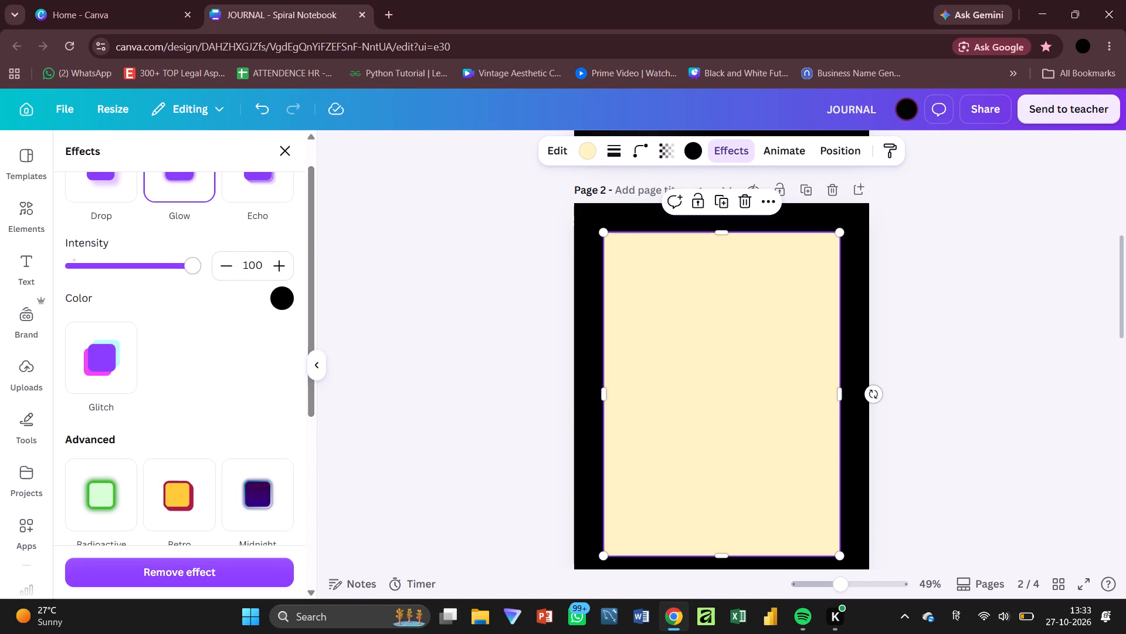
{"action": "left_click", "coordinate": [562, 359]}
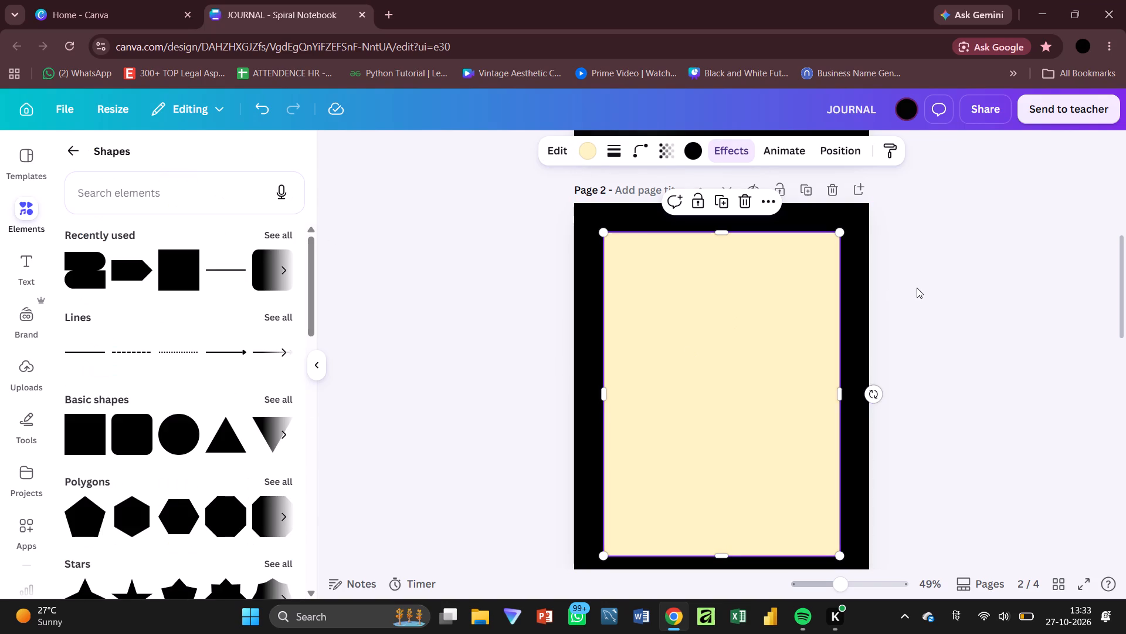
{"action": "left_click", "coordinate": [917, 288]}
{"action": "scroll", "coordinate": [797, 380], "scroll_direction": "down", "scroll_amount": 1}
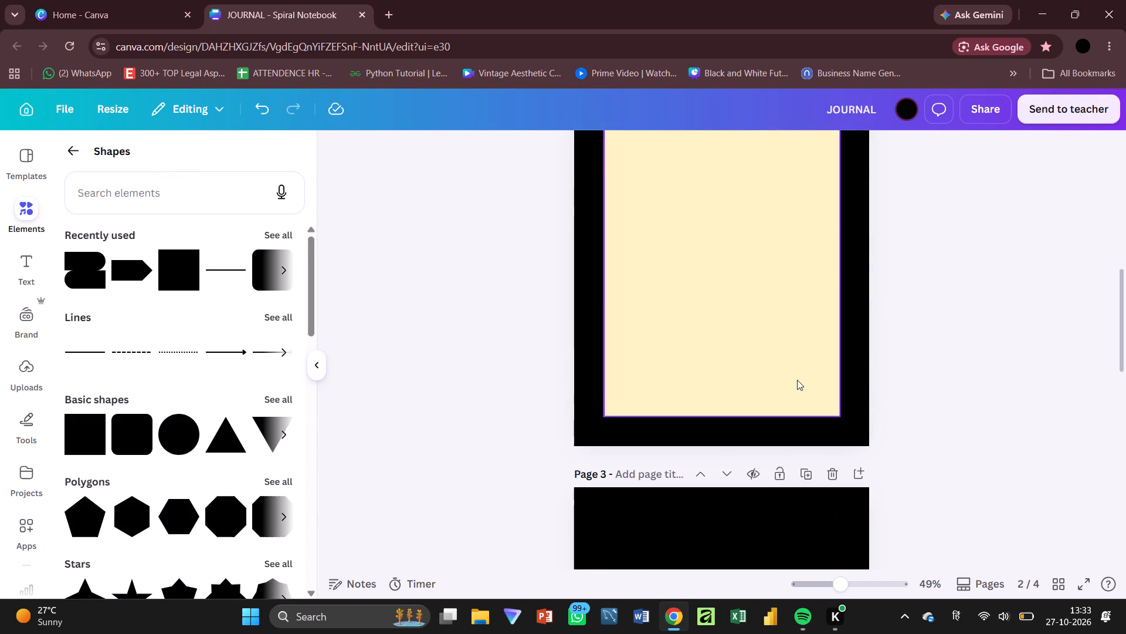
{"action": "left_click", "coordinate": [797, 380]}
{"action": "left_click", "coordinate": [940, 369]}
{"action": "scroll", "coordinate": [895, 358], "scroll_direction": "up", "scroll_amount": 1}
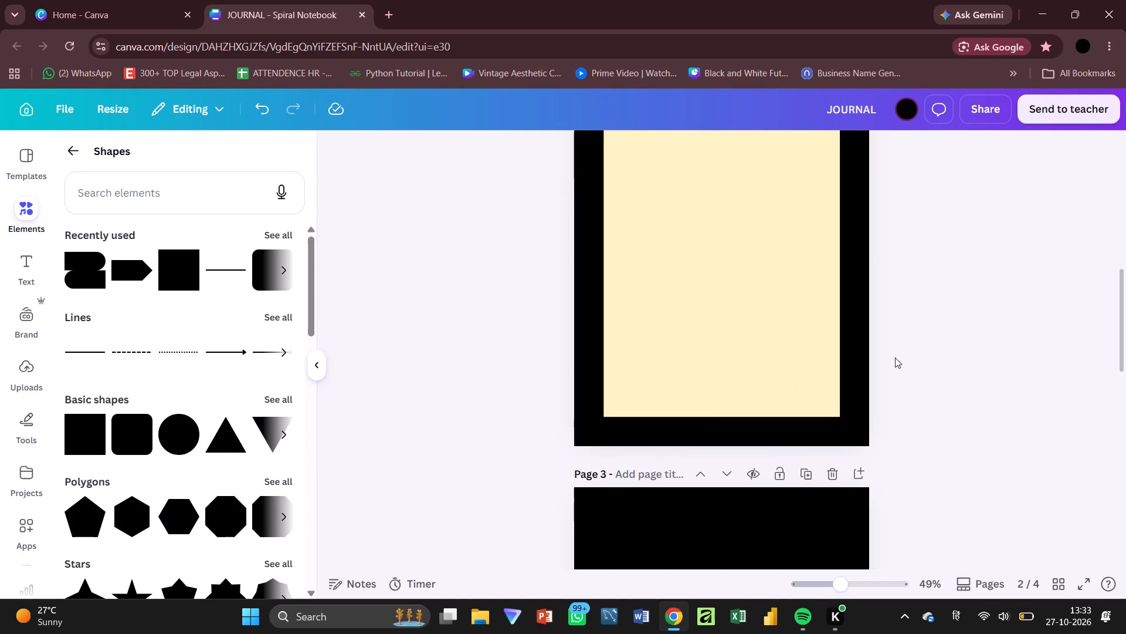
{"action": "scroll", "coordinate": [895, 358], "scroll_direction": "up", "scroll_amount": 3}
{"action": "scroll", "coordinate": [895, 358], "scroll_direction": "down", "scroll_amount": 2}
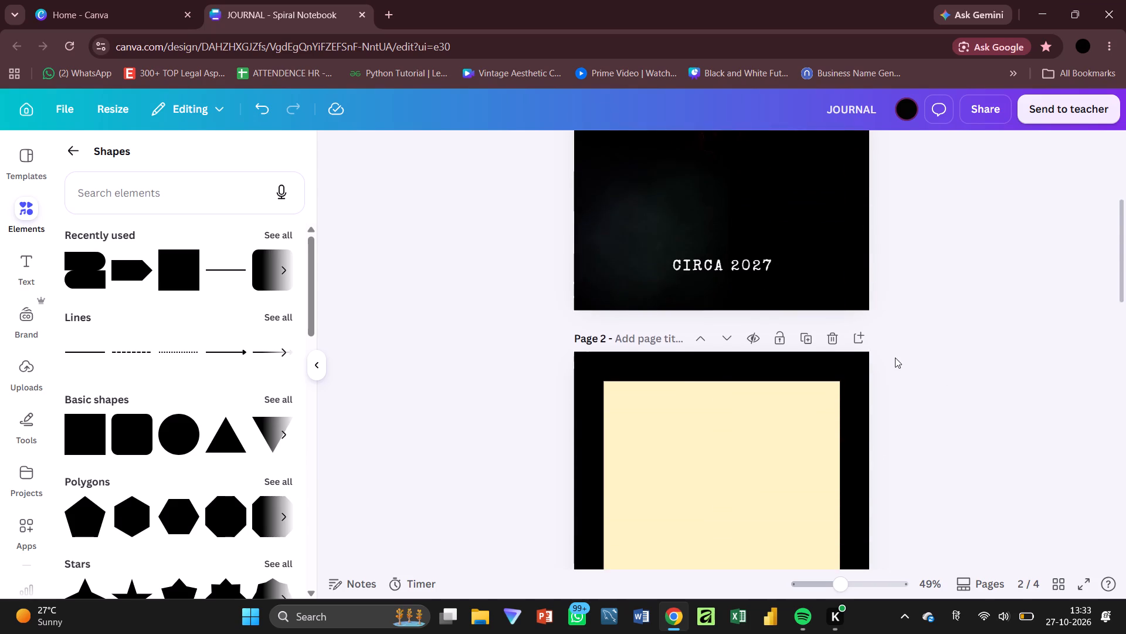
{"action": "scroll", "coordinate": [895, 358], "scroll_direction": "down", "scroll_amount": 1}
Delete the cream rectangle from page 2.
{"action": "left_click", "coordinate": [757, 343]}
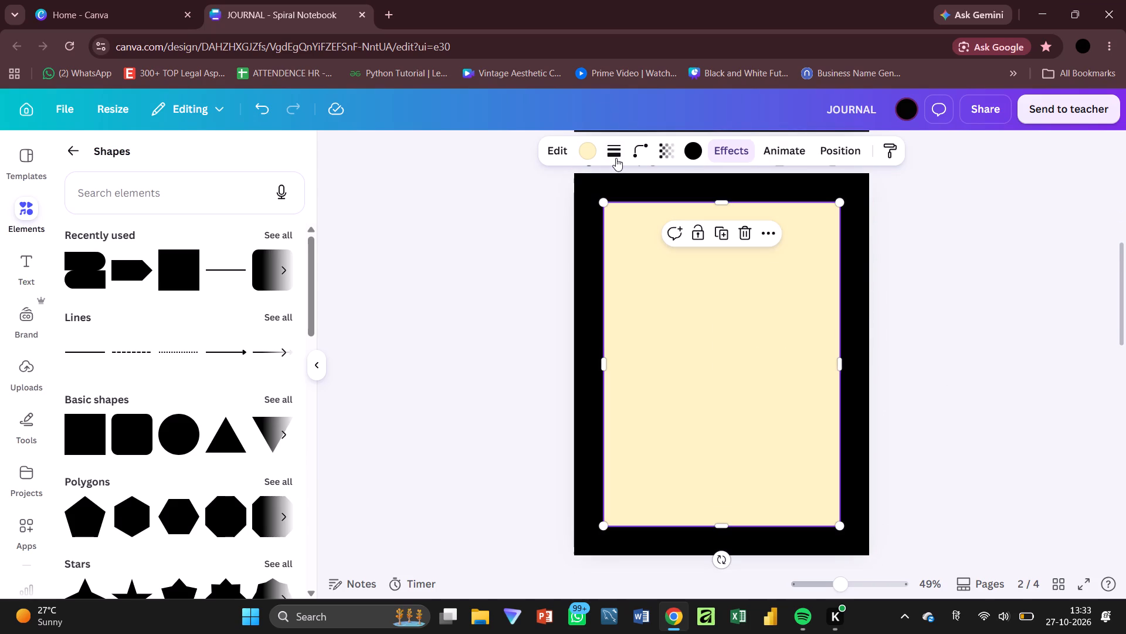
{"action": "key", "text": "Delete"}
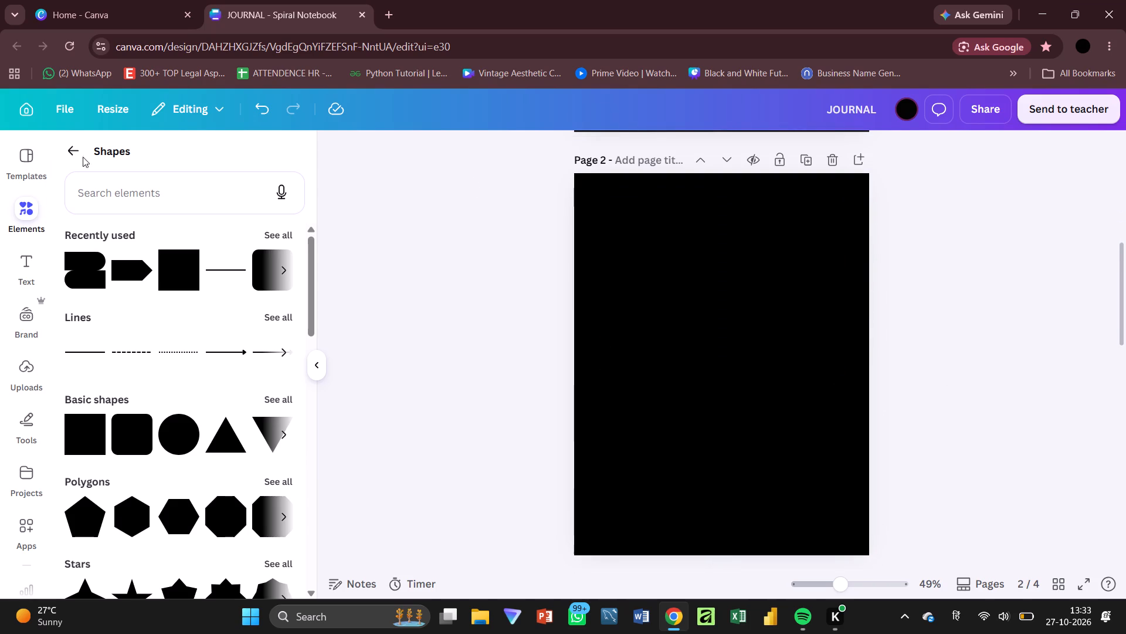
Search the elements library for "old page".
{"action": "left_click", "coordinate": [66, 151]}
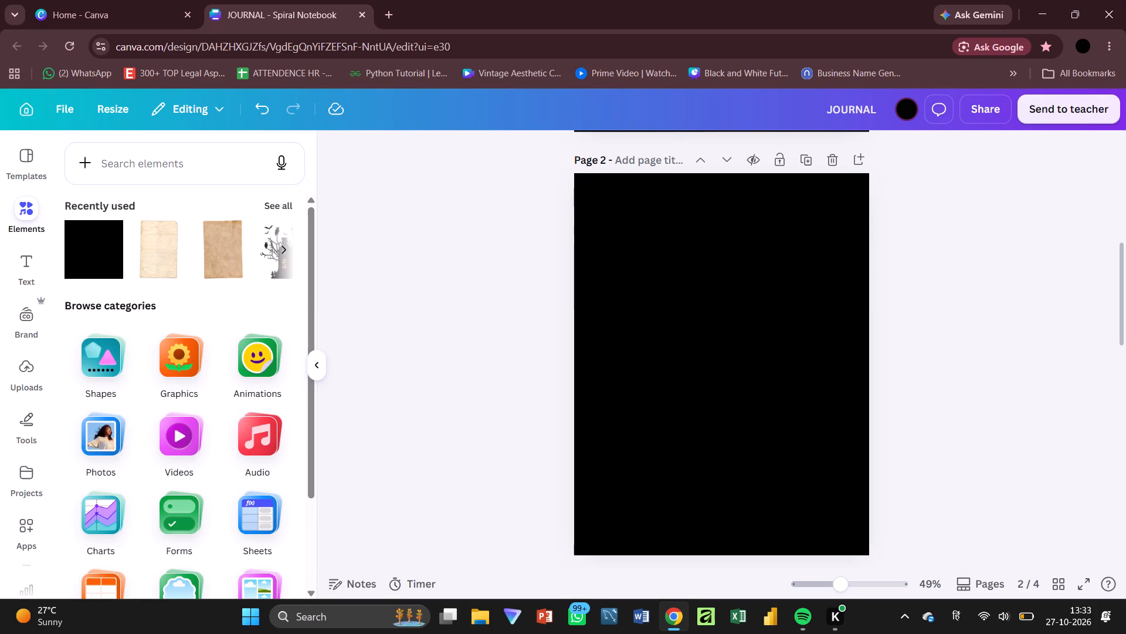
{"action": "left_click", "coordinate": [151, 168]}
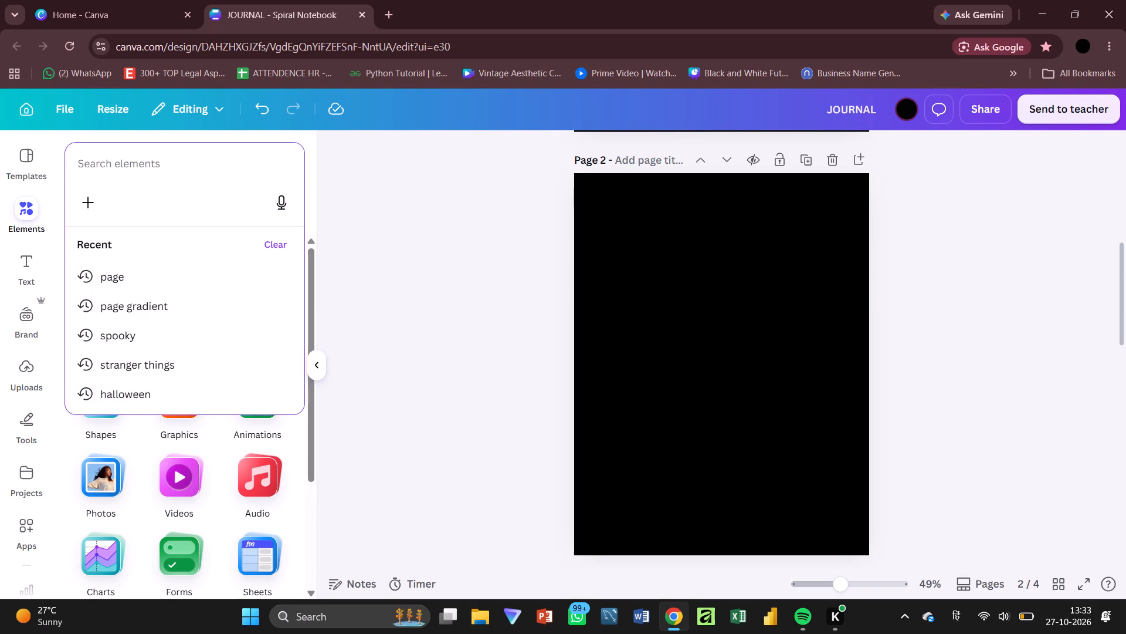
{"action": "type", "text": "old page"}
{"action": "key", "text": "Return"}
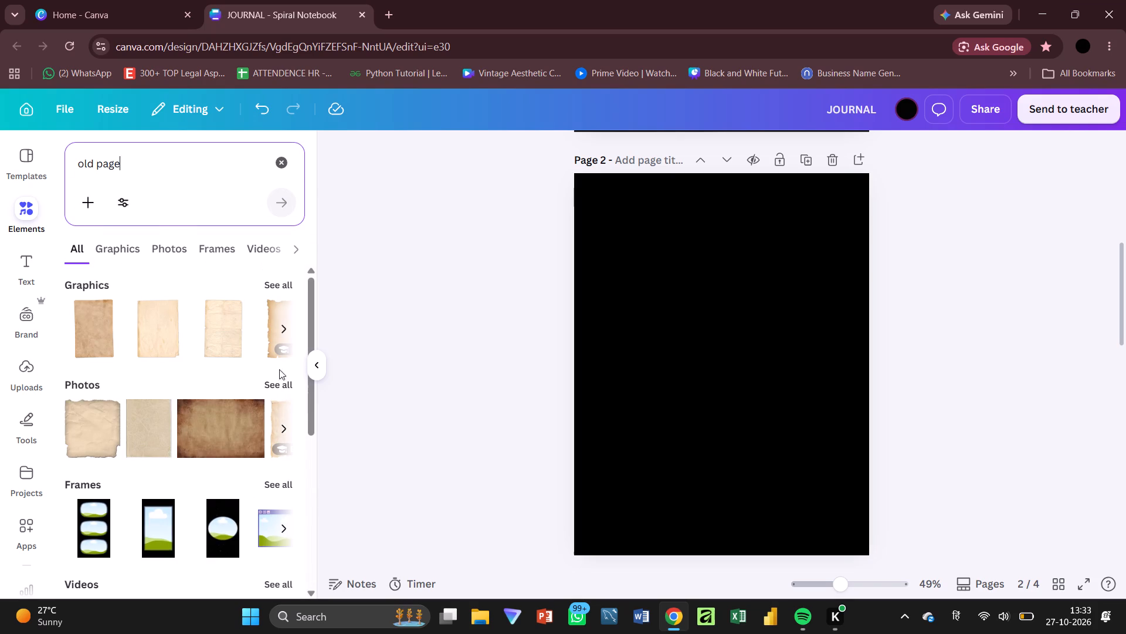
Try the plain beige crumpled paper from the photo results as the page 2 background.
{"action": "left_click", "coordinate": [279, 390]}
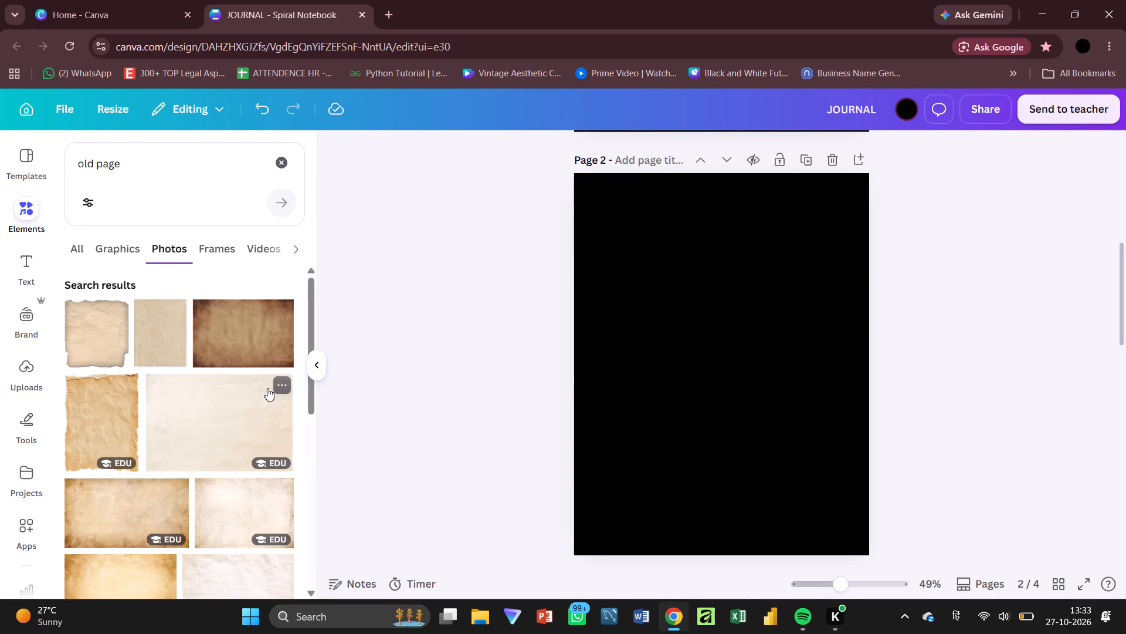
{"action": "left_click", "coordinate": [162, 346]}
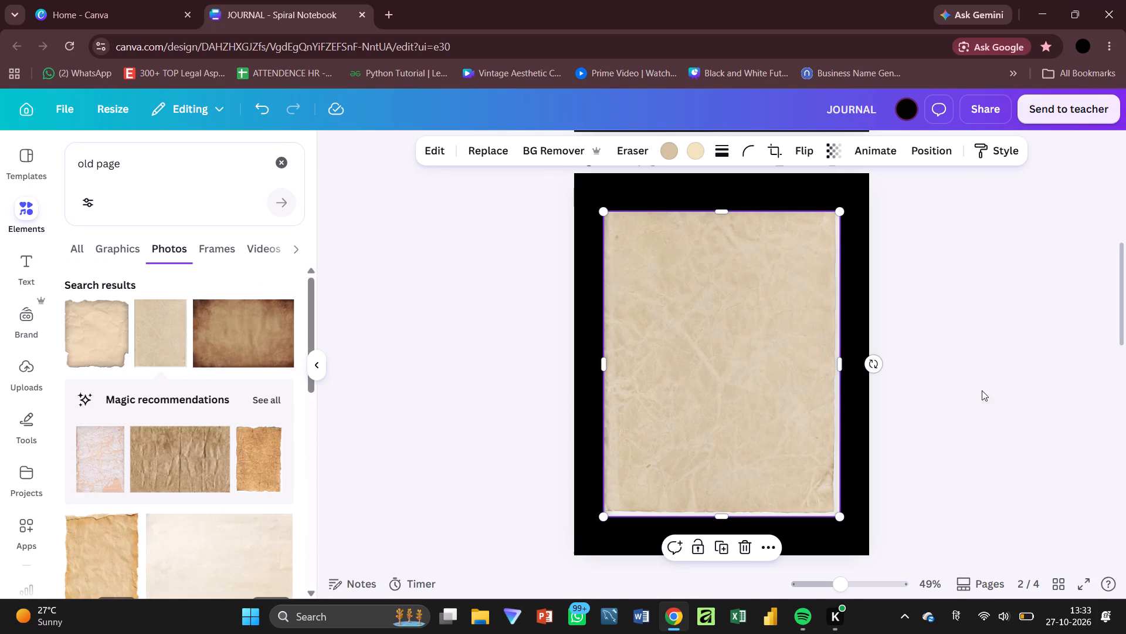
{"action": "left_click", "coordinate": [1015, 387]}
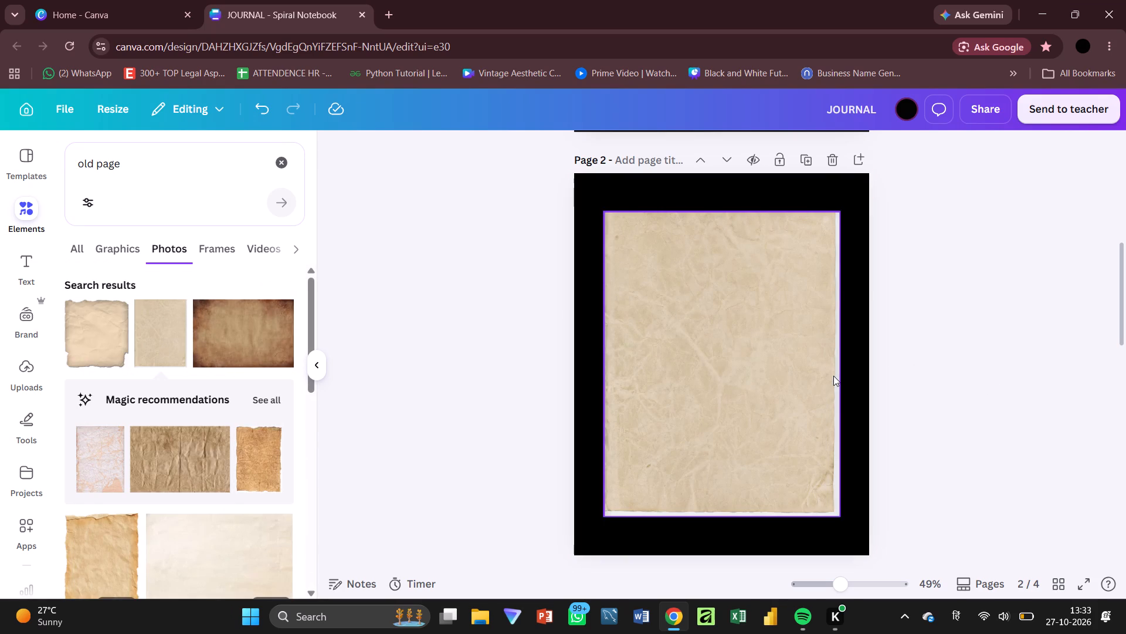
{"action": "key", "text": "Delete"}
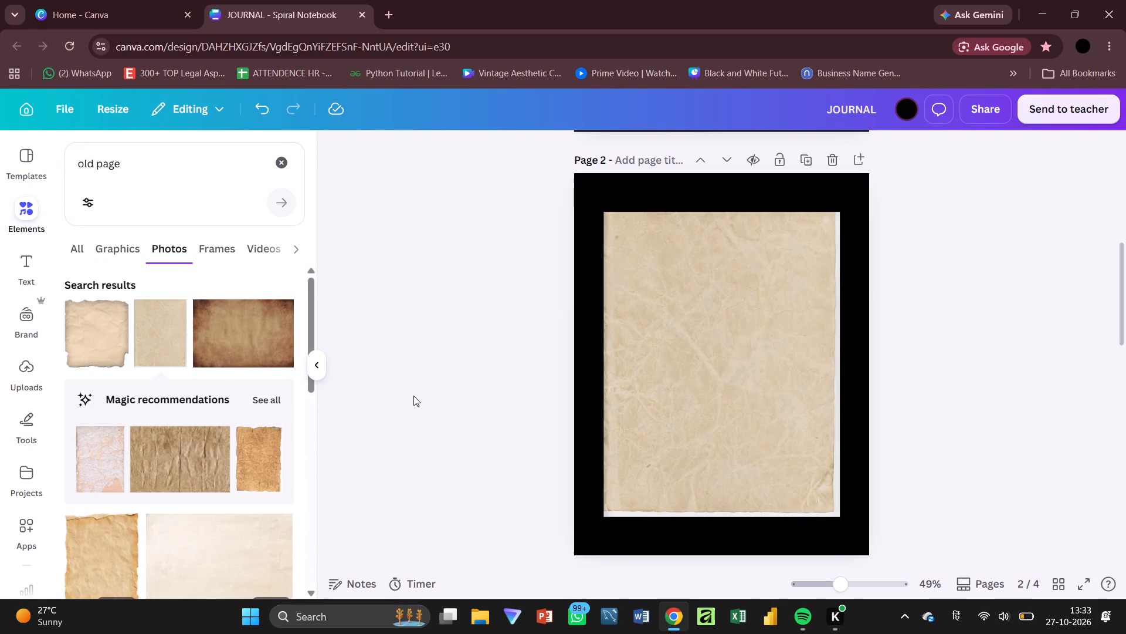
Add the lined vintage paper with the ornamental header from the "old page" graphics results to page 2.
{"action": "scroll", "coordinate": [262, 453], "scroll_direction": "down", "scroll_amount": 2}
{"action": "scroll", "coordinate": [262, 453], "scroll_direction": "up", "scroll_amount": 4}
{"action": "left_click", "coordinate": [74, 245]}
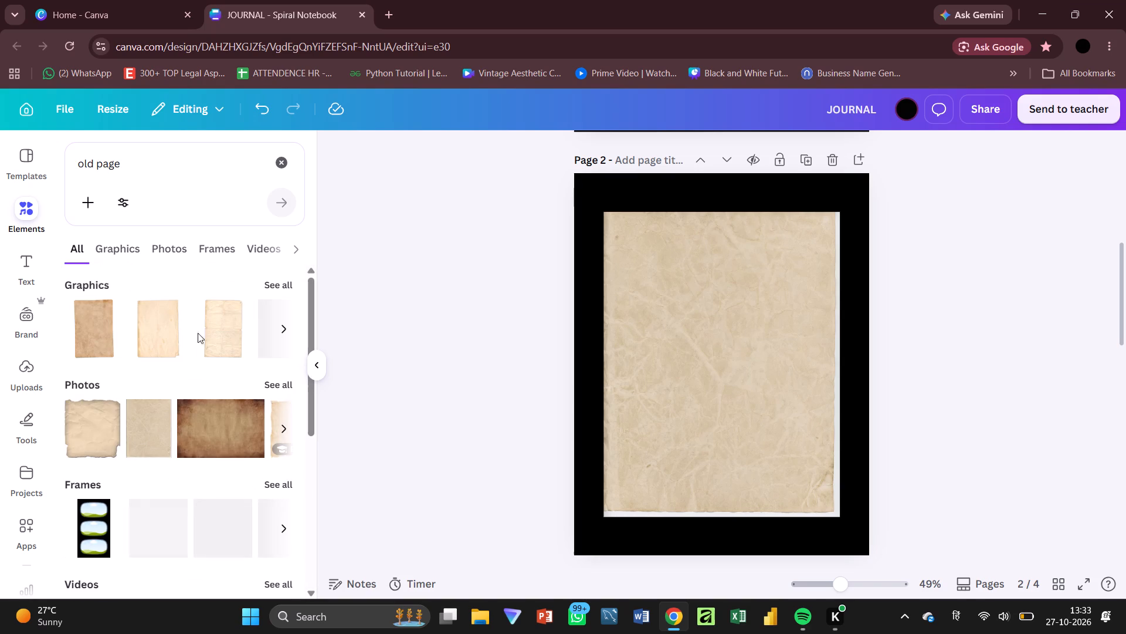
{"action": "left_click", "coordinate": [281, 286]}
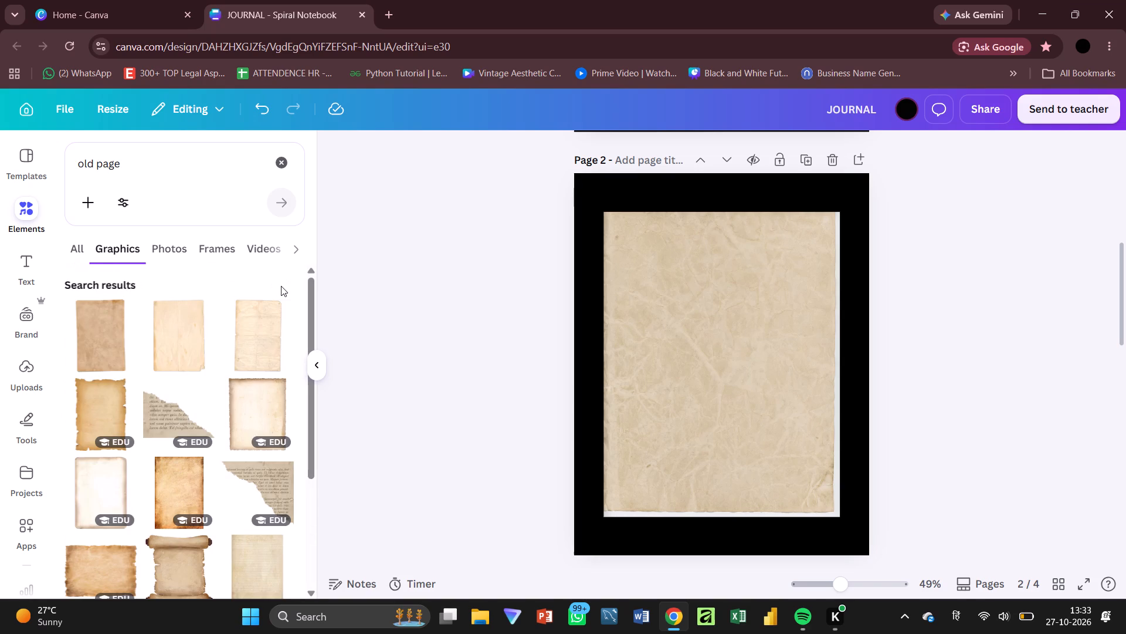
{"action": "scroll", "coordinate": [256, 424], "scroll_direction": "down", "scroll_amount": 2}
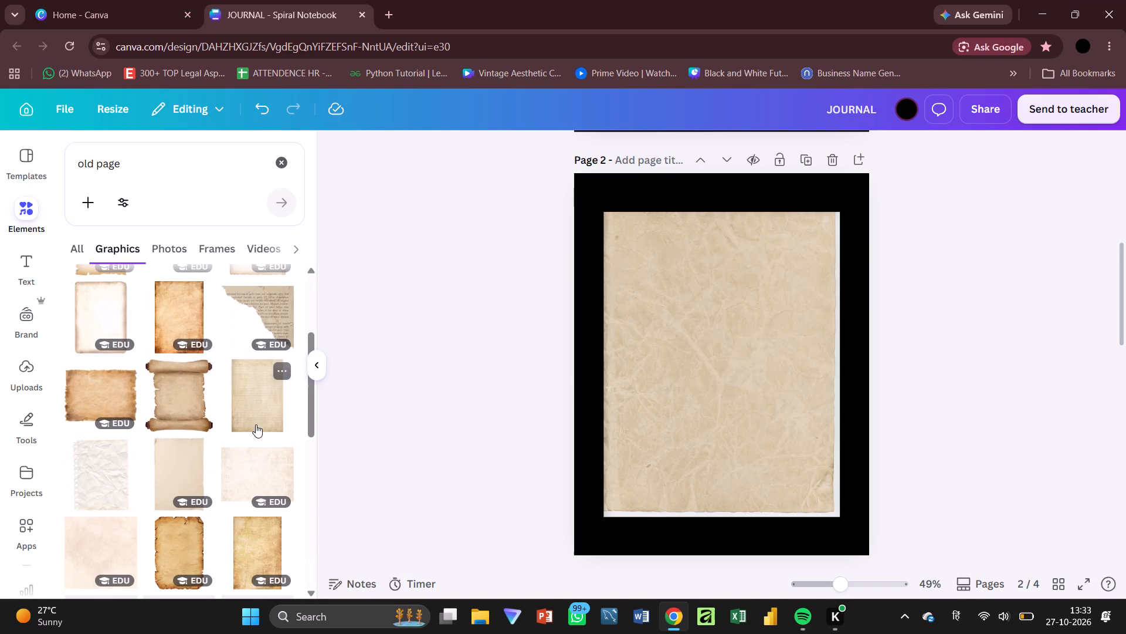
{"action": "left_click", "coordinate": [265, 405]}
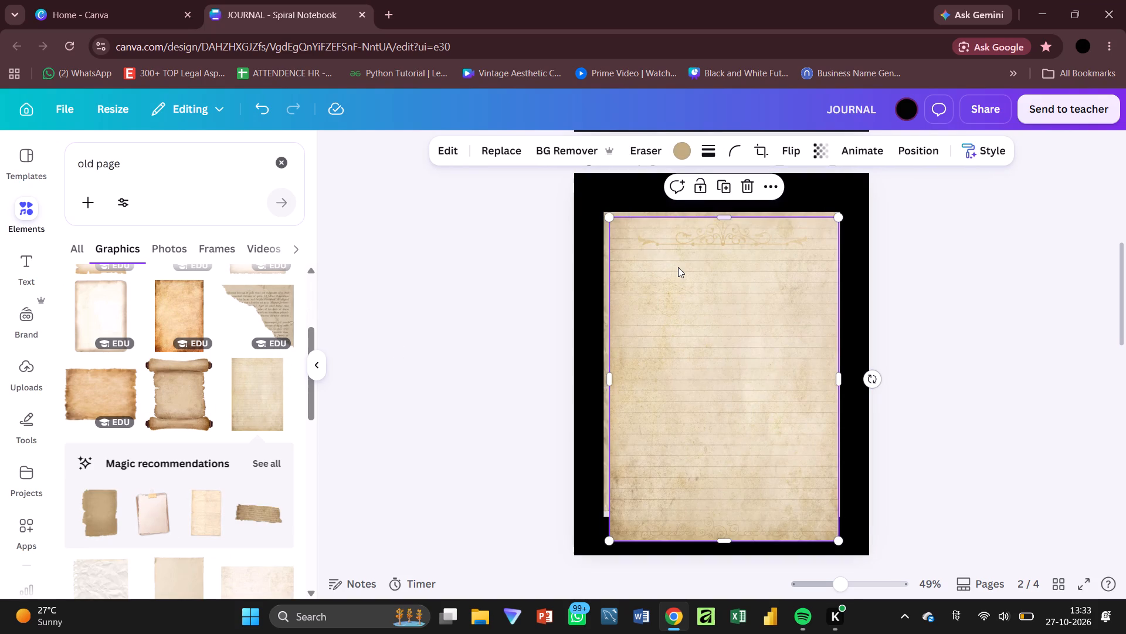
Move the lined paper aside and delete the beige crumpled paper photo beneath it on page 2.
{"action": "left_click_drag", "start_coordinate": [678, 267], "coordinate": [768, 255]}
{"action": "key", "text": "BackSpace"}
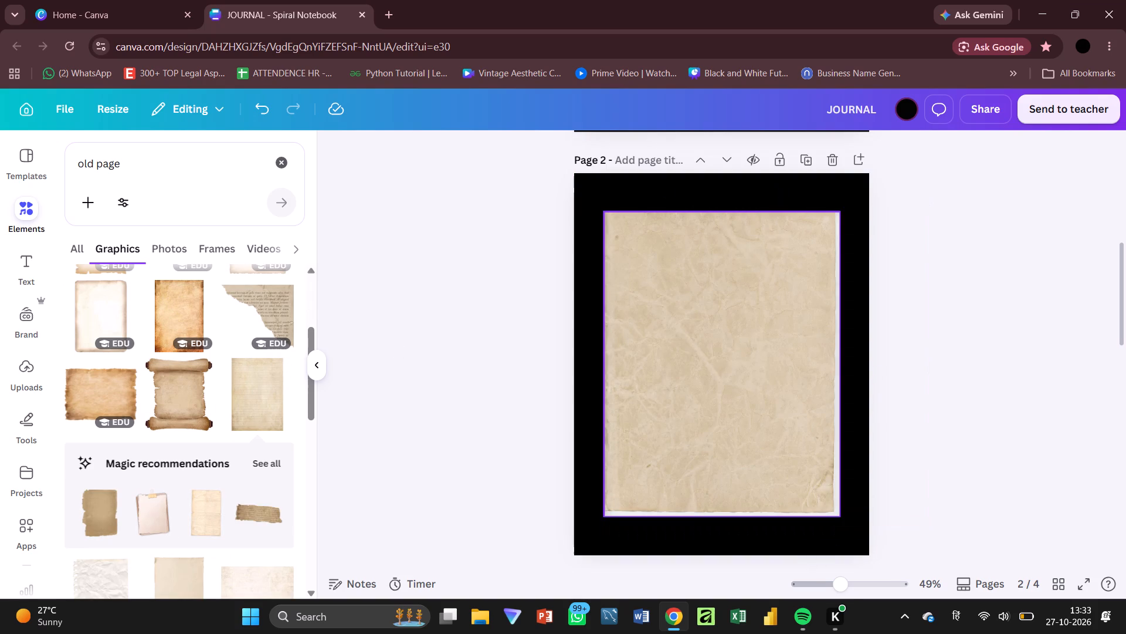
{"action": "key", "text": "ctrl+z"}
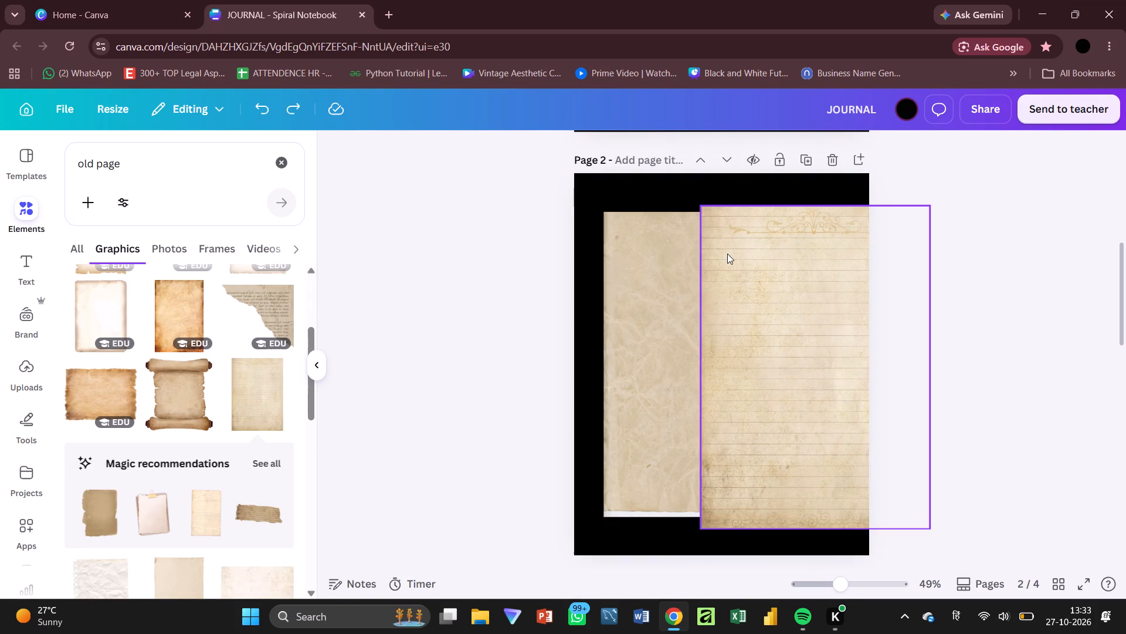
{"action": "left_click", "coordinate": [608, 278]}
{"action": "key", "text": "Delete"}
Centre the lined vintage paper on page 2 and enlarge it, leaving a narrow black border all around.
{"action": "left_click_drag", "start_coordinate": [783, 280], "coordinate": [767, 275]}
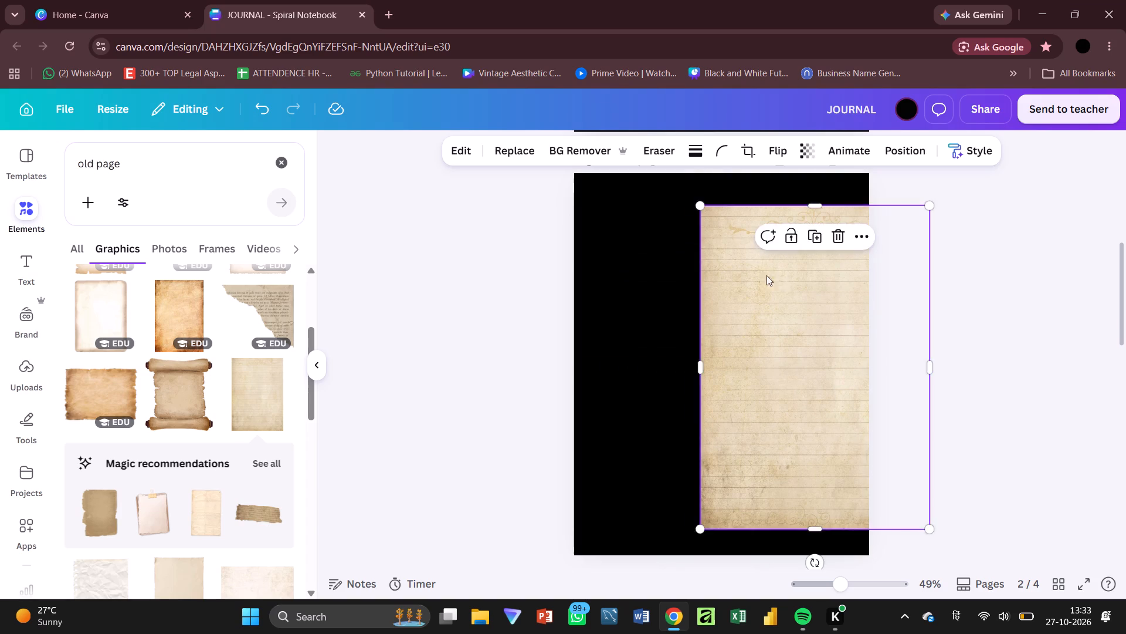
{"action": "left_click_drag", "start_coordinate": [767, 275], "coordinate": [678, 265]}
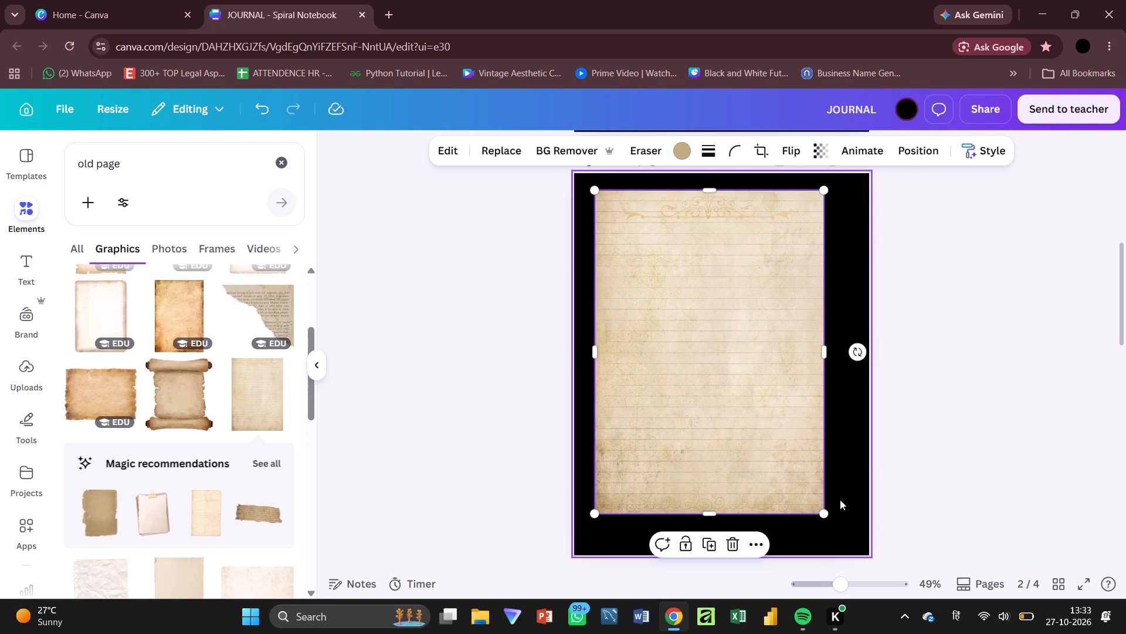
{"action": "left_click_drag", "start_coordinate": [822, 508], "coordinate": [850, 519]}
{"action": "left_click_drag", "start_coordinate": [784, 484], "coordinate": [790, 485]}
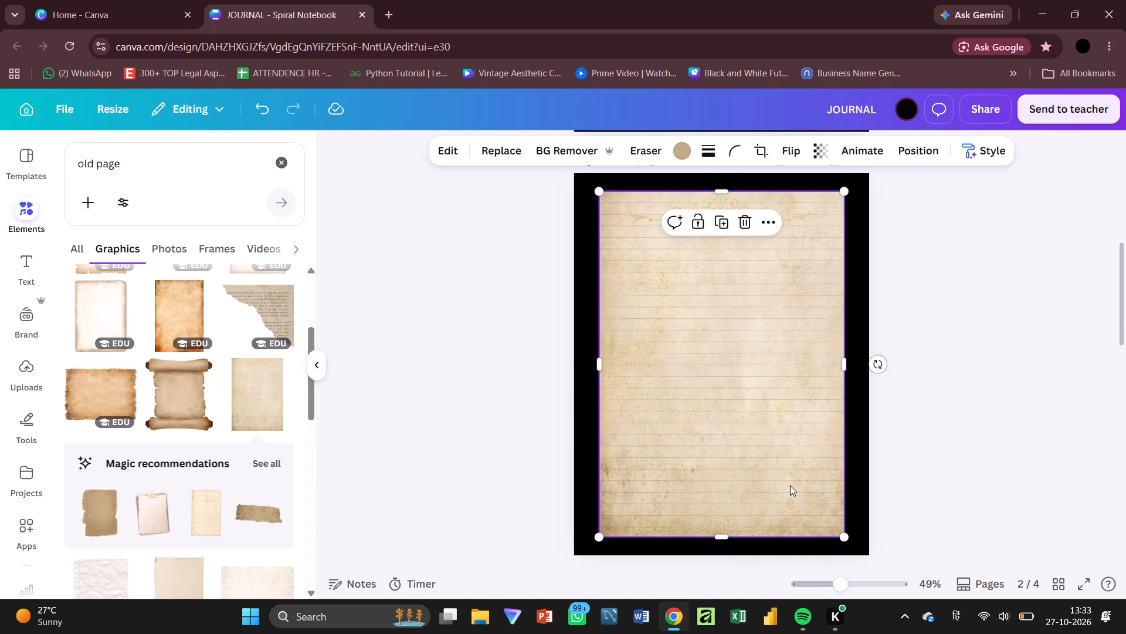
Compare the page 2 lined paper layout with the page 1 cover and the blank black page 3.
{"action": "left_click", "coordinate": [938, 446]}
{"action": "scroll", "coordinate": [938, 446], "scroll_direction": "up", "scroll_amount": 1}
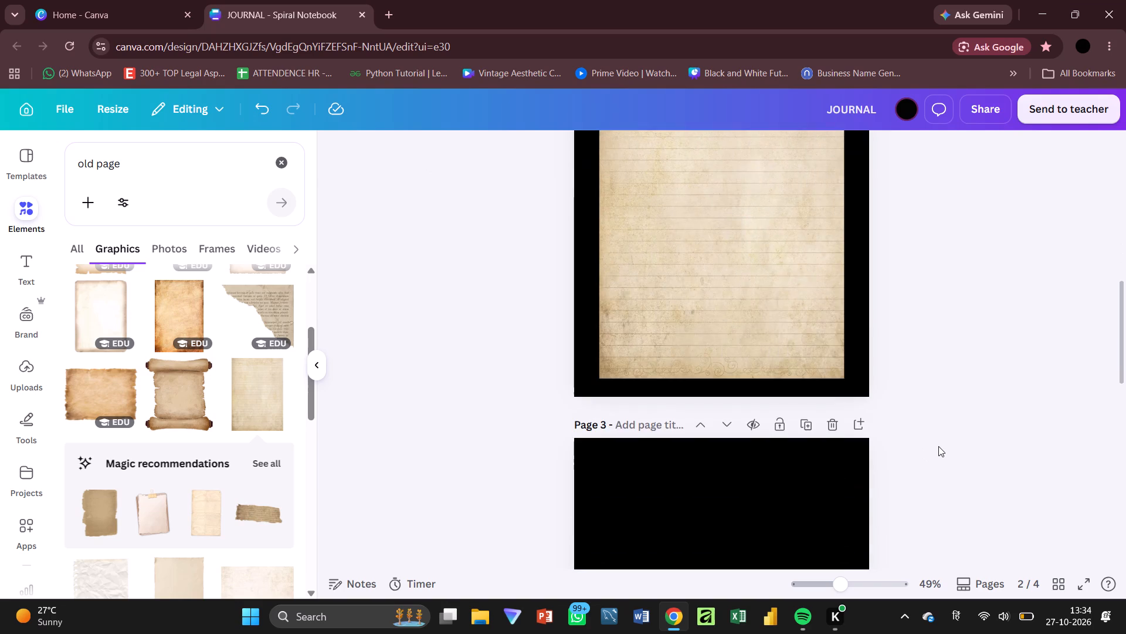
{"action": "scroll", "coordinate": [938, 446], "scroll_direction": "up", "scroll_amount": 2}
{"action": "scroll", "coordinate": [938, 446], "scroll_direction": "down", "scroll_amount": 4}
{"action": "scroll", "coordinate": [938, 446], "scroll_direction": "up", "scroll_amount": 1}
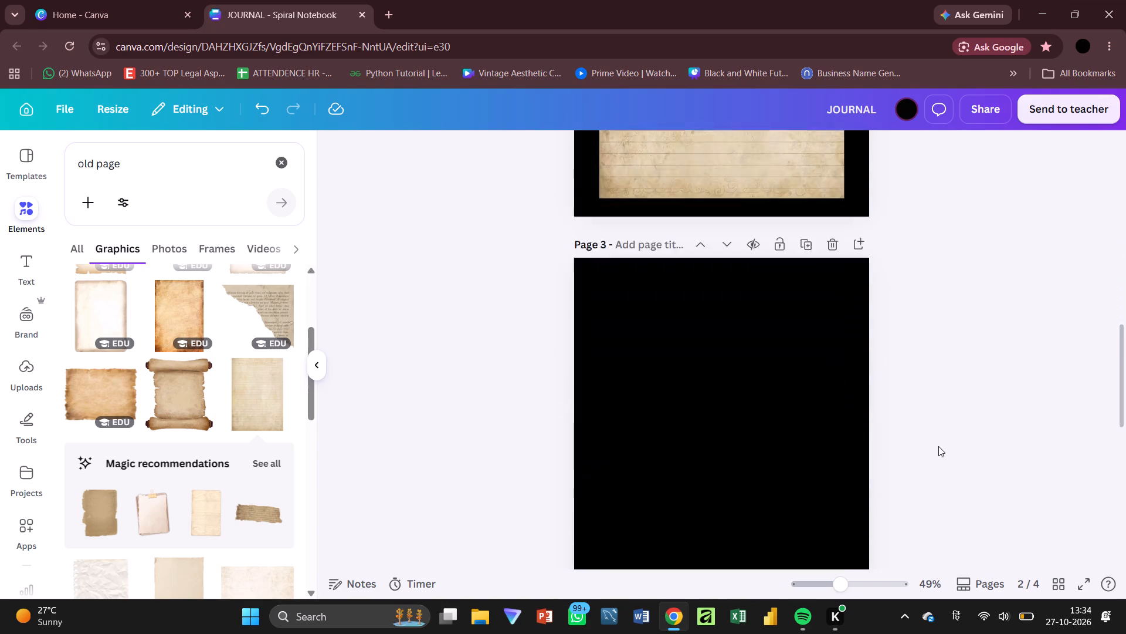
{"action": "scroll", "coordinate": [938, 446], "scroll_direction": "up", "scroll_amount": 1}
{"action": "scroll", "coordinate": [932, 332], "scroll_direction": "down", "scroll_amount": 1}
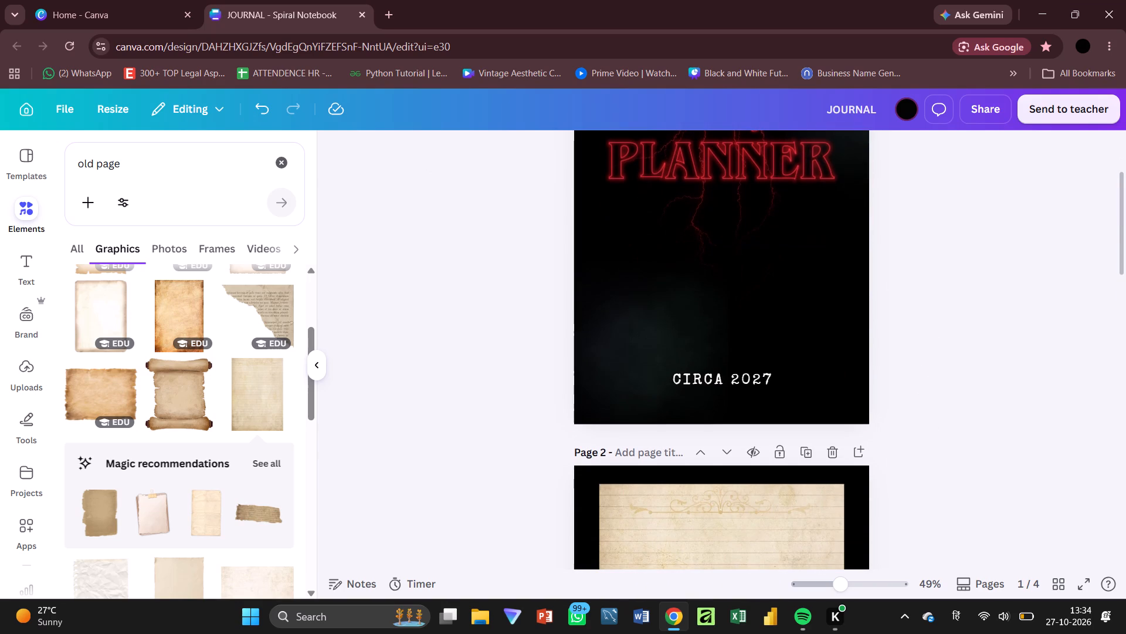
Clear the element search, add the red lightning graphic from the recently used graphics, and move it onto page 2.
{"action": "left_click", "coordinate": [284, 168]}
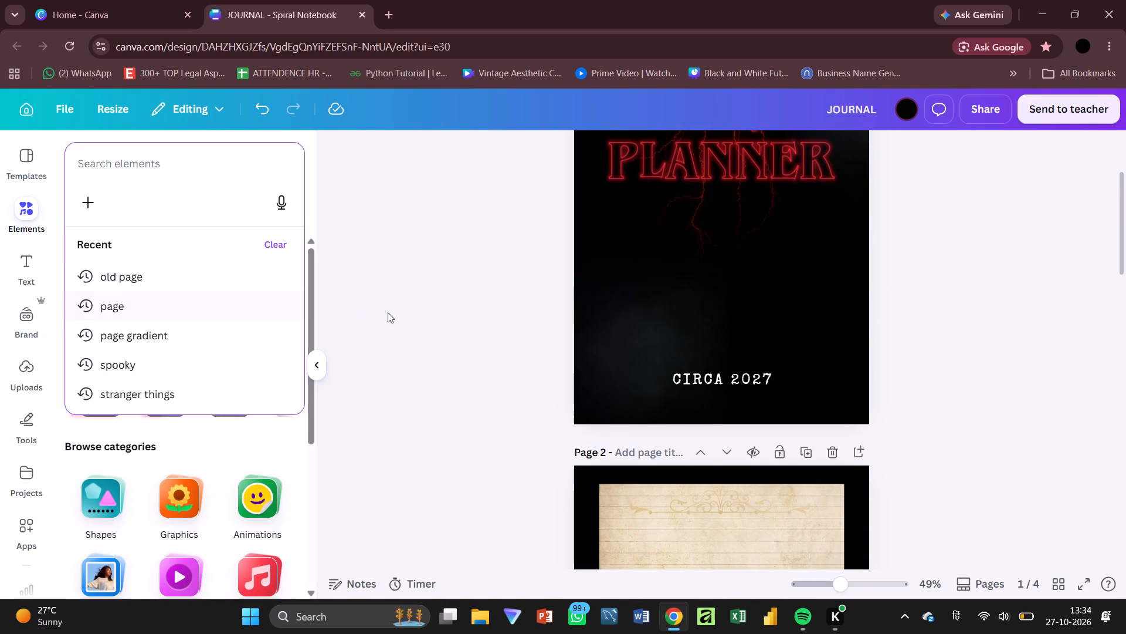
{"action": "left_click", "coordinate": [388, 312]}
{"action": "left_click", "coordinate": [201, 495]}
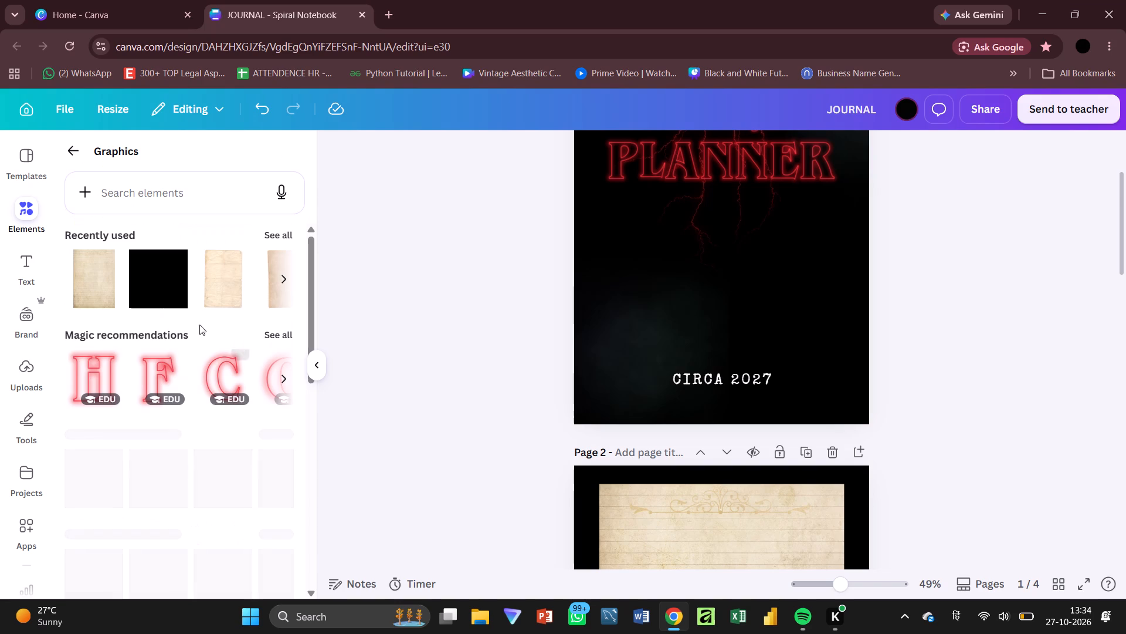
{"action": "left_click", "coordinate": [284, 235]}
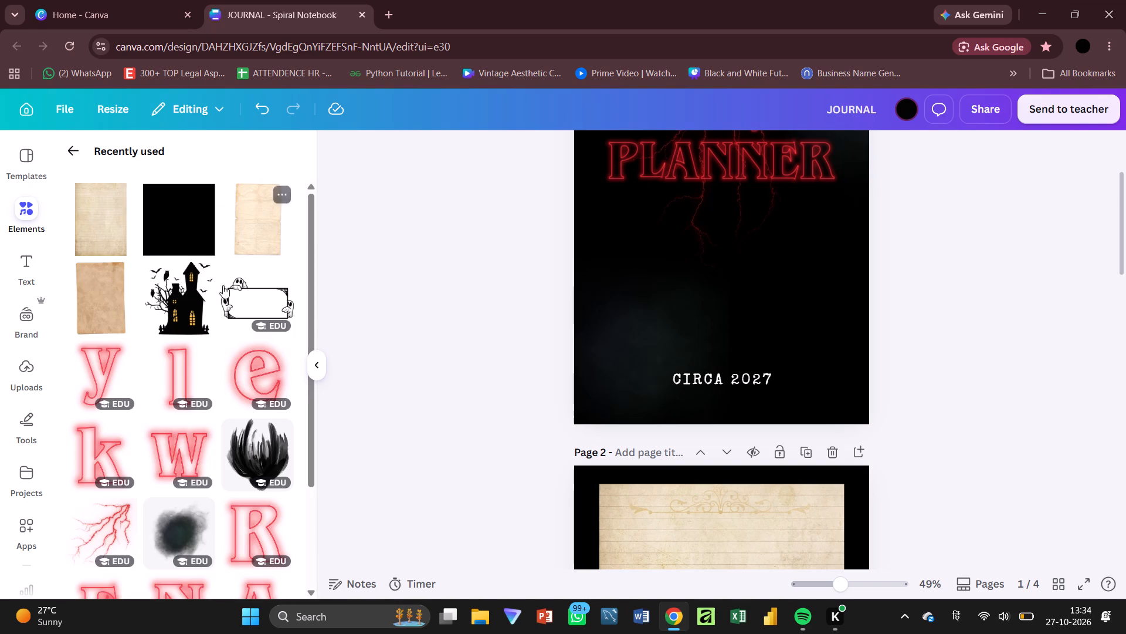
{"action": "scroll", "coordinate": [187, 418], "scroll_direction": "down", "scroll_amount": 1}
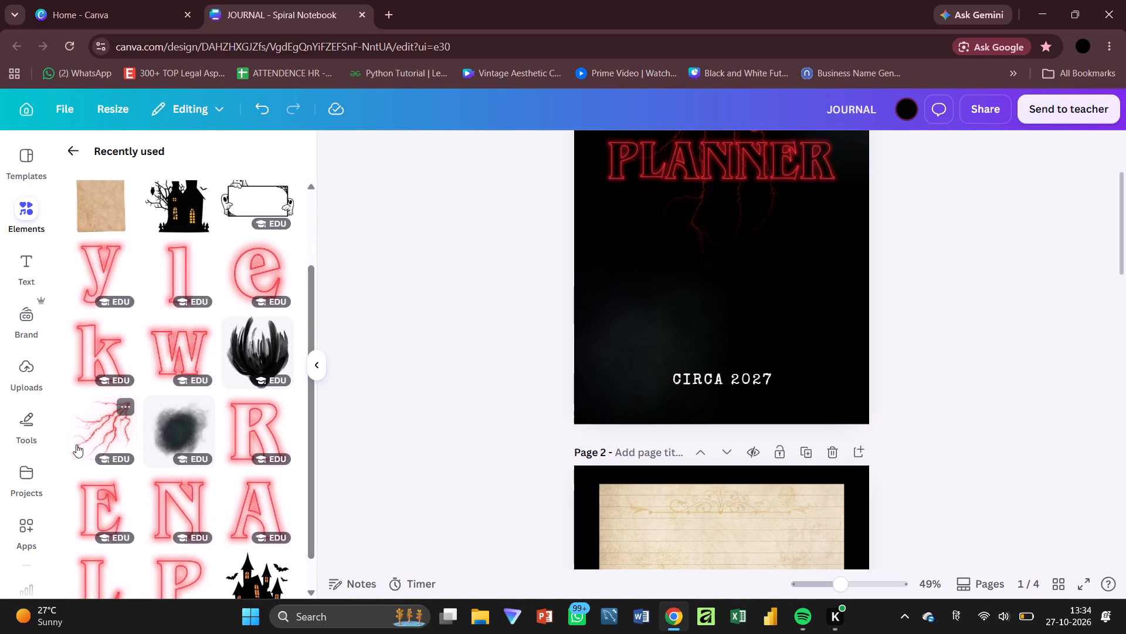
{"action": "left_click", "coordinate": [86, 442]}
{"action": "scroll", "coordinate": [596, 482], "scroll_direction": "down", "scroll_amount": 2}
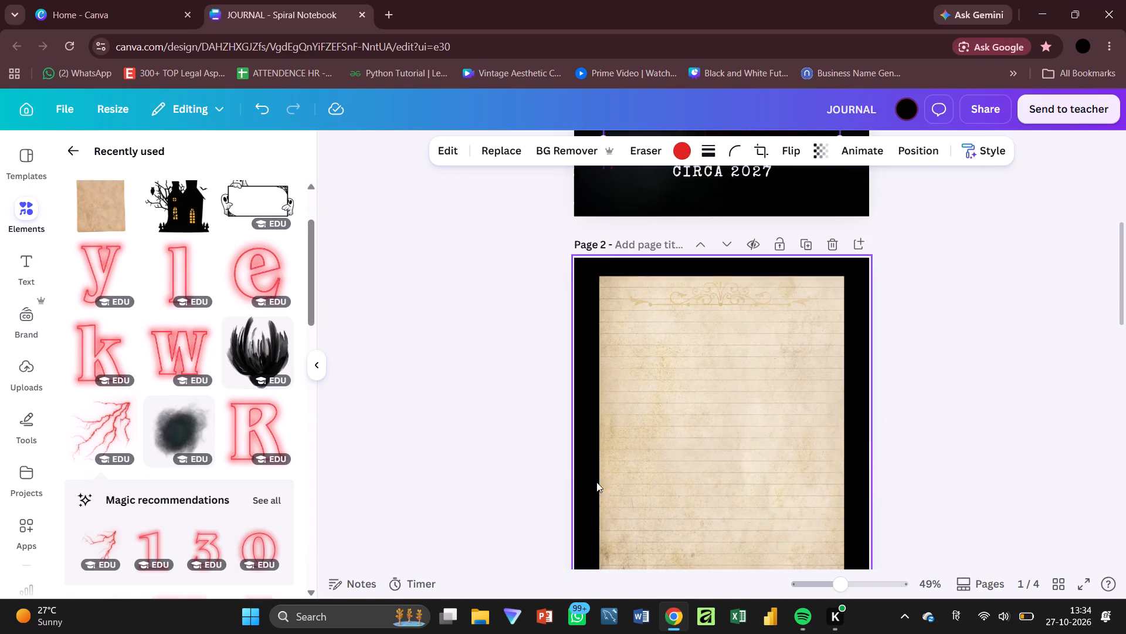
{"action": "scroll", "coordinate": [757, 293], "scroll_direction": "up", "scroll_amount": 2}
{"action": "left_click_drag", "start_coordinate": [778, 215], "coordinate": [775, 521]}
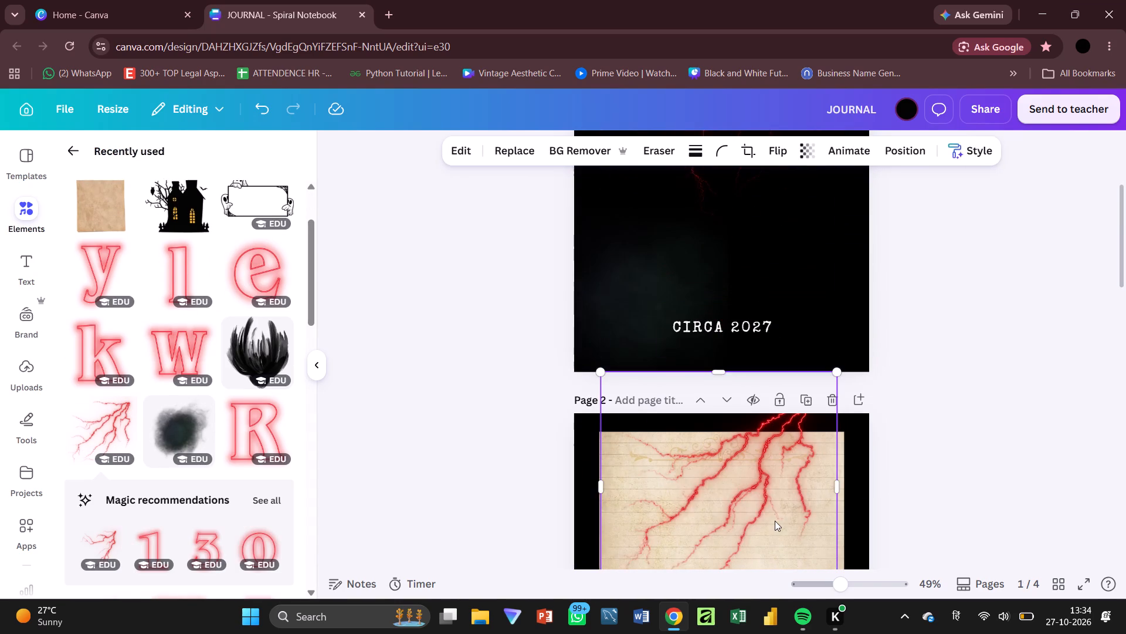
Place the red lightning over page 2's top-right corner and shrink it, keeping it partly beyond the page edge.
{"action": "left_click_drag", "start_coordinate": [776, 327], "coordinate": [833, 363]}
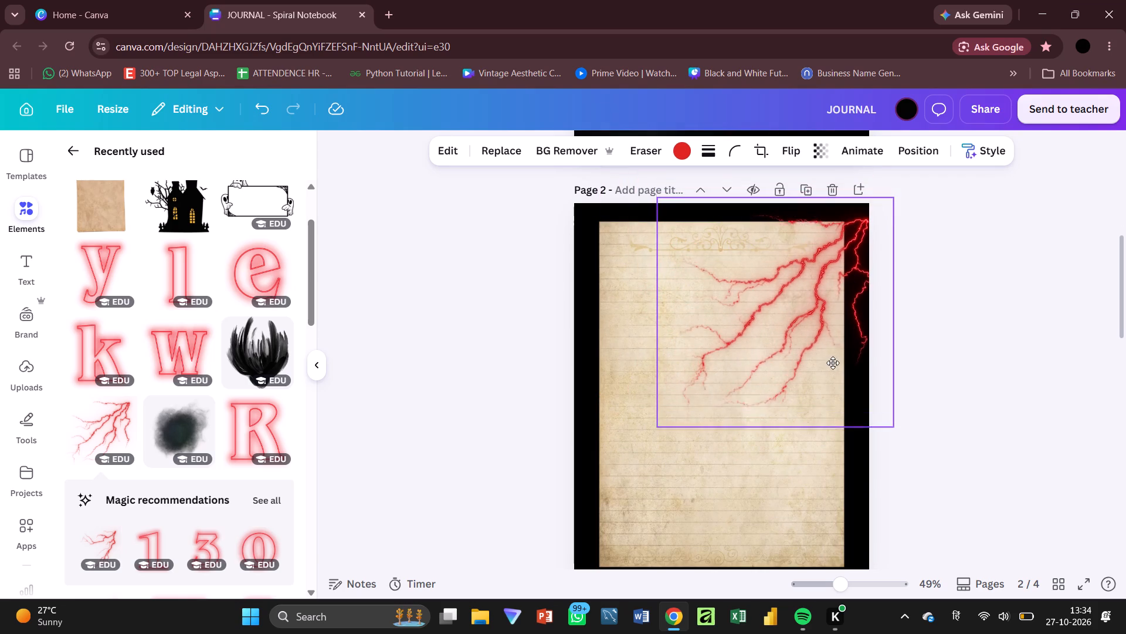
{"action": "left_click_drag", "start_coordinate": [833, 363], "coordinate": [832, 346]}
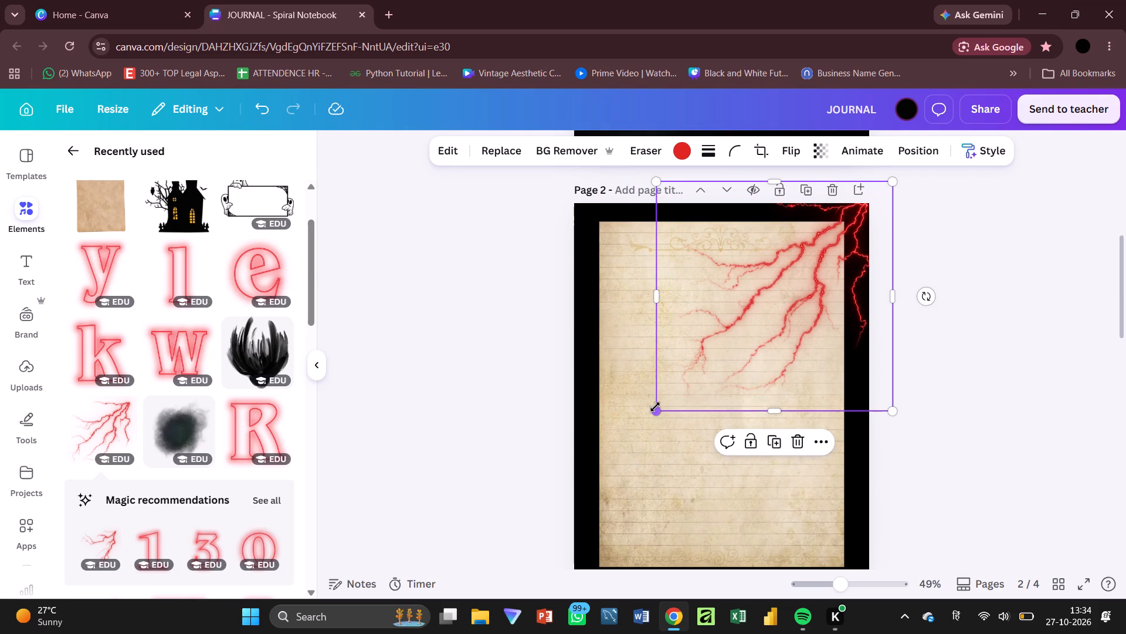
{"action": "left_click_drag", "start_coordinate": [655, 407], "coordinate": [728, 374]}
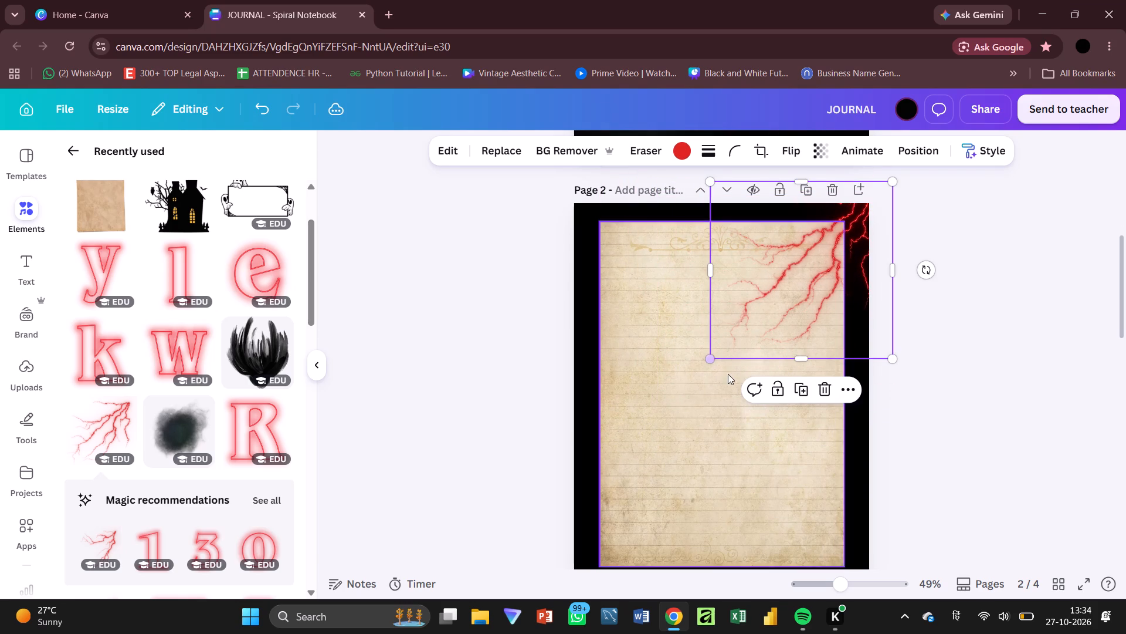
Set the page 2 red lightning's transparency to 57.
{"action": "left_click", "coordinate": [829, 143]}
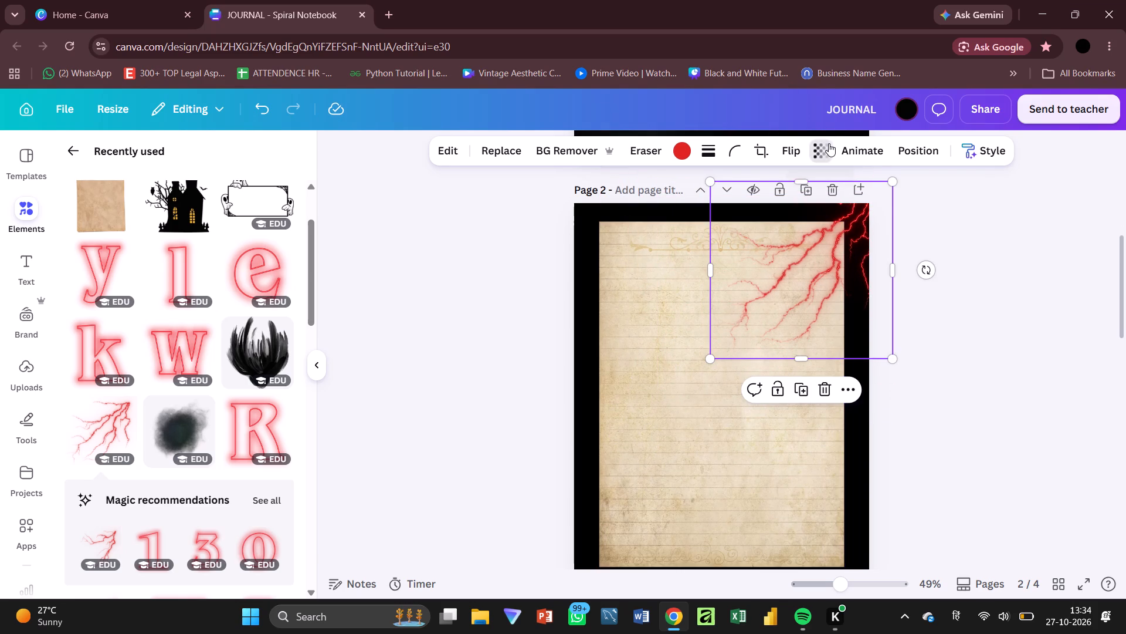
{"action": "left_click", "coordinate": [808, 197]}
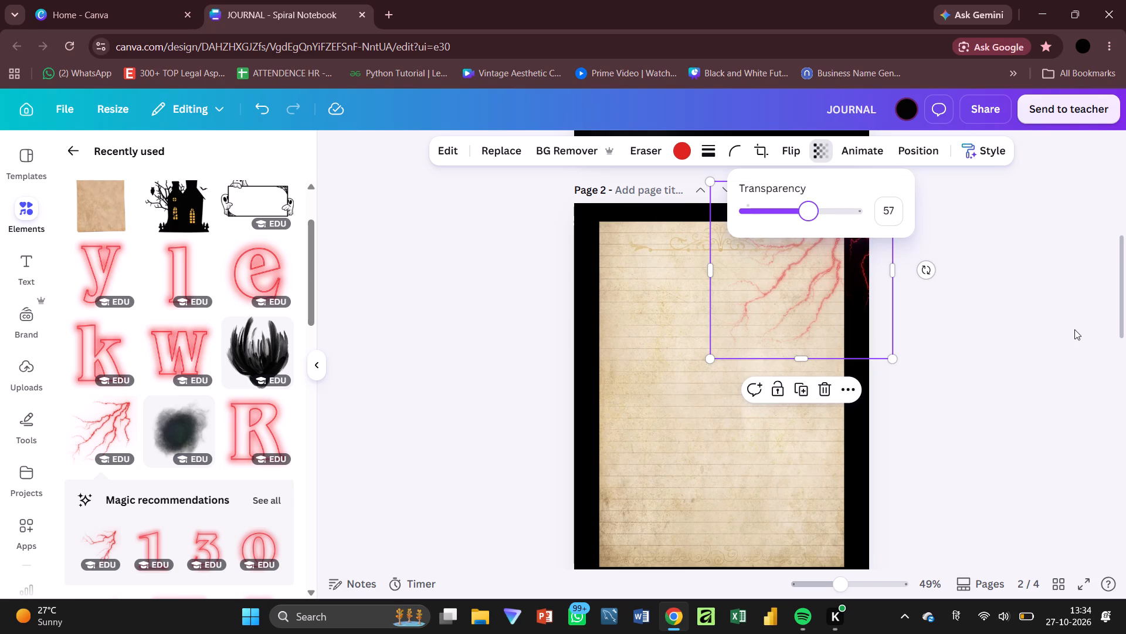
Send the red lightning backward behind the lined paper on page 2.
{"action": "key", "text": "ctrl+bracketleft"}
{"action": "key", "text": "ctrl+bracketleft"}
{"action": "key", "text": "ctrl+bracketleft"}
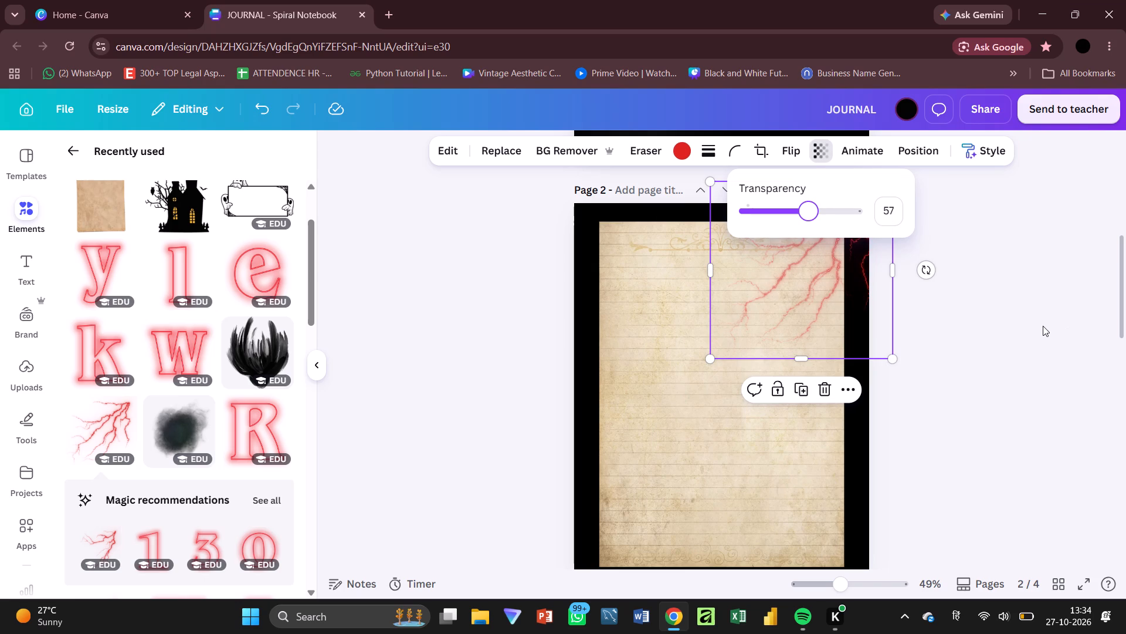
{"action": "left_click", "coordinate": [1043, 326]}
{"action": "key", "text": "ctrl+bracketleft"}
{"action": "key", "text": "ctrl+bracketleft"}
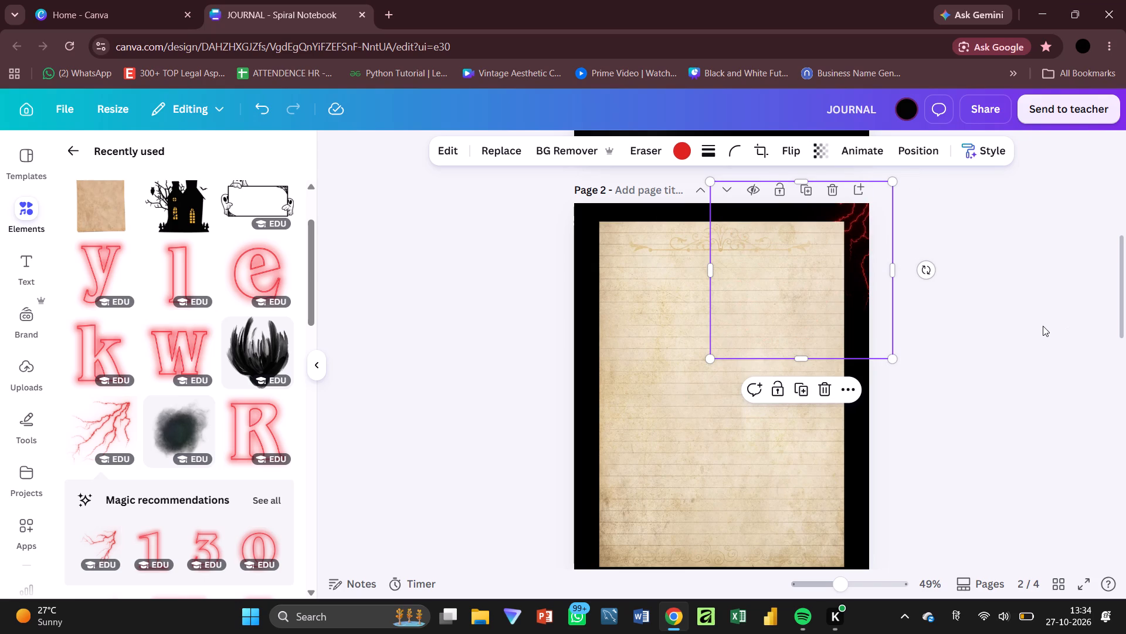
Duplicate the red lightning on page 2, place the copy enlarged over the page's top-left corner, and send it behind the lined paper.
{"action": "key", "text": "ctrl+d"}
{"action": "left_click_drag", "start_coordinate": [829, 289], "coordinate": [626, 572]}
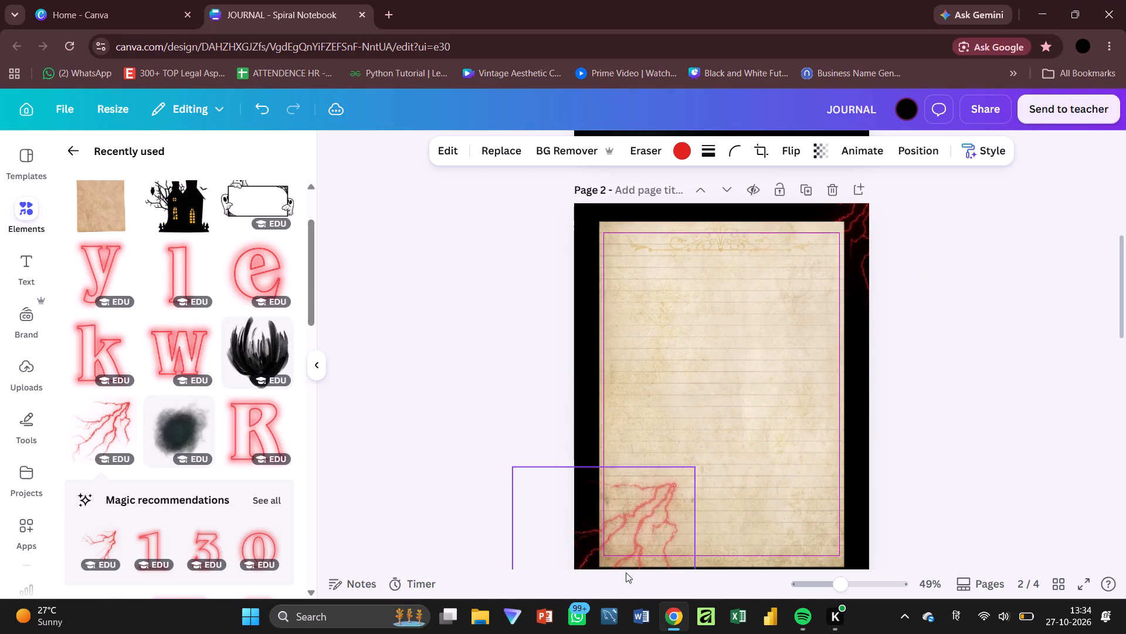
{"action": "left_click_drag", "start_coordinate": [626, 572], "coordinate": [610, 288]}
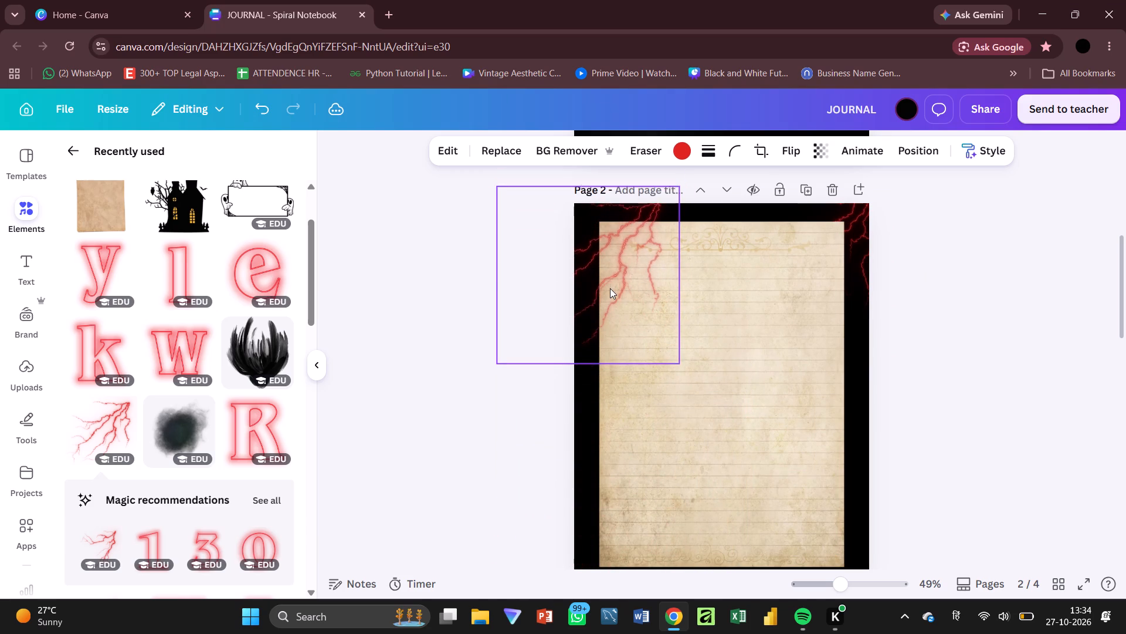
{"action": "left_click_drag", "start_coordinate": [611, 288], "coordinate": [637, 293]}
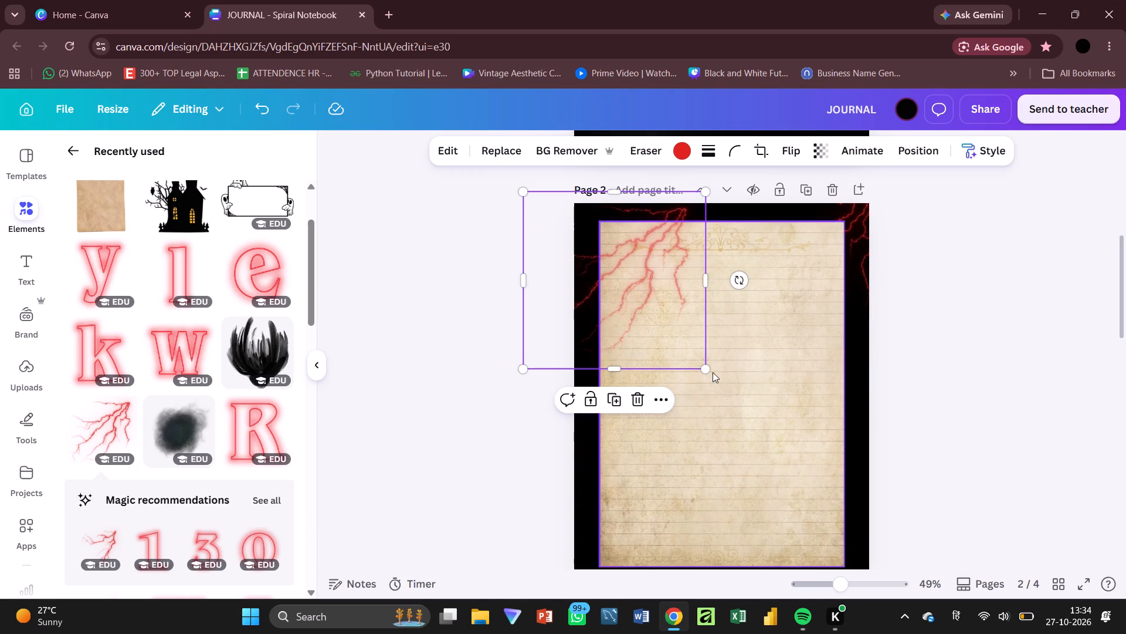
{"action": "left_click_drag", "start_coordinate": [707, 369], "coordinate": [769, 407]}
{"action": "left_click_drag", "start_coordinate": [716, 340], "coordinate": [690, 325]}
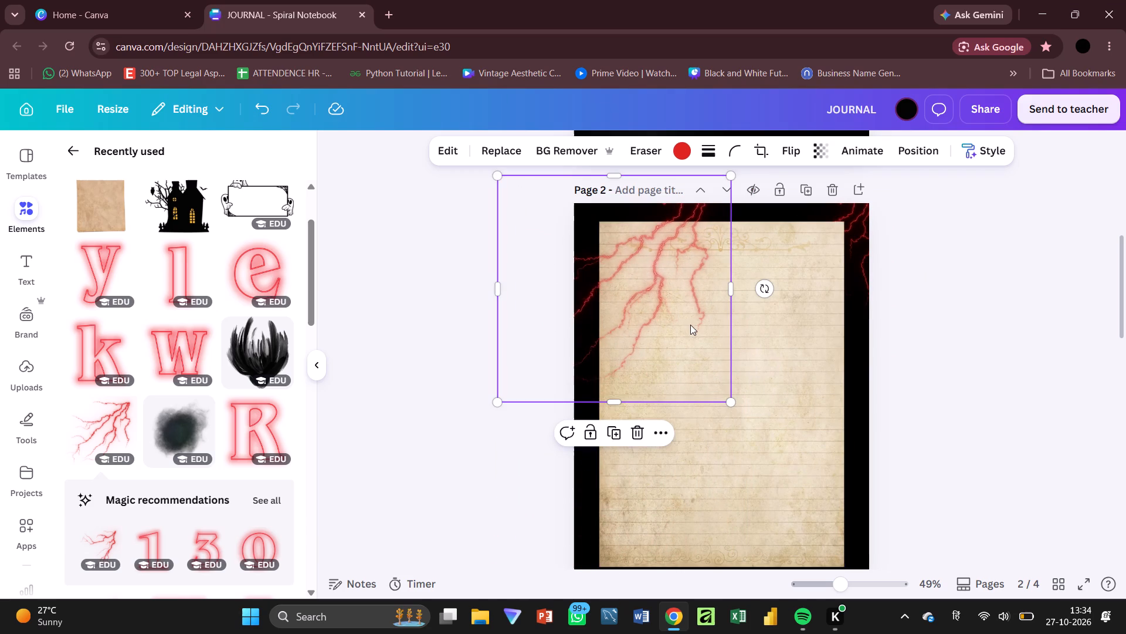
{"action": "key", "text": "ctrl+bracketleft"}
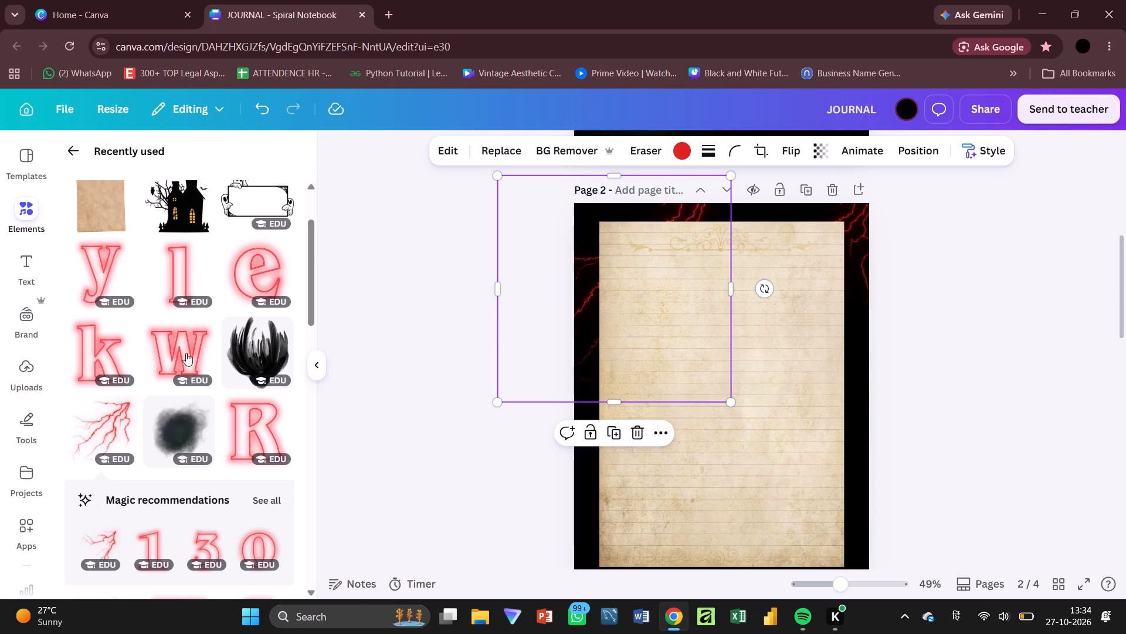
Add the recently used dark smoke graphic over page 2's bottom-left corner, behind the lined paper, and enlarge it.
{"action": "left_click", "coordinate": [192, 424]}
{"action": "left_click_drag", "start_coordinate": [779, 413], "coordinate": [774, 419]}
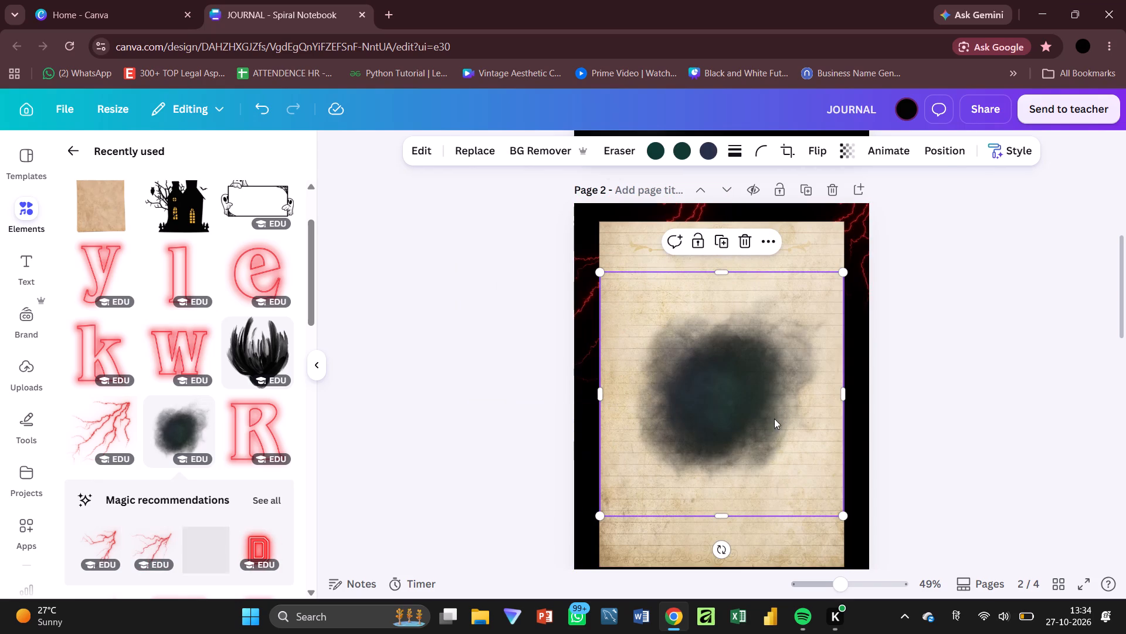
{"action": "left_click_drag", "start_coordinate": [774, 419], "coordinate": [677, 544]}
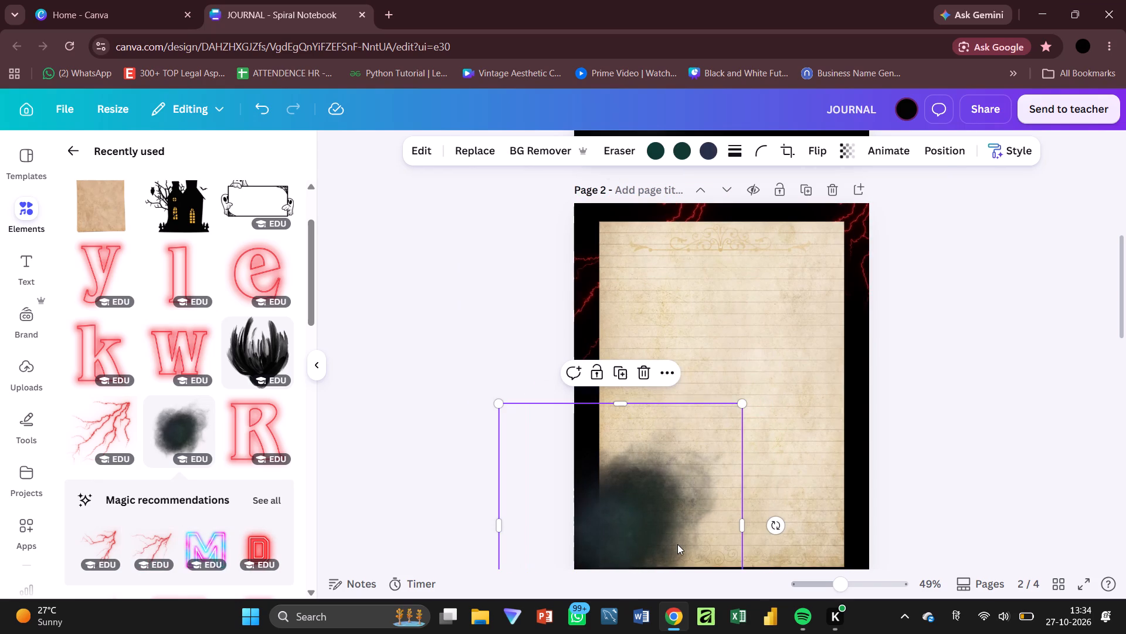
{"action": "key", "text": "ctrl+bracketleft"}
{"action": "left_click_drag", "start_coordinate": [743, 398], "coordinate": [798, 358]}
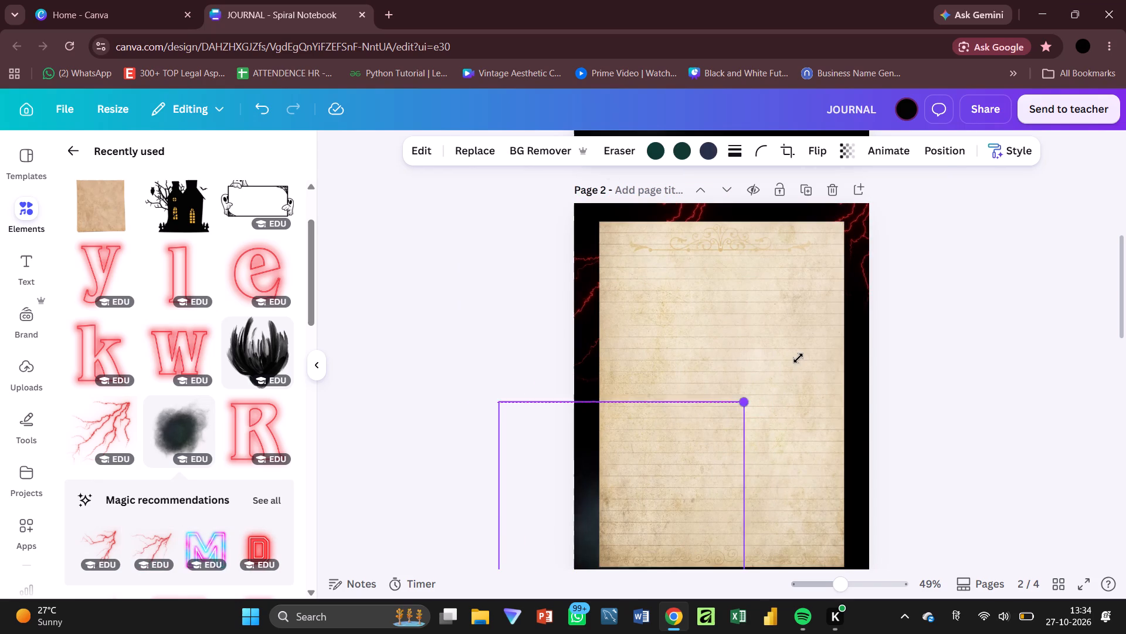
{"action": "left_click_drag", "start_coordinate": [798, 358], "coordinate": [796, 363]}
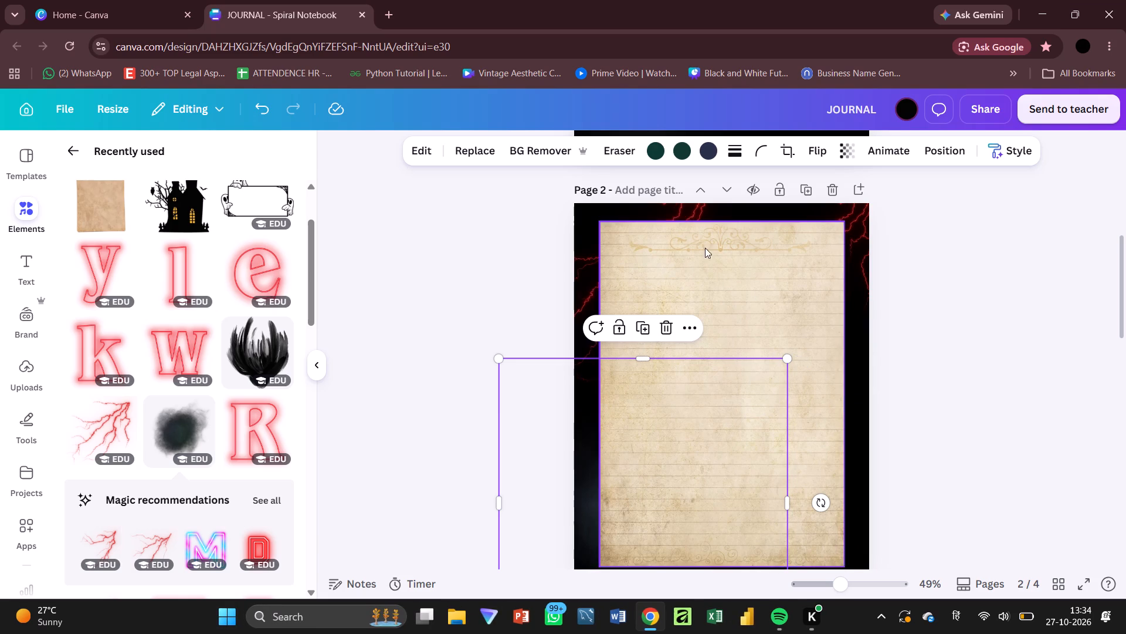
Duplicate page 2's top-left lightning and place the copy over the bottom-right corner behind the lined paper.
{"action": "left_click", "coordinate": [686, 214]}
{"action": "key", "text": "ctrl+d"}
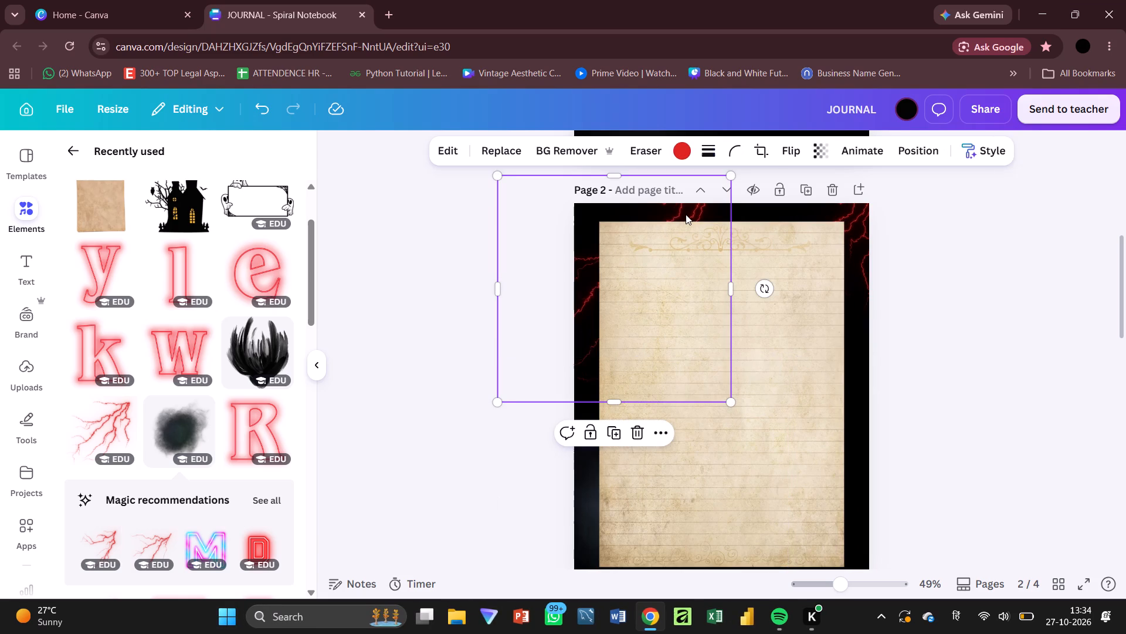
{"action": "left_click_drag", "start_coordinate": [712, 259], "coordinate": [917, 463]}
{"action": "key", "text": "ctrl+bracketleft"}
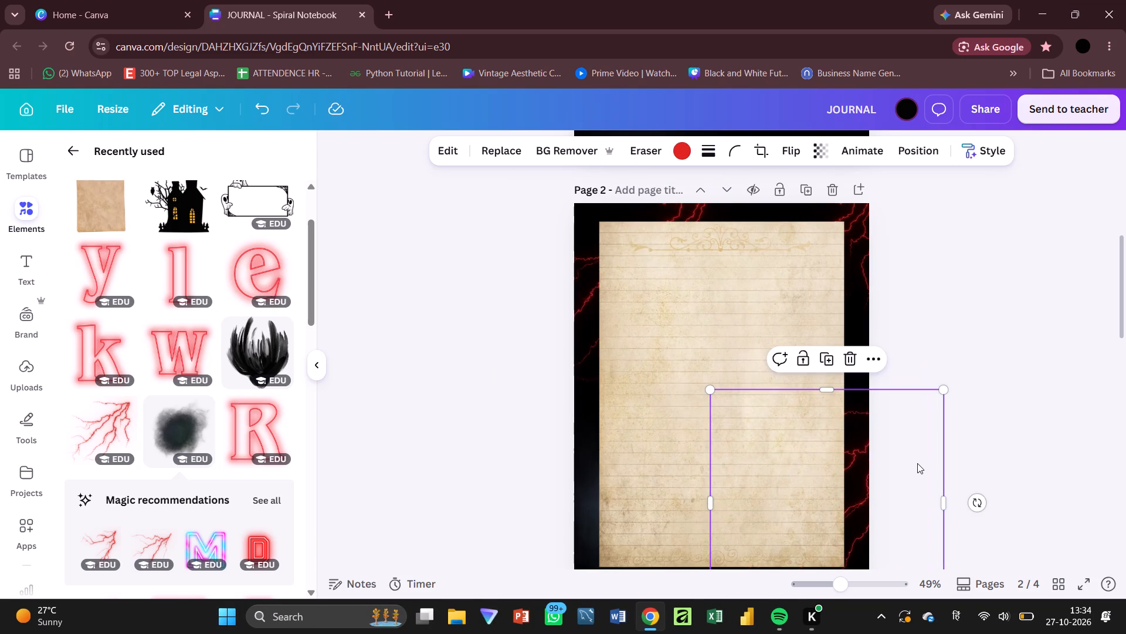
{"action": "left_click", "coordinate": [1019, 277]}
Duplicate page 2 with its lined paper, lightning and smoke.
{"action": "scroll", "coordinate": [1019, 277], "scroll_direction": "down", "scroll_amount": 1}
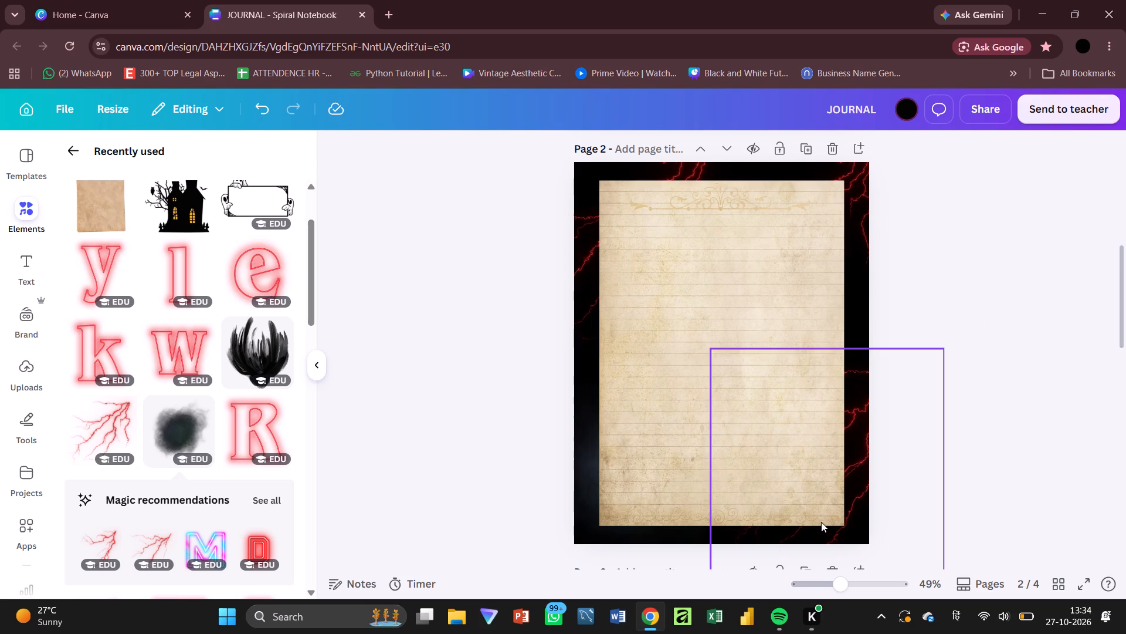
{"action": "triple_click", "coordinate": [806, 156]}
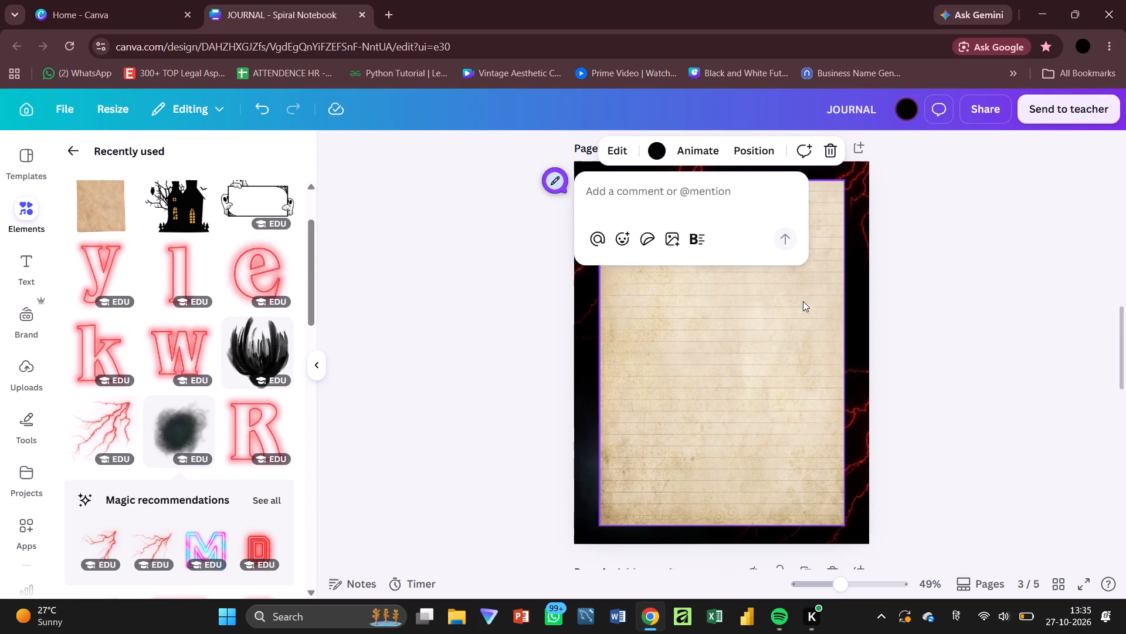
{"action": "left_click", "coordinate": [946, 267]}
Review the Weekly Planner cover and the lined-paper pages 2 and 3.
{"action": "scroll", "coordinate": [946, 267], "scroll_direction": "up", "scroll_amount": 5}
{"action": "scroll", "coordinate": [946, 267], "scroll_direction": "down", "scroll_amount": 1}
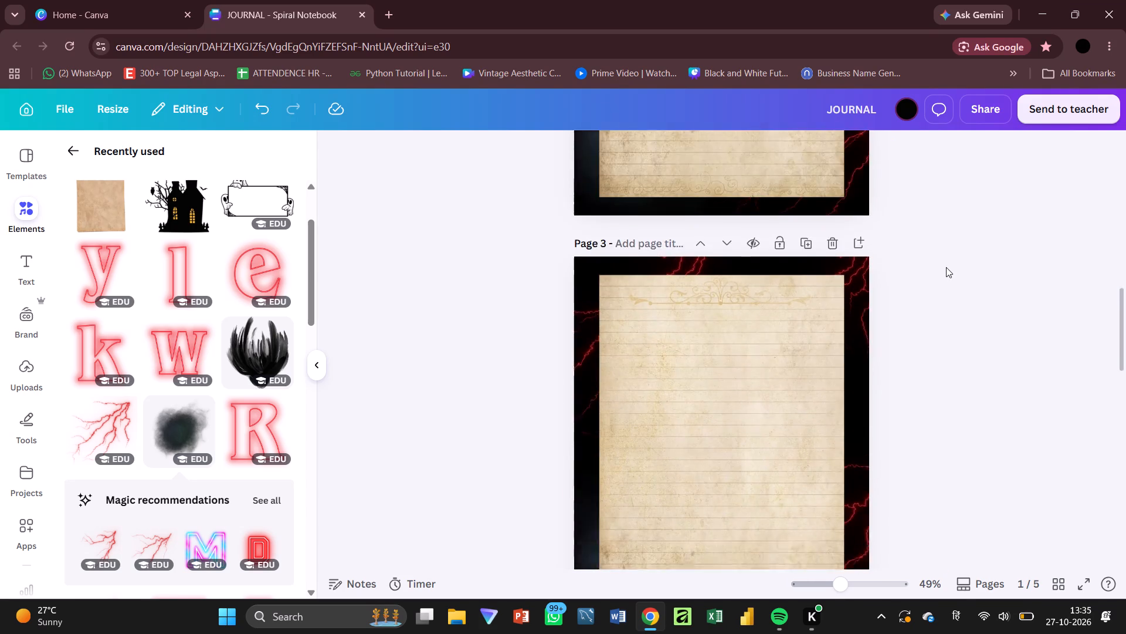
{"action": "scroll", "coordinate": [946, 267], "scroll_direction": "down", "scroll_amount": 1}
{"action": "scroll", "coordinate": [946, 267], "scroll_direction": "up", "scroll_amount": 10}
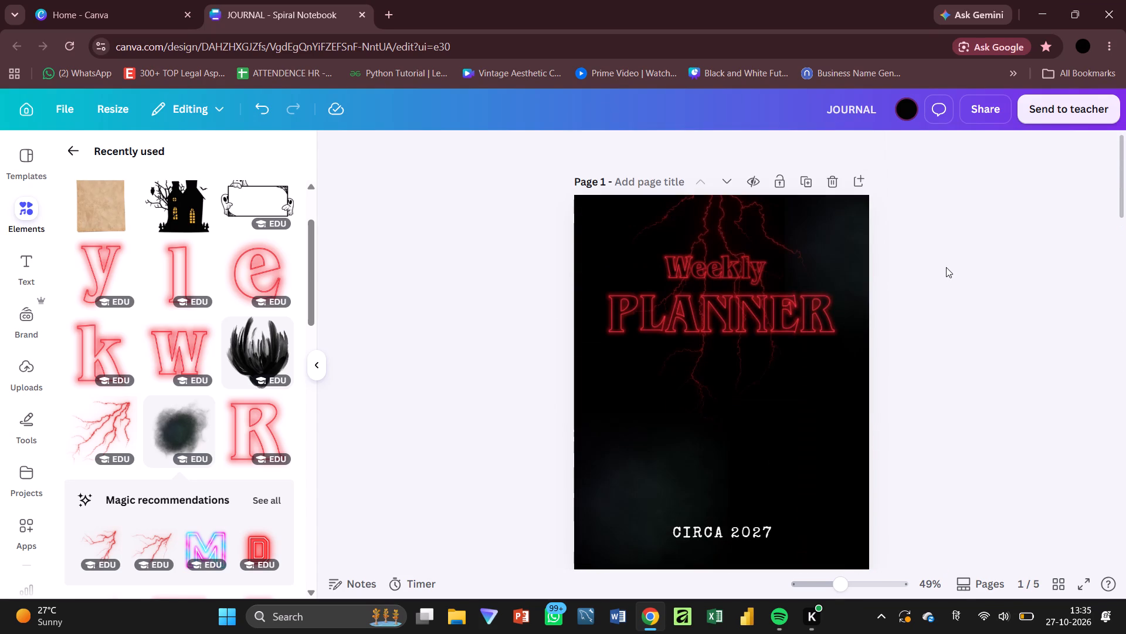
{"action": "scroll", "coordinate": [379, 472], "scroll_direction": "down", "scroll_amount": 2}
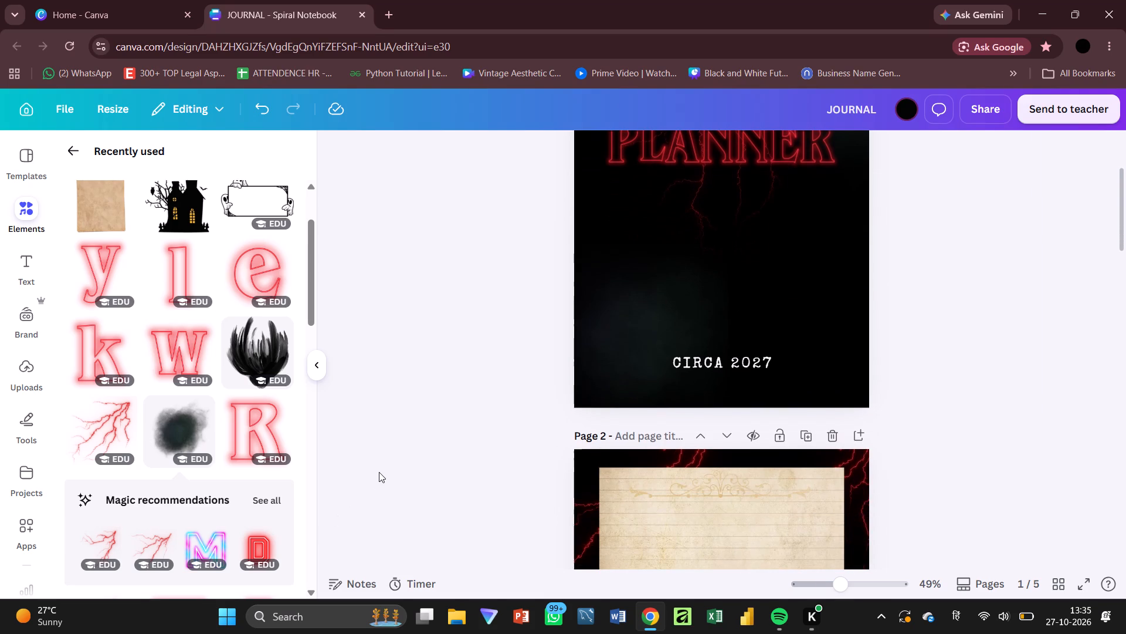
{"action": "scroll", "coordinate": [379, 472], "scroll_direction": "down", "scroll_amount": 1}
{"action": "scroll", "coordinate": [223, 544], "scroll_direction": "down", "scroll_amount": 1}
Browse the magic recommendations and the graphics categories for more decorations that suit the planner.
{"action": "left_click", "coordinate": [272, 430]}
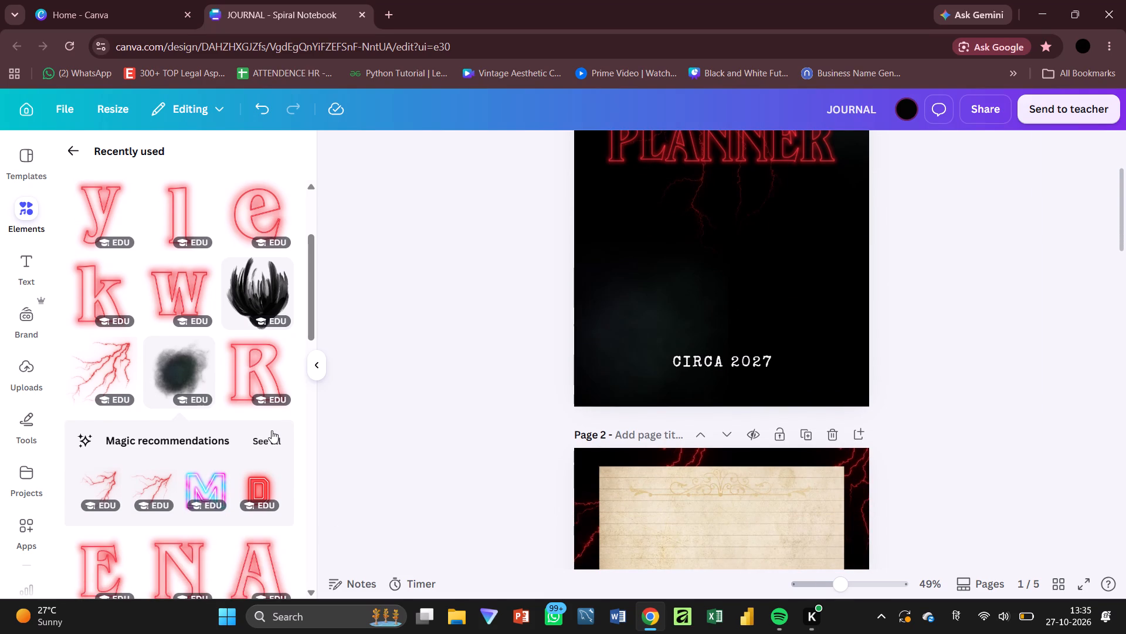
{"action": "scroll", "coordinate": [272, 430], "scroll_direction": "down", "scroll_amount": 1}
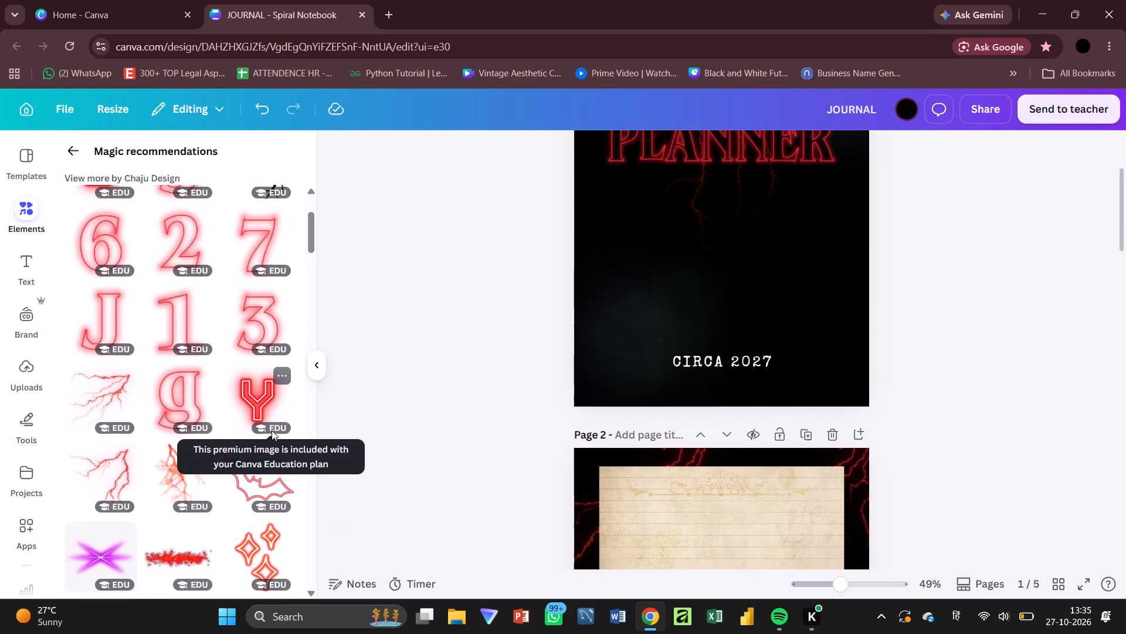
{"action": "scroll", "coordinate": [272, 430], "scroll_direction": "down", "scroll_amount": 3}
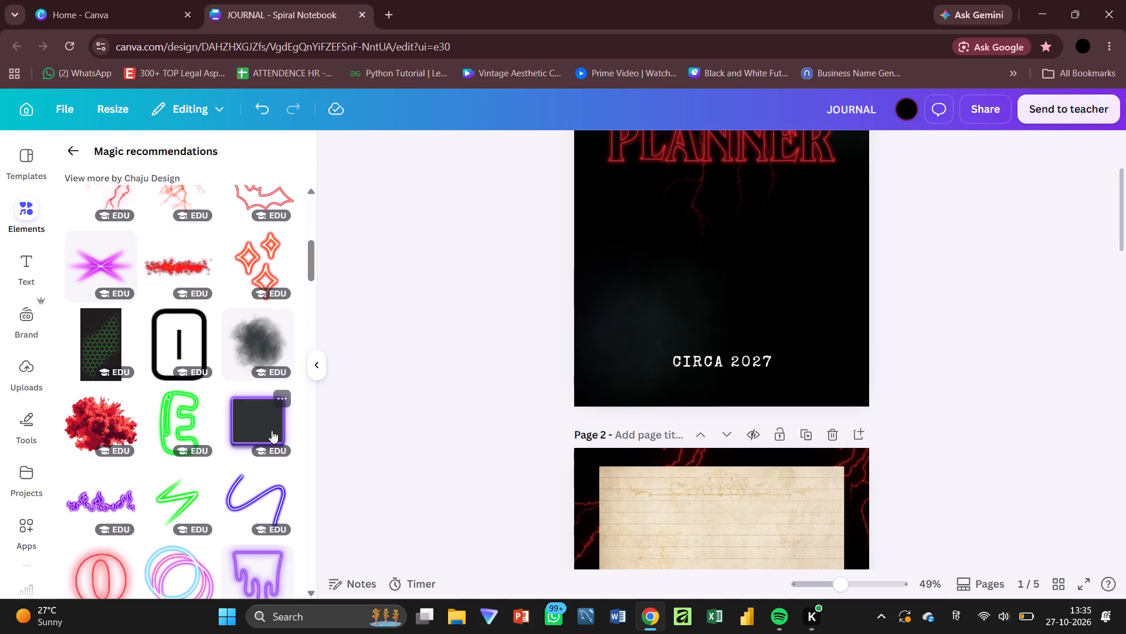
{"action": "scroll", "coordinate": [272, 430], "scroll_direction": "down", "scroll_amount": 2}
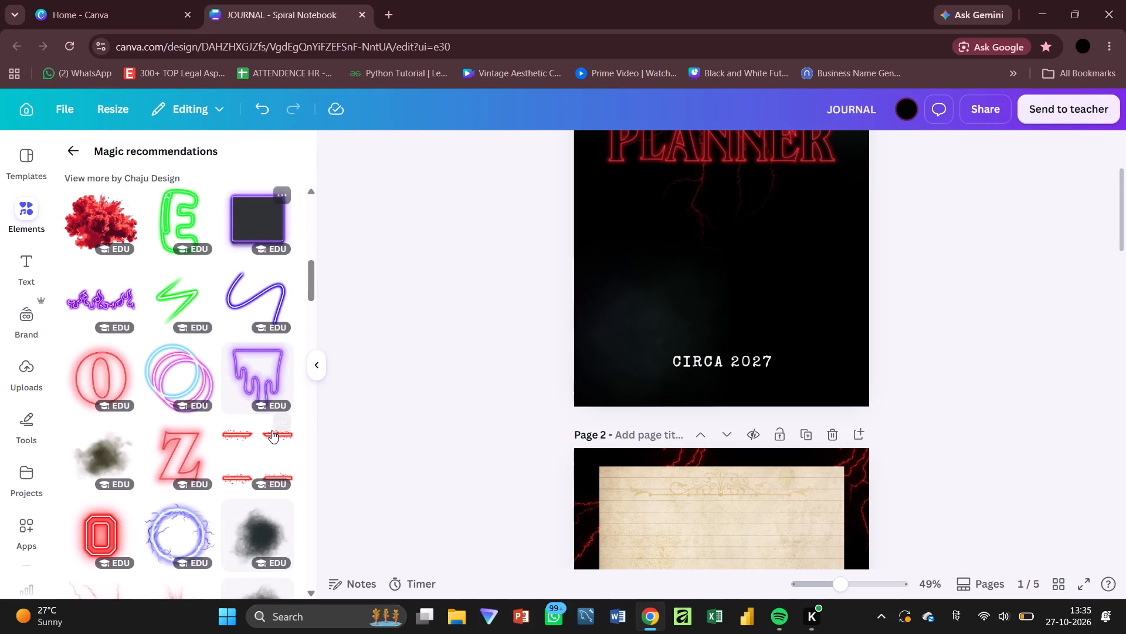
{"action": "scroll", "coordinate": [272, 430], "scroll_direction": "down", "scroll_amount": 6}
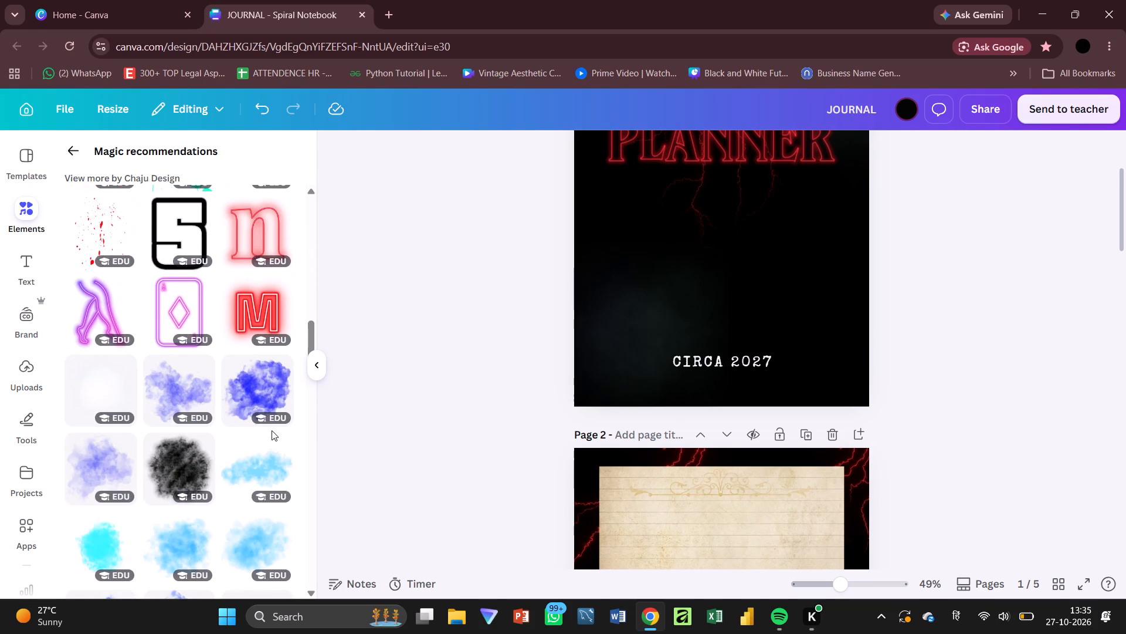
{"action": "scroll", "coordinate": [272, 430], "scroll_direction": "down", "scroll_amount": 1}
{"action": "scroll", "coordinate": [272, 430], "scroll_direction": "up", "scroll_amount": 8}
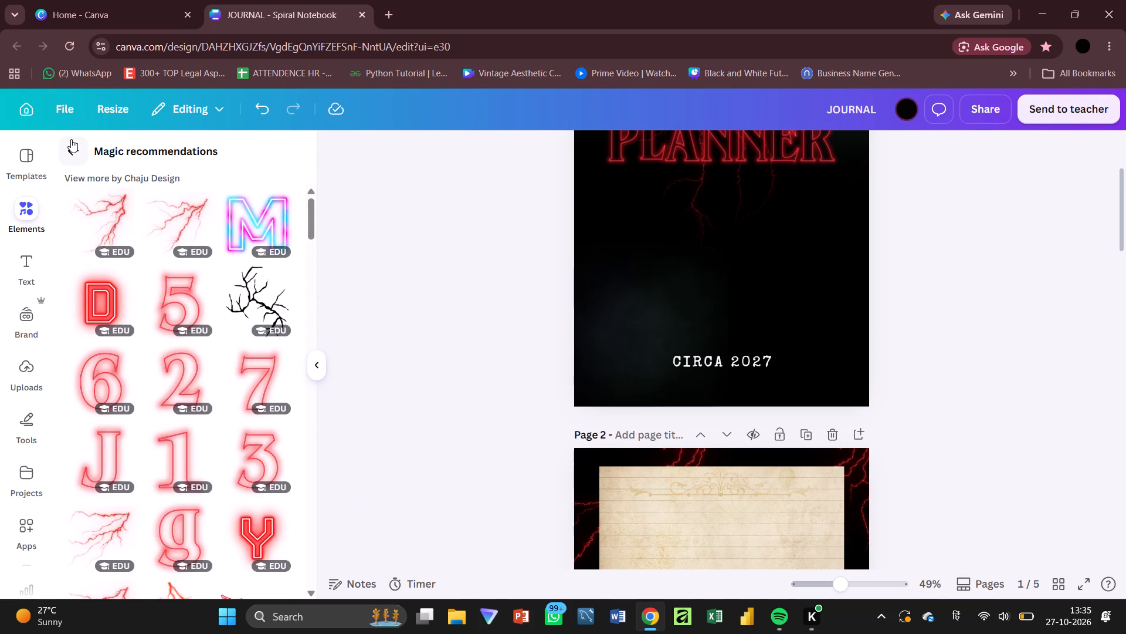
{"action": "left_click", "coordinate": [71, 139]}
{"action": "scroll", "coordinate": [601, 281], "scroll_direction": "up", "scroll_amount": 2}
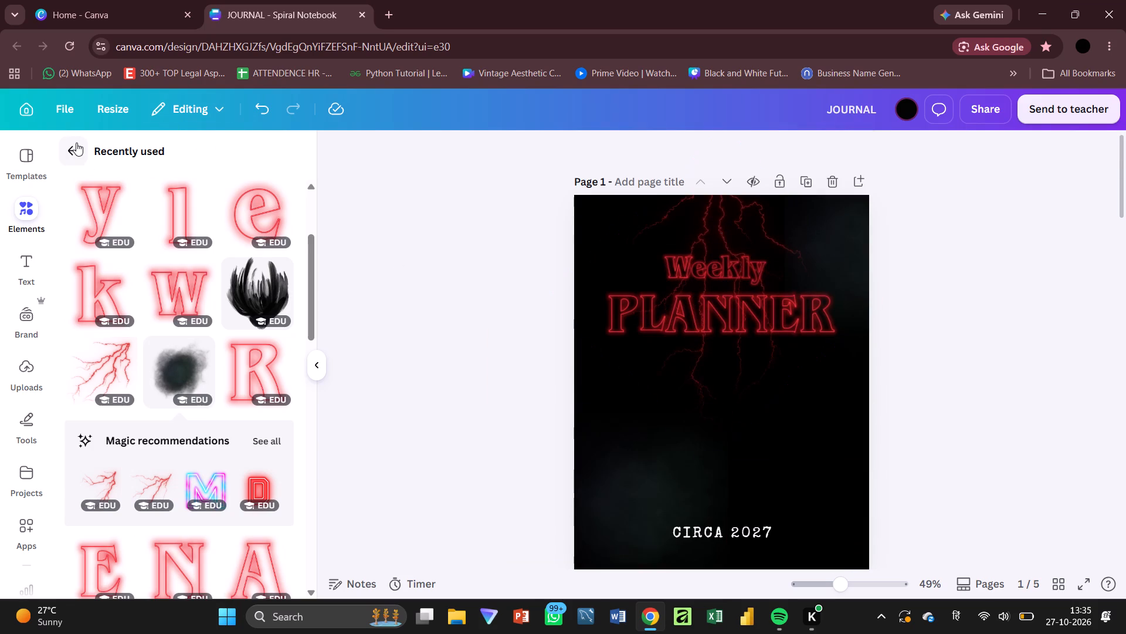
{"action": "left_click", "coordinate": [76, 143]}
{"action": "scroll", "coordinate": [232, 320], "scroll_direction": "down", "scroll_amount": 2}
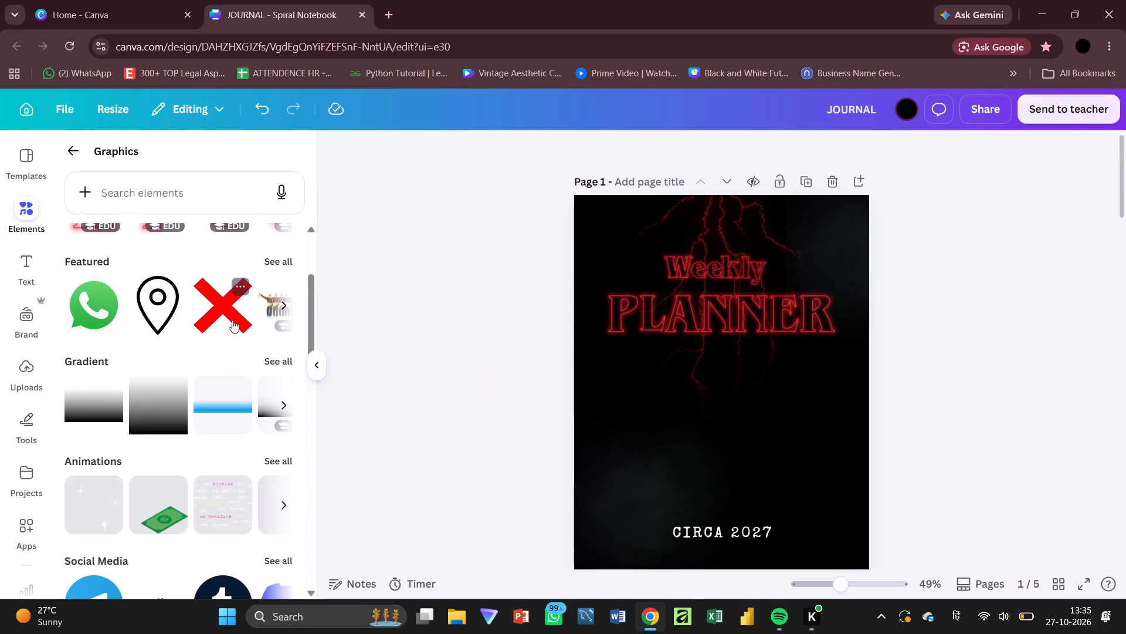
{"action": "scroll", "coordinate": [232, 320], "scroll_direction": "up", "scroll_amount": 6}
{"action": "scroll", "coordinate": [809, 415], "scroll_direction": "down", "scroll_amount": 1}
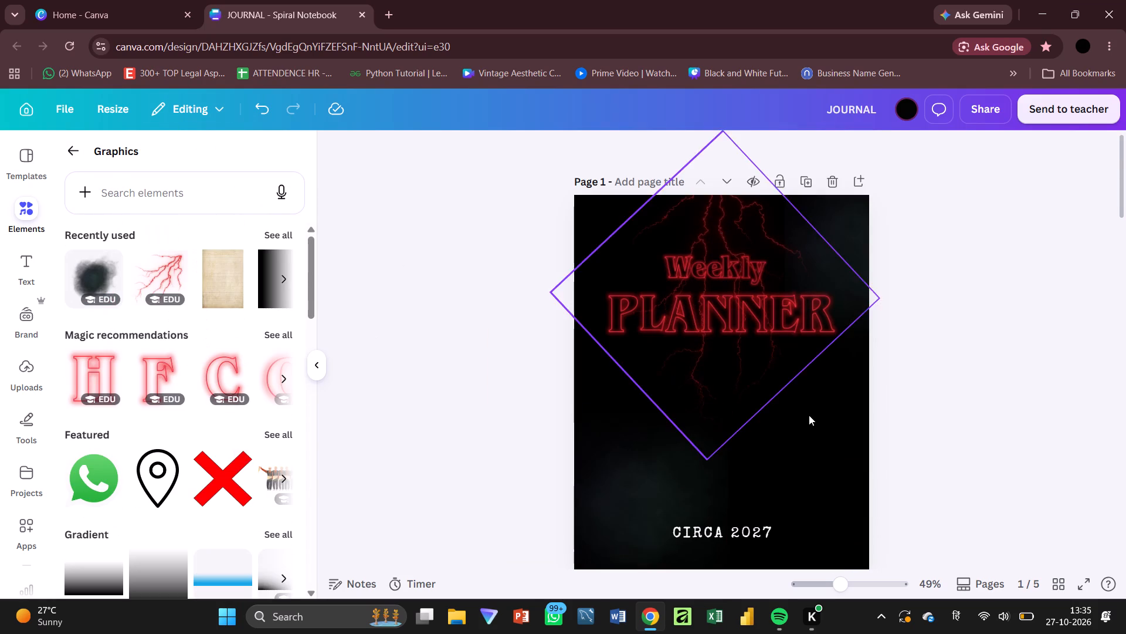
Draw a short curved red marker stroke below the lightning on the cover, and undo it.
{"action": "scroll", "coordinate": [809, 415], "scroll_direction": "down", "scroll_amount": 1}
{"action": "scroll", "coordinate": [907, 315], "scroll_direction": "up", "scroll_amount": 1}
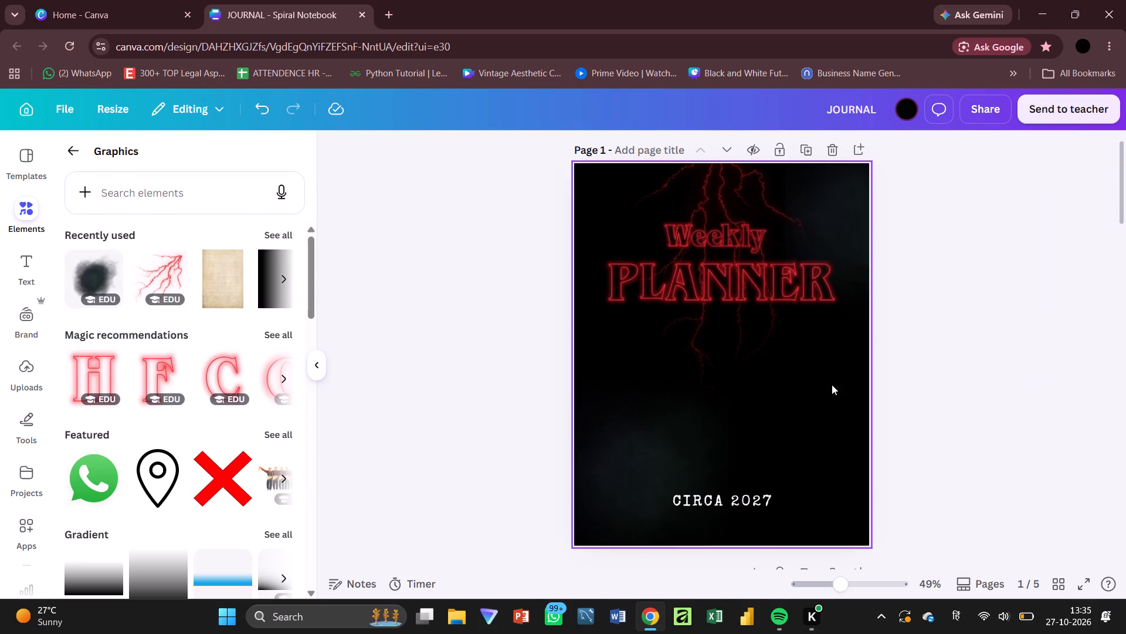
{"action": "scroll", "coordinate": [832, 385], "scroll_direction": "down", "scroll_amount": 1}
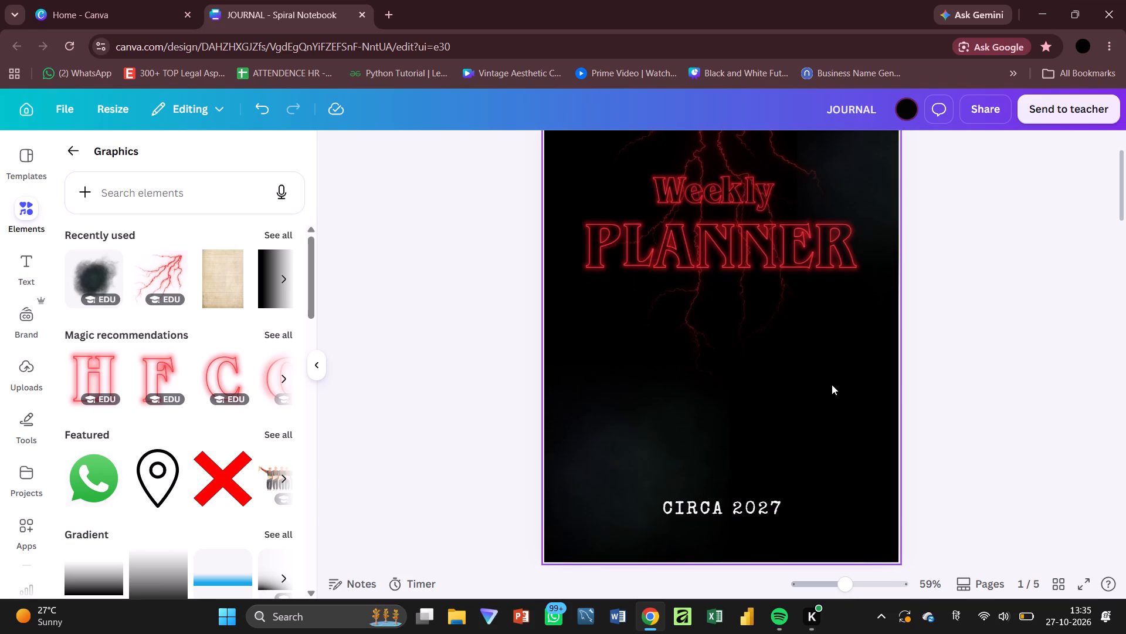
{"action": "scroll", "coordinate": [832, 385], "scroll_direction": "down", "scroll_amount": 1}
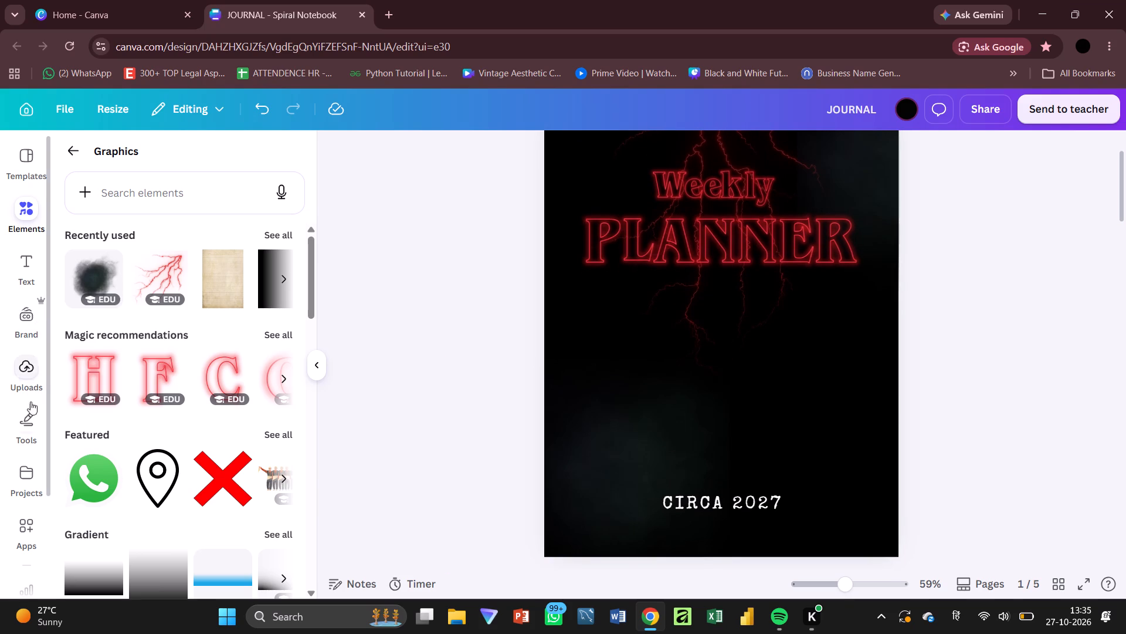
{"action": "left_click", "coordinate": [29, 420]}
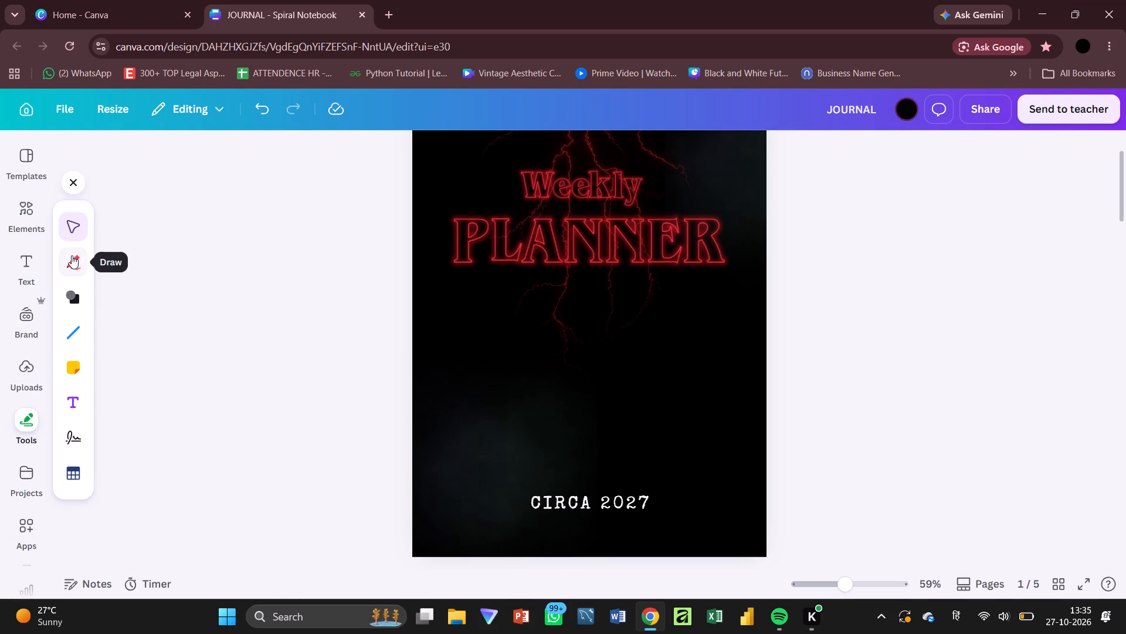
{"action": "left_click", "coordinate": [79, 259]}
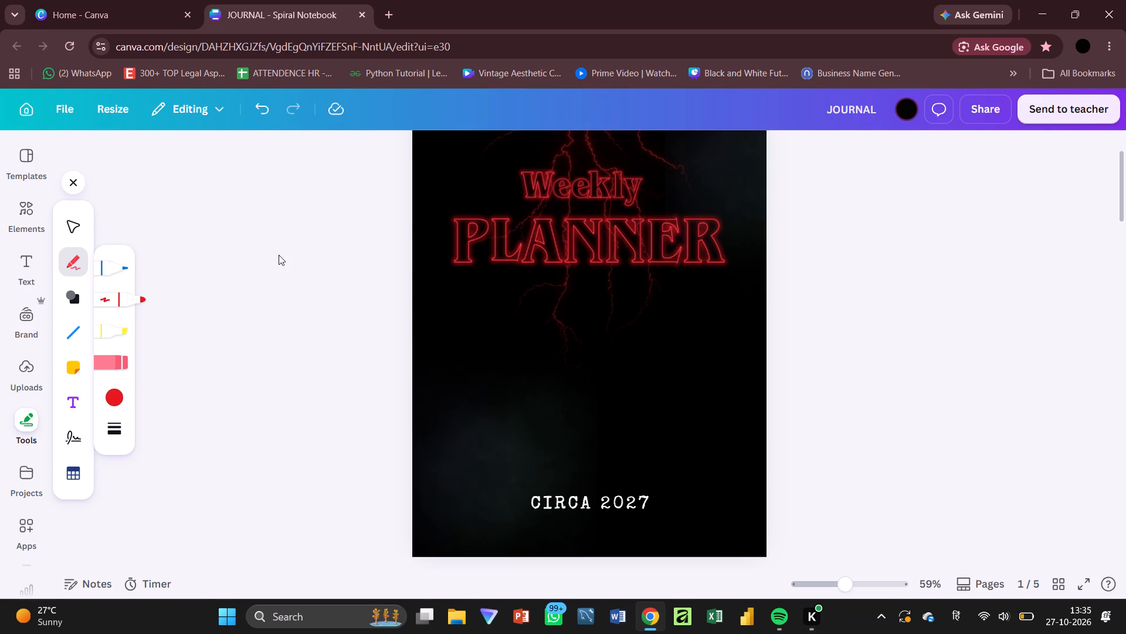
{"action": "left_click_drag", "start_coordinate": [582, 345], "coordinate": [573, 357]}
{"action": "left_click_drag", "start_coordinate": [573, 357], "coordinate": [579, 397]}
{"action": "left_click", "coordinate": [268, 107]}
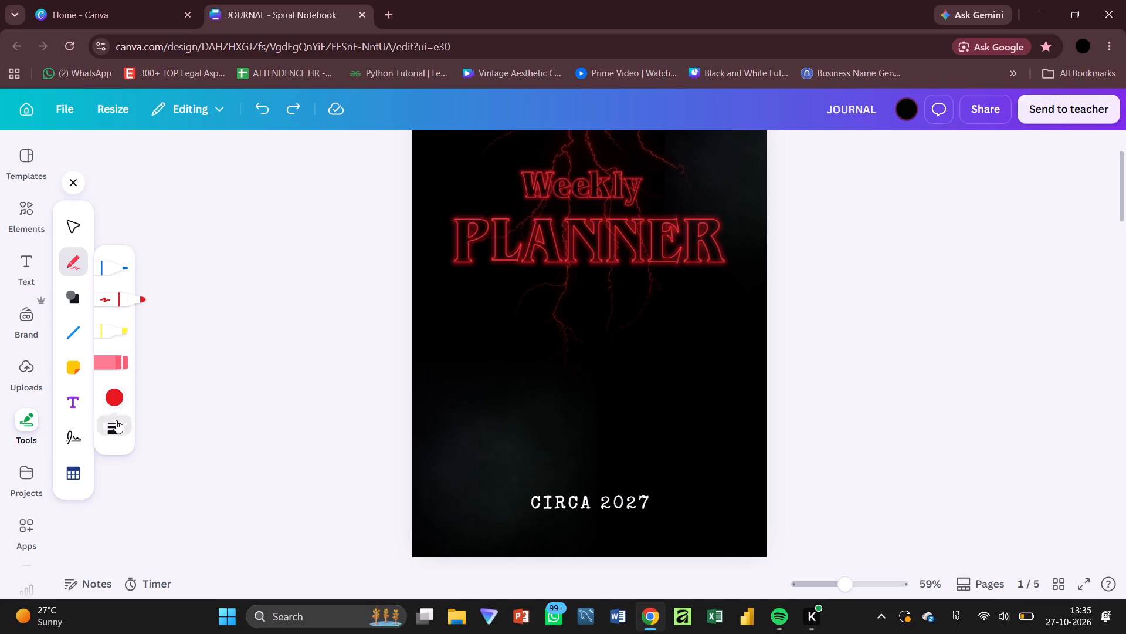
Set the red marker's weight to 4.
{"action": "left_click", "coordinate": [116, 420]}
{"action": "left_click_drag", "start_coordinate": [185, 451], "coordinate": [184, 451]}
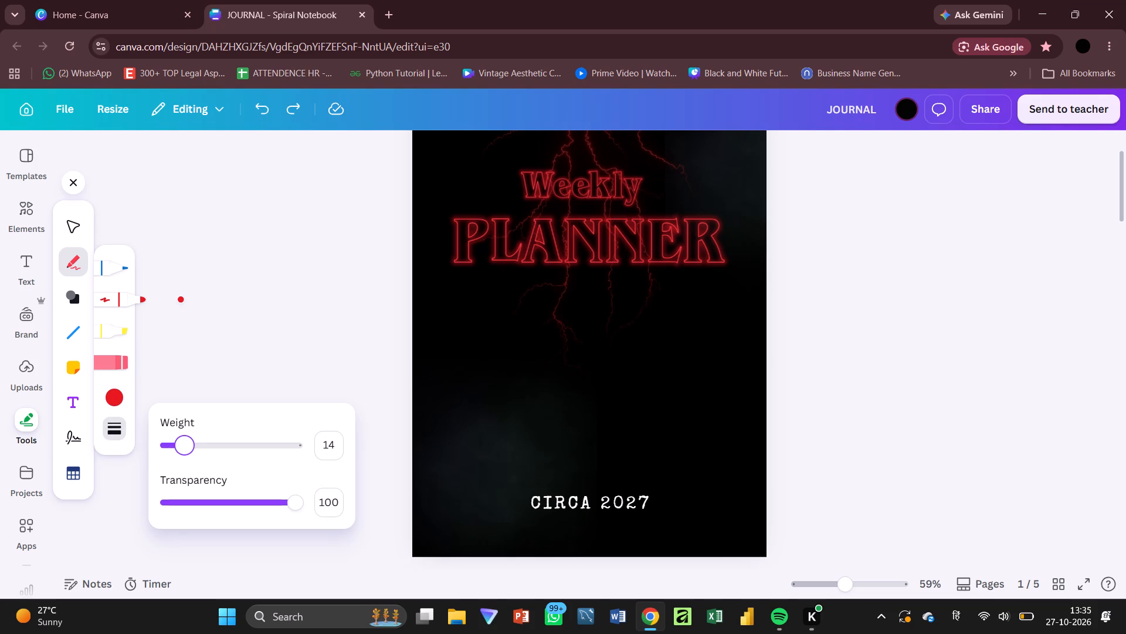
{"action": "left_click_drag", "start_coordinate": [184, 451], "coordinate": [169, 451]}
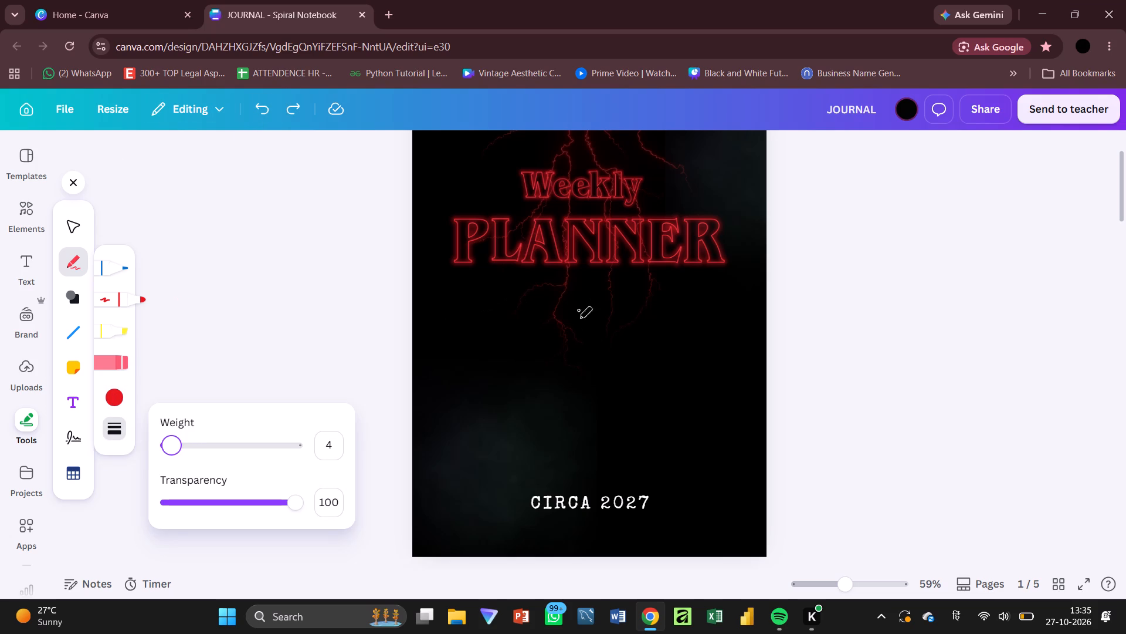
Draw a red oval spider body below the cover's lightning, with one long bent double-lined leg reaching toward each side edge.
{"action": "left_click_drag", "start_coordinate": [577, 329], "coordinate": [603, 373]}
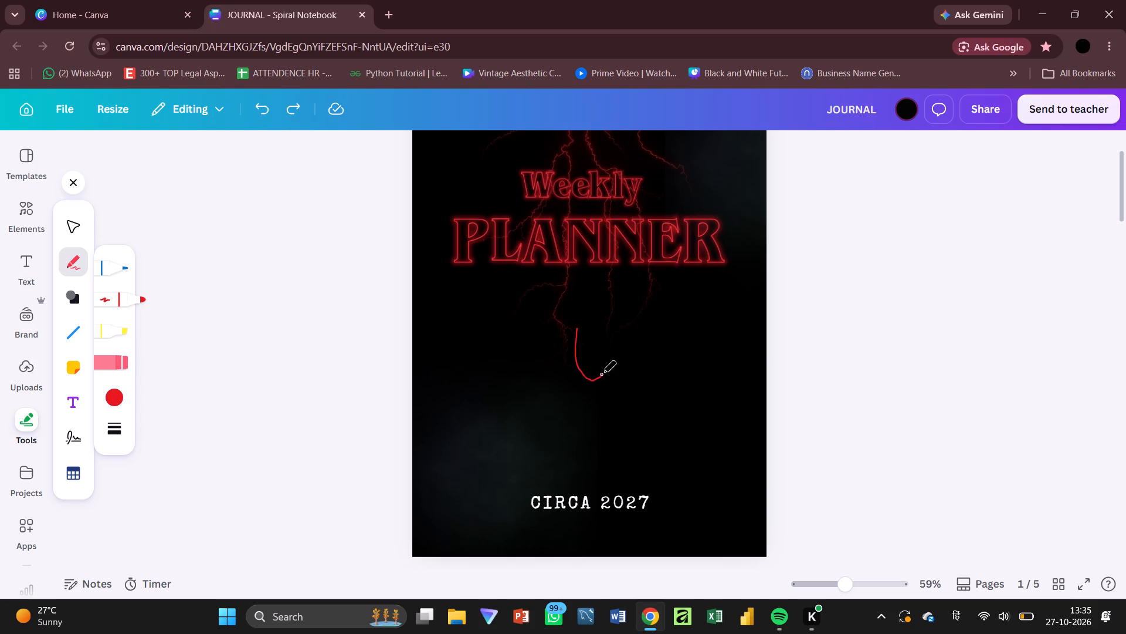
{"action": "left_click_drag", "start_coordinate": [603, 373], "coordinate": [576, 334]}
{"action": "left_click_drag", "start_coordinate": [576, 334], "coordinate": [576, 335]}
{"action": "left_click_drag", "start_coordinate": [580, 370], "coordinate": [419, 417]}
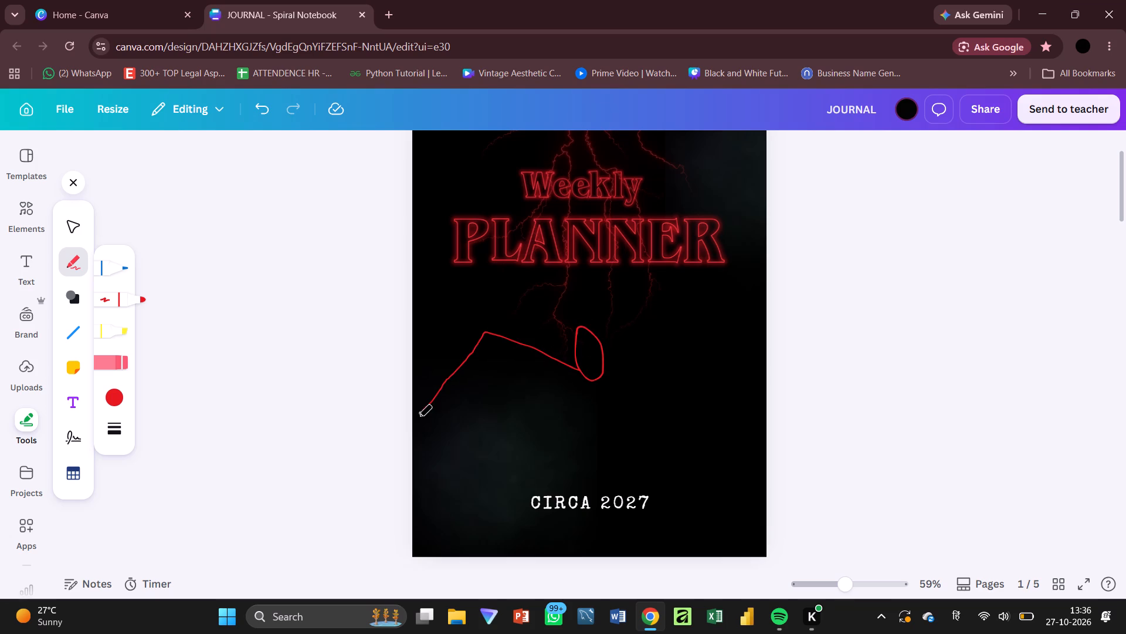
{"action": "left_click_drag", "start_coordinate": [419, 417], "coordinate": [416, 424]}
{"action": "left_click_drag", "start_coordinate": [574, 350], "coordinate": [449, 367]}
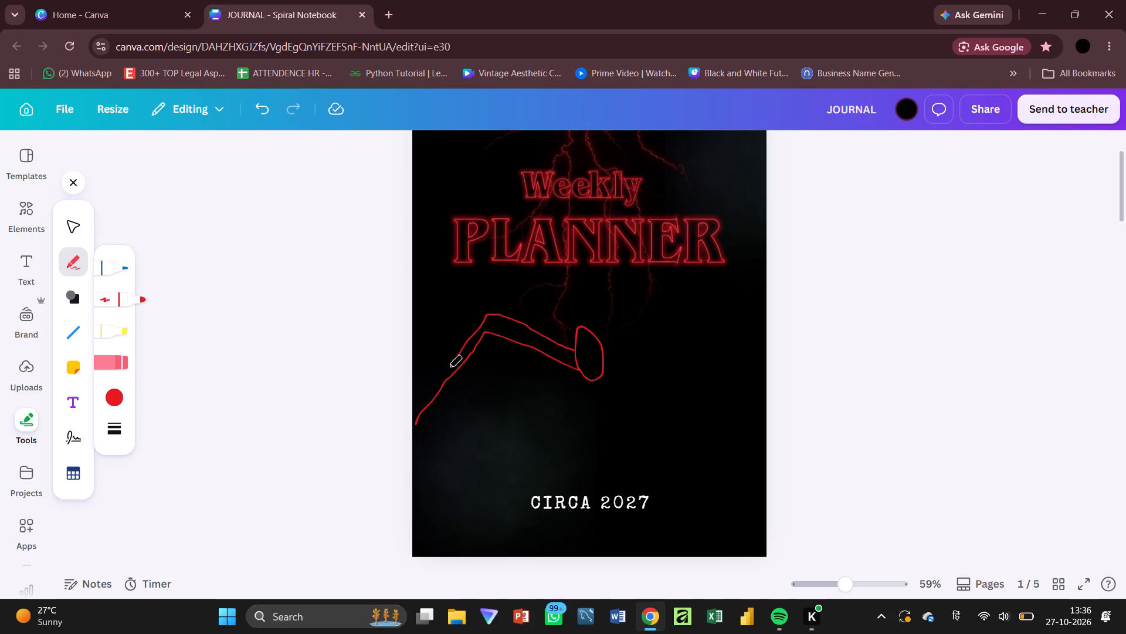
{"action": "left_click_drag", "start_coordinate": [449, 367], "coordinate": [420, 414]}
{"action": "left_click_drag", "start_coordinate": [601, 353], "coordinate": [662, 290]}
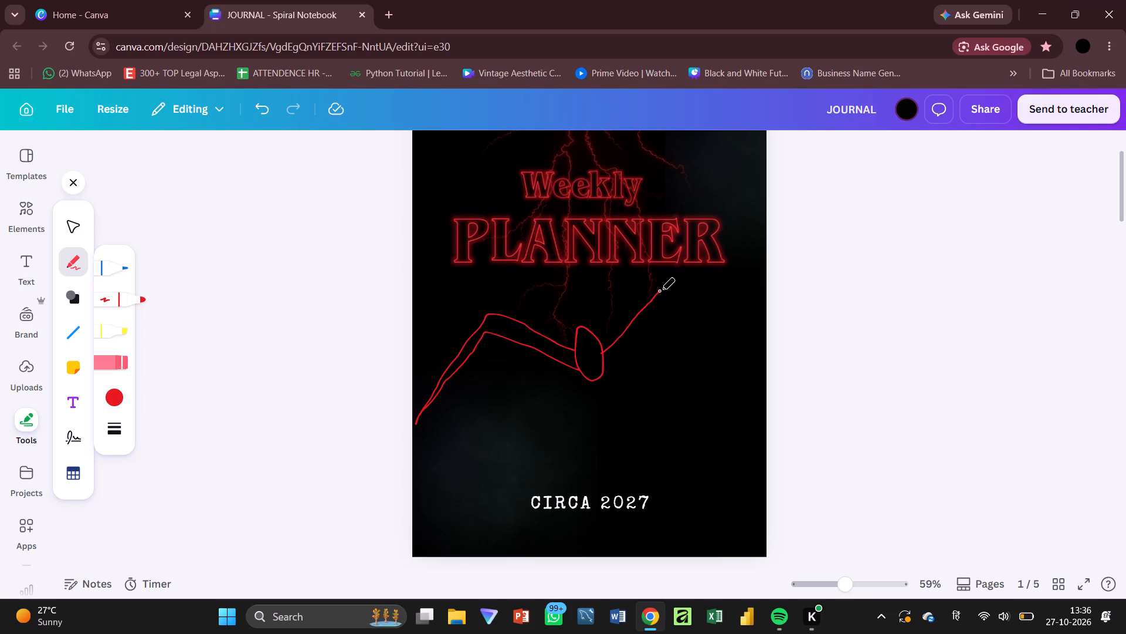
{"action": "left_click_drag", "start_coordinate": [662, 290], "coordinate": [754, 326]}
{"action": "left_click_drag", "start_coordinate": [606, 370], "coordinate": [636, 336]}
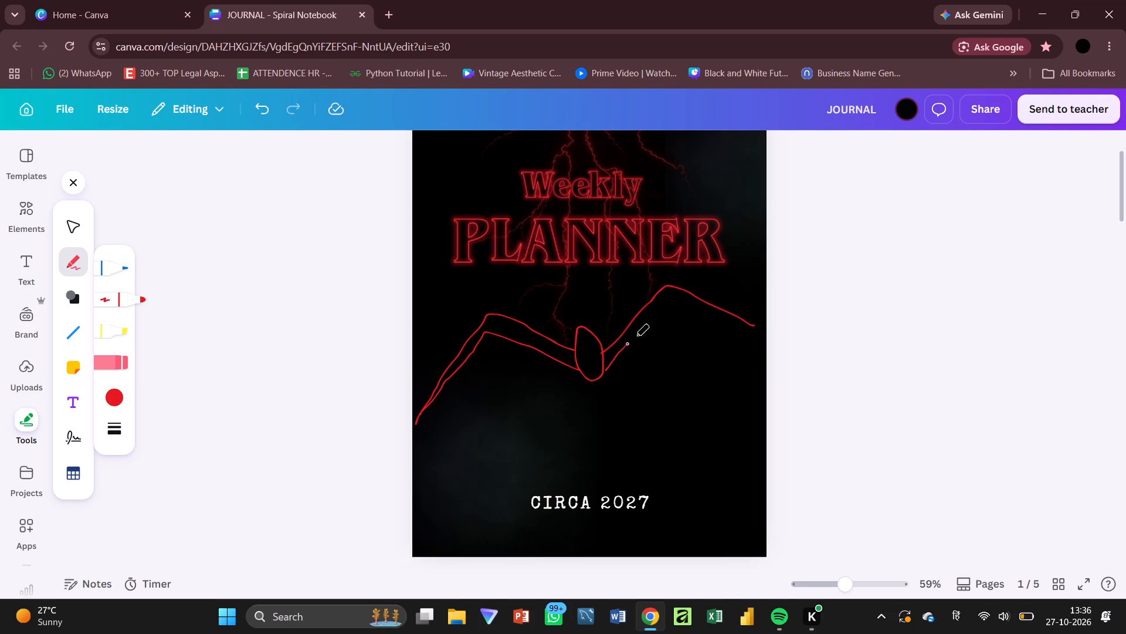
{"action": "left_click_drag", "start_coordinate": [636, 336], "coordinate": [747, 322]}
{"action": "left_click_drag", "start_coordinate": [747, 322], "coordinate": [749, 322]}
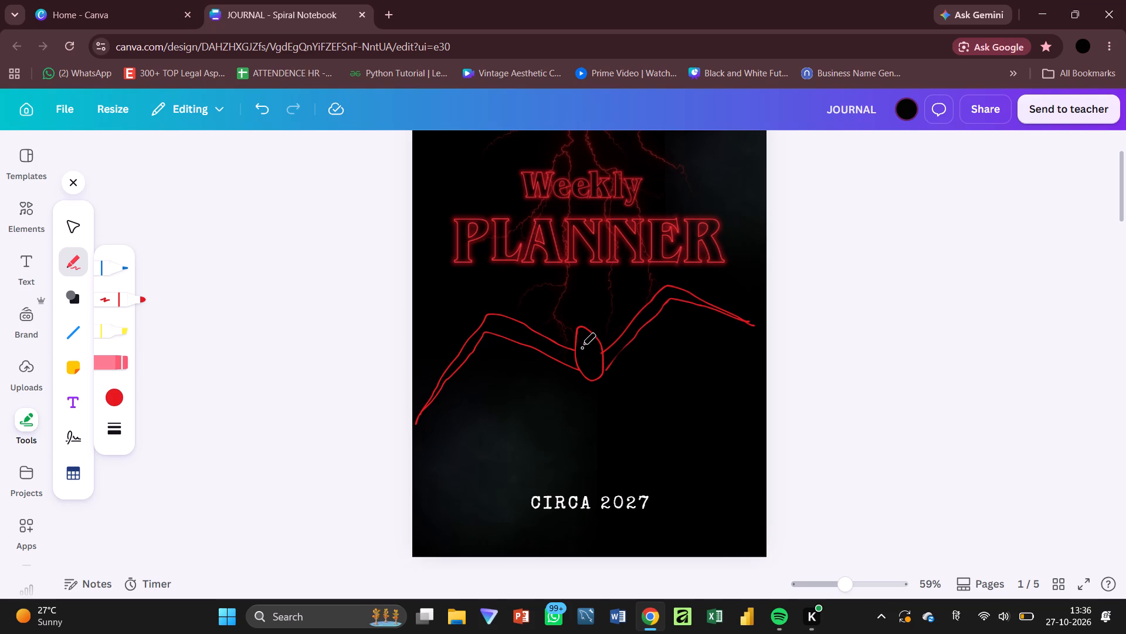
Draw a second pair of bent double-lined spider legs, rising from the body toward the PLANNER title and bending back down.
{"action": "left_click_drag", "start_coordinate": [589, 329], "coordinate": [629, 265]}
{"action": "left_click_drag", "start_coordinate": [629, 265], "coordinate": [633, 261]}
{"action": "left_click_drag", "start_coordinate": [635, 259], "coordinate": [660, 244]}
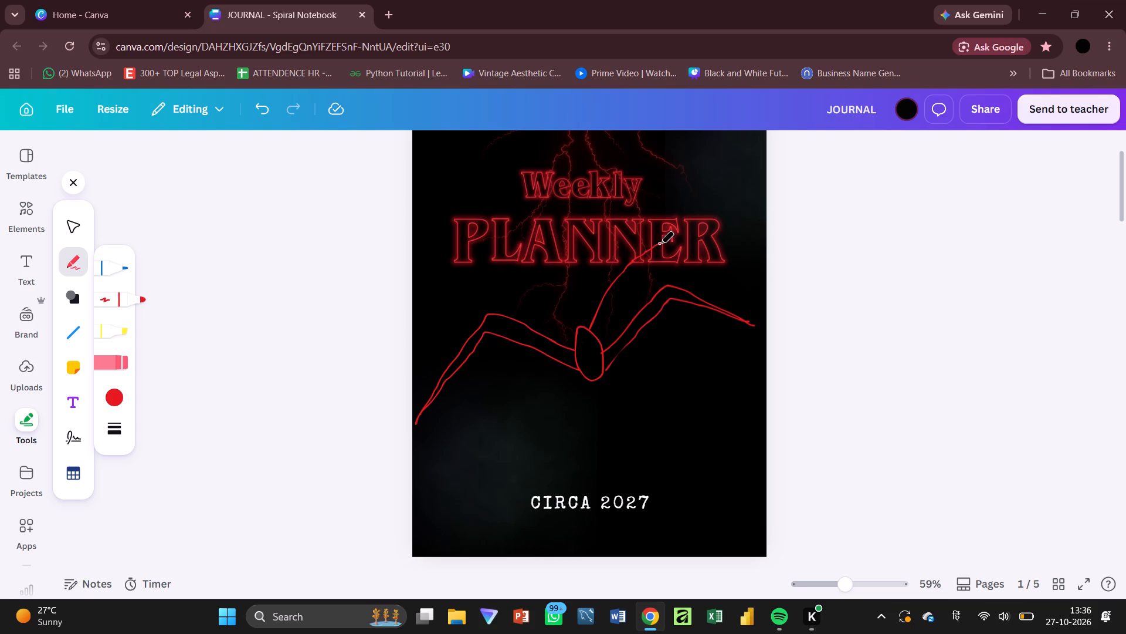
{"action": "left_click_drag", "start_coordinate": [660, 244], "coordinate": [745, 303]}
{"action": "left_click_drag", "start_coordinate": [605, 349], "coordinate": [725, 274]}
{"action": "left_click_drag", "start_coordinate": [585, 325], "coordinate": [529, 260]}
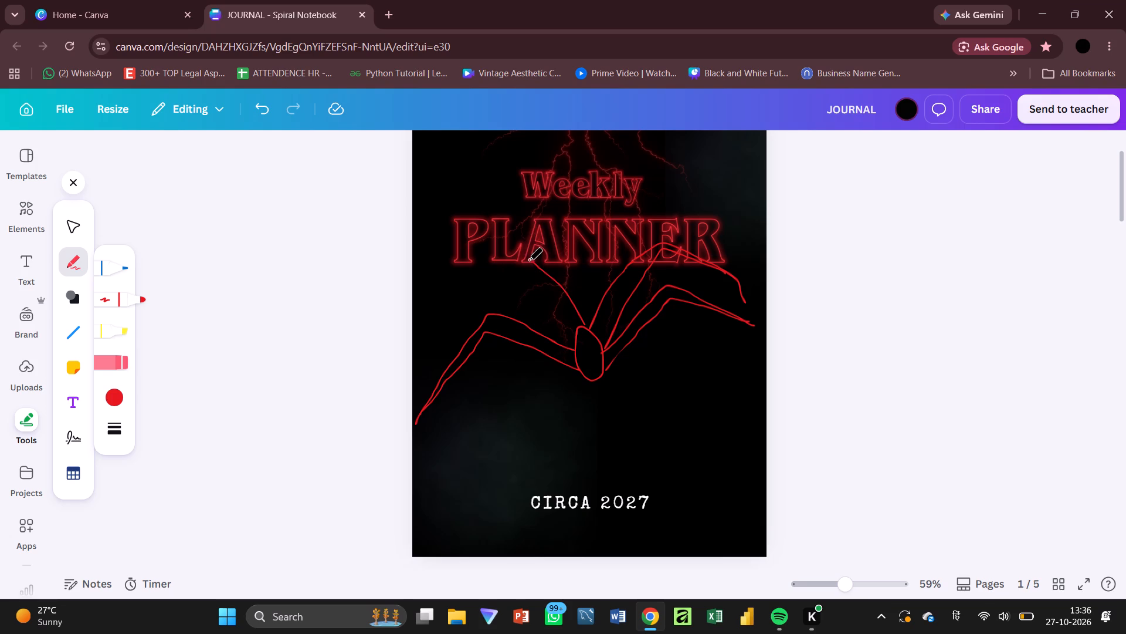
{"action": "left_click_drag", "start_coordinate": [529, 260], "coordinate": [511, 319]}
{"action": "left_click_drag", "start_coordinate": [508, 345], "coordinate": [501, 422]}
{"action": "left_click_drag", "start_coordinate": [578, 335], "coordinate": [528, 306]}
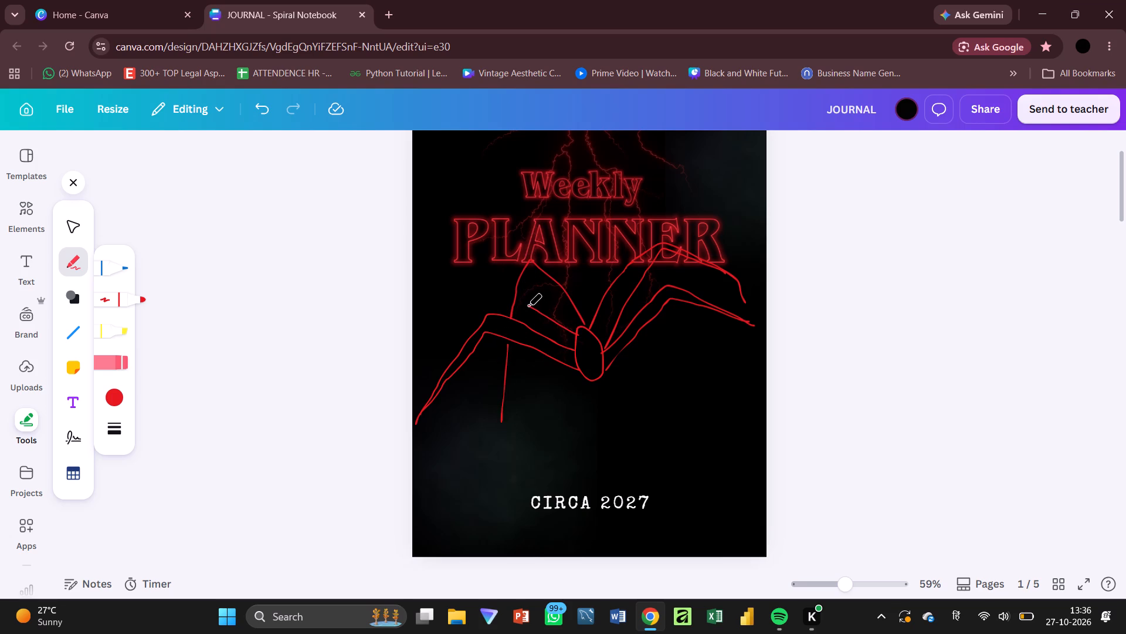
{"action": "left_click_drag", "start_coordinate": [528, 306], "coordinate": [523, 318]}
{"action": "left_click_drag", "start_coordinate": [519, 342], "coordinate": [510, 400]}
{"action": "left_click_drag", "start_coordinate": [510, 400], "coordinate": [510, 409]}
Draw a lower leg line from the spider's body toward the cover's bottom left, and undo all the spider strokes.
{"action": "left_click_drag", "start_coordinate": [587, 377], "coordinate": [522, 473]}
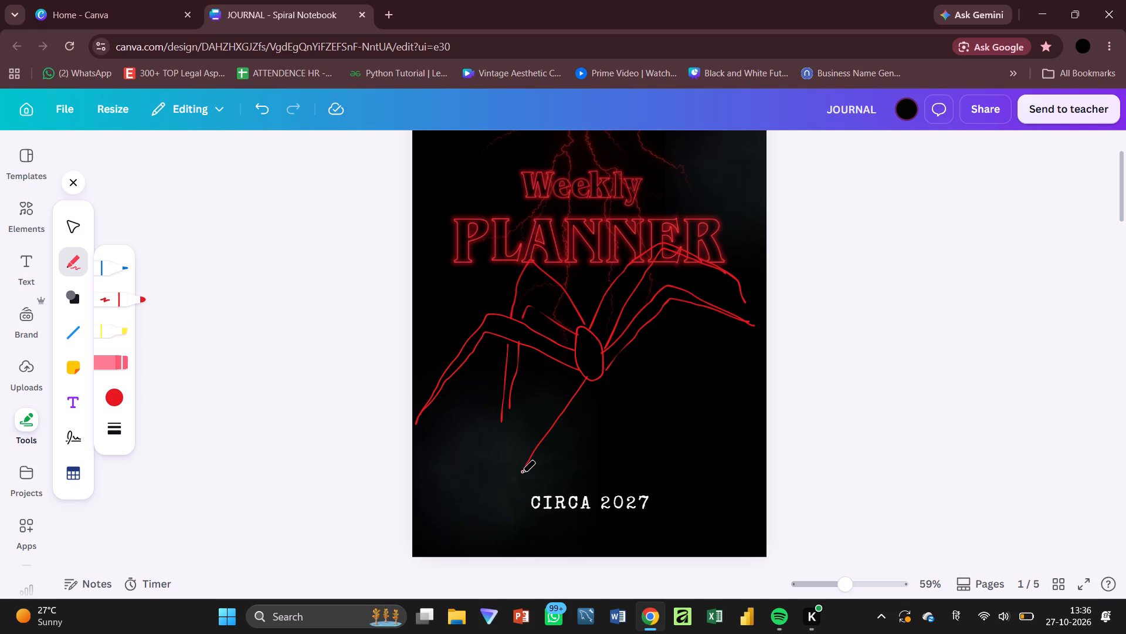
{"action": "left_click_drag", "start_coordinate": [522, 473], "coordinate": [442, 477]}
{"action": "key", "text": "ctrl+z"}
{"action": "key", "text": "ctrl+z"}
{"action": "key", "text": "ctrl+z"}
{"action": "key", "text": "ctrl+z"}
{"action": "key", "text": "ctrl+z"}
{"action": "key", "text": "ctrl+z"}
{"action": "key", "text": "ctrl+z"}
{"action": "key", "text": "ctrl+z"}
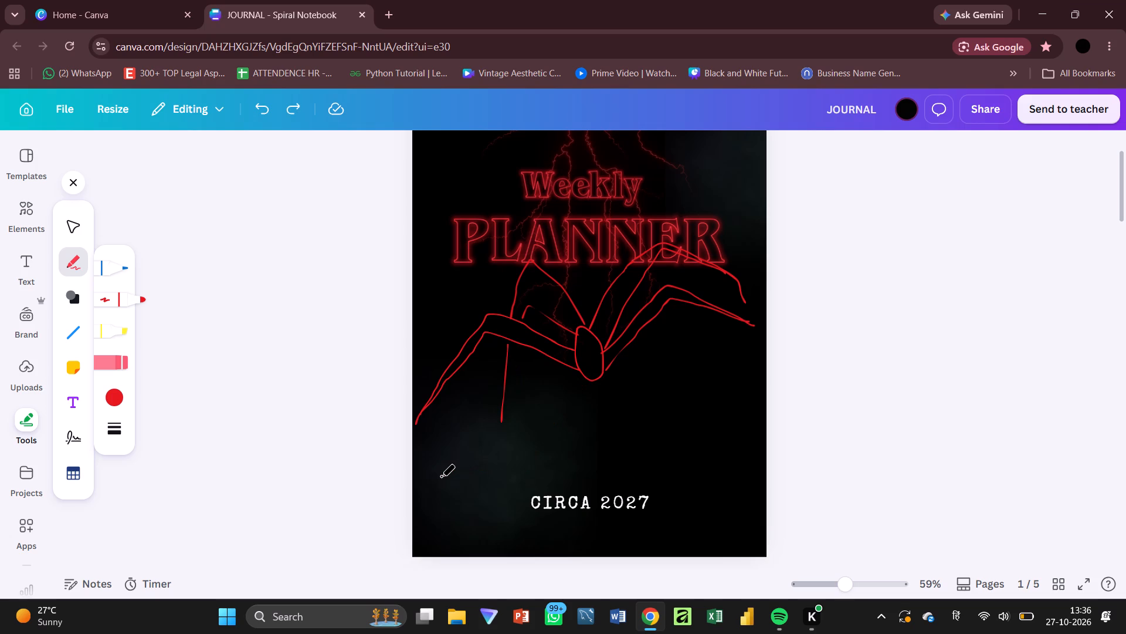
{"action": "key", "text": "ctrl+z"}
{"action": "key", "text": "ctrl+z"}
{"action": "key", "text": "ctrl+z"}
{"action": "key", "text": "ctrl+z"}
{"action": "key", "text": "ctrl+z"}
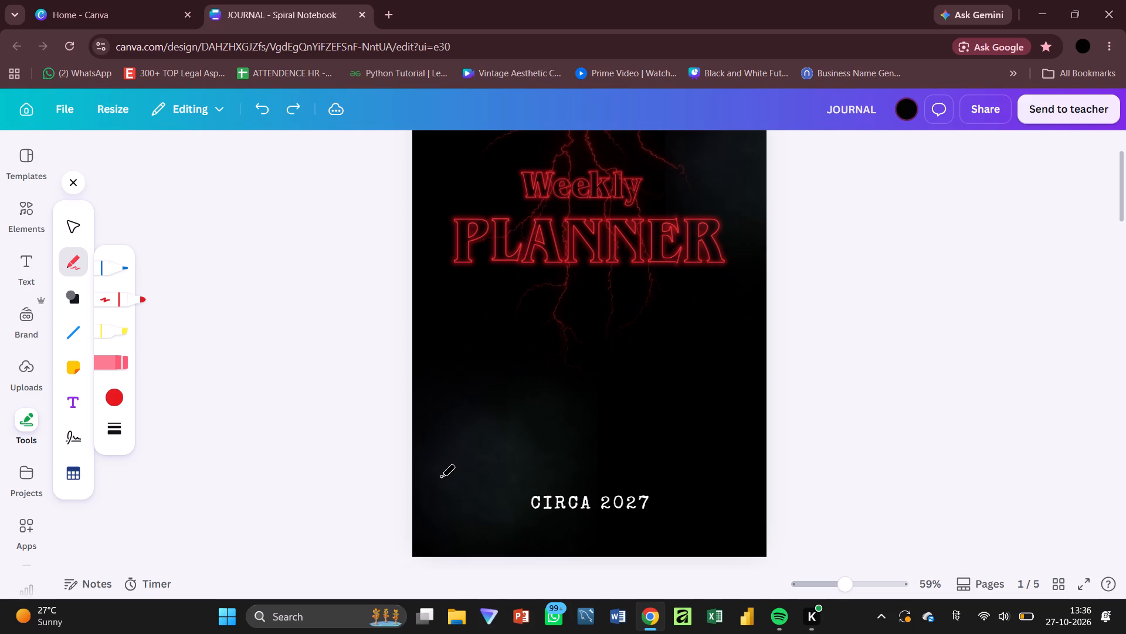
Search Google Images in a new browser tab for "stranger things big spider" and examine the pictures as drawing reference.
{"action": "left_click", "coordinate": [390, 9]}
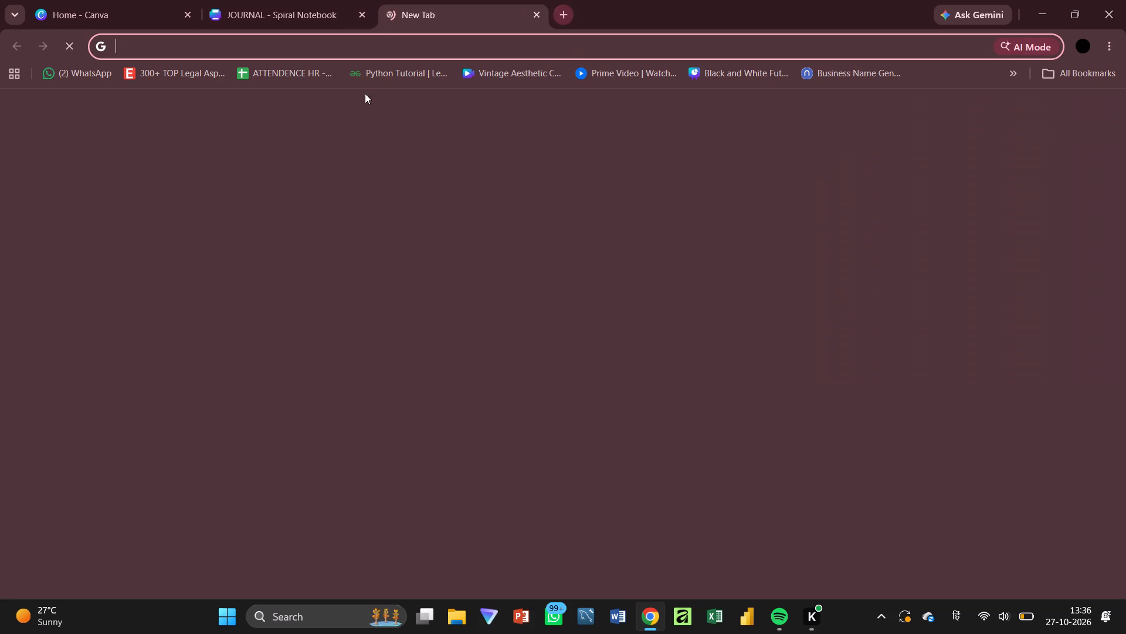
{"action": "type", "text": "sr"}
{"action": "key", "text": "BackSpace"}
{"action": "type", "text": "trange"}
{"action": "type", "text": "r th9"}
{"action": "key", "text": "BackSpace"}
{"action": "type", "text": "ig"}
{"action": "key", "text": "BackSpace"}
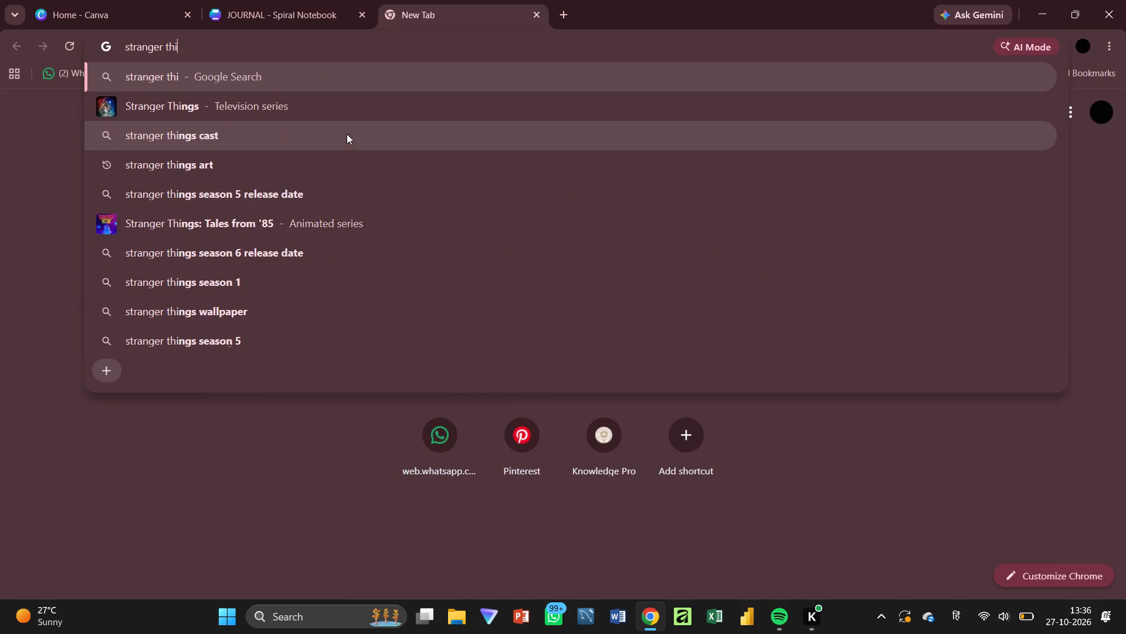
{"action": "type", "text": "ngs"}
{"action": "key", "text": "space"}
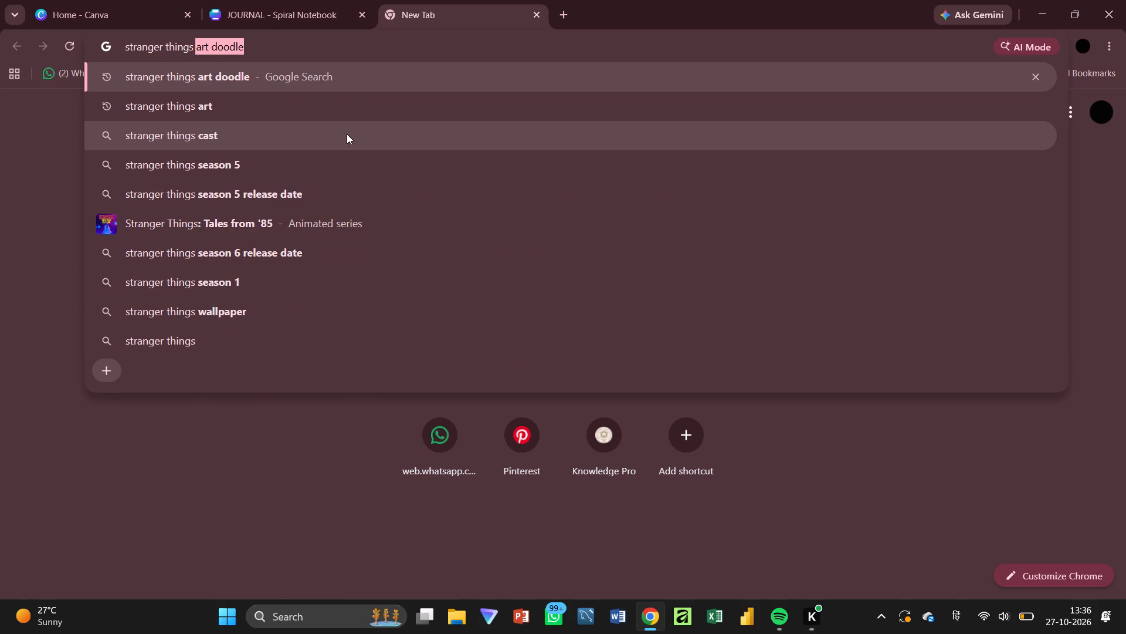
{"action": "type", "text": "big spider"}
{"action": "key", "text": "Return"}
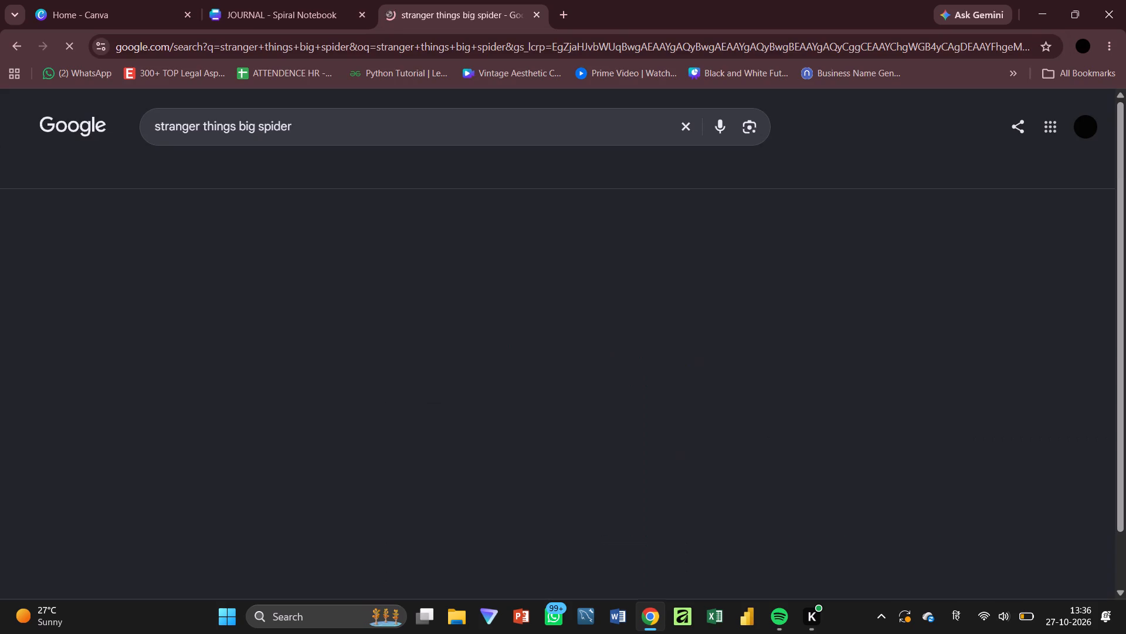
{"action": "left_click", "coordinate": [267, 174]}
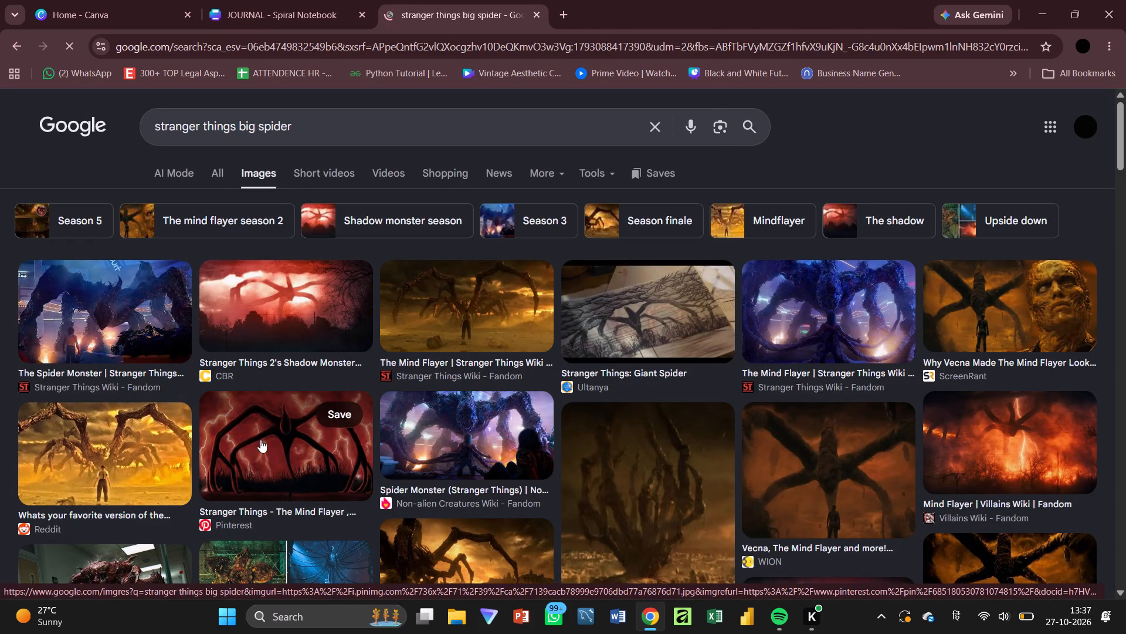
{"action": "scroll", "coordinate": [260, 440], "scroll_direction": "down", "scroll_amount": 1}
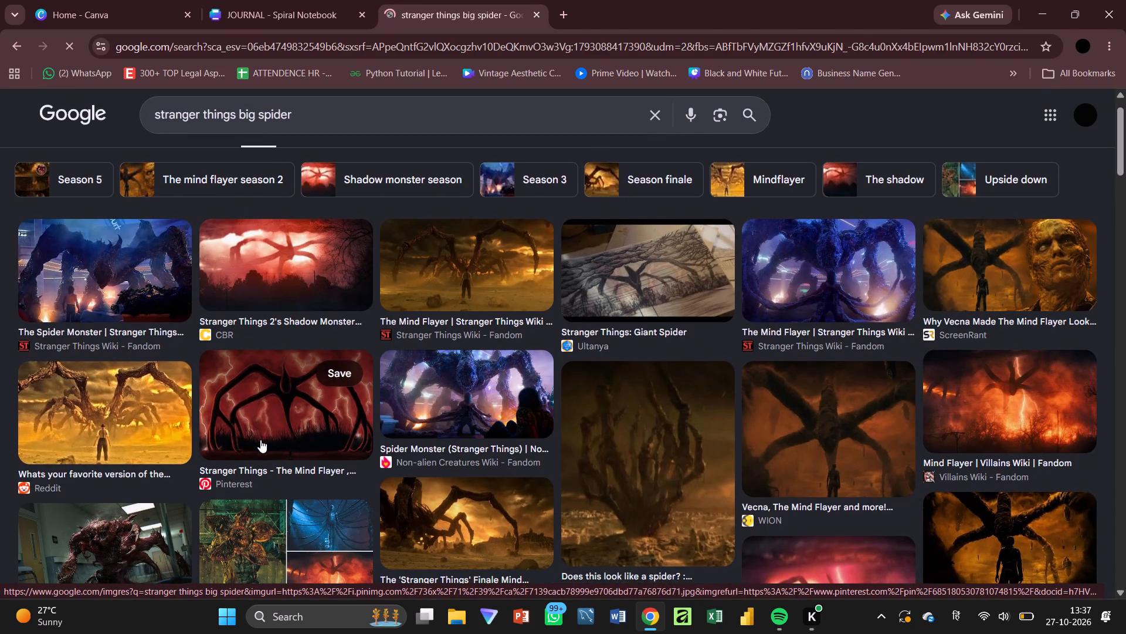
{"action": "scroll", "coordinate": [260, 440], "scroll_direction": "down", "scroll_amount": 1}
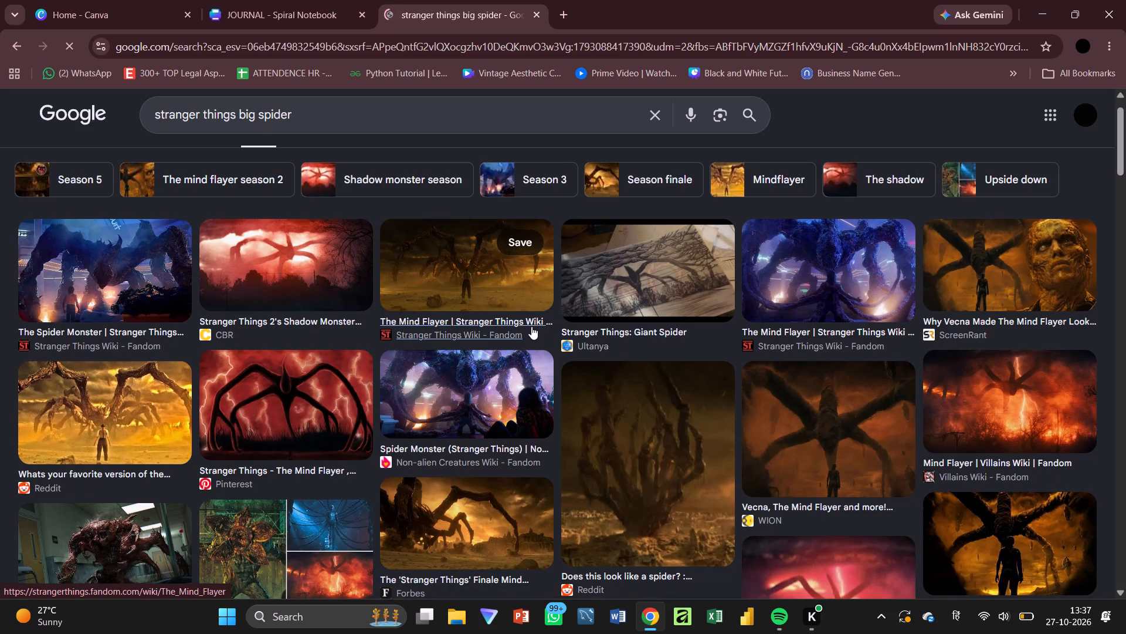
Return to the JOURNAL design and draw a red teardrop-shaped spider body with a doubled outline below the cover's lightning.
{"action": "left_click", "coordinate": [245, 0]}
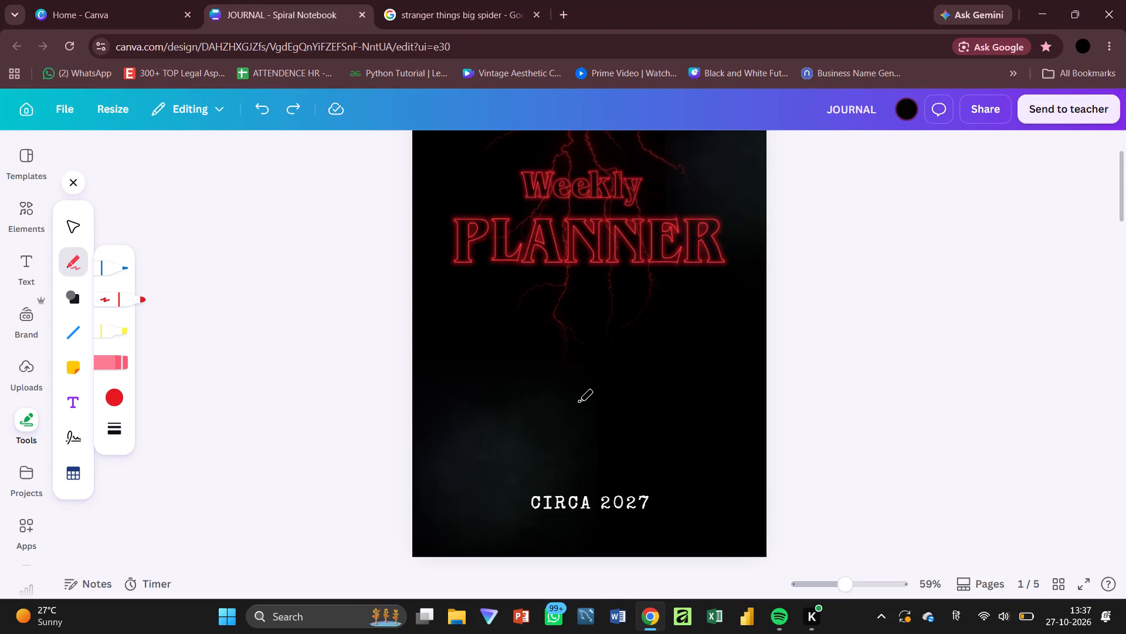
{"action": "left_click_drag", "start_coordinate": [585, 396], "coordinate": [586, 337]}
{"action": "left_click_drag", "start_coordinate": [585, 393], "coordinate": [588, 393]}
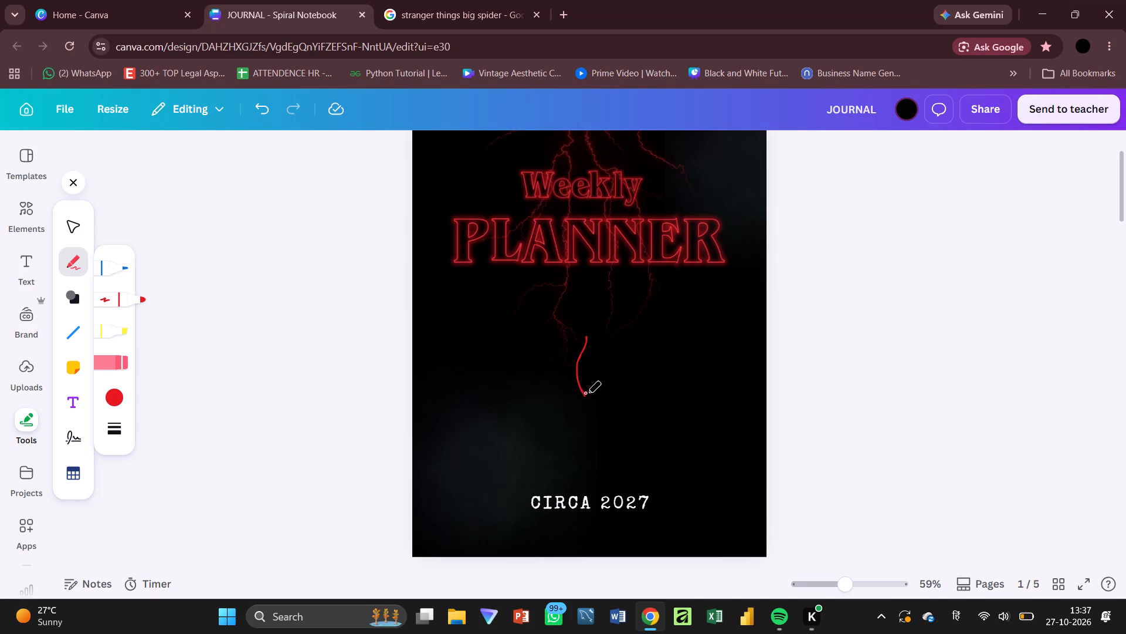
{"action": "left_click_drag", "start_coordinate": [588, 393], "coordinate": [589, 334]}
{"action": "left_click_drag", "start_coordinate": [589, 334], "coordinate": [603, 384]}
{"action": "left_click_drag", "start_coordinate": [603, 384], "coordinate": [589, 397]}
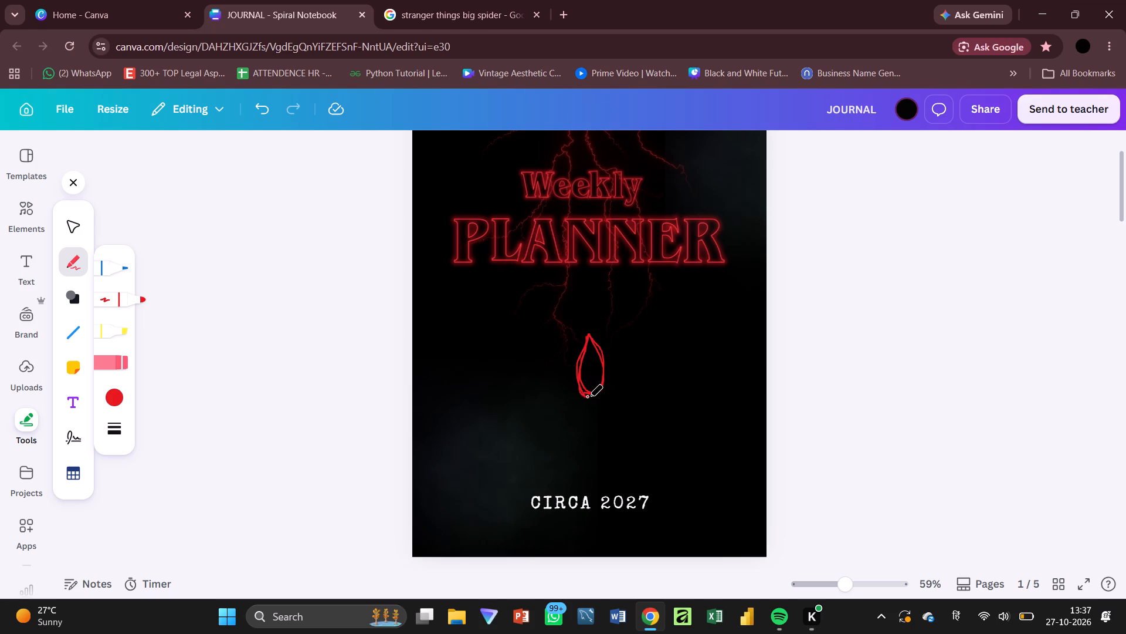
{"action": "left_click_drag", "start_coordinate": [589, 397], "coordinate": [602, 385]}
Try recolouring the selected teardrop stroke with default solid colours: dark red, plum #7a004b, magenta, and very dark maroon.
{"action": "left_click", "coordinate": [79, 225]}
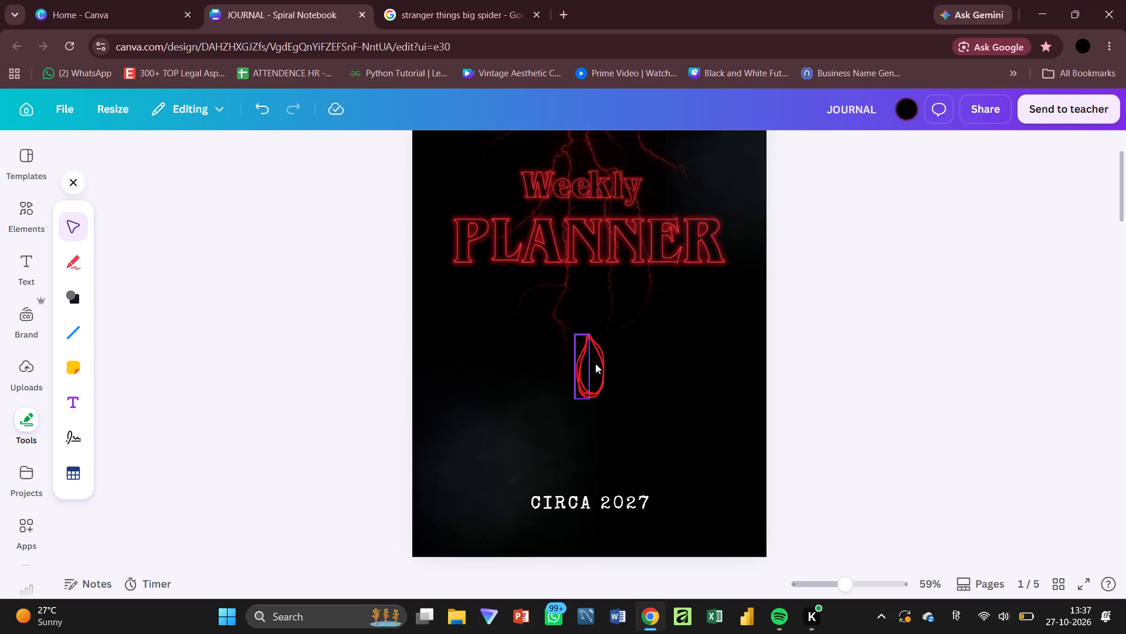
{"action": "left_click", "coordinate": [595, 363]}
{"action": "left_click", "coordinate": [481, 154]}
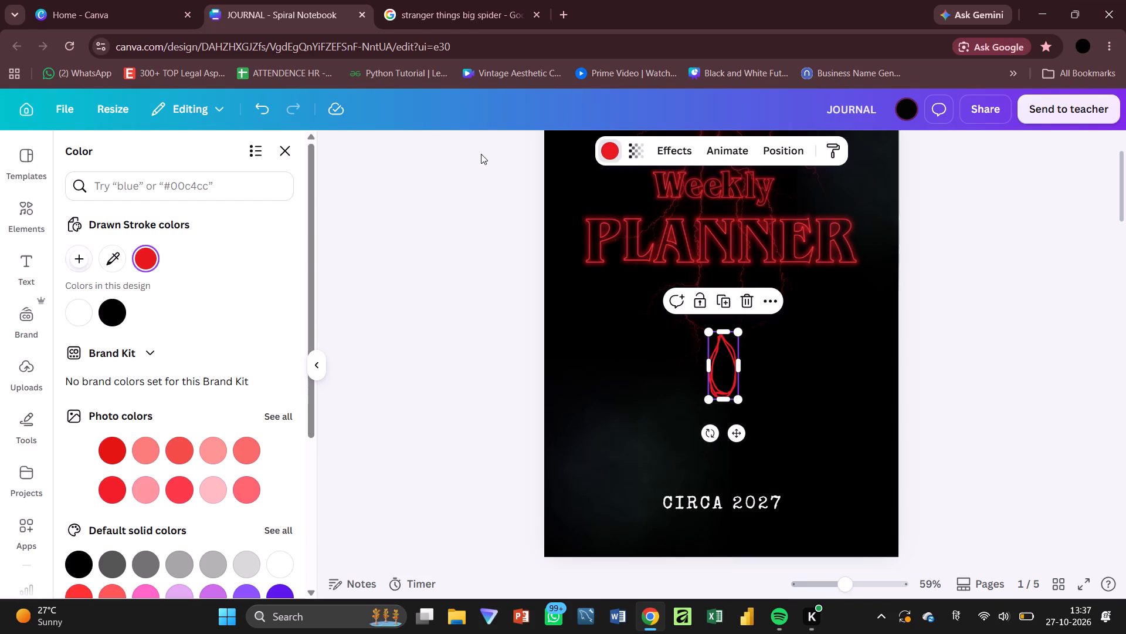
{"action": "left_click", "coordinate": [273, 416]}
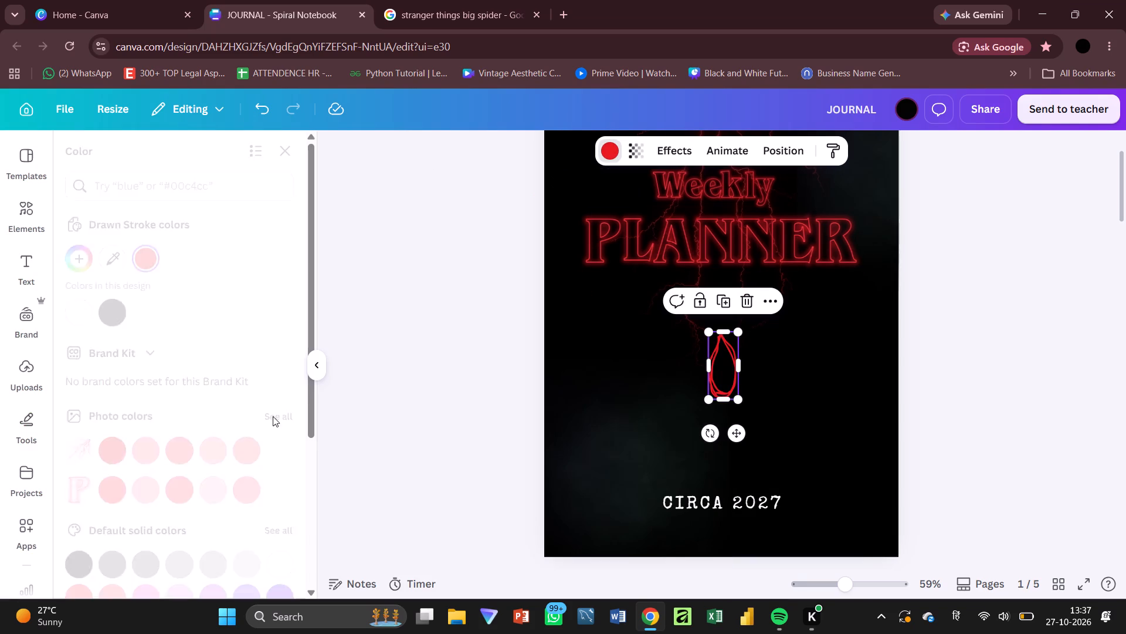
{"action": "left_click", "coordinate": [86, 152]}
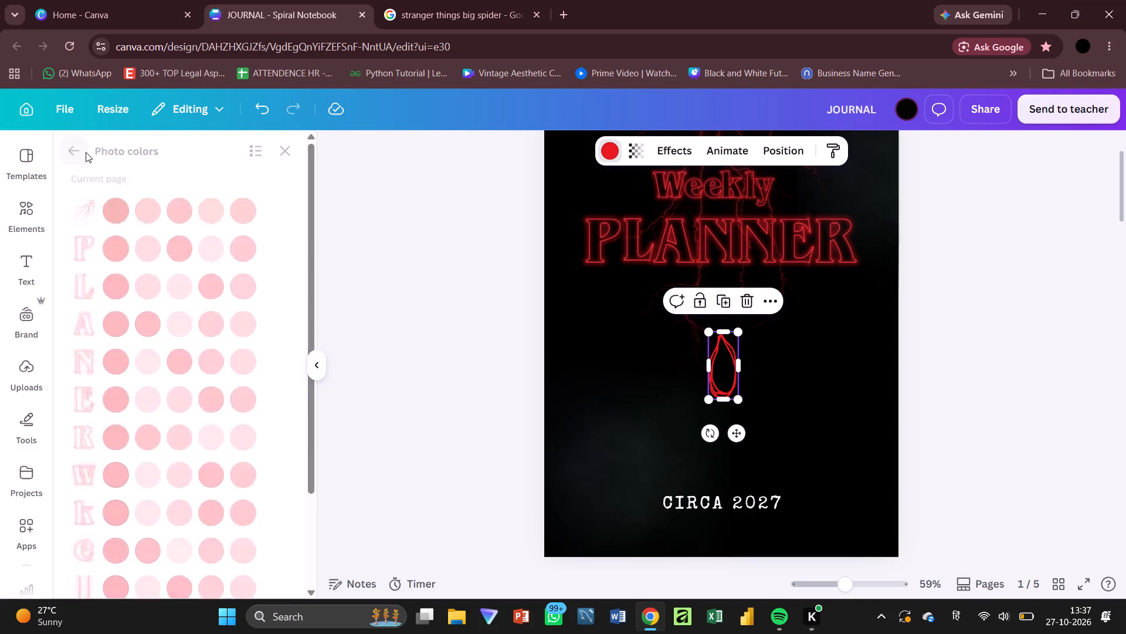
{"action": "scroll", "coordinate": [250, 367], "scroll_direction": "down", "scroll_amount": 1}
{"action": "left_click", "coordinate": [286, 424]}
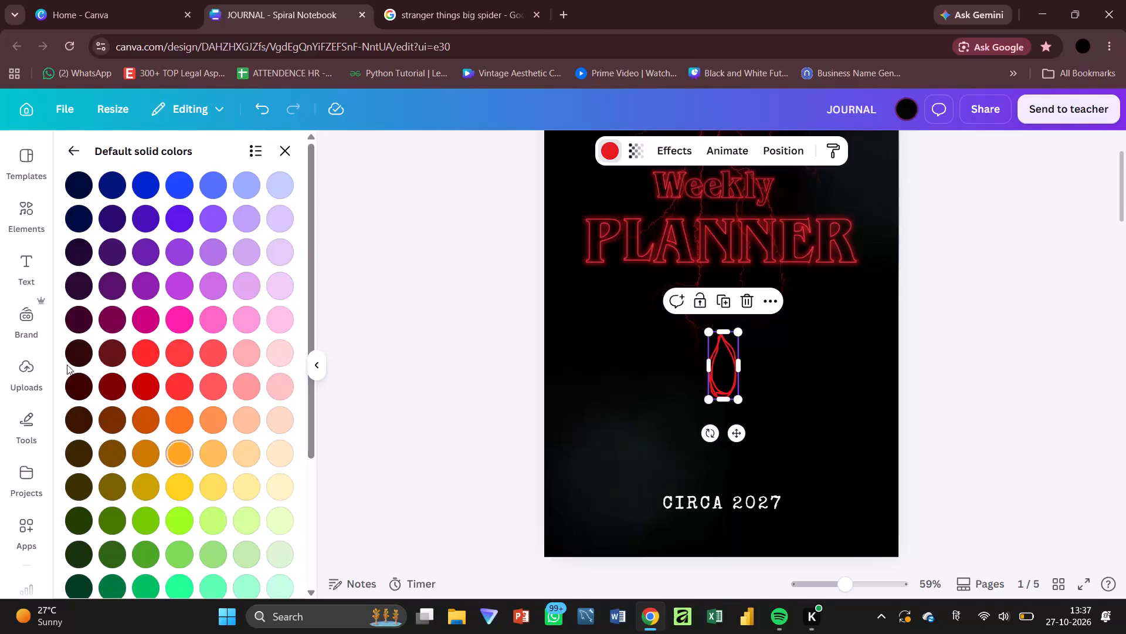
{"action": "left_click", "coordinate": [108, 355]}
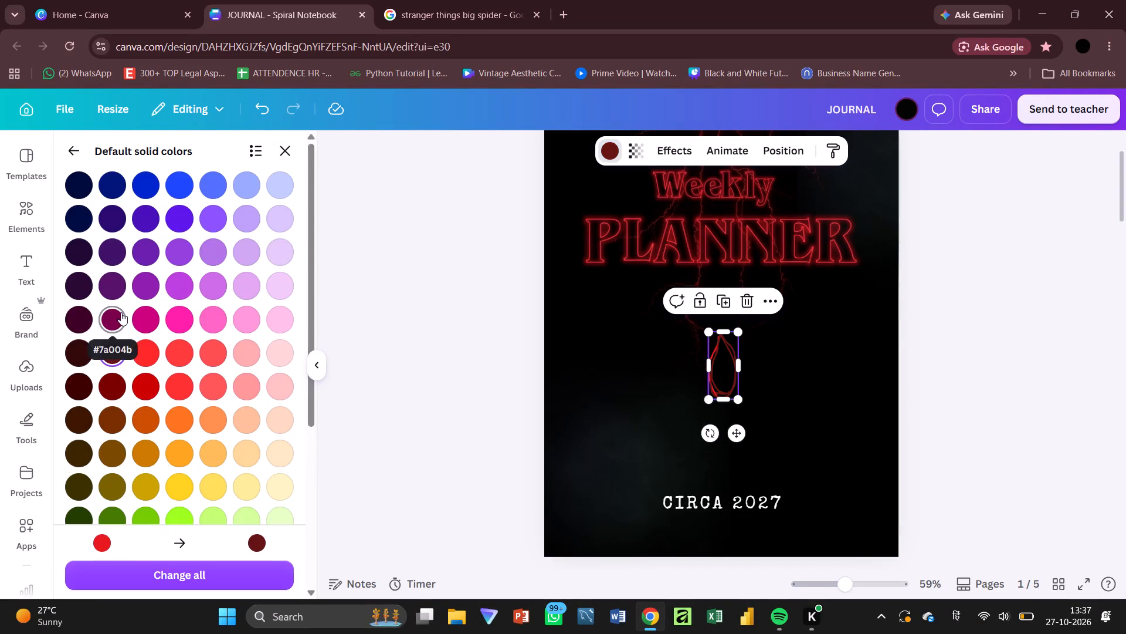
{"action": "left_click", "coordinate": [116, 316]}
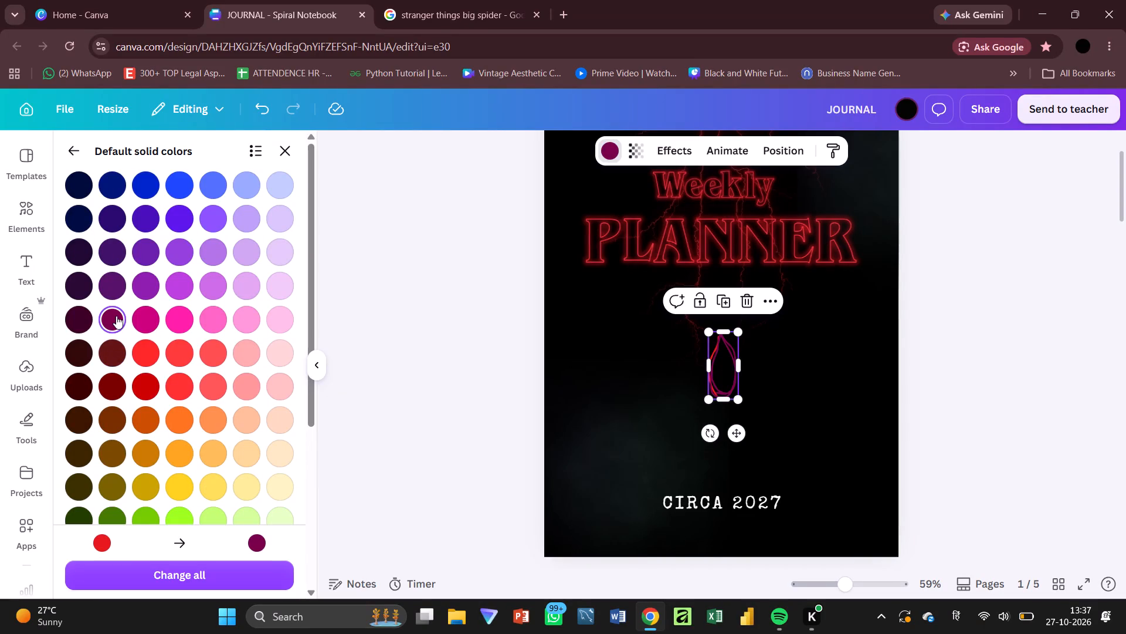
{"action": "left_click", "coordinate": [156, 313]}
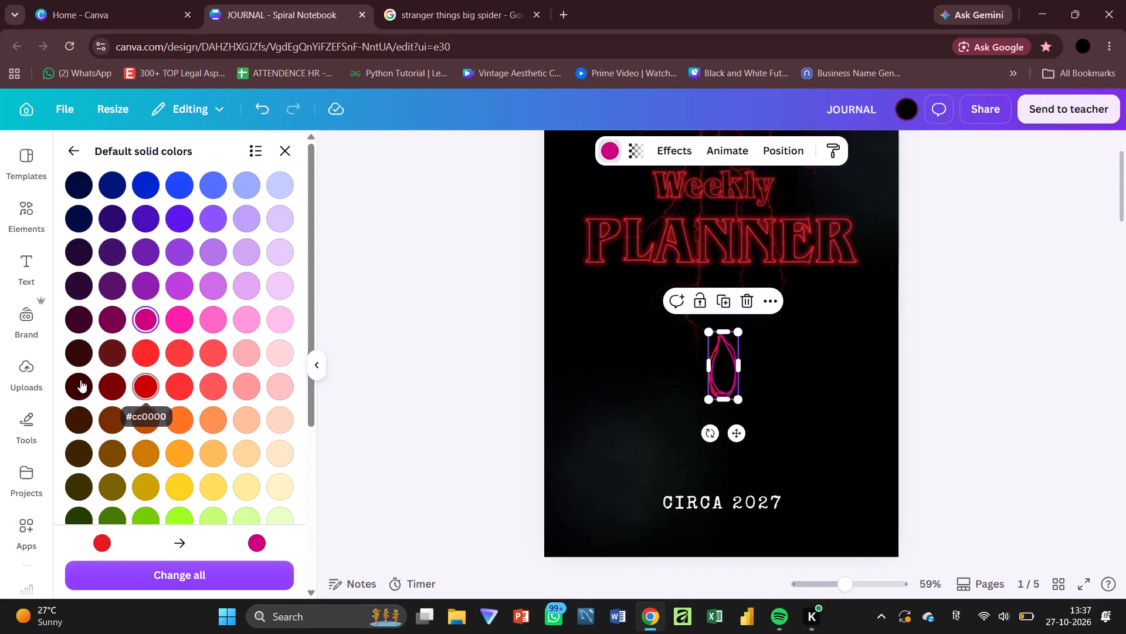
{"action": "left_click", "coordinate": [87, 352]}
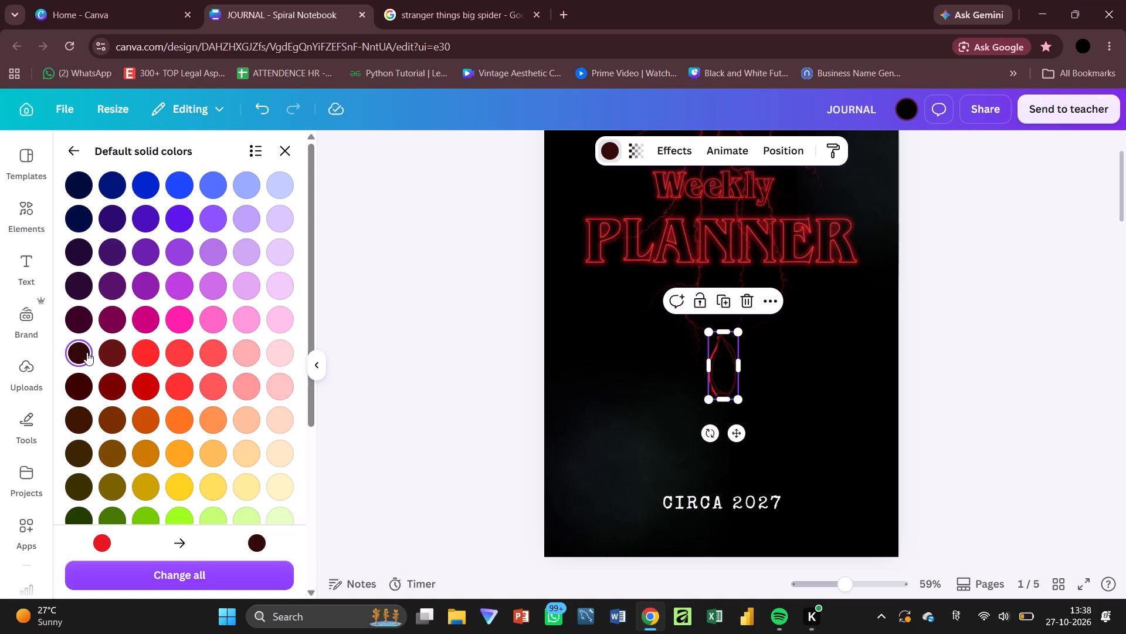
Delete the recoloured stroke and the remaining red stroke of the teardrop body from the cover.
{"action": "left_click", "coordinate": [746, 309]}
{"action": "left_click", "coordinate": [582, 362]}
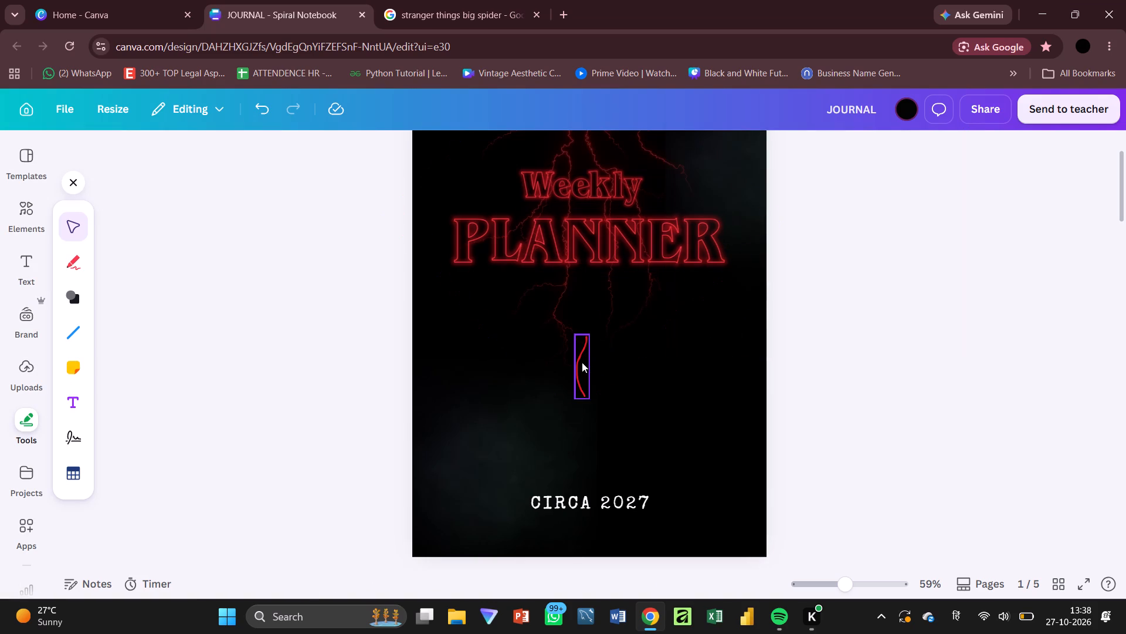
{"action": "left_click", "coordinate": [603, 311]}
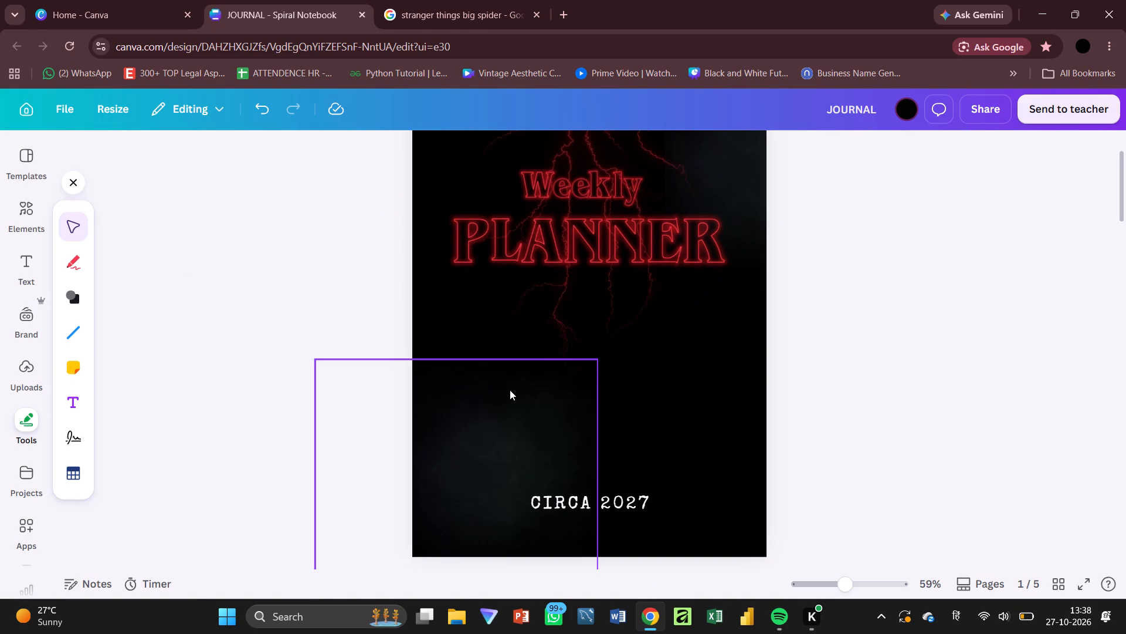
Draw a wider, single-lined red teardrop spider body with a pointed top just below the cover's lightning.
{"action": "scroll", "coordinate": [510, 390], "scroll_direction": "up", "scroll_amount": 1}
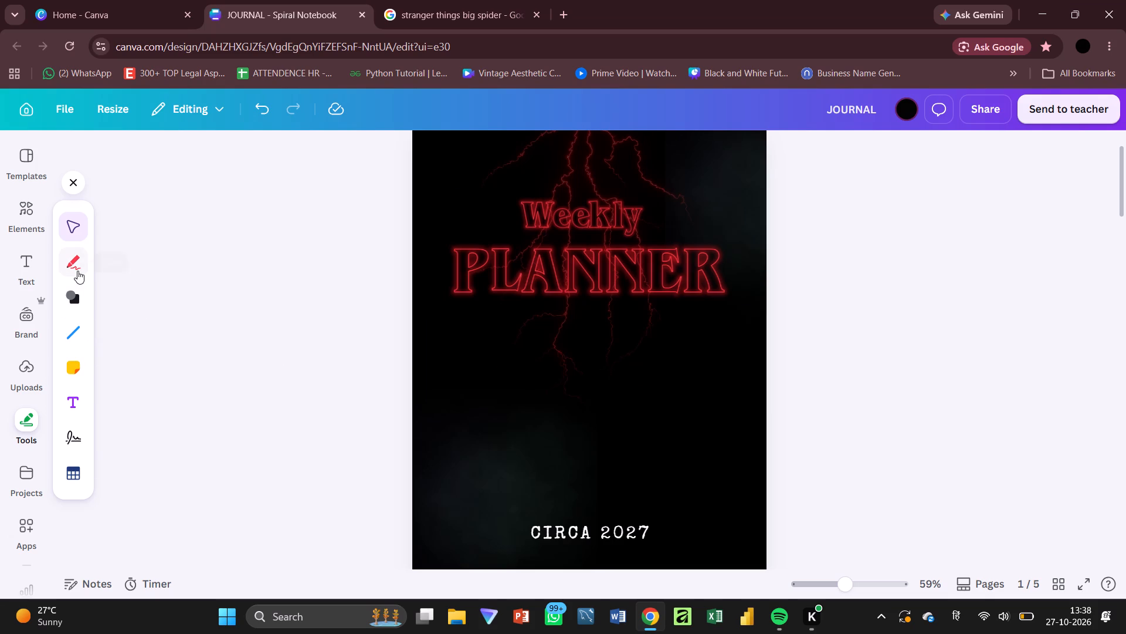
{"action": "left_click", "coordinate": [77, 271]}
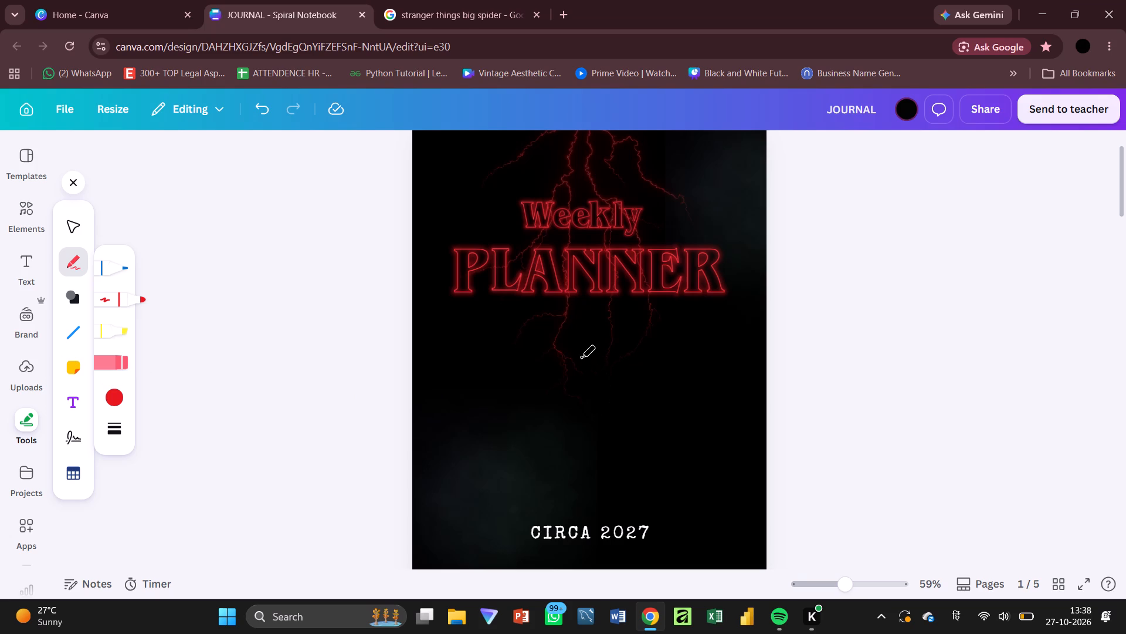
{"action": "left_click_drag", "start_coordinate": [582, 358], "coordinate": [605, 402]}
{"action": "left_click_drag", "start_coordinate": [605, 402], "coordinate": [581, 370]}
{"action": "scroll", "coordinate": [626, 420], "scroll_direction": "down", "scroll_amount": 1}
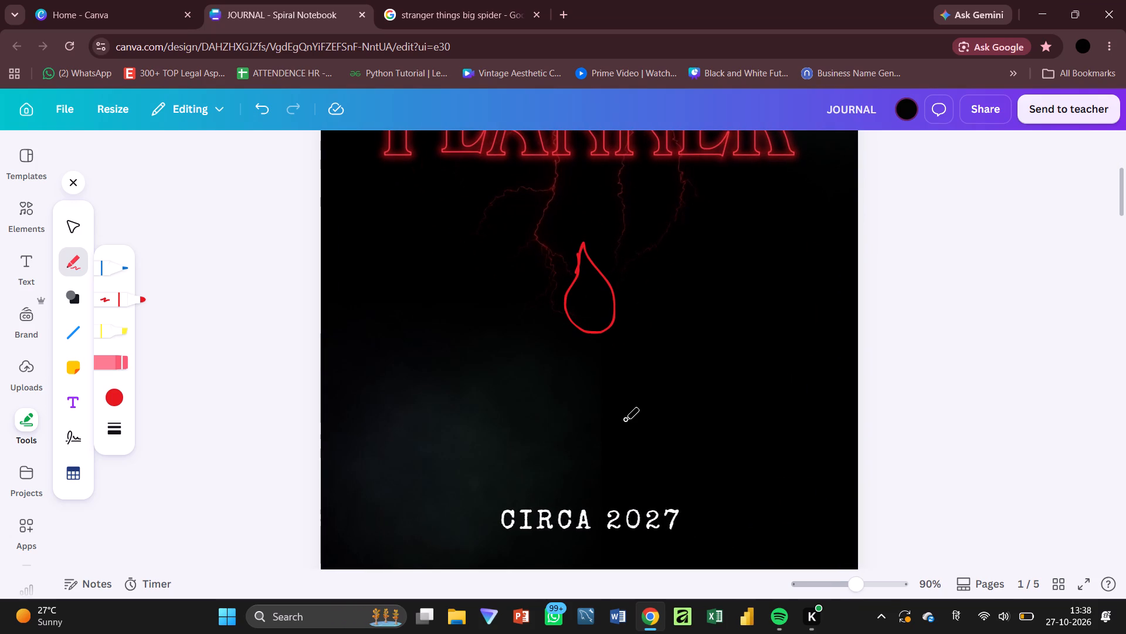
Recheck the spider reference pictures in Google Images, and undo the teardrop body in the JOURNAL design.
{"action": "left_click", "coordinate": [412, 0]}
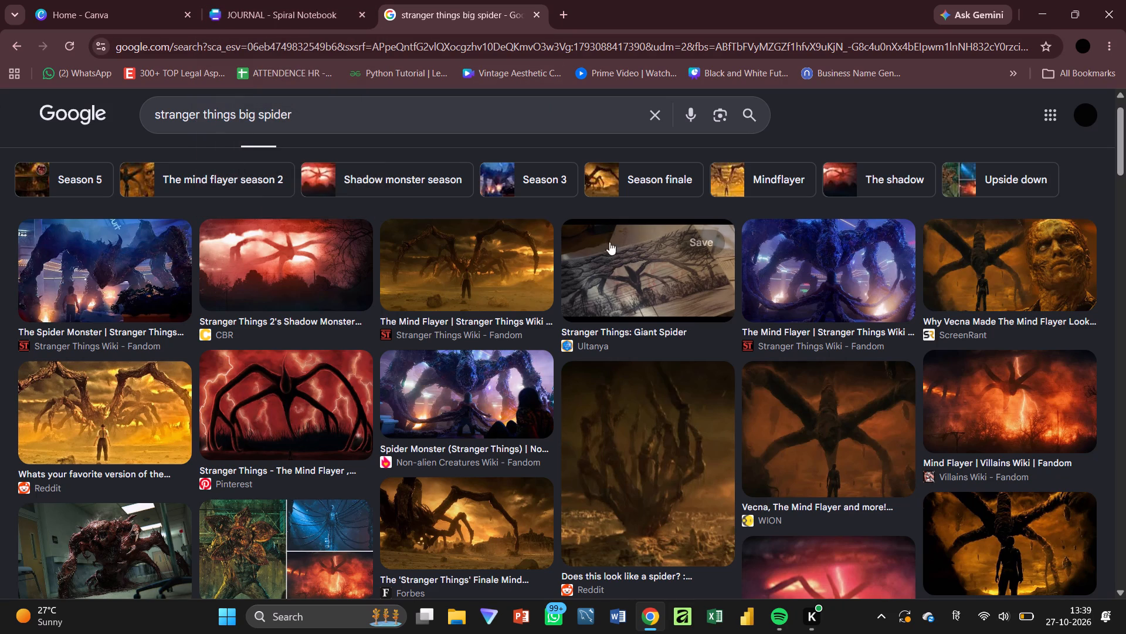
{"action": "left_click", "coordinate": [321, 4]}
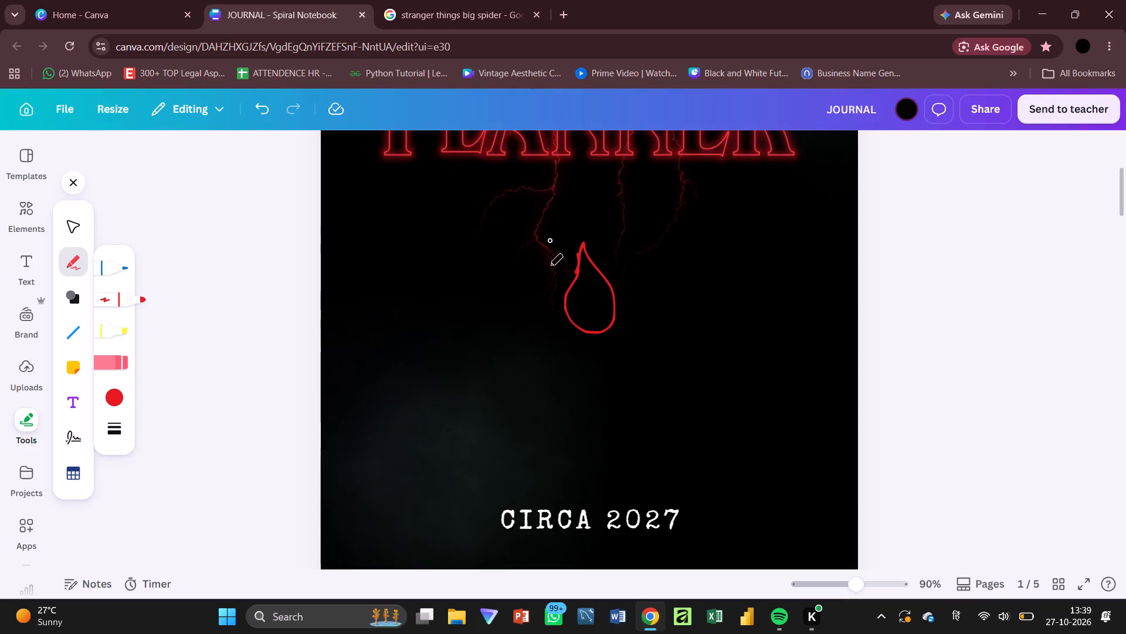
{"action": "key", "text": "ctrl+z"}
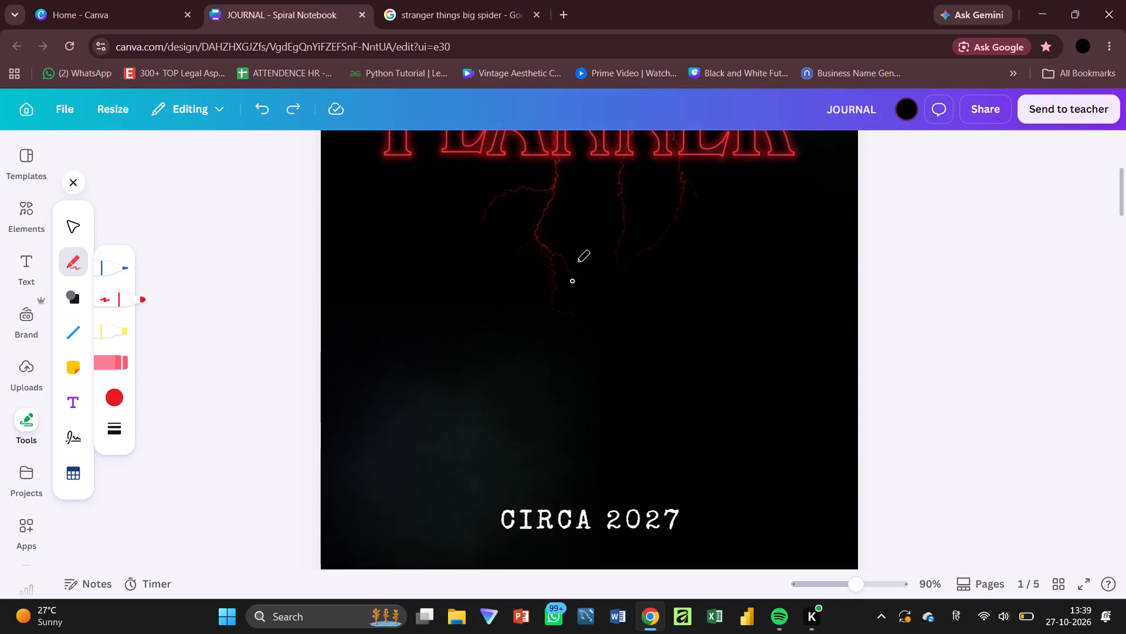
Draw a tall, narrow red oval spider body with a pointed lower end just below the cover's lightning.
{"action": "left_click_drag", "start_coordinate": [576, 243], "coordinate": [608, 308]}
{"action": "left_click_drag", "start_coordinate": [608, 308], "coordinate": [578, 256]}
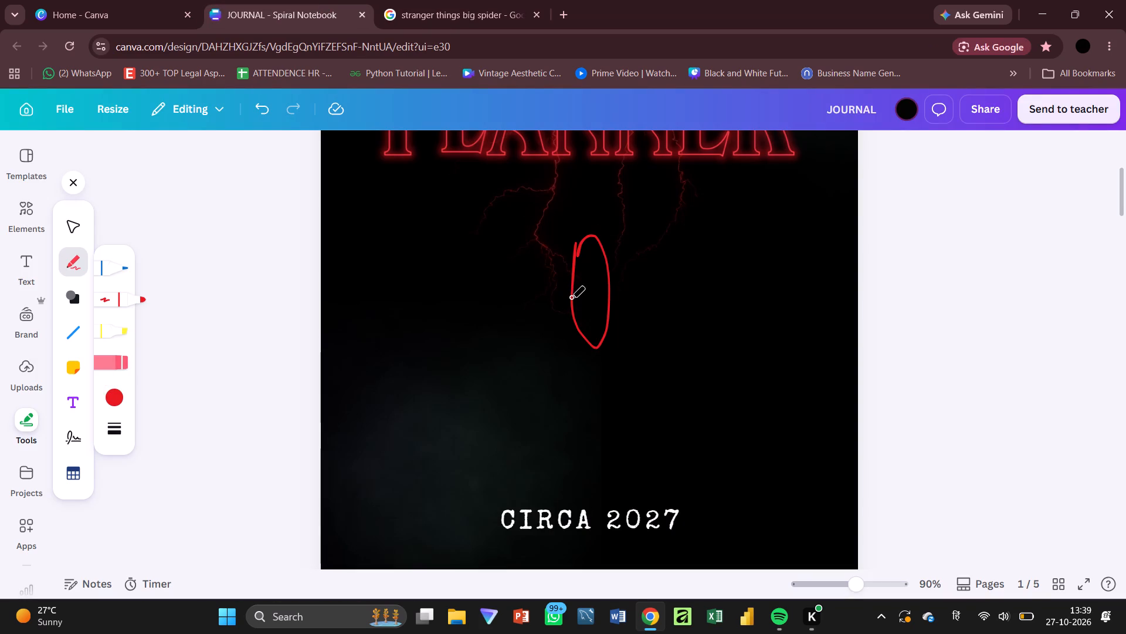
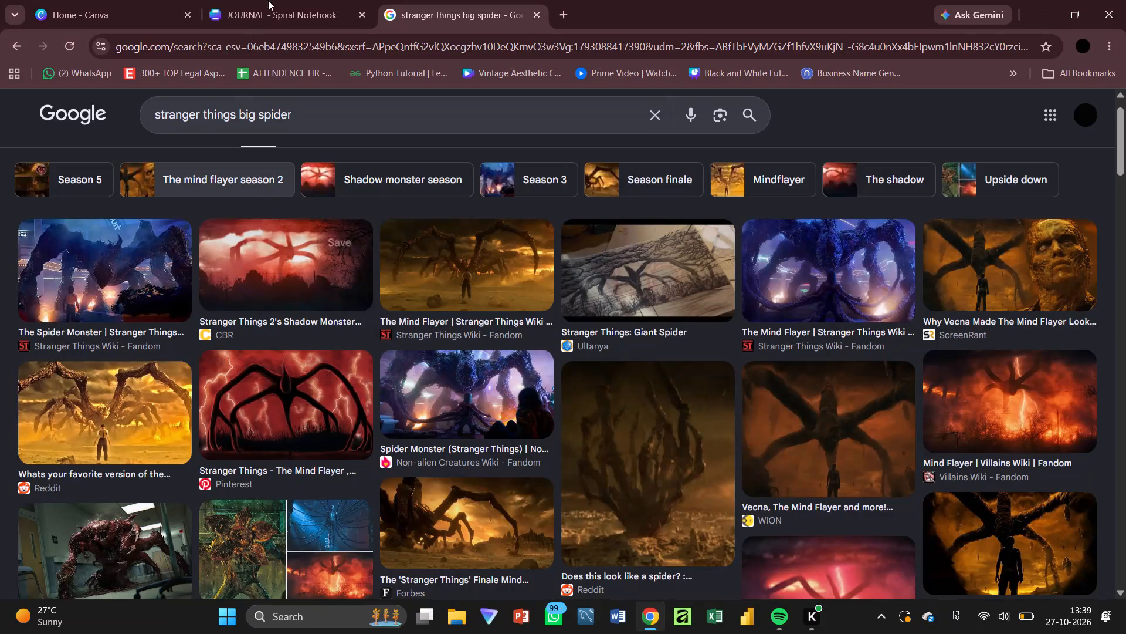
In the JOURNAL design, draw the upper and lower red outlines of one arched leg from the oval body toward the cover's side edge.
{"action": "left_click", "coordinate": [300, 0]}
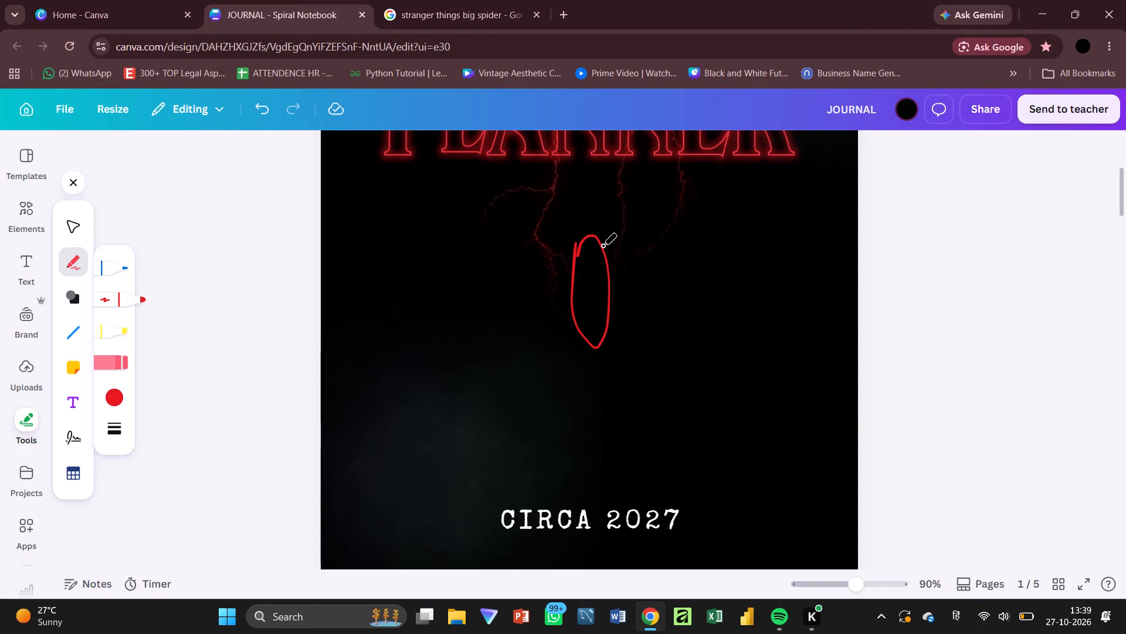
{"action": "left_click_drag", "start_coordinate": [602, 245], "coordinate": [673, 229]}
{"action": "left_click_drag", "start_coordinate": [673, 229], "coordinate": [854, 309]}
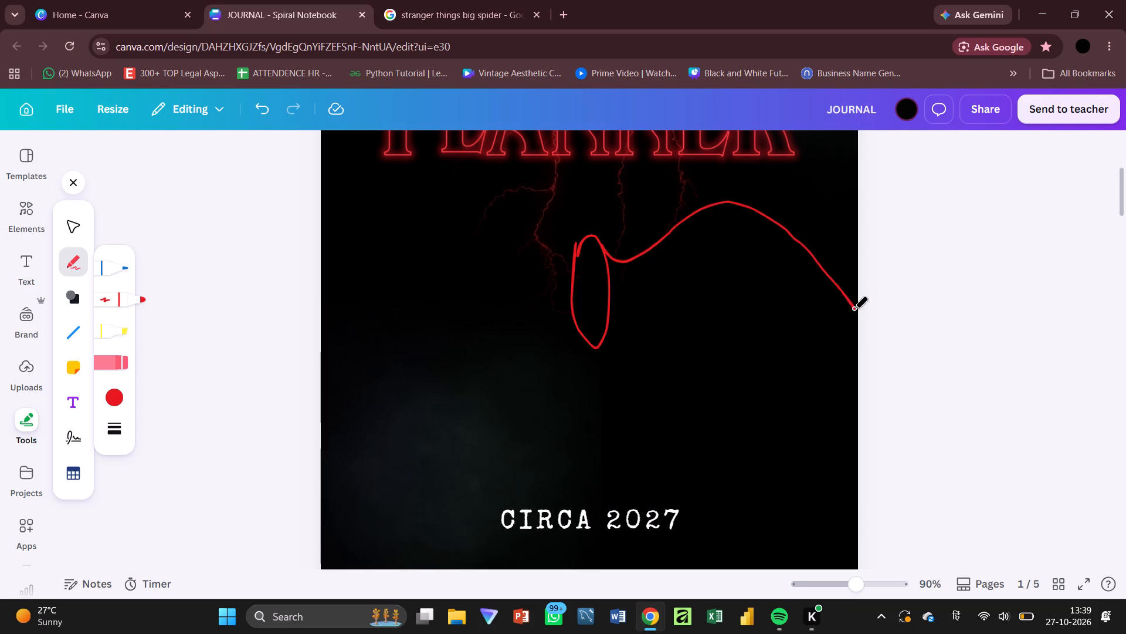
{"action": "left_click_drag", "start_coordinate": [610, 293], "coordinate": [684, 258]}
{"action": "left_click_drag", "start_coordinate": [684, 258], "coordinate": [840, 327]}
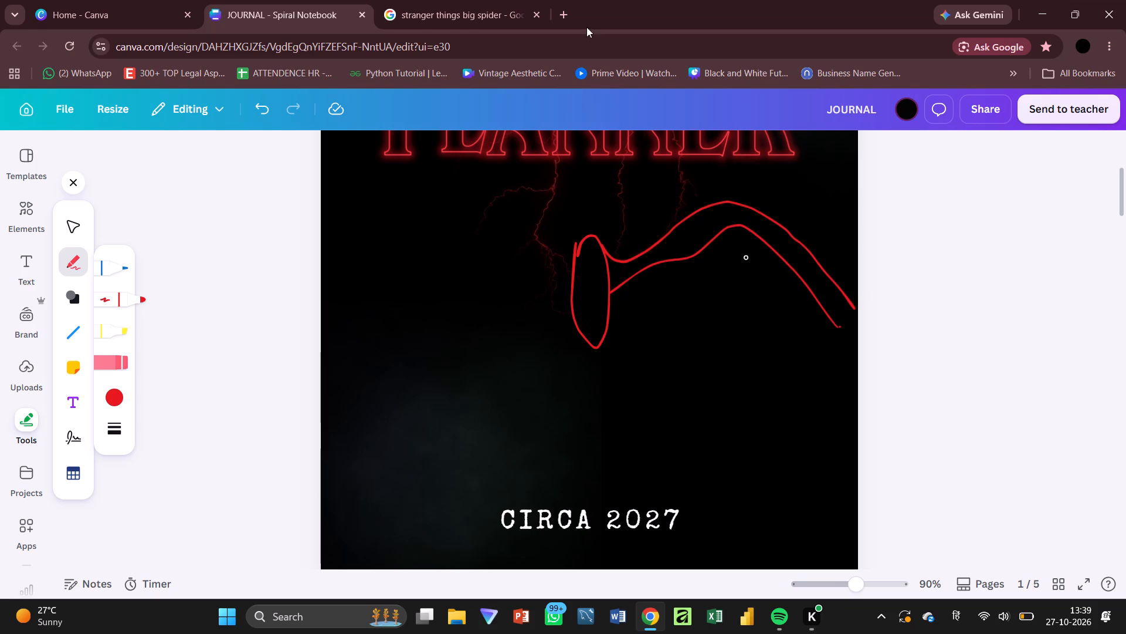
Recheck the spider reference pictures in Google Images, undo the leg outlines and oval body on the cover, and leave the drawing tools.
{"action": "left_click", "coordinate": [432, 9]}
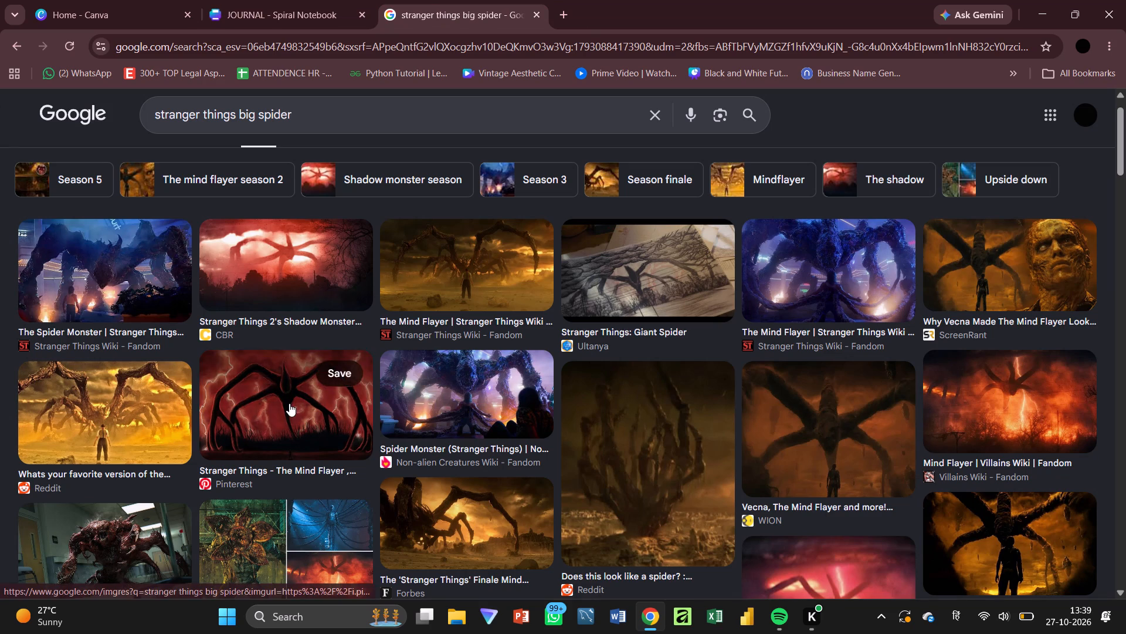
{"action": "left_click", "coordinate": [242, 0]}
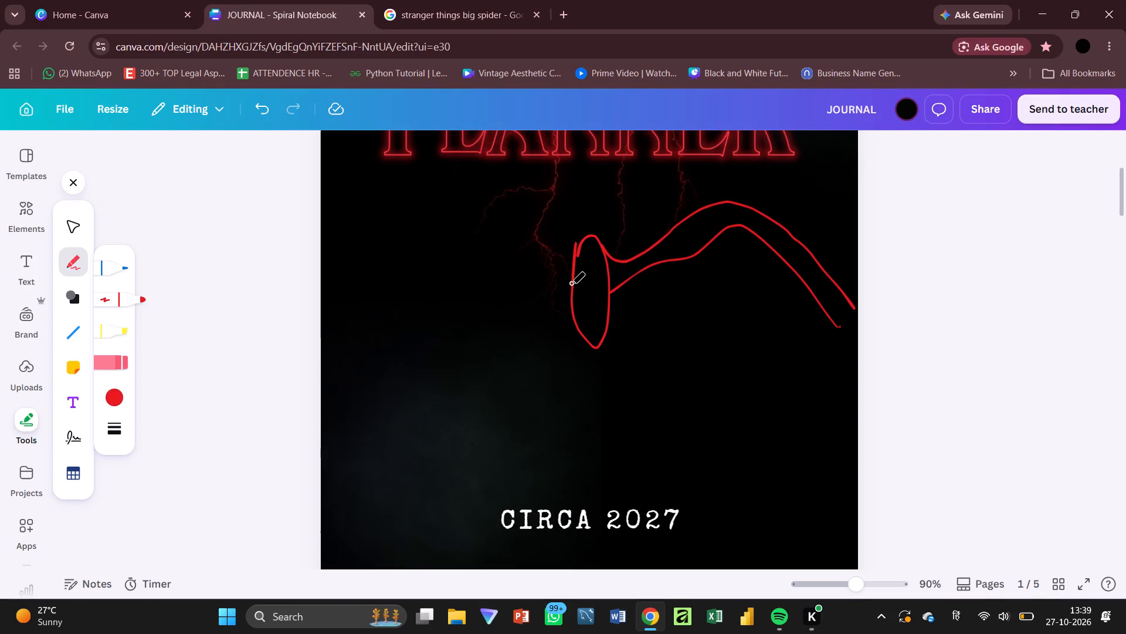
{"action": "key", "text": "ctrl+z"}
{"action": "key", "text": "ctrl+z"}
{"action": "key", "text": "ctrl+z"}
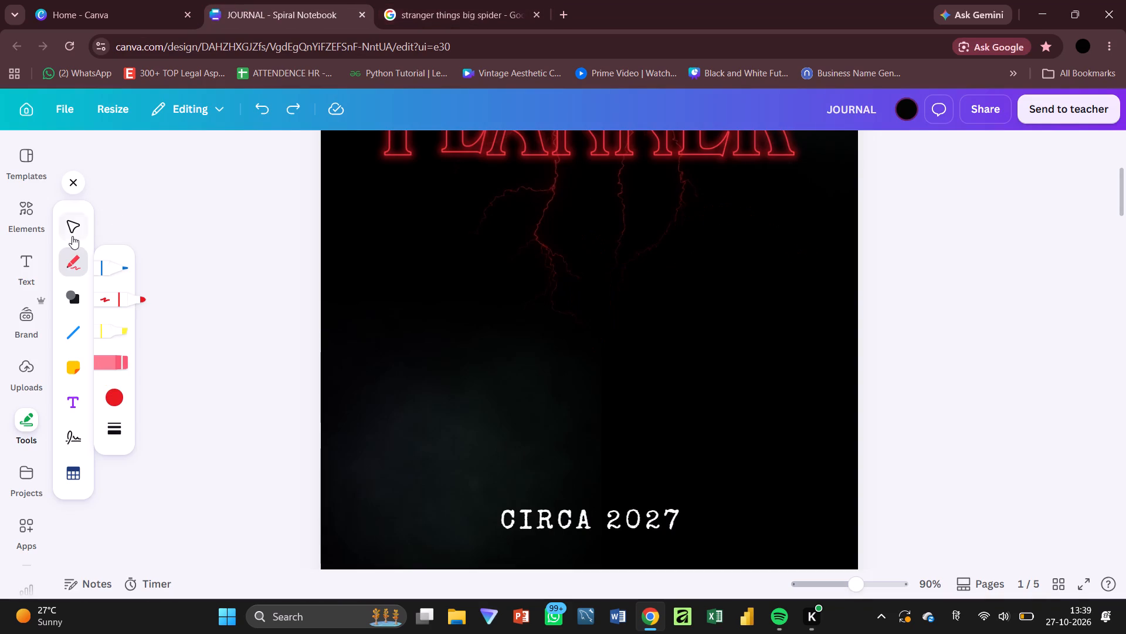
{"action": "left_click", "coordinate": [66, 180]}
Copy the red Pinterest Mind Flayer picture from Google Images and paste it onto the cover, between the PLANNER title and CIRCA 2027.
{"action": "left_click", "coordinate": [482, 0]}
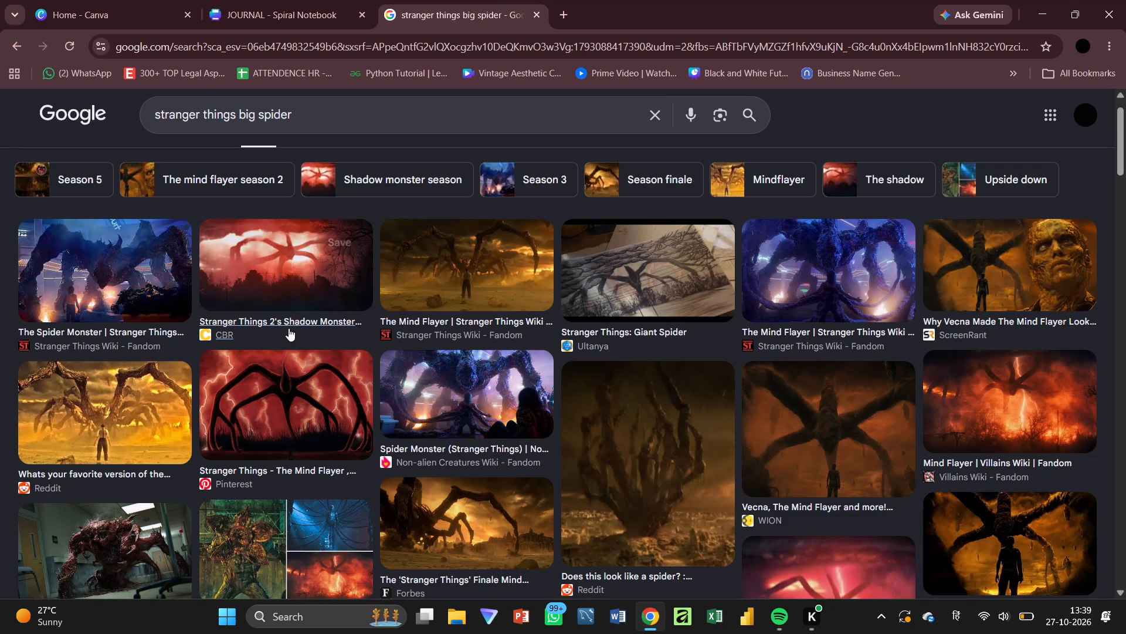
{"action": "left_click", "coordinate": [287, 394]}
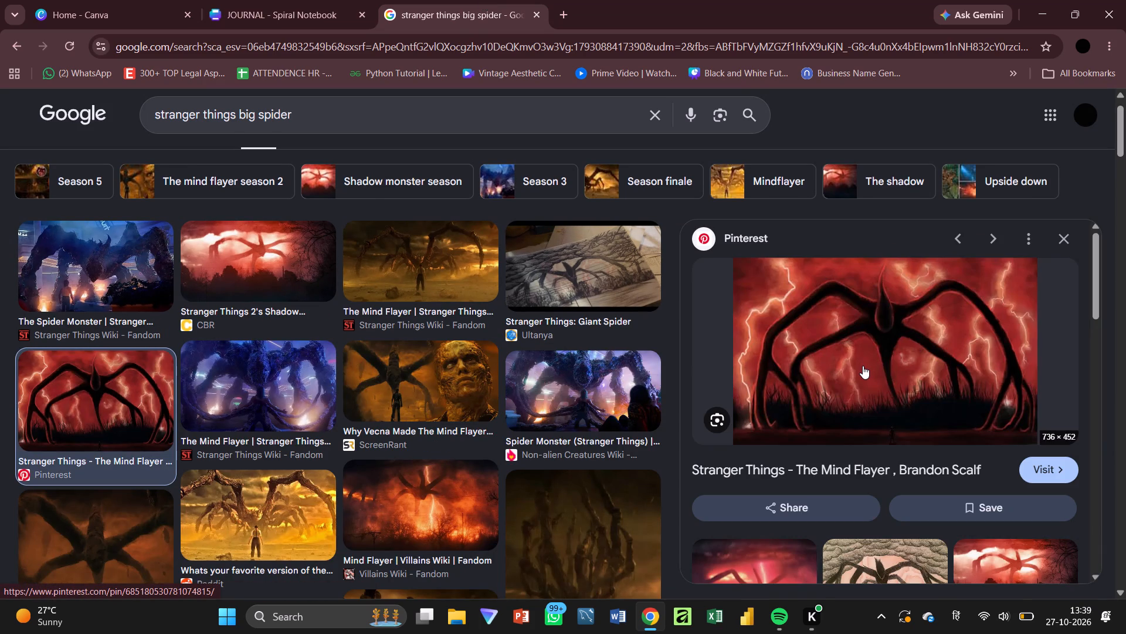
{"action": "right_click", "coordinate": [863, 366]}
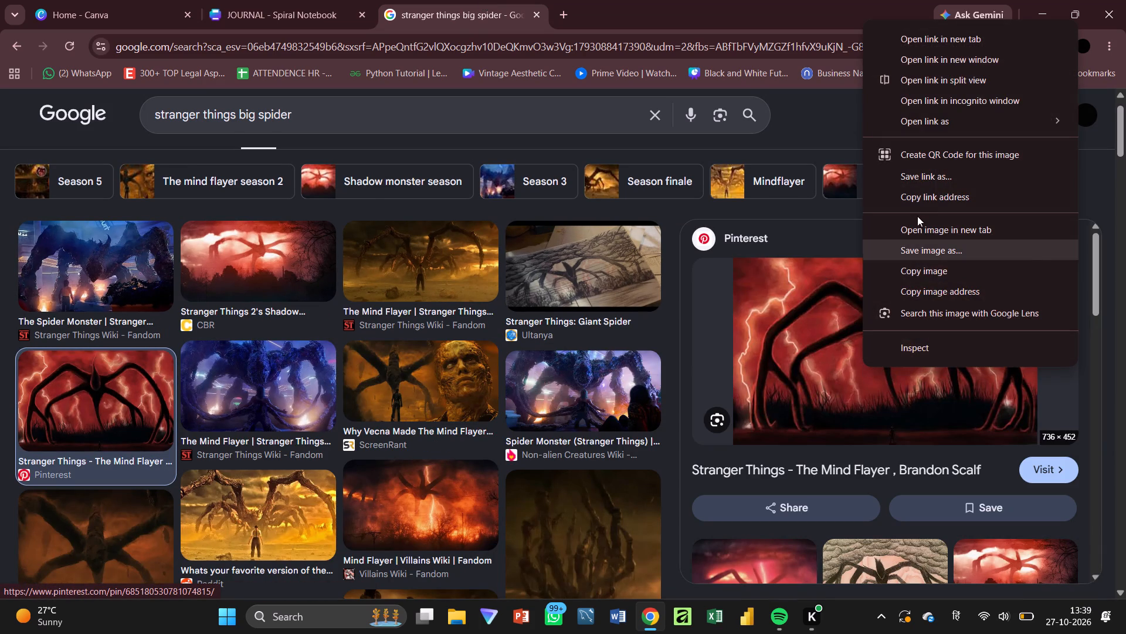
{"action": "left_click", "coordinate": [928, 274]}
{"action": "left_click", "coordinate": [307, 0]}
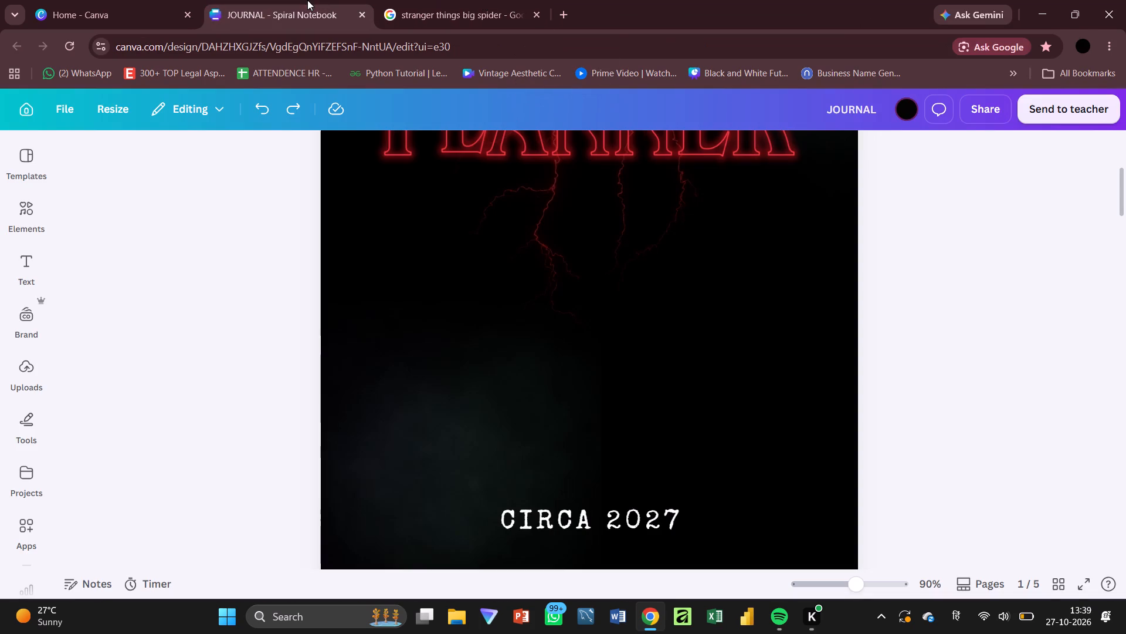
{"action": "key", "text": "ctrl+v"}
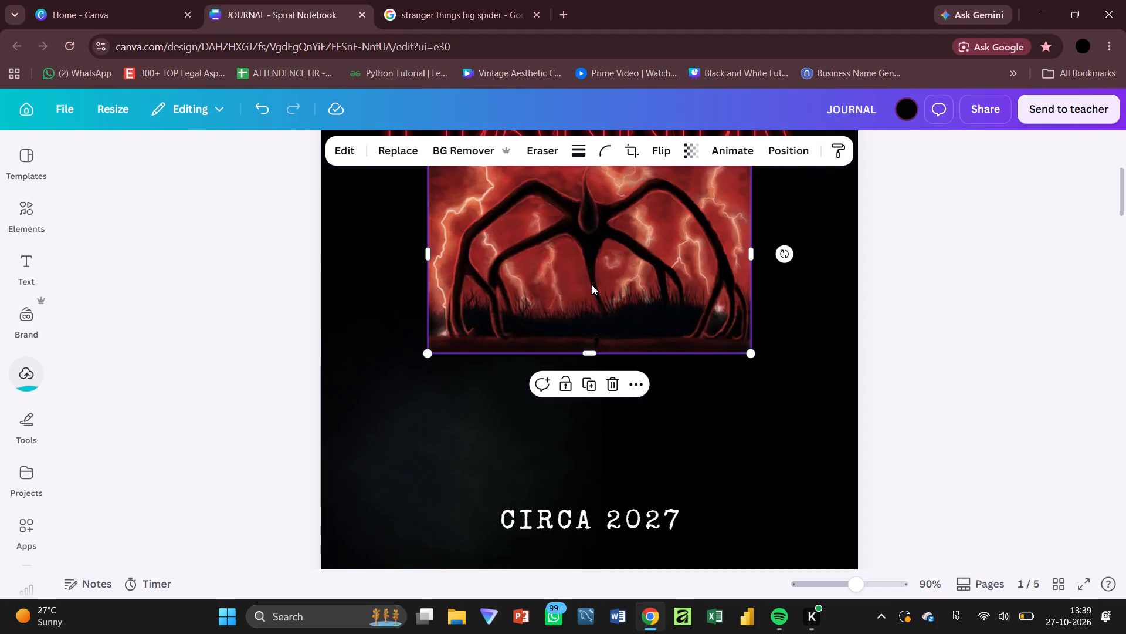
{"action": "left_click_drag", "start_coordinate": [592, 285], "coordinate": [592, 353]}
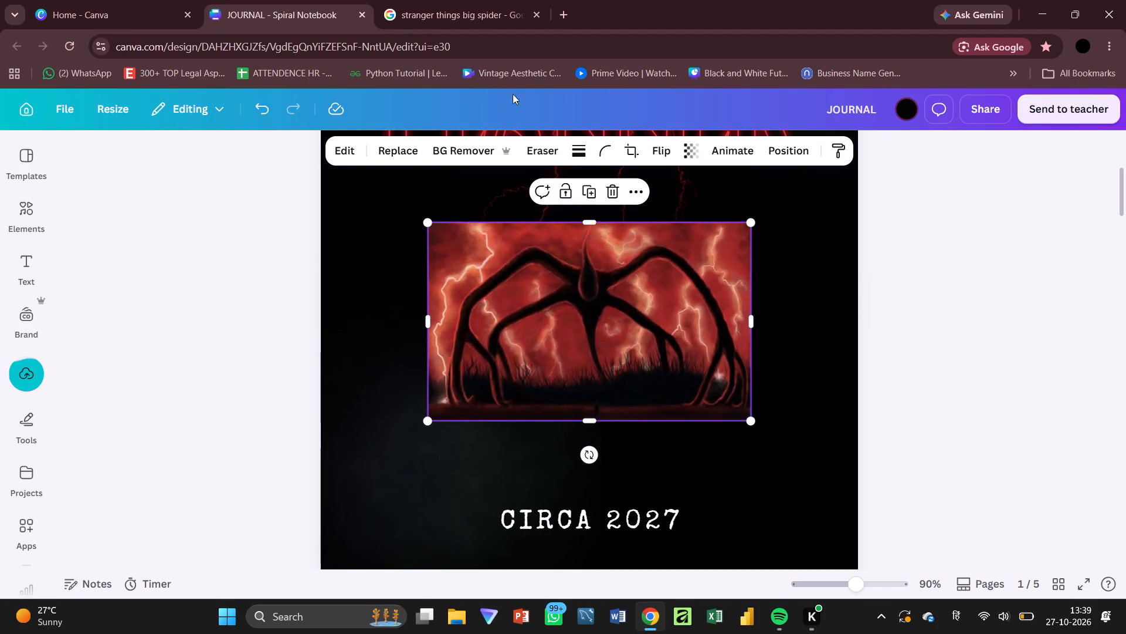
Remove the background from the pasted Mind Flayer picture.
{"action": "left_click", "coordinate": [457, 146]}
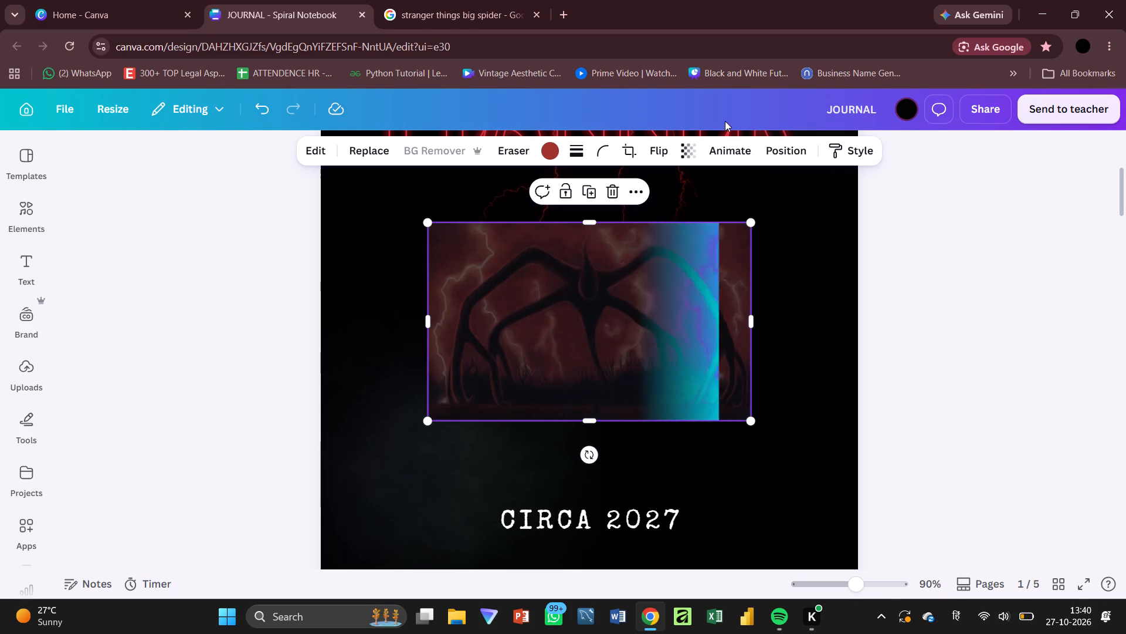
Enlarge the Mind Flayer cutout to about the width of the PLANNER title and place it just above CIRCA 2027.
{"action": "scroll", "coordinate": [925, 203], "scroll_direction": "up", "scroll_amount": 1}
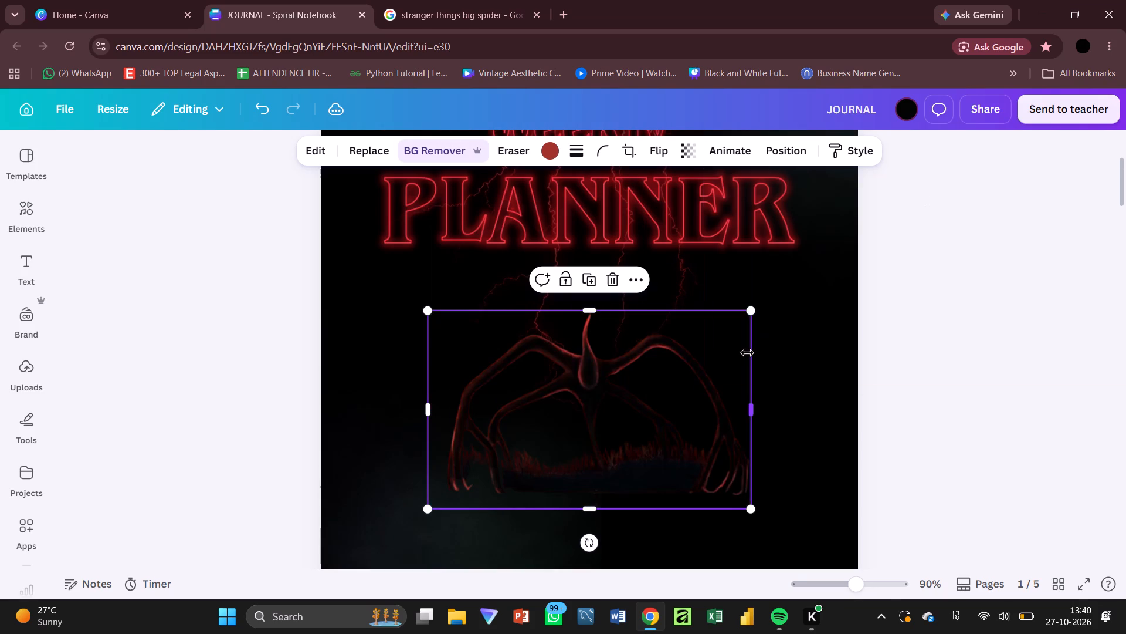
{"action": "left_click_drag", "start_coordinate": [751, 315], "coordinate": [840, 259]}
{"action": "left_click_drag", "start_coordinate": [764, 321], "coordinate": [723, 354]}
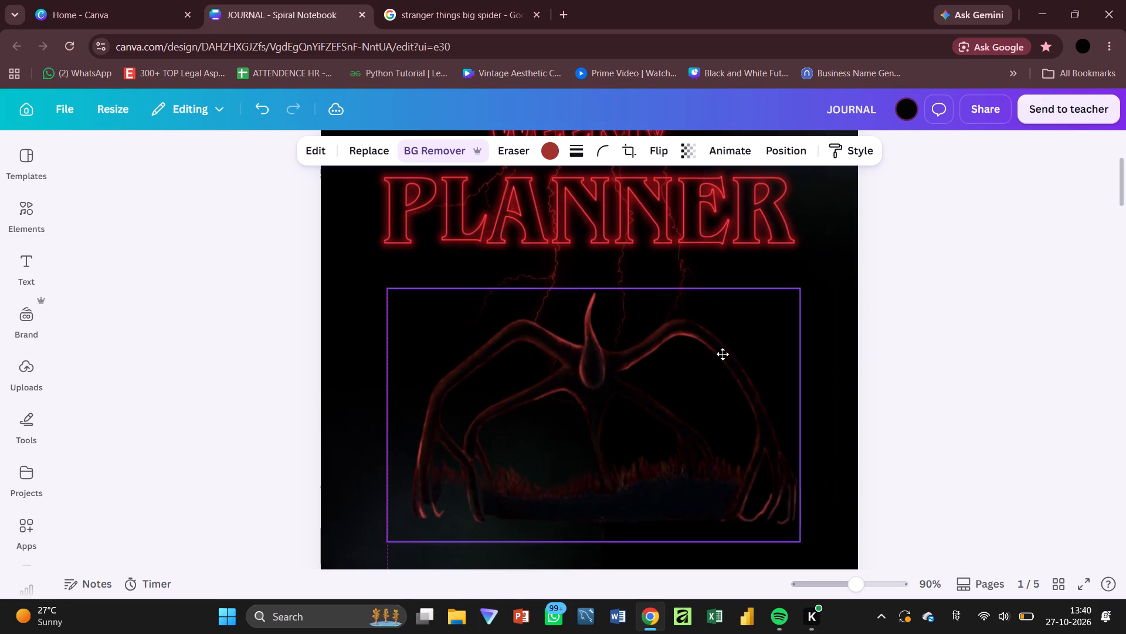
{"action": "left_click_drag", "start_coordinate": [723, 354], "coordinate": [723, 363]}
{"action": "left_click_drag", "start_coordinate": [704, 267], "coordinate": [706, 296]}
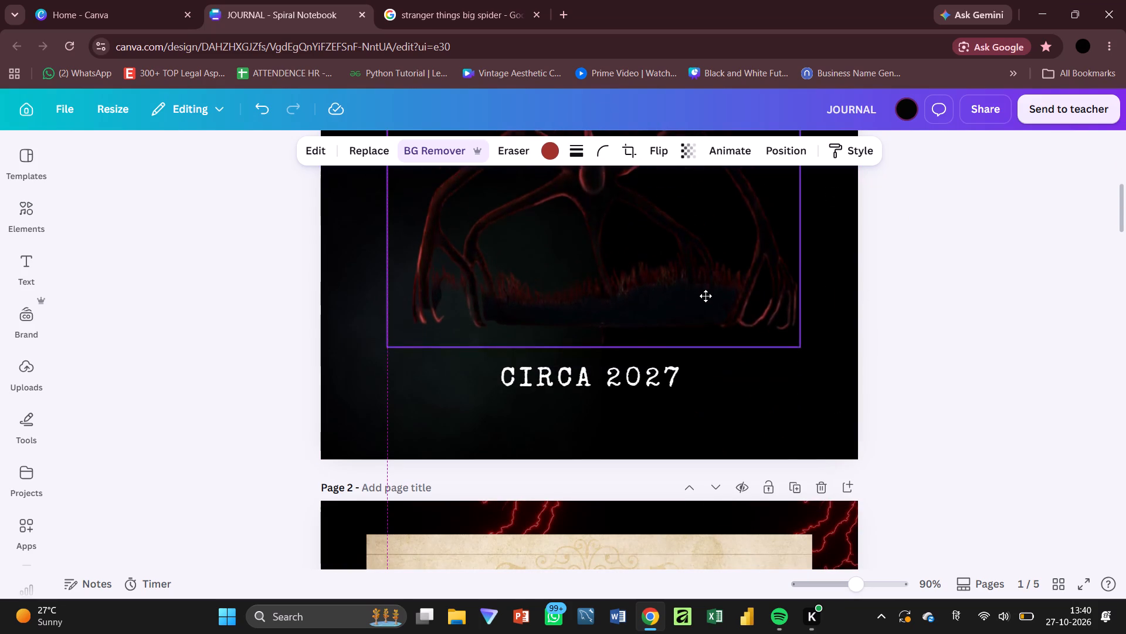
{"action": "left_click_drag", "start_coordinate": [706, 296], "coordinate": [707, 313]}
{"action": "scroll", "coordinate": [707, 313], "scroll_direction": "up", "scroll_amount": 1}
{"action": "left_click", "coordinate": [839, 281]}
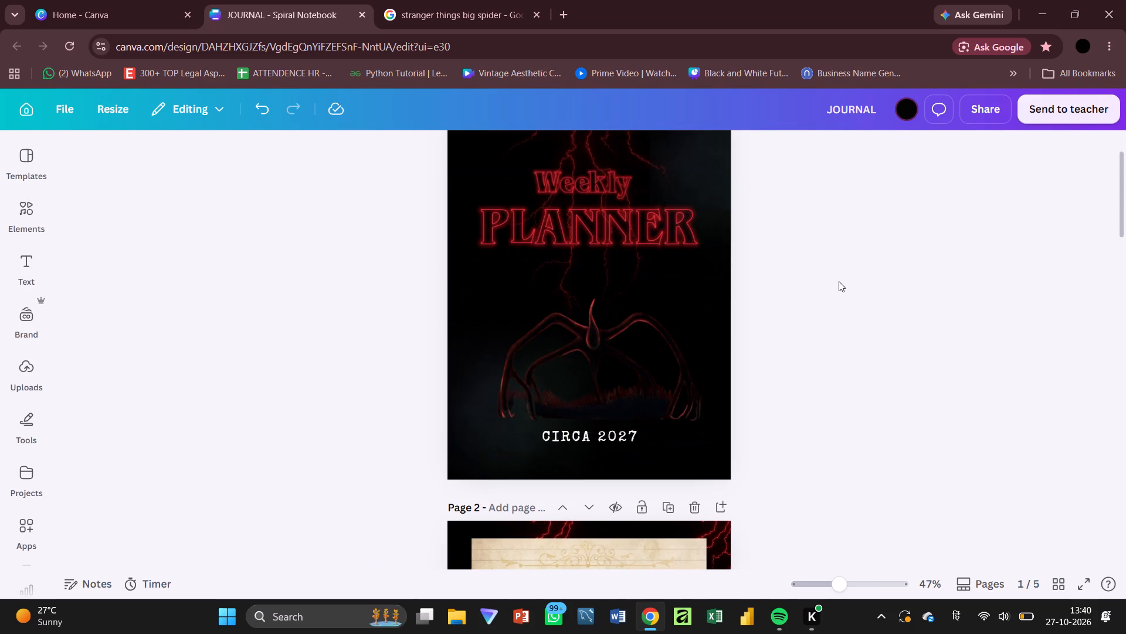
Enlarge the Mind Flayer cutout to slightly wider than the cover and move it down to the page's bottom edge, behind CIRCA 2027.
{"action": "scroll", "coordinate": [690, 350], "scroll_direction": "up", "scroll_amount": 1}
{"action": "left_click", "coordinate": [613, 441]}
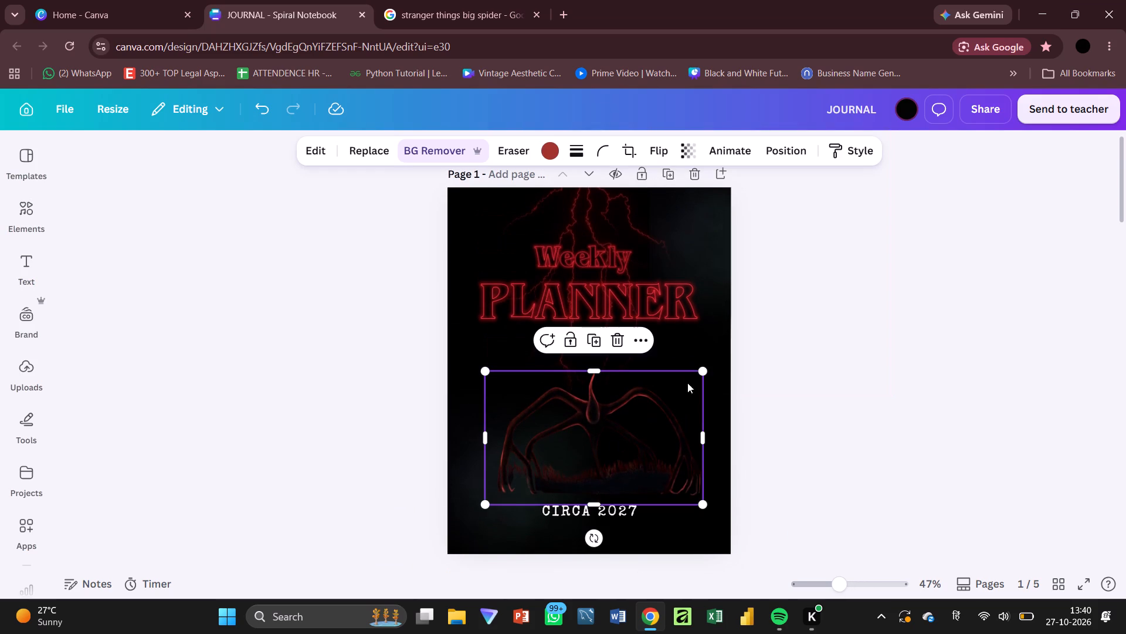
{"action": "left_click_drag", "start_coordinate": [704, 370], "coordinate": [738, 339]}
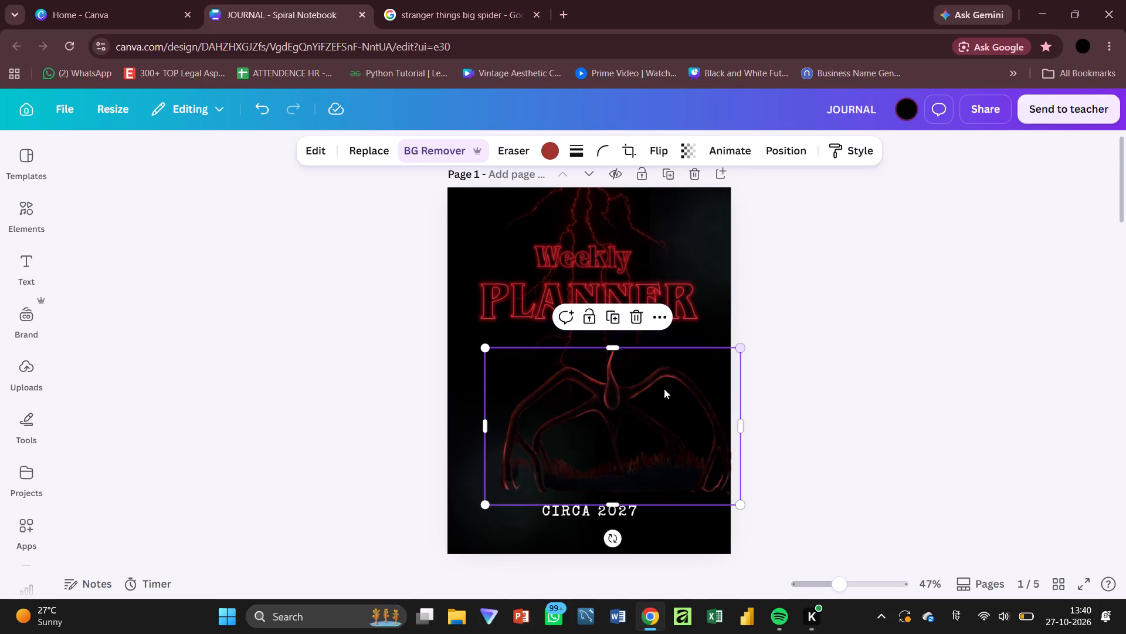
{"action": "left_click_drag", "start_coordinate": [481, 505], "coordinate": [431, 532]}
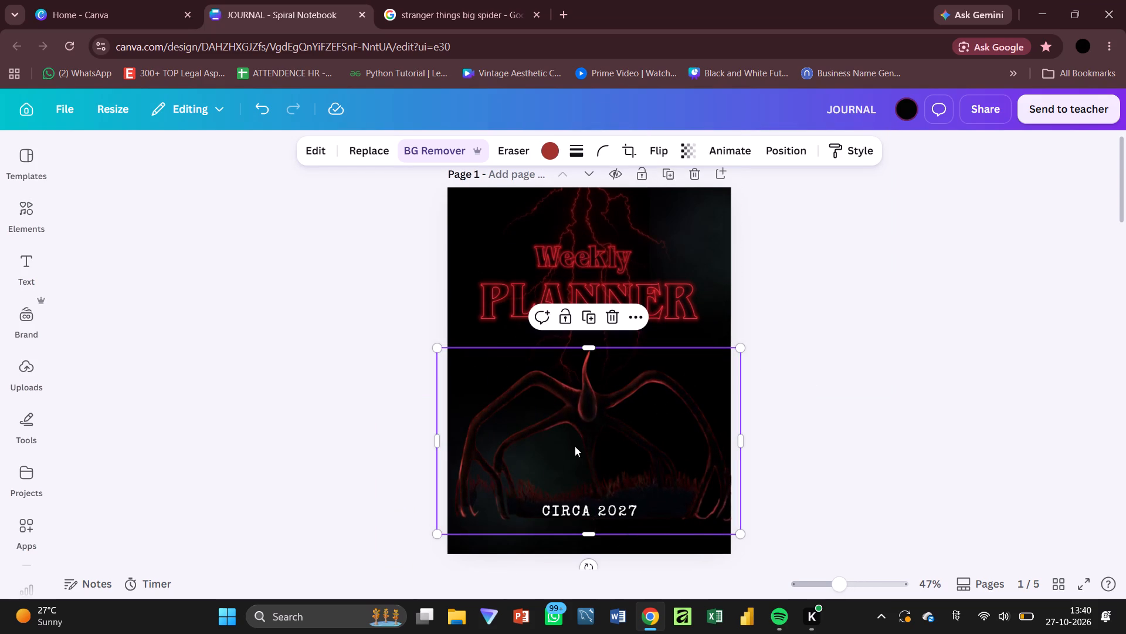
{"action": "left_click_drag", "start_coordinate": [575, 446], "coordinate": [568, 454]}
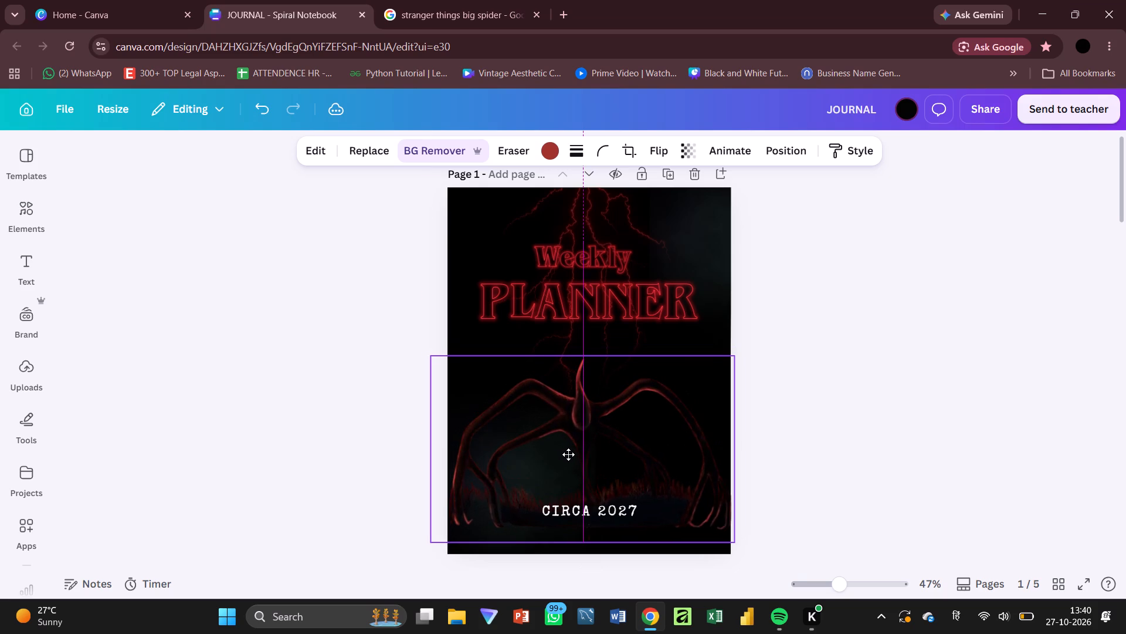
{"action": "left_click_drag", "start_coordinate": [568, 454], "coordinate": [568, 481]}
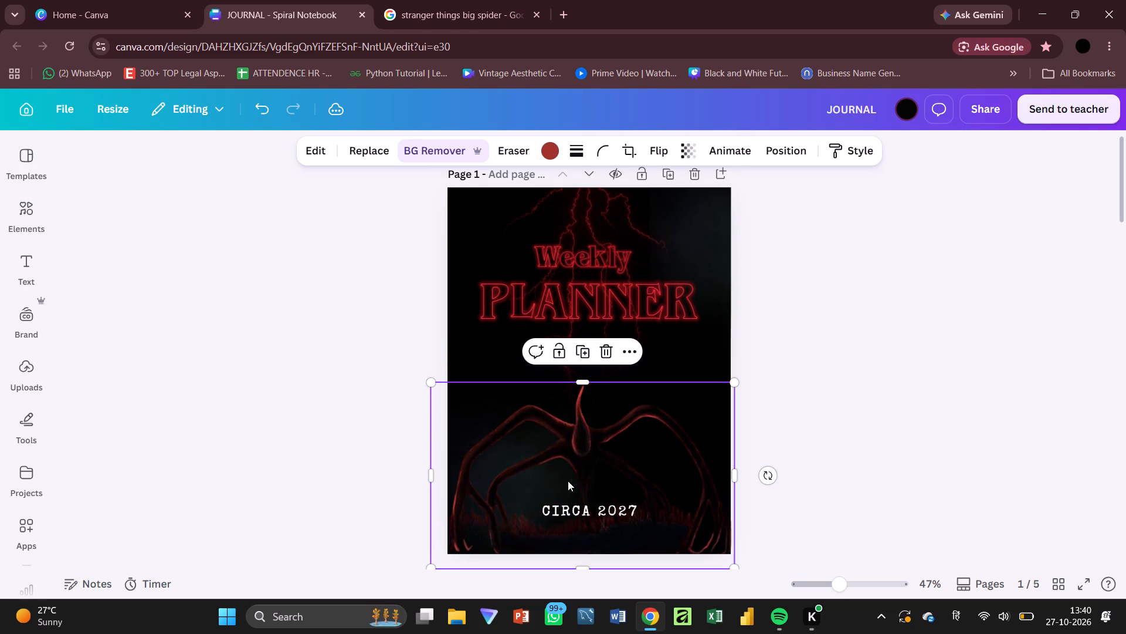
Enlarge the Mind Flayer cutout a little more, centre it across the cover, and raise its head to just below the lightning.
{"action": "left_click", "coordinate": [734, 390]}
{"action": "left_click_drag", "start_coordinate": [735, 383], "coordinate": [750, 363]}
{"action": "left_click_drag", "start_coordinate": [672, 413], "coordinate": [664, 425]}
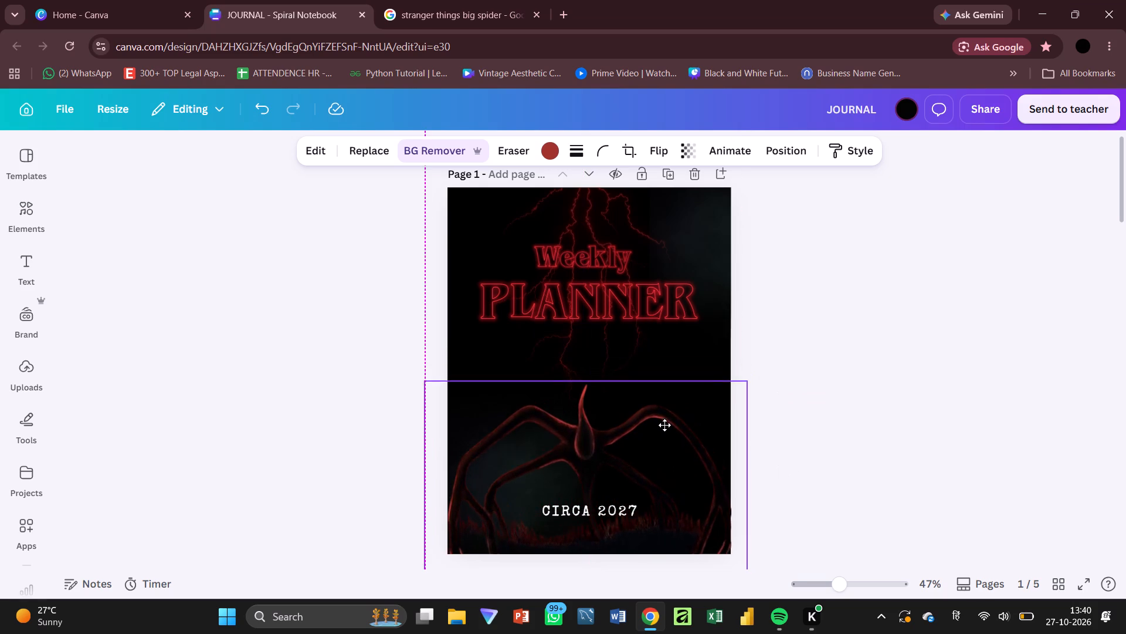
{"action": "left_click_drag", "start_coordinate": [664, 425], "coordinate": [664, 426]}
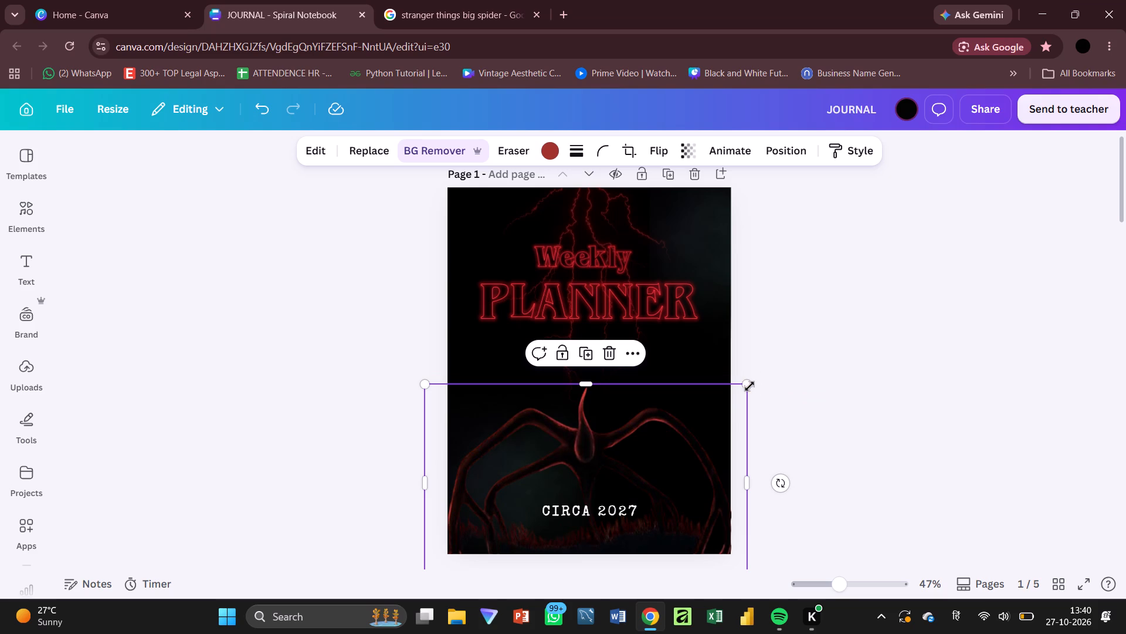
{"action": "left_click_drag", "start_coordinate": [748, 386], "coordinate": [759, 365]}
{"action": "left_click_drag", "start_coordinate": [666, 426], "coordinate": [665, 426]}
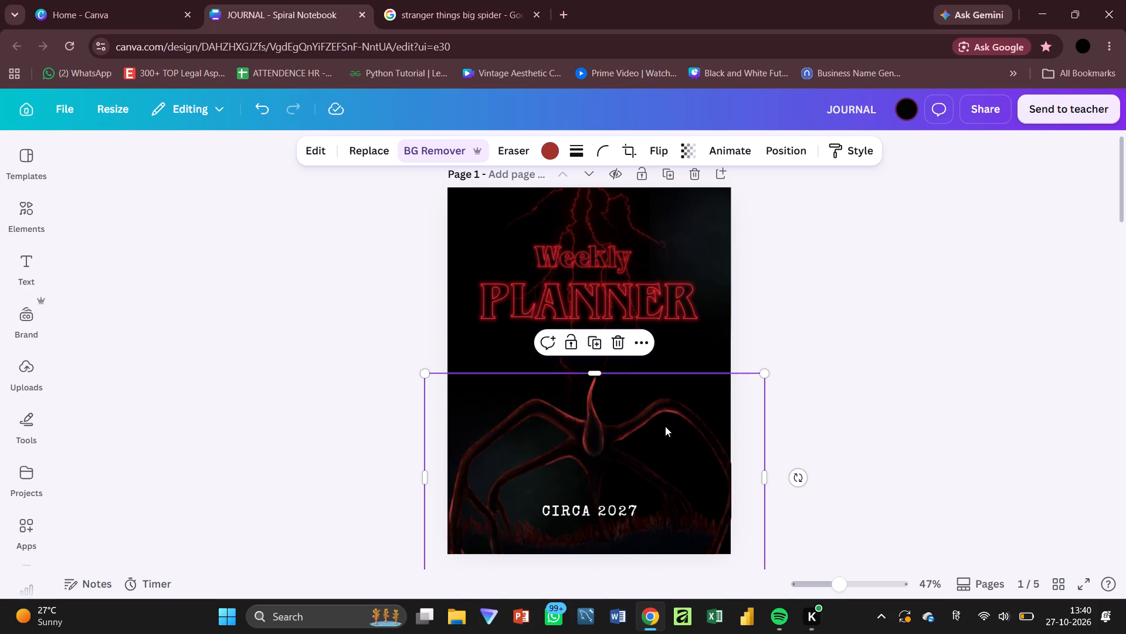
{"action": "left_click_drag", "start_coordinate": [665, 426], "coordinate": [658, 414]}
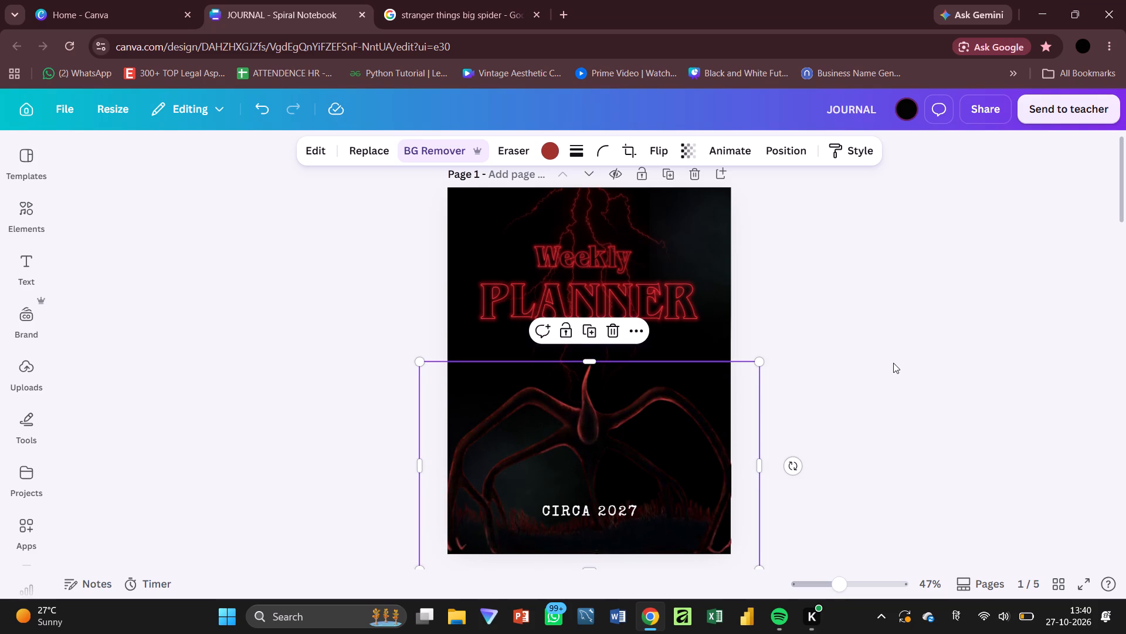
{"action": "left_click", "coordinate": [893, 363]}
Review the cover's overall composition with the title, lightning, Mind Flayer and CIRCA 2027 text.
{"action": "scroll", "coordinate": [893, 363], "scroll_direction": "up", "scroll_amount": 1}
{"action": "scroll", "coordinate": [893, 363], "scroll_direction": "down", "scroll_amount": 1}
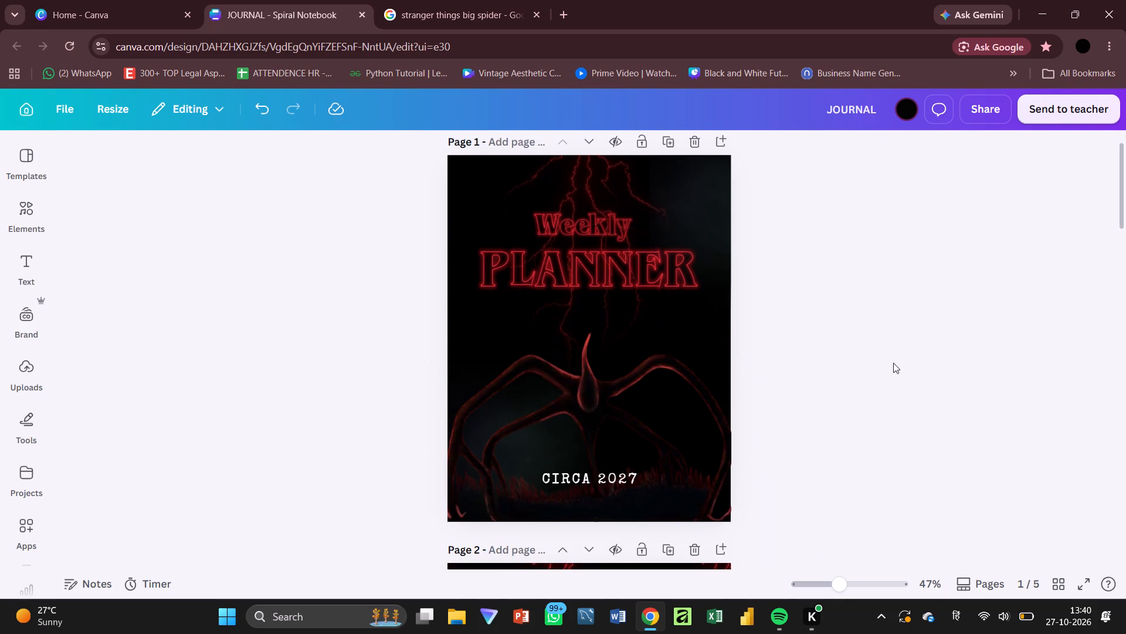
{"action": "scroll", "coordinate": [893, 363], "scroll_direction": "up", "scroll_amount": 1}
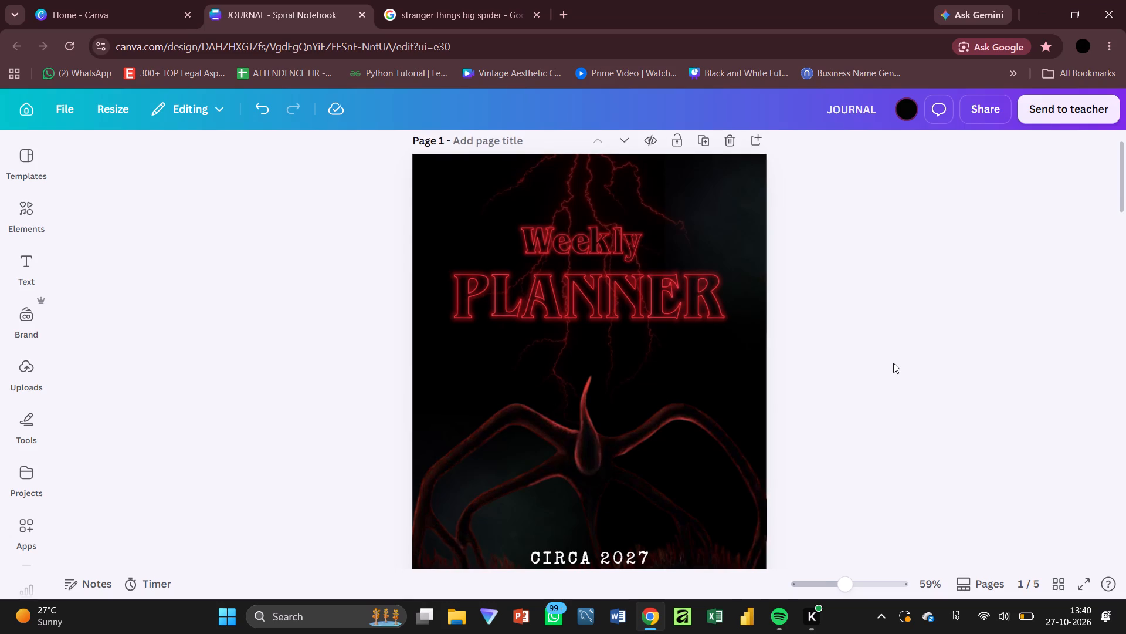
{"action": "scroll", "coordinate": [893, 363], "scroll_direction": "down", "scroll_amount": 1}
{"action": "scroll", "coordinate": [893, 363], "scroll_direction": "up", "scroll_amount": 1}
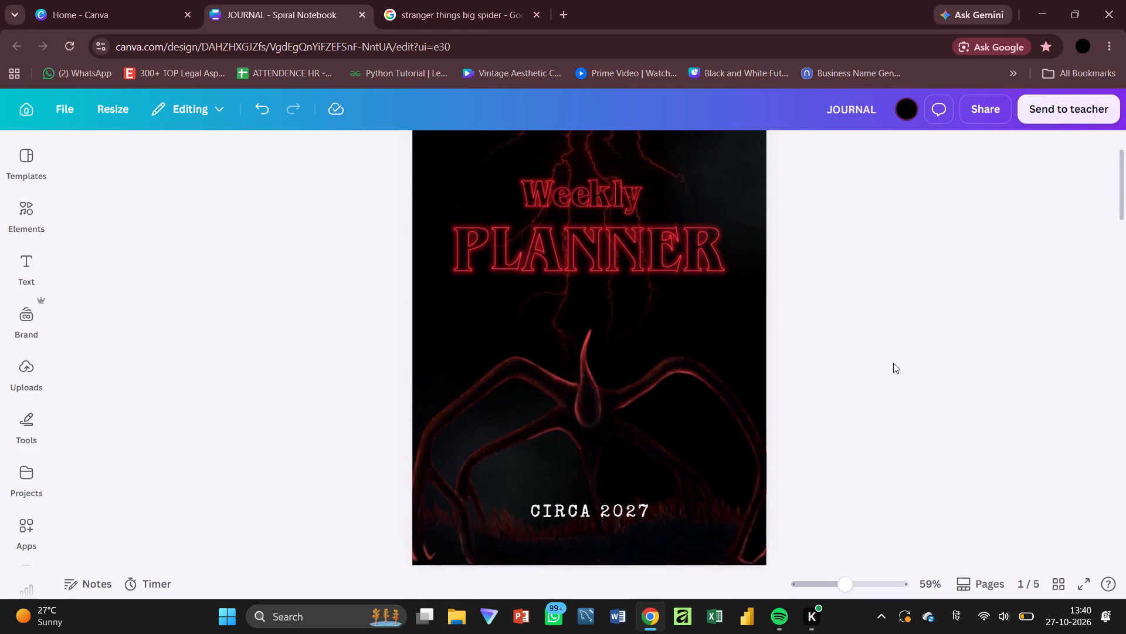
{"action": "scroll", "coordinate": [893, 363], "scroll_direction": "up", "scroll_amount": 1}
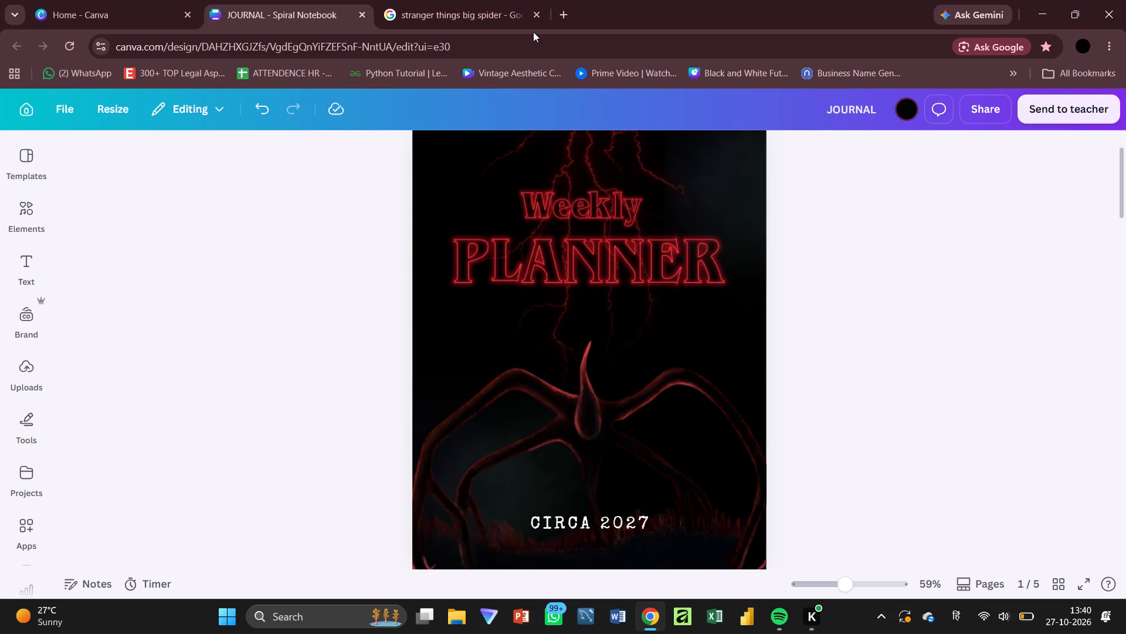
Look up the meaning of "circa" on Google, read the dictionary definition, and close the search page.
{"action": "left_click", "coordinate": [464, 0]}
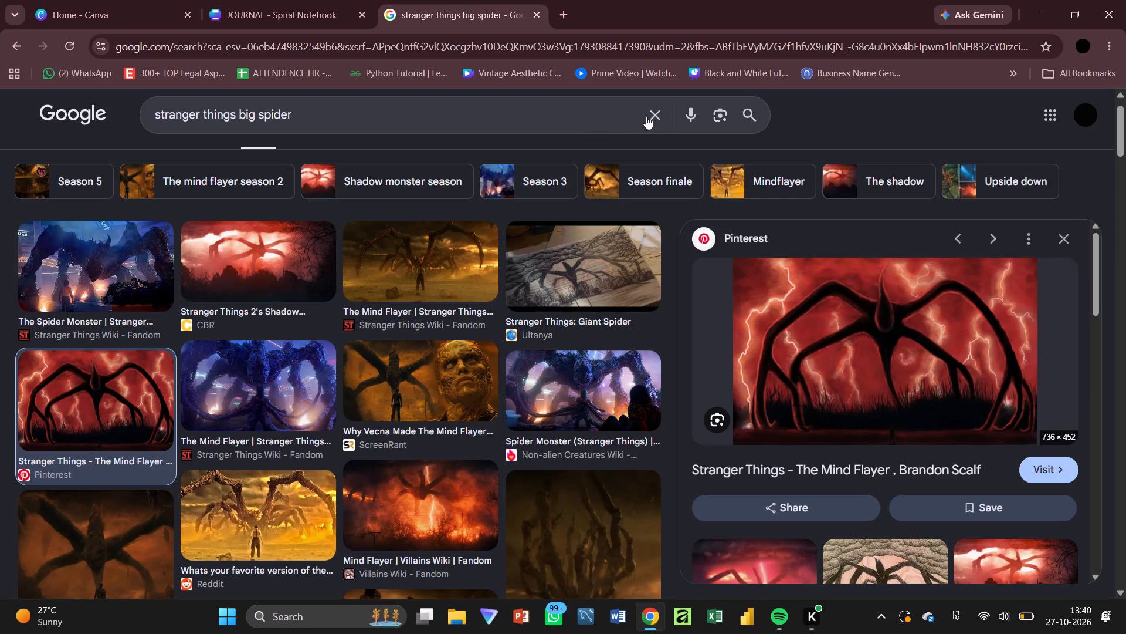
{"action": "left_click", "coordinate": [646, 116]}
{"action": "type", "text": "circa"}
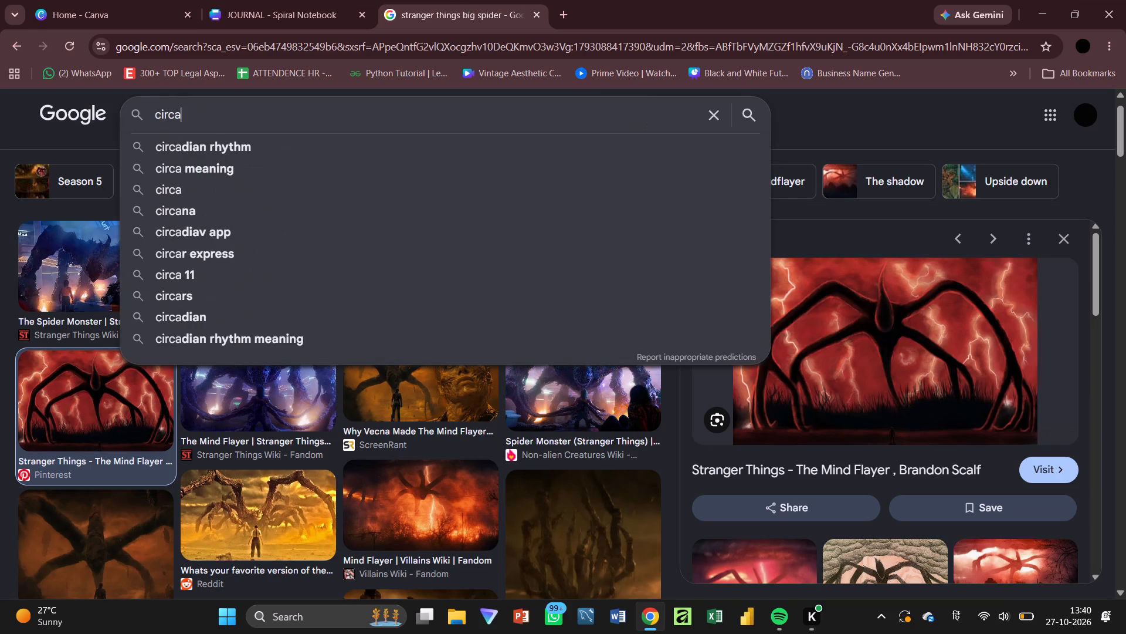
{"action": "key", "text": "space"}
{"action": "left_click", "coordinate": [546, 138]}
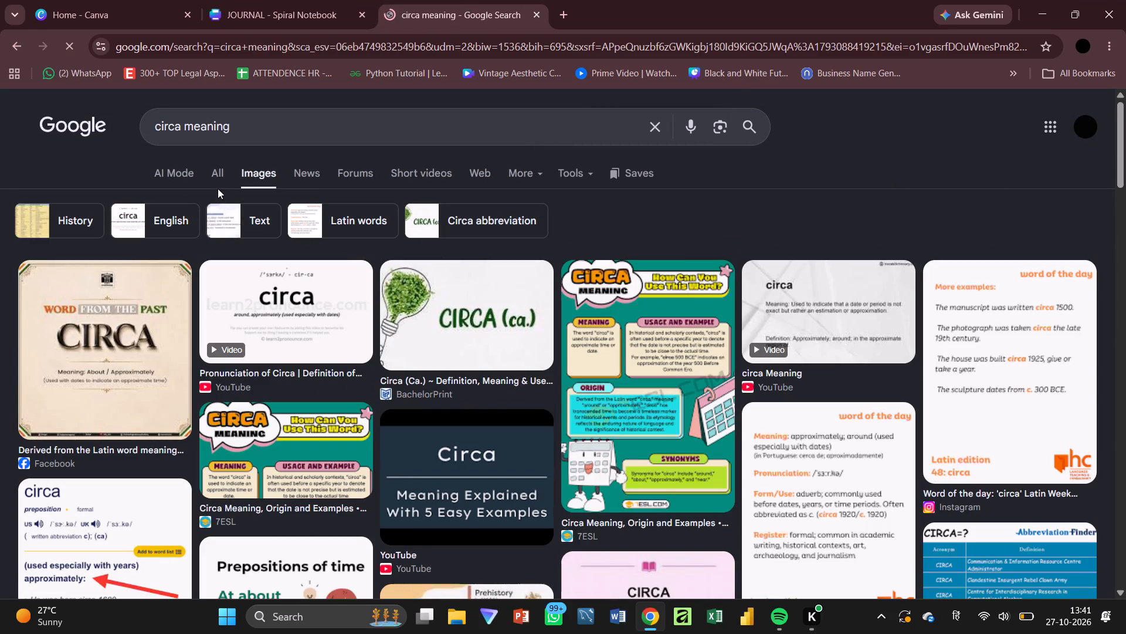
{"action": "left_click", "coordinate": [218, 188]}
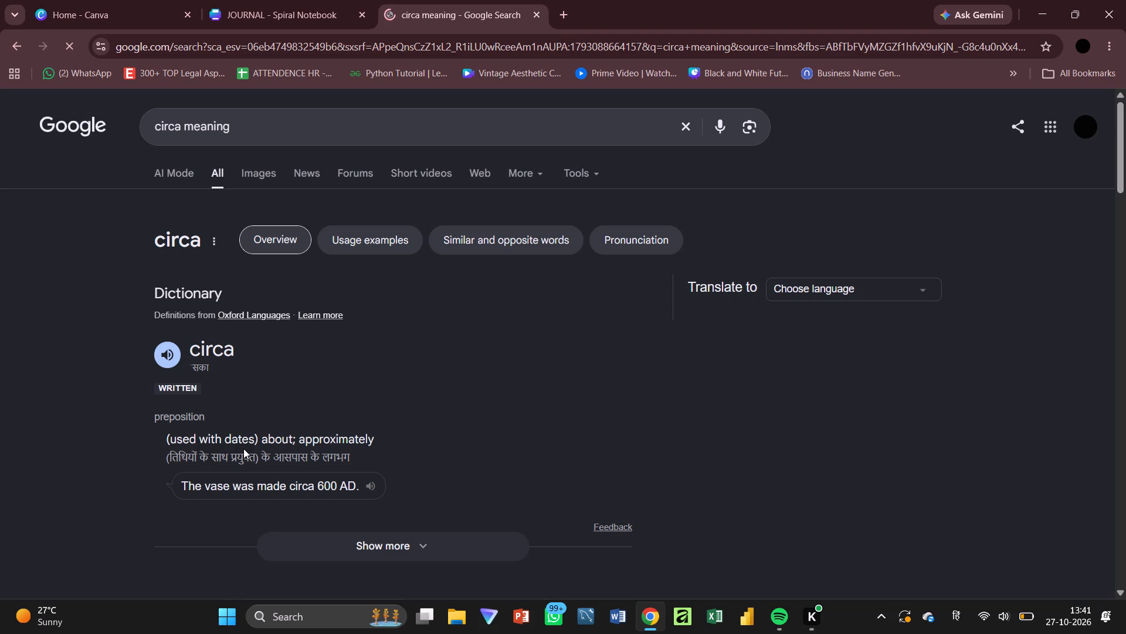
{"action": "scroll", "coordinate": [333, 376], "scroll_direction": "down", "scroll_amount": 2}
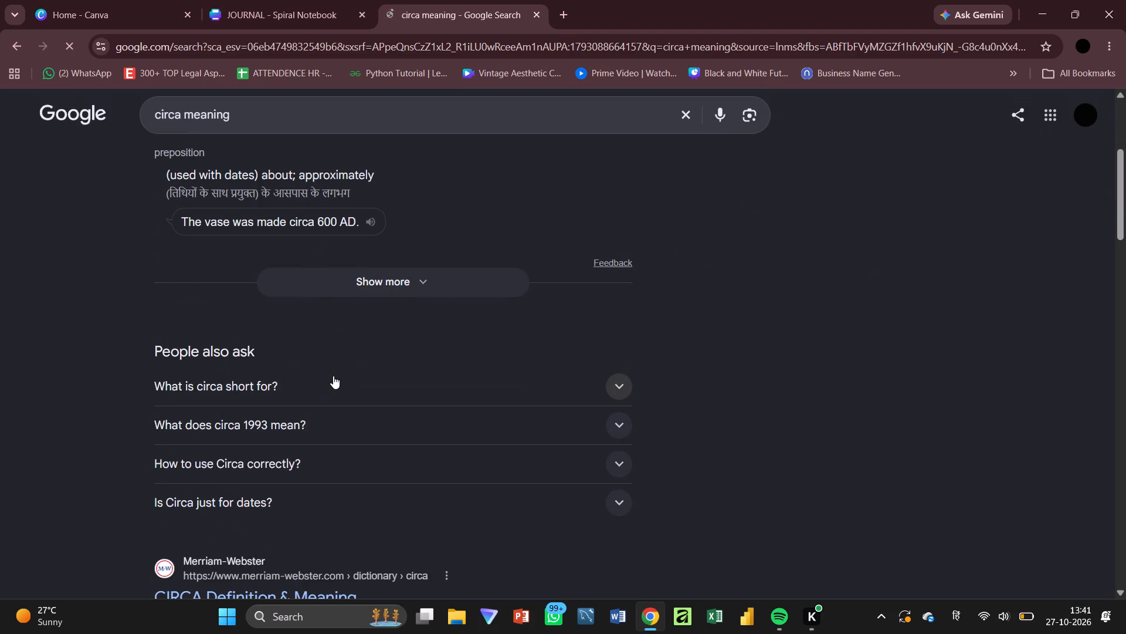
{"action": "left_click", "coordinate": [541, 15]}
Change the CIRCA 2027 text on the cover to light grey #d9d9d9.
{"action": "scroll", "coordinate": [429, 346], "scroll_direction": "down", "scroll_amount": 1}
{"action": "scroll", "coordinate": [429, 346], "scroll_direction": "up", "scroll_amount": 1}
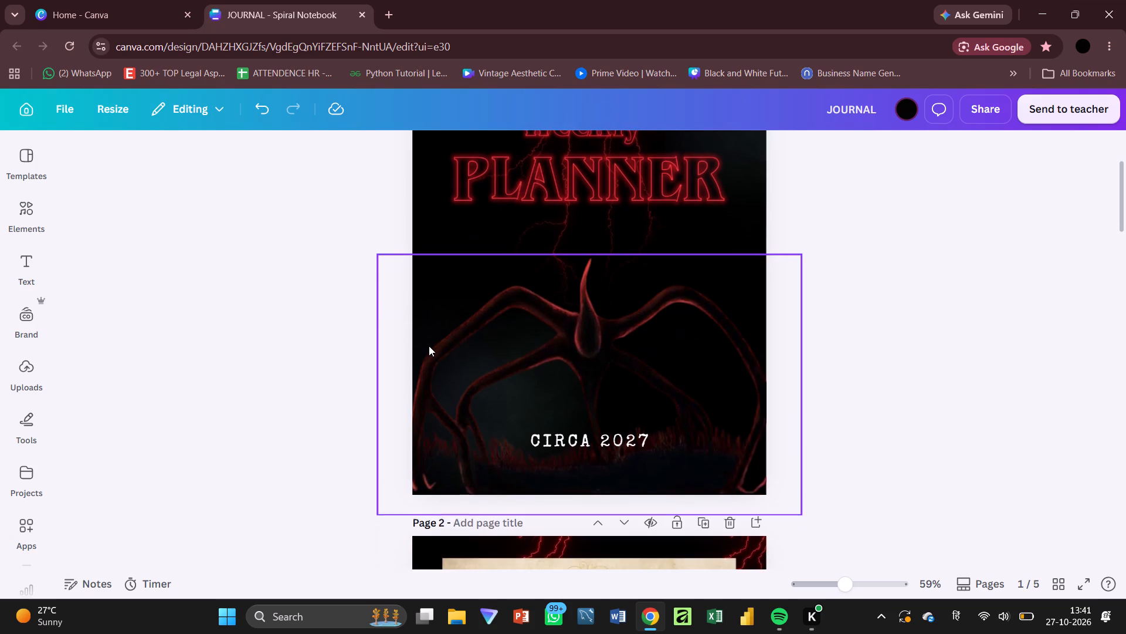
{"action": "scroll", "coordinate": [429, 346], "scroll_direction": "up", "scroll_amount": 1}
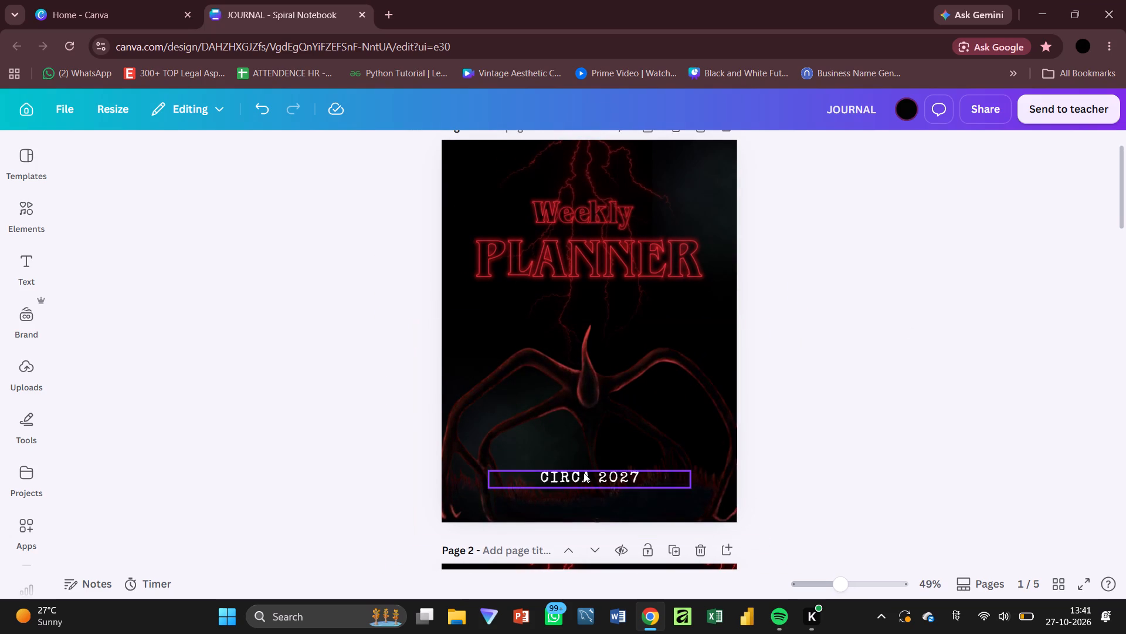
{"action": "left_click", "coordinate": [584, 473]}
{"action": "left_click", "coordinate": [457, 145]}
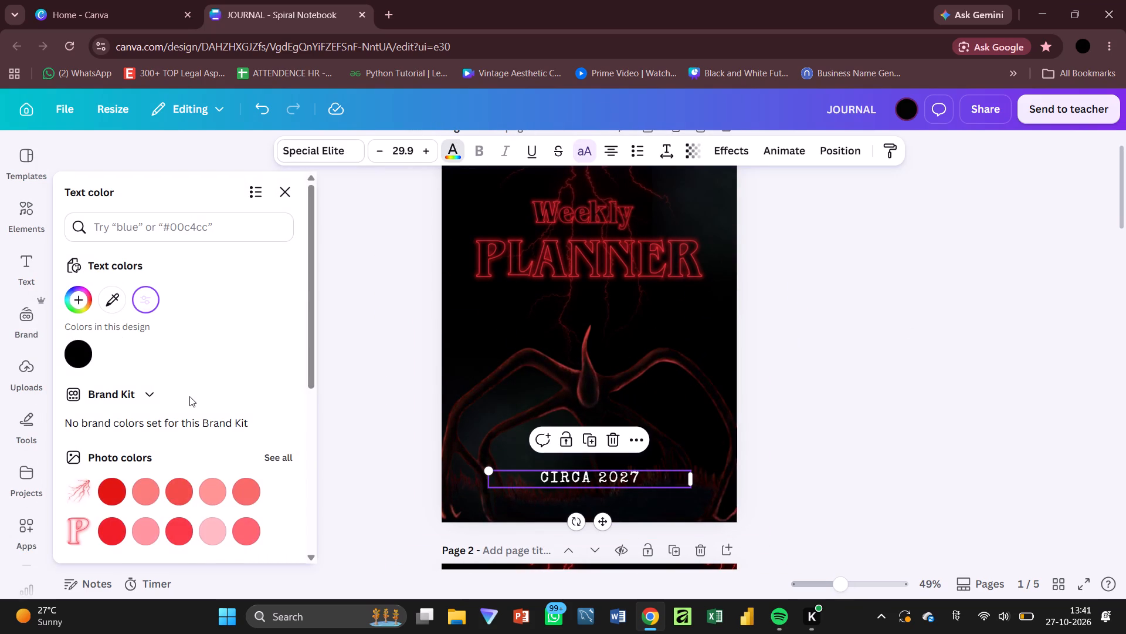
{"action": "scroll", "coordinate": [189, 396], "scroll_direction": "down", "scroll_amount": 2}
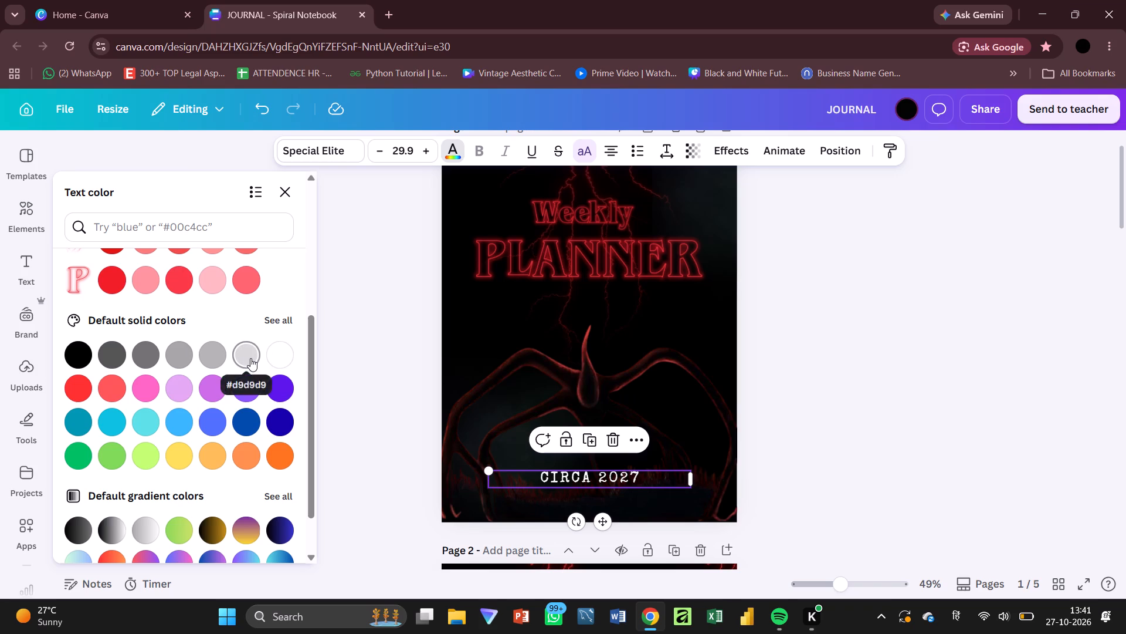
{"action": "left_click", "coordinate": [250, 358]}
{"action": "left_click", "coordinate": [879, 363]}
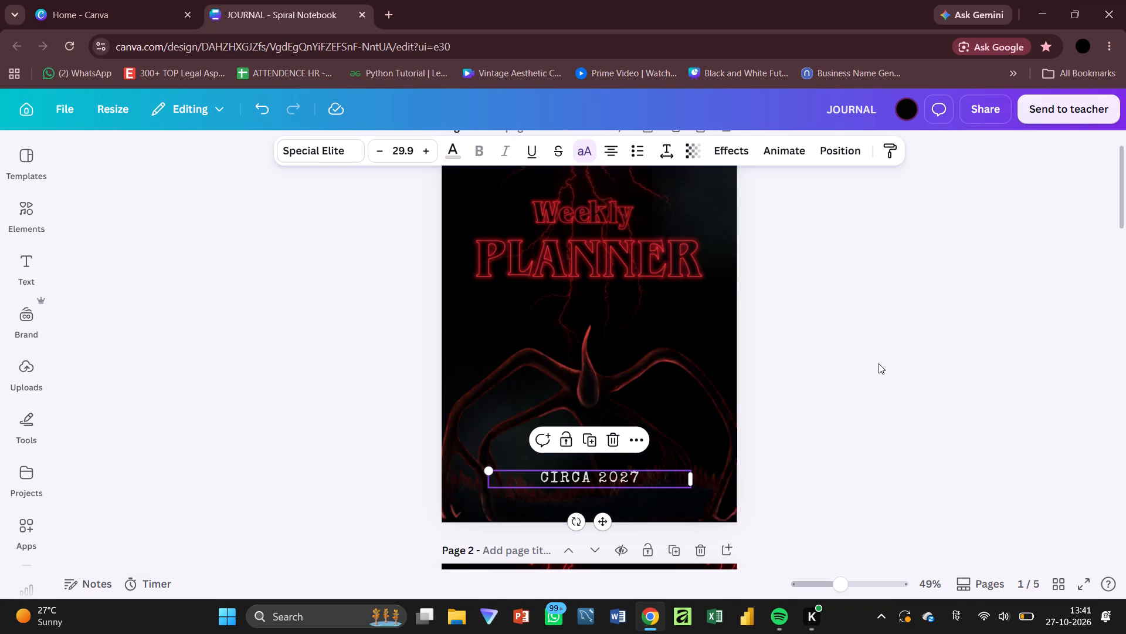
{"action": "scroll", "coordinate": [879, 363], "scroll_direction": "down", "scroll_amount": 1}
{"action": "left_click", "coordinate": [879, 363]}
Review the notebook's pages from the cover through the lined vintage pages to the black page 4.
{"action": "scroll", "coordinate": [879, 363], "scroll_direction": "right", "scroll_amount": 1}
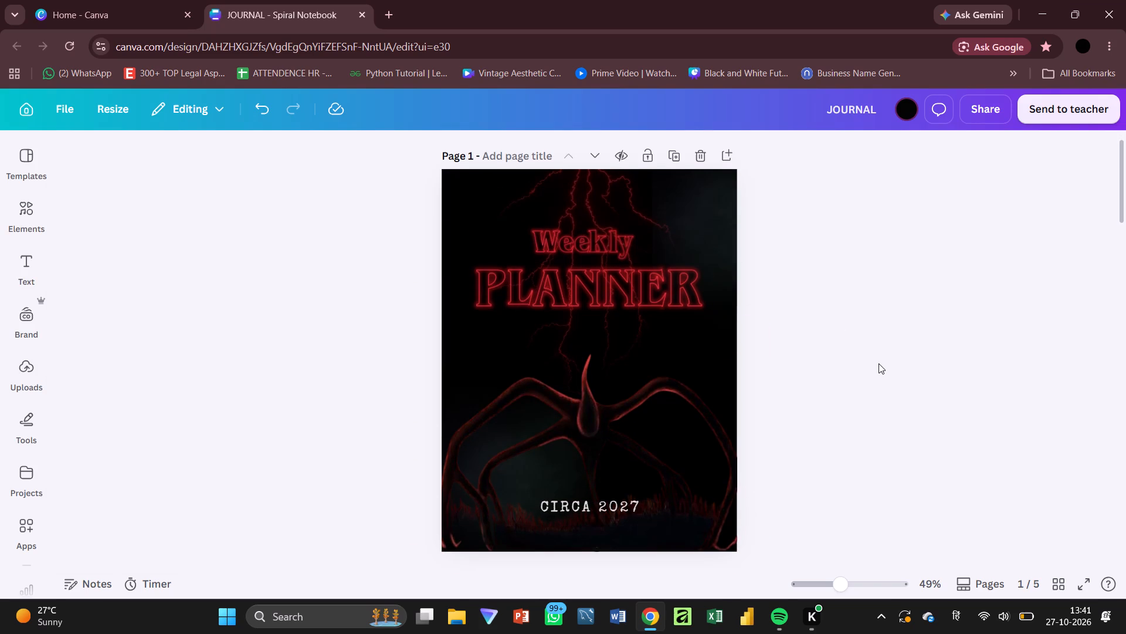
{"action": "scroll", "coordinate": [879, 363], "scroll_direction": "right", "scroll_amount": 1}
{"action": "scroll", "coordinate": [879, 363], "scroll_direction": "down", "scroll_amount": 1}
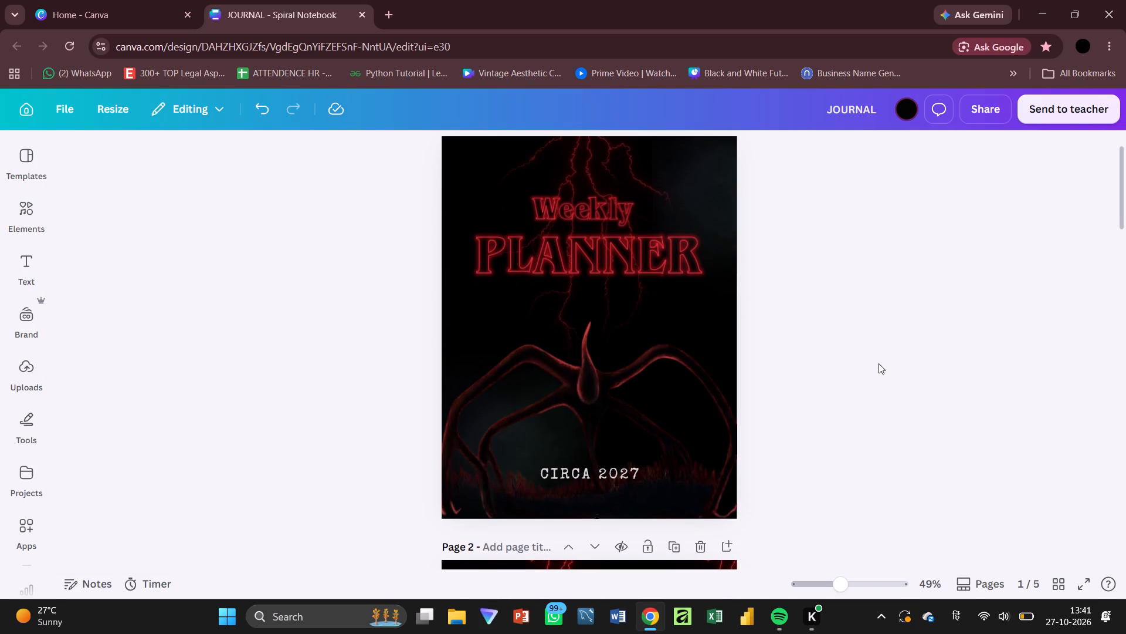
{"action": "scroll", "coordinate": [879, 363], "scroll_direction": "down", "scroll_amount": 3}
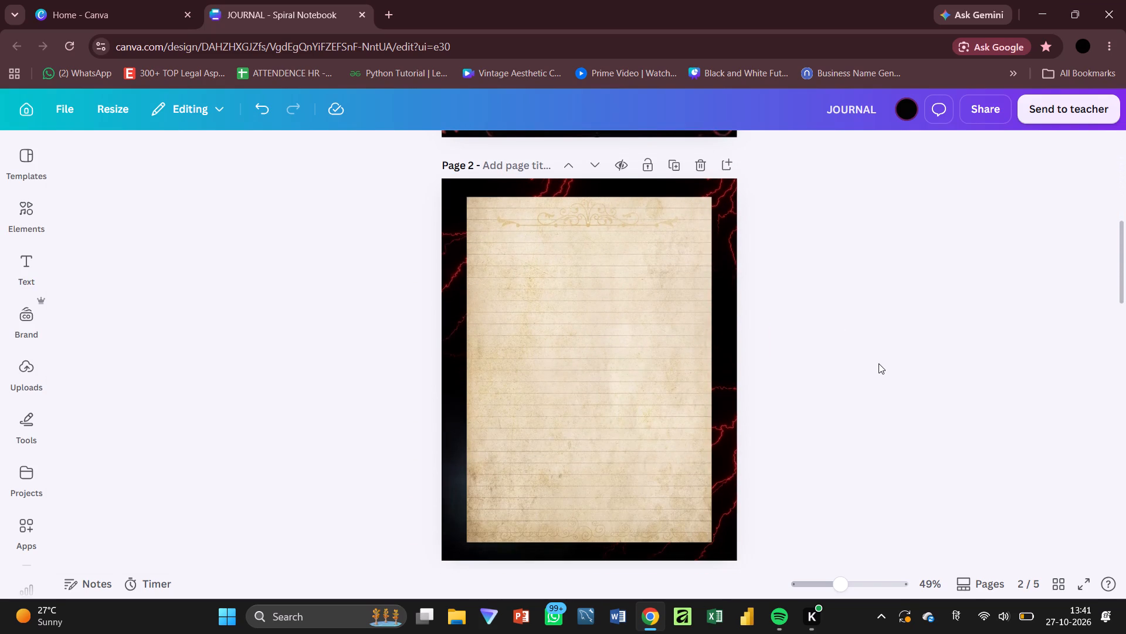
{"action": "scroll", "coordinate": [879, 363], "scroll_direction": "down", "scroll_amount": 8}
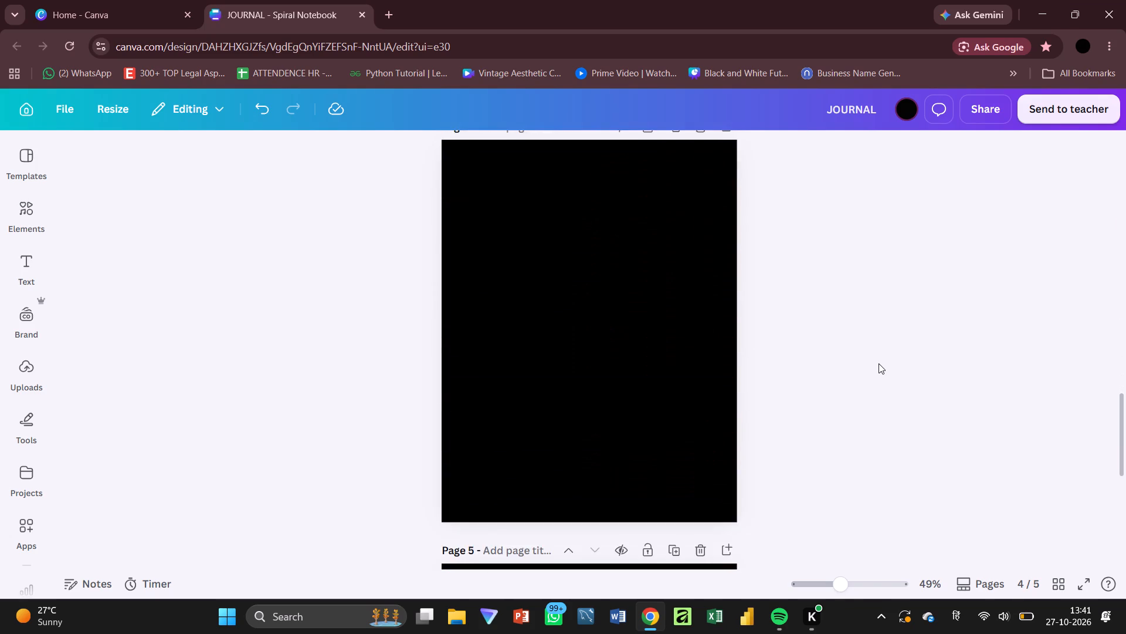
{"action": "scroll", "coordinate": [879, 363], "scroll_direction": "up", "scroll_amount": 2}
{"action": "scroll", "coordinate": [687, 269], "scroll_direction": "up", "scroll_amount": 4}
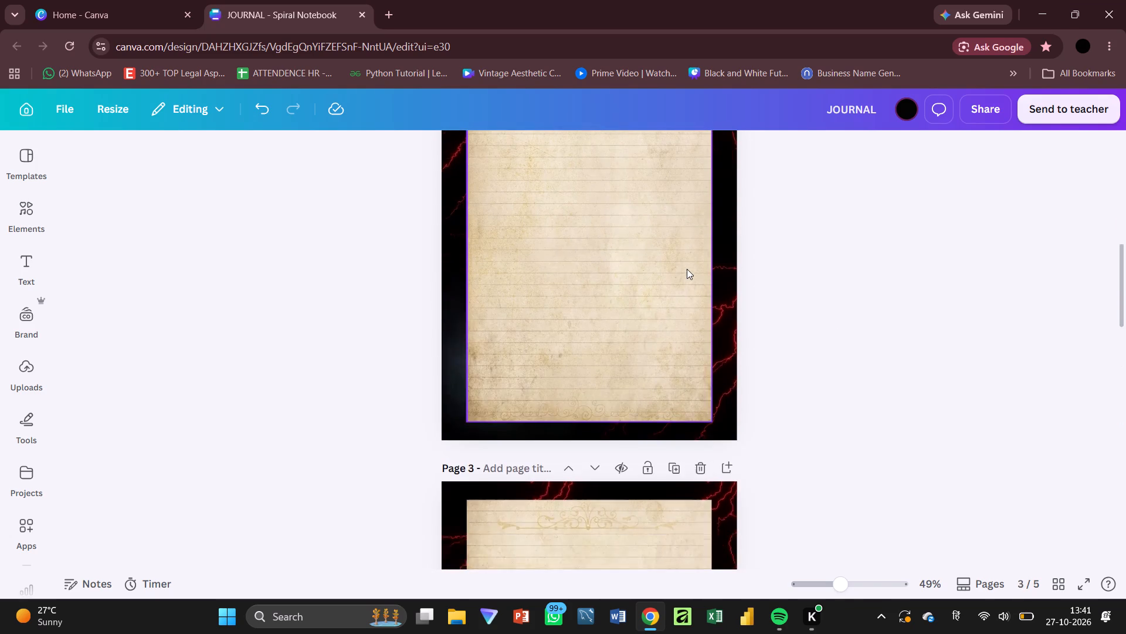
{"action": "scroll", "coordinate": [687, 269], "scroll_direction": "up", "scroll_amount": 6}
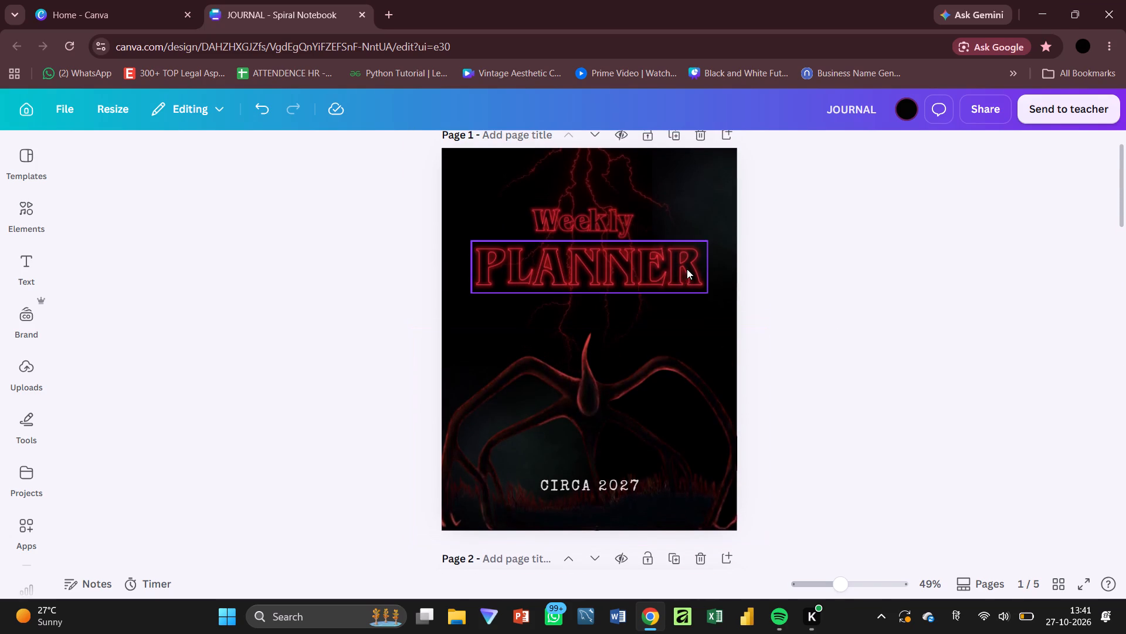
Search Google for "pages to include in a planner" and read the expanded overview of core scheduling pages.
{"action": "left_click", "coordinate": [384, 16]}
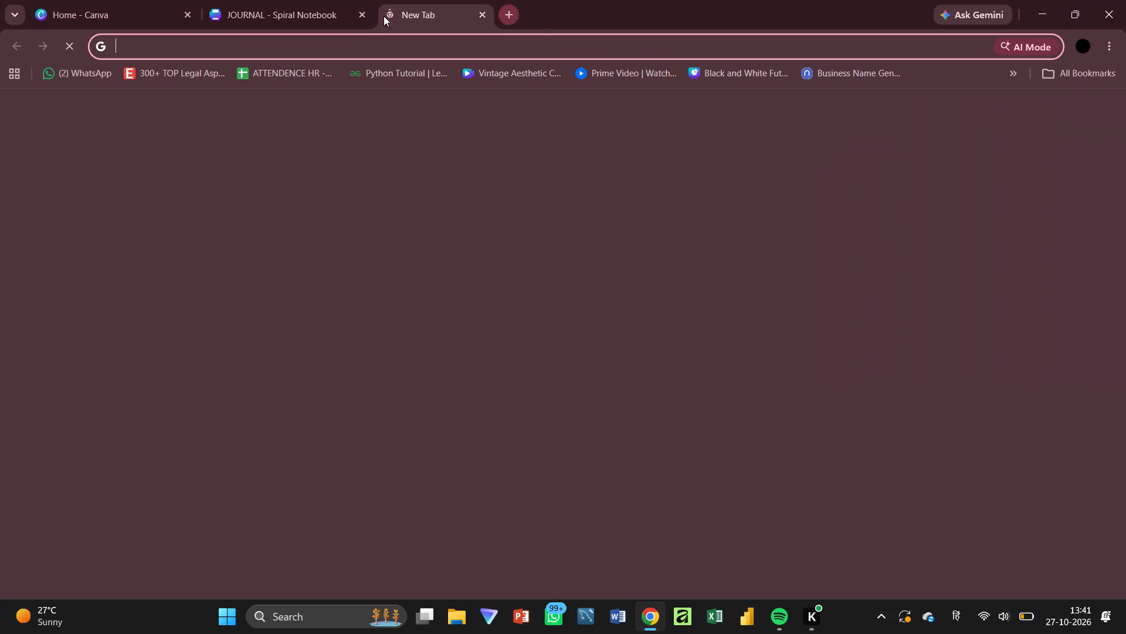
{"action": "type", "text": "pages to include in a planner"}
{"action": "key", "text": "Return"}
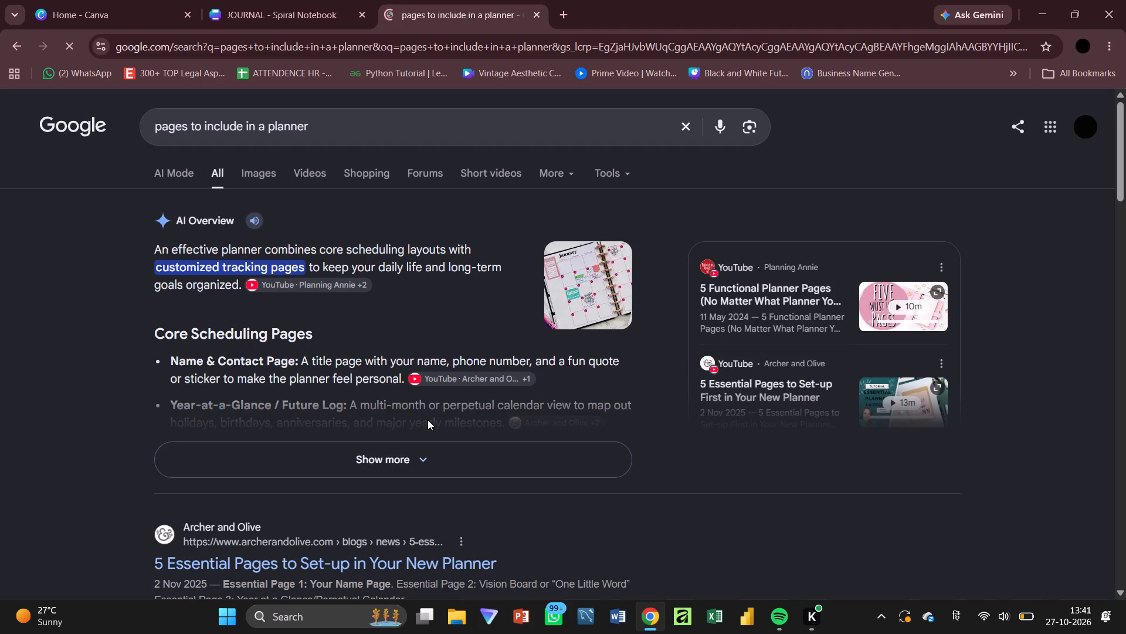
{"action": "scroll", "coordinate": [358, 370], "scroll_direction": "down", "scroll_amount": 1}
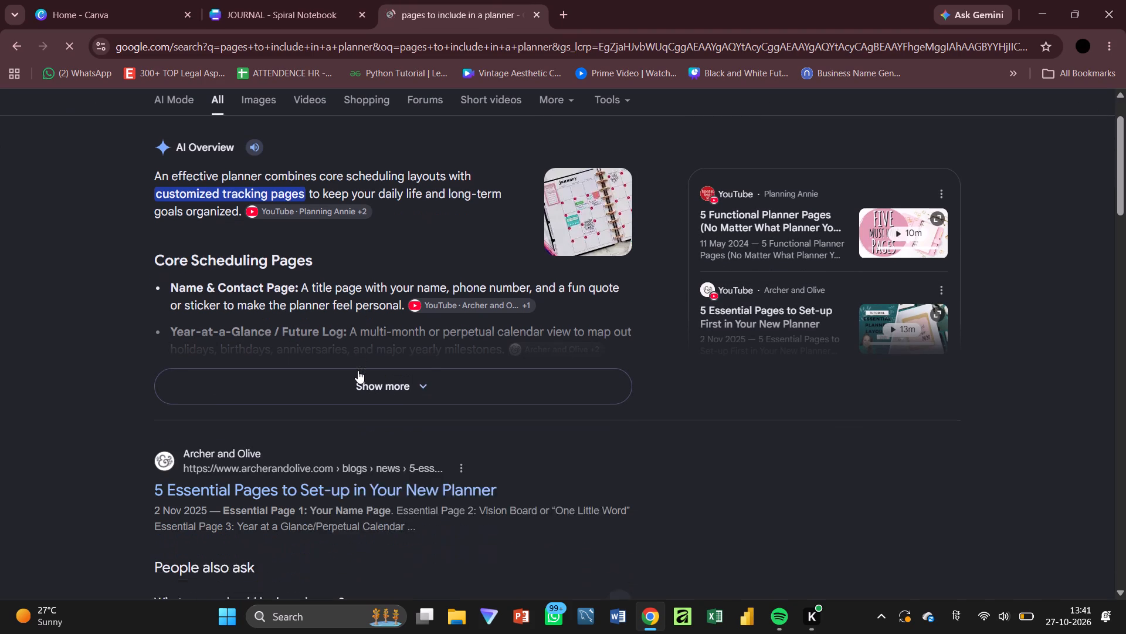
{"action": "scroll", "coordinate": [358, 370], "scroll_direction": "down", "scroll_amount": 2}
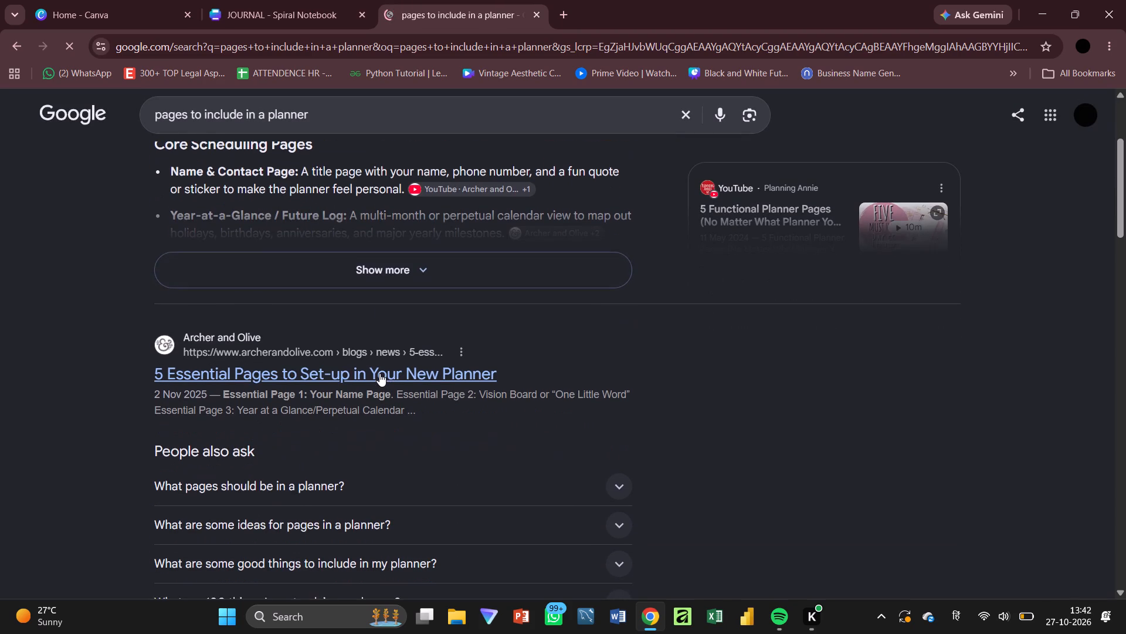
{"action": "scroll", "coordinate": [379, 373], "scroll_direction": "down", "scroll_amount": 2}
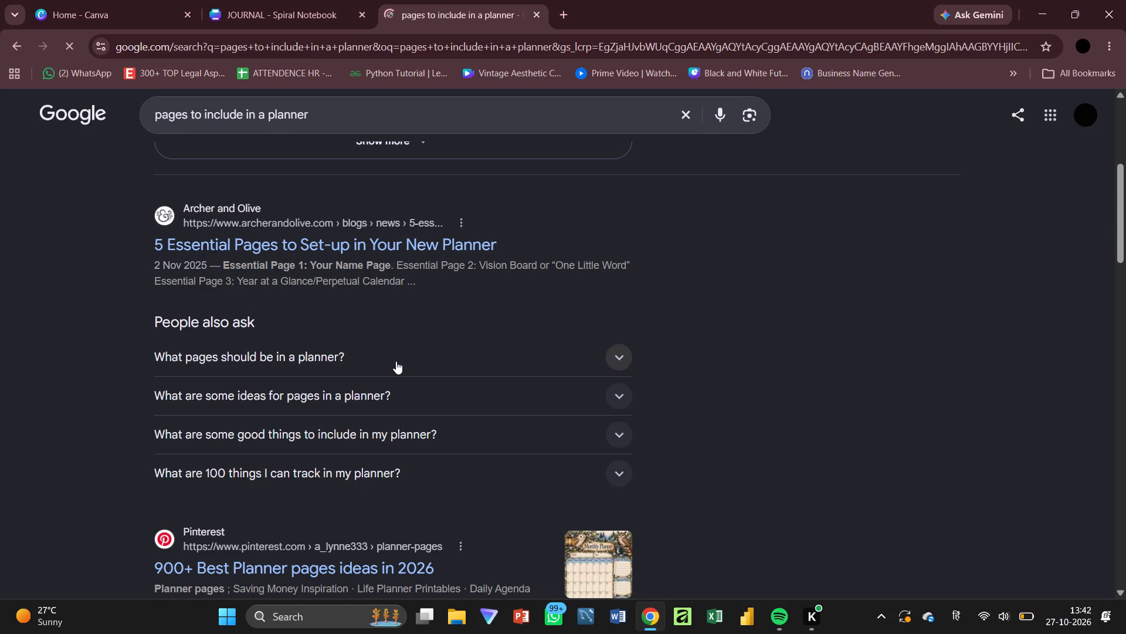
{"action": "scroll", "coordinate": [396, 361], "scroll_direction": "up", "scroll_amount": 3}
{"action": "left_click", "coordinate": [373, 419]}
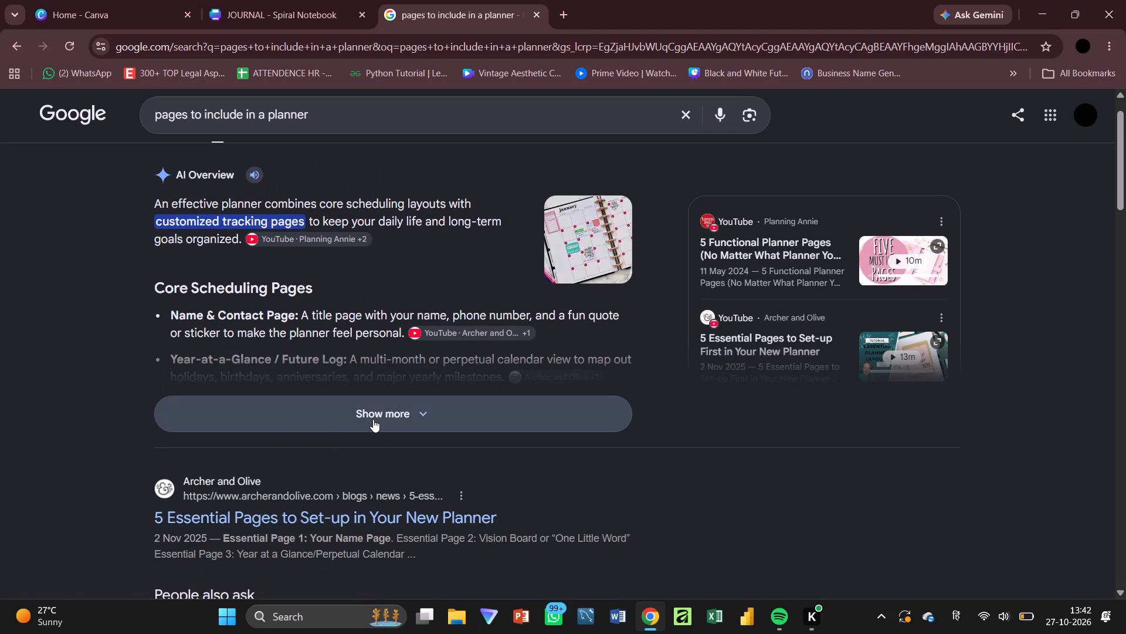
{"action": "scroll", "coordinate": [373, 419], "scroll_direction": "down", "scroll_amount": 1}
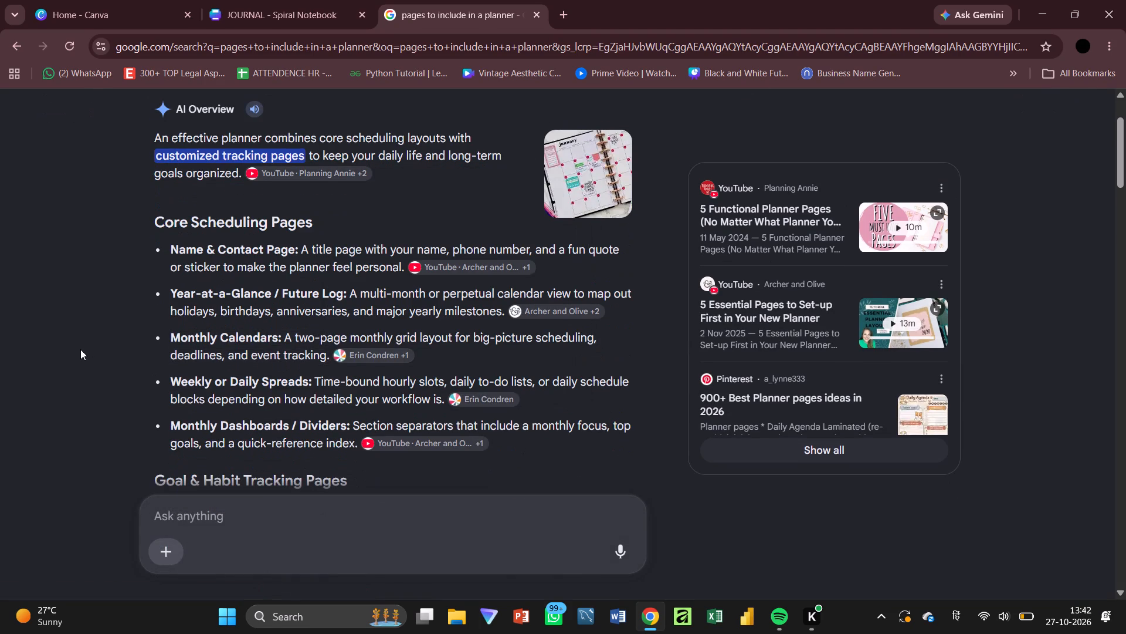
Return to the JOURNAL design and ungroup the letters of the word Weekly on the cover.
{"action": "left_click", "coordinate": [309, 0]}
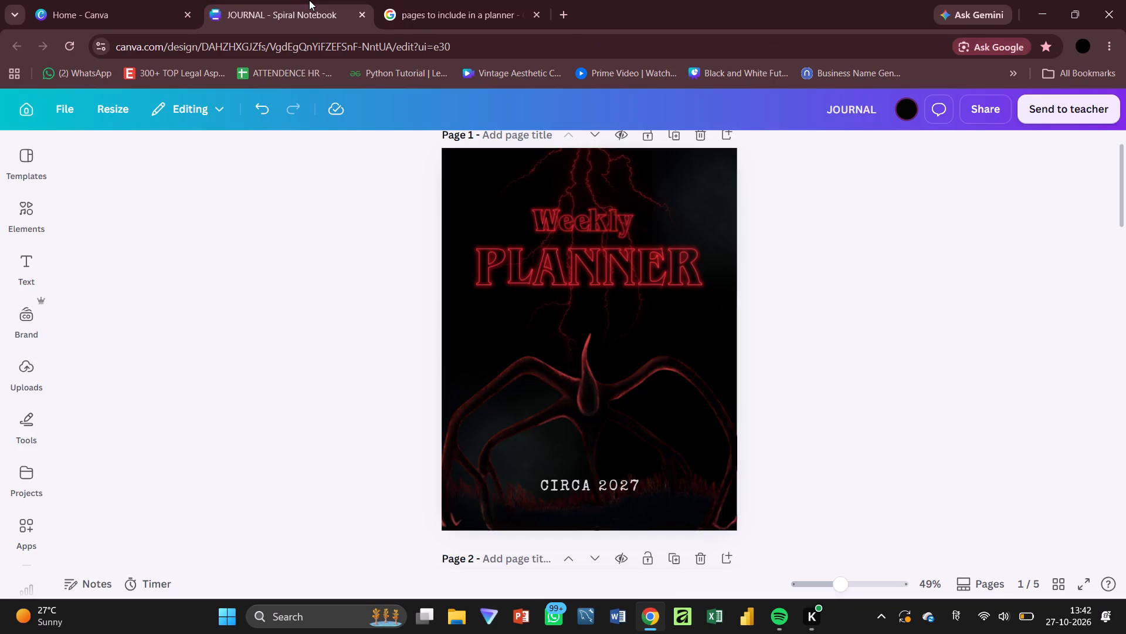
{"action": "double_click", "coordinate": [594, 216]}
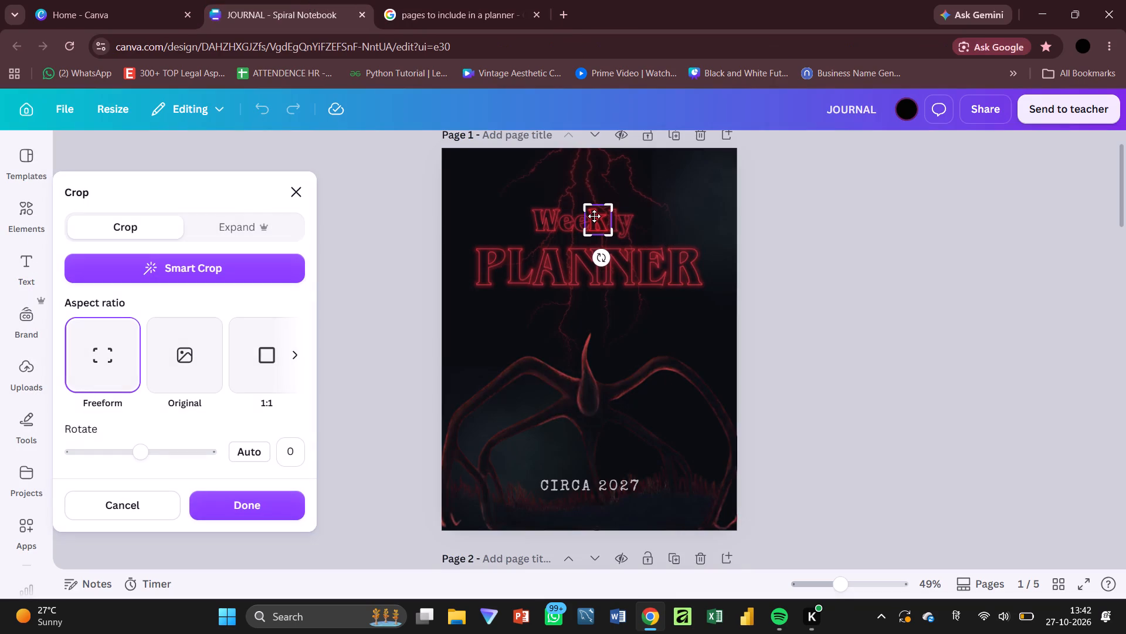
{"action": "left_click", "coordinate": [548, 220]}
{"action": "left_click", "coordinate": [808, 234]}
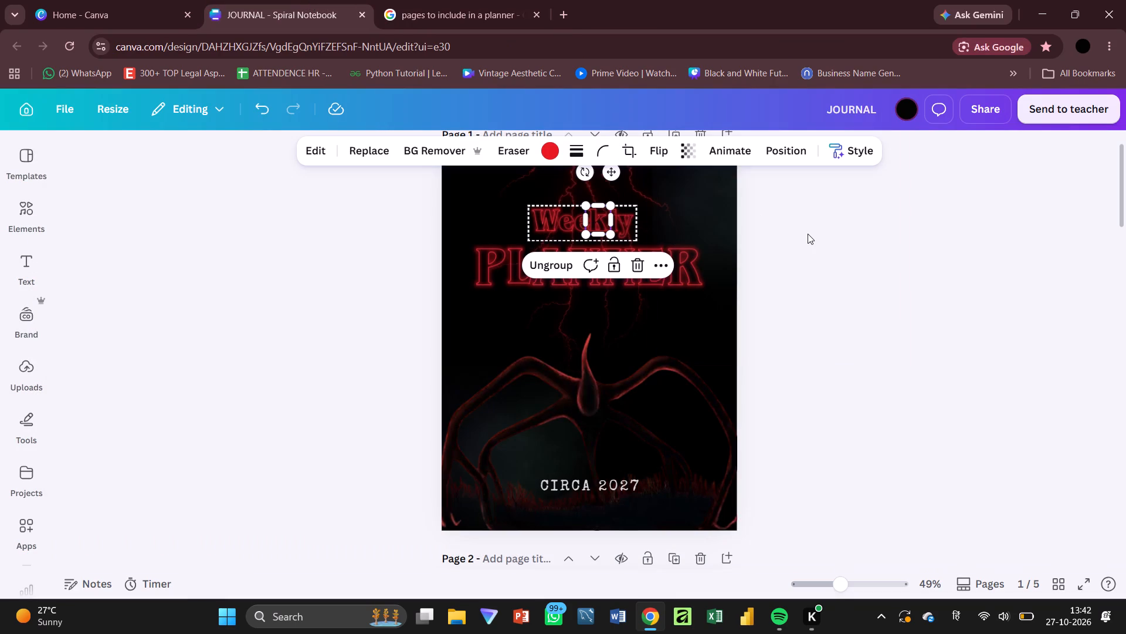
{"action": "left_click", "coordinate": [547, 230]}
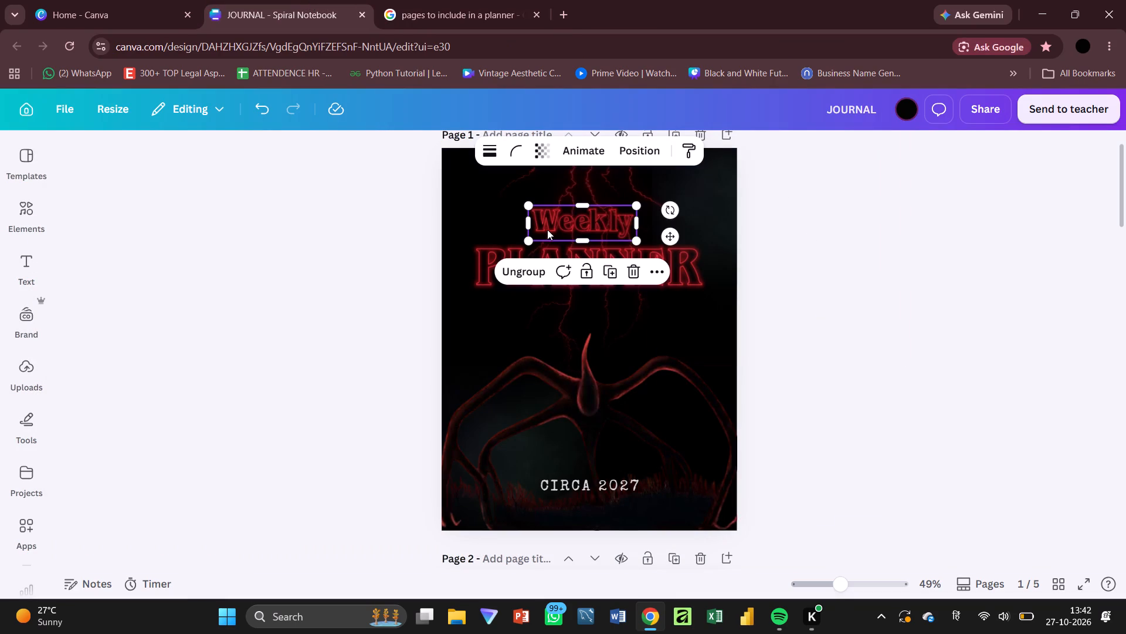
{"action": "left_click", "coordinate": [535, 272]}
{"action": "left_click", "coordinate": [754, 224]}
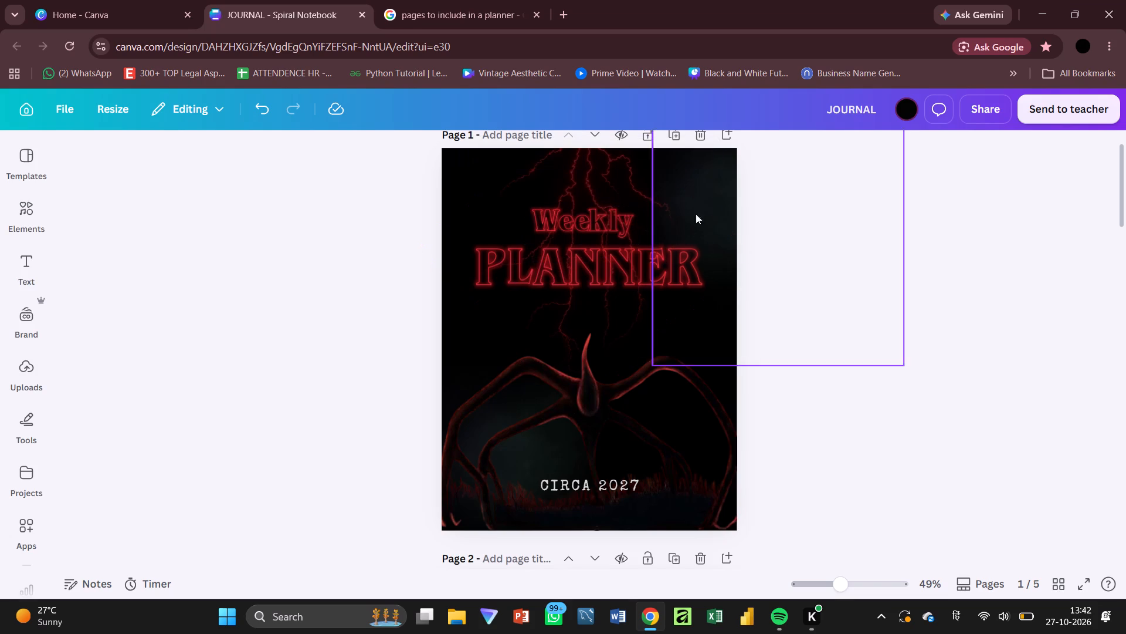
Delete the second e, the k and the W from the word Weekly on the cover.
{"action": "scroll", "coordinate": [544, 217], "scroll_direction": "up", "scroll_amount": 1}
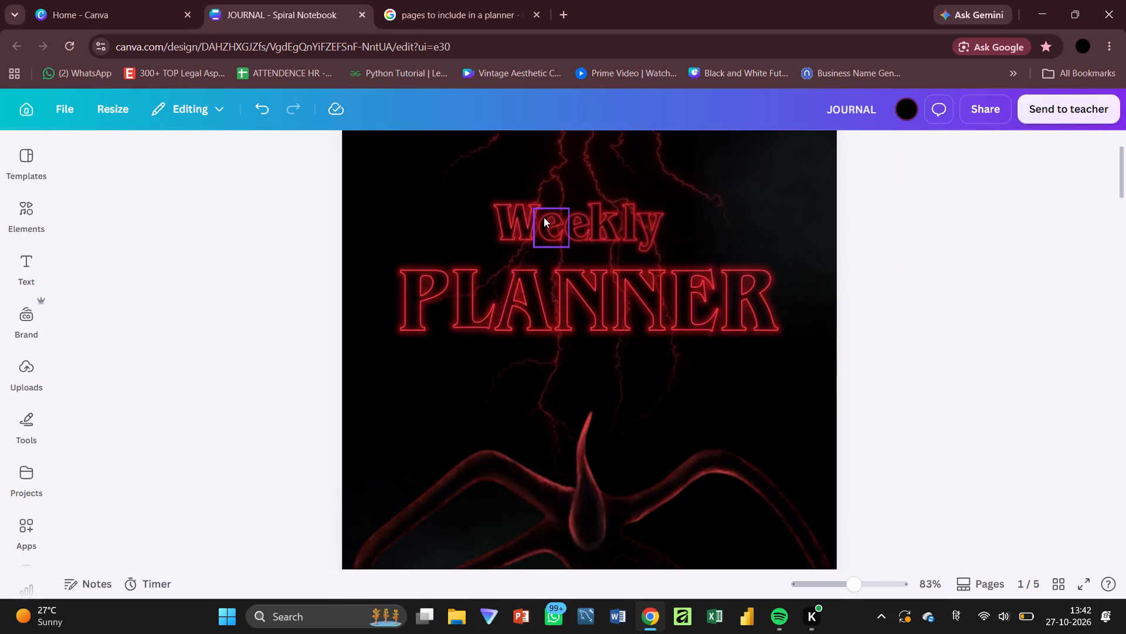
{"action": "scroll", "coordinate": [544, 217], "scroll_direction": "up", "scroll_amount": 2}
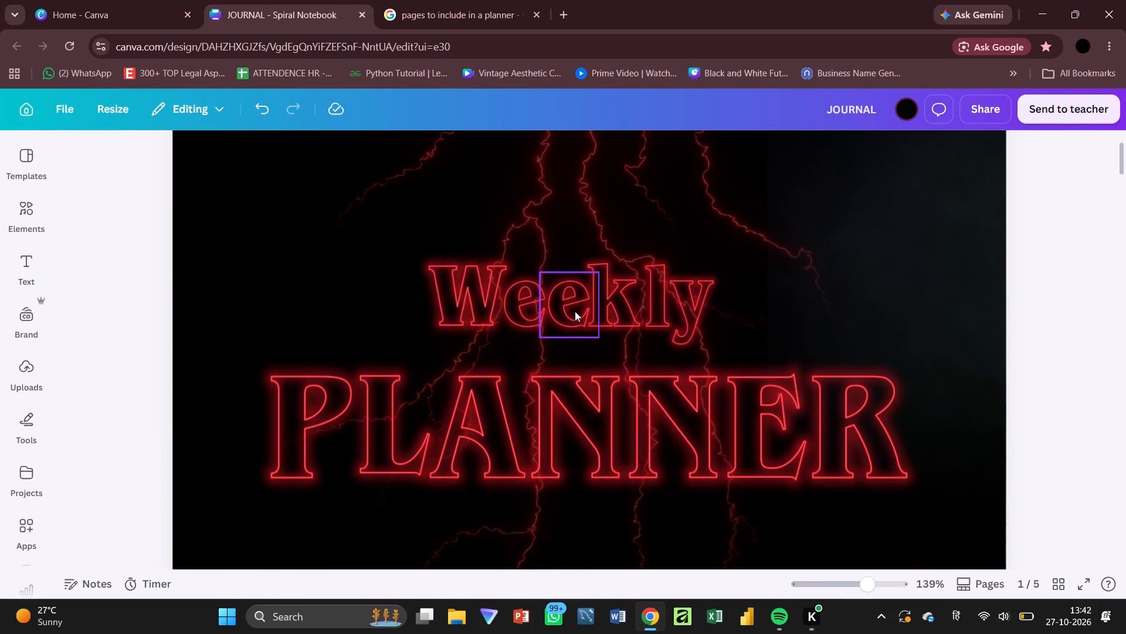
{"action": "left_click", "coordinate": [575, 311]}
{"action": "key", "text": "Delete"}
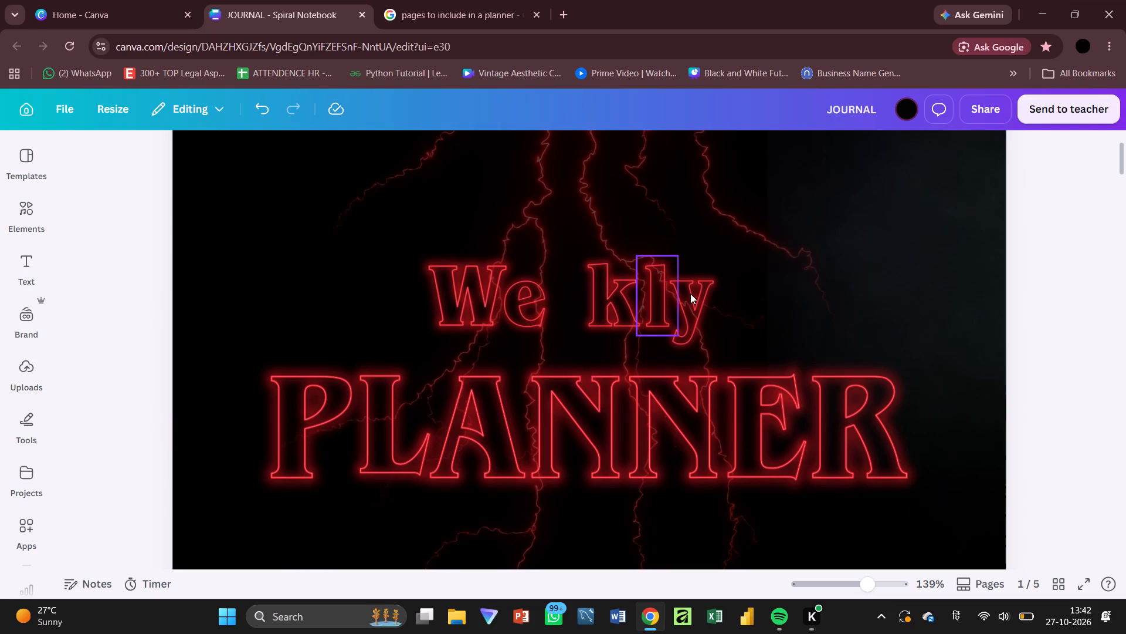
{"action": "left_click", "coordinate": [606, 290]}
{"action": "key", "text": "Delete"}
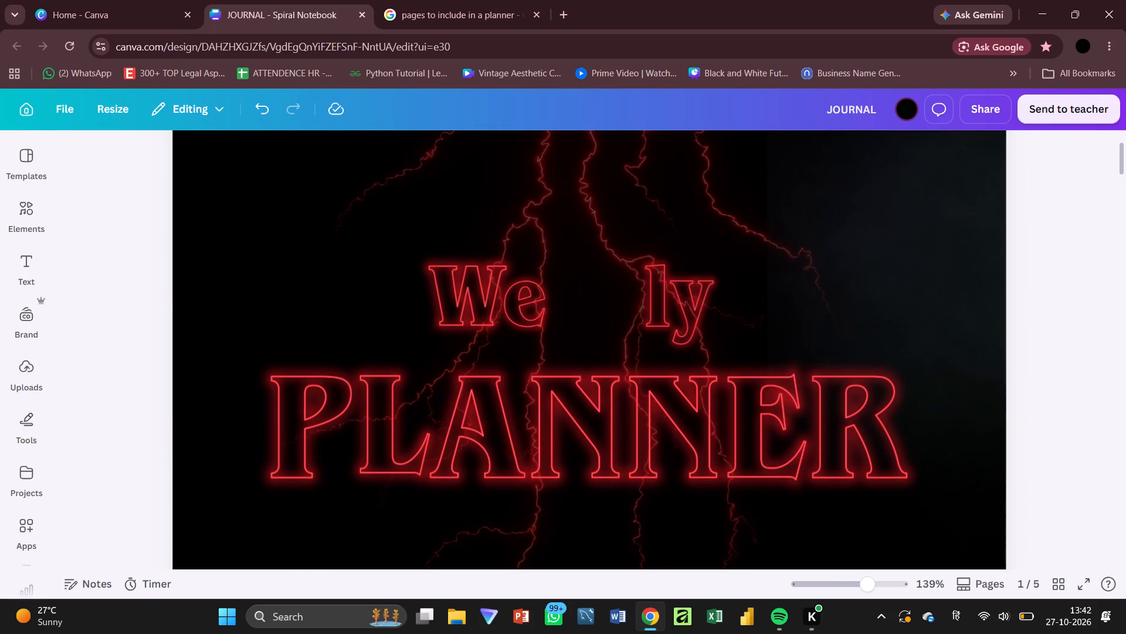
{"action": "left_click", "coordinate": [481, 284]}
{"action": "key", "text": "Delete"}
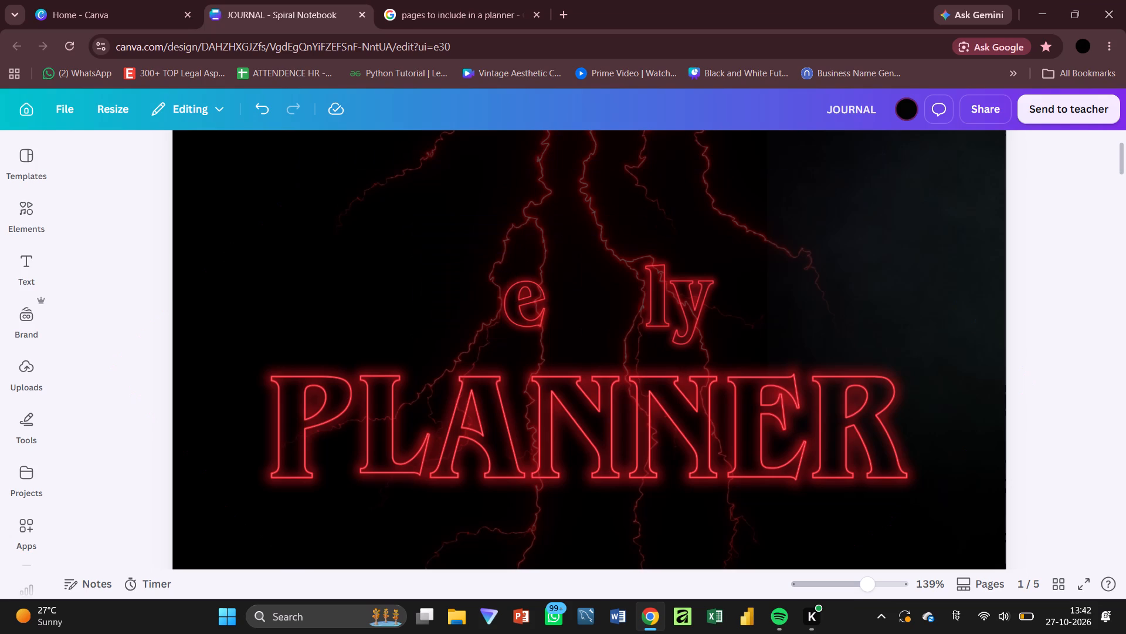
Add the red neon capital Y from the recommended letter graphics to the cover.
{"action": "left_click", "coordinate": [17, 214]}
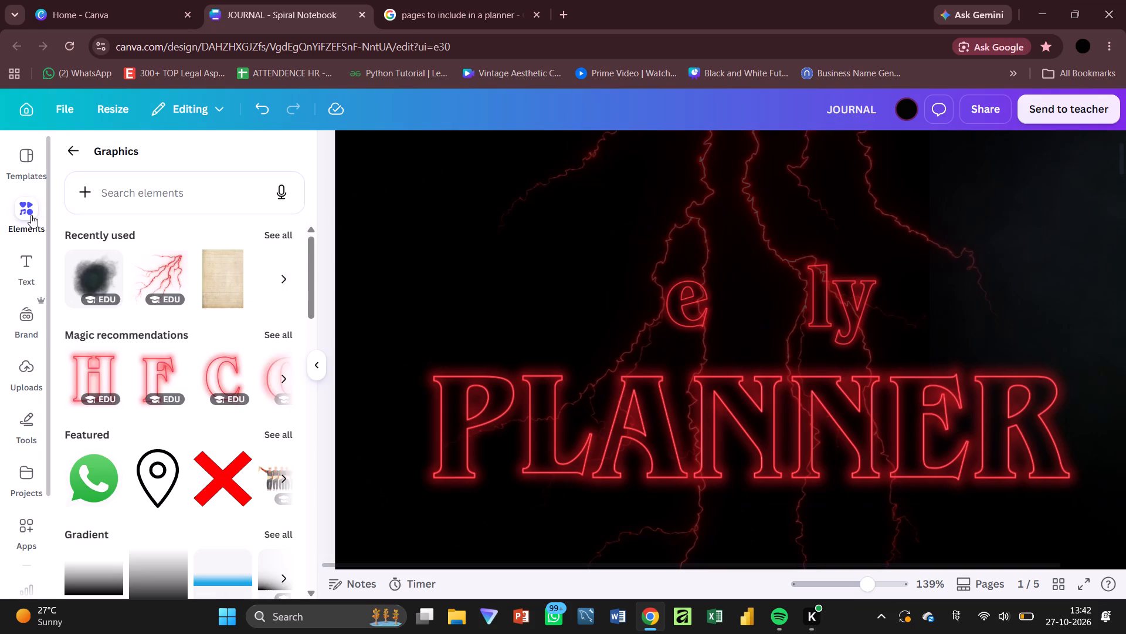
{"action": "left_click", "coordinate": [283, 333]}
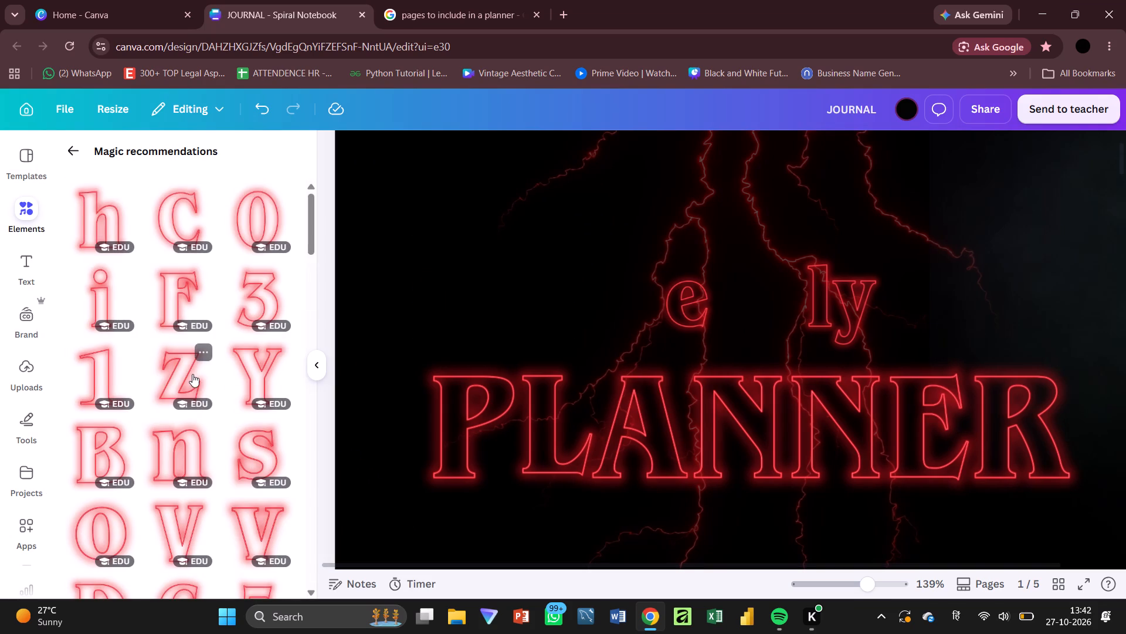
{"action": "scroll", "coordinate": [192, 374], "scroll_direction": "down", "scroll_amount": 1}
{"action": "left_click", "coordinate": [263, 330]}
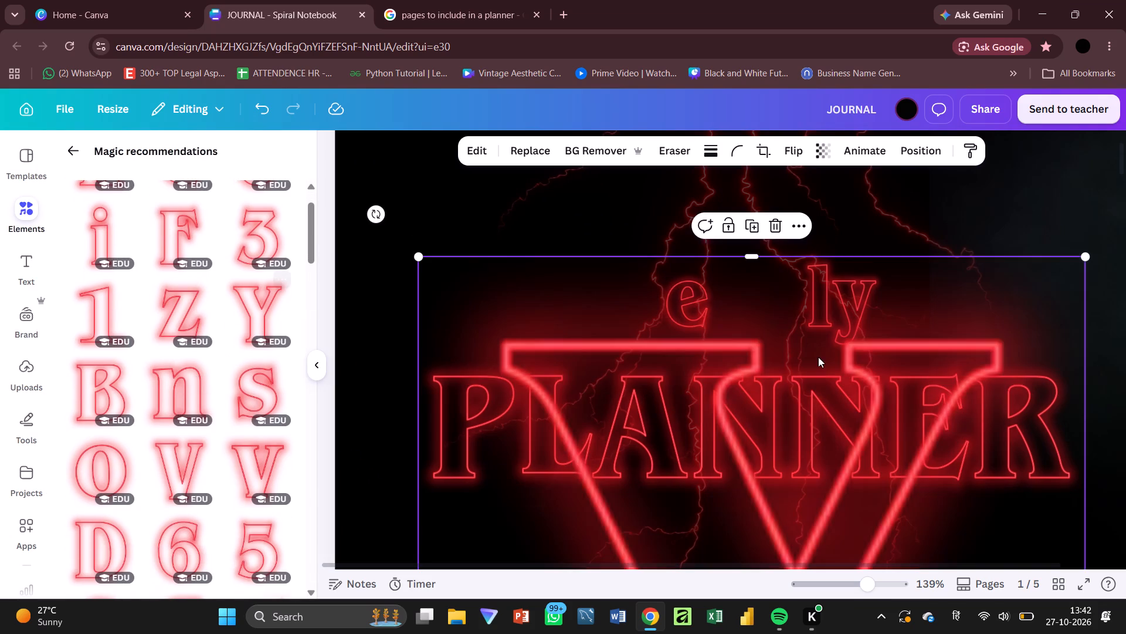
Shrink the neon Y to match the small letters and place it directly before the e above PLANNER.
{"action": "left_click_drag", "start_coordinate": [1090, 256], "coordinate": [663, 547]}
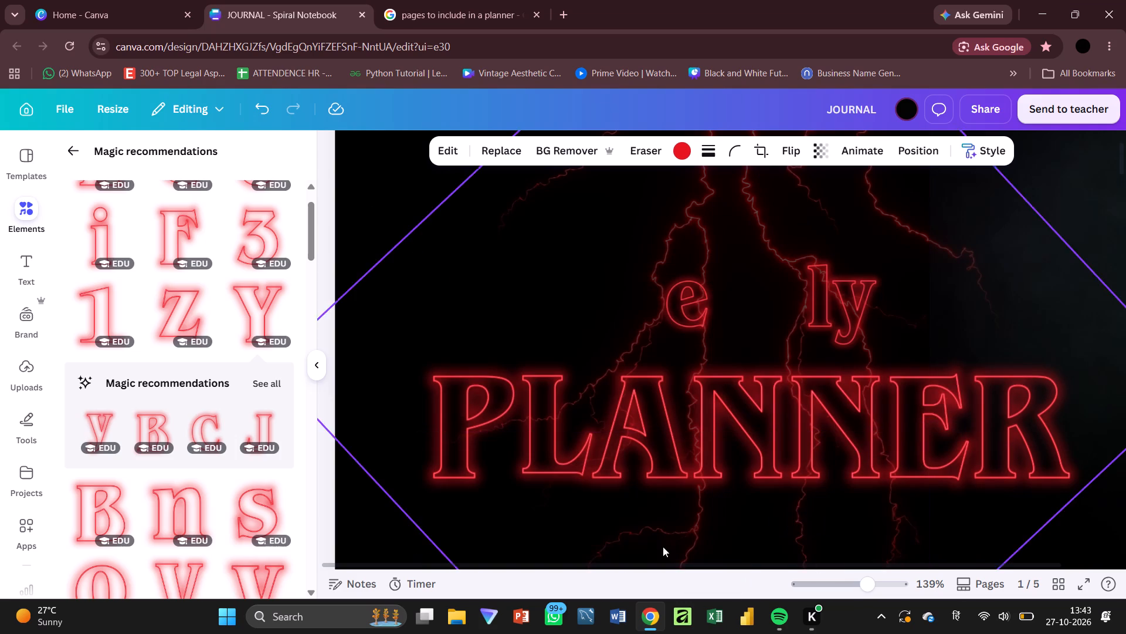
{"action": "left_click_drag", "start_coordinate": [633, 394], "coordinate": [633, 256]}
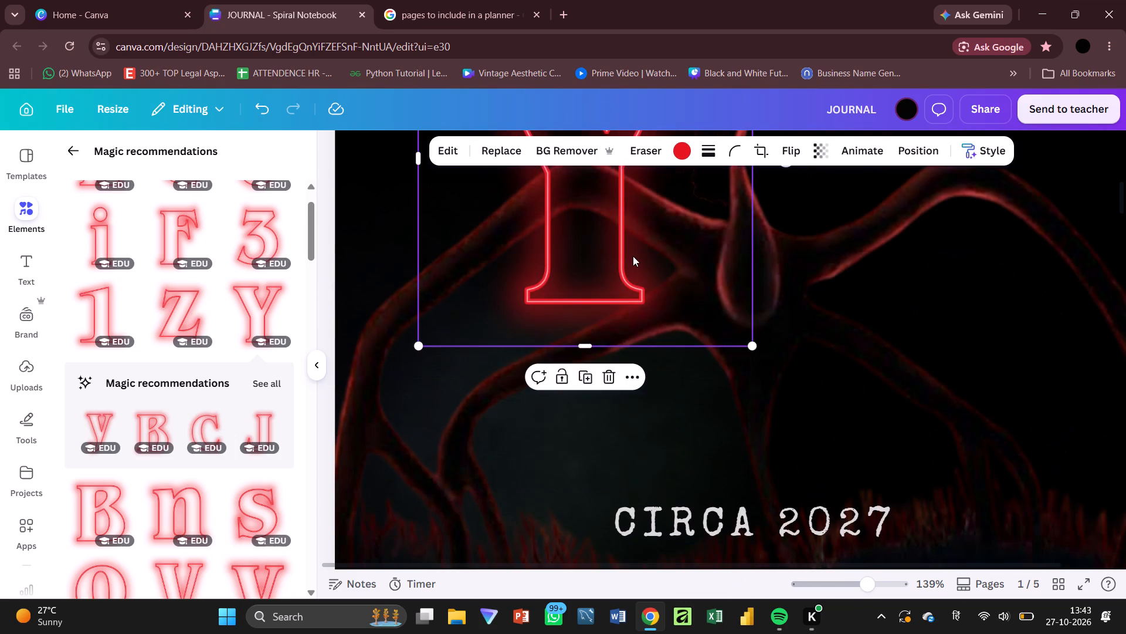
{"action": "left_click_drag", "start_coordinate": [754, 258], "coordinate": [634, 372]}
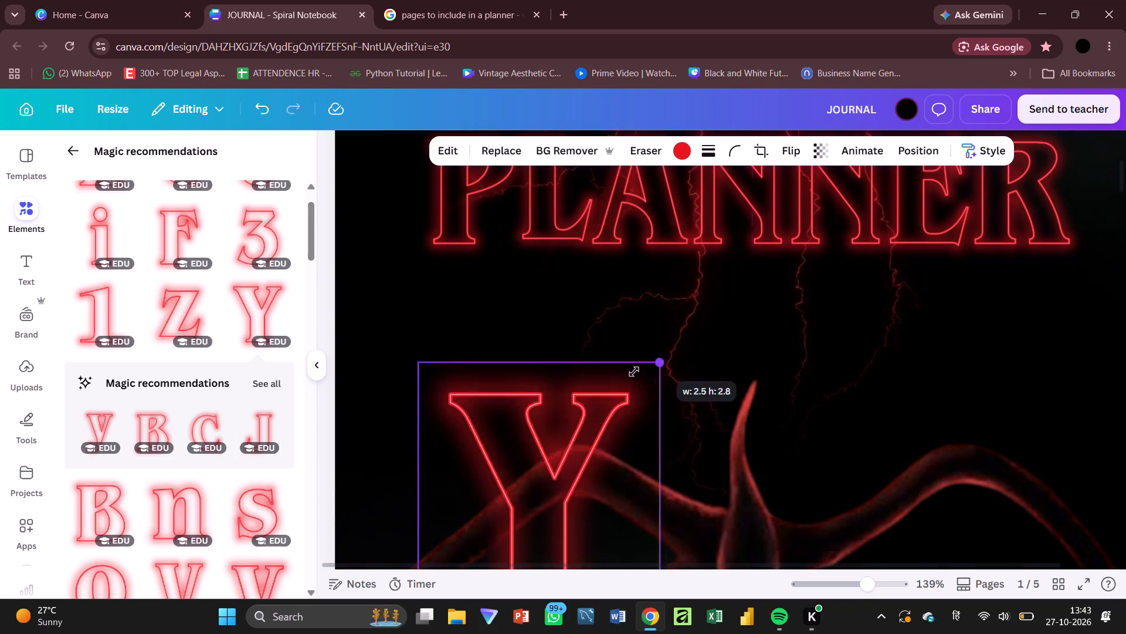
{"action": "left_click_drag", "start_coordinate": [634, 372], "coordinate": [542, 504]}
{"action": "left_click_drag", "start_coordinate": [473, 531], "coordinate": [662, 168]}
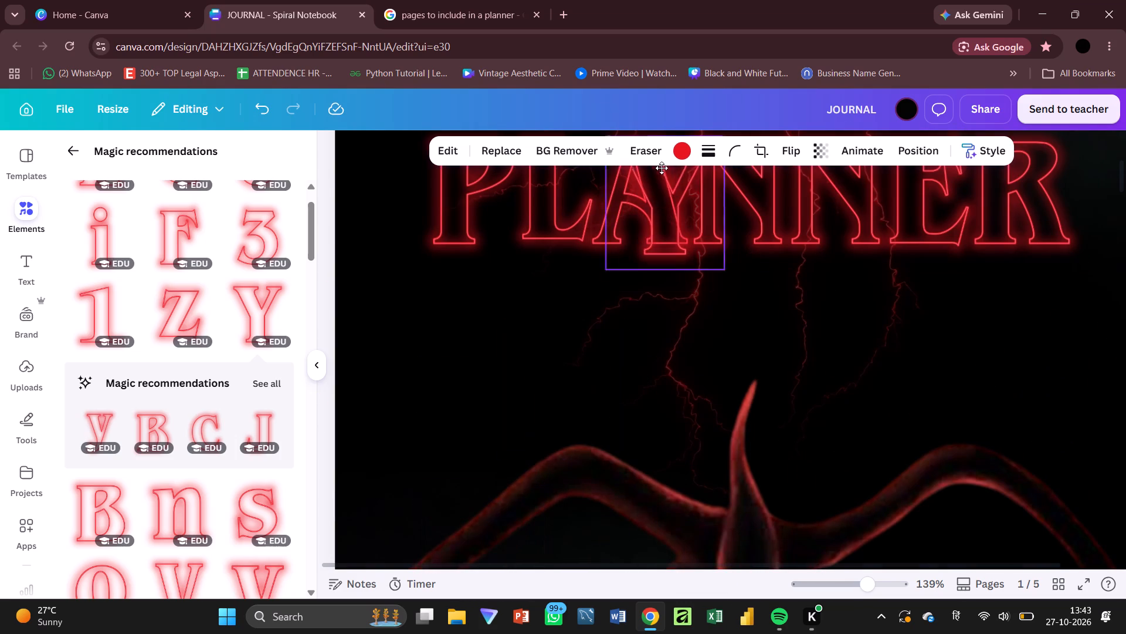
{"action": "left_click_drag", "start_coordinate": [662, 168], "coordinate": [662, 167]}
{"action": "scroll", "coordinate": [671, 447], "scroll_direction": "up", "scroll_amount": 1}
{"action": "left_click_drag", "start_coordinate": [681, 497], "coordinate": [630, 369]}
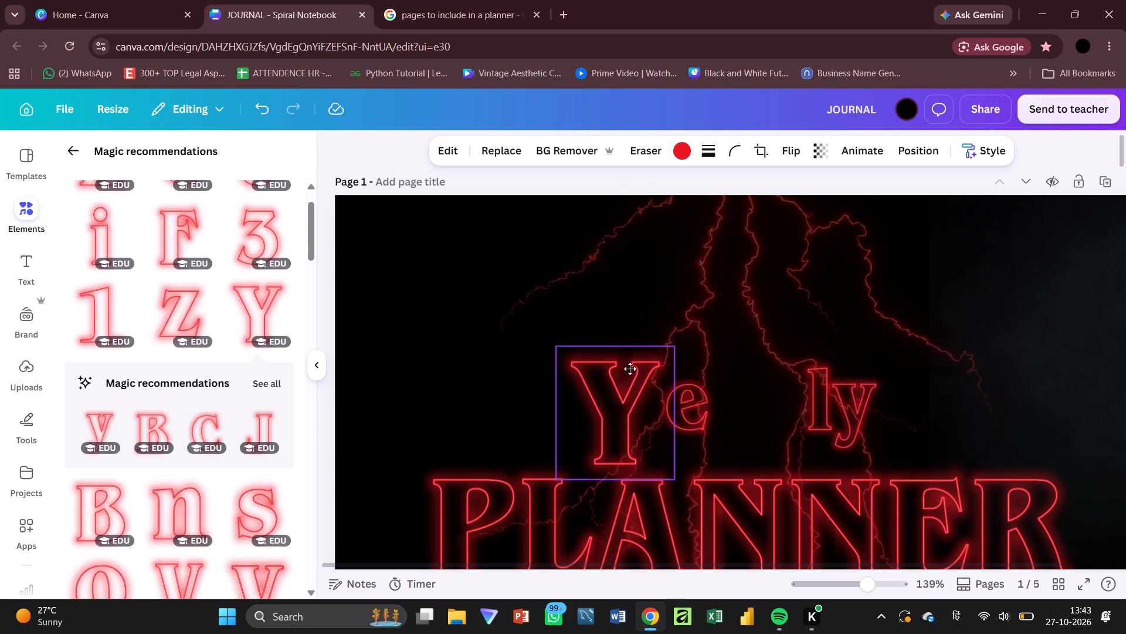
{"action": "left_click_drag", "start_coordinate": [630, 369], "coordinate": [635, 345]}
{"action": "left_click_drag", "start_coordinate": [679, 456], "coordinate": [625, 436]}
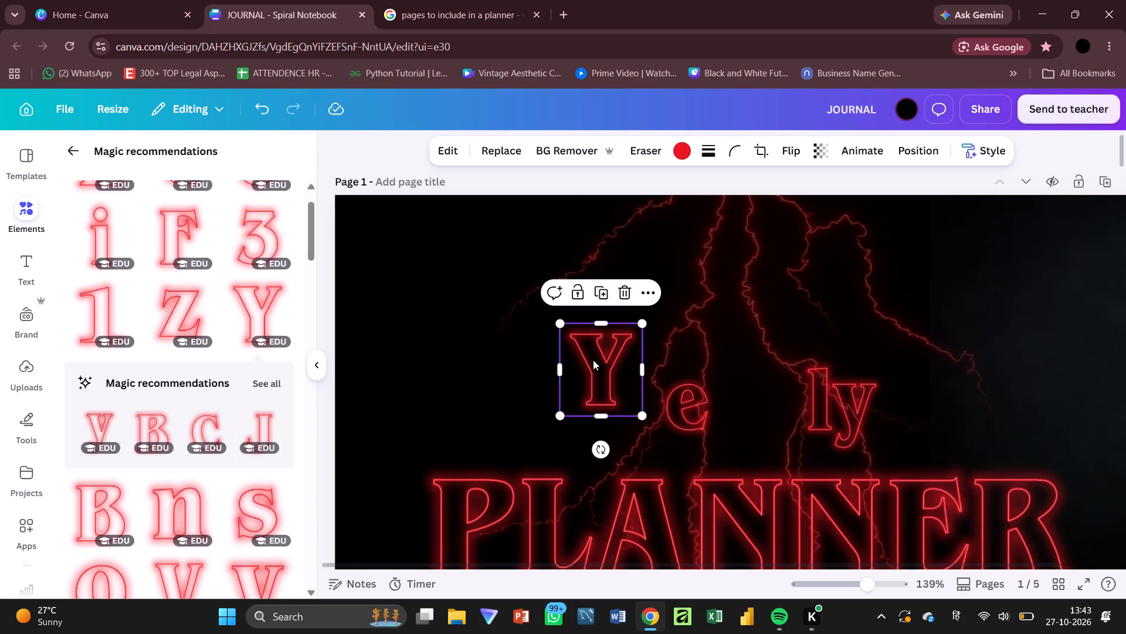
{"action": "left_click_drag", "start_coordinate": [593, 360], "coordinate": [631, 392]}
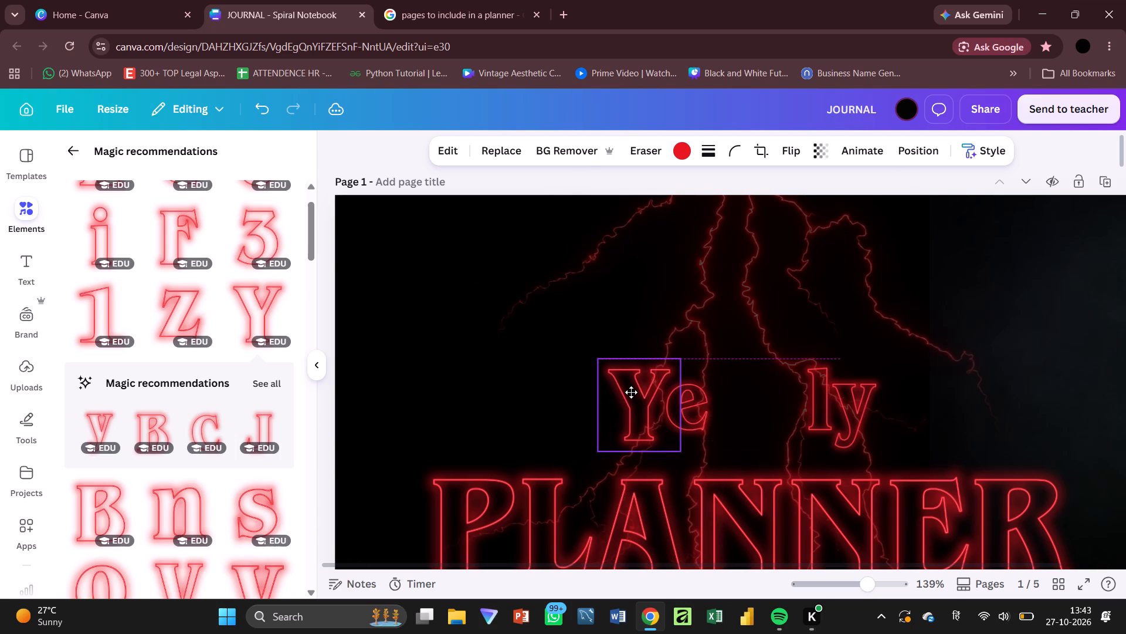
{"action": "left_click_drag", "start_coordinate": [631, 392], "coordinate": [630, 388]}
{"action": "left_click", "coordinate": [354, 316]}
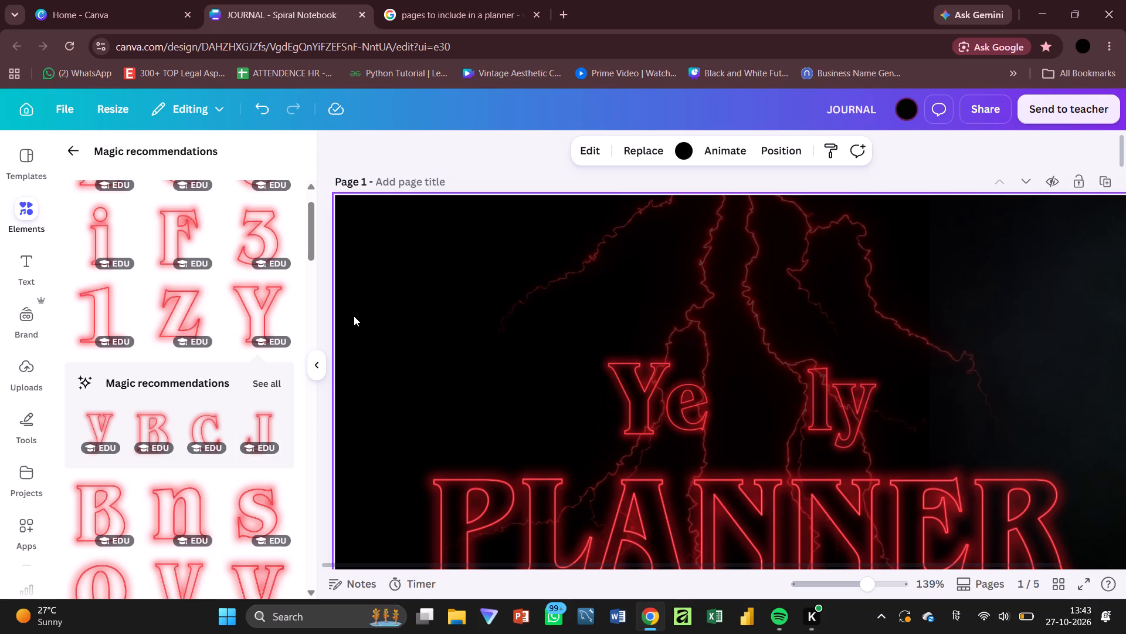
Find the matching red neon lowercase a among the recommended graphics and add it to the cover.
{"action": "scroll", "coordinate": [157, 445], "scroll_direction": "down", "scroll_amount": 4}
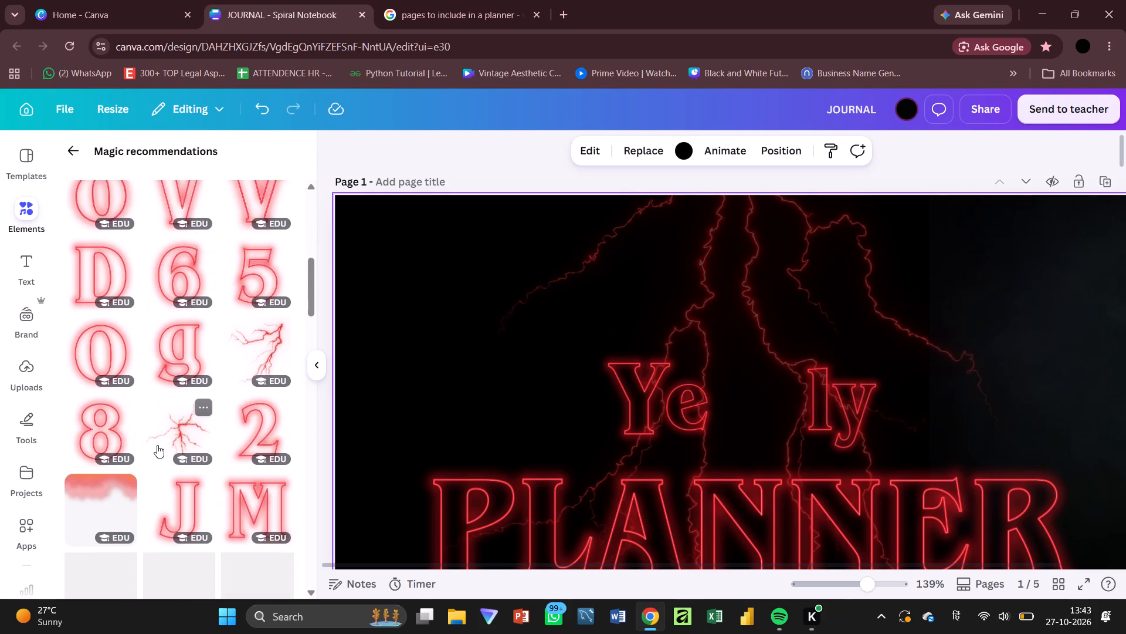
{"action": "scroll", "coordinate": [157, 445], "scroll_direction": "down", "scroll_amount": 1}
{"action": "scroll", "coordinate": [157, 445], "scroll_direction": "up", "scroll_amount": 11}
{"action": "scroll", "coordinate": [157, 445], "scroll_direction": "down", "scroll_amount": 3}
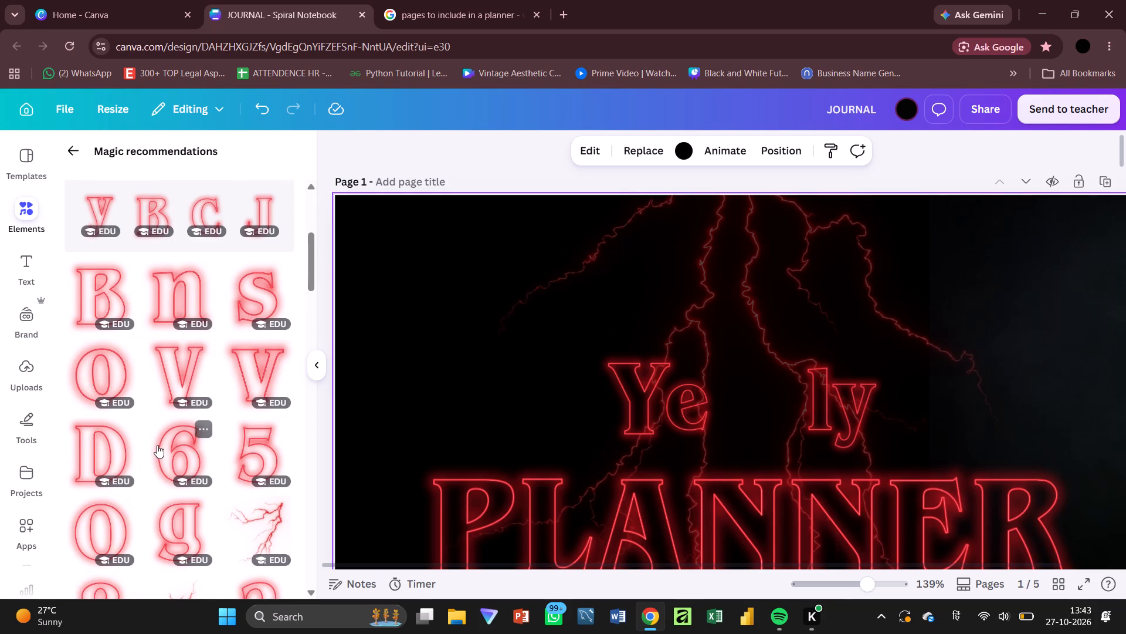
{"action": "scroll", "coordinate": [157, 445], "scroll_direction": "down", "scroll_amount": 5}
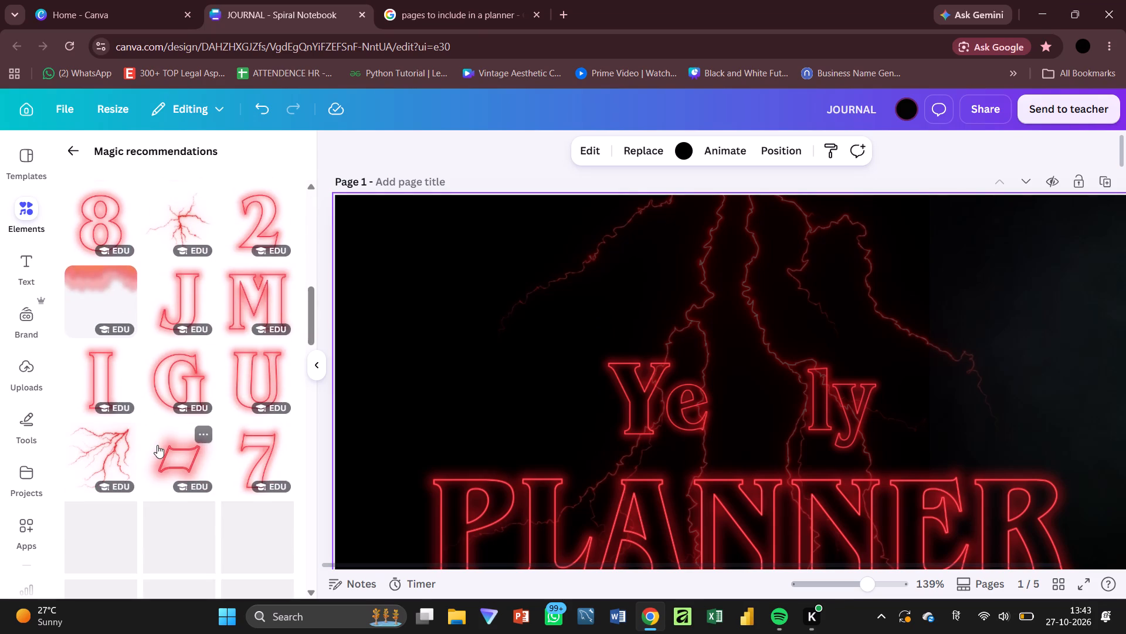
{"action": "scroll", "coordinate": [157, 445], "scroll_direction": "down", "scroll_amount": 5}
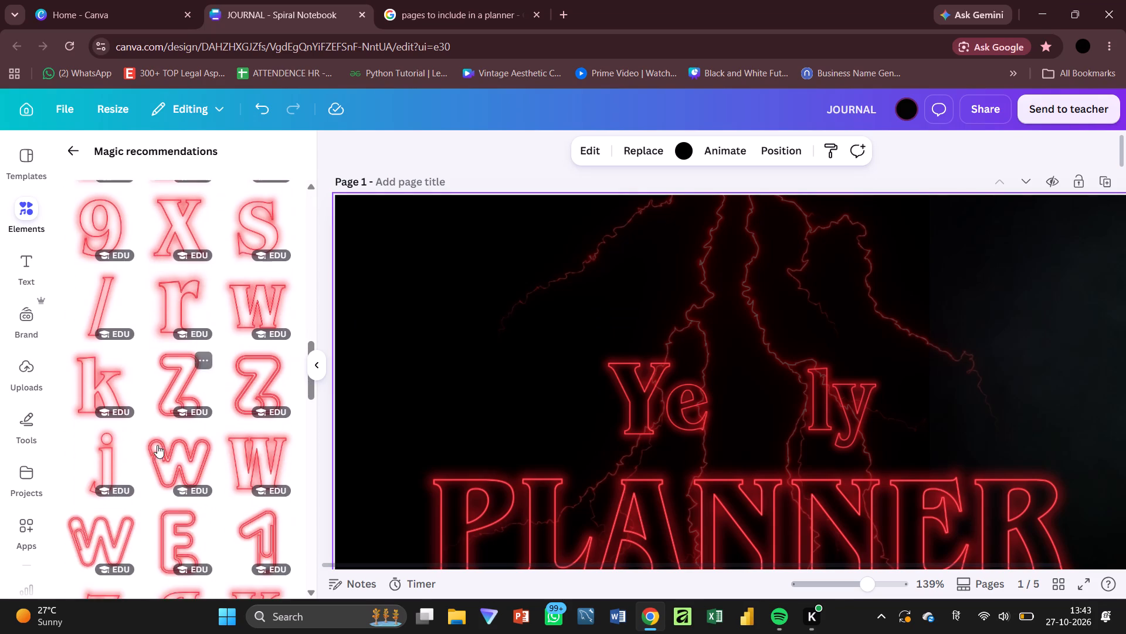
{"action": "scroll", "coordinate": [157, 445], "scroll_direction": "down", "scroll_amount": 4}
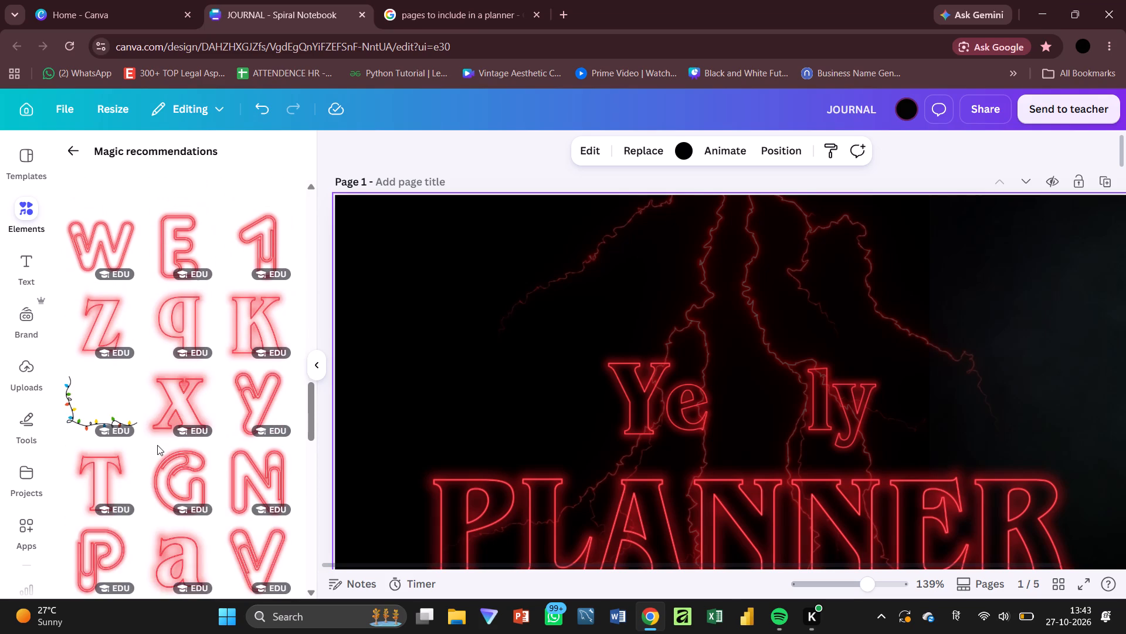
{"action": "scroll", "coordinate": [157, 445], "scroll_direction": "down", "scroll_amount": 1}
{"action": "left_click", "coordinate": [181, 430]}
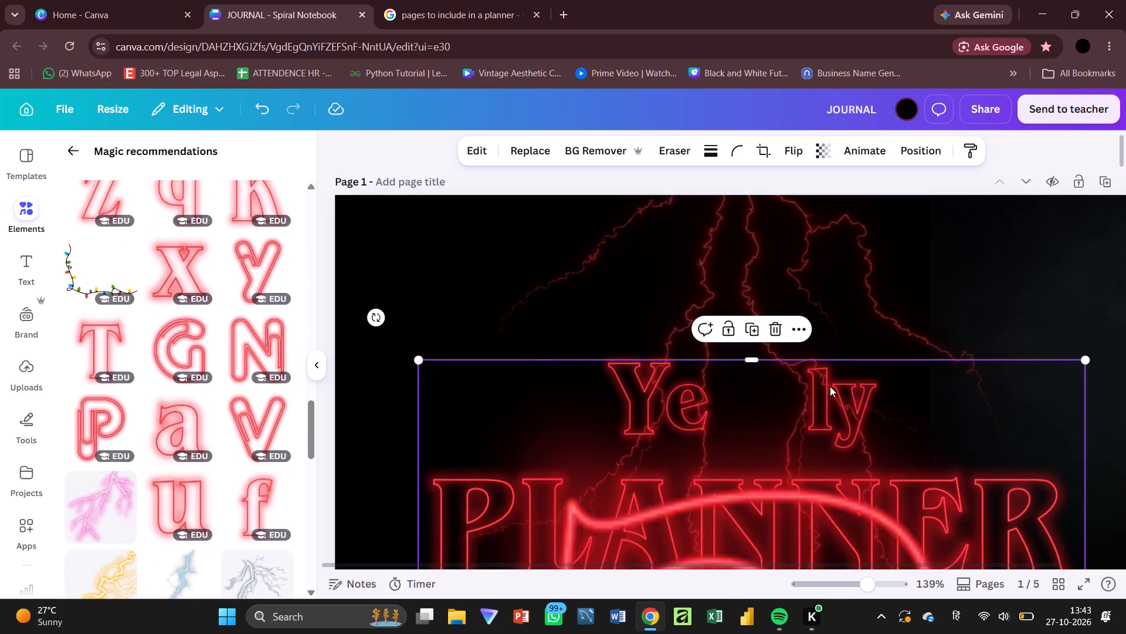
Shrink the neon a to the height of the e and align it directly after the e above PLANNER.
{"action": "scroll", "coordinate": [830, 386], "scroll_direction": "down", "scroll_amount": 3}
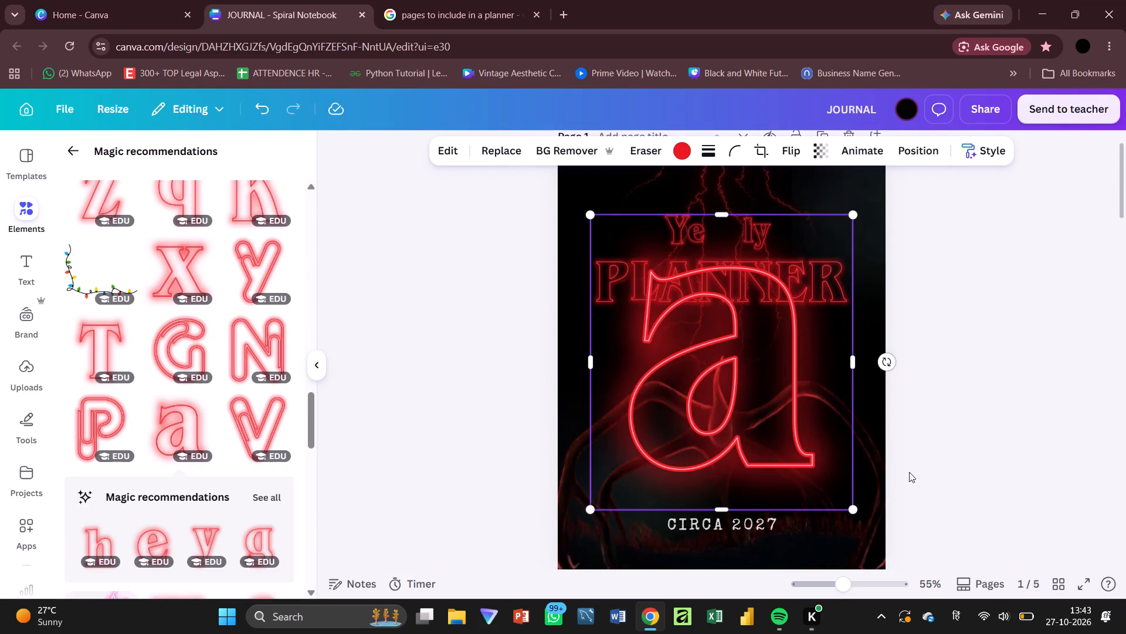
{"action": "left_click_drag", "start_coordinate": [854, 511], "coordinate": [597, 272]}
{"action": "left_click_drag", "start_coordinate": [655, 244], "coordinate": [761, 237]}
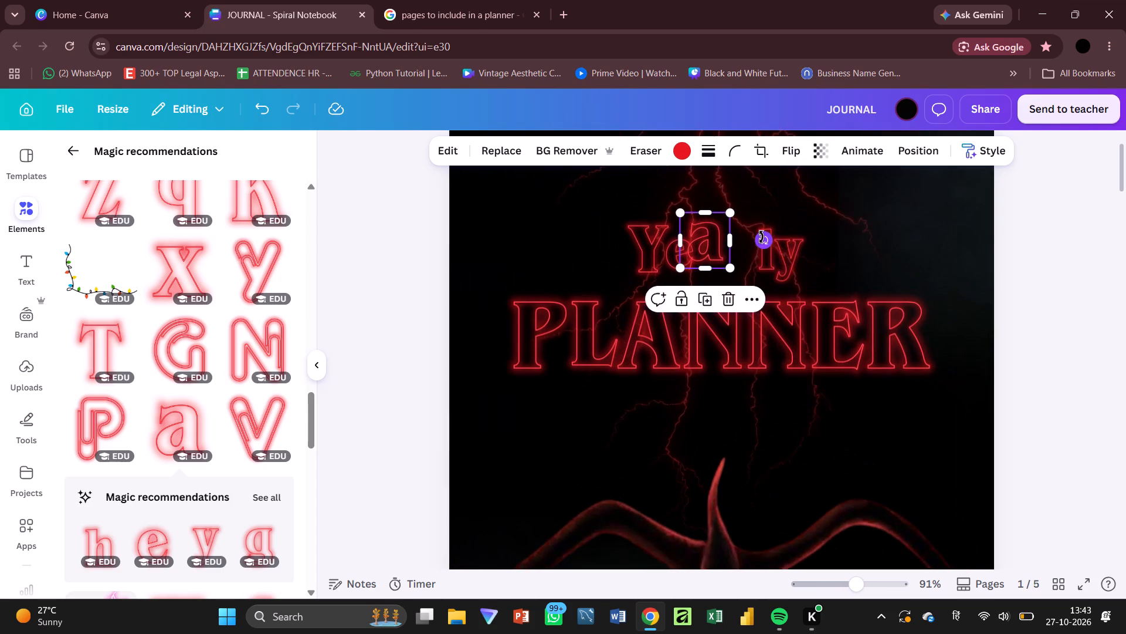
{"action": "scroll", "coordinate": [761, 237], "scroll_direction": "up", "scroll_amount": 2}
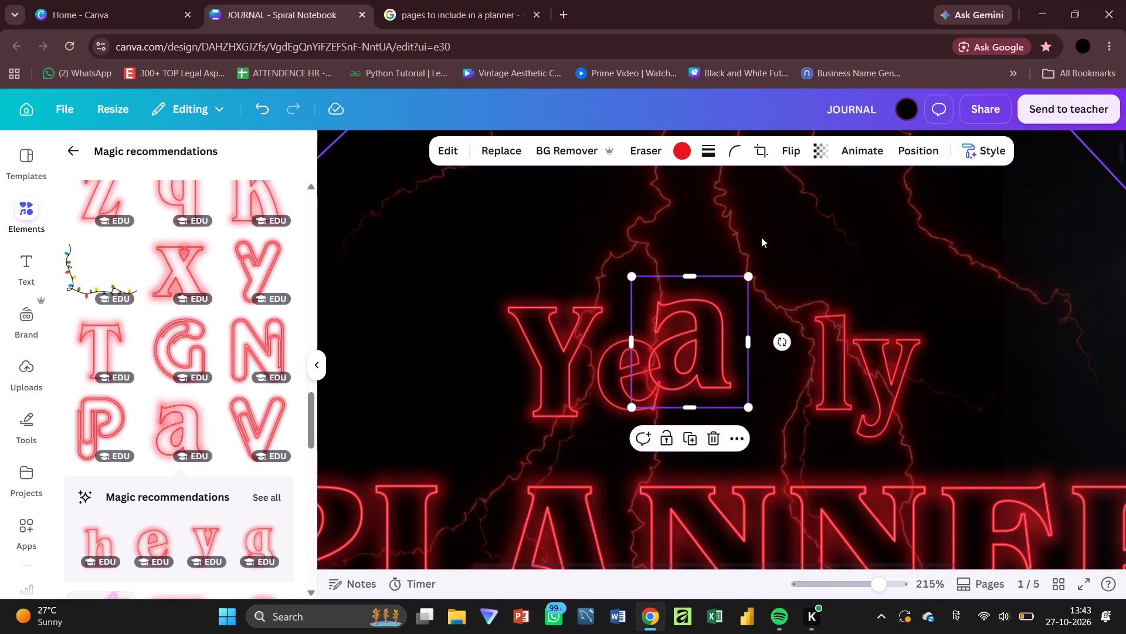
{"action": "left_click_drag", "start_coordinate": [715, 319], "coordinate": [730, 351]}
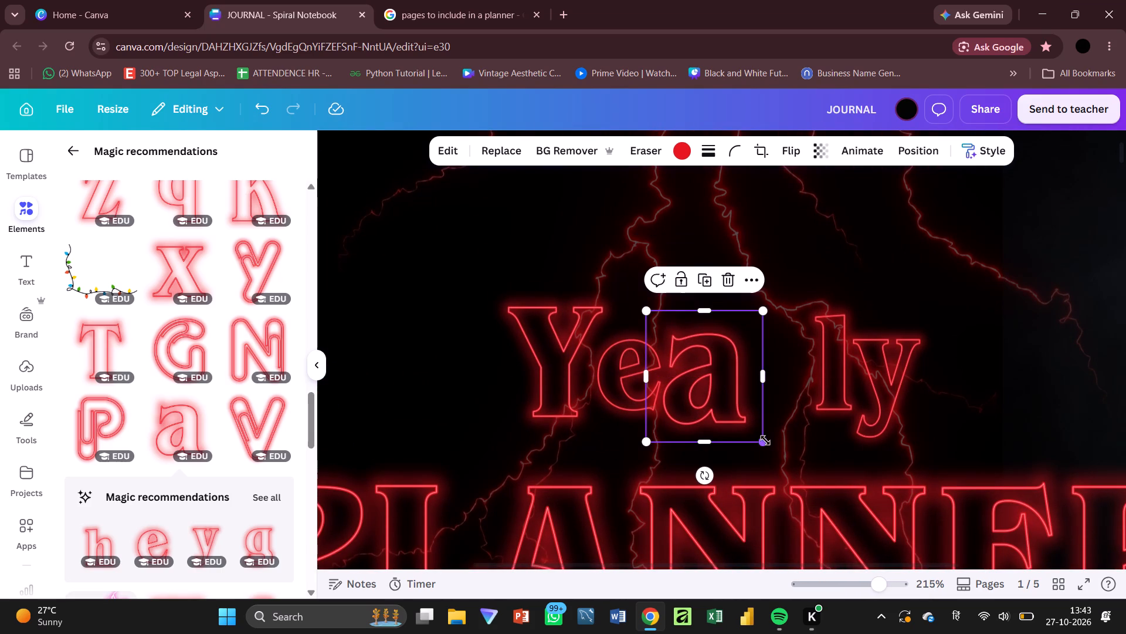
{"action": "left_click_drag", "start_coordinate": [765, 437], "coordinate": [722, 420]}
{"action": "left_click", "coordinate": [673, 308]}
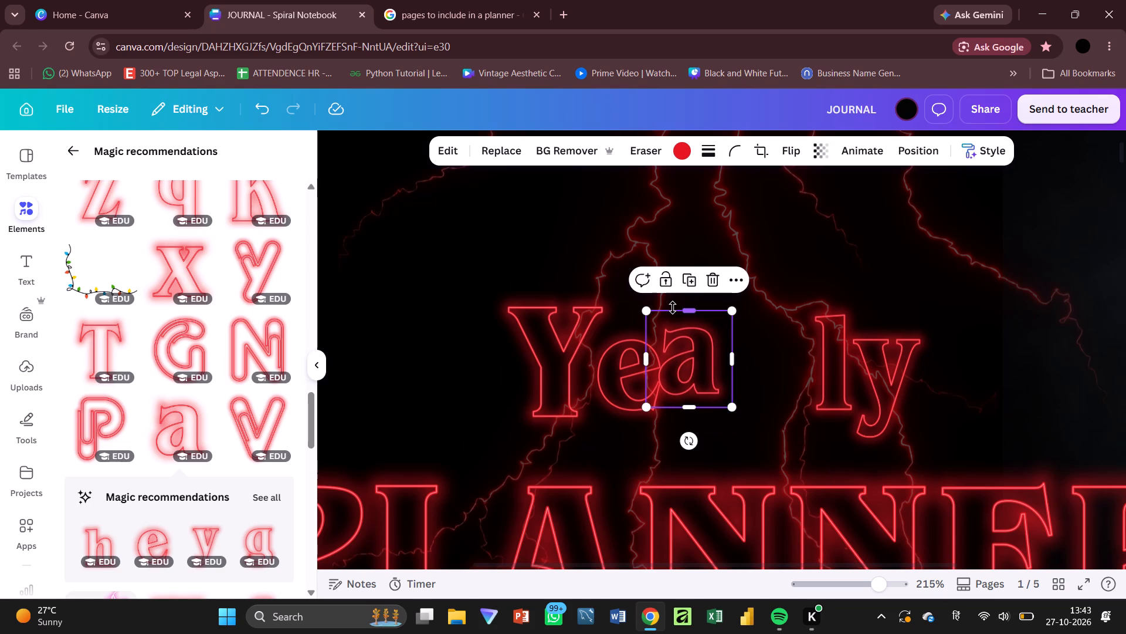
{"action": "left_click_drag", "start_coordinate": [676, 331], "coordinate": [679, 345]}
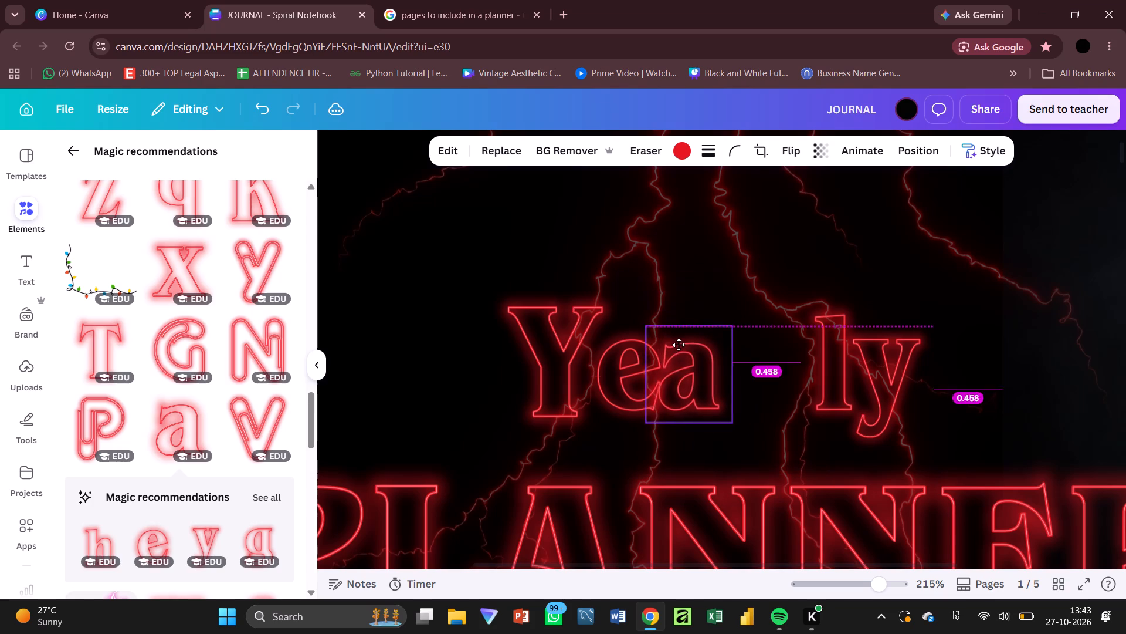
{"action": "left_click_drag", "start_coordinate": [679, 345], "coordinate": [686, 346]}
{"action": "left_click_drag", "start_coordinate": [740, 326], "coordinate": [747, 319]}
{"action": "left_click", "coordinate": [724, 362]}
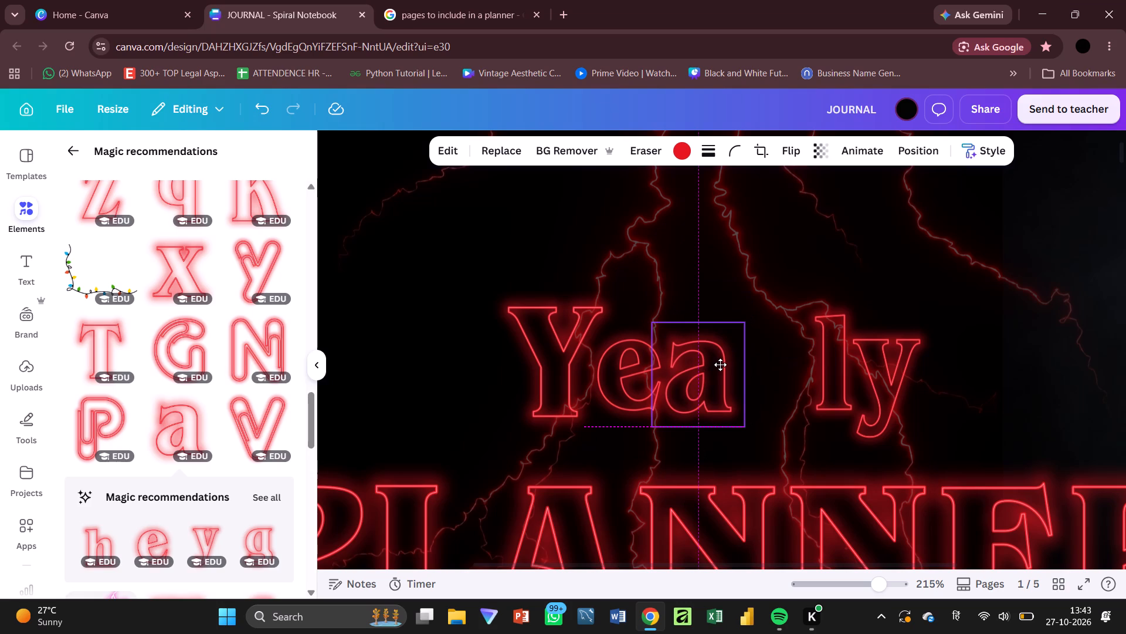
{"action": "left_click", "coordinate": [403, 338]}
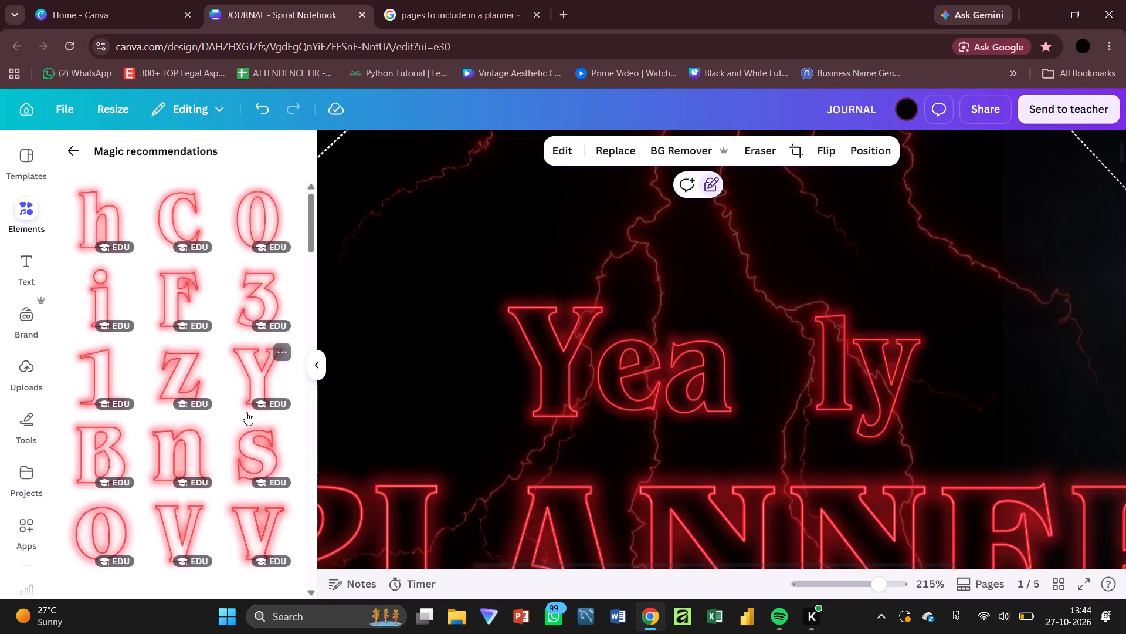
Find the matching red neon lowercase r among the recommended graphics and add it to the cover.
{"action": "scroll", "coordinate": [193, 504], "scroll_direction": "down", "scroll_amount": 3}
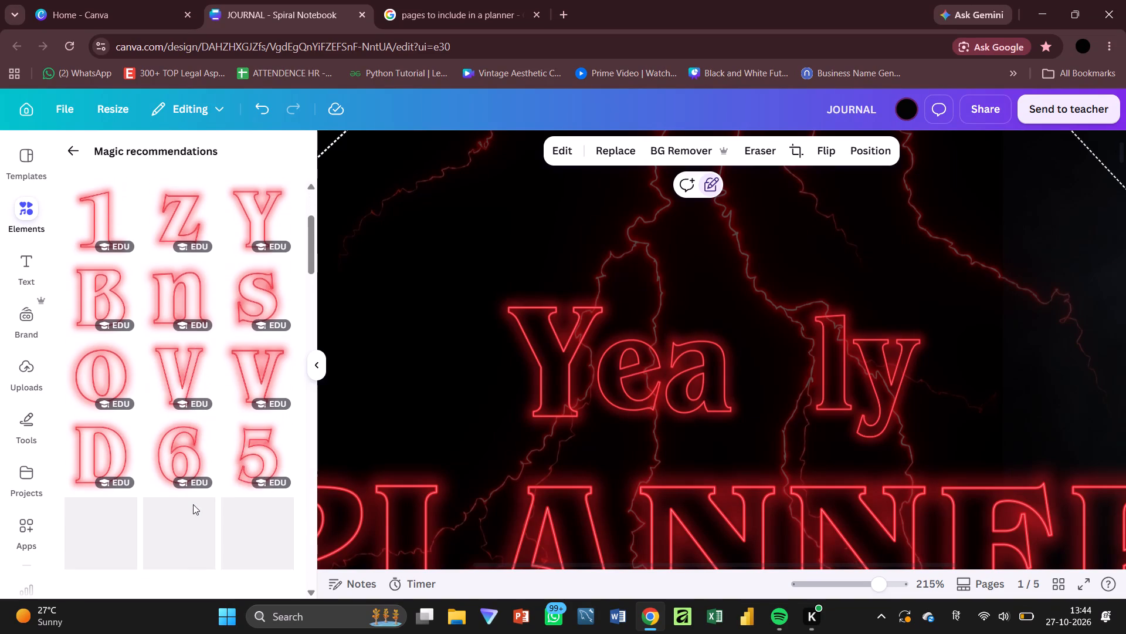
{"action": "scroll", "coordinate": [193, 504], "scroll_direction": "down", "scroll_amount": 3}
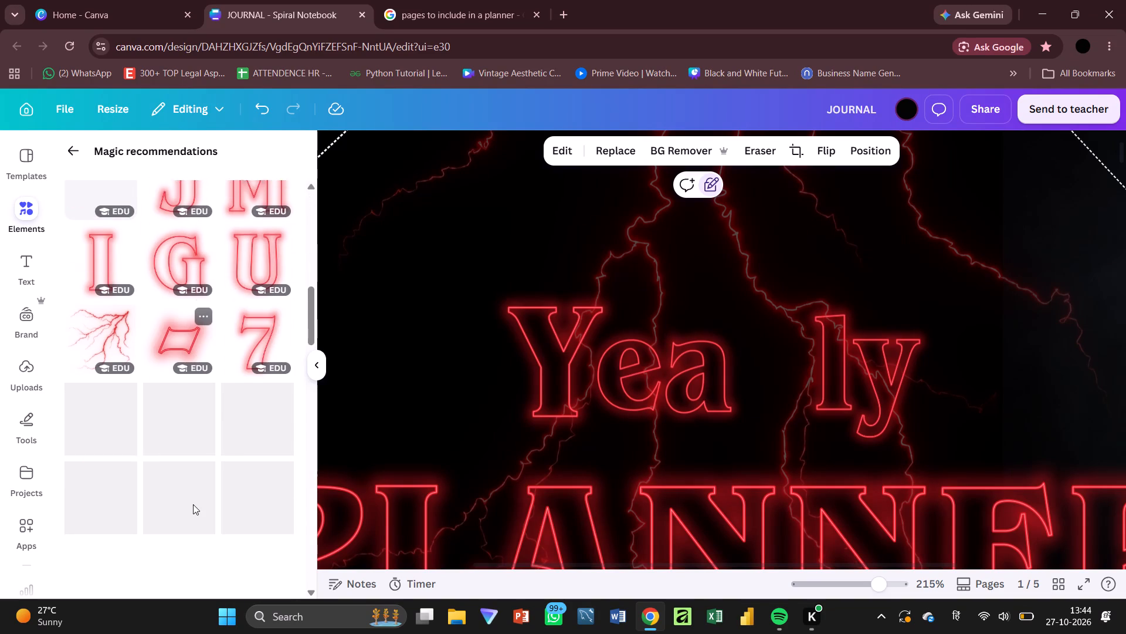
{"action": "scroll", "coordinate": [193, 504], "scroll_direction": "down", "scroll_amount": 3}
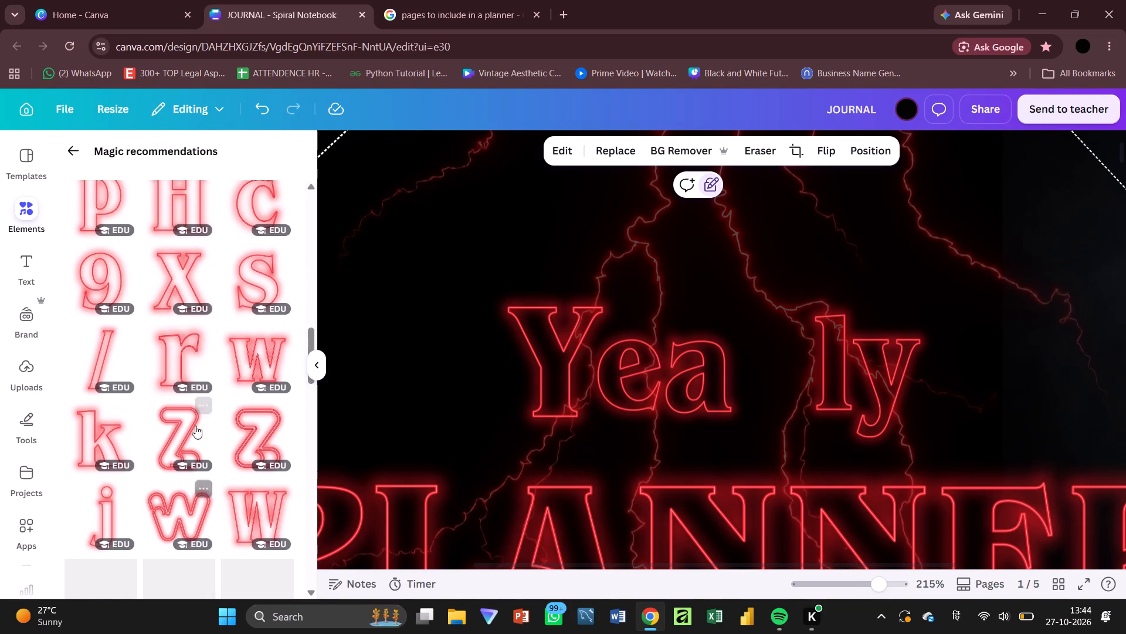
{"action": "left_click", "coordinate": [180, 380]}
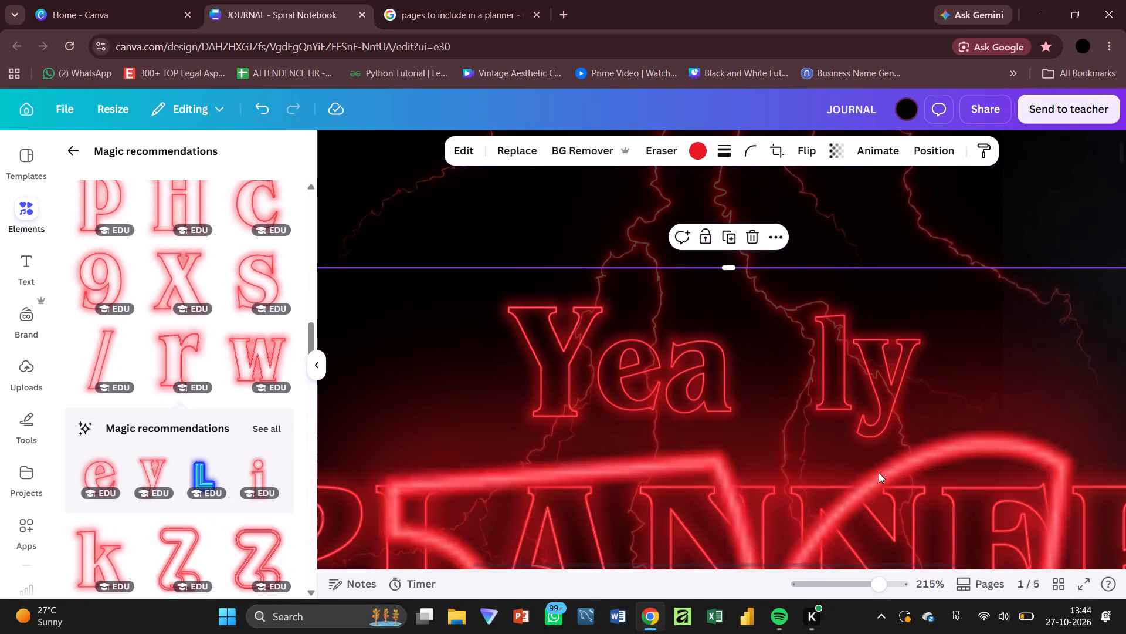
Shrink the neon r and fit it between the a and the l to spell Yearly above PLANNER.
{"action": "scroll", "coordinate": [879, 473], "scroll_direction": "down", "scroll_amount": 1}
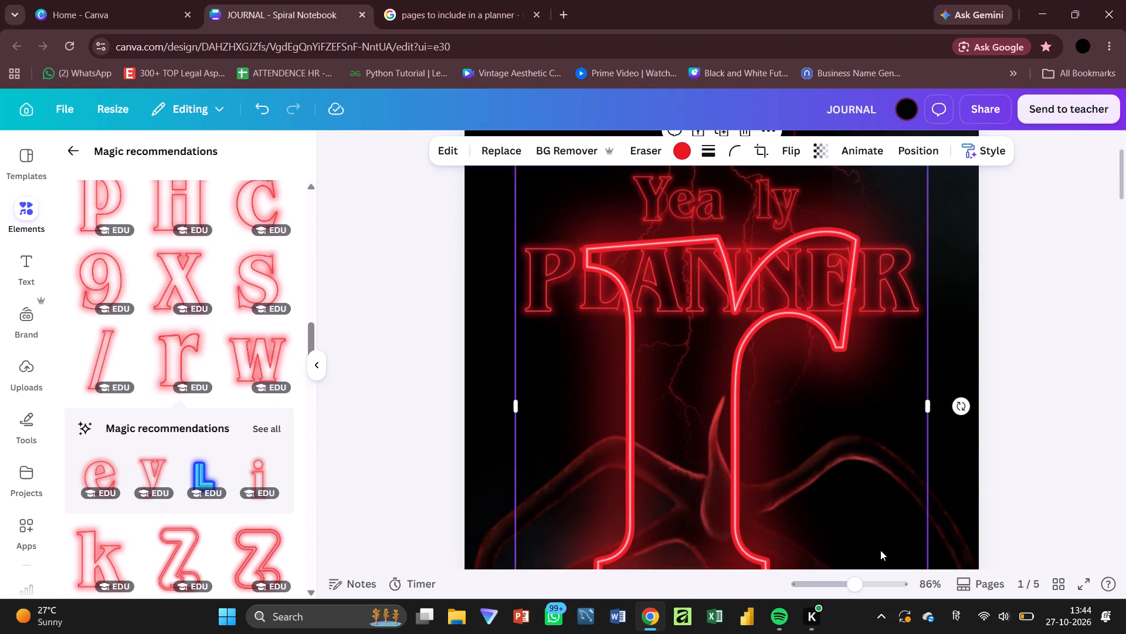
{"action": "scroll", "coordinate": [869, 486], "scroll_direction": "down", "scroll_amount": 1}
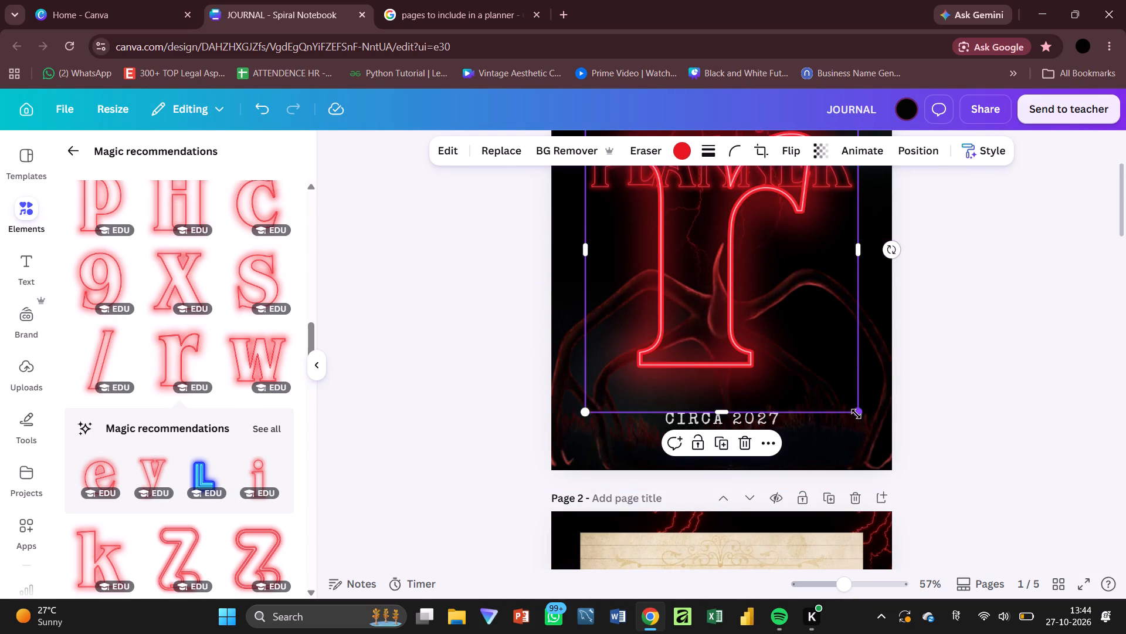
{"action": "left_click_drag", "start_coordinate": [857, 414], "coordinate": [591, 190]}
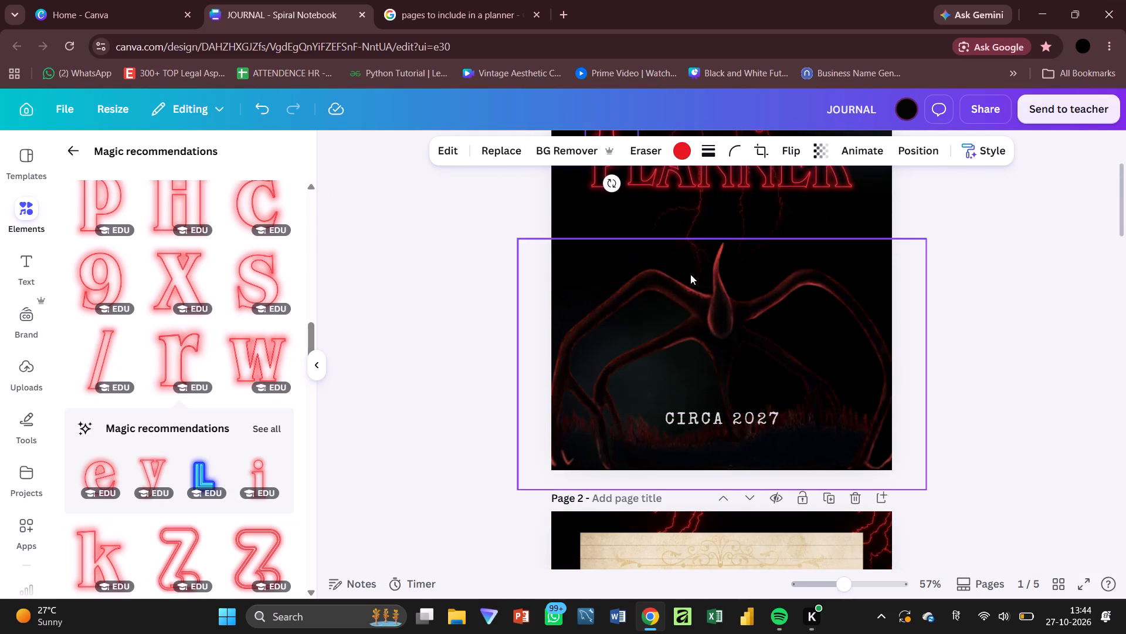
{"action": "left_click_drag", "start_coordinate": [642, 315], "coordinate": [608, 295]}
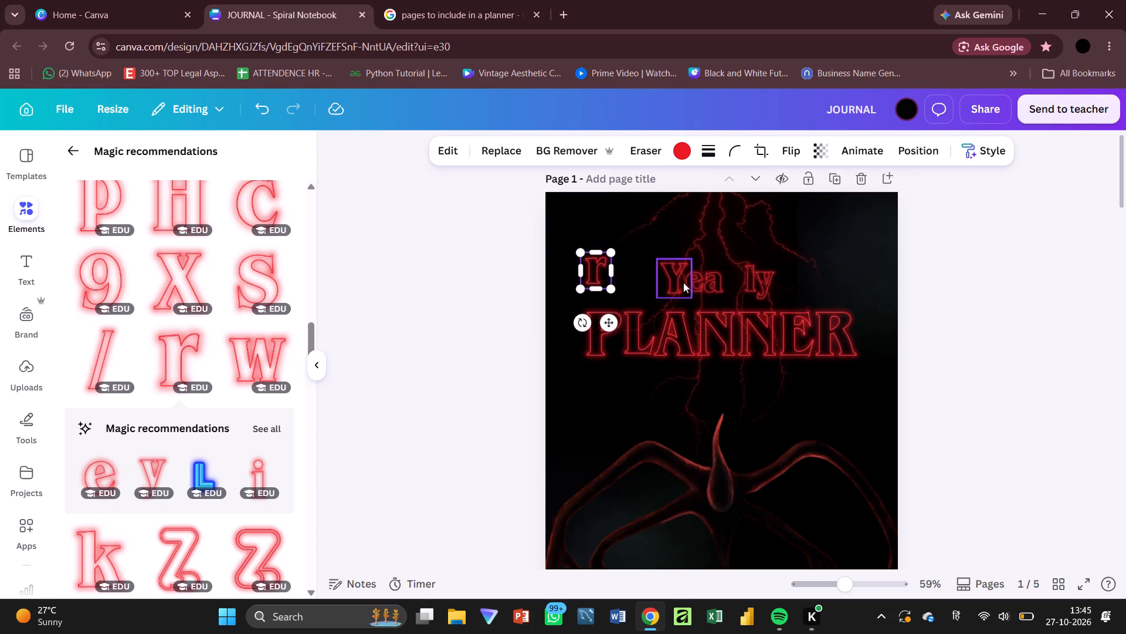
{"action": "left_click_drag", "start_coordinate": [405, 247], "coordinate": [781, 265]}
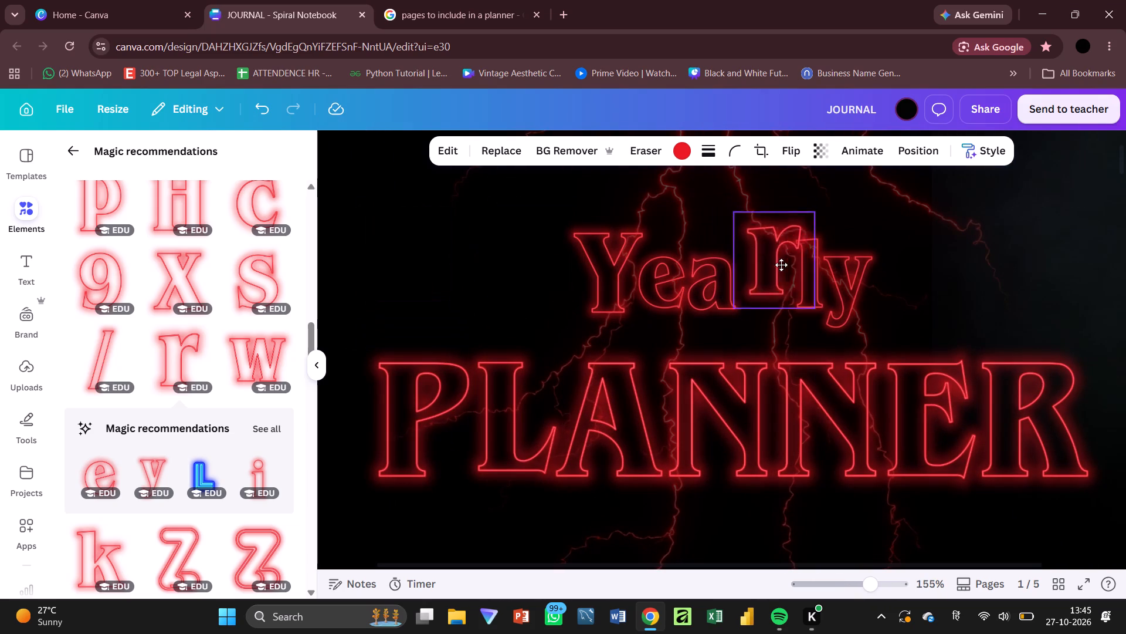
{"action": "left_click_drag", "start_coordinate": [781, 265], "coordinate": [769, 270]}
{"action": "left_click_drag", "start_coordinate": [808, 323], "coordinate": [778, 301]}
{"action": "left_click_drag", "start_coordinate": [761, 269], "coordinate": [763, 295]}
{"action": "left_click", "coordinate": [788, 251]}
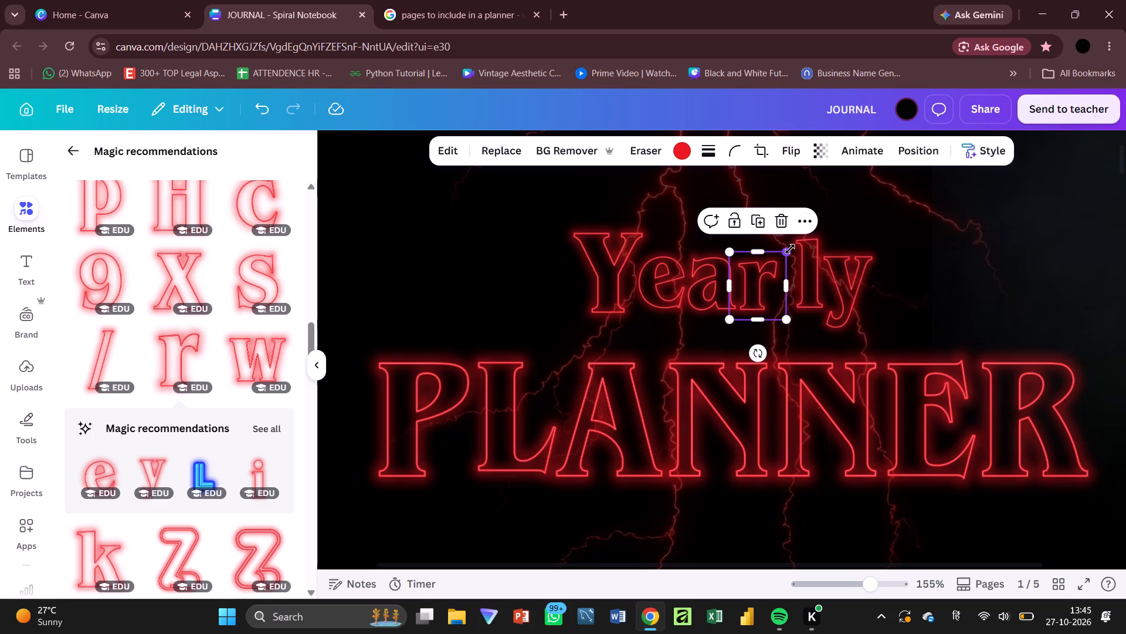
Move the neon l and y closer to the r to even out the letter spacing in Yearly on the cover.
{"action": "left_click", "coordinate": [772, 276]}
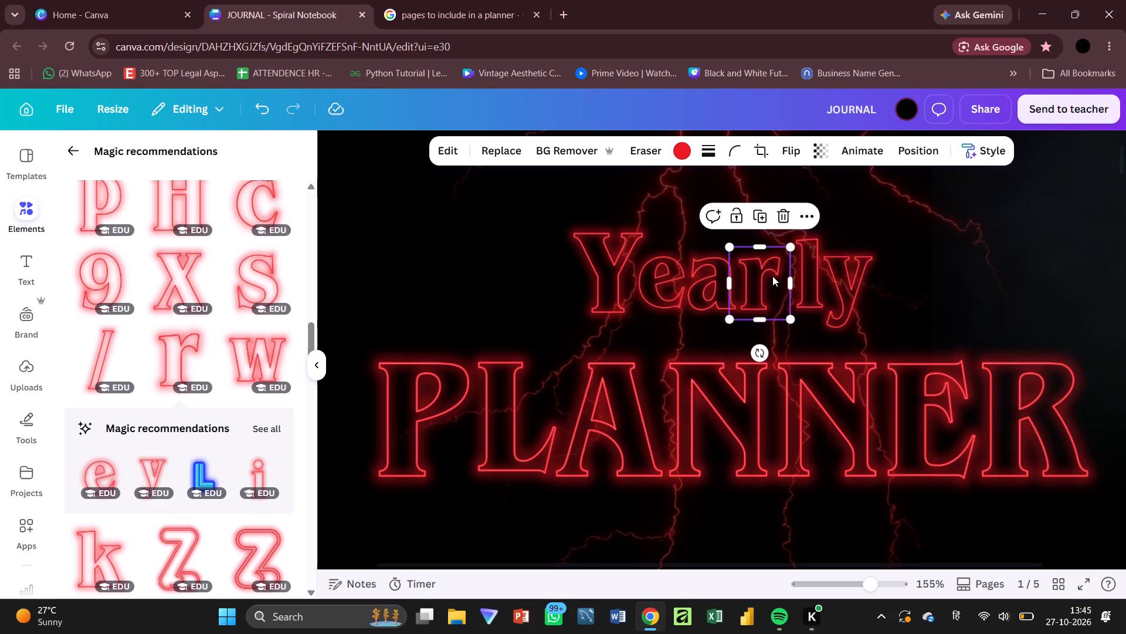
{"action": "left_click", "coordinate": [918, 264]}
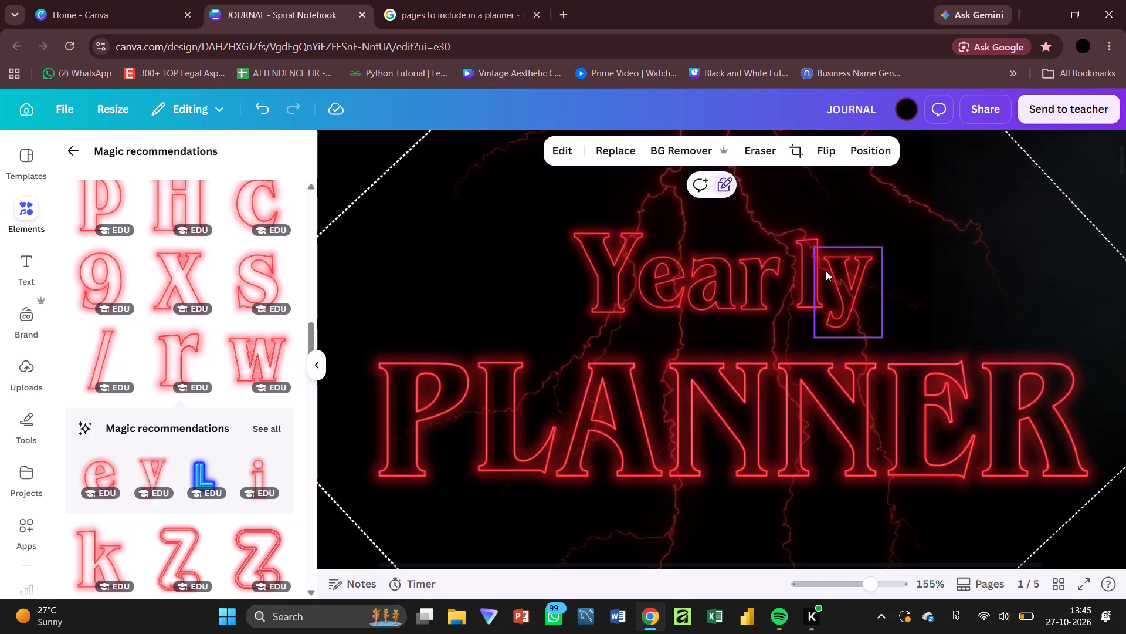
{"action": "left_click_drag", "start_coordinate": [808, 273], "coordinate": [795, 274]}
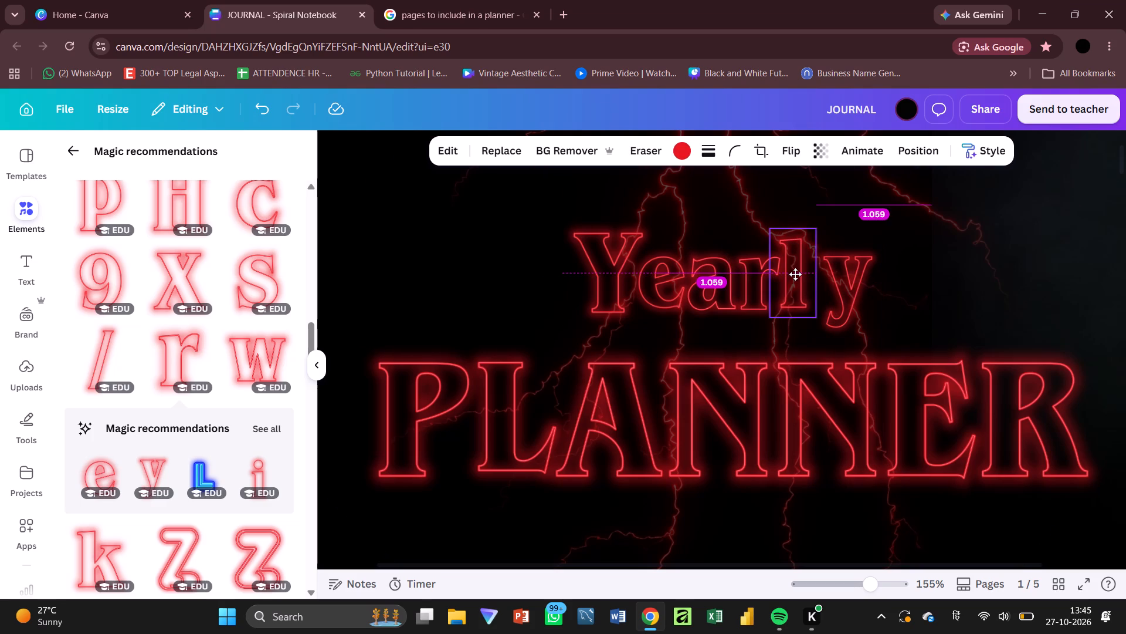
{"action": "left_click_drag", "start_coordinate": [795, 274], "coordinate": [796, 275]}
{"action": "left_click_drag", "start_coordinate": [840, 276], "coordinate": [832, 277]}
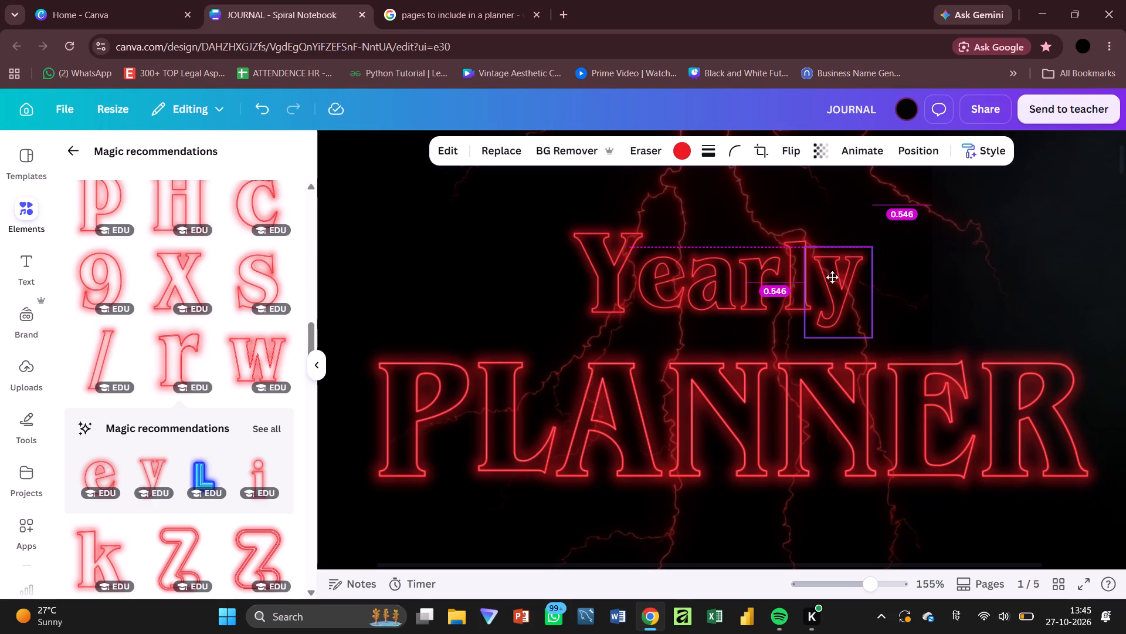
{"action": "left_click_drag", "start_coordinate": [832, 277], "coordinate": [827, 280]}
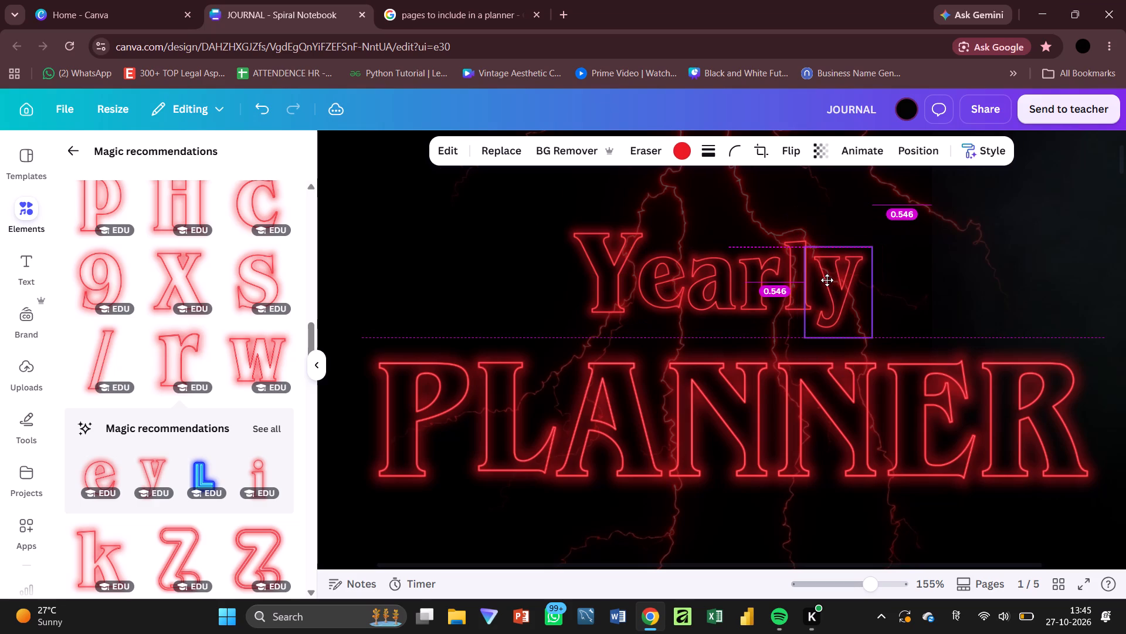
{"action": "left_click_drag", "start_coordinate": [827, 280], "coordinate": [826, 281]}
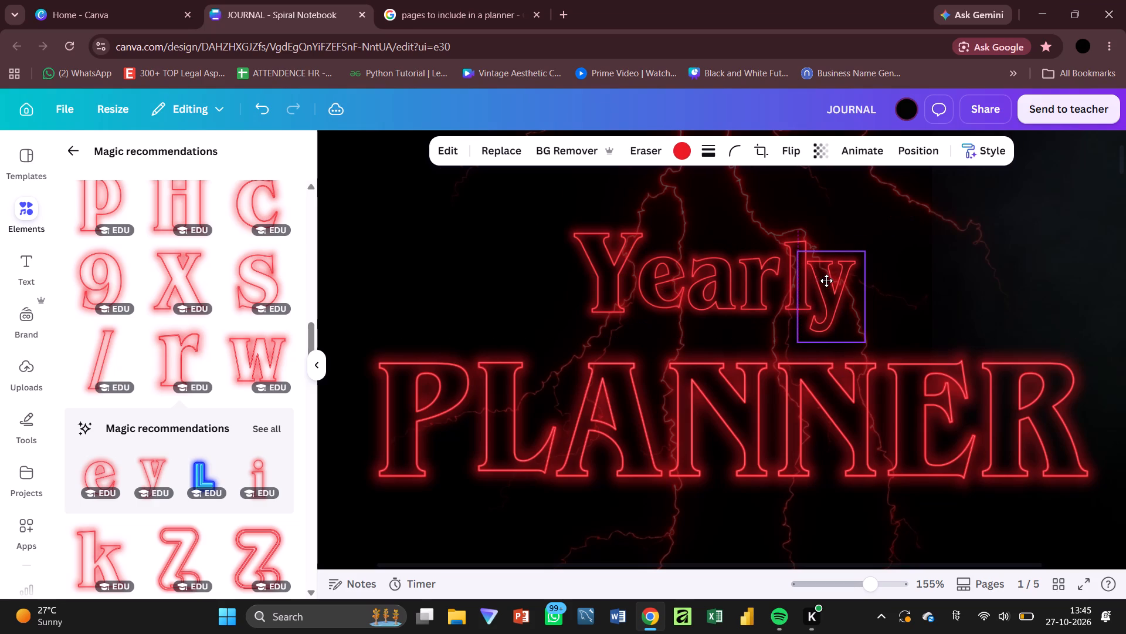
{"action": "left_click_drag", "start_coordinate": [826, 281], "coordinate": [827, 280]}
{"action": "left_click", "coordinate": [985, 293]}
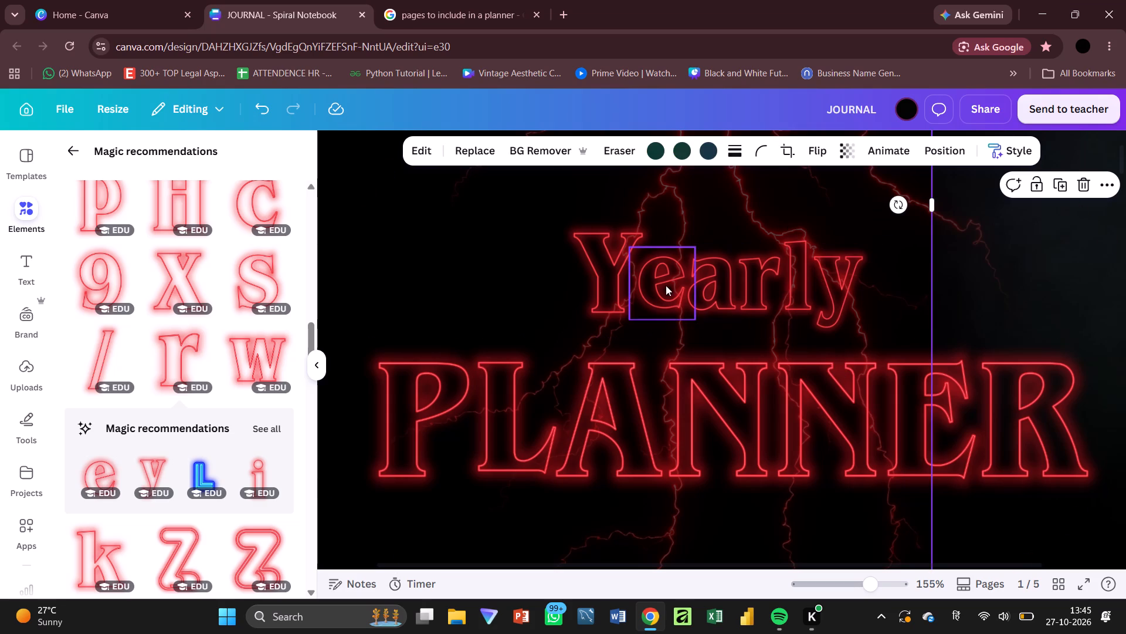
Group all the neon letters of Yearly above PLANNER into one object.
{"action": "left_click_drag", "start_coordinate": [541, 272], "coordinate": [843, 279]}
{"action": "left_click", "coordinate": [675, 198]}
{"action": "left_click", "coordinate": [844, 235]}
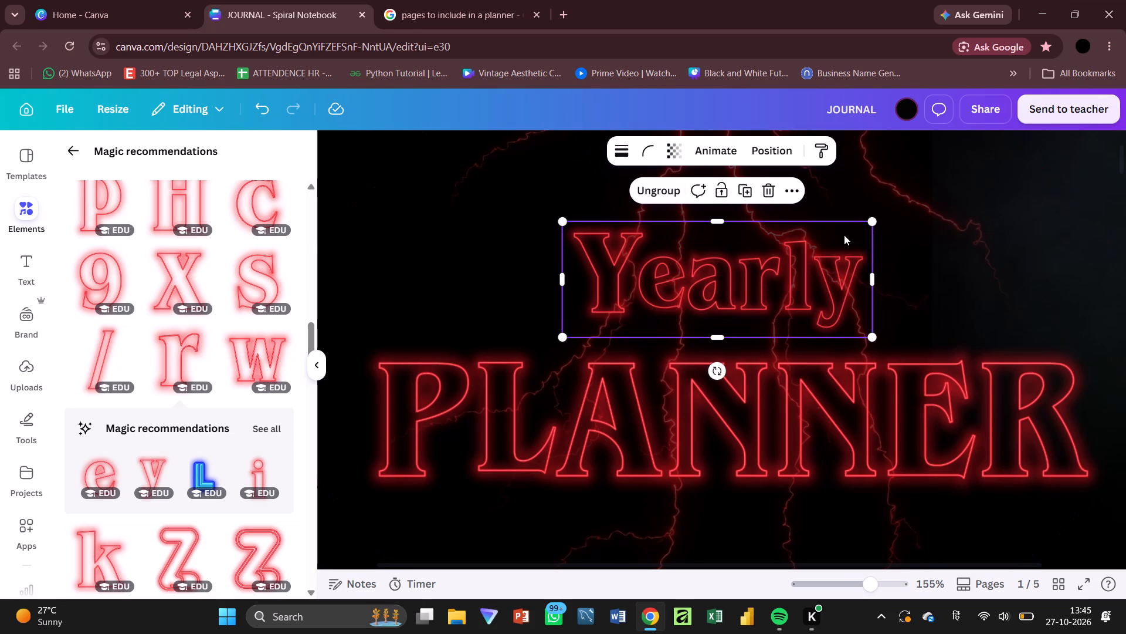
{"action": "left_click", "coordinate": [1018, 405]}
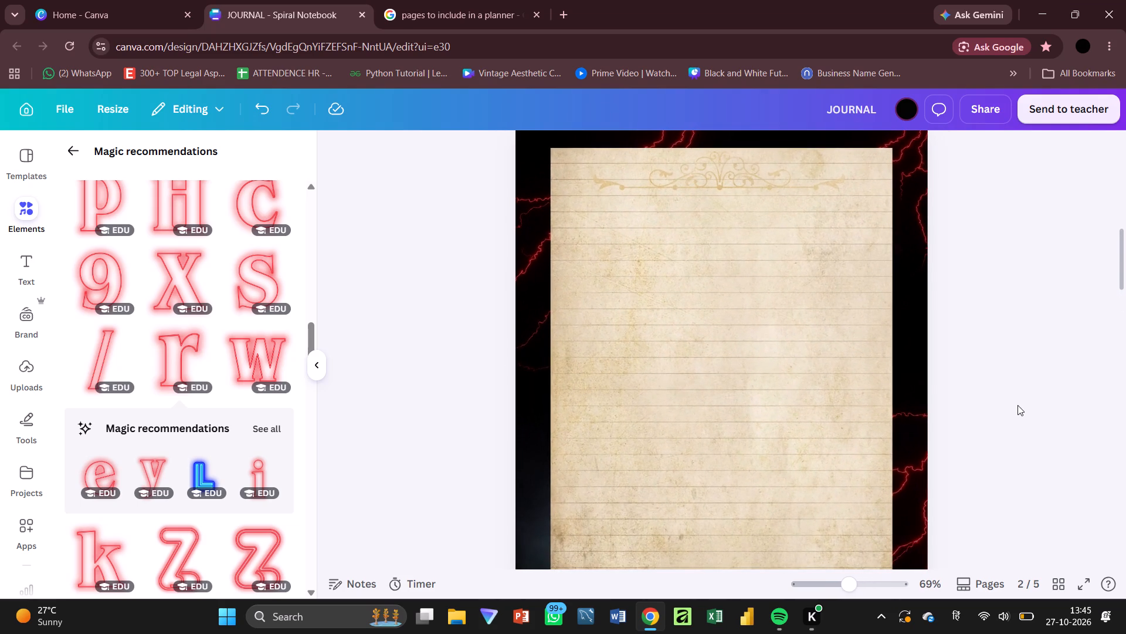
{"action": "left_click", "coordinate": [82, 145]}
Switch to the Google search on pages to include in a planner and examine its image results for page layouts.
{"action": "left_click", "coordinate": [461, 0]}
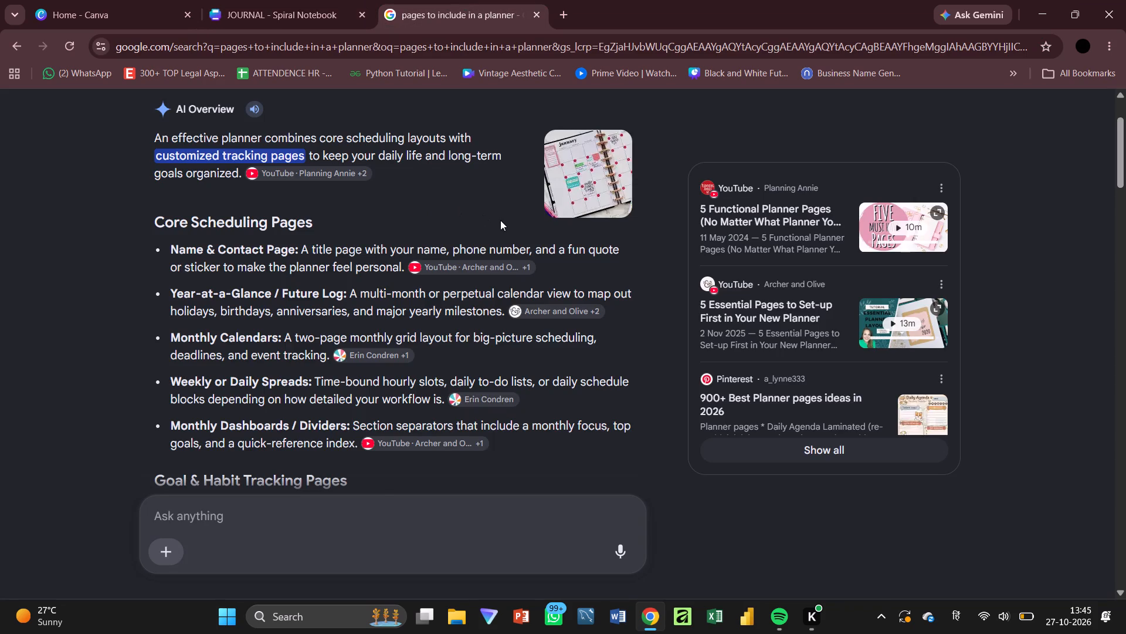
{"action": "scroll", "coordinate": [500, 220], "scroll_direction": "up", "scroll_amount": 7}
{"action": "left_click", "coordinate": [257, 170]}
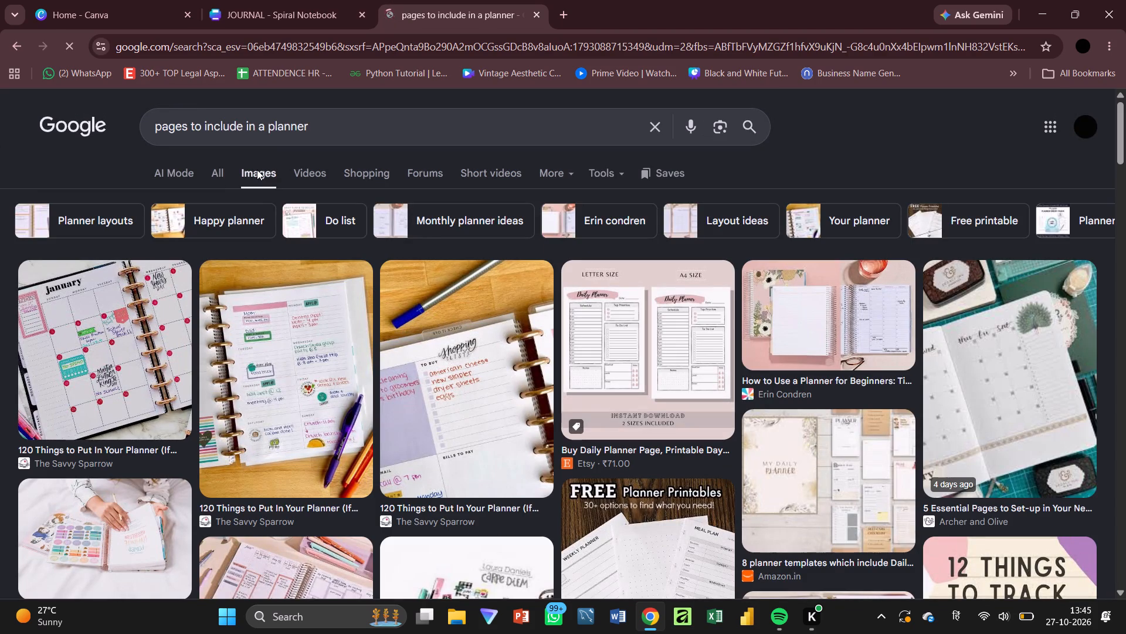
{"action": "scroll", "coordinate": [300, 314], "scroll_direction": "down", "scroll_amount": 1}
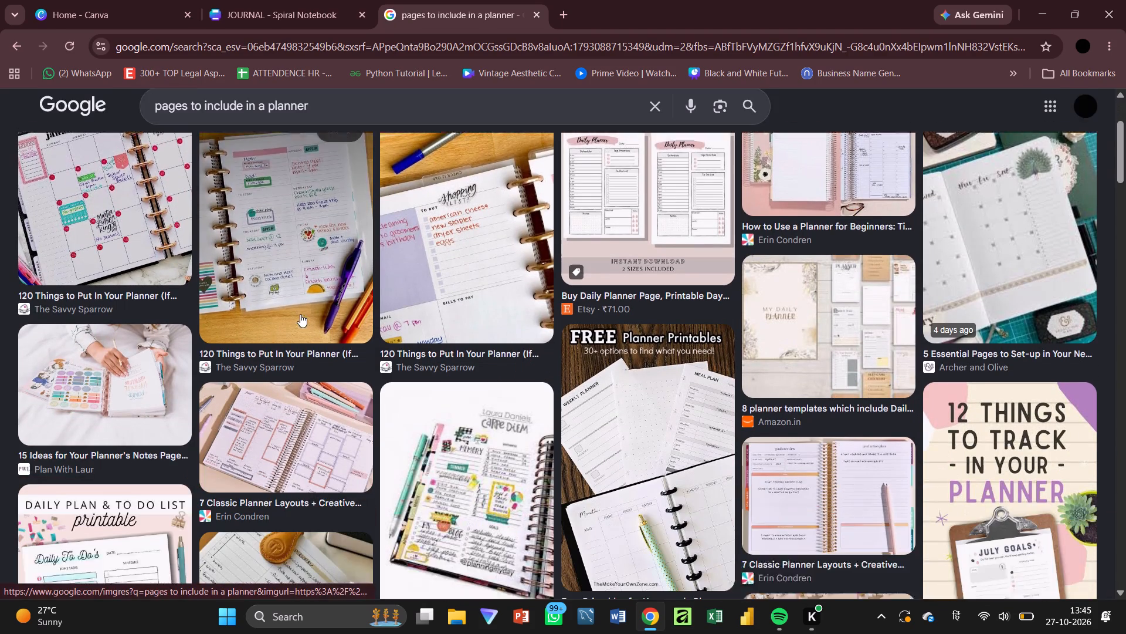
{"action": "scroll", "coordinate": [300, 314], "scroll_direction": "down", "scroll_amount": 3}
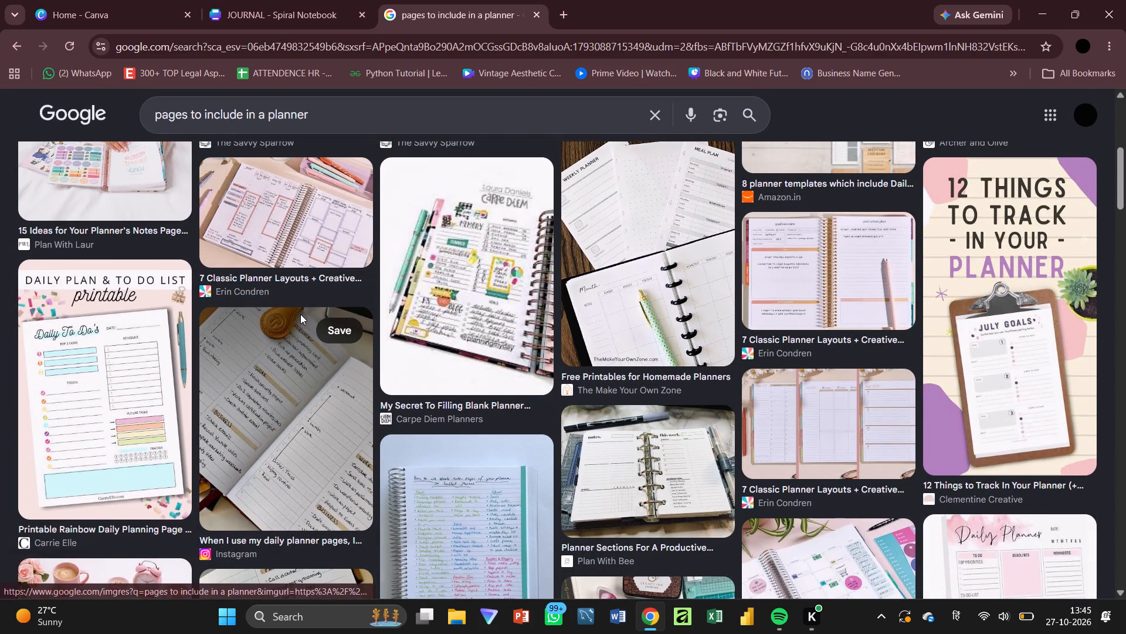
{"action": "scroll", "coordinate": [300, 314], "scroll_direction": "up", "scroll_amount": 7}
Search Google for yearly planners and look through the web results for examples of yearly planner pages.
{"action": "left_click", "coordinate": [644, 125]}
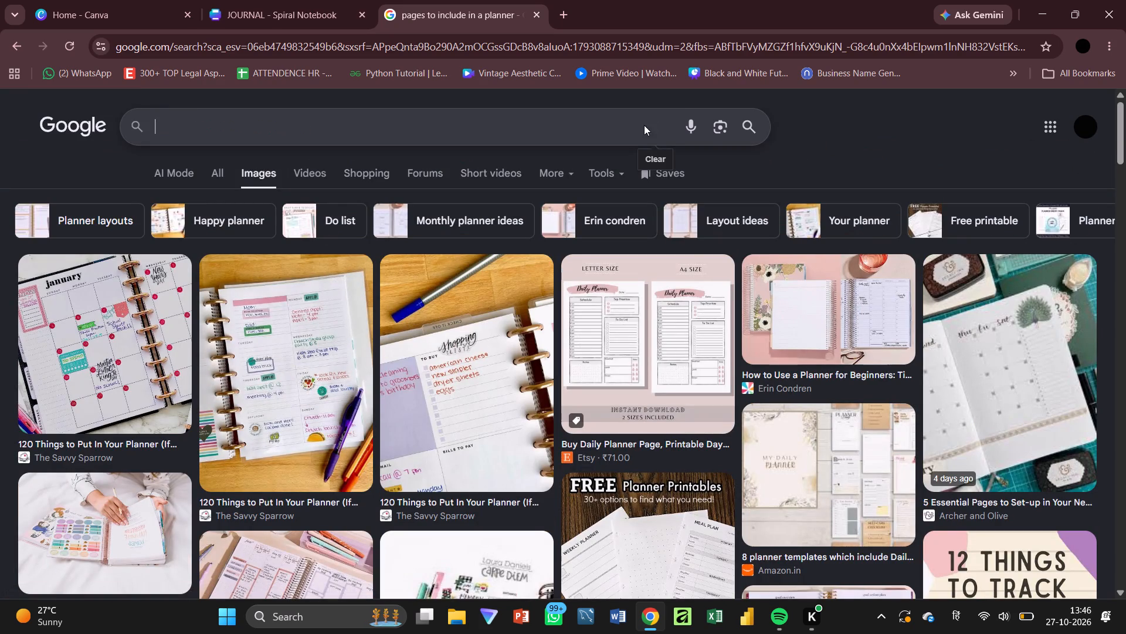
{"action": "type", "text": "yearly planners"}
{"action": "key", "text": "Return"}
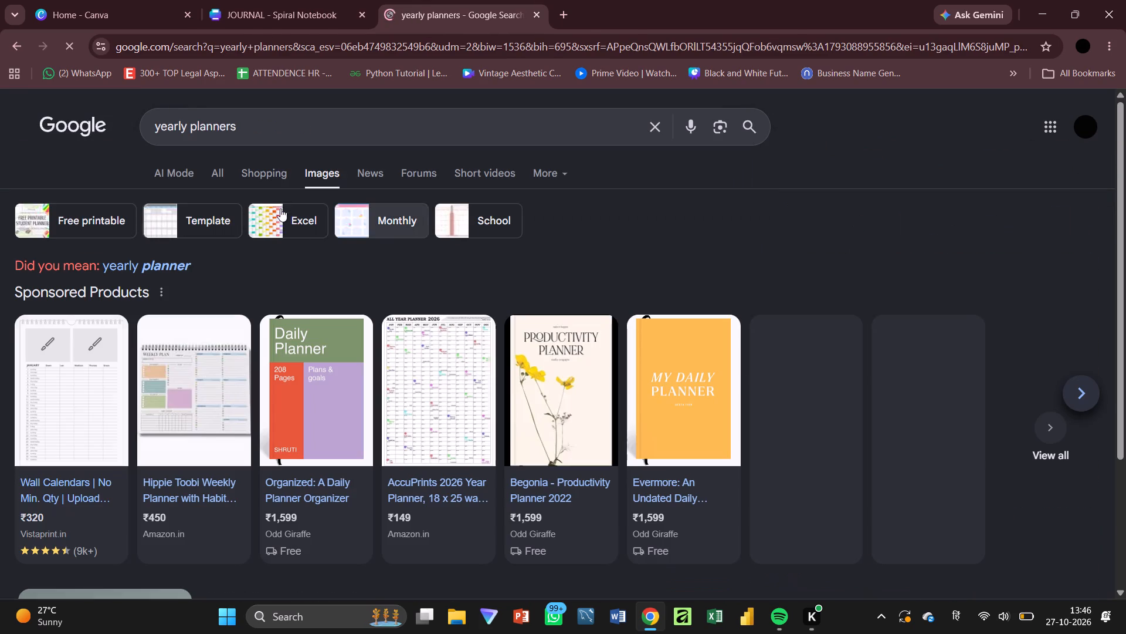
{"action": "left_click", "coordinate": [221, 166]}
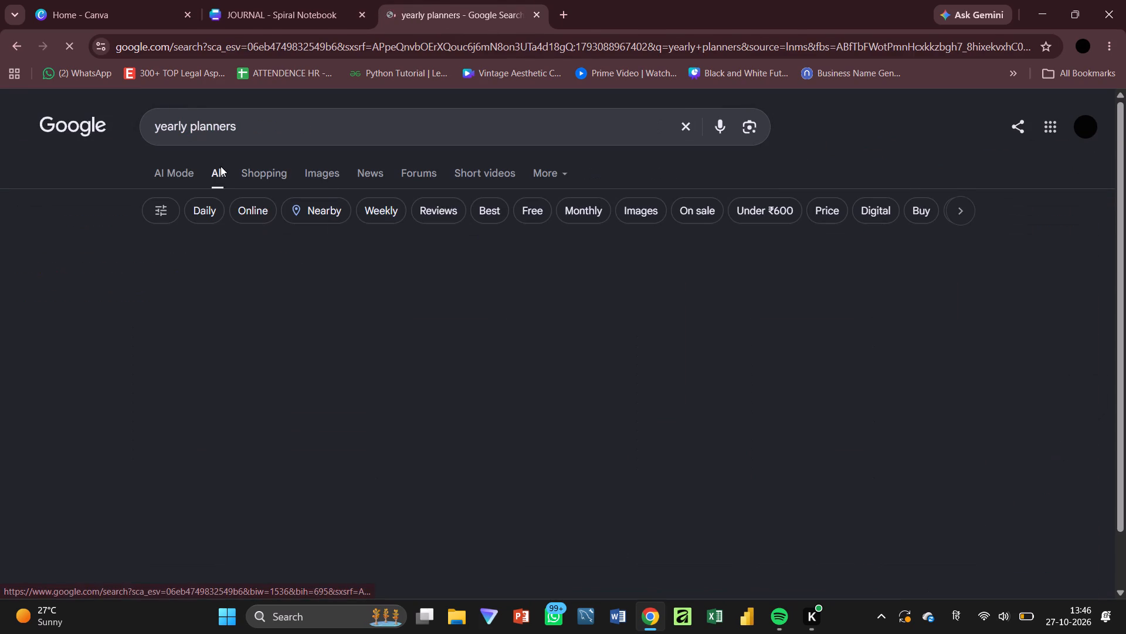
{"action": "scroll", "coordinate": [254, 335], "scroll_direction": "down", "scroll_amount": 3}
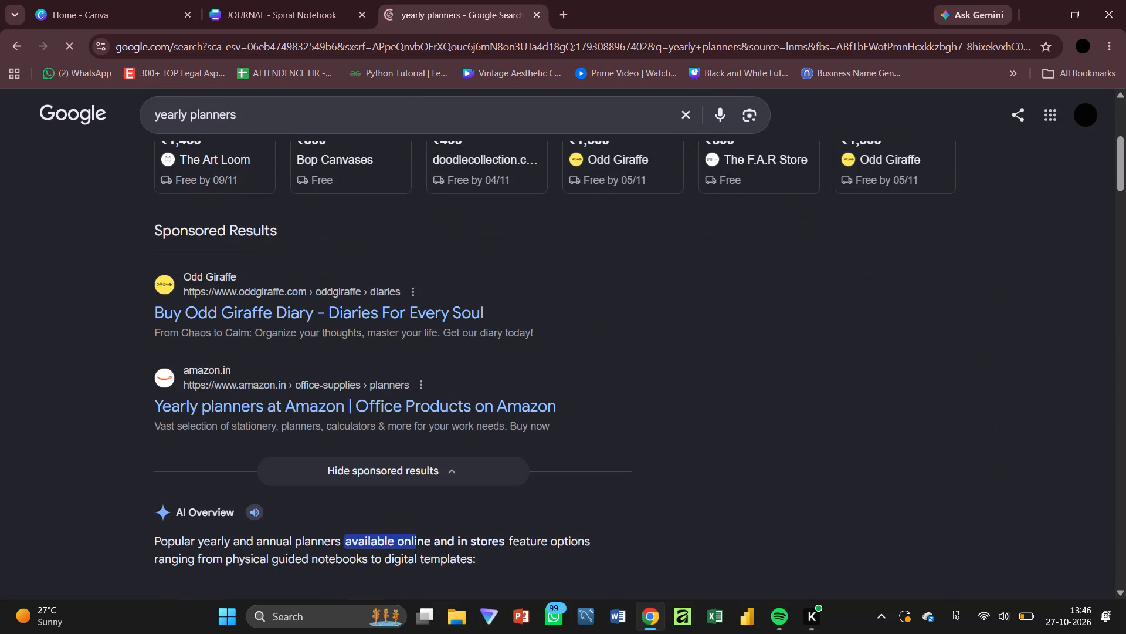
{"action": "scroll", "coordinate": [254, 335], "scroll_direction": "down", "scroll_amount": 4}
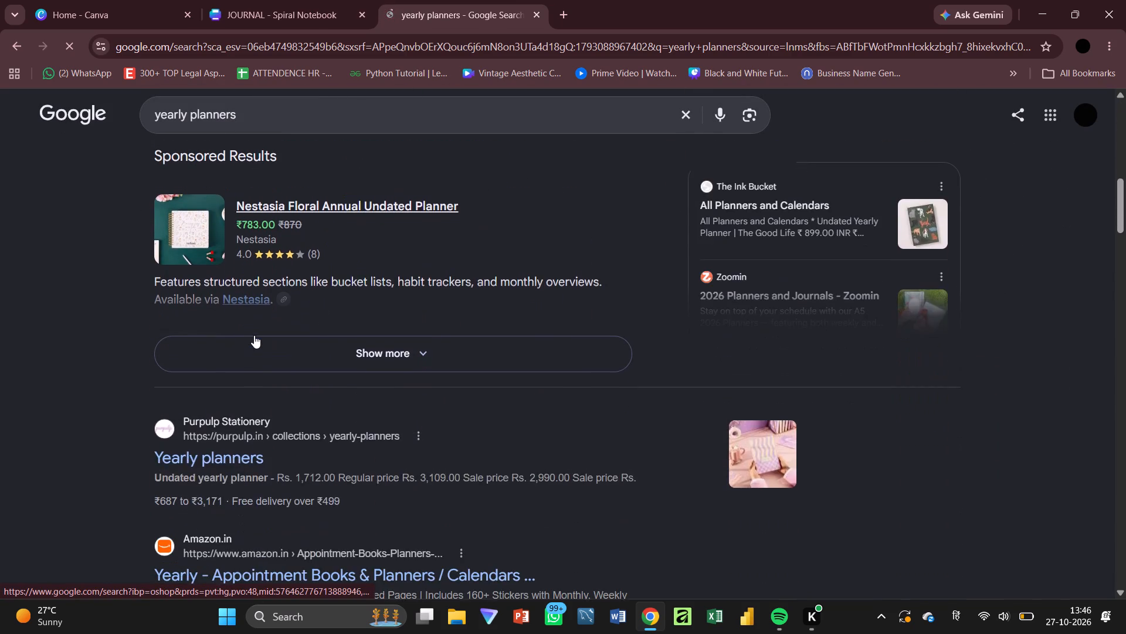
{"action": "scroll", "coordinate": [254, 335], "scroll_direction": "down", "scroll_amount": 2}
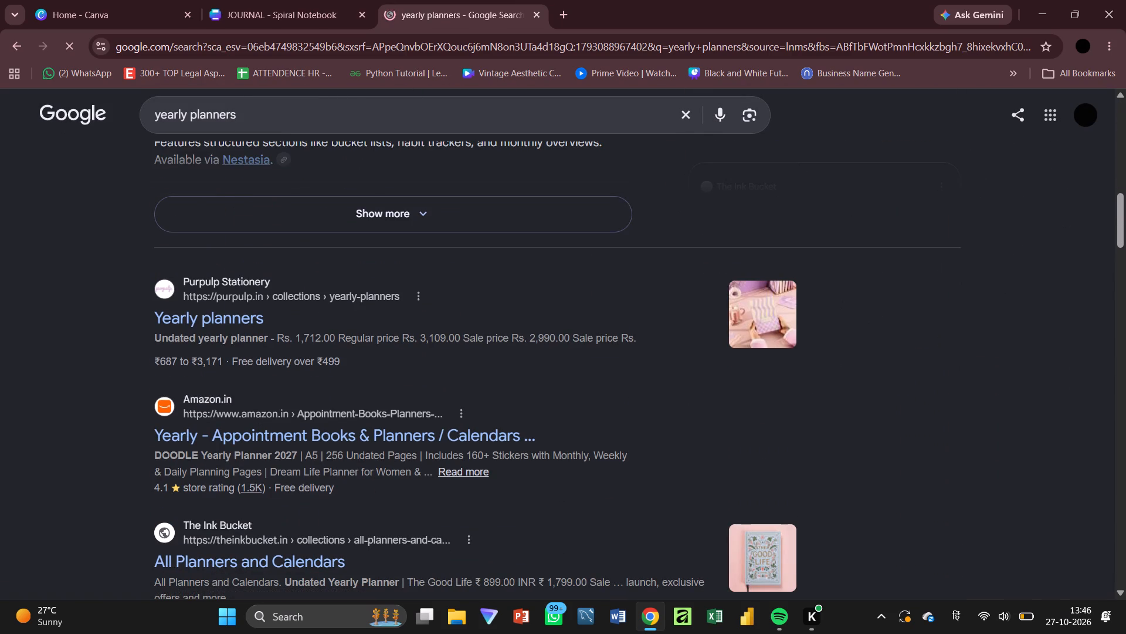
{"action": "scroll", "coordinate": [254, 335], "scroll_direction": "down", "scroll_amount": 3}
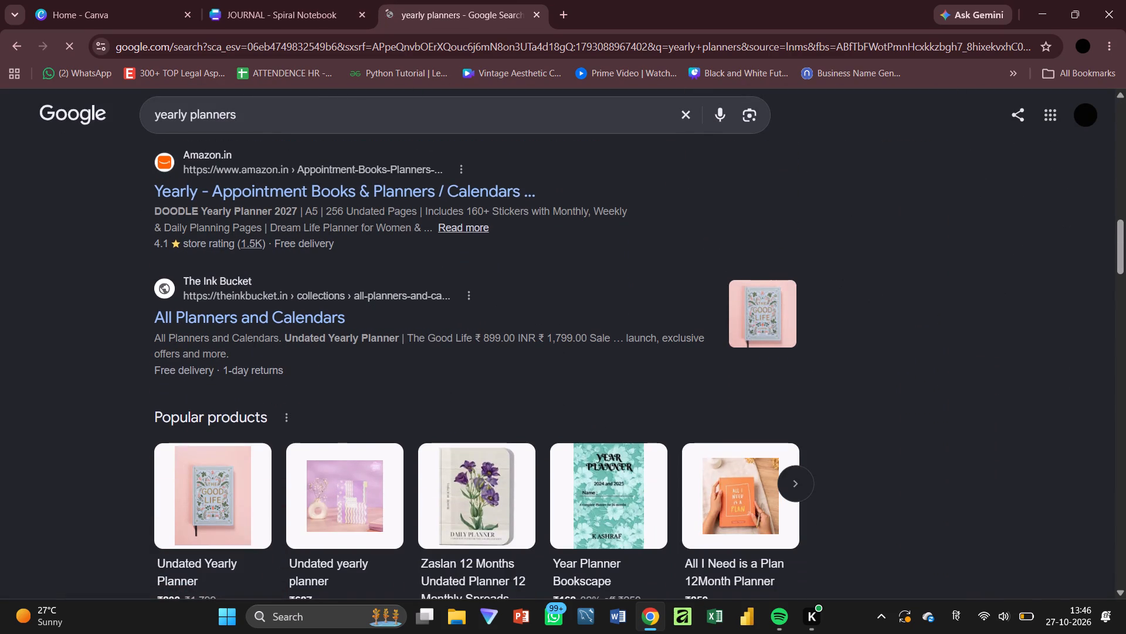
{"action": "scroll", "coordinate": [285, 308], "scroll_direction": "down", "scroll_amount": 2}
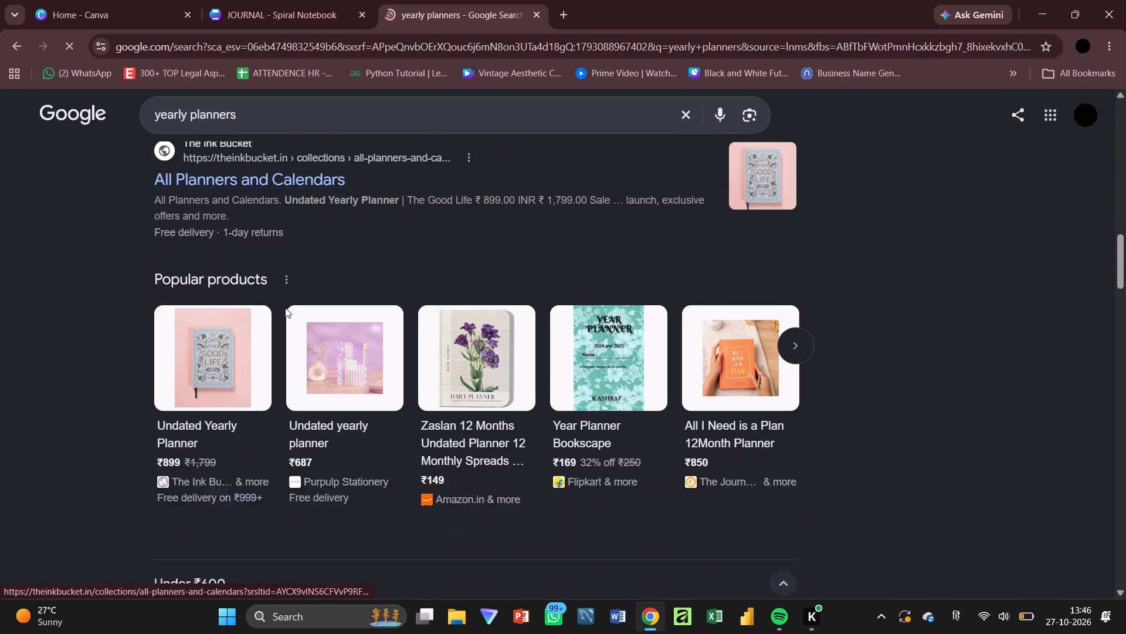
{"action": "scroll", "coordinate": [285, 308], "scroll_direction": "down", "scroll_amount": 8}
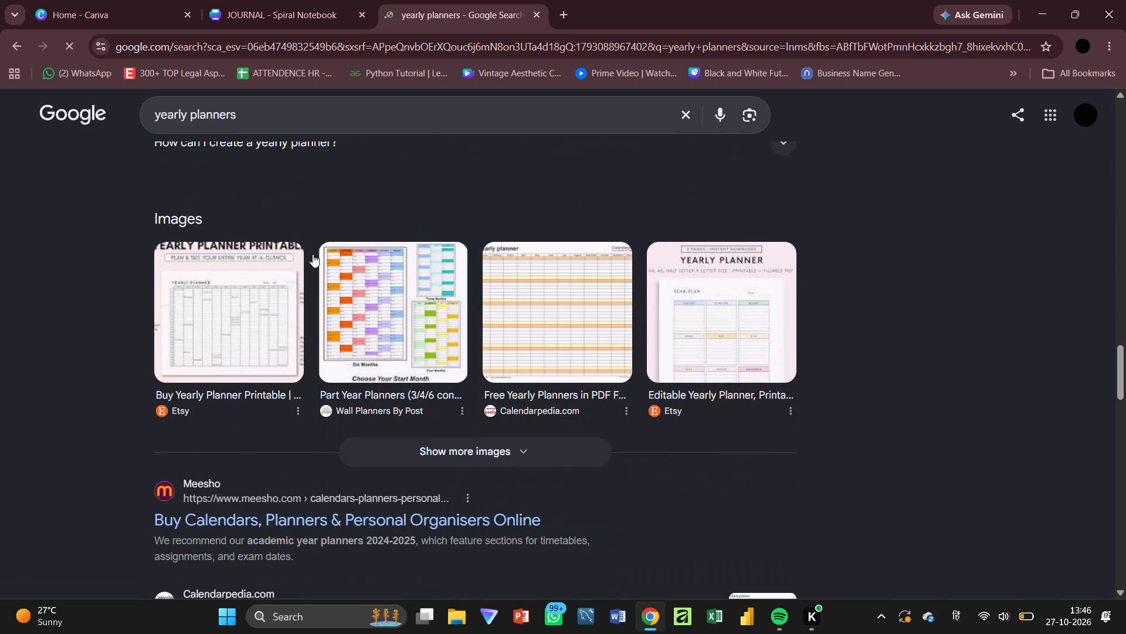
Refine the Google search to yearly planner journal preview.
{"action": "left_click", "coordinate": [313, 131]}
{"action": "key", "text": "space"}
{"action": "type", "text": "prev"}
{"action": "key", "text": "BackSpace"}
{"action": "key", "text": "BackSpace"}
{"action": "key", "text": "BackSpace"}
{"action": "key", "text": "BackSpace"}
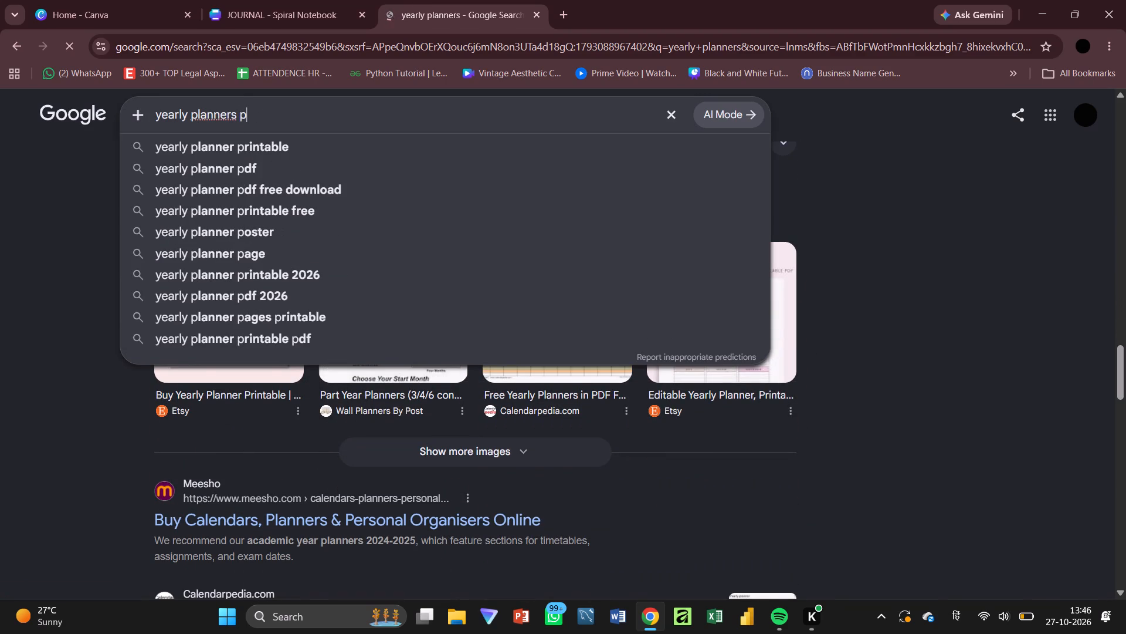
{"action": "key", "text": "BackSpace"}
{"action": "key", "text": "BackSpace"}
{"action": "key", "text": "space"}
{"action": "type", "text": "joun"}
{"action": "key", "text": "BackSpace"}
{"action": "key", "text": "r"}
{"action": "type", "text": "nal r"}
{"action": "key", "text": "BackSpace"}
{"action": "type", "text": "preb"}
{"action": "key", "text": "BackSpace"}
{"action": "type", "text": "view"}
{"action": "key", "text": "Return"}
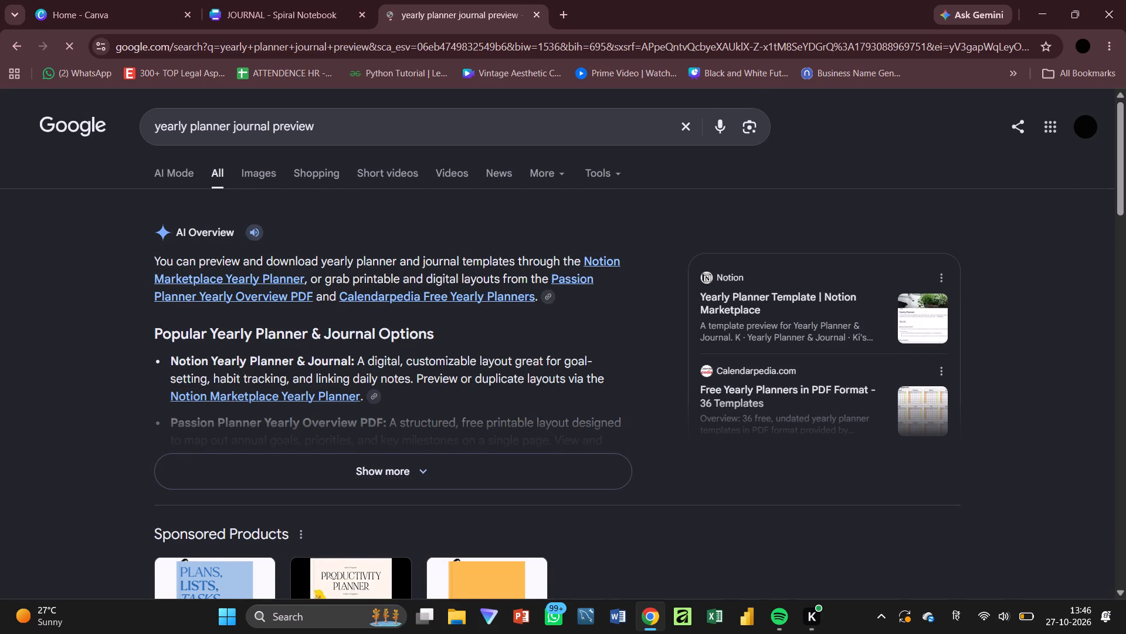
Examine the web and image results for yearly planner journal page layouts.
{"action": "scroll", "coordinate": [348, 276], "scroll_direction": "down", "scroll_amount": 4}
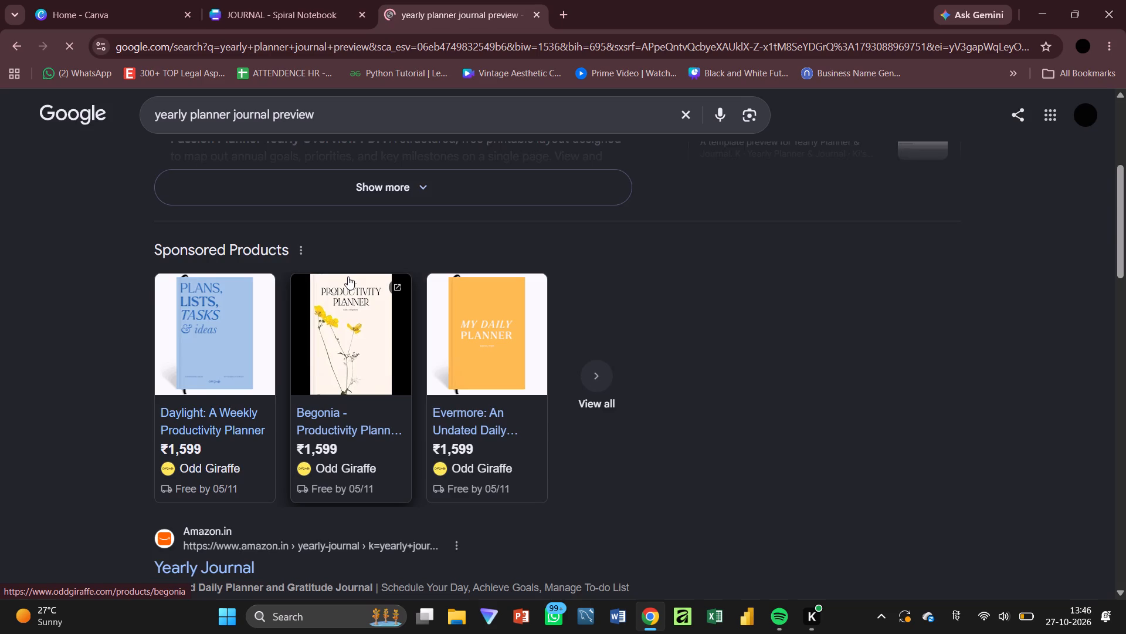
{"action": "scroll", "coordinate": [348, 276], "scroll_direction": "down", "scroll_amount": 4}
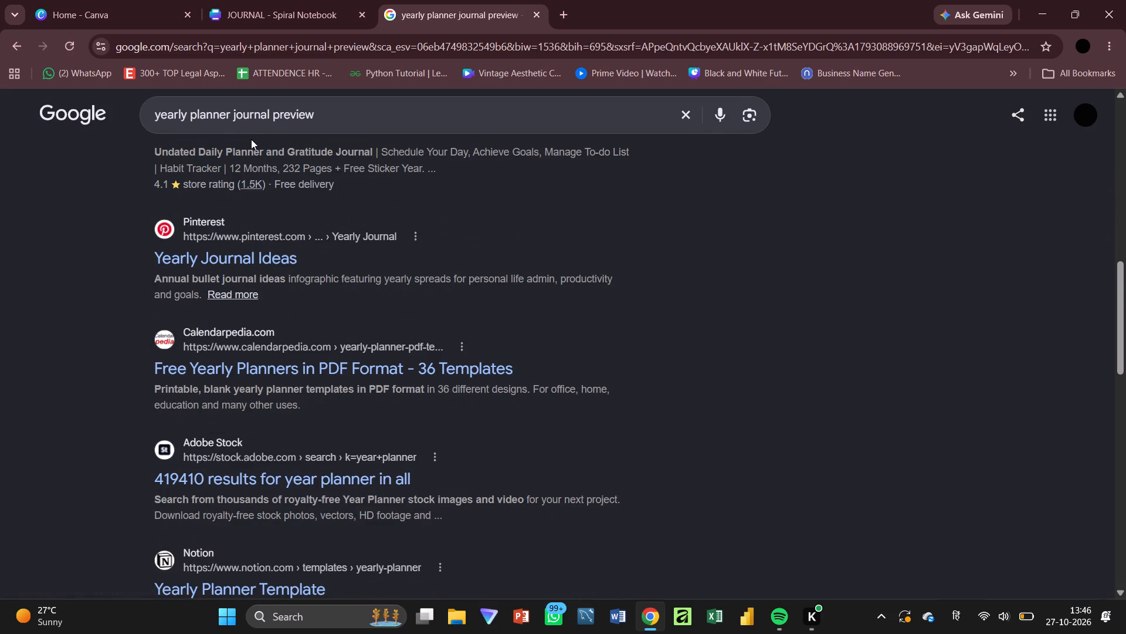
{"action": "scroll", "coordinate": [263, 168], "scroll_direction": "up", "scroll_amount": 8}
{"action": "left_click", "coordinate": [263, 173]}
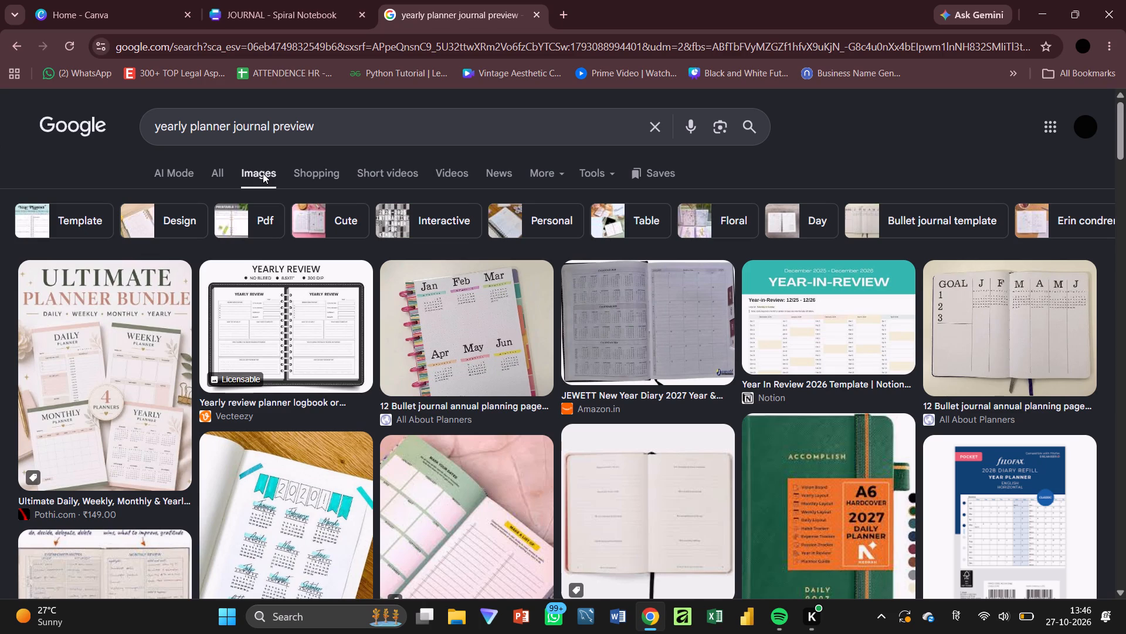
{"action": "scroll", "coordinate": [263, 173], "scroll_direction": "down", "scroll_amount": 2}
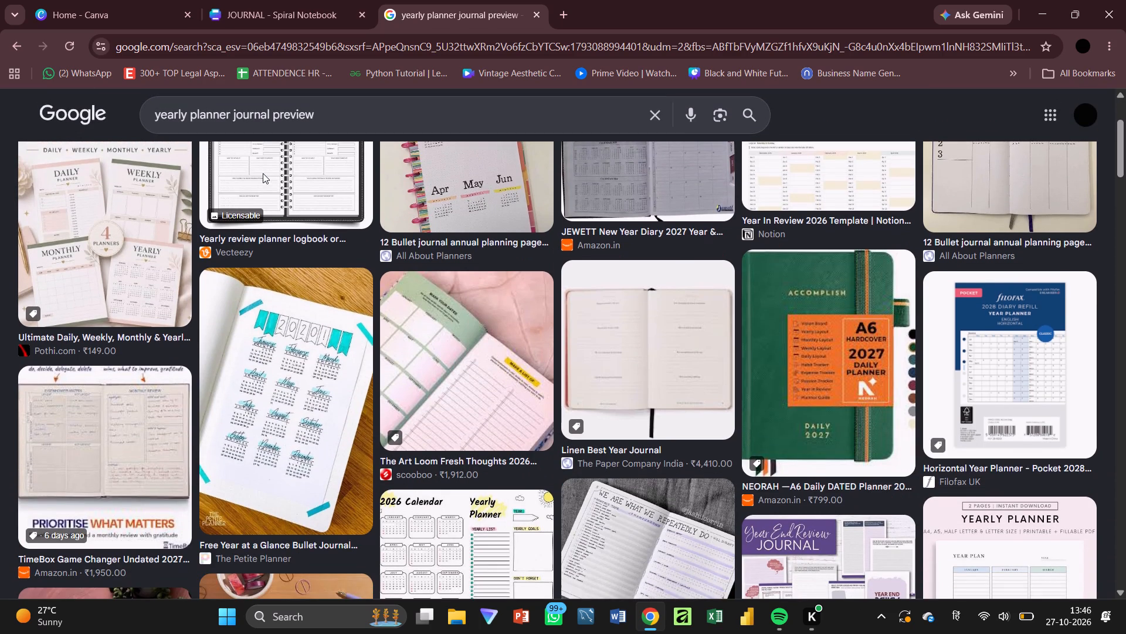
{"action": "scroll", "coordinate": [263, 173], "scroll_direction": "down", "scroll_amount": 2}
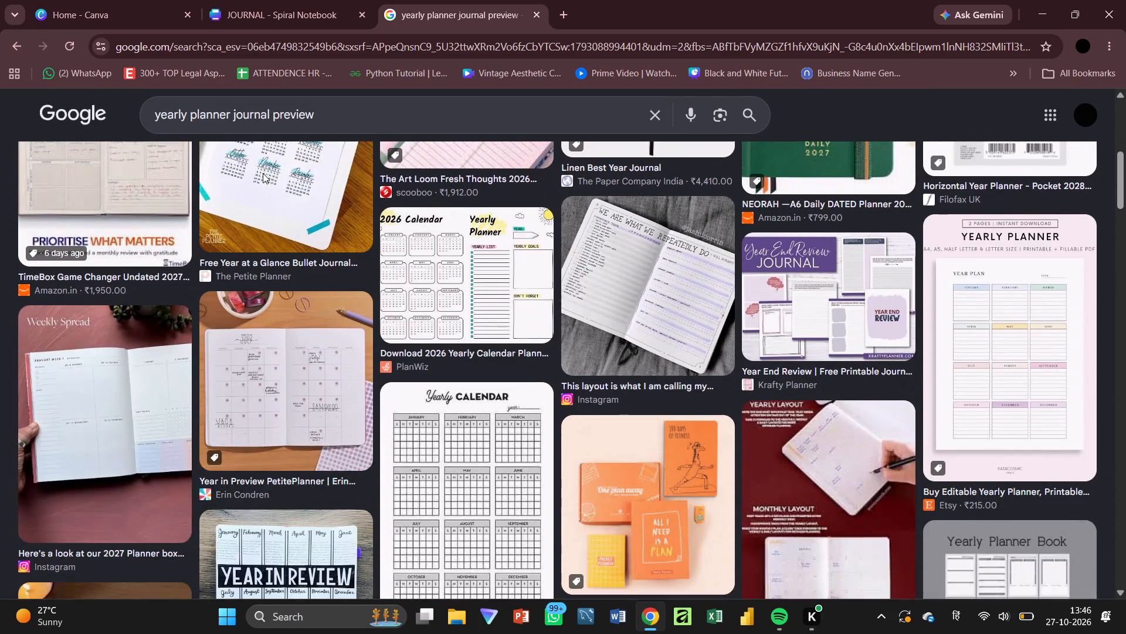
{"action": "scroll", "coordinate": [263, 173], "scroll_direction": "up", "scroll_amount": 6}
Open Calendarpedia's Free Yearly Planners in PDF Format page from the web results and examine its template descriptions.
{"action": "left_click", "coordinate": [212, 162]}
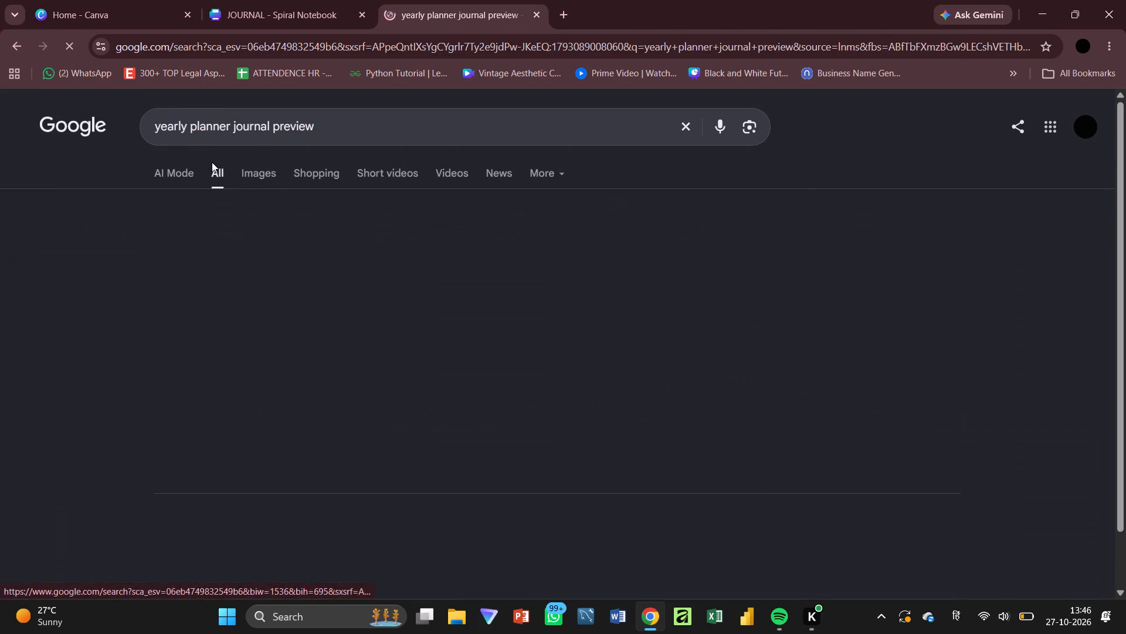
{"action": "scroll", "coordinate": [212, 162], "scroll_direction": "down", "scroll_amount": 3}
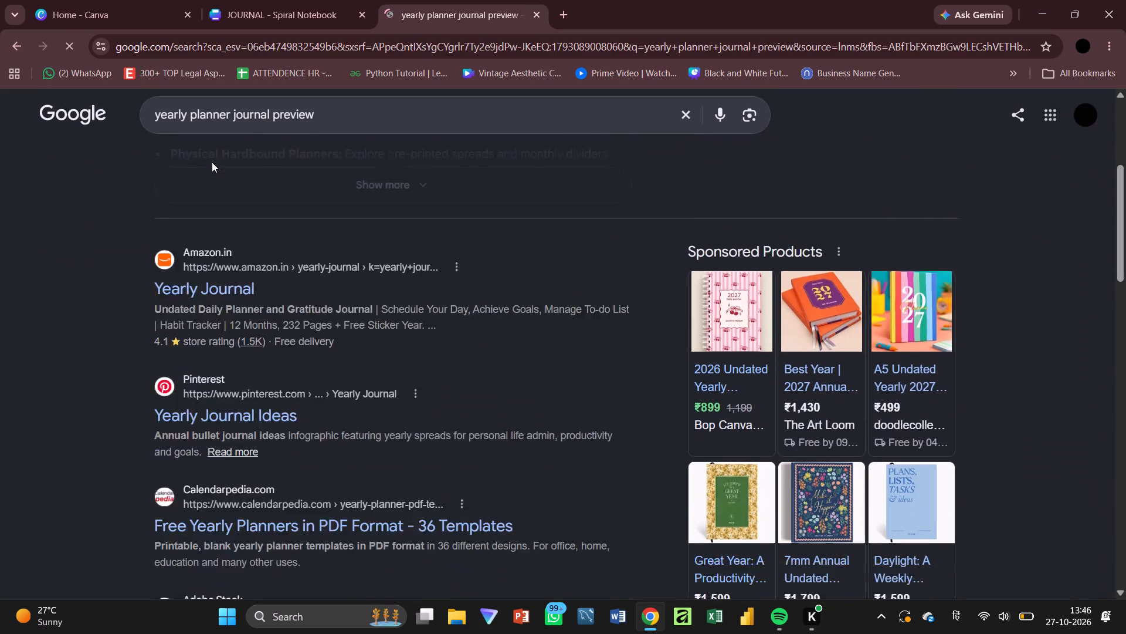
{"action": "scroll", "coordinate": [212, 162], "scroll_direction": "down", "scroll_amount": 1}
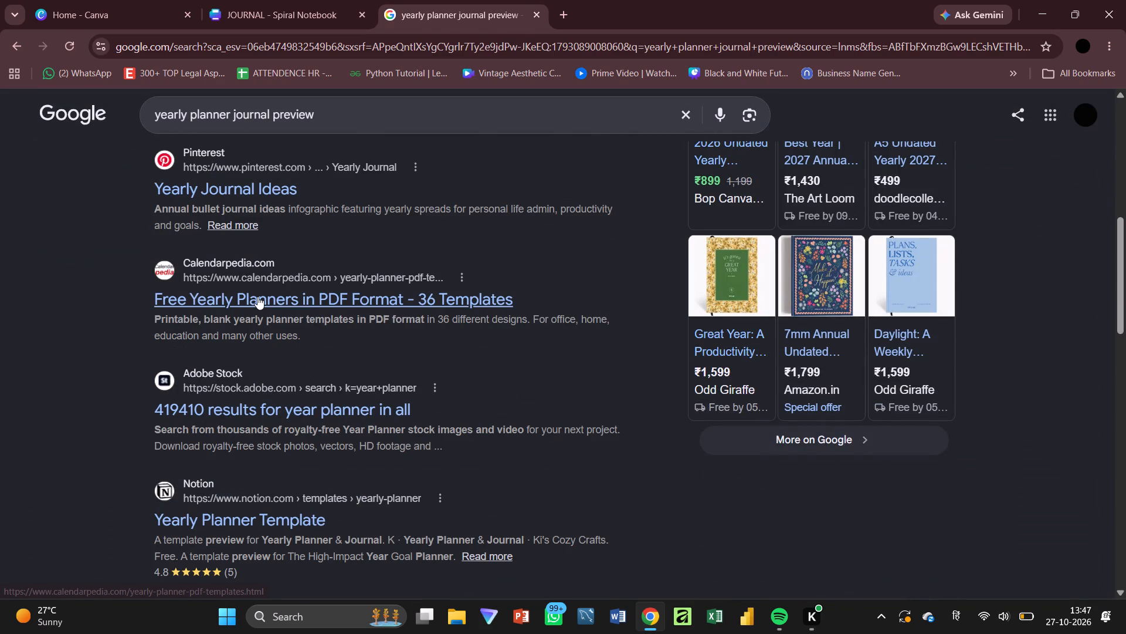
{"action": "left_click", "coordinate": [257, 296]}
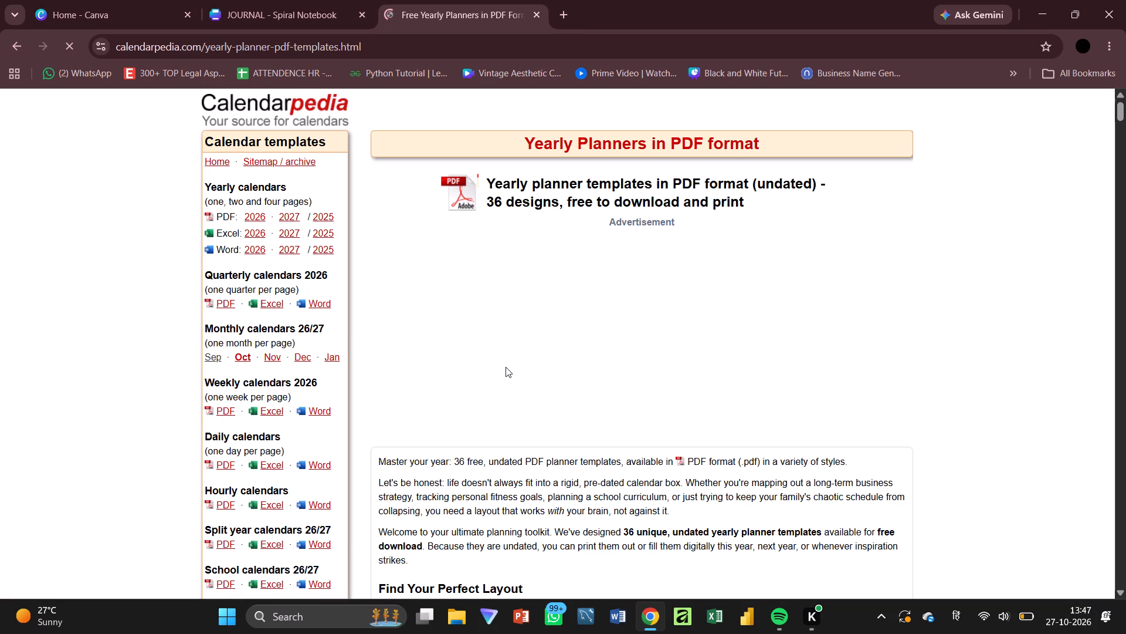
{"action": "scroll", "coordinate": [506, 367], "scroll_direction": "down", "scroll_amount": 3}
{"action": "scroll", "coordinate": [506, 367], "scroll_direction": "up", "scroll_amount": 1}
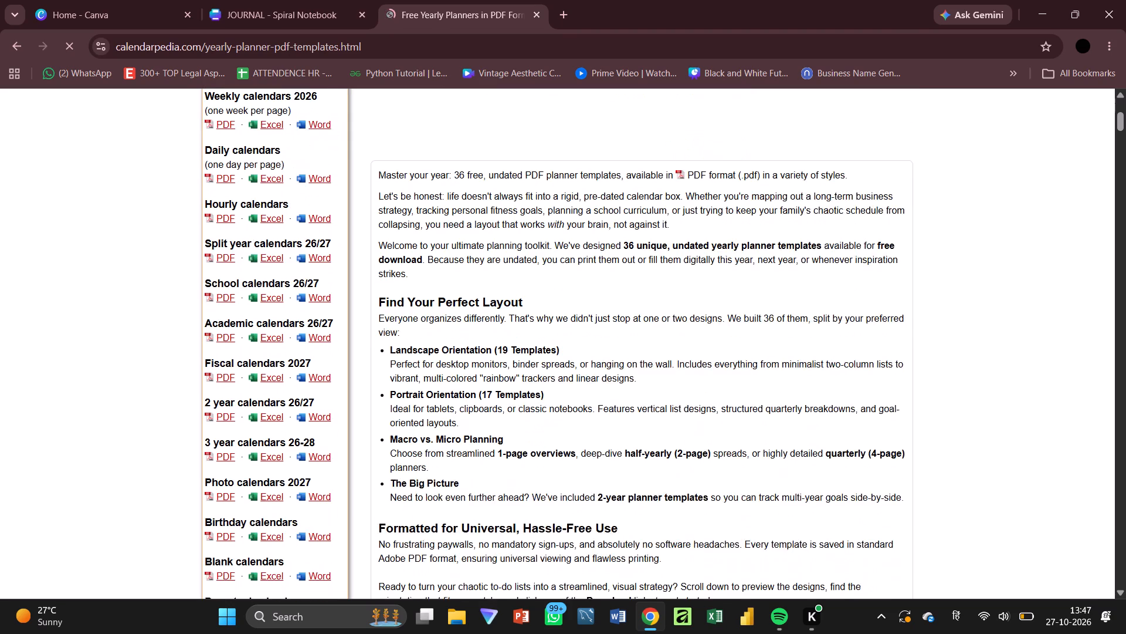
{"action": "scroll", "coordinate": [506, 367], "scroll_direction": "up", "scroll_amount": 2}
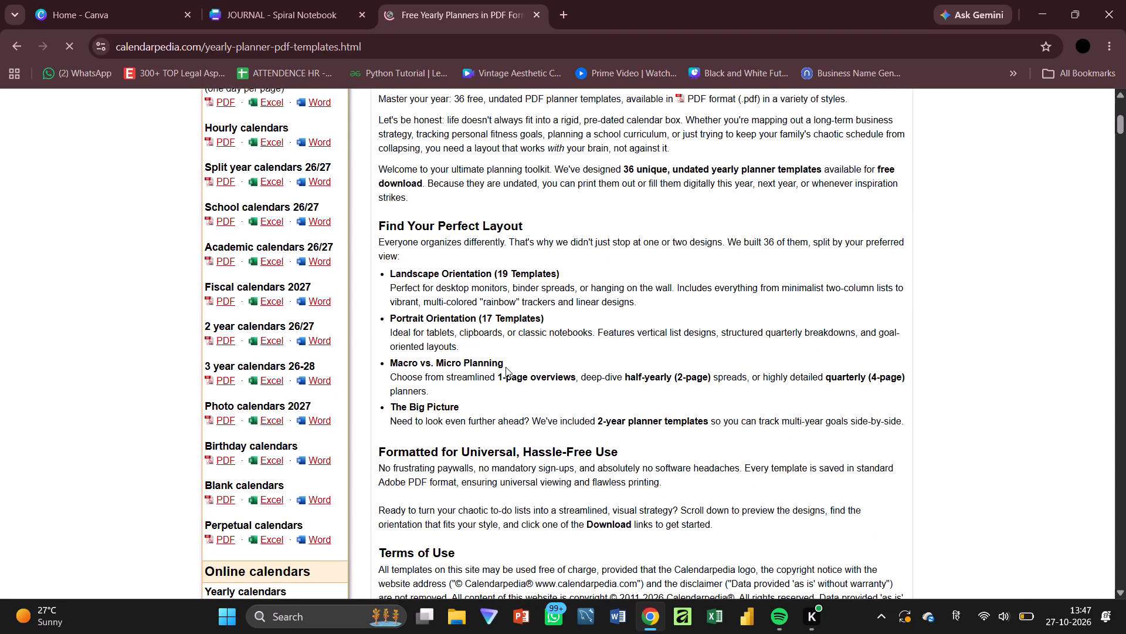
Examine the landscape yearly, half-yearly and quarterly planner template previews on the Calendarpedia page.
{"action": "scroll", "coordinate": [506, 367], "scroll_direction": "up", "scroll_amount": 8}
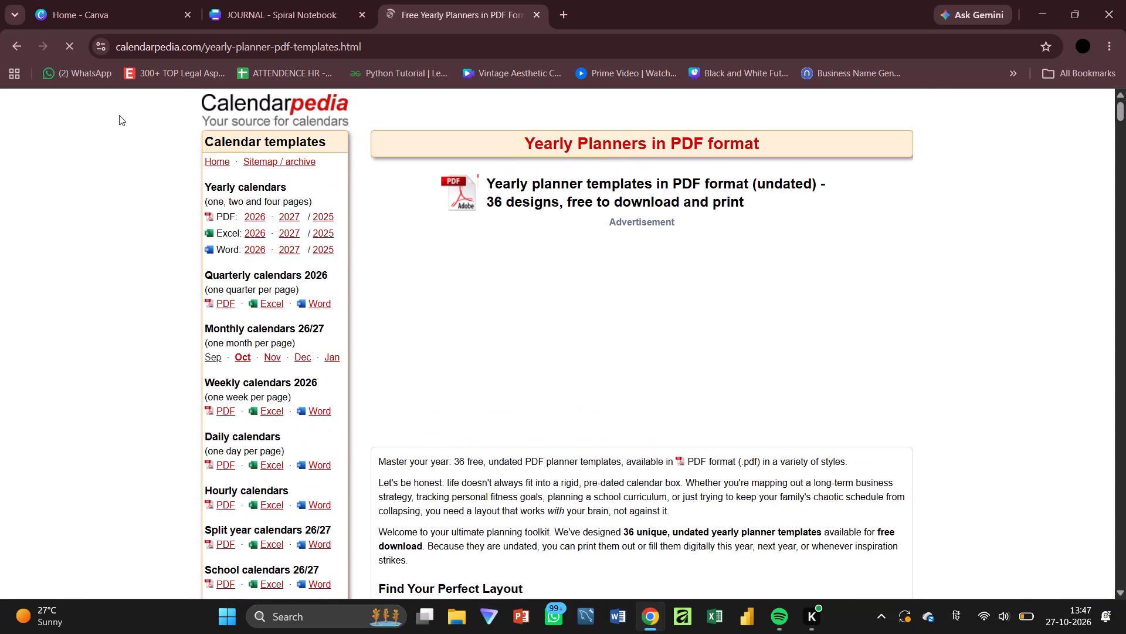
{"action": "scroll", "coordinate": [234, 244], "scroll_direction": "down", "scroll_amount": 4}
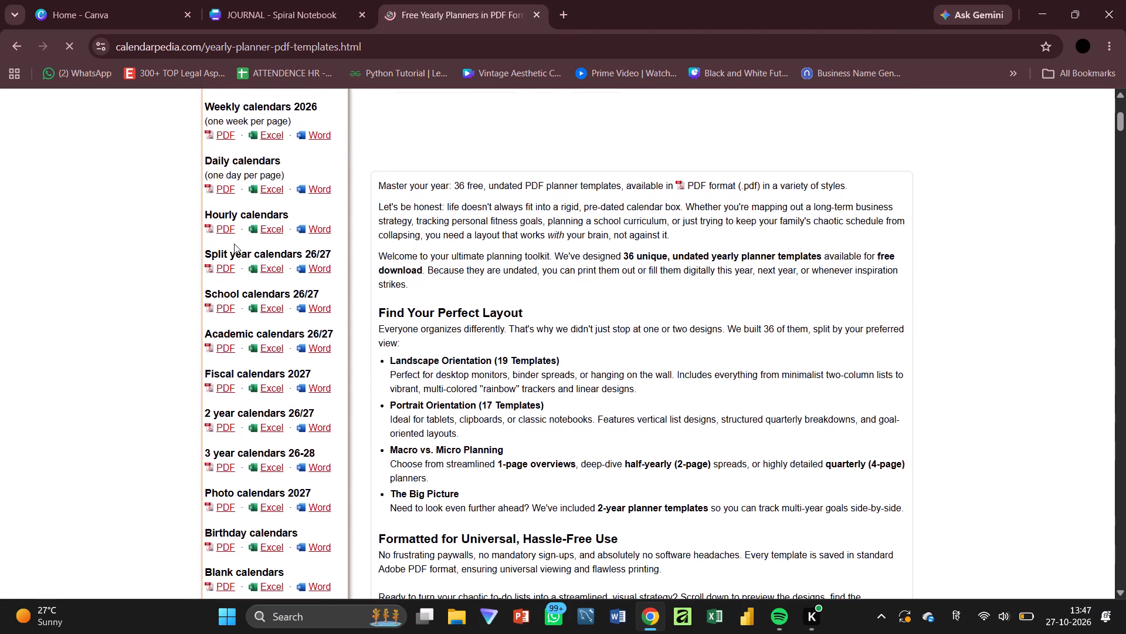
{"action": "scroll", "coordinate": [234, 244], "scroll_direction": "down", "scroll_amount": 5}
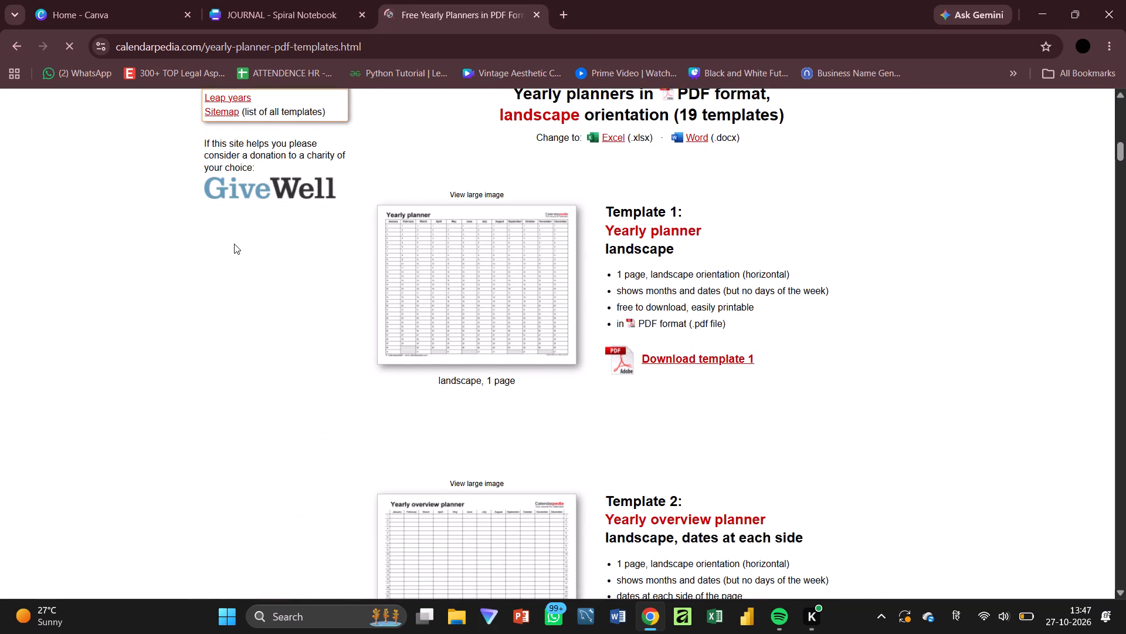
{"action": "scroll", "coordinate": [234, 244], "scroll_direction": "down", "scroll_amount": 9}
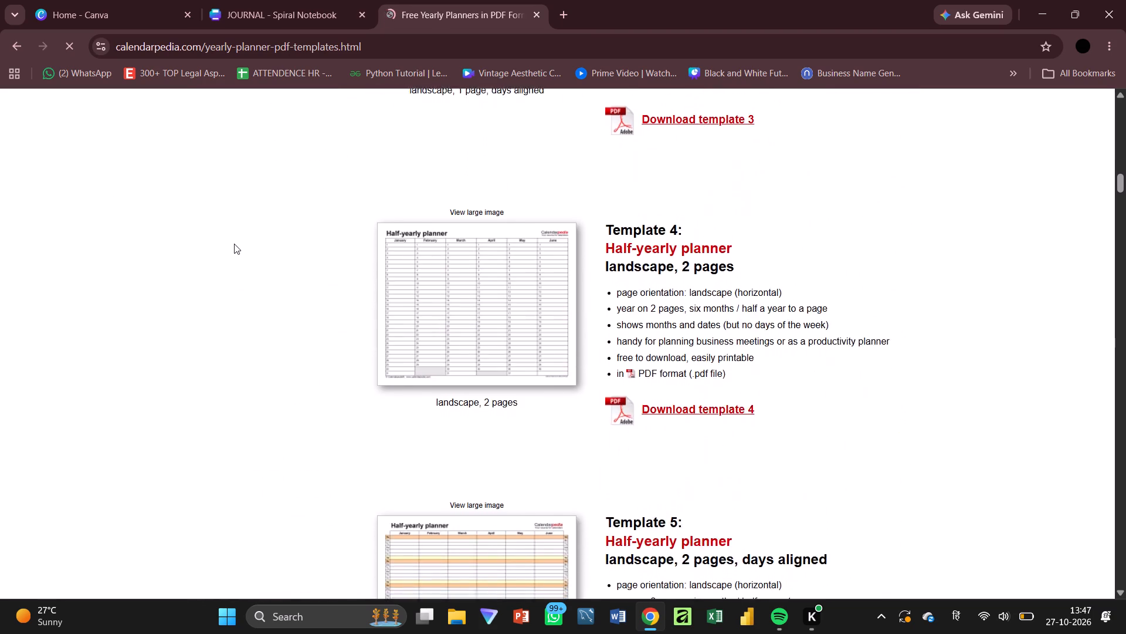
{"action": "scroll", "coordinate": [234, 244], "scroll_direction": "down", "scroll_amount": 4}
Go back to the Google results, open Notion's Yearly Planner Template, and look through its preview and related templates.
{"action": "left_click", "coordinate": [20, 39]}
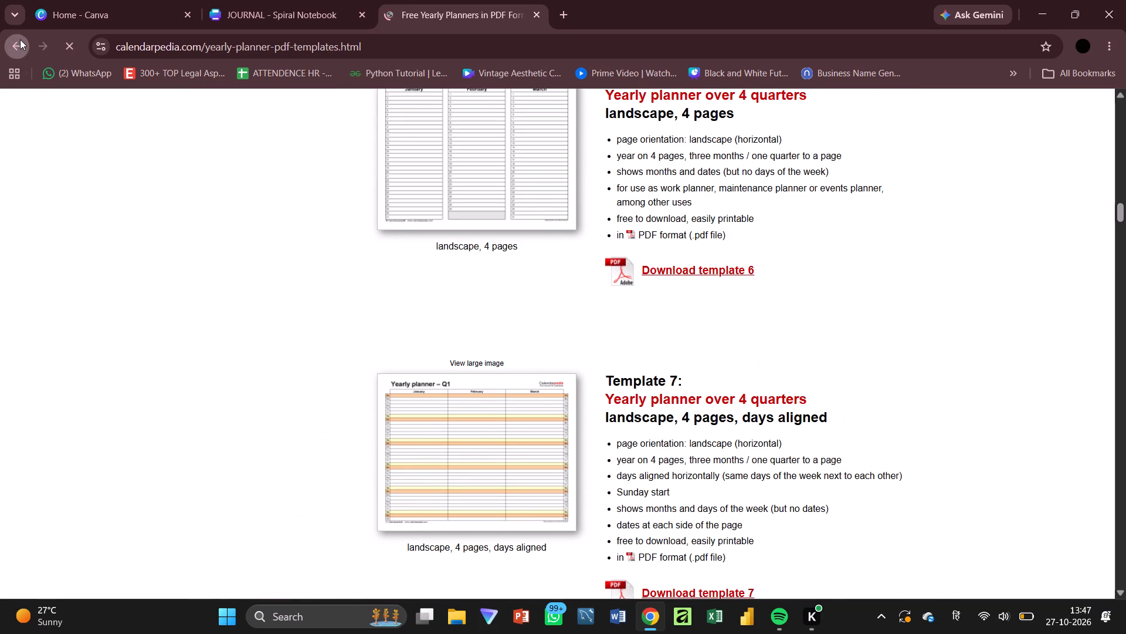
{"action": "scroll", "coordinate": [324, 310], "scroll_direction": "down", "scroll_amount": 2}
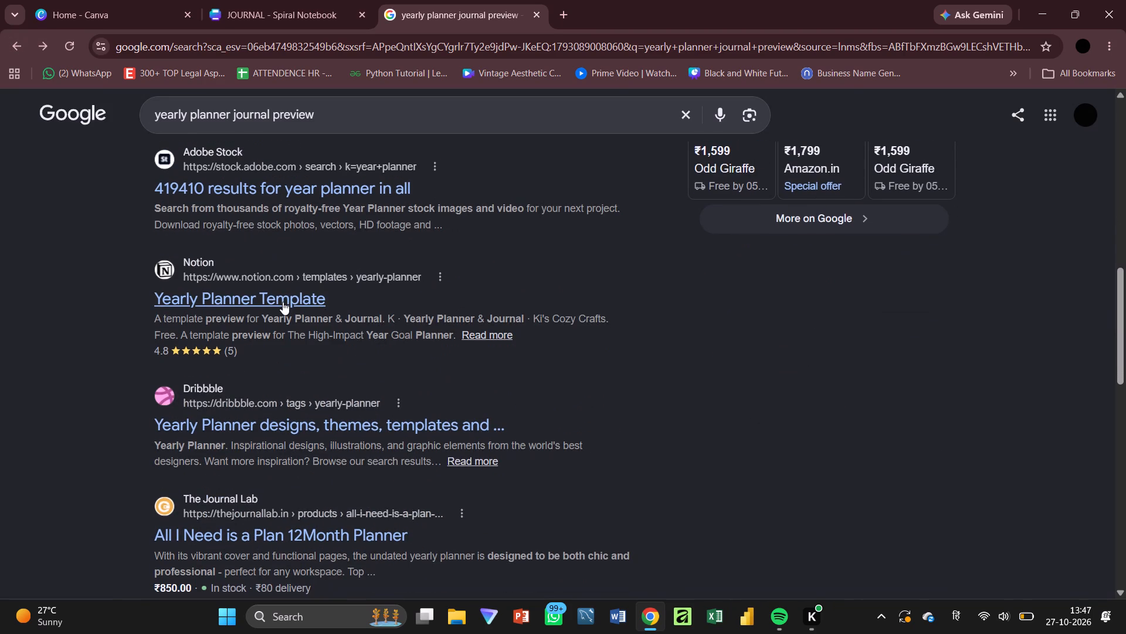
{"action": "left_click", "coordinate": [283, 302]}
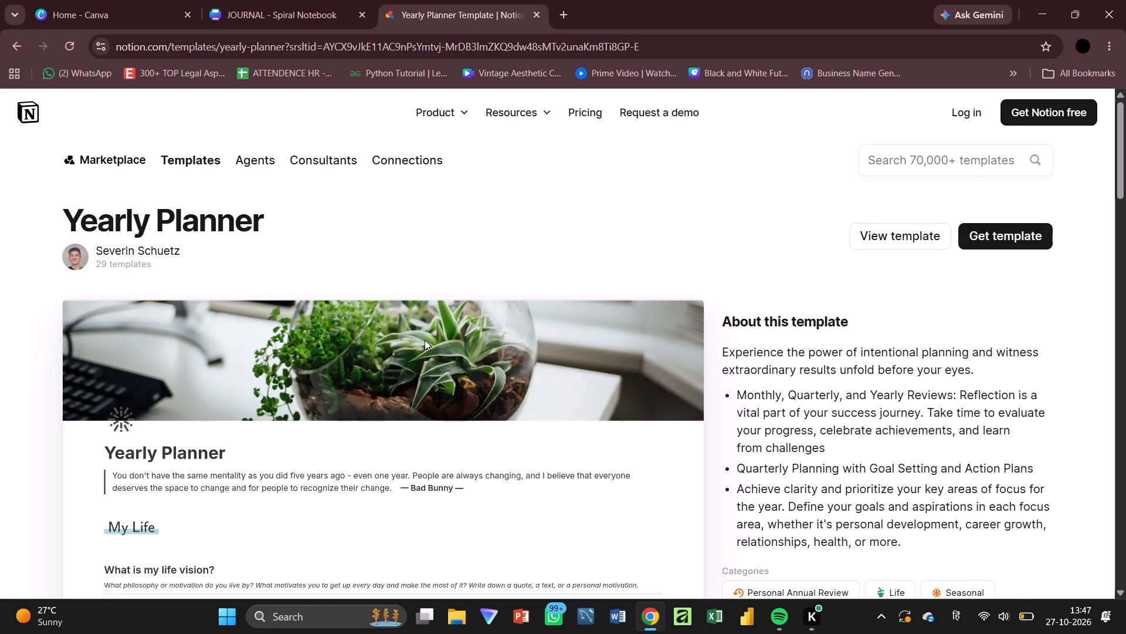
{"action": "scroll", "coordinate": [425, 340], "scroll_direction": "down", "scroll_amount": 3}
{"action": "scroll", "coordinate": [425, 340], "scroll_direction": "up", "scroll_amount": 3}
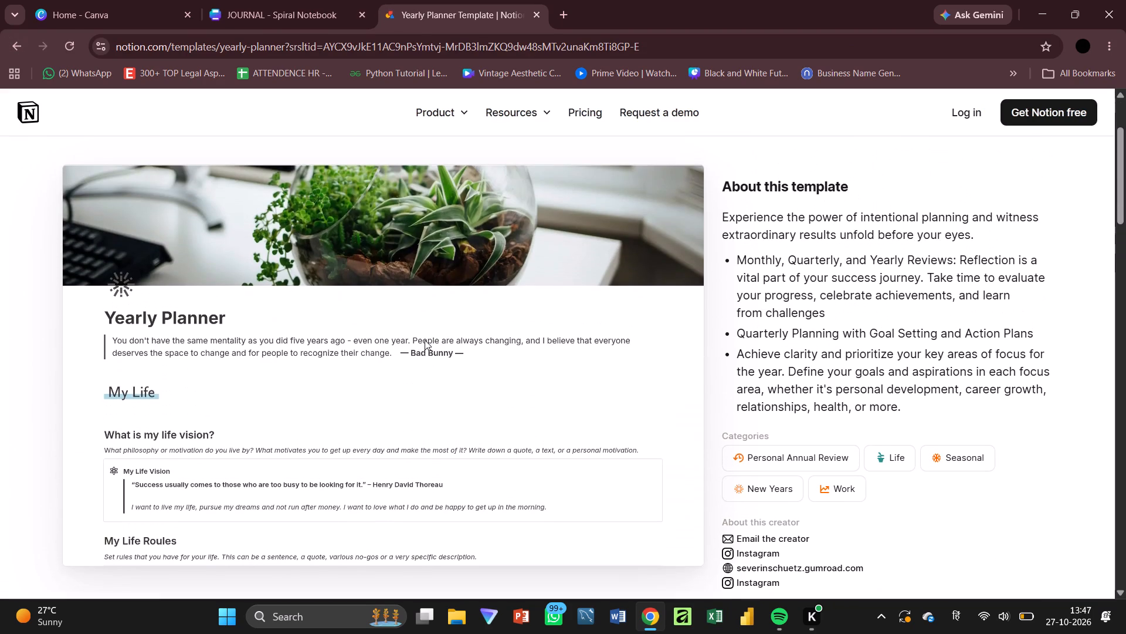
{"action": "scroll", "coordinate": [425, 340], "scroll_direction": "down", "scroll_amount": 7}
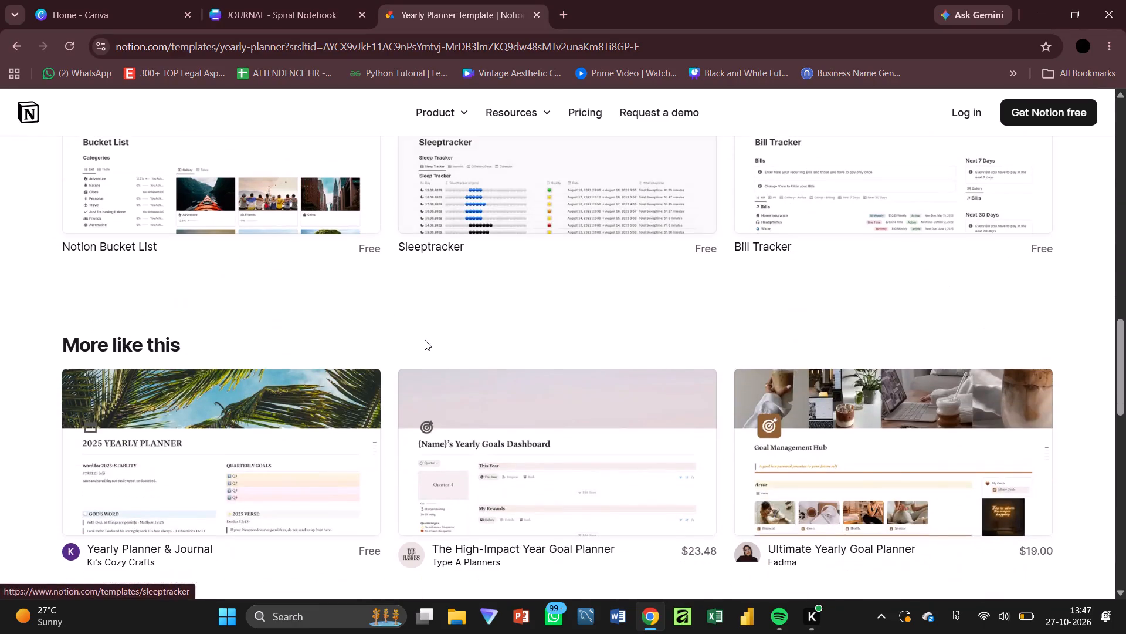
{"action": "scroll", "coordinate": [425, 340], "scroll_direction": "down", "scroll_amount": 3}
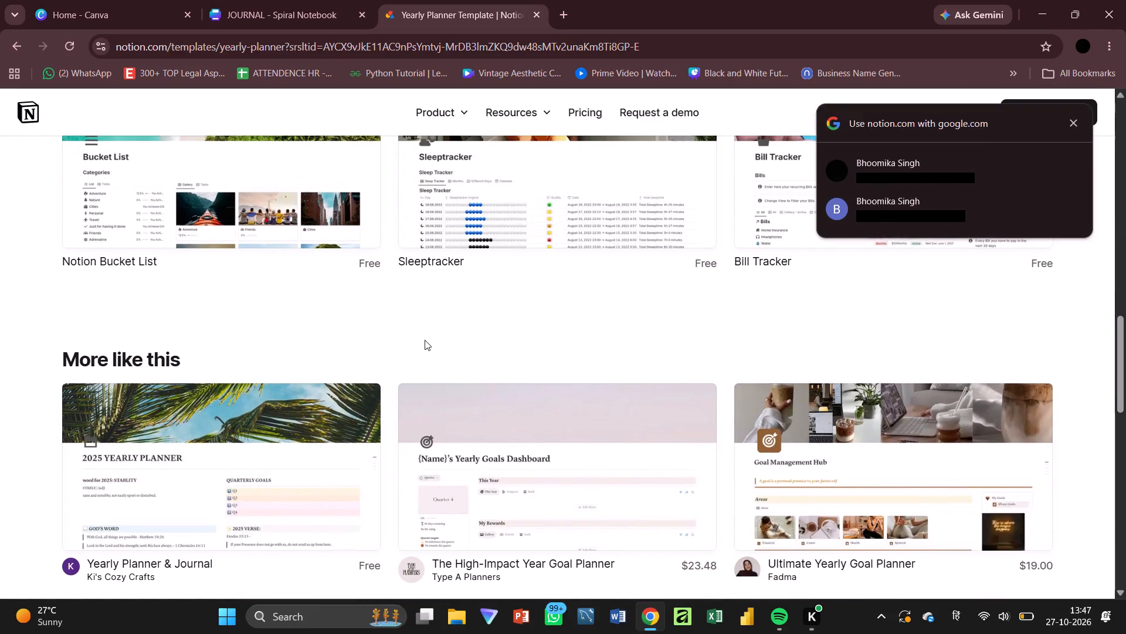
Open the full view of the related Yearly Planner & Journal template and examine the sections of its 2025 planner page.
{"action": "left_click", "coordinate": [303, 461]}
{"action": "left_click", "coordinate": [1079, 130]}
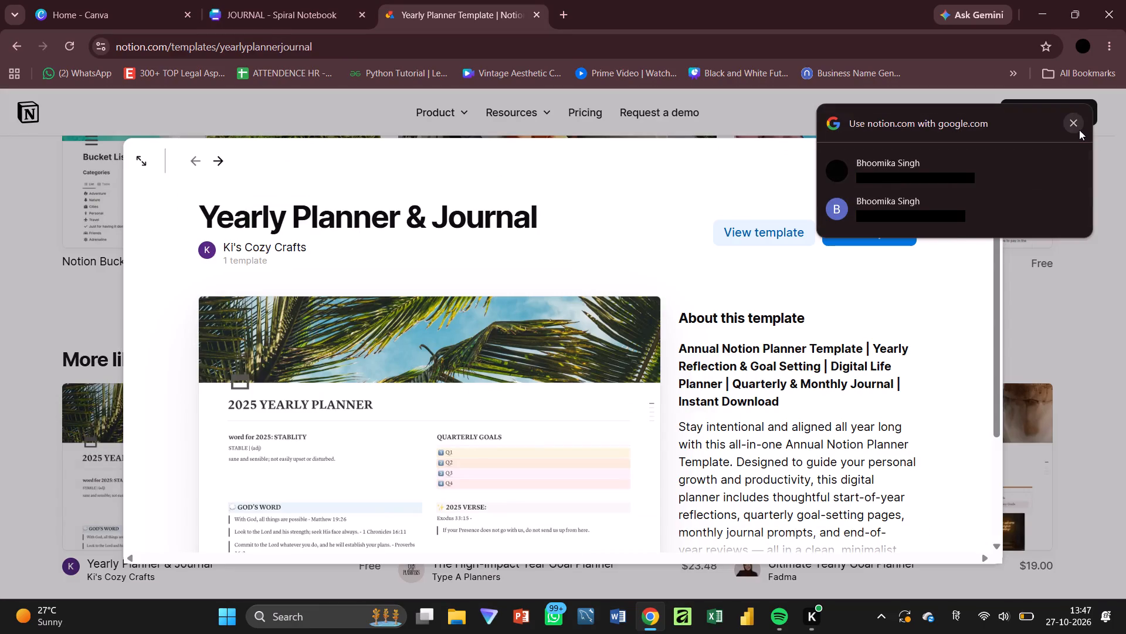
{"action": "left_click", "coordinate": [748, 234]}
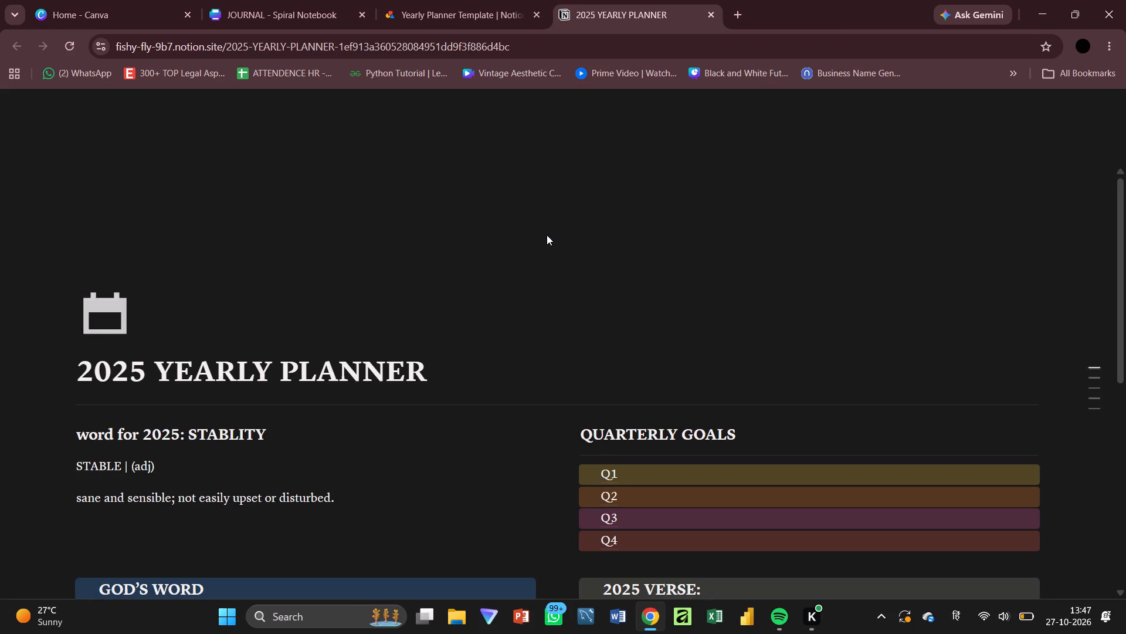
{"action": "scroll", "coordinate": [507, 294], "scroll_direction": "down", "scroll_amount": 2}
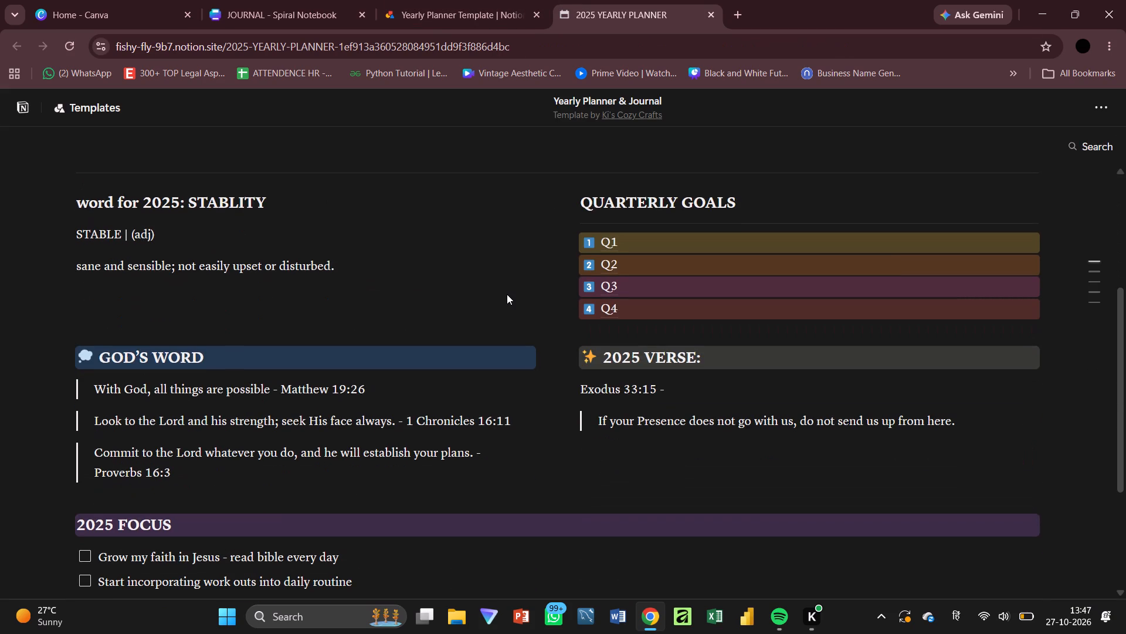
{"action": "scroll", "coordinate": [507, 294], "scroll_direction": "up", "scroll_amount": 2}
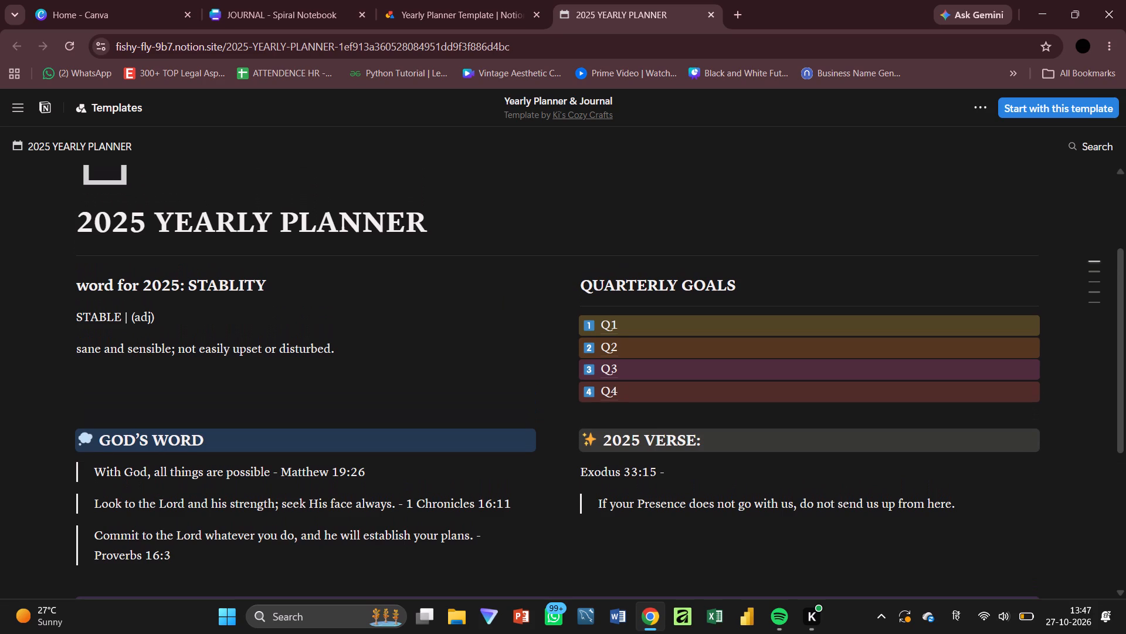
{"action": "scroll", "coordinate": [507, 294], "scroll_direction": "down", "scroll_amount": 1}
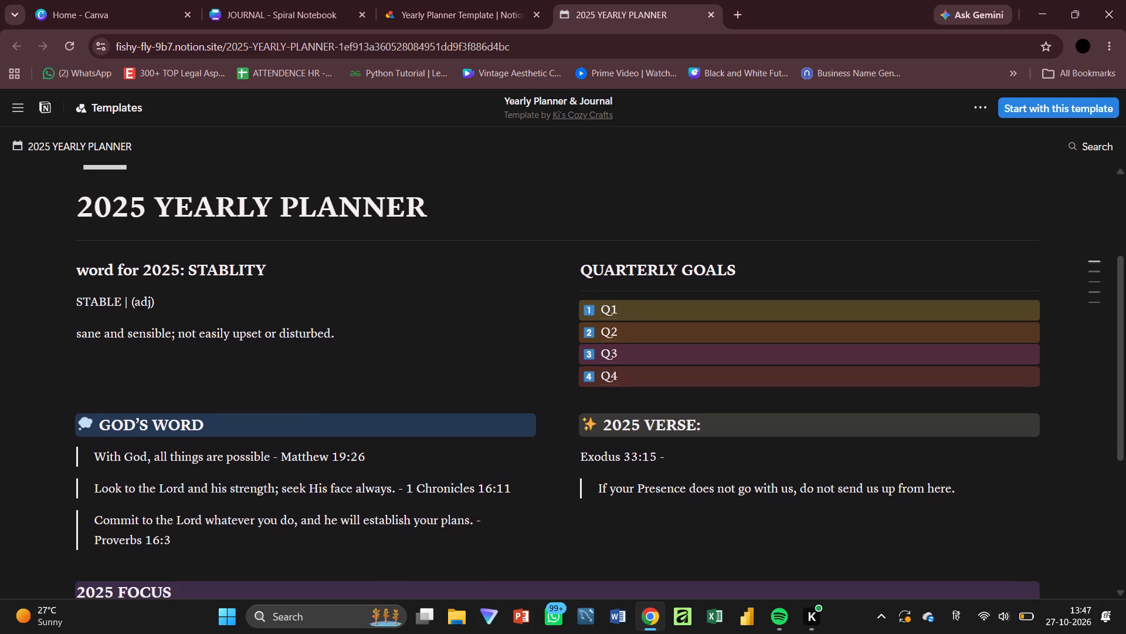
{"action": "scroll", "coordinate": [507, 294], "scroll_direction": "down", "scroll_amount": 1}
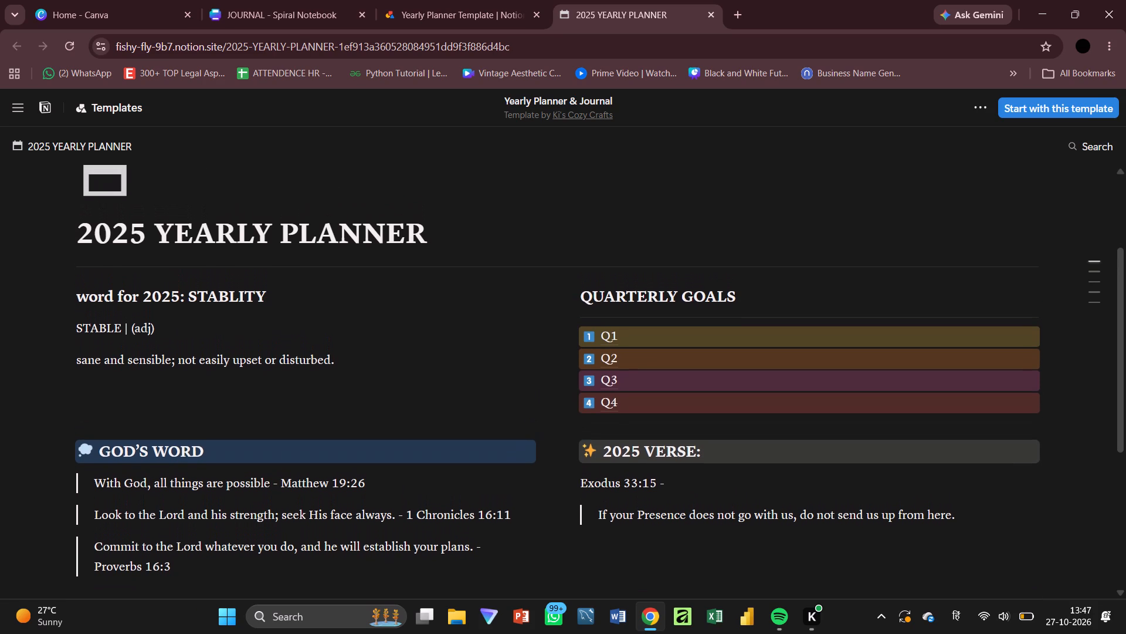
{"action": "scroll", "coordinate": [507, 294], "scroll_direction": "down", "scroll_amount": 5}
{"action": "scroll", "coordinate": [507, 294], "scroll_direction": "up", "scroll_amount": 6}
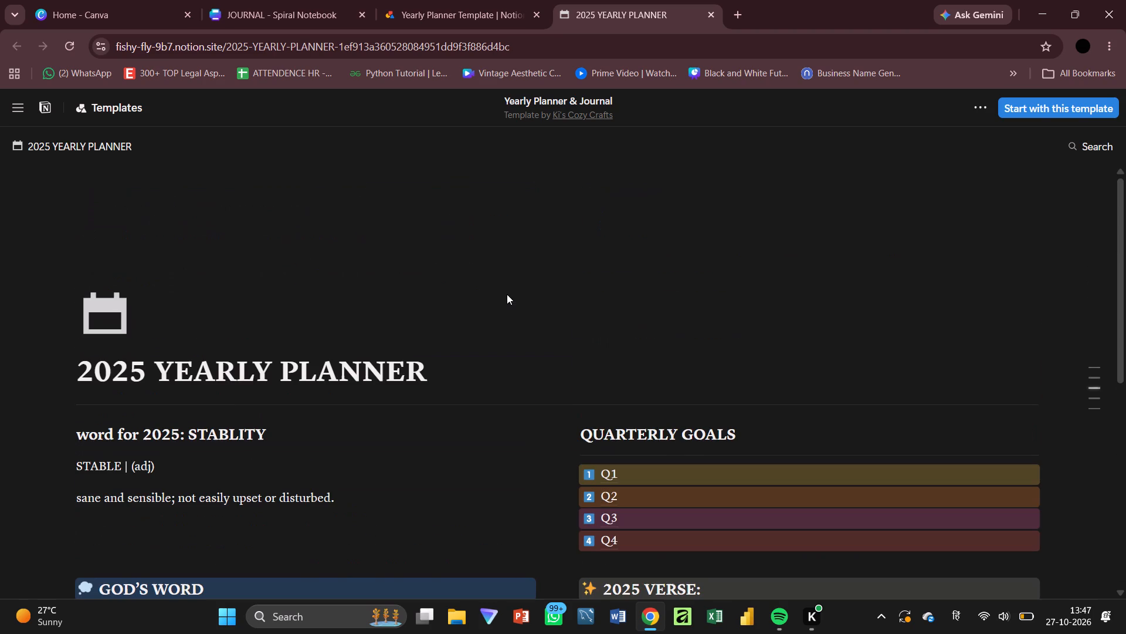
{"action": "scroll", "coordinate": [507, 294], "scroll_direction": "up", "scroll_amount": 5}
{"action": "scroll", "coordinate": [507, 294], "scroll_direction": "down", "scroll_amount": 2}
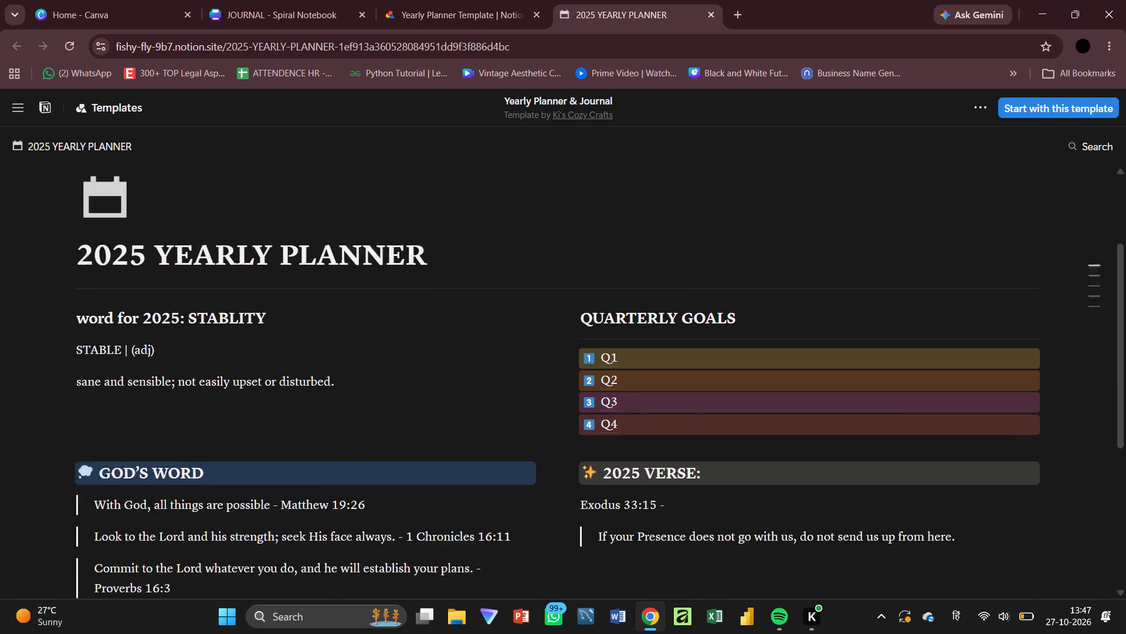
{"action": "scroll", "coordinate": [507, 294], "scroll_direction": "down", "scroll_amount": 1}
Open the Q1 page under Quarterly Goals, examine its goal and end-of-quarter review sections, and close the template view and its preview.
{"action": "left_click", "coordinate": [618, 247]}
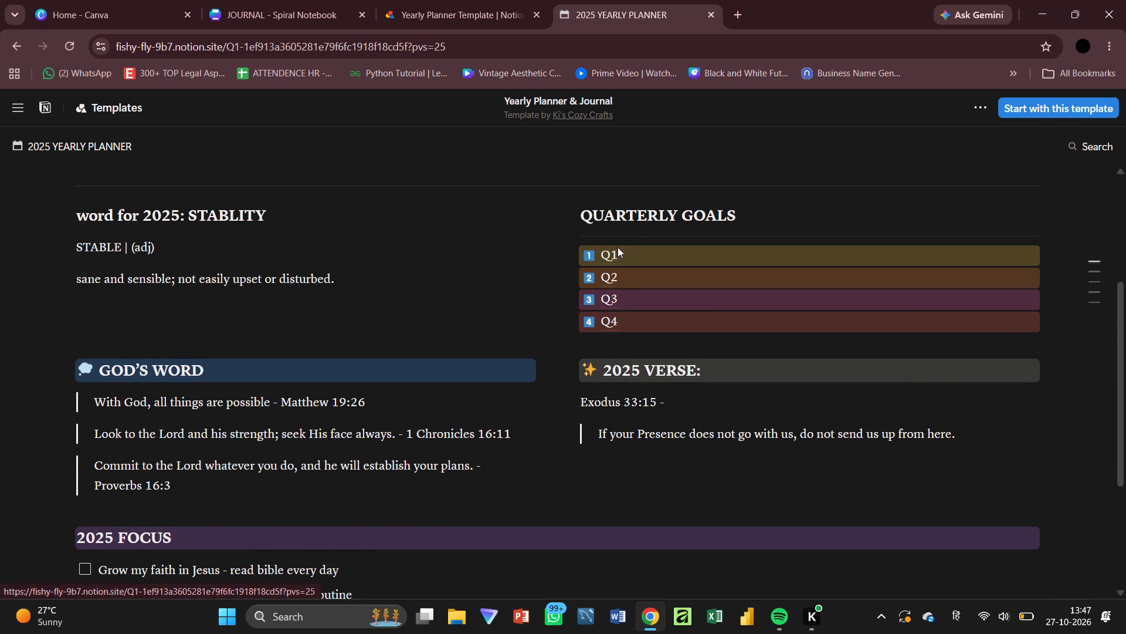
{"action": "scroll", "coordinate": [527, 326], "scroll_direction": "down", "scroll_amount": 1}
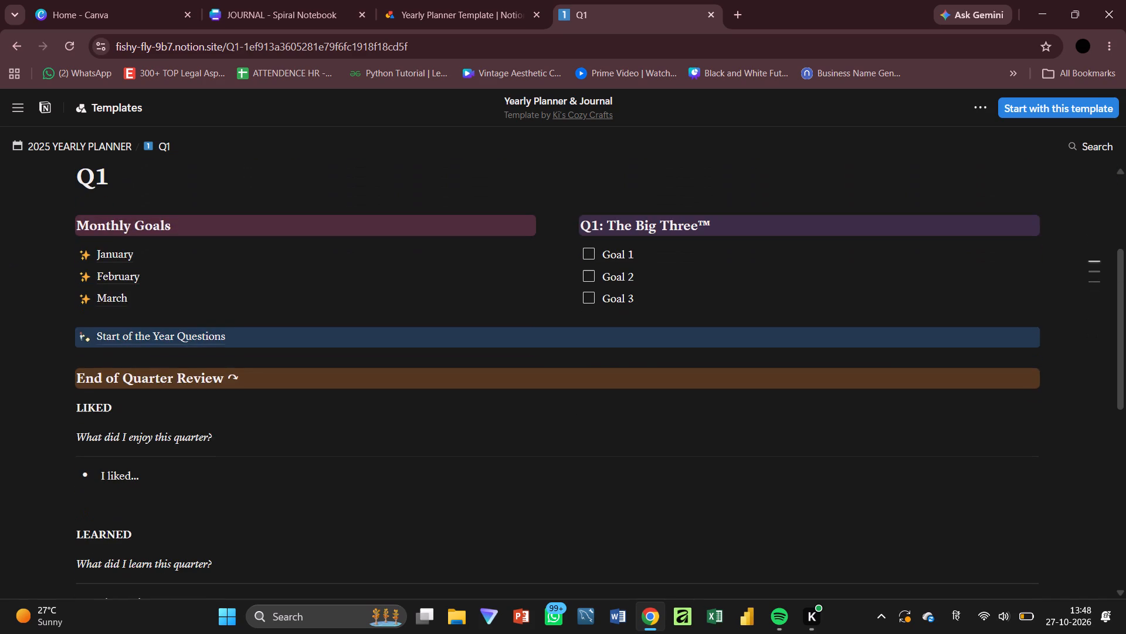
{"action": "scroll", "coordinate": [527, 326], "scroll_direction": "down", "scroll_amount": 4}
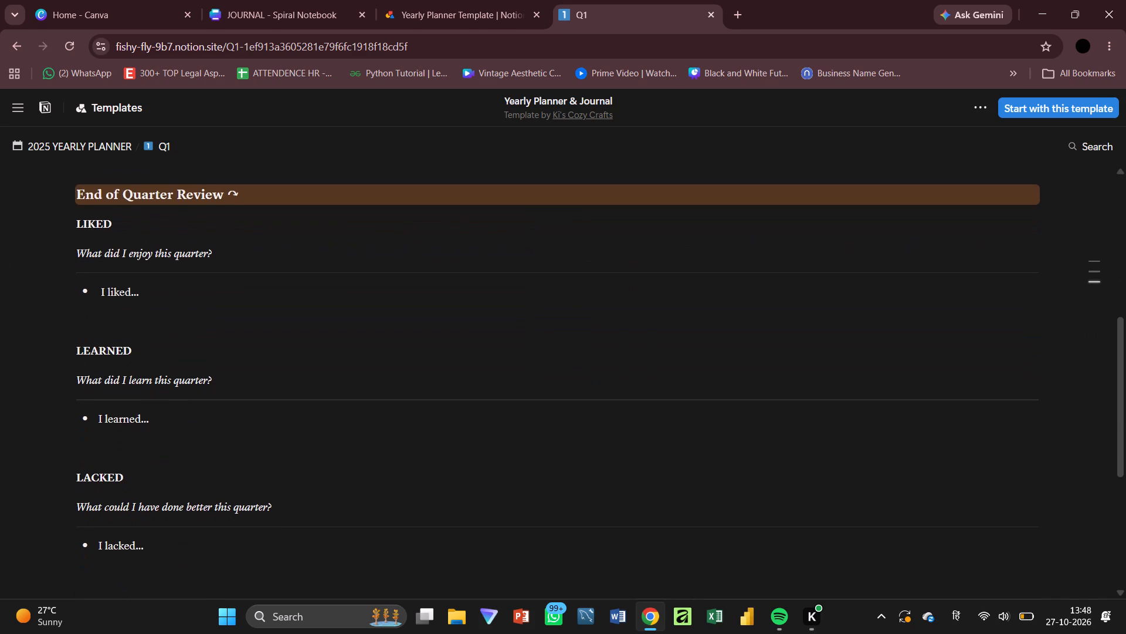
{"action": "scroll", "coordinate": [527, 326], "scroll_direction": "down", "scroll_amount": 4}
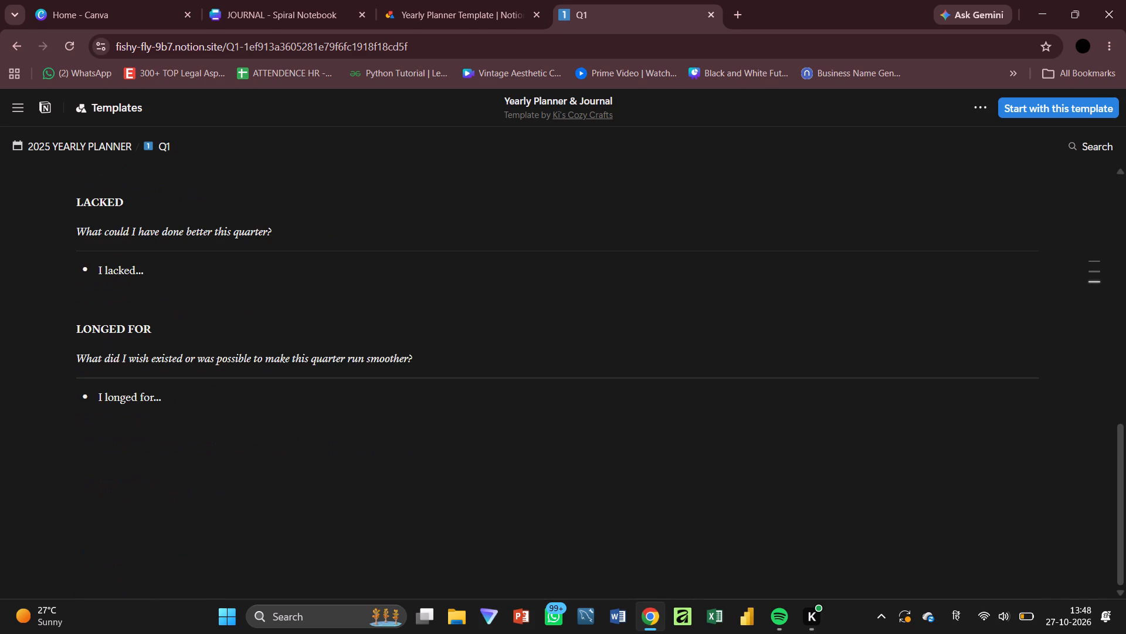
{"action": "scroll", "coordinate": [527, 326], "scroll_direction": "down", "scroll_amount": 2}
{"action": "scroll", "coordinate": [527, 326], "scroll_direction": "up", "scroll_amount": 15}
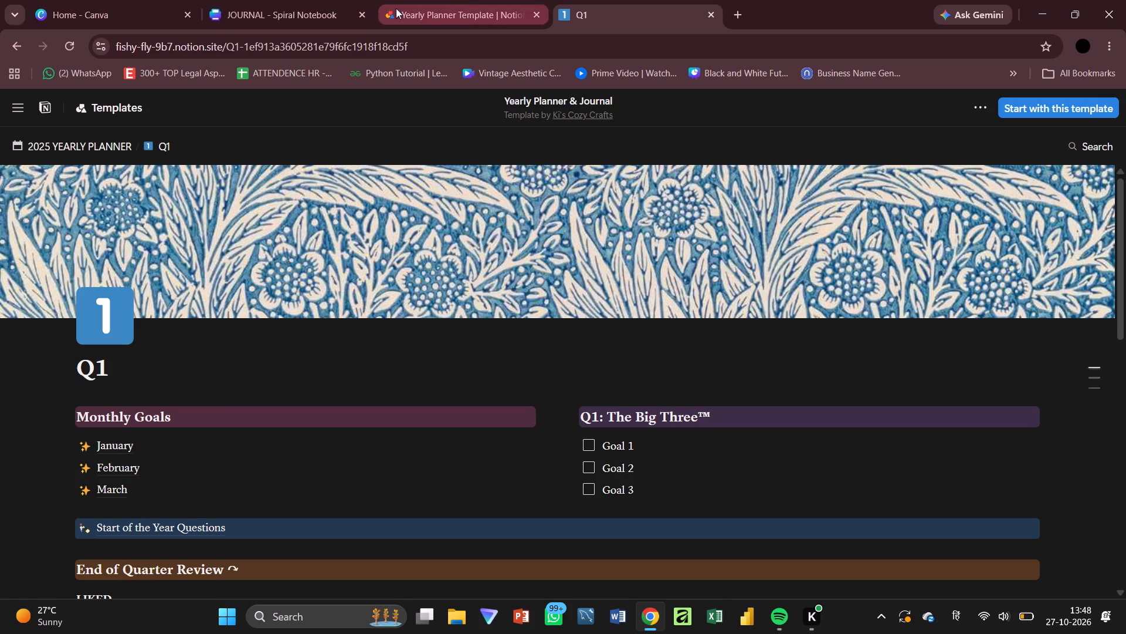
{"action": "left_click", "coordinate": [21, 41]}
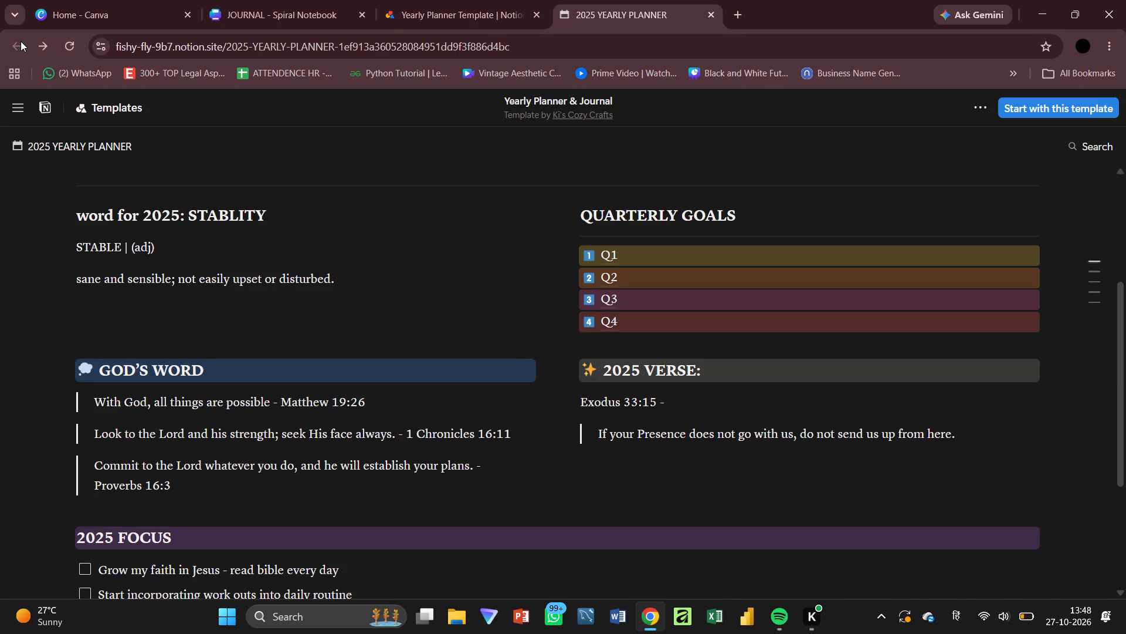
{"action": "left_click", "coordinate": [12, 41]}
{"action": "left_click", "coordinate": [711, 17]}
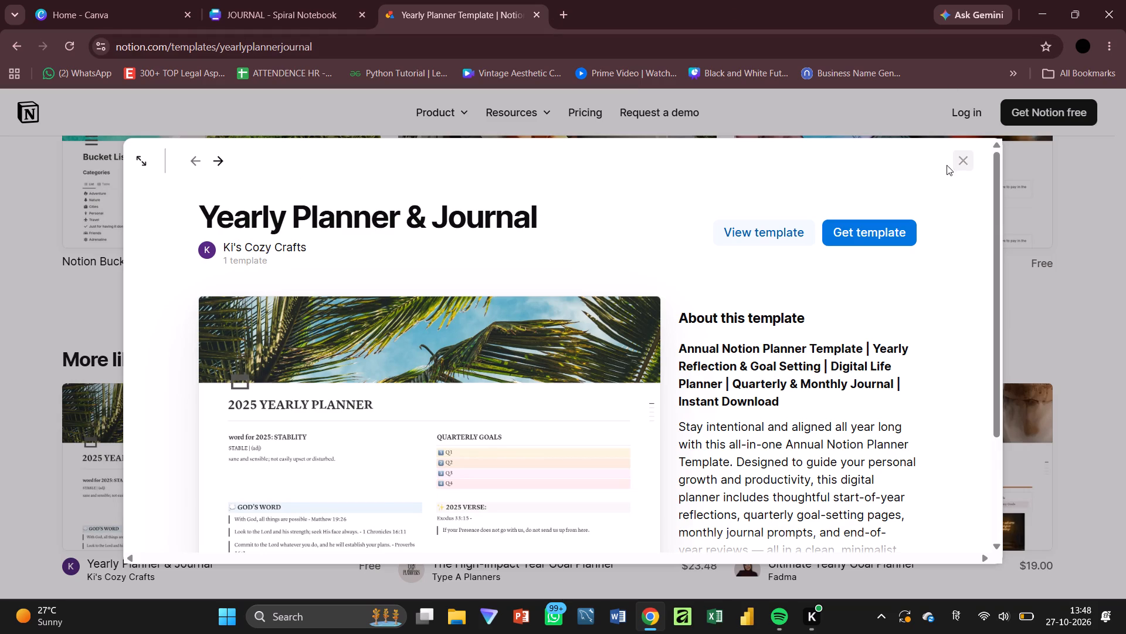
{"action": "left_click", "coordinate": [962, 162]}
Search the Notion template marketplace for planner.
{"action": "scroll", "coordinate": [703, 315], "scroll_direction": "down", "scroll_amount": 3}
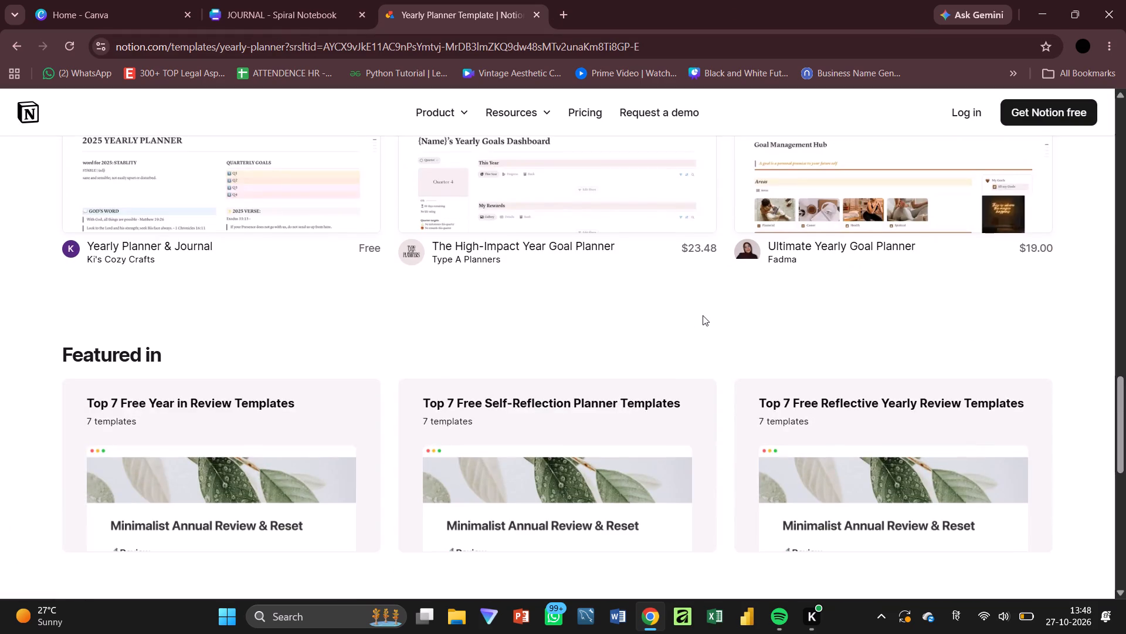
{"action": "scroll", "coordinate": [703, 315], "scroll_direction": "down", "scroll_amount": 2}
{"action": "scroll", "coordinate": [703, 315], "scroll_direction": "up", "scroll_amount": 15}
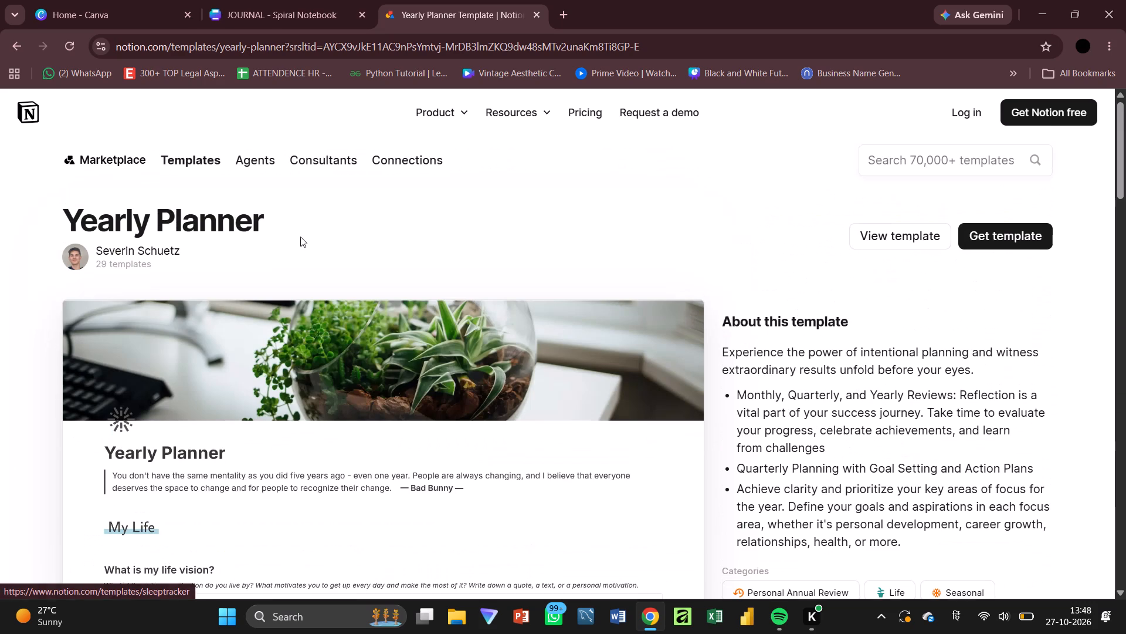
{"action": "left_click", "coordinate": [915, 167]}
{"action": "type", "text": "planner"}
{"action": "key", "text": "Return"}
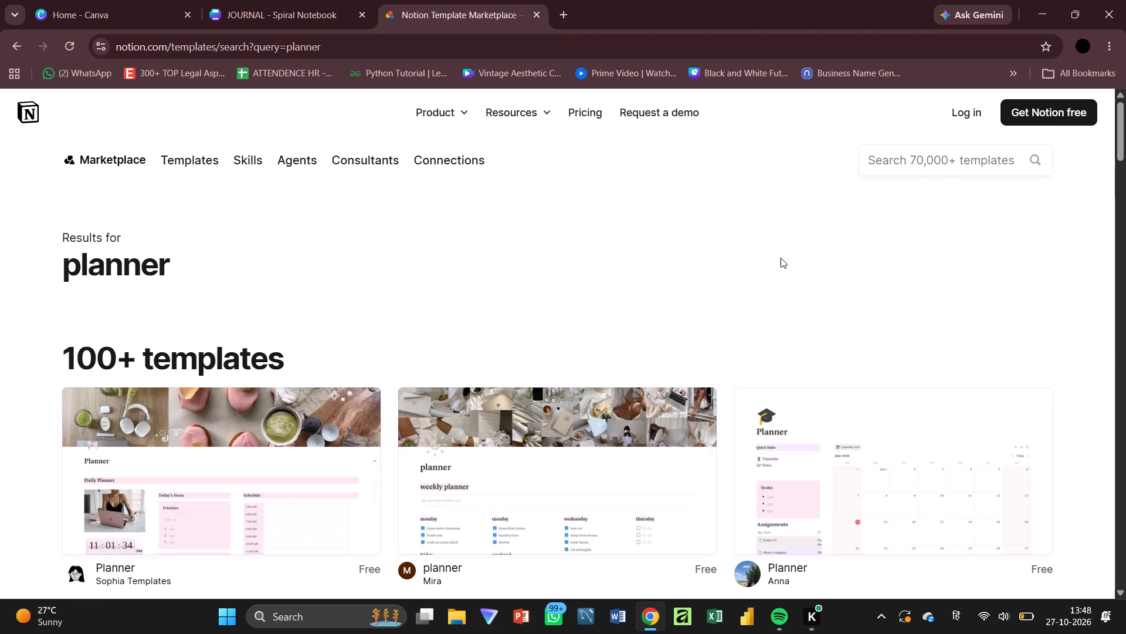
Open Mira's planner template from the search results, look over its preview, and open its full view.
{"action": "scroll", "coordinate": [781, 258], "scroll_direction": "down", "scroll_amount": 2}
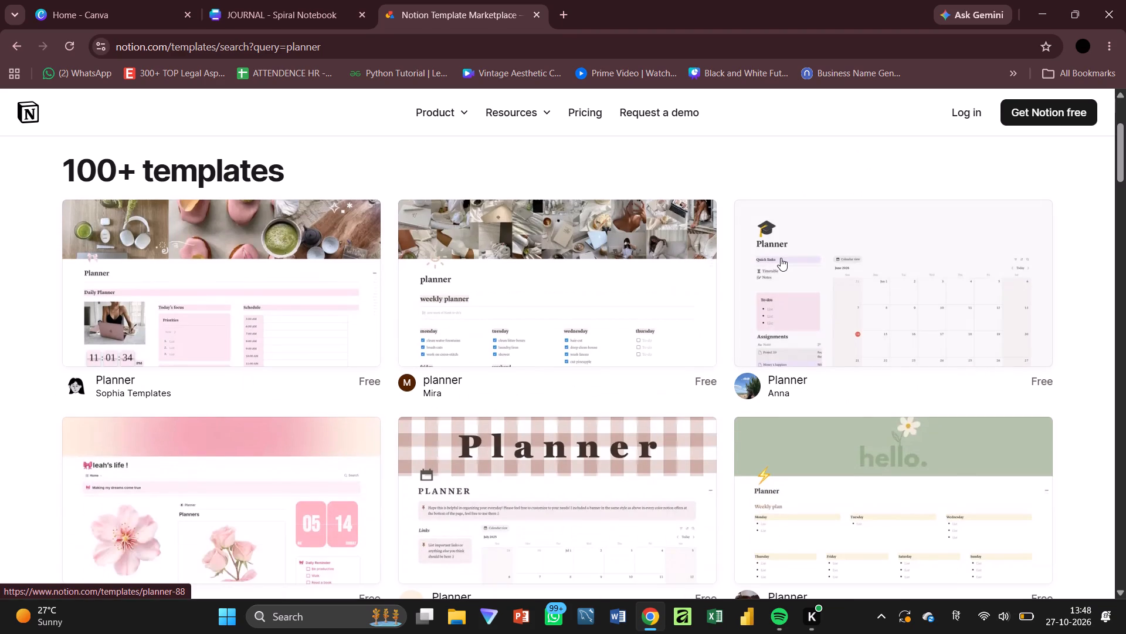
{"action": "left_click", "coordinate": [540, 354]}
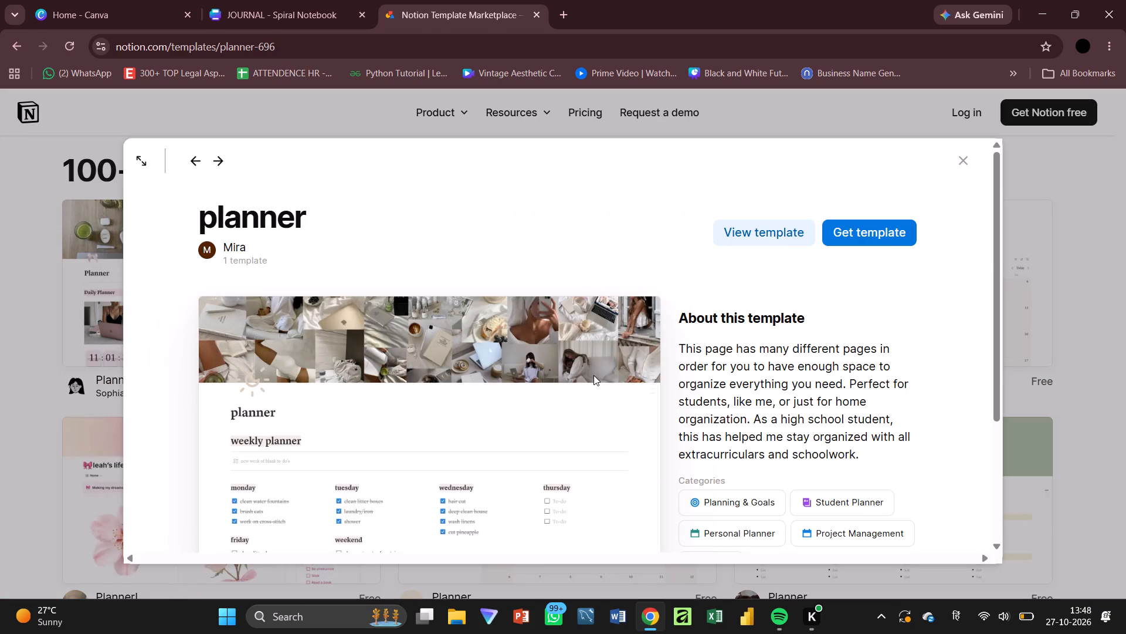
{"action": "scroll", "coordinate": [593, 375], "scroll_direction": "down", "scroll_amount": 2}
{"action": "scroll", "coordinate": [667, 305], "scroll_direction": "up", "scroll_amount": 2}
{"action": "left_click", "coordinate": [763, 235]}
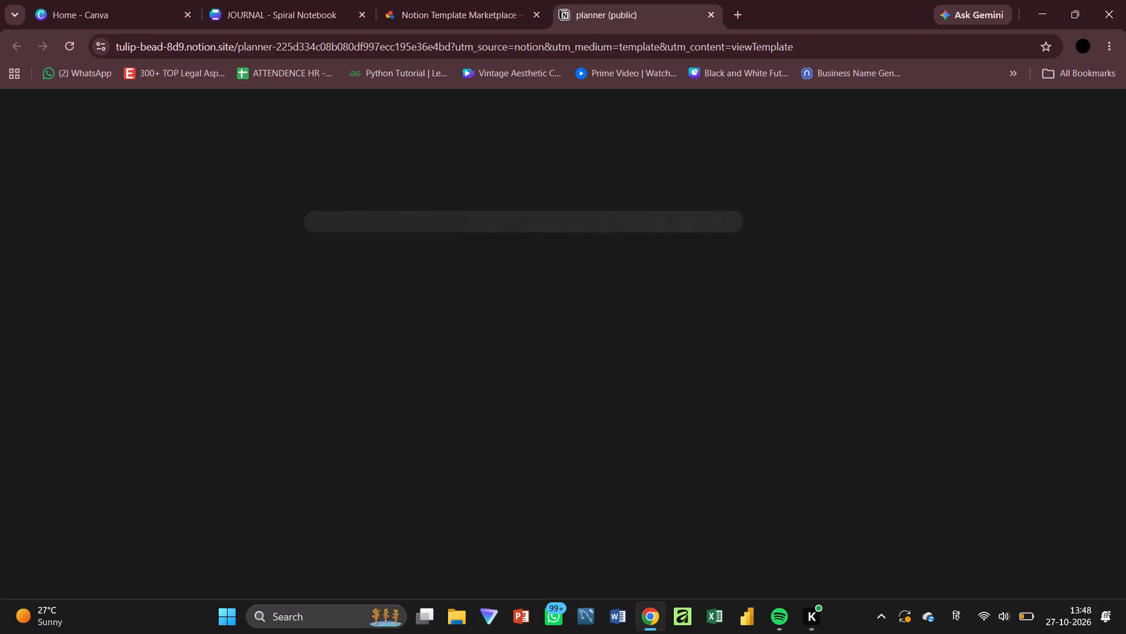
Examine the weekly planner section of the template, including its weekday to-do lists and week priorities box.
{"action": "scroll", "coordinate": [495, 277], "scroll_direction": "down", "scroll_amount": 1}
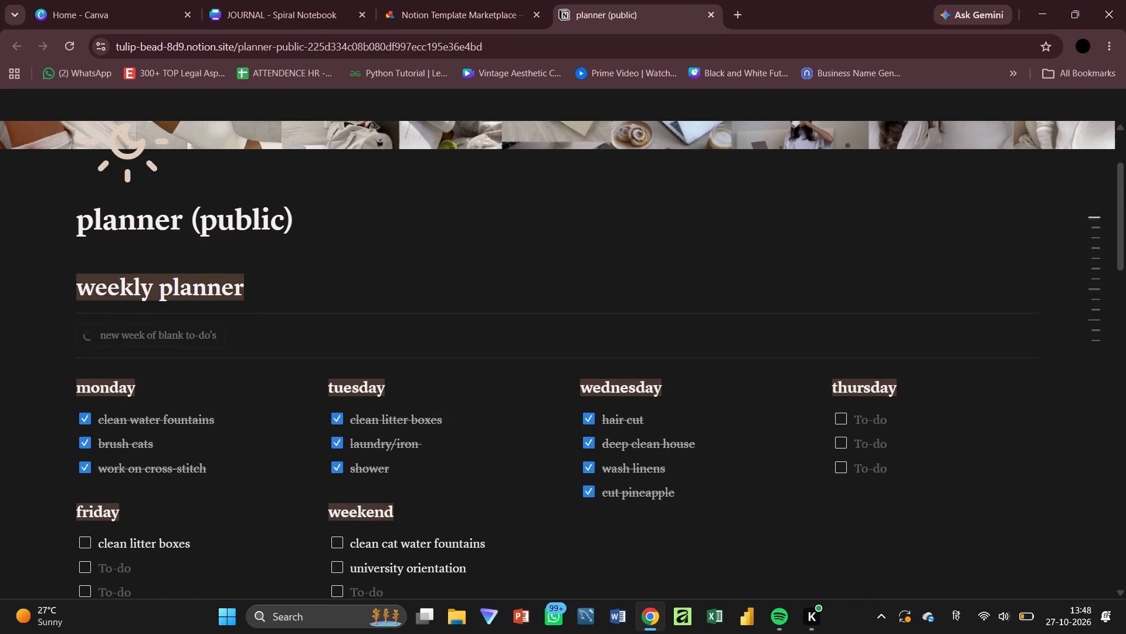
{"action": "scroll", "coordinate": [495, 277], "scroll_direction": "down", "scroll_amount": 3}
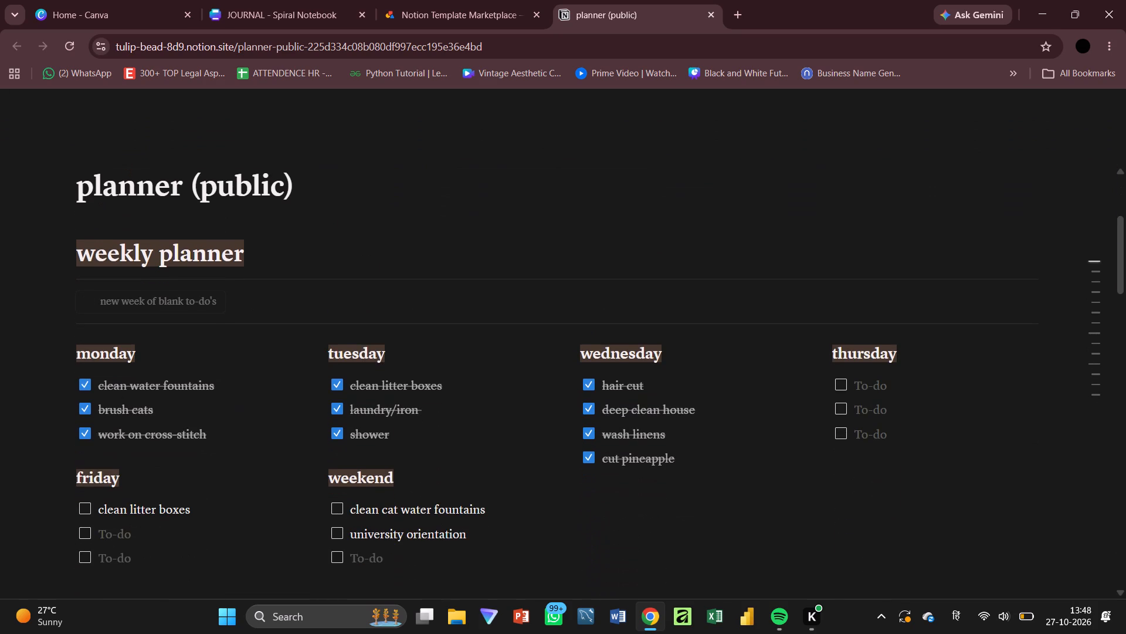
{"action": "scroll", "coordinate": [495, 277], "scroll_direction": "down", "scroll_amount": 1}
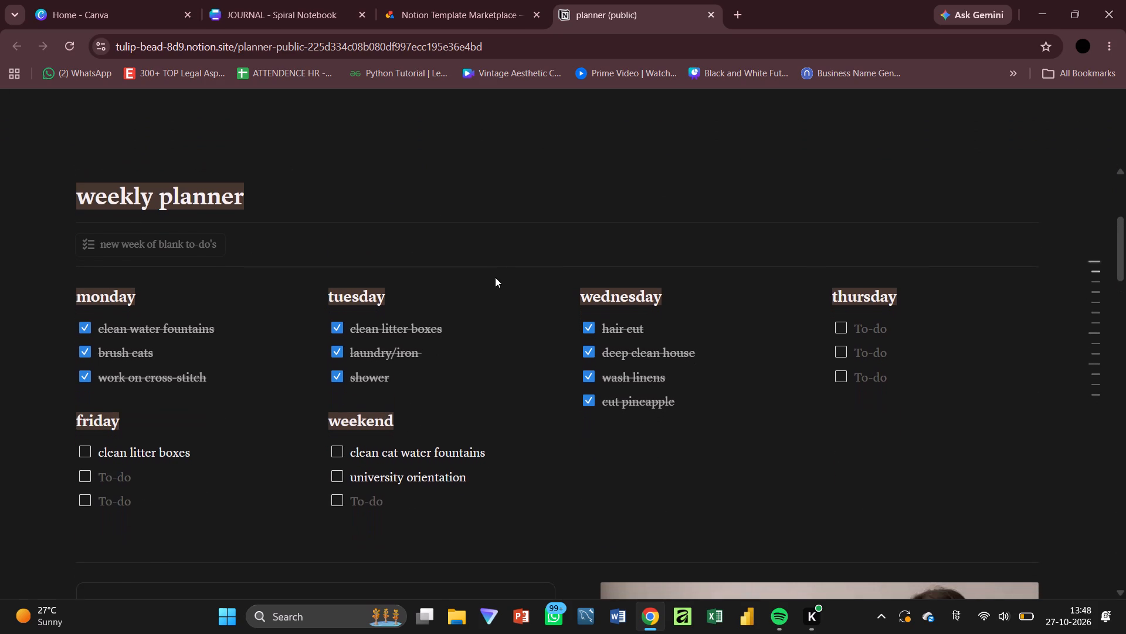
{"action": "scroll", "coordinate": [495, 277], "scroll_direction": "down", "scroll_amount": 3}
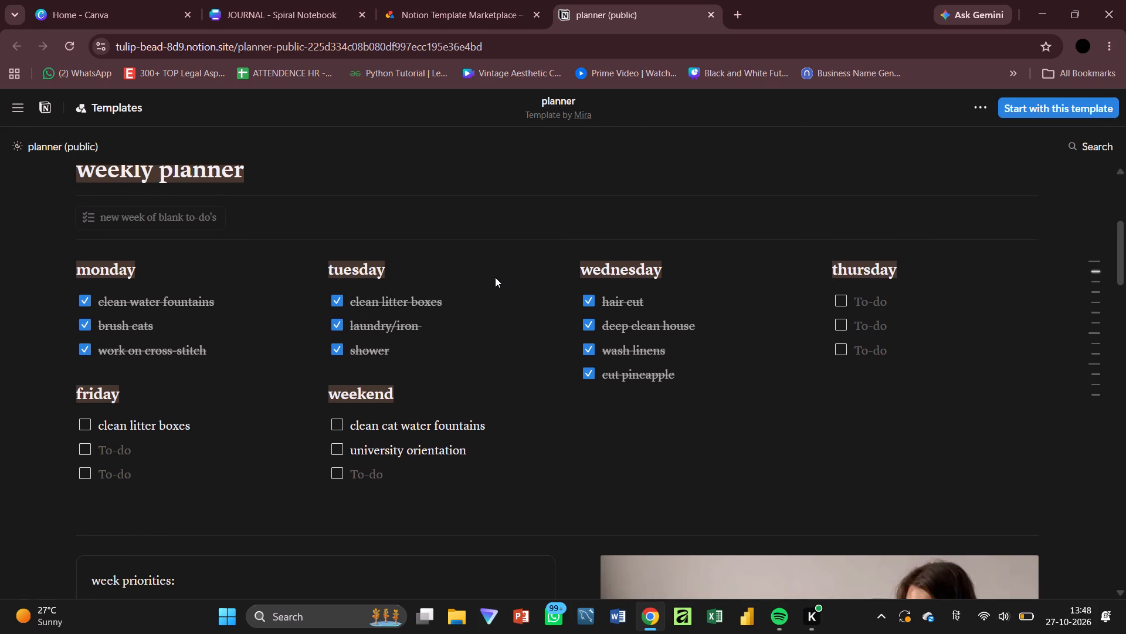
{"action": "scroll", "coordinate": [495, 277], "scroll_direction": "down", "scroll_amount": 2}
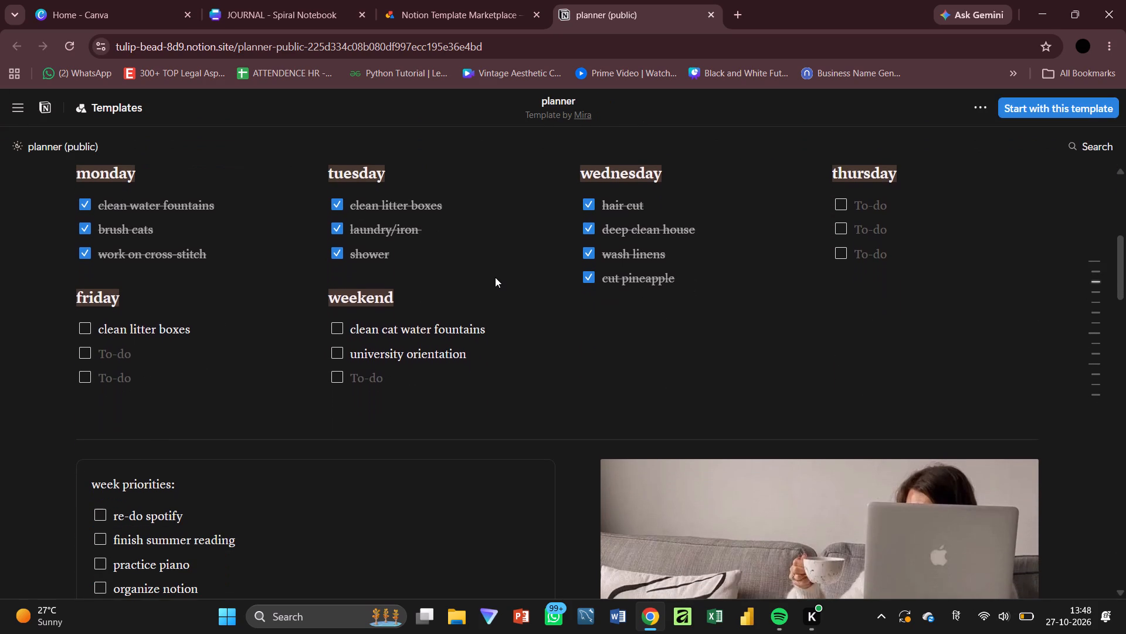
{"action": "scroll", "coordinate": [495, 277], "scroll_direction": "down", "scroll_amount": 4}
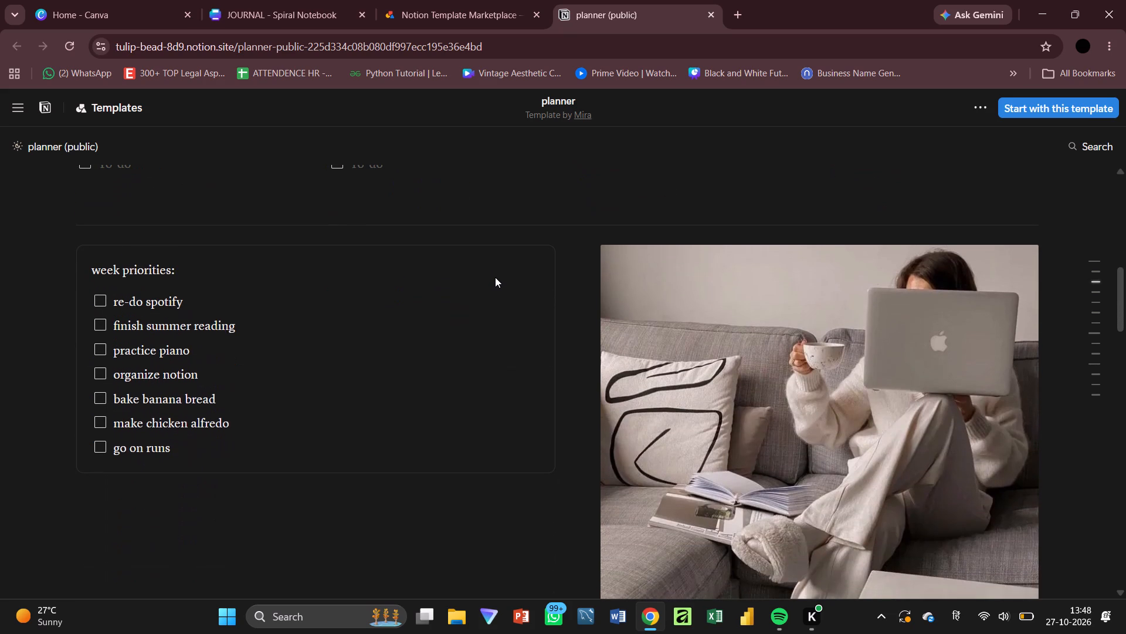
{"action": "scroll", "coordinate": [495, 277], "scroll_direction": "down", "scroll_amount": 2}
Examine the template's daily planner schedule, monthly planner list and overall to-do section.
{"action": "scroll", "coordinate": [495, 277], "scroll_direction": "down", "scroll_amount": 2}
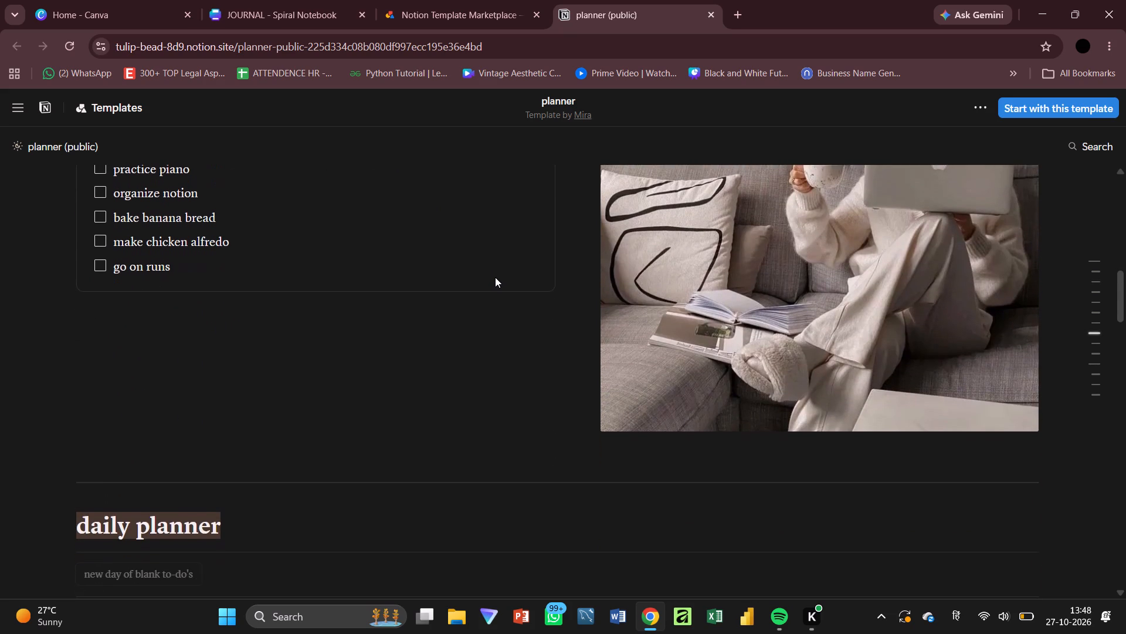
{"action": "scroll", "coordinate": [495, 277], "scroll_direction": "down", "scroll_amount": 4}
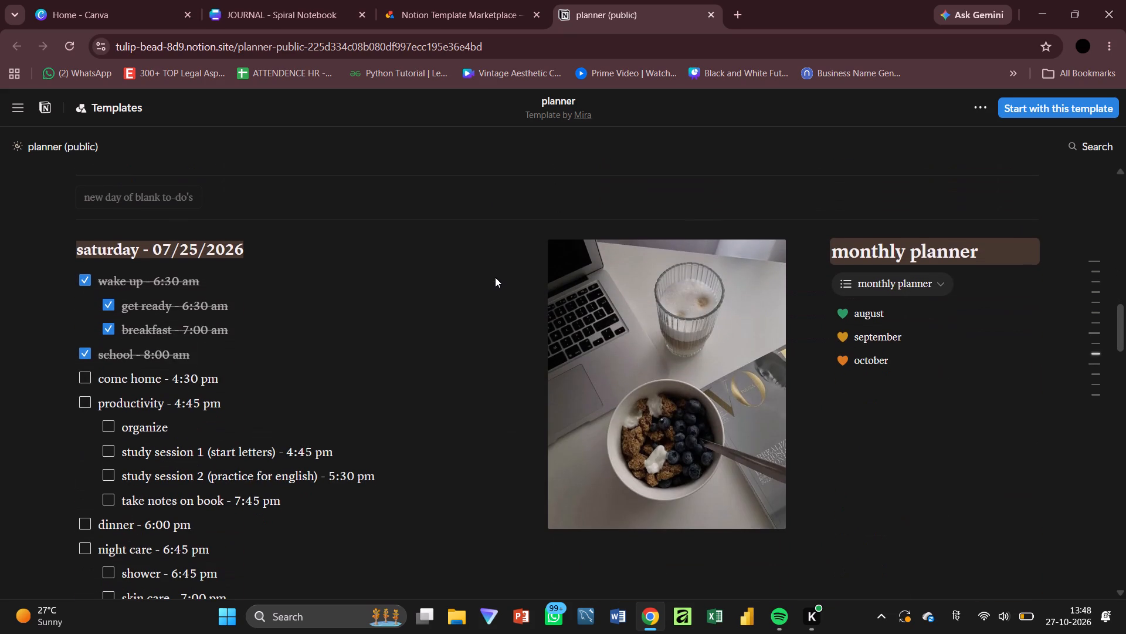
{"action": "scroll", "coordinate": [495, 277], "scroll_direction": "down", "scroll_amount": 1}
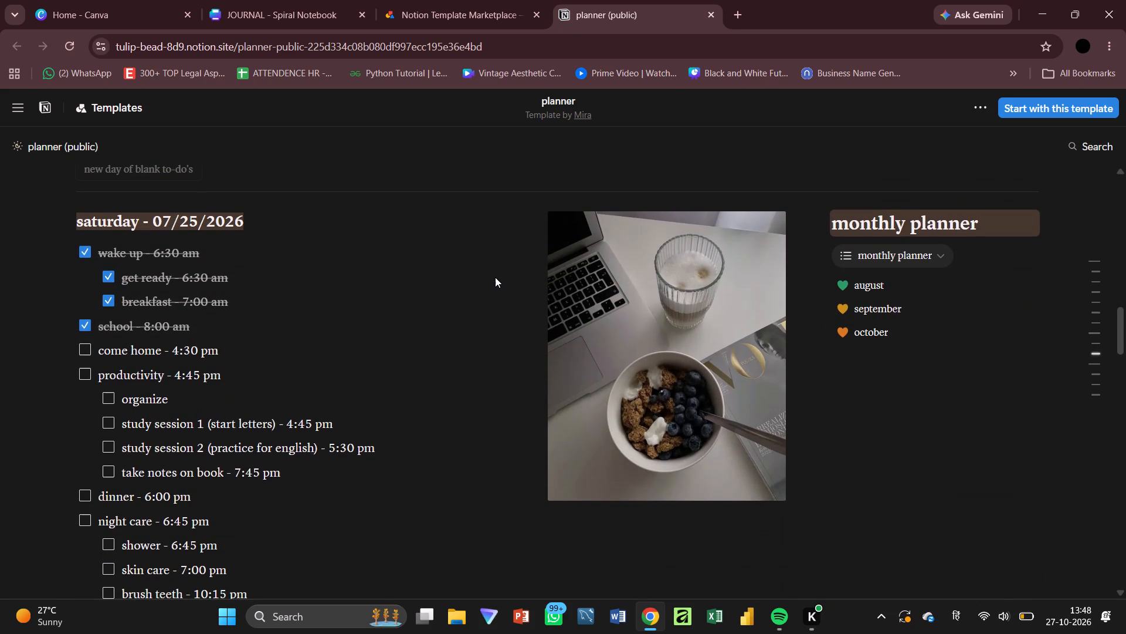
{"action": "scroll", "coordinate": [495, 277], "scroll_direction": "down", "scroll_amount": 2}
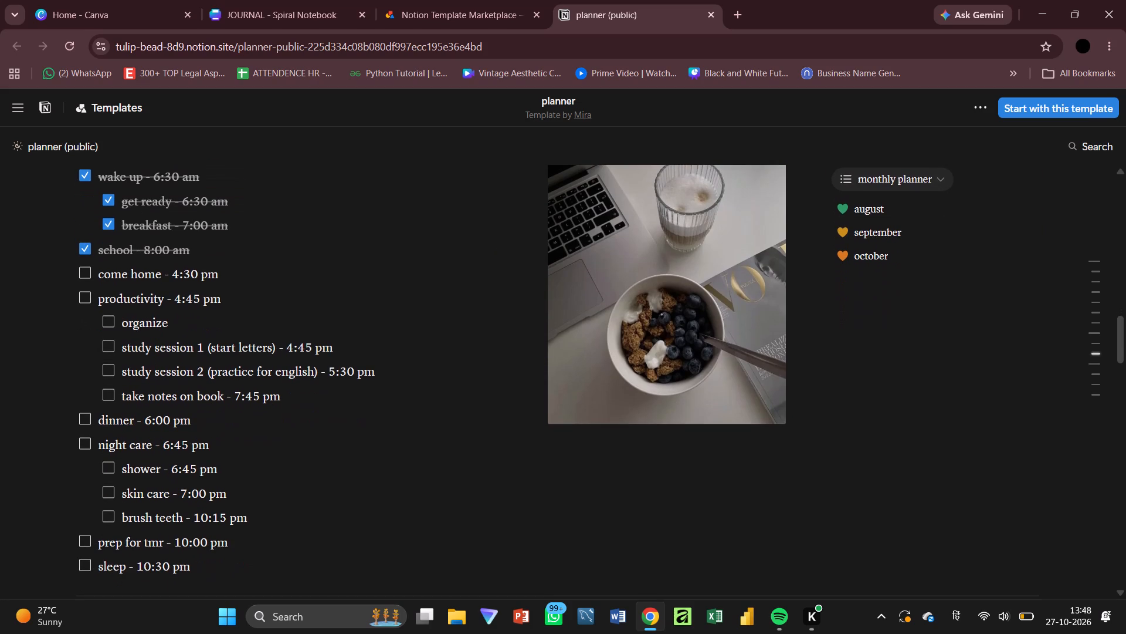
{"action": "scroll", "coordinate": [495, 277], "scroll_direction": "down", "scroll_amount": 1}
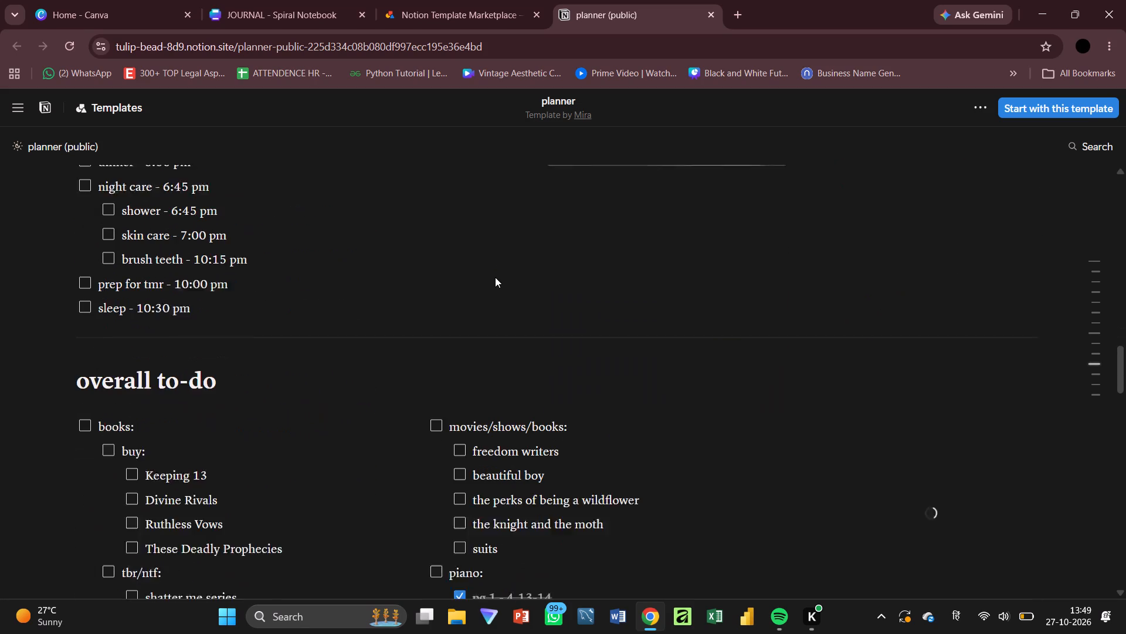
Examine the template's monthly calendar and habit tracker layouts, going back over the overall to-do lists and the calendar.
{"action": "scroll", "coordinate": [495, 277], "scroll_direction": "down", "scroll_amount": 8}
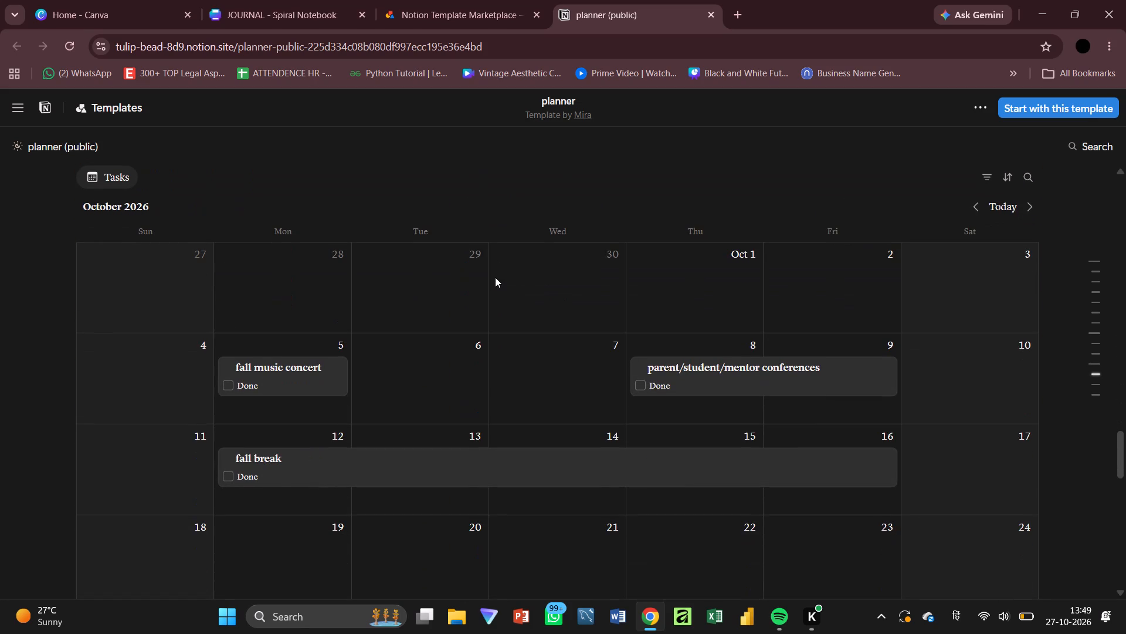
{"action": "scroll", "coordinate": [495, 277], "scroll_direction": "up", "scroll_amount": 1}
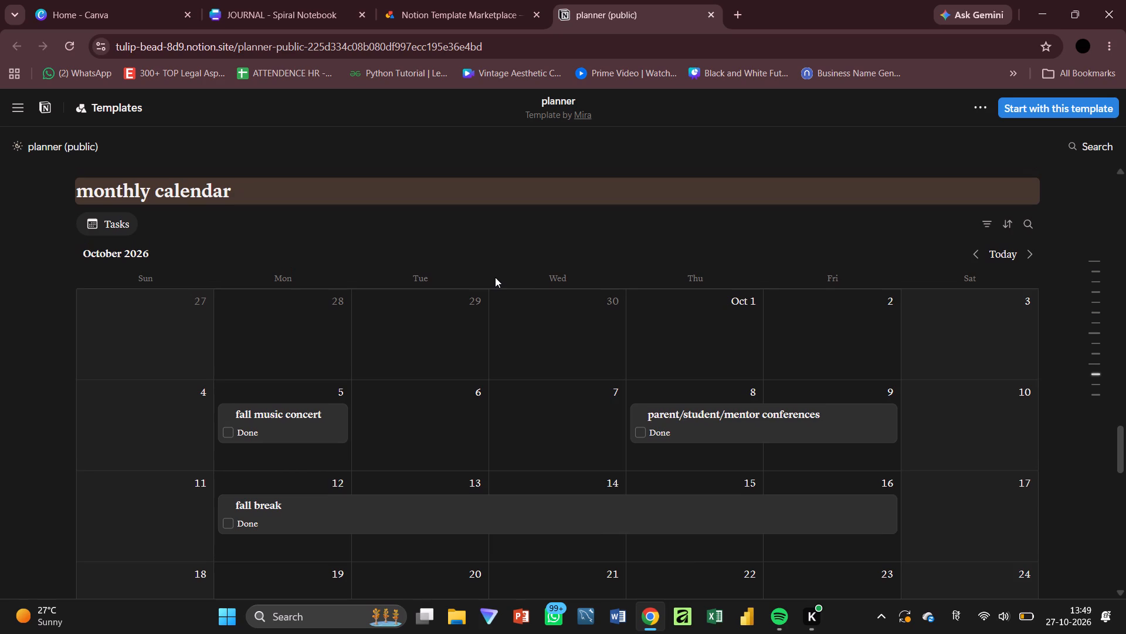
{"action": "scroll", "coordinate": [495, 277], "scroll_direction": "down", "scroll_amount": 2}
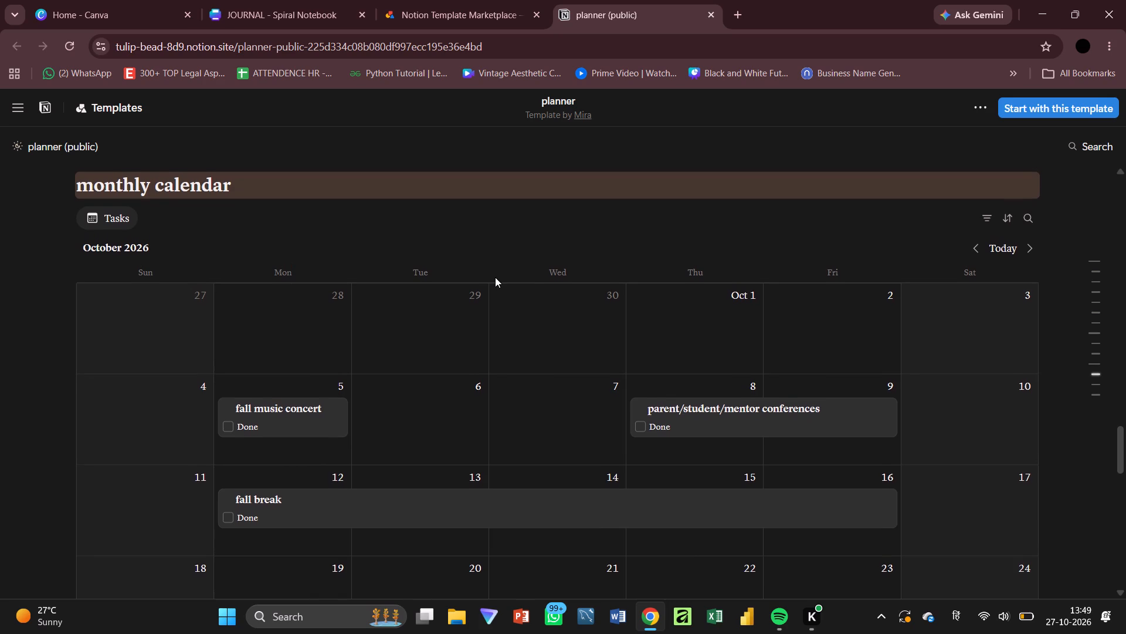
{"action": "scroll", "coordinate": [495, 277], "scroll_direction": "down", "scroll_amount": 4}
{"action": "scroll", "coordinate": [495, 277], "scroll_direction": "up", "scroll_amount": 1}
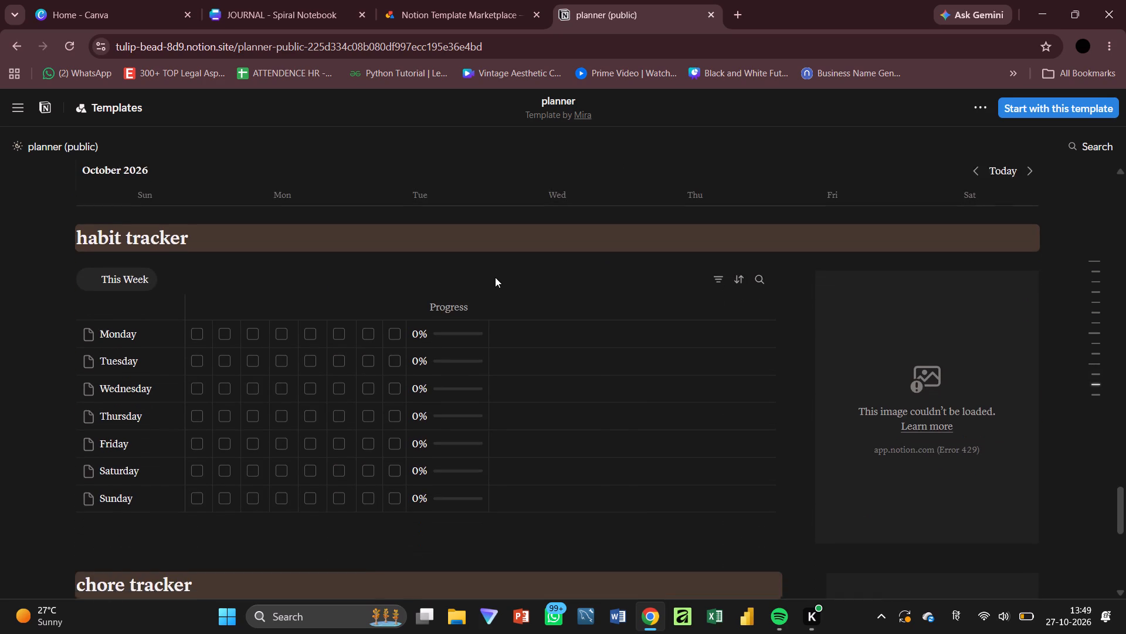
{"action": "scroll", "coordinate": [495, 277], "scroll_direction": "up", "scroll_amount": 4}
{"action": "scroll", "coordinate": [495, 277], "scroll_direction": "right", "scroll_amount": 1}
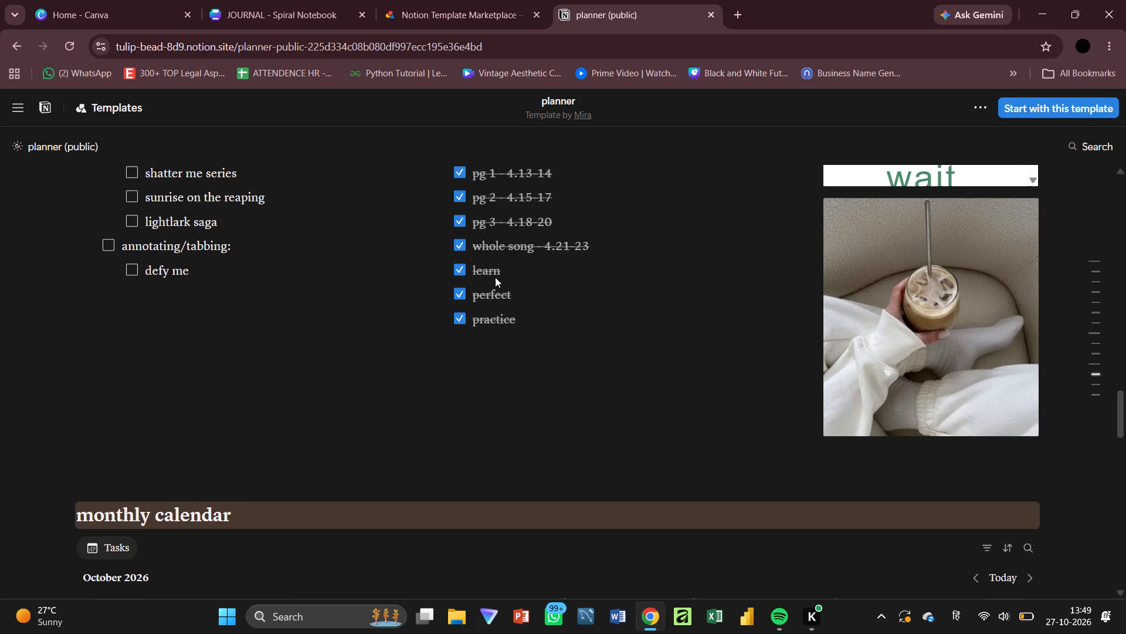
{"action": "scroll", "coordinate": [495, 277], "scroll_direction": "right", "scroll_amount": 1}
{"action": "scroll", "coordinate": [495, 277], "scroll_direction": "up", "scroll_amount": 2}
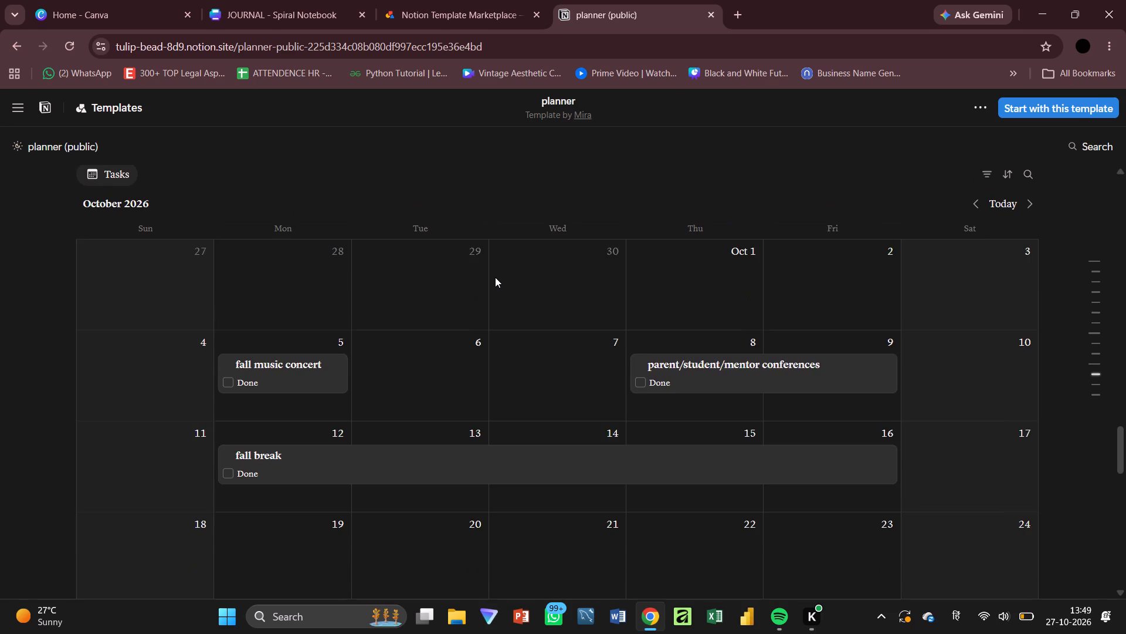
{"action": "scroll", "coordinate": [495, 277], "scroll_direction": "up", "scroll_amount": 2}
{"action": "scroll", "coordinate": [495, 277], "scroll_direction": "down", "scroll_amount": 2}
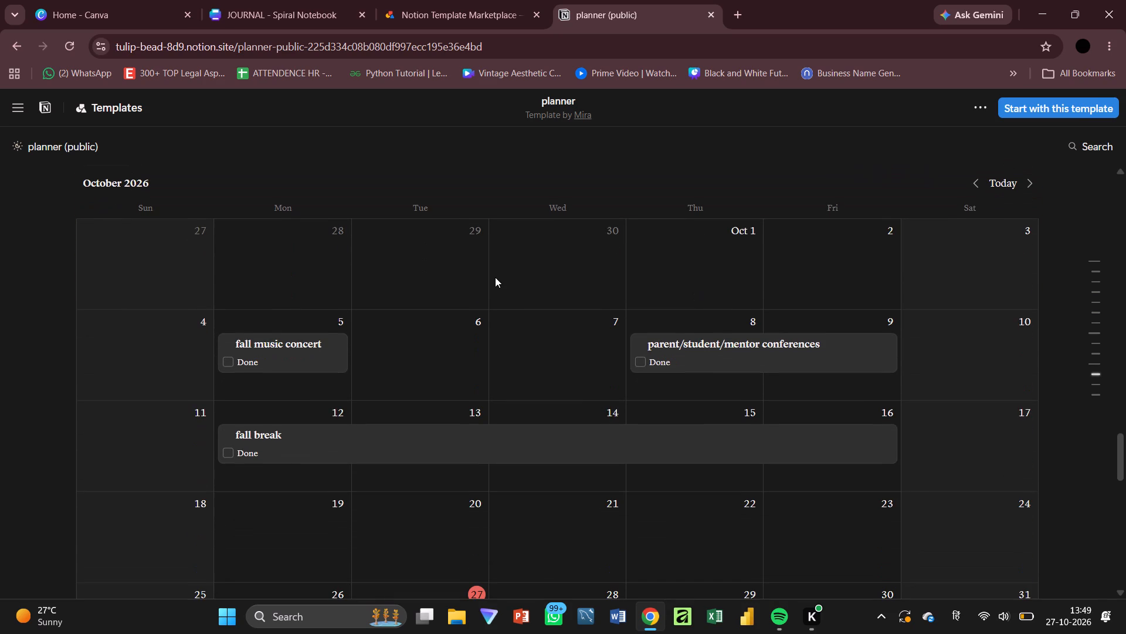
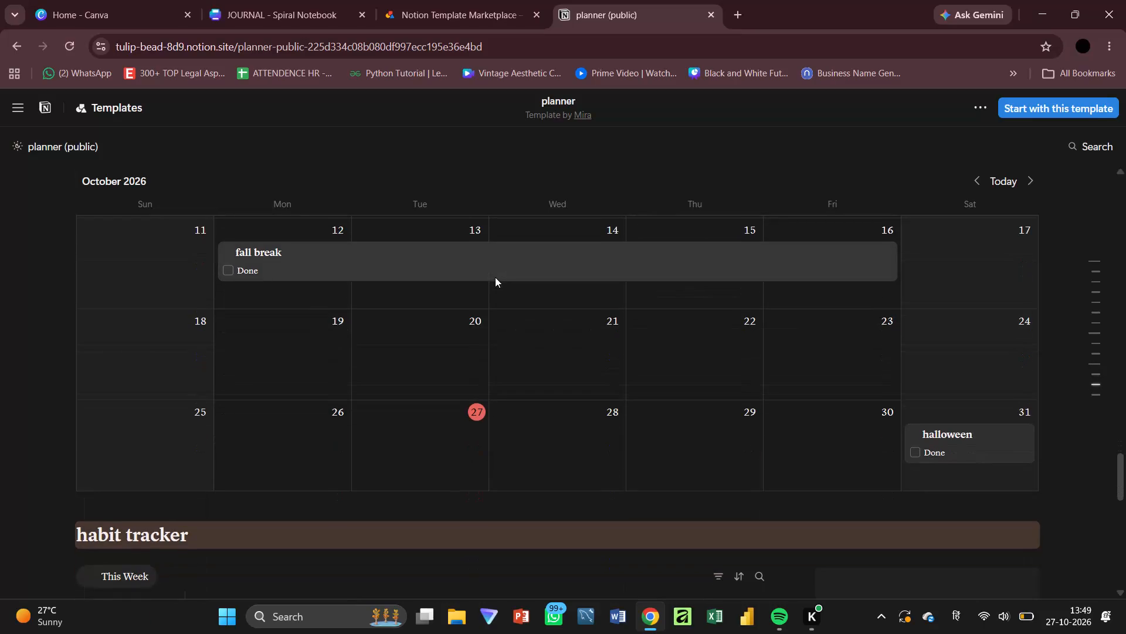
Examine the template's weekly habit tracker and chore tracker layouts, going back over the monthly calendar.
{"action": "scroll", "coordinate": [495, 277], "scroll_direction": "up", "scroll_amount": 1}
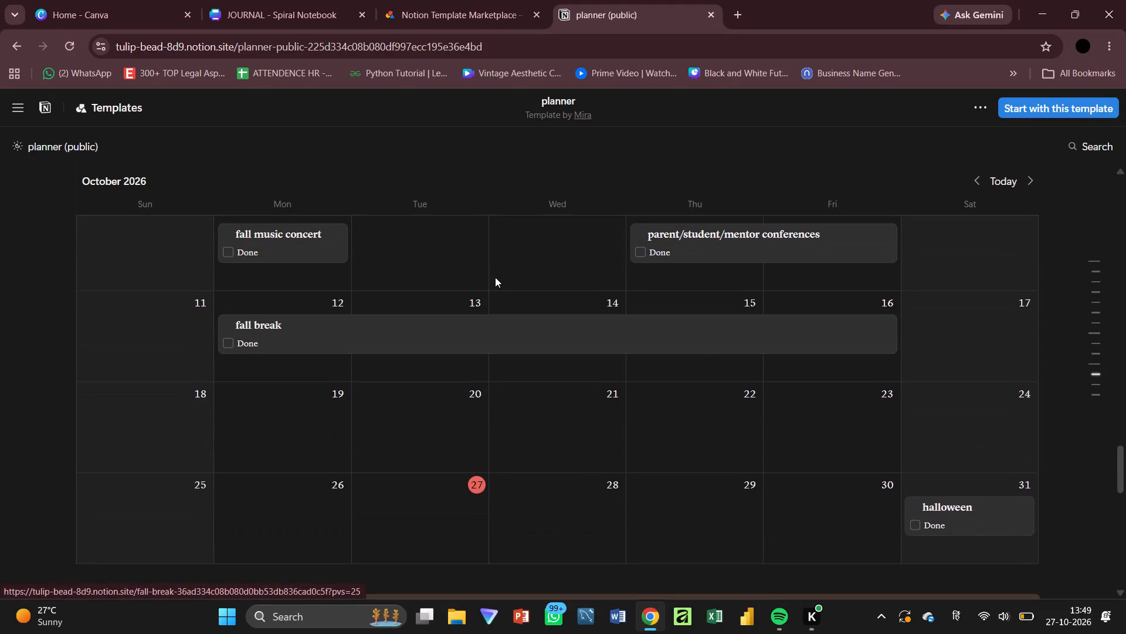
{"action": "scroll", "coordinate": [495, 277], "scroll_direction": "up", "scroll_amount": 1}
{"action": "scroll", "coordinate": [495, 277], "scroll_direction": "down", "scroll_amount": 5}
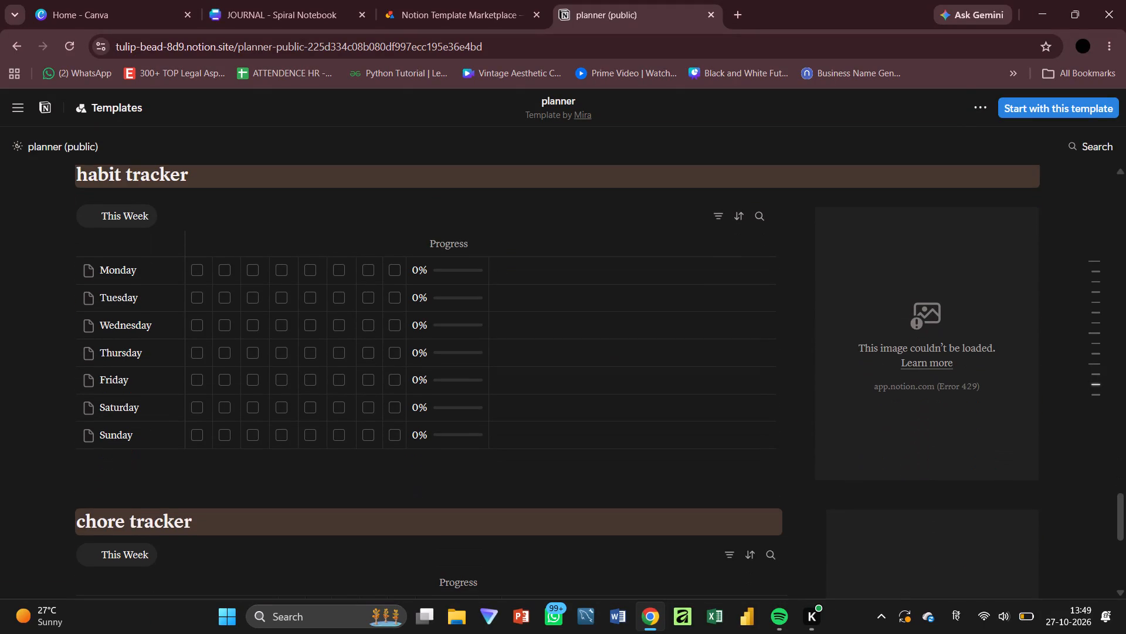
{"action": "scroll", "coordinate": [495, 277], "scroll_direction": "down", "scroll_amount": 2}
{"action": "scroll", "coordinate": [495, 277], "scroll_direction": "up", "scroll_amount": 2}
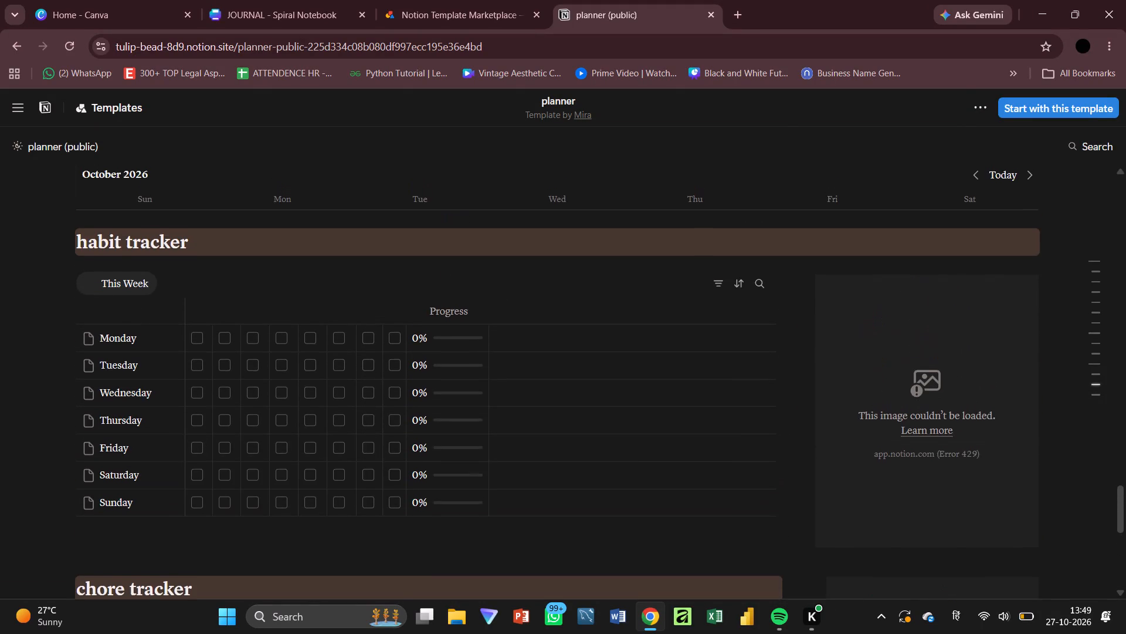
{"action": "scroll", "coordinate": [495, 277], "scroll_direction": "up", "scroll_amount": 1}
{"action": "scroll", "coordinate": [495, 277], "scroll_direction": "down", "scroll_amount": 5}
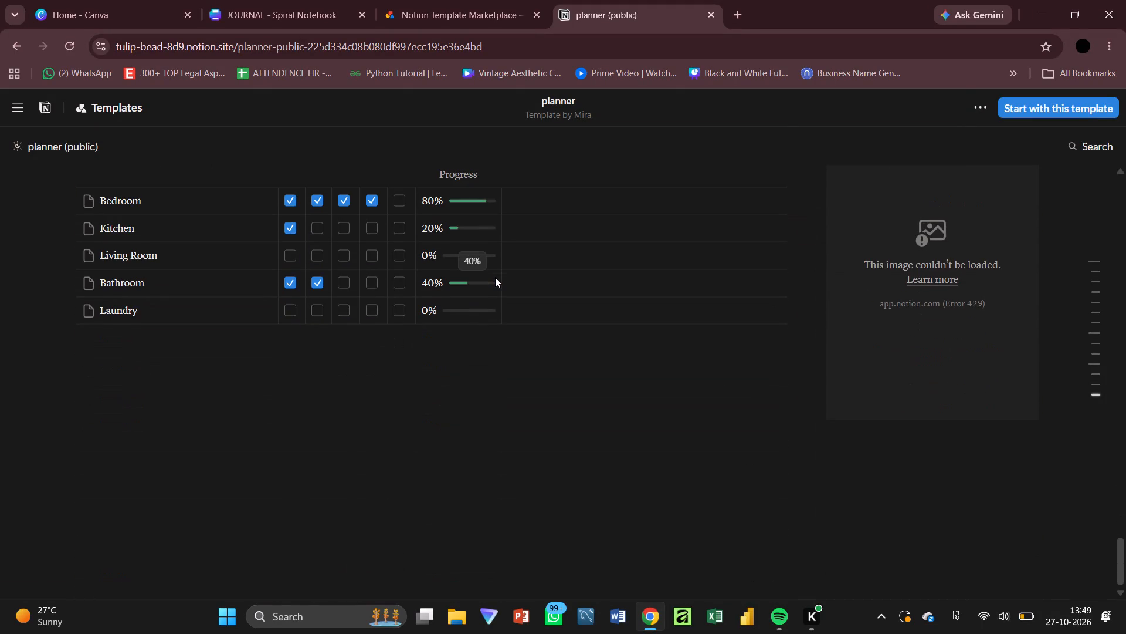
{"action": "scroll", "coordinate": [495, 277], "scroll_direction": "down", "scroll_amount": 1}
{"action": "scroll", "coordinate": [495, 277], "scroll_direction": "up", "scroll_amount": 9}
Return to the JOURNAL spiral notebook design and look over the blank lined vintage paper on page 2.
{"action": "left_click", "coordinate": [512, 0]}
{"action": "left_click", "coordinate": [334, 0]}
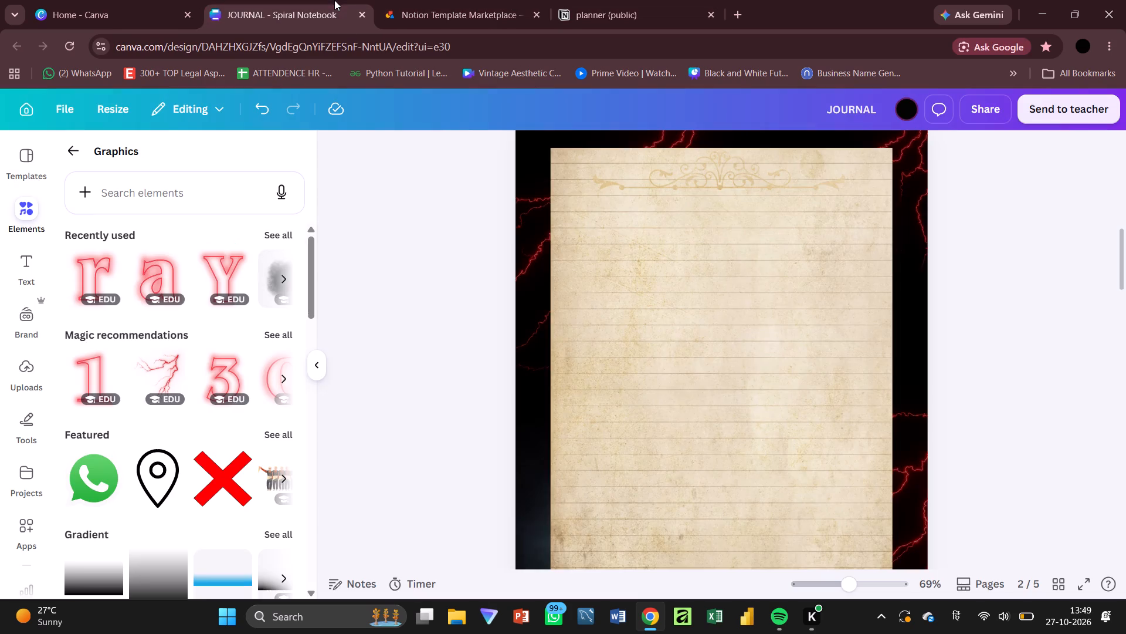
{"action": "scroll", "coordinate": [731, 387], "scroll_direction": "up", "scroll_amount": 1}
{"action": "left_click", "coordinate": [380, 345]}
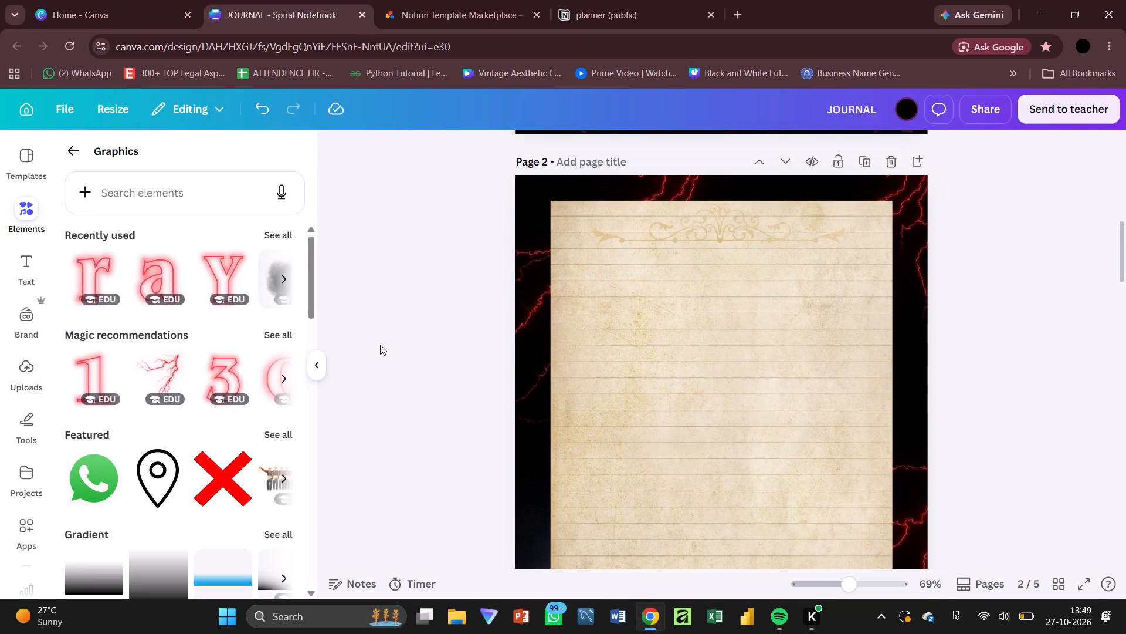
{"action": "scroll", "coordinate": [611, 298], "scroll_direction": "down", "scroll_amount": 2}
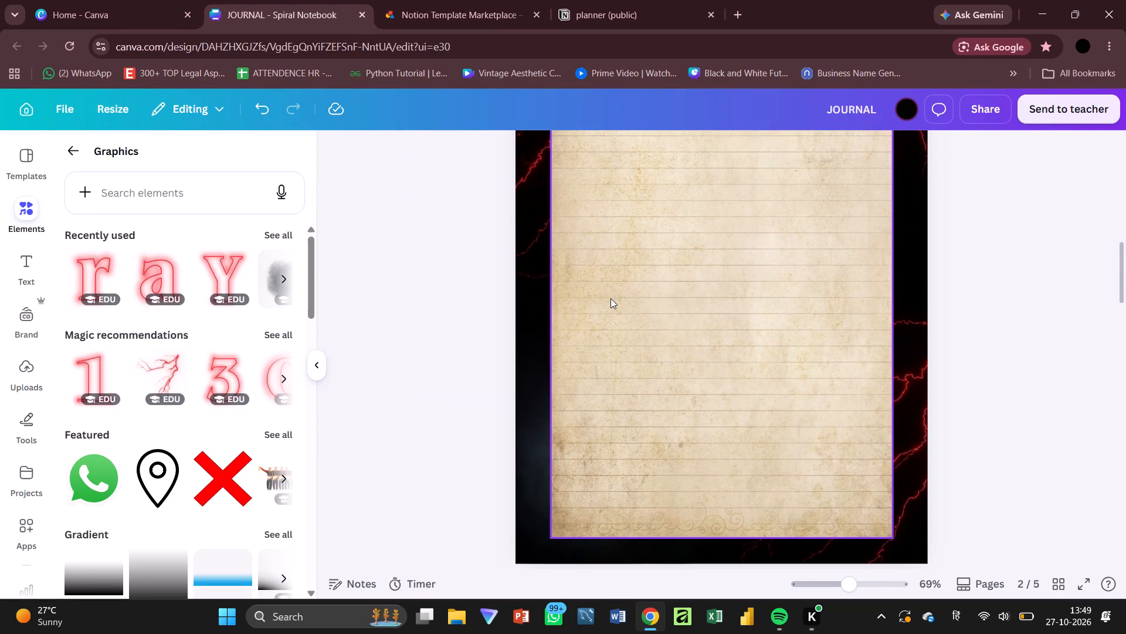
{"action": "scroll", "coordinate": [611, 298], "scroll_direction": "down", "scroll_amount": 1}
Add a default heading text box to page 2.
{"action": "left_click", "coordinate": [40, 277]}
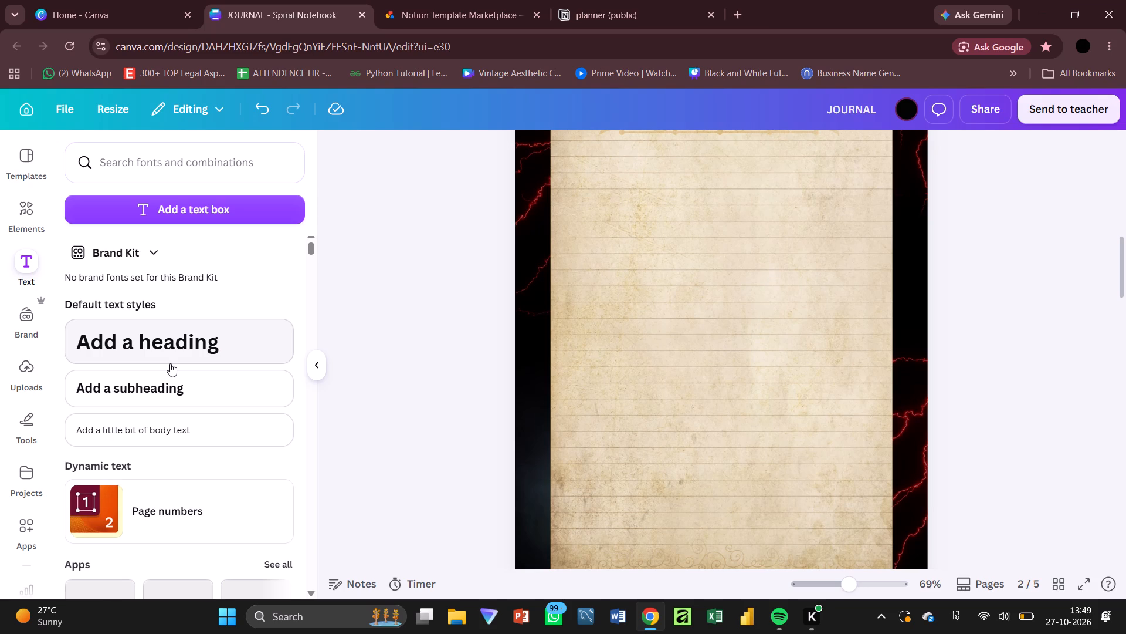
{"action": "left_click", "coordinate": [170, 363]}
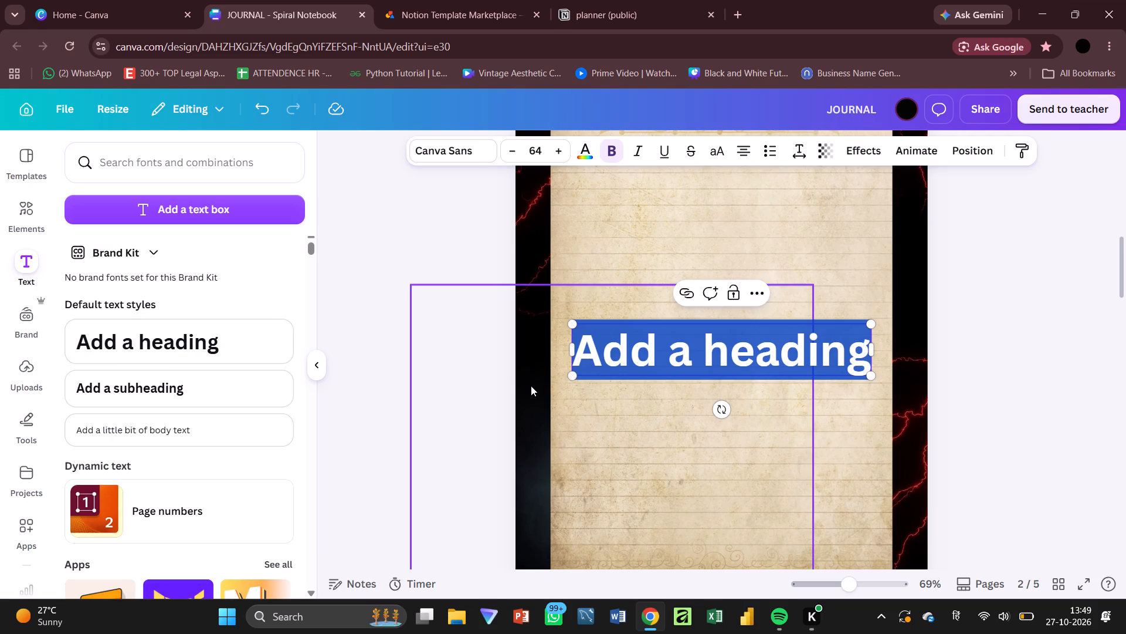
Browse the available fonts, document text styles and text options for a suitable heading look.
{"action": "left_click", "coordinate": [447, 140]}
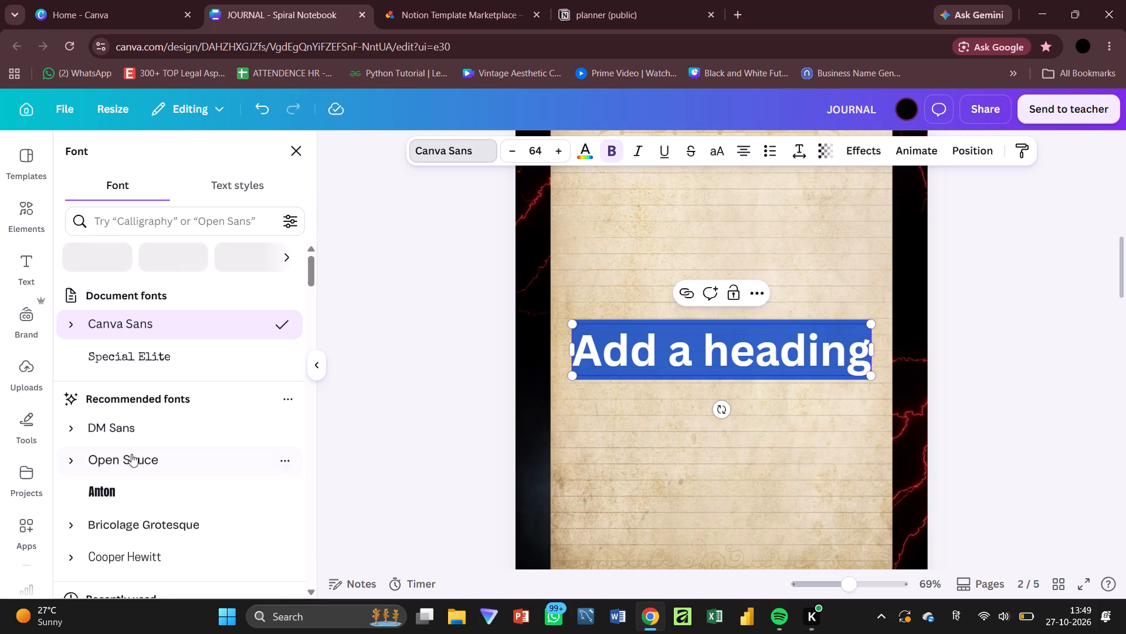
{"action": "scroll", "coordinate": [134, 378], "scroll_direction": "up", "scroll_amount": 1}
{"action": "scroll", "coordinate": [134, 378], "scroll_direction": "down", "scroll_amount": 2}
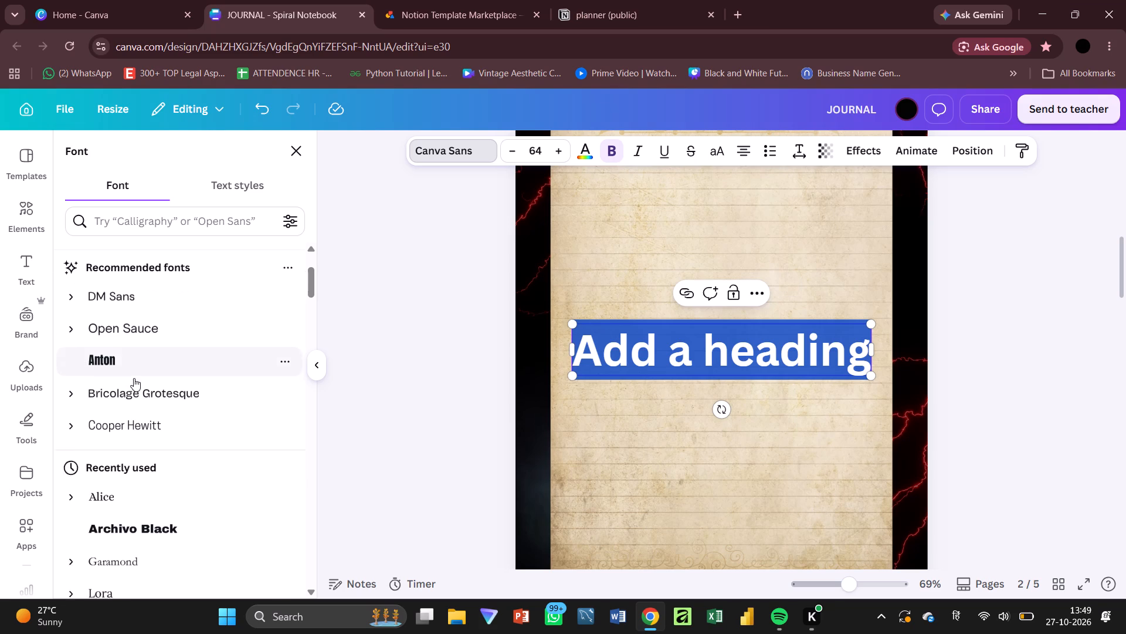
{"action": "scroll", "coordinate": [134, 378], "scroll_direction": "down", "scroll_amount": 4}
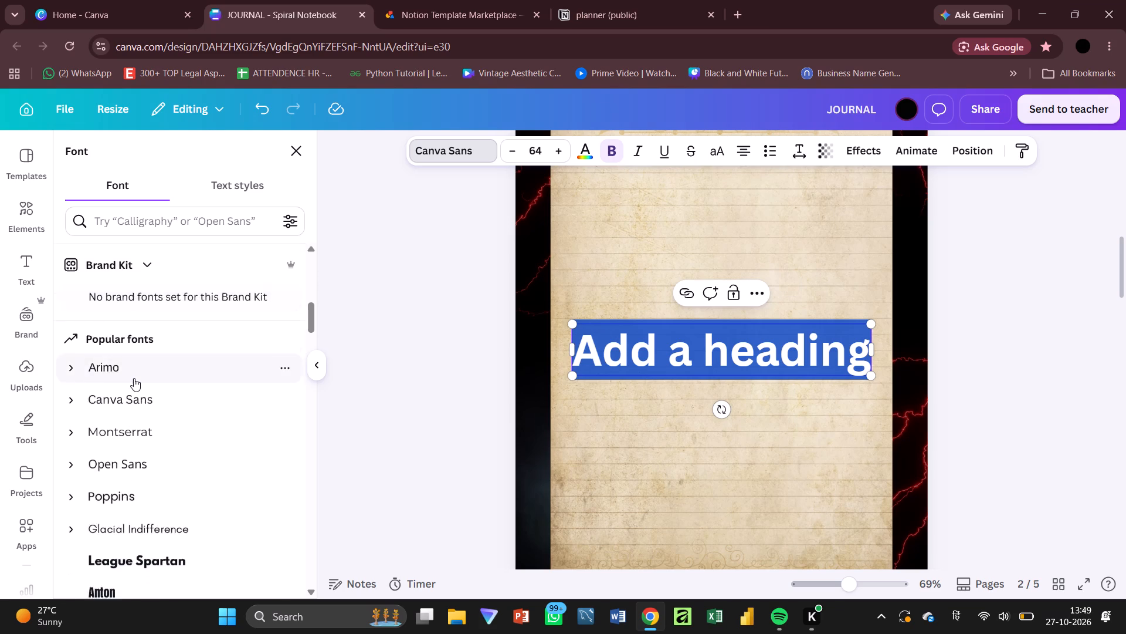
{"action": "scroll", "coordinate": [134, 378], "scroll_direction": "down", "scroll_amount": 4}
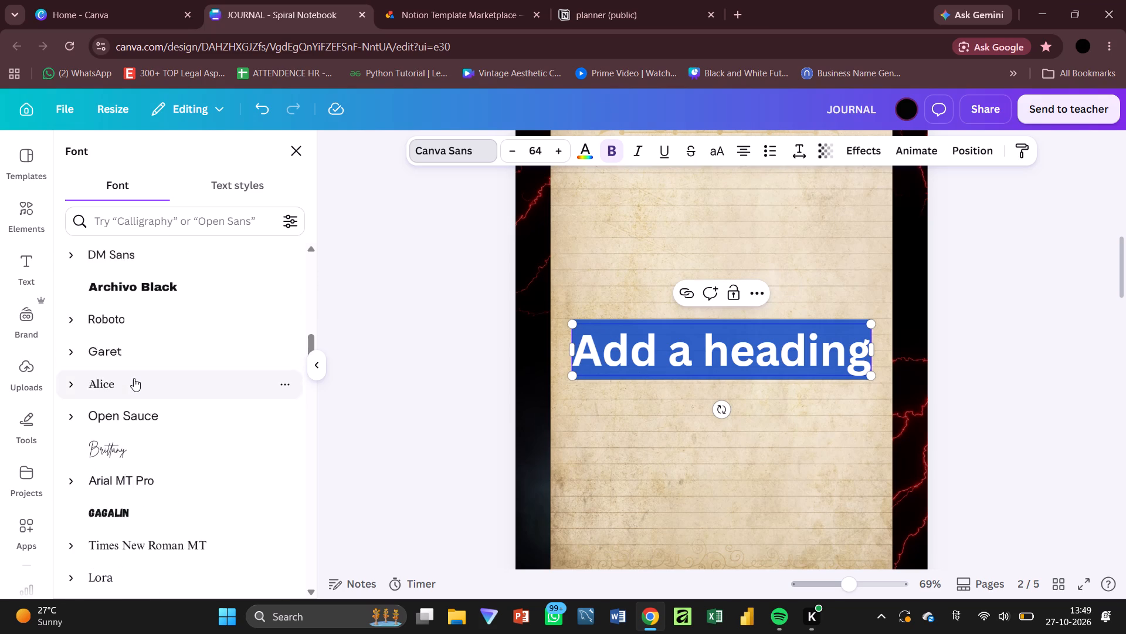
{"action": "scroll", "coordinate": [134, 378], "scroll_direction": "down", "scroll_amount": 4}
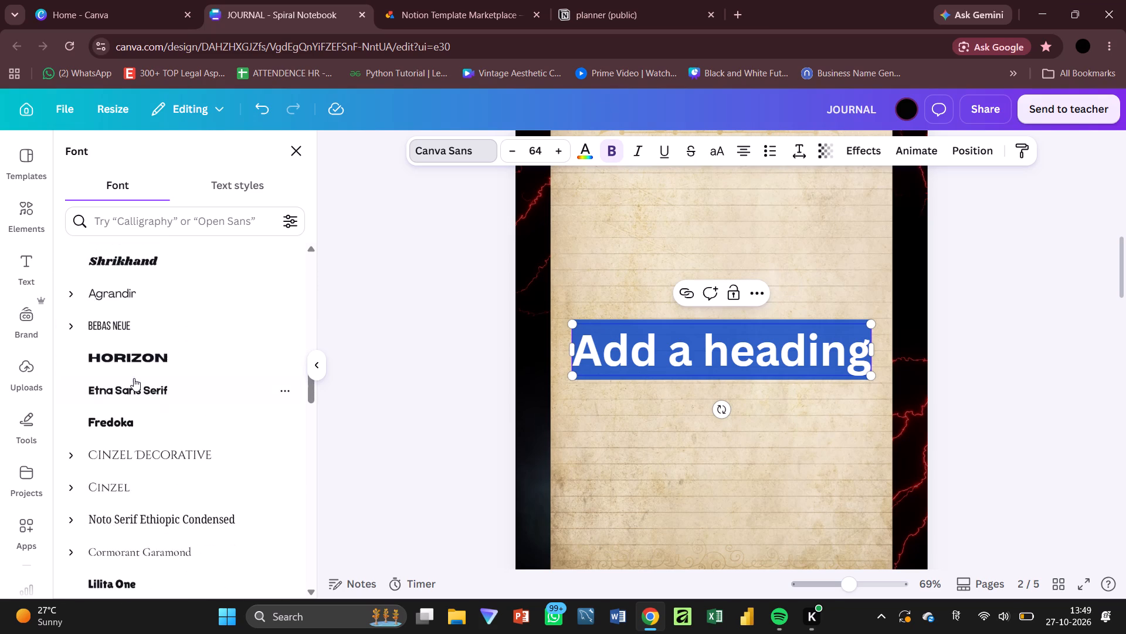
{"action": "scroll", "coordinate": [134, 378], "scroll_direction": "down", "scroll_amount": 4}
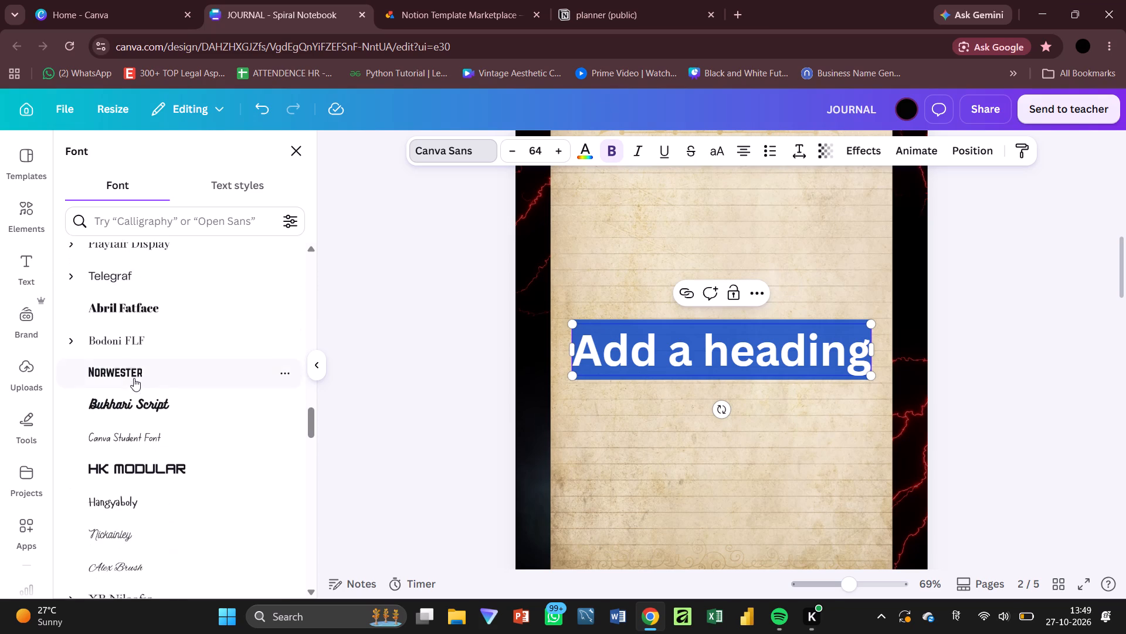
{"action": "scroll", "coordinate": [134, 378], "scroll_direction": "down", "scroll_amount": 3}
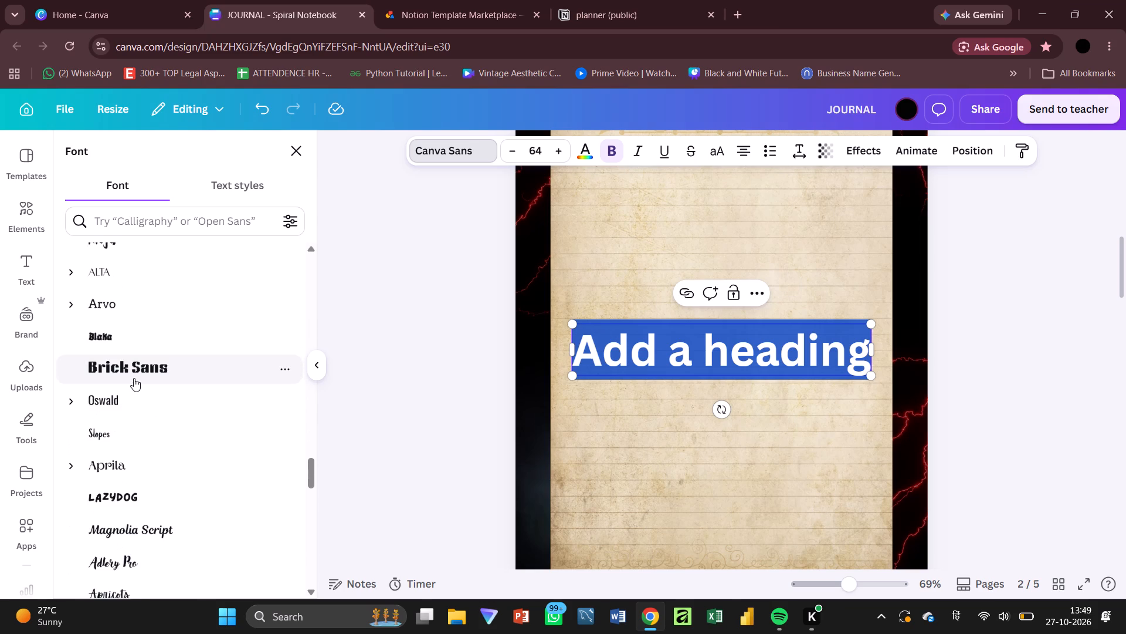
{"action": "scroll", "coordinate": [134, 378], "scroll_direction": "down", "scroll_amount": 6}
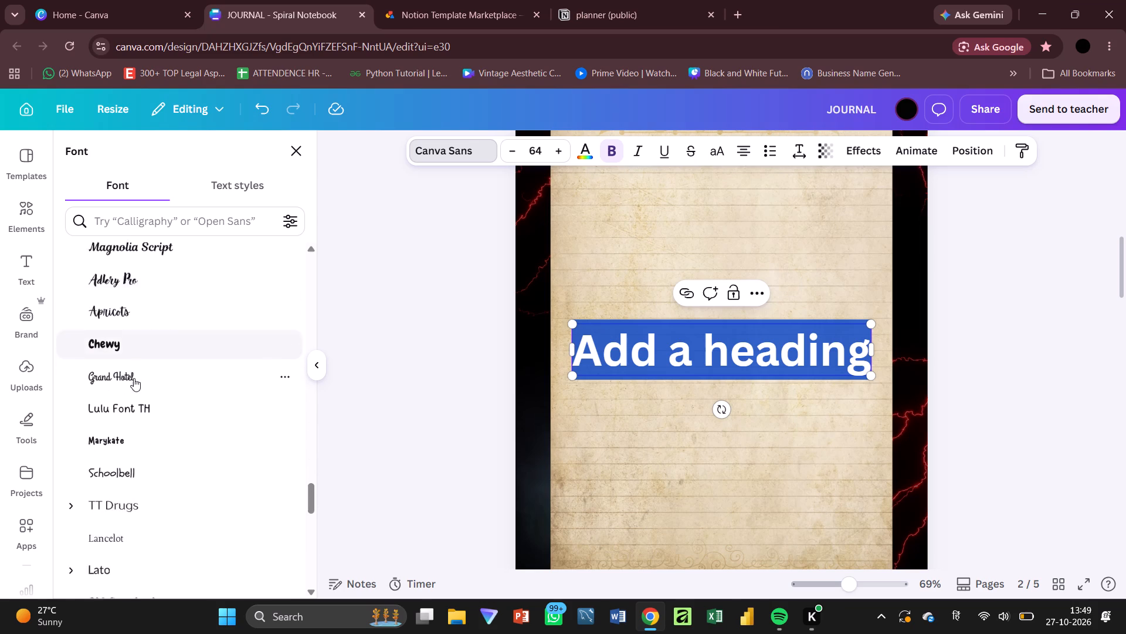
{"action": "scroll", "coordinate": [134, 378], "scroll_direction": "down", "scroll_amount": 8}
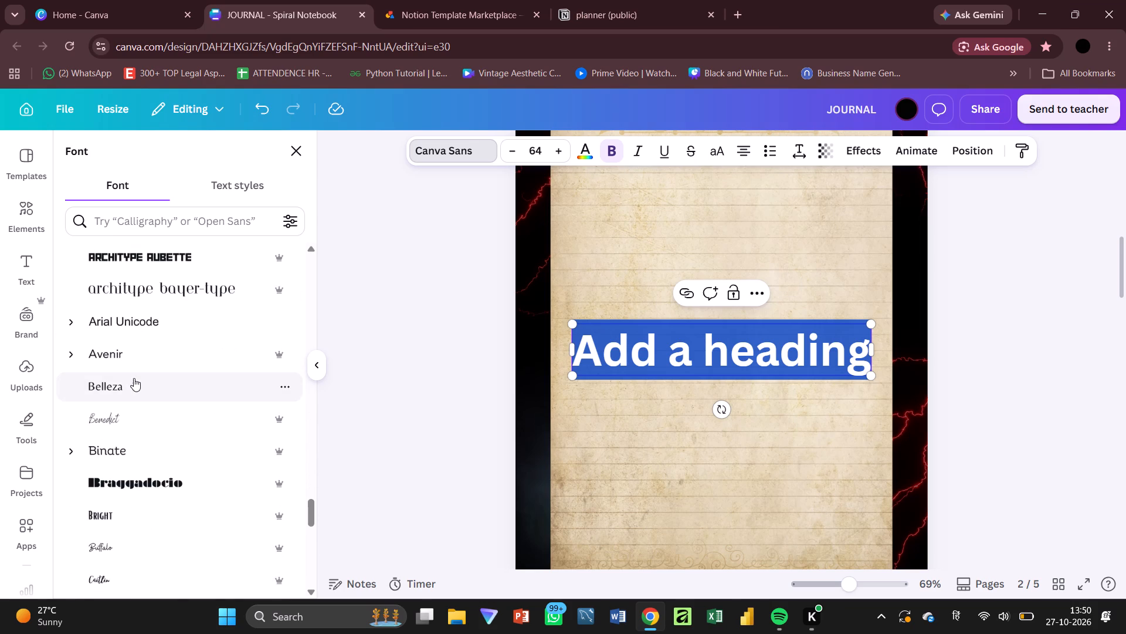
{"action": "scroll", "coordinate": [134, 378], "scroll_direction": "down", "scroll_amount": 10}
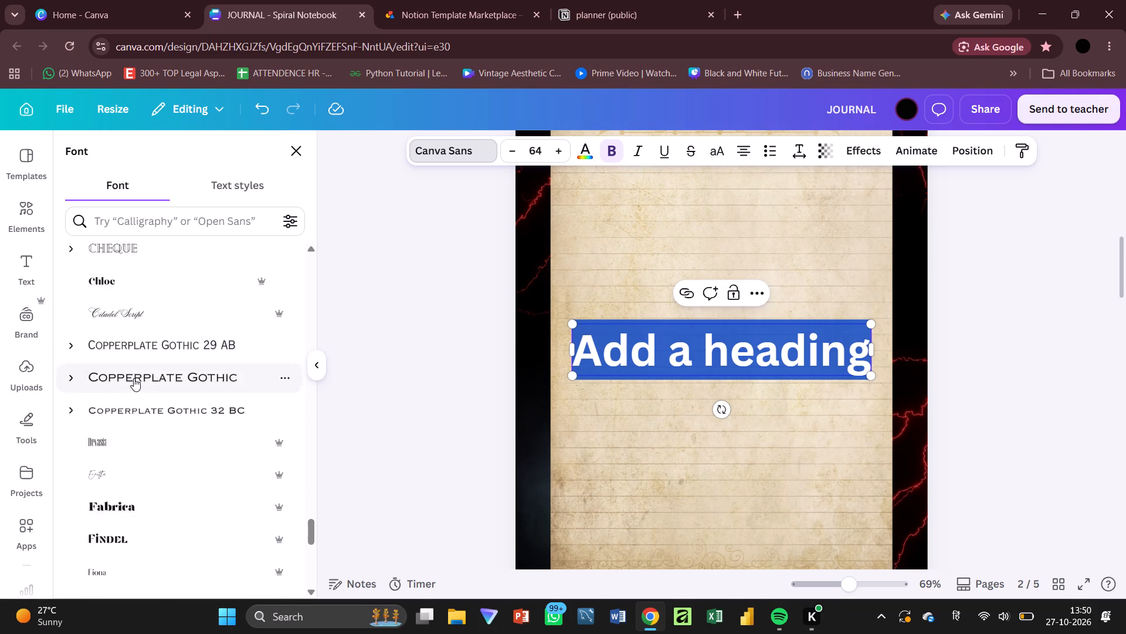
{"action": "scroll", "coordinate": [134, 378], "scroll_direction": "down", "scroll_amount": 5}
{"action": "scroll", "coordinate": [134, 378], "scroll_direction": "up", "scroll_amount": 3}
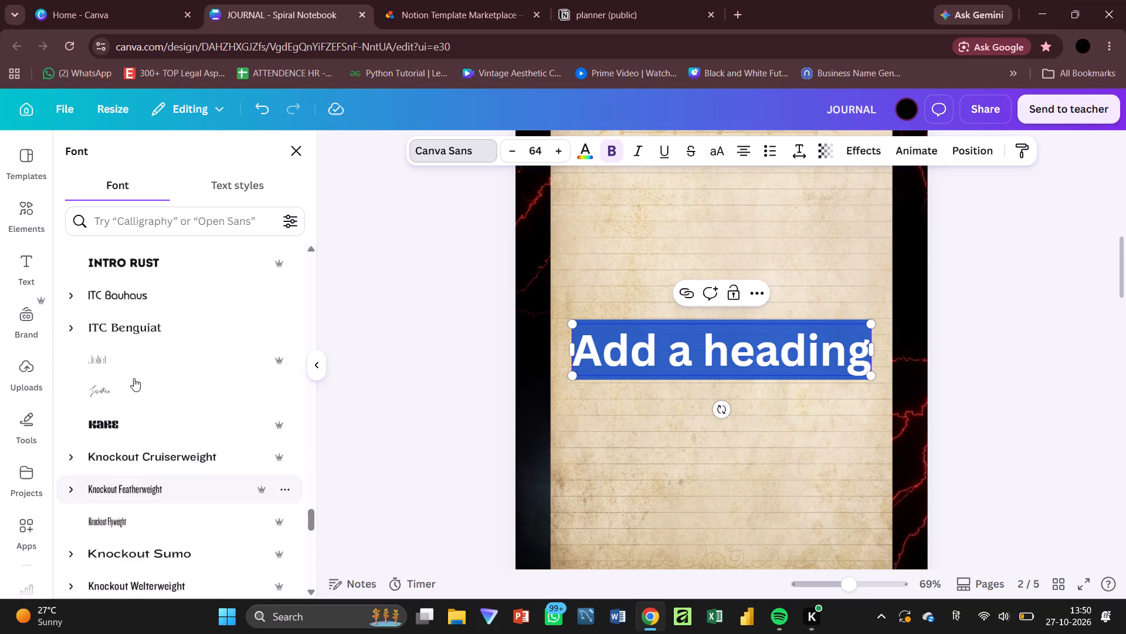
{"action": "scroll", "coordinate": [134, 378], "scroll_direction": "up", "scroll_amount": 11}
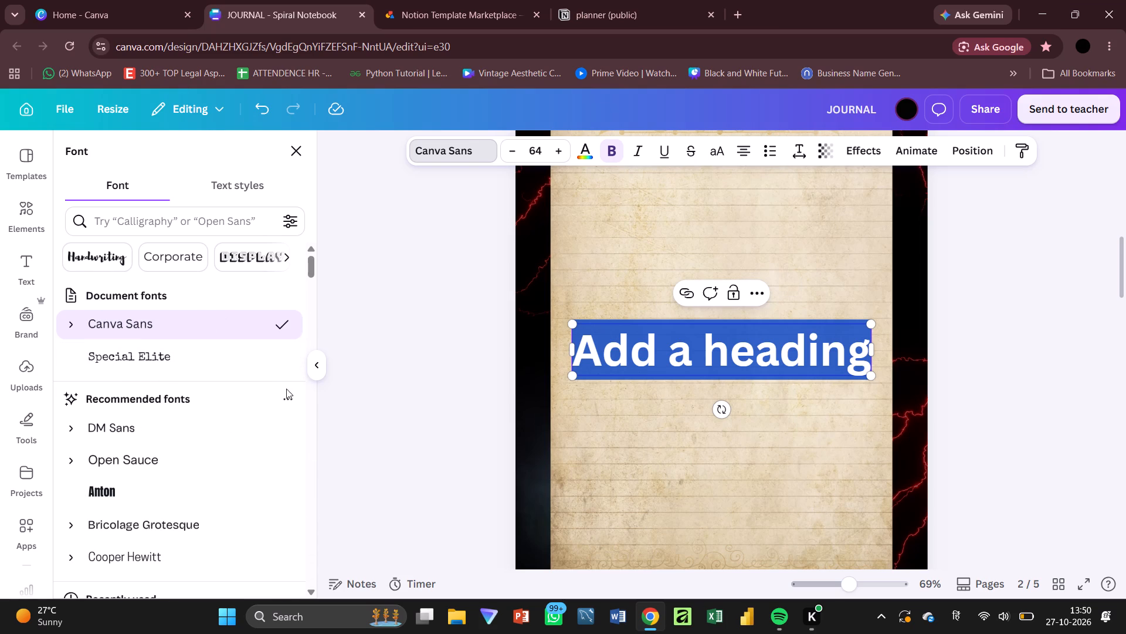
{"action": "scroll", "coordinate": [285, 399], "scroll_direction": "up", "scroll_amount": 1}
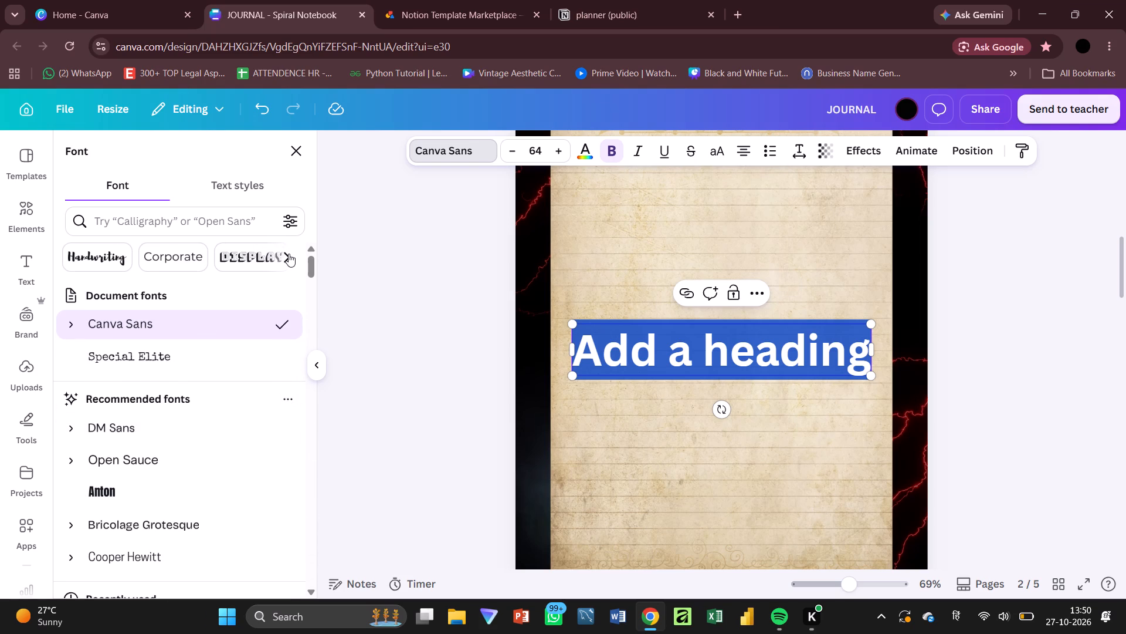
{"action": "left_click", "coordinate": [289, 254]}
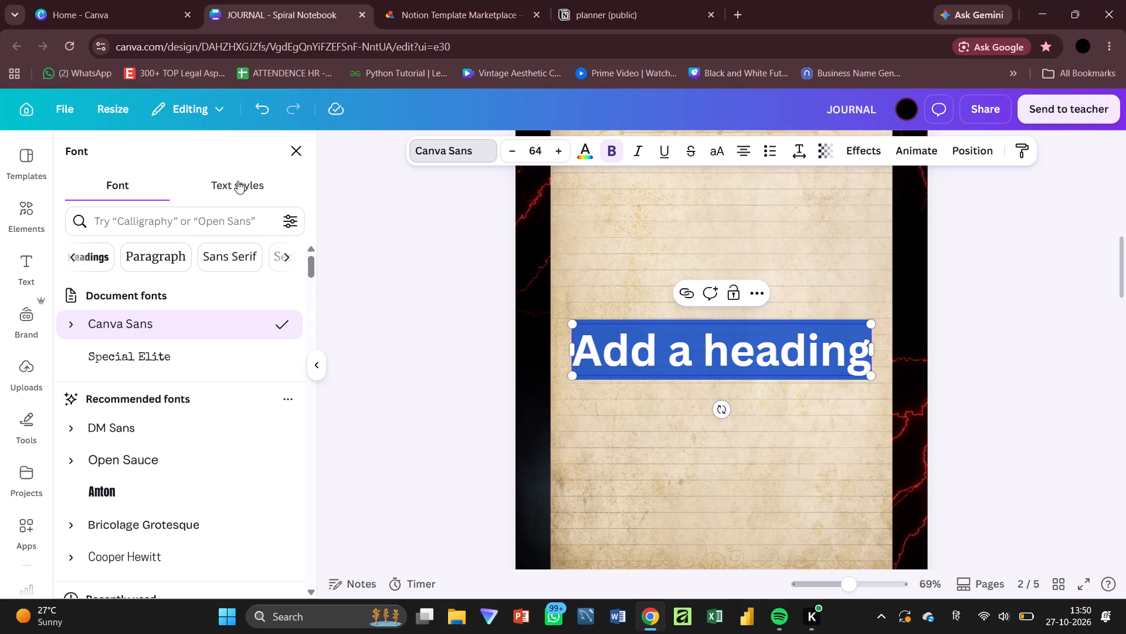
{"action": "left_click", "coordinate": [238, 181]}
{"action": "scroll", "coordinate": [147, 338], "scroll_direction": "down", "scroll_amount": 2}
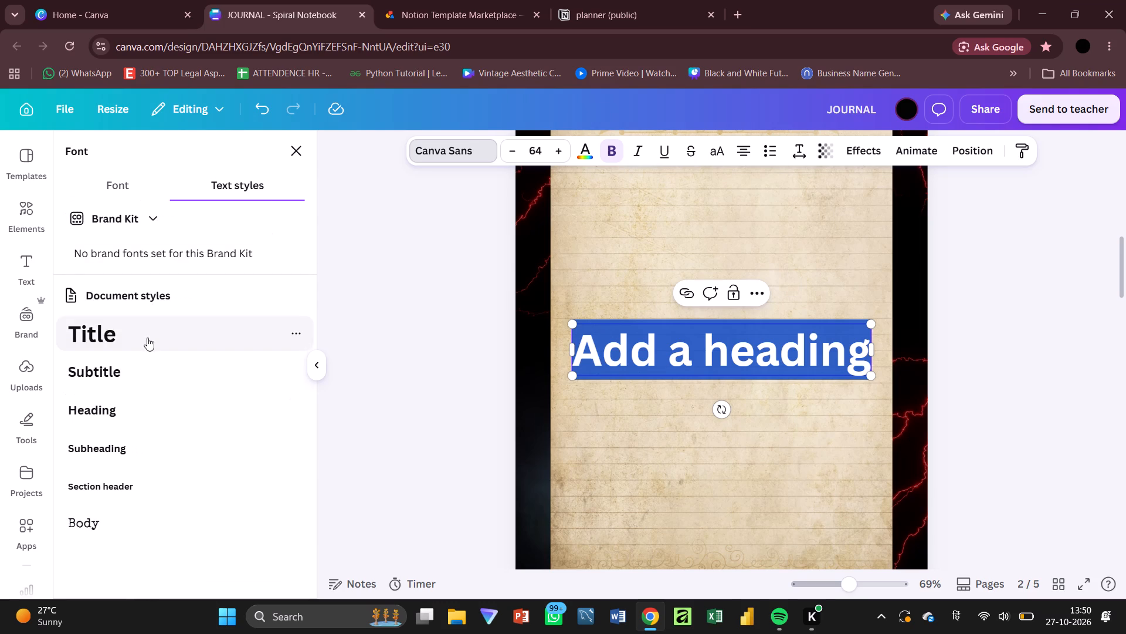
{"action": "left_click", "coordinate": [141, 173]}
{"action": "left_click", "coordinate": [20, 264]}
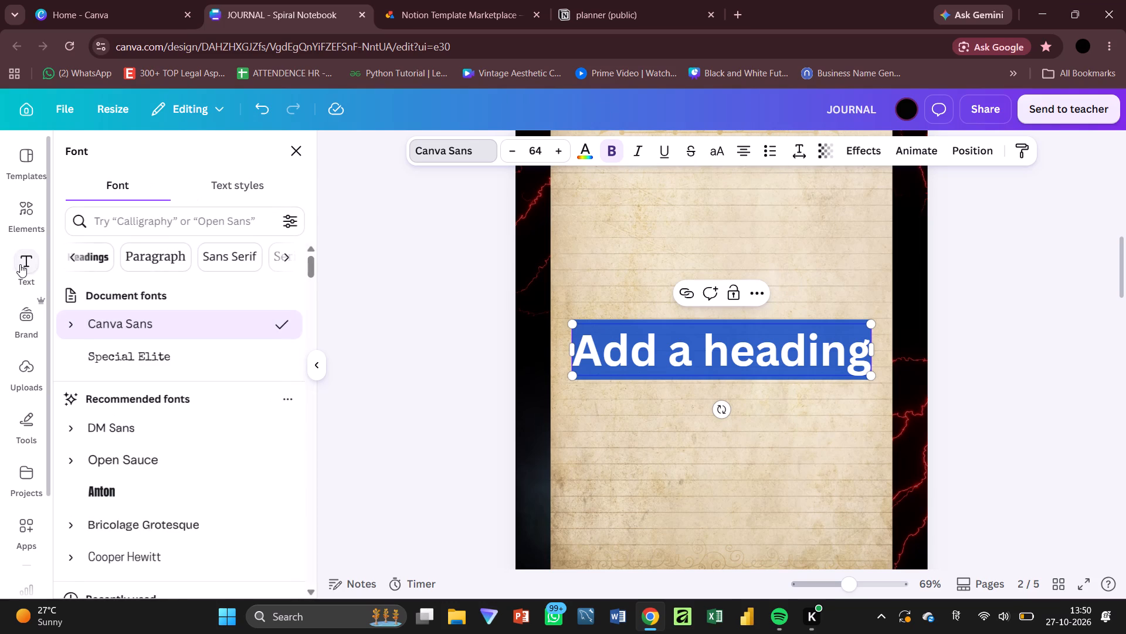
{"action": "scroll", "coordinate": [157, 335], "scroll_direction": "down", "scroll_amount": 2}
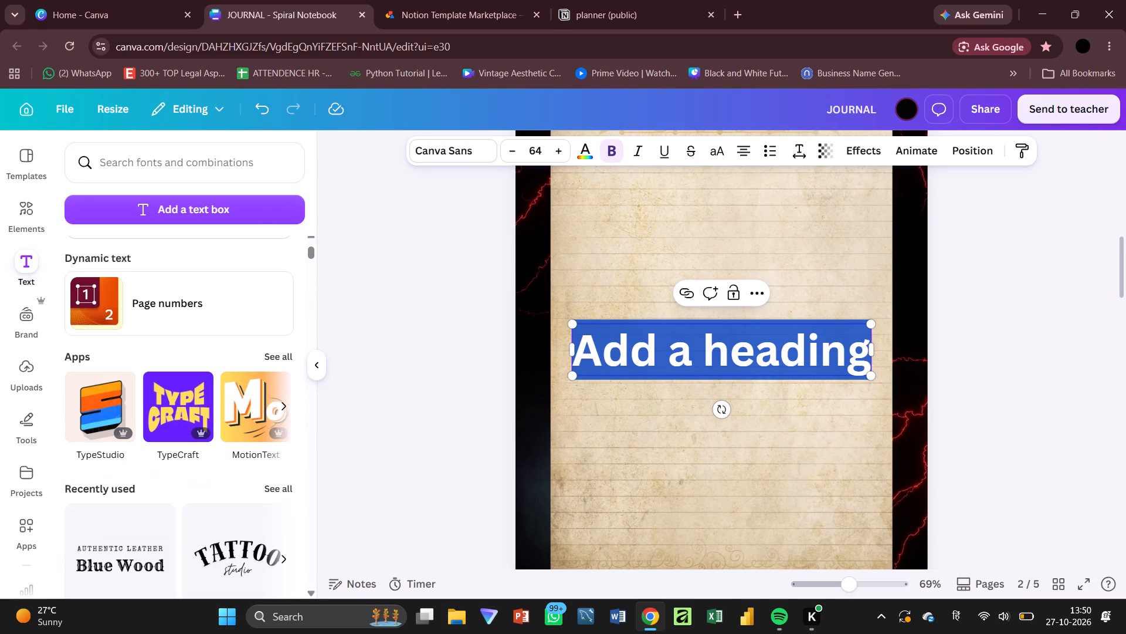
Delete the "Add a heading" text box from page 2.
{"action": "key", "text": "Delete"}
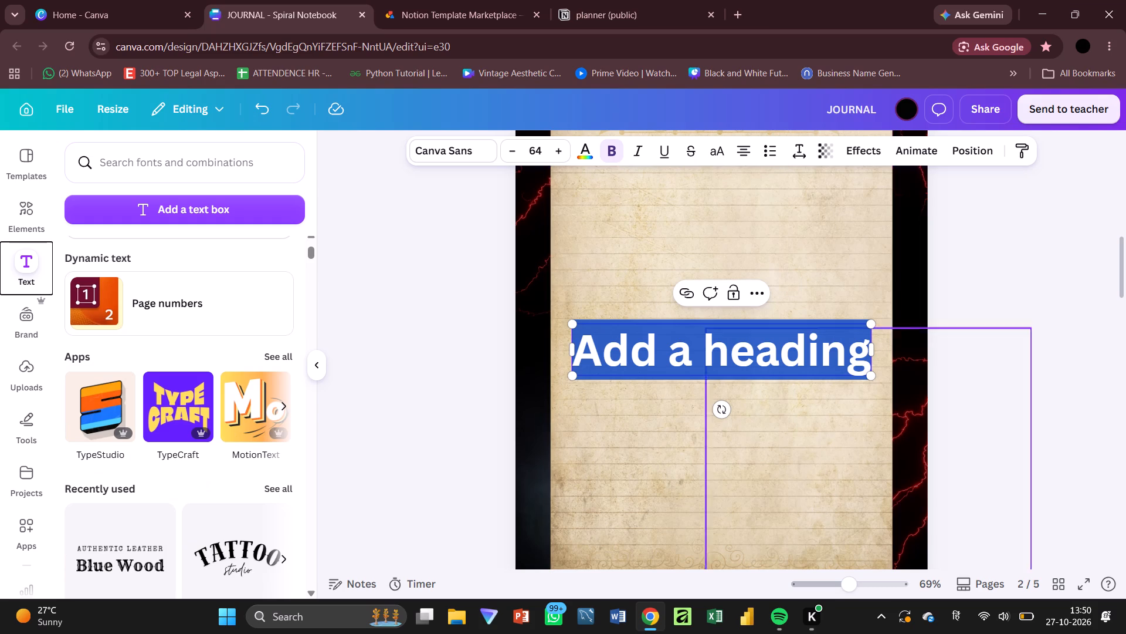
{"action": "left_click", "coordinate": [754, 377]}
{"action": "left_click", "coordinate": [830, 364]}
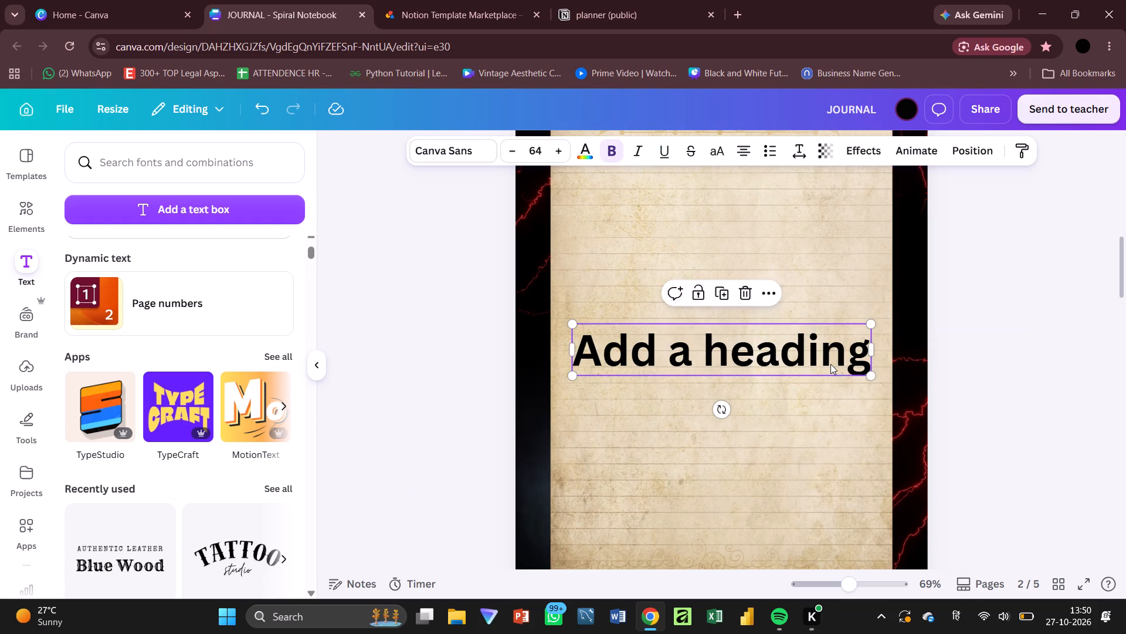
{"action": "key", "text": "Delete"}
Insert the recently used "Authentic Leather Blue Wood" font combination on page 2, ungroup it, and move it near the top of the paper.
{"action": "scroll", "coordinate": [222, 444], "scroll_direction": "down", "scroll_amount": 2}
{"action": "left_click", "coordinate": [145, 420]}
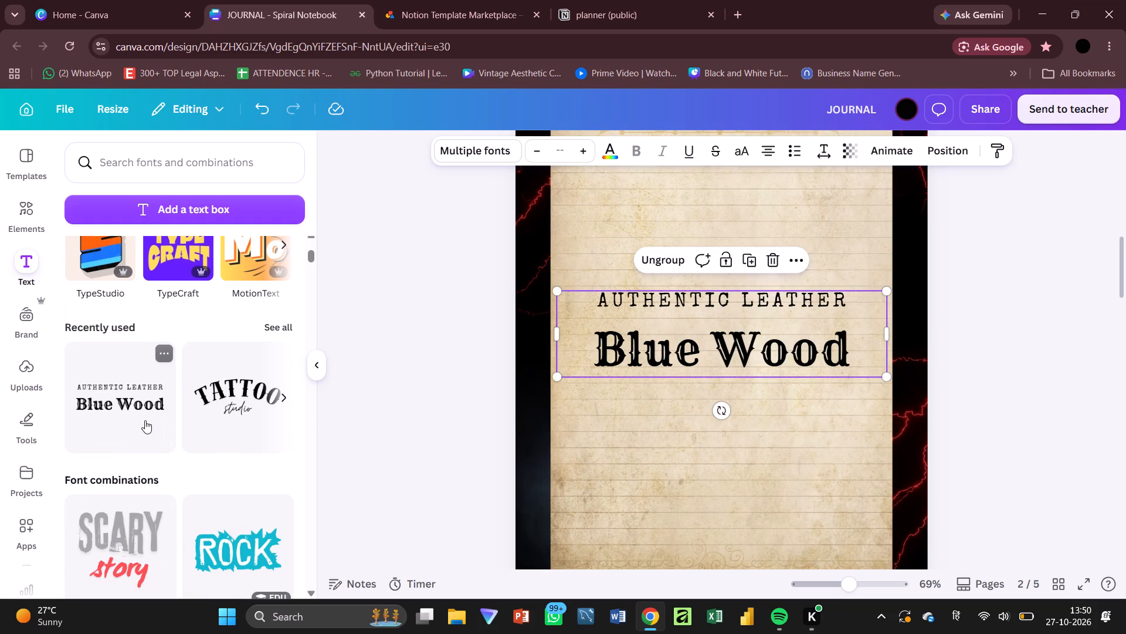
{"action": "scroll", "coordinate": [675, 331], "scroll_direction": "up", "scroll_amount": 1}
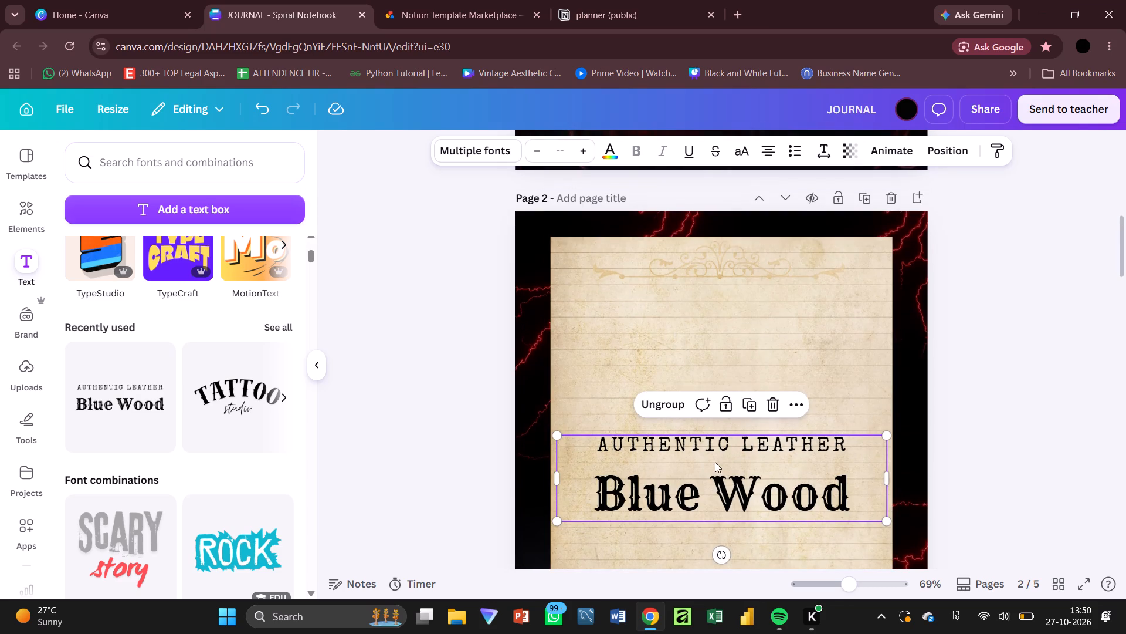
{"action": "left_click", "coordinate": [672, 400]}
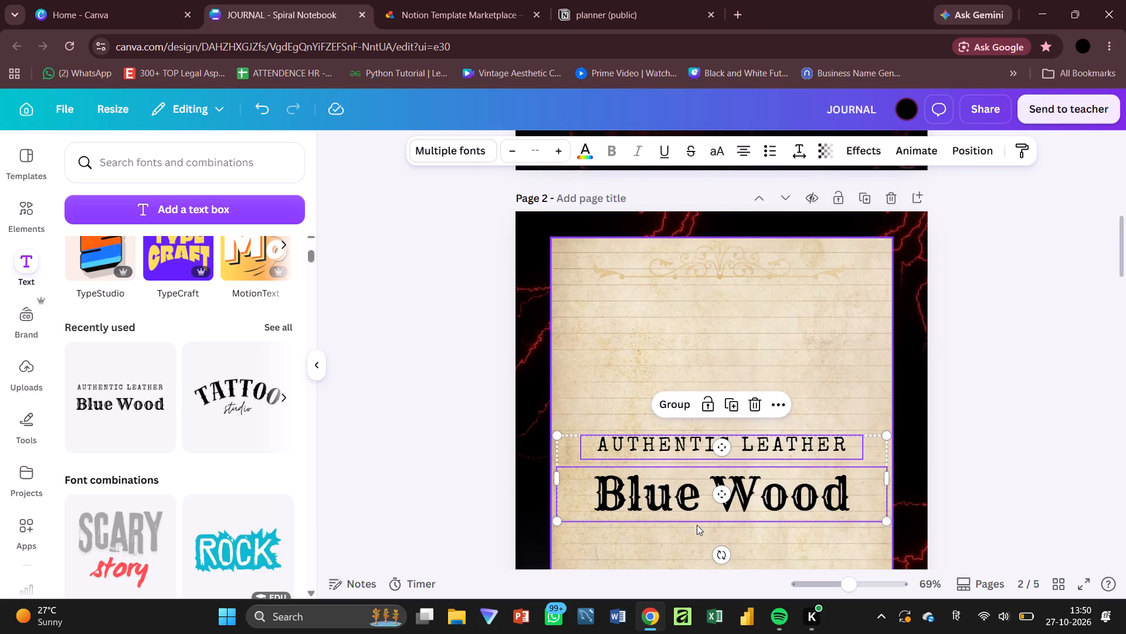
{"action": "left_click_drag", "start_coordinate": [694, 510], "coordinate": [687, 341]}
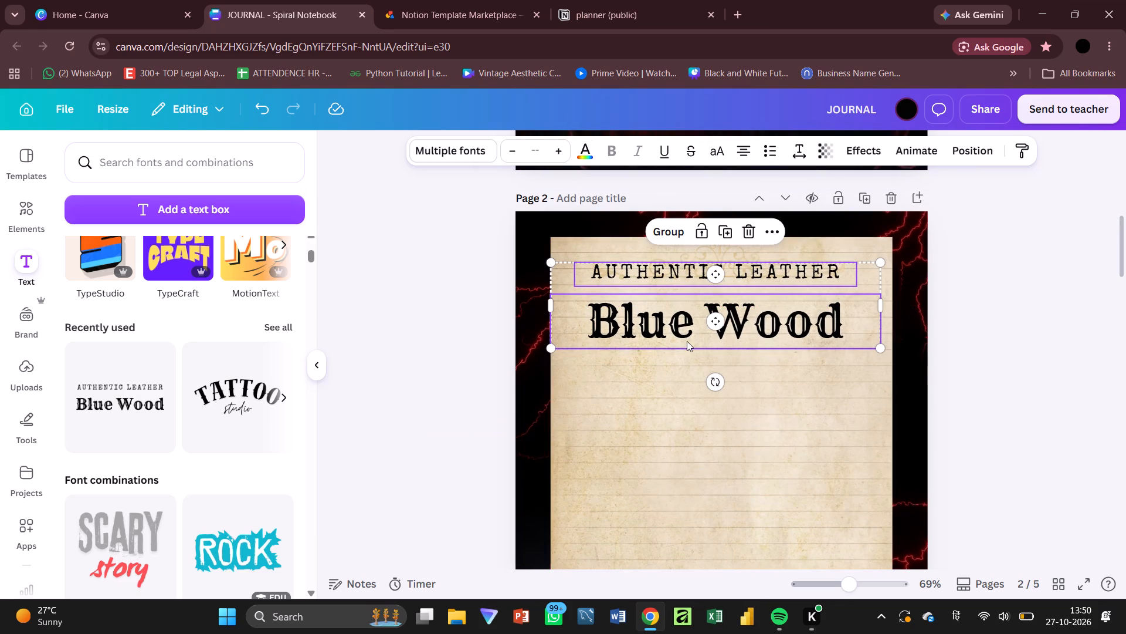
Separate the two text lines, moving "Authentic Leather" down the paper and "Blue Wood" to its upper left corner, shrunk to size 44.3.
{"action": "left_click", "coordinate": [673, 274]}
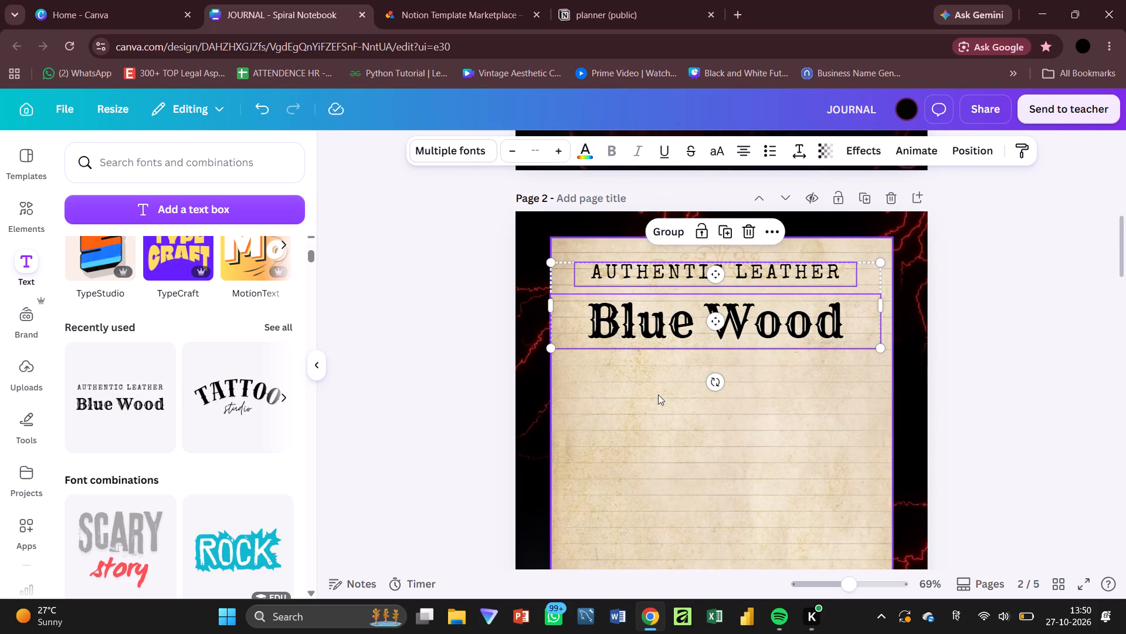
{"action": "left_click", "coordinate": [658, 394]}
{"action": "left_click_drag", "start_coordinate": [653, 271], "coordinate": [653, 402]}
{"action": "left_click_drag", "start_coordinate": [650, 322], "coordinate": [639, 281]}
{"action": "left_click_drag", "start_coordinate": [870, 305], "coordinate": [794, 288]}
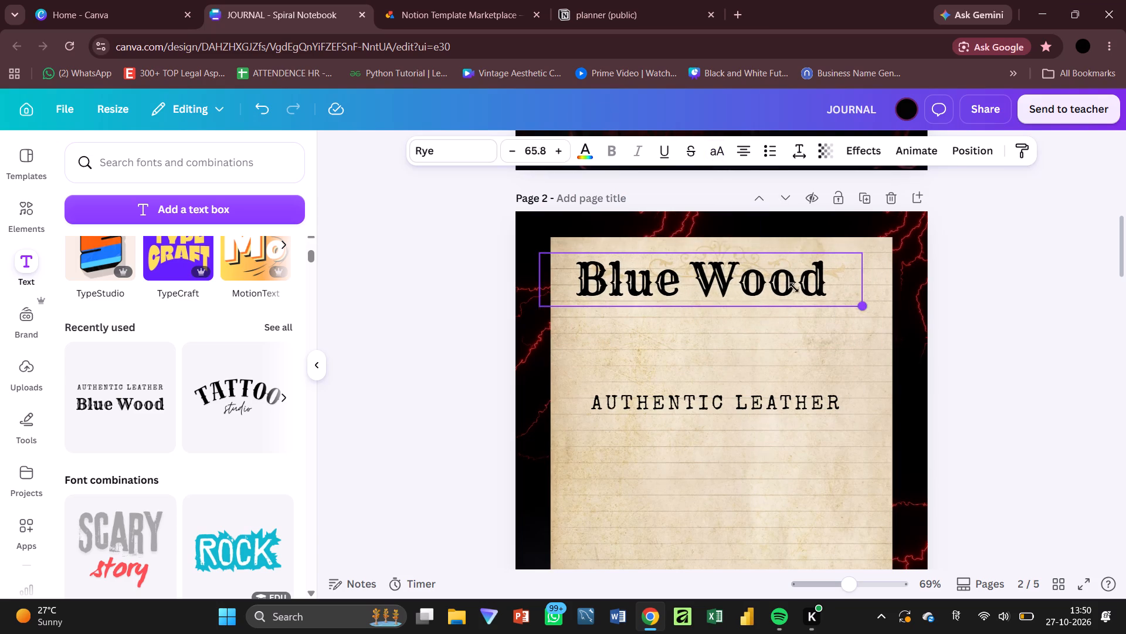
{"action": "left_click_drag", "start_coordinate": [794, 288], "coordinate": [757, 287]}
{"action": "left_click_drag", "start_coordinate": [666, 324], "coordinate": [670, 313]}
Replace the "Blue Wood" heading text on page 2 with "About Me".
{"action": "double_click", "coordinate": [727, 271]}
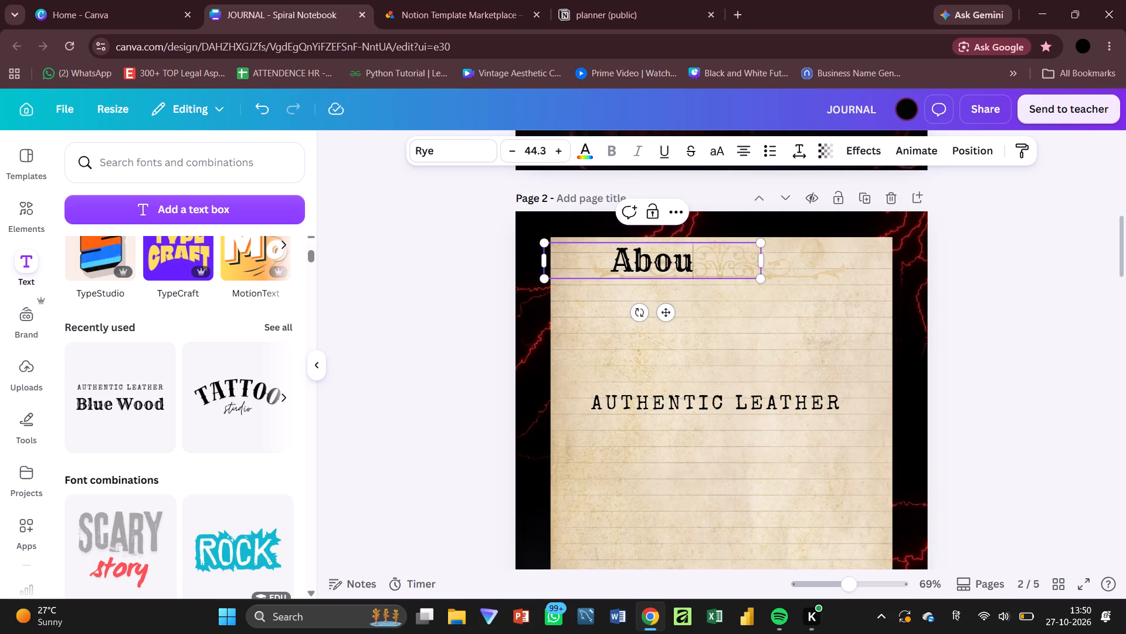
{"action": "key", "text": "e"}
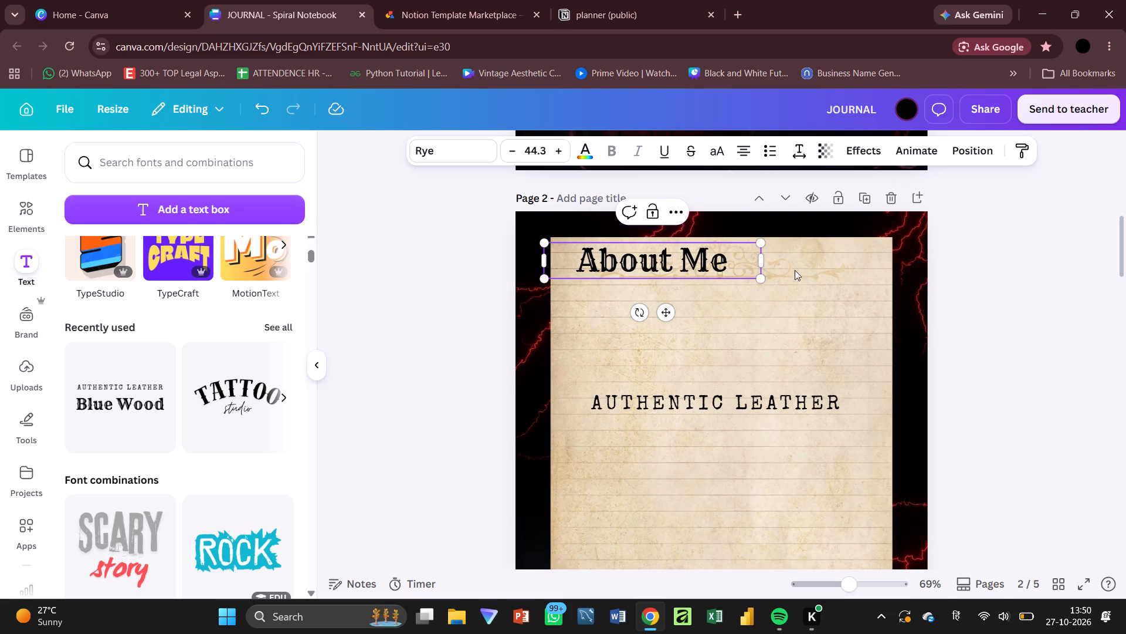
{"action": "left_click", "coordinate": [870, 325]}
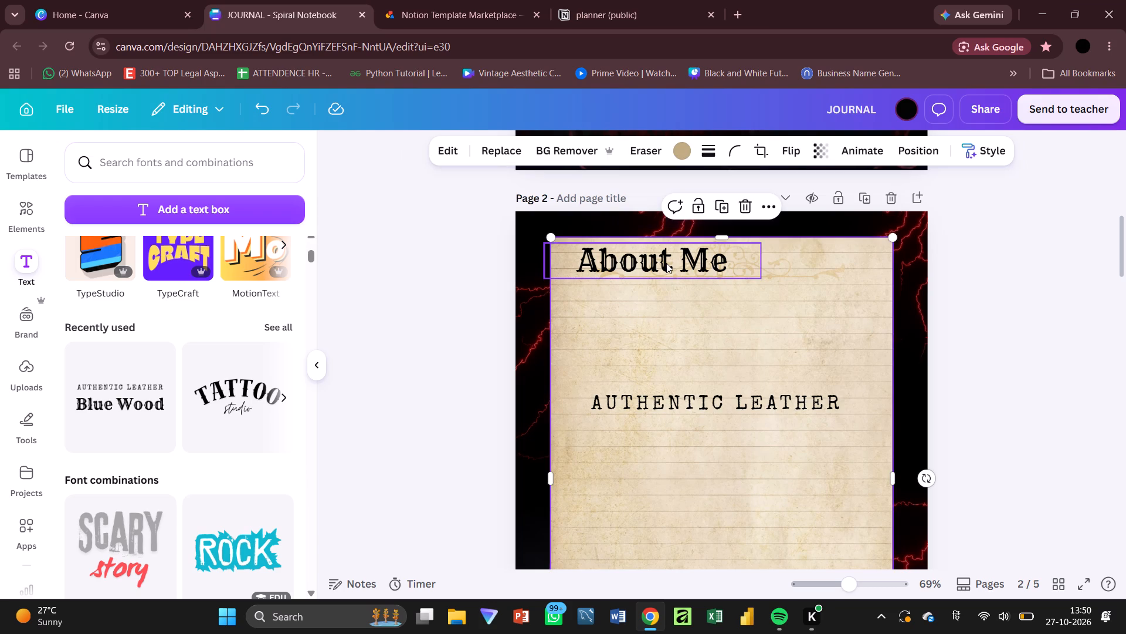
Shift the "About Me" heading slightly further toward the upper left corner of the paper.
{"action": "left_click", "coordinate": [666, 263]}
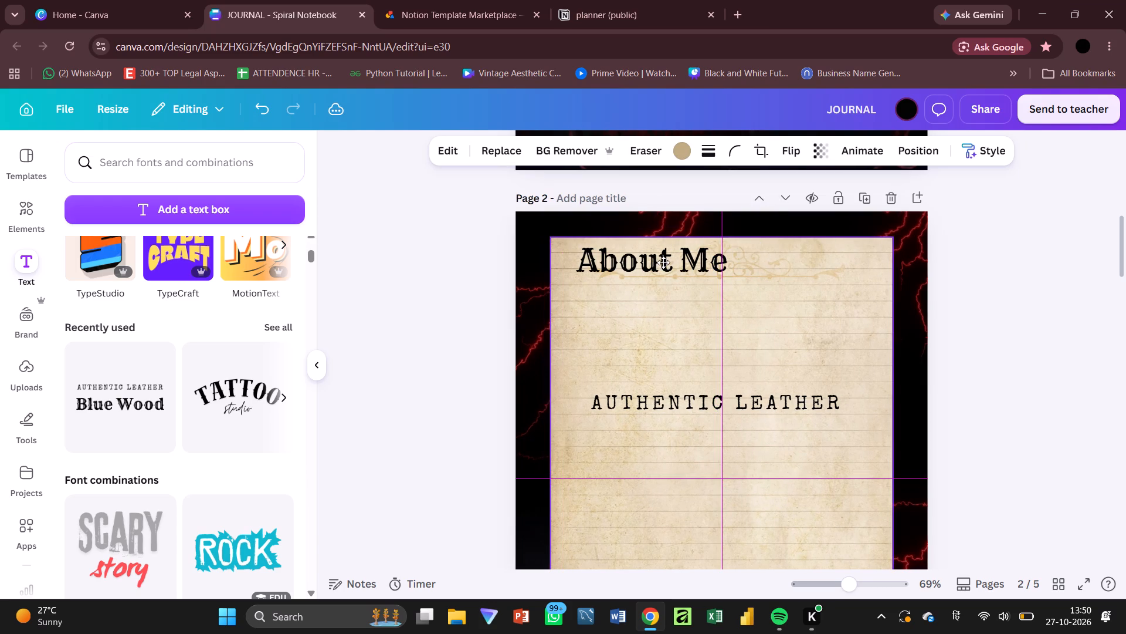
{"action": "left_click", "coordinate": [694, 212]}
{"action": "left_click_drag", "start_coordinate": [658, 269], "coordinate": [637, 272]}
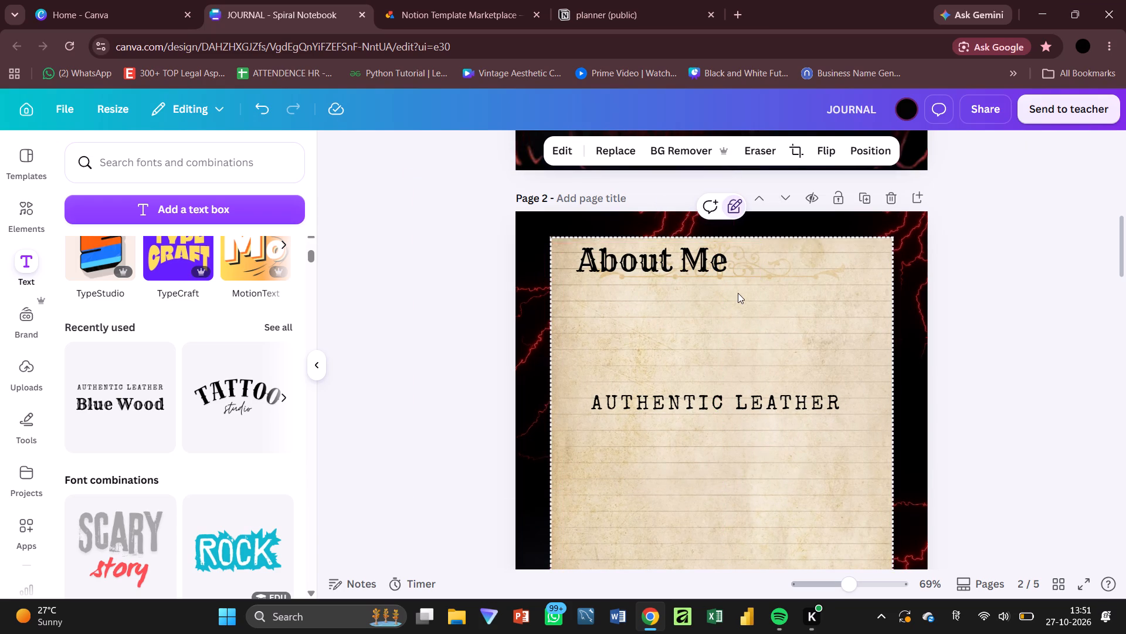
{"action": "left_click", "coordinate": [738, 293]}
{"action": "left_click", "coordinate": [721, 272]}
{"action": "left_click_drag", "start_coordinate": [721, 272], "coordinate": [701, 274]}
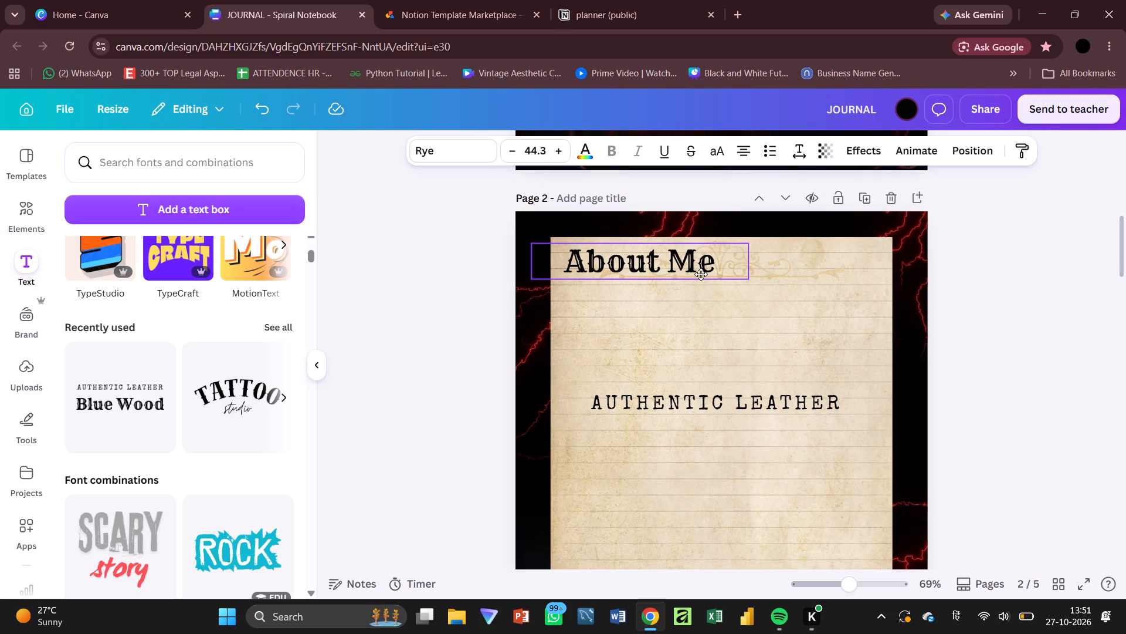
{"action": "left_click_drag", "start_coordinate": [701, 274], "coordinate": [707, 274]}
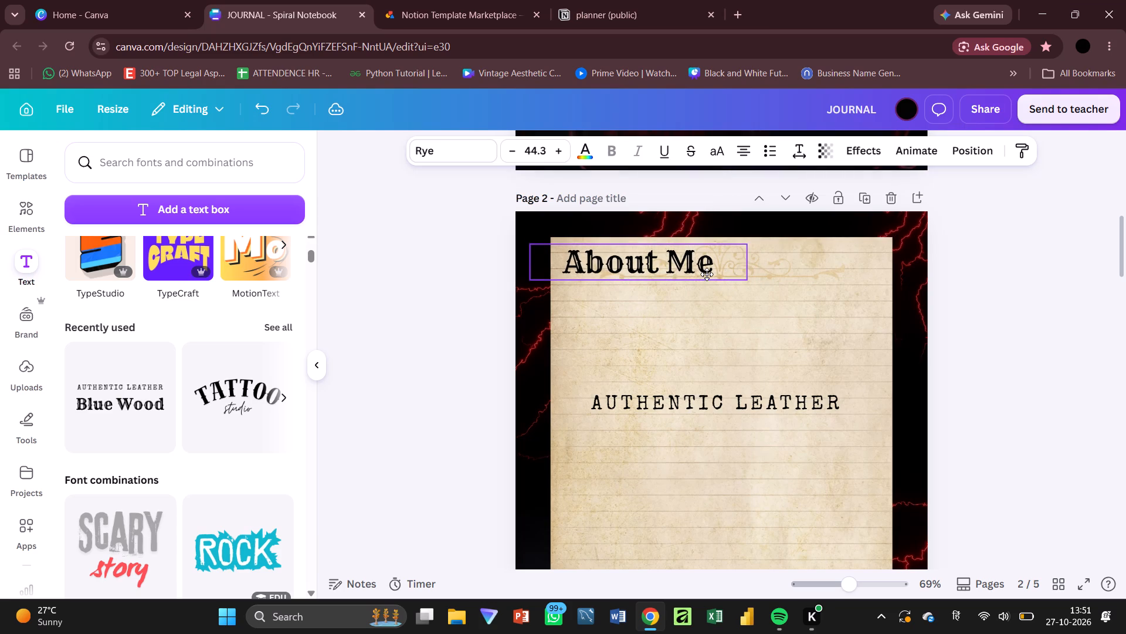
{"action": "left_click_drag", "start_coordinate": [707, 274], "coordinate": [707, 272]}
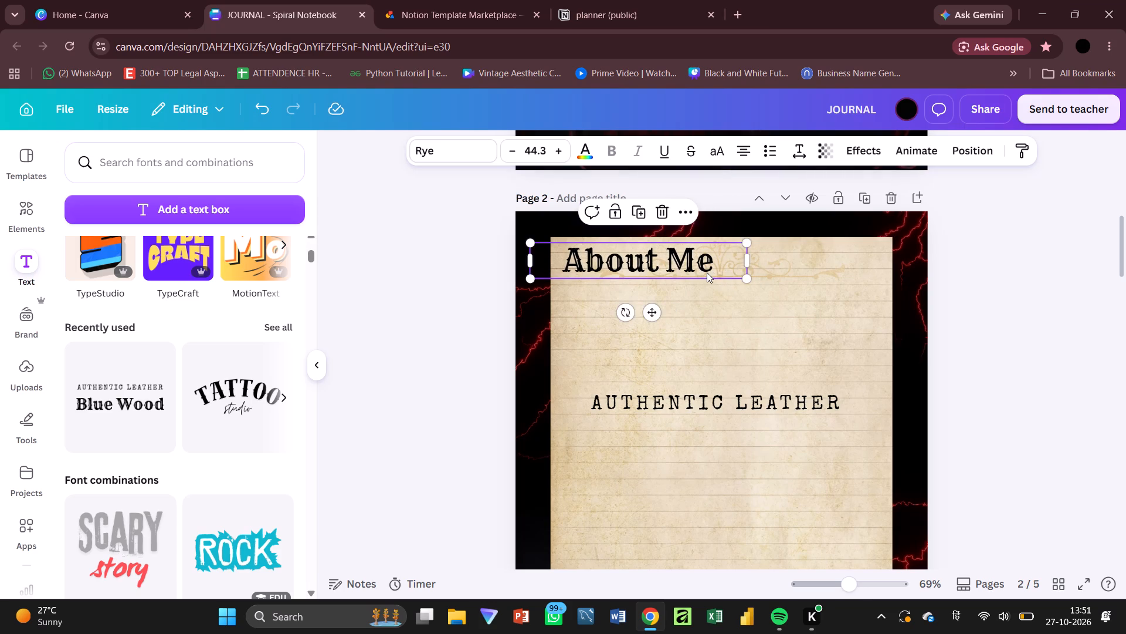
{"action": "left_click", "coordinate": [633, 252]}
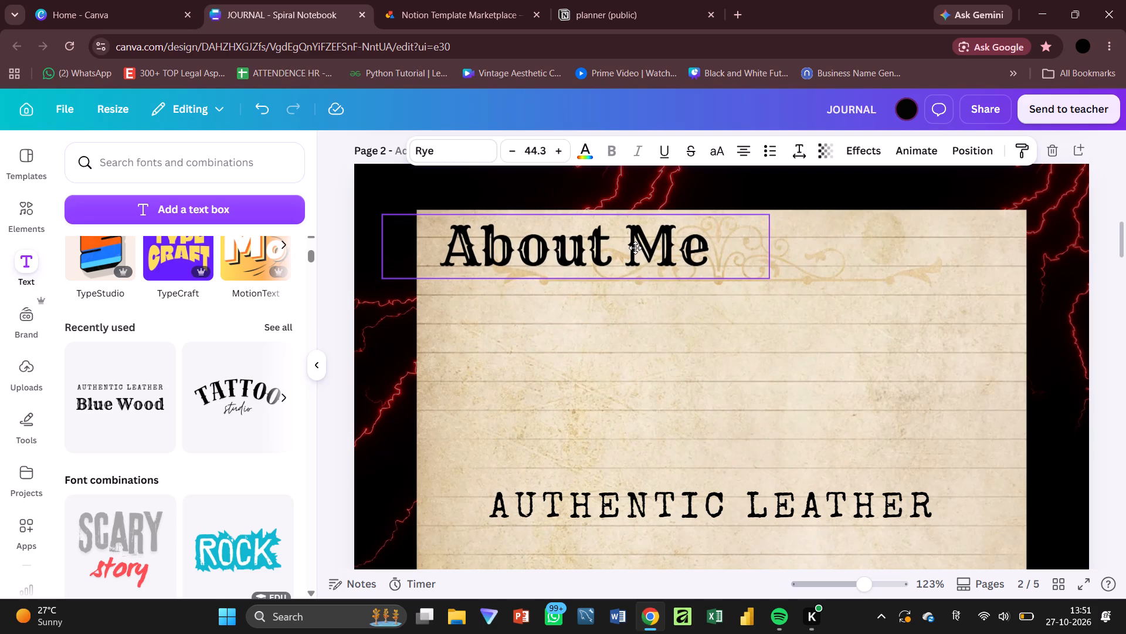
Turn the "Authentic Leather" line into a left-aligned "NAME:" label in a narrowed text box, placed beneath the "About Me" heading.
{"action": "left_click_drag", "start_coordinate": [741, 514], "coordinate": [687, 394]}
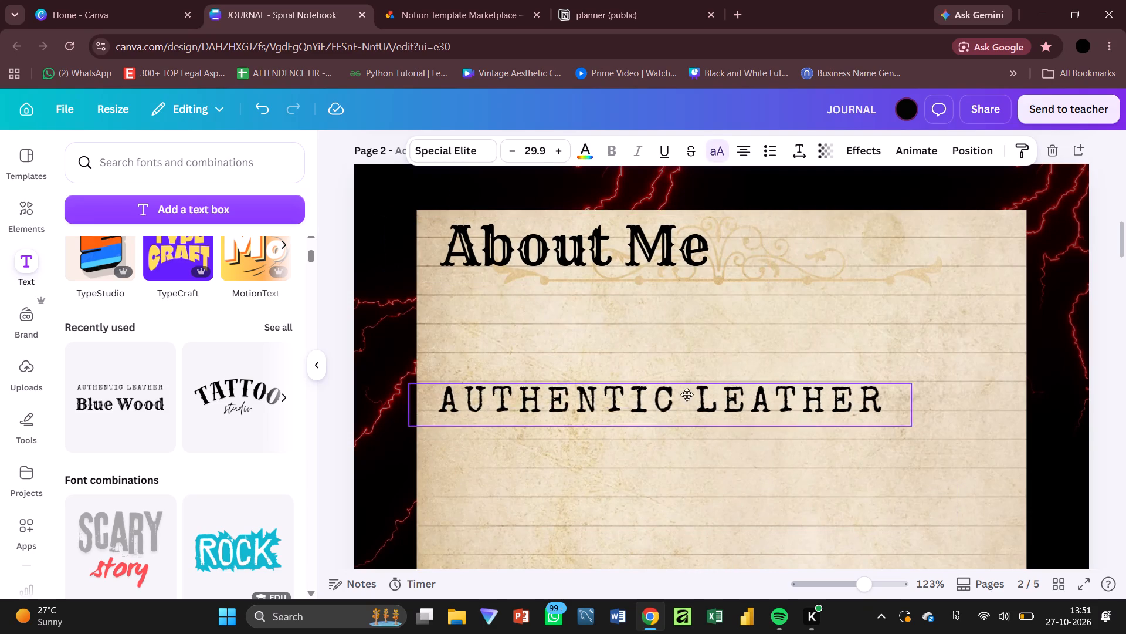
{"action": "left_click_drag", "start_coordinate": [687, 394], "coordinate": [690, 343]}
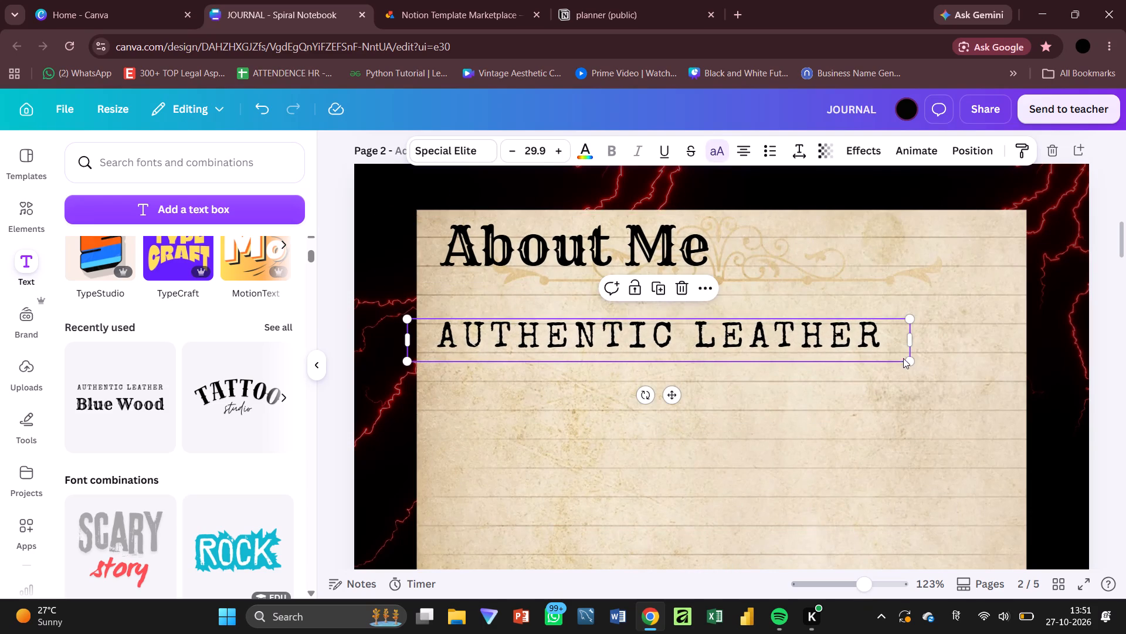
{"action": "double_click", "coordinate": [866, 339]}
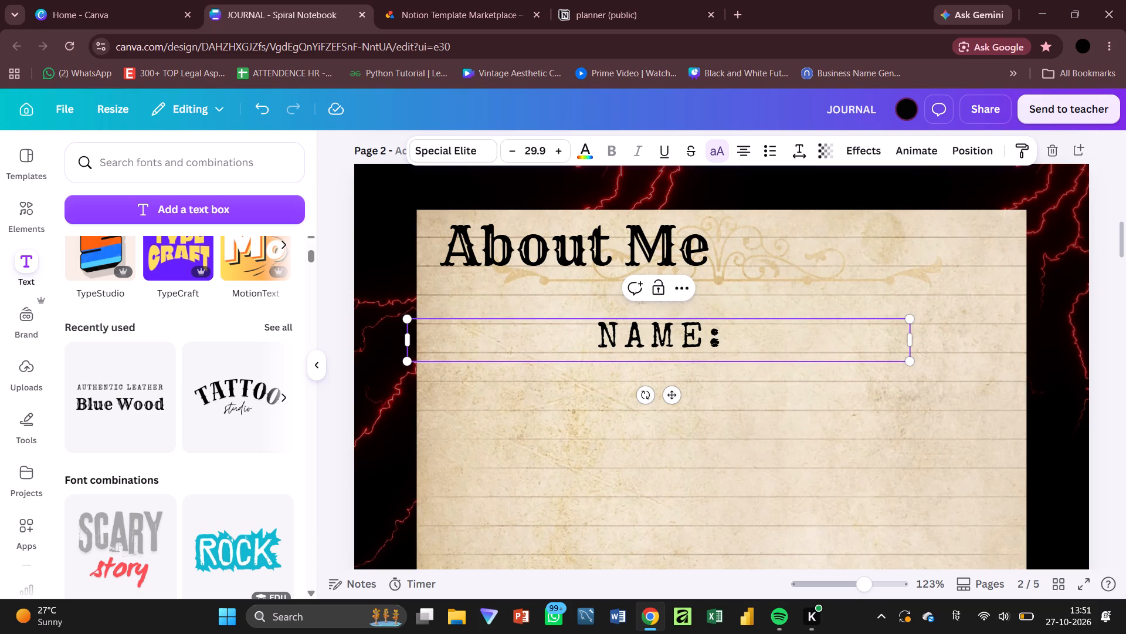
{"action": "left_click", "coordinate": [736, 149]}
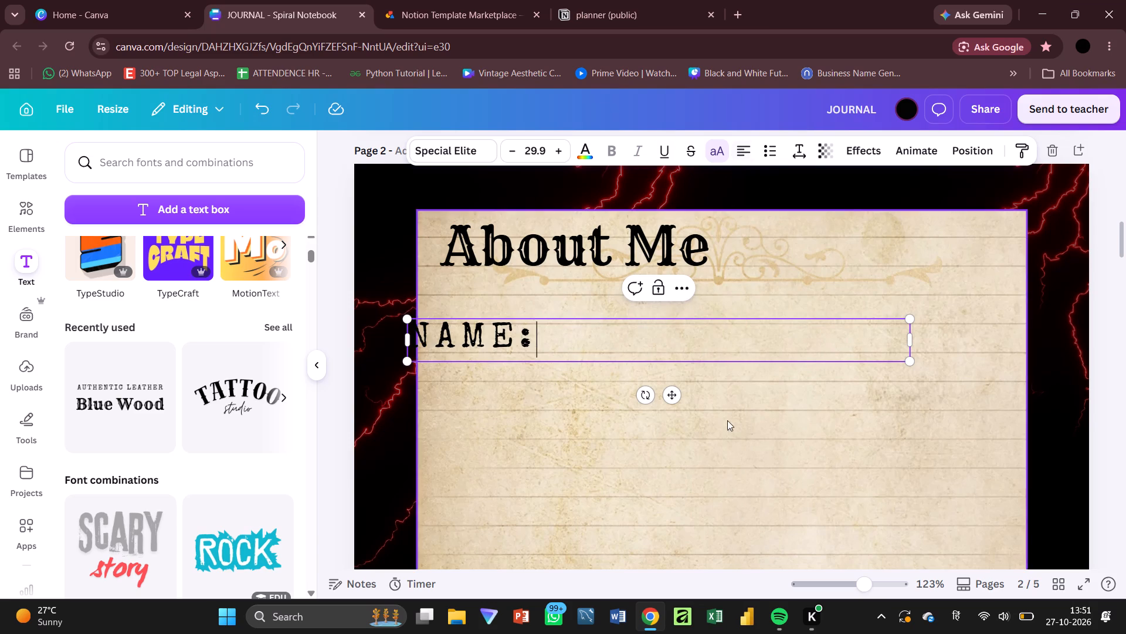
{"action": "left_click_drag", "start_coordinate": [910, 336], "coordinate": [557, 338]}
{"action": "left_click_drag", "start_coordinate": [495, 399], "coordinate": [535, 390]}
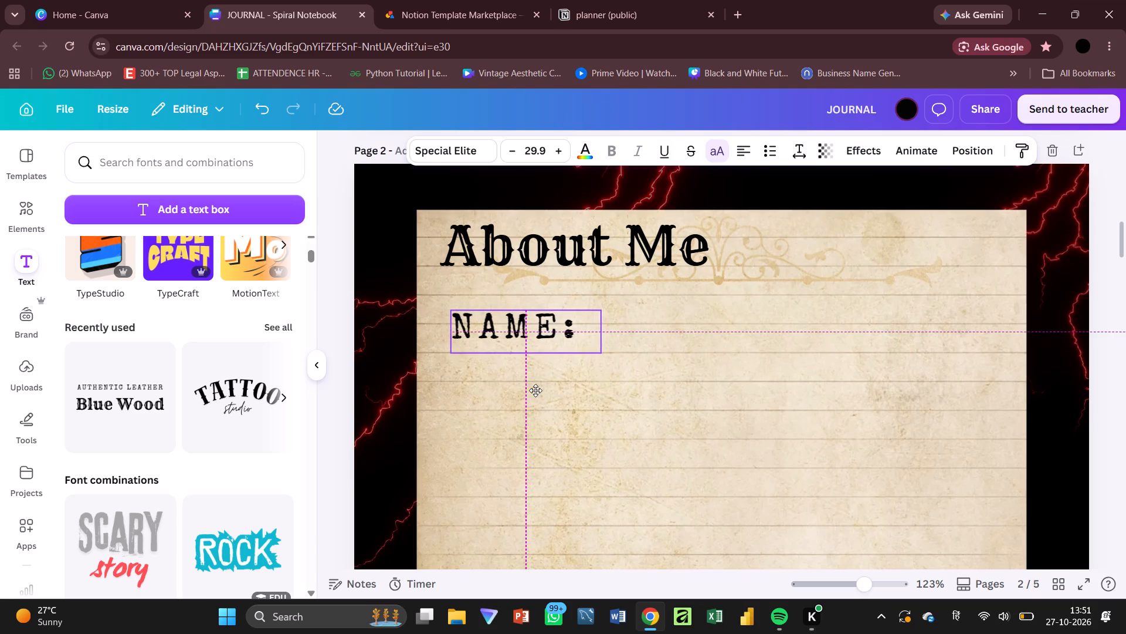
{"action": "left_click_drag", "start_coordinate": [535, 390], "coordinate": [530, 403]}
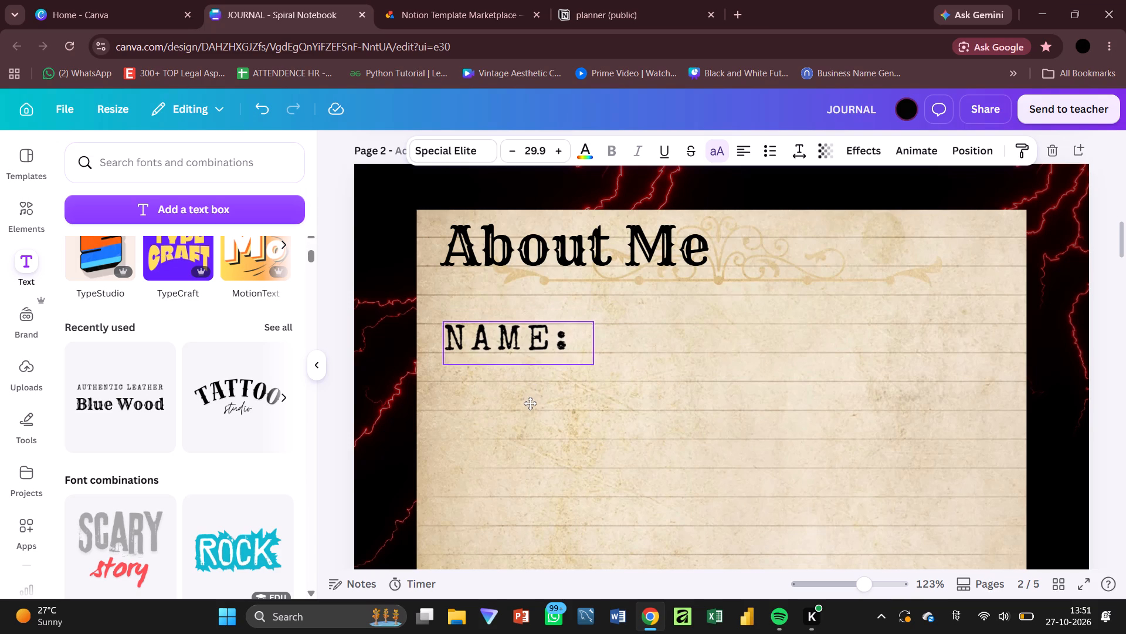
{"action": "left_click_drag", "start_coordinate": [530, 403], "coordinate": [530, 404]}
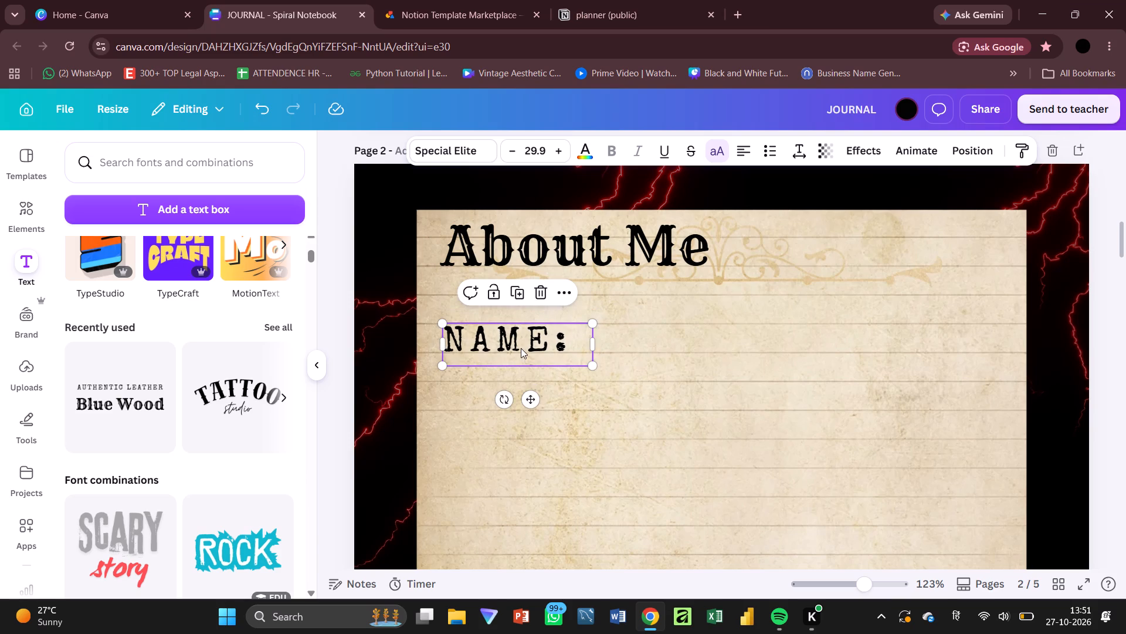
Duplicate the "NAME:" label, align the copy directly below it and change its text to "AGE:".
{"action": "key", "text": "ctrl+d"}
{"action": "left_click_drag", "start_coordinate": [546, 417], "coordinate": [531, 454]}
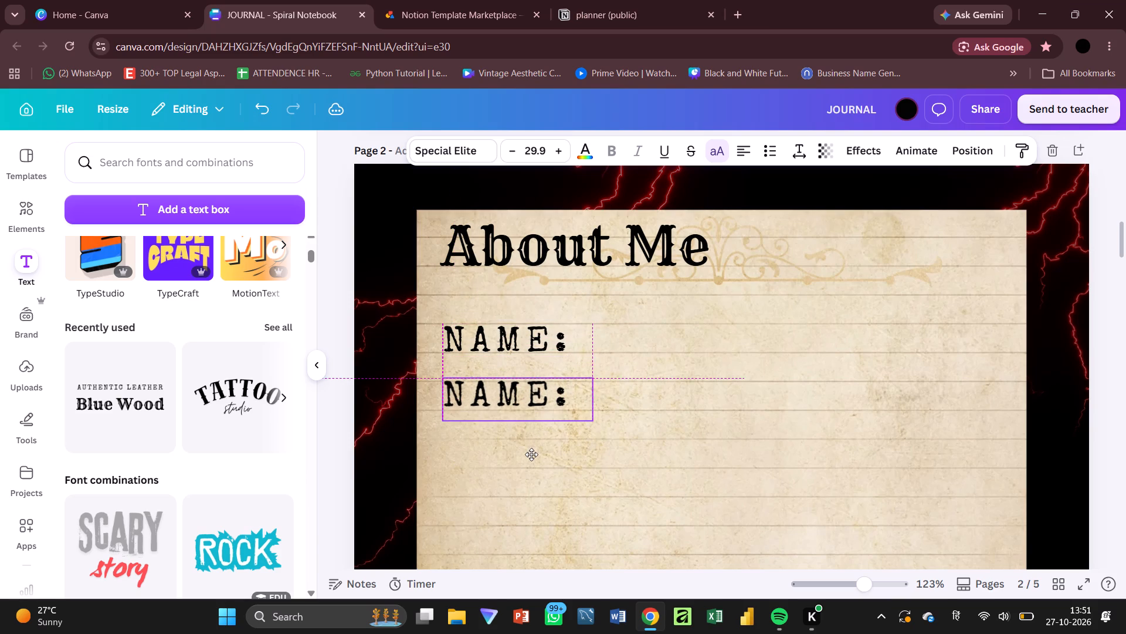
{"action": "left_click_drag", "start_coordinate": [531, 454], "coordinate": [531, 458]}
{"action": "left_click_drag", "start_coordinate": [531, 458], "coordinate": [528, 461]}
{"action": "double_click", "coordinate": [551, 379]}
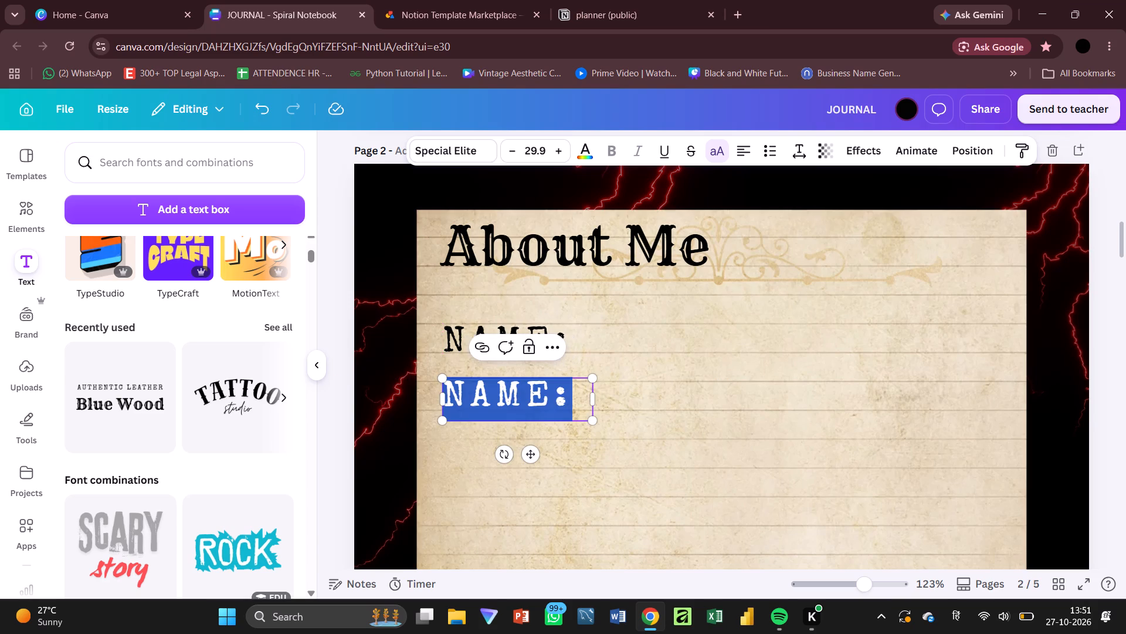
{"action": "type", "text": ":"}
{"action": "key", "text": "space"}
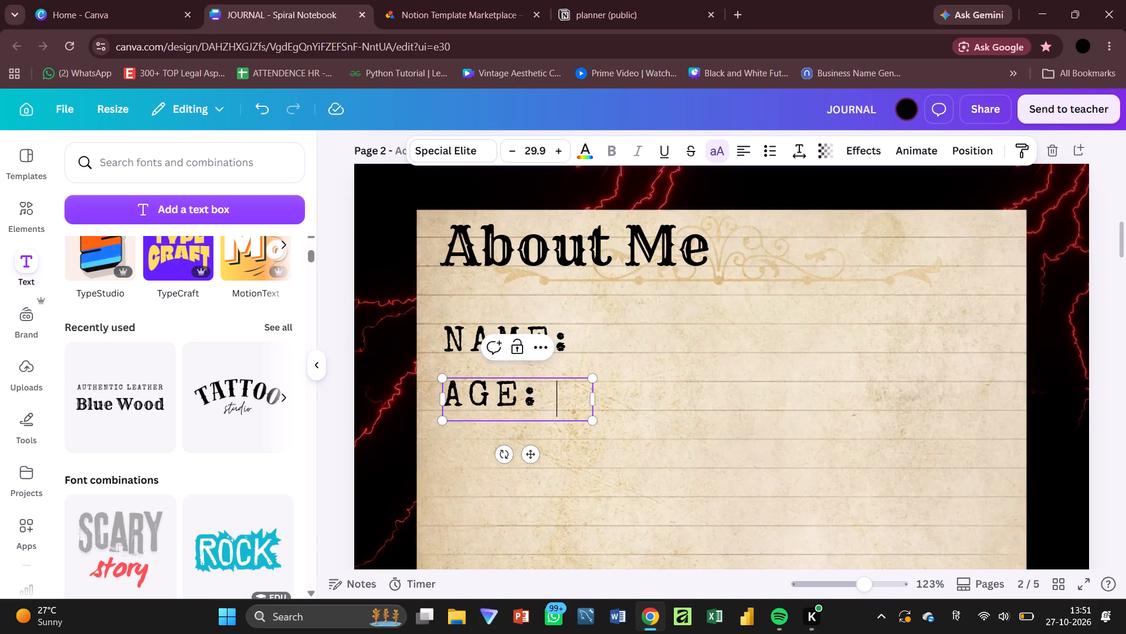
{"action": "left_click", "coordinate": [584, 479]}
Duplicate the "AGE:" label directly below itself and select the copy's text.
{"action": "left_click", "coordinate": [514, 409]}
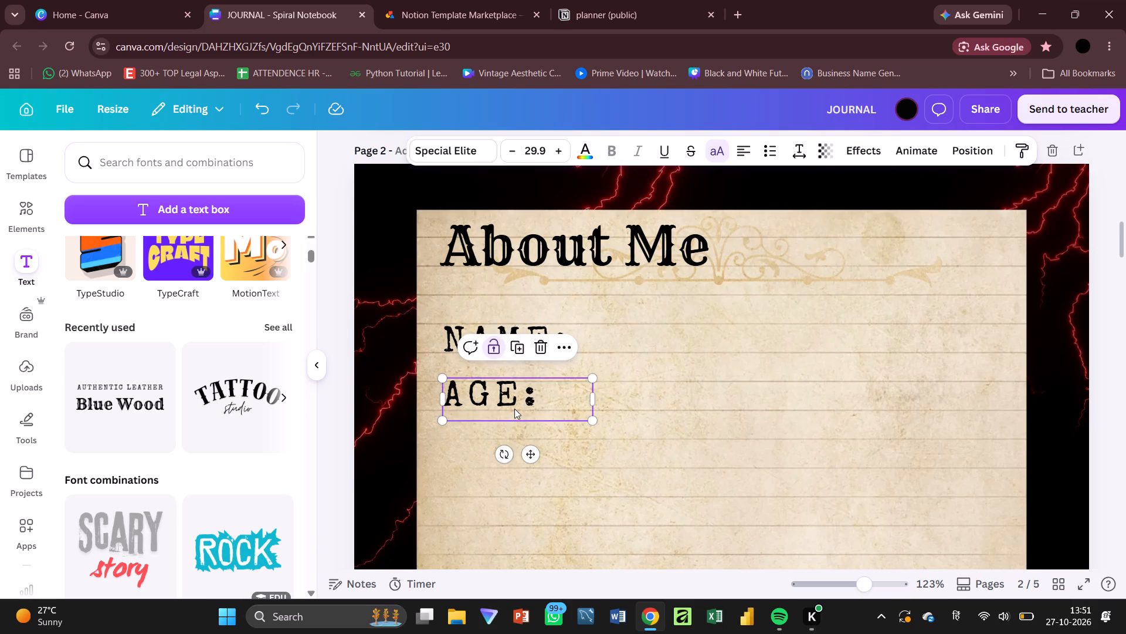
{"action": "key", "text": "ctrl+d"}
{"action": "double_click", "coordinate": [525, 456]}
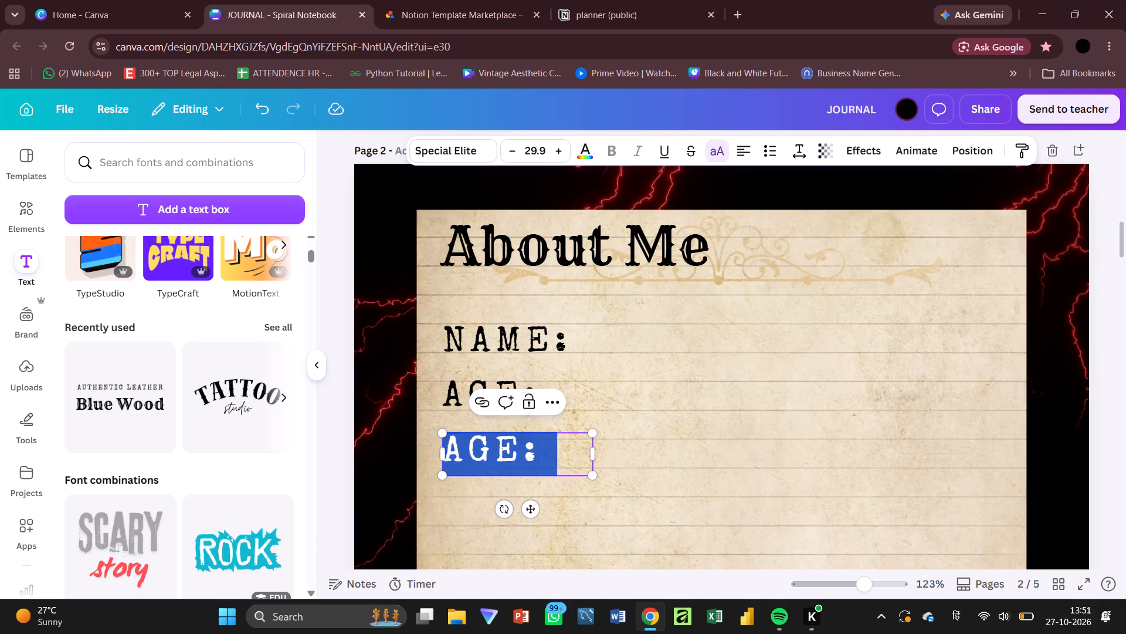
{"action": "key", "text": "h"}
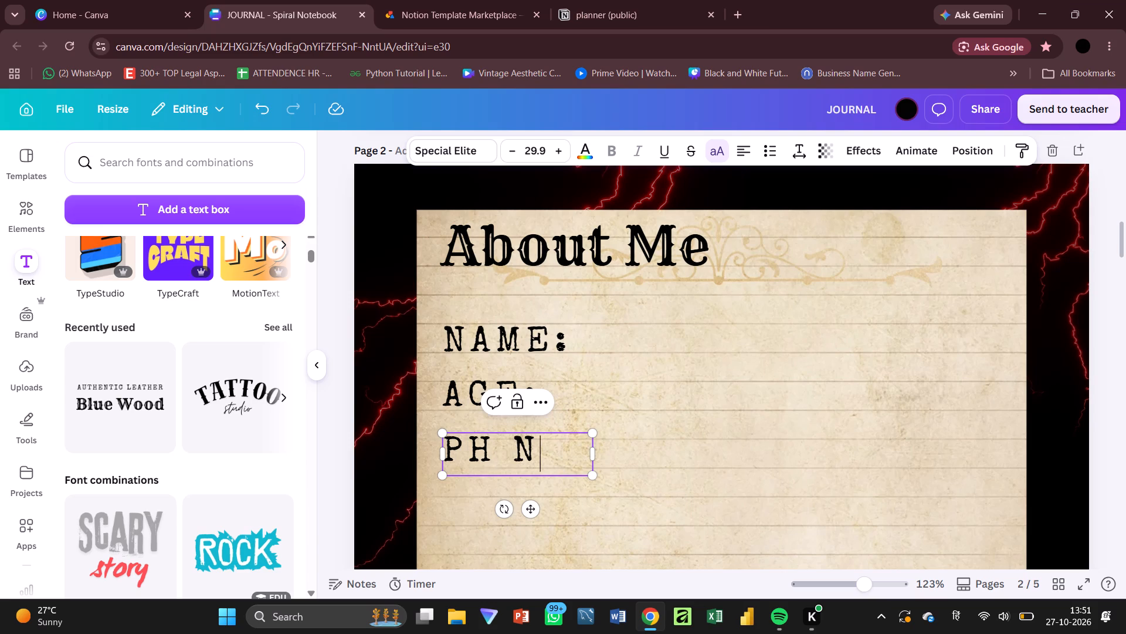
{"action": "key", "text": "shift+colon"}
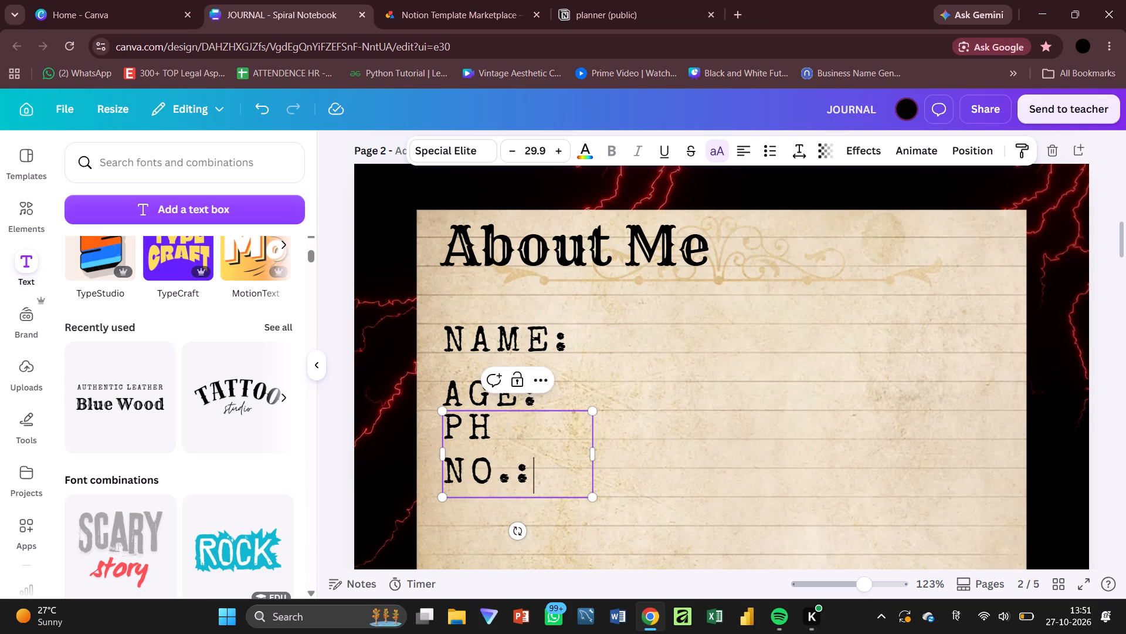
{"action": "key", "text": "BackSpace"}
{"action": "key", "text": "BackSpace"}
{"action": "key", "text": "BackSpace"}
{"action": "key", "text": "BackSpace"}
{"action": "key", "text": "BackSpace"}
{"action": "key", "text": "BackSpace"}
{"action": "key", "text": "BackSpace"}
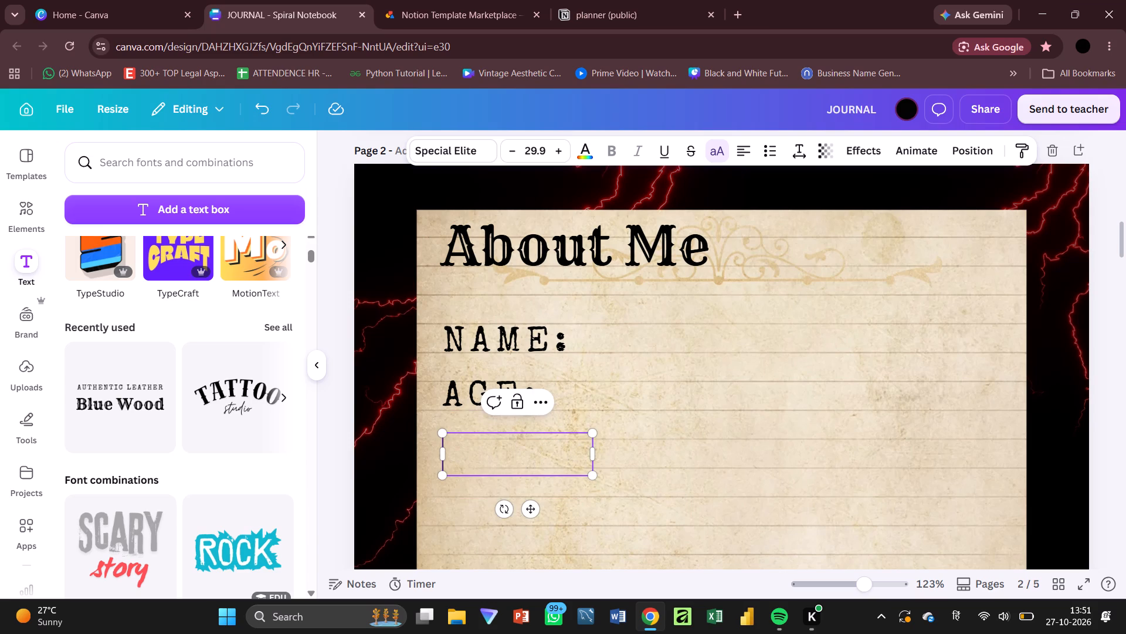
Enter "NUMBER:" as the third label's text and widen its text box until the word fits on one line.
{"action": "type", "text": "number:"}
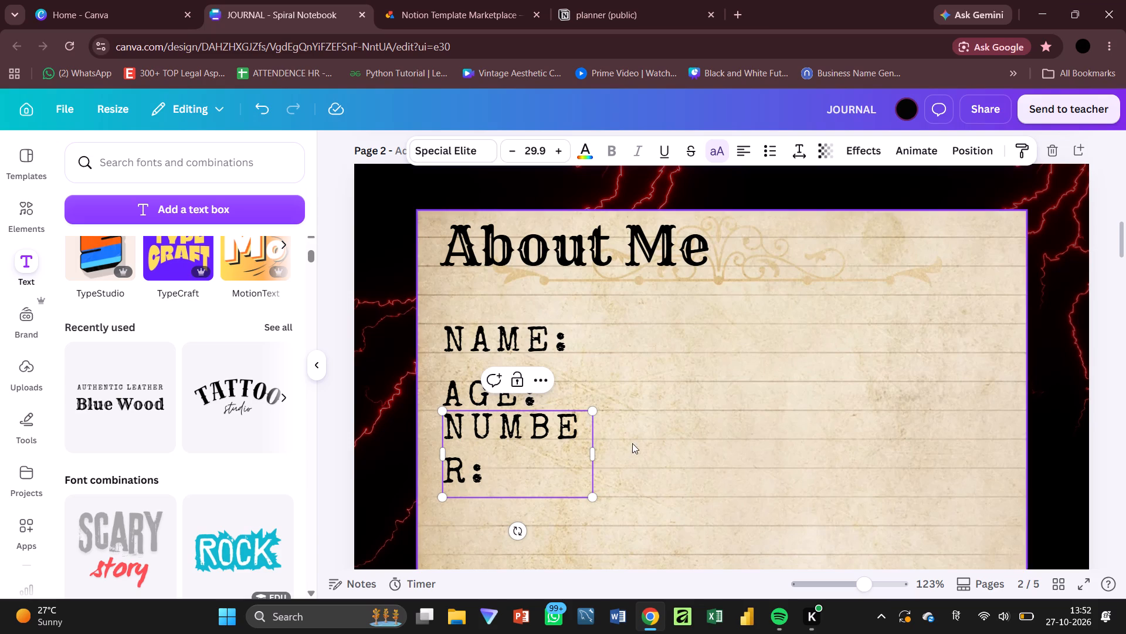
{"action": "left_click_drag", "start_coordinate": [594, 455], "coordinate": [611, 454]}
{"action": "left_click_drag", "start_coordinate": [611, 454], "coordinate": [624, 453]}
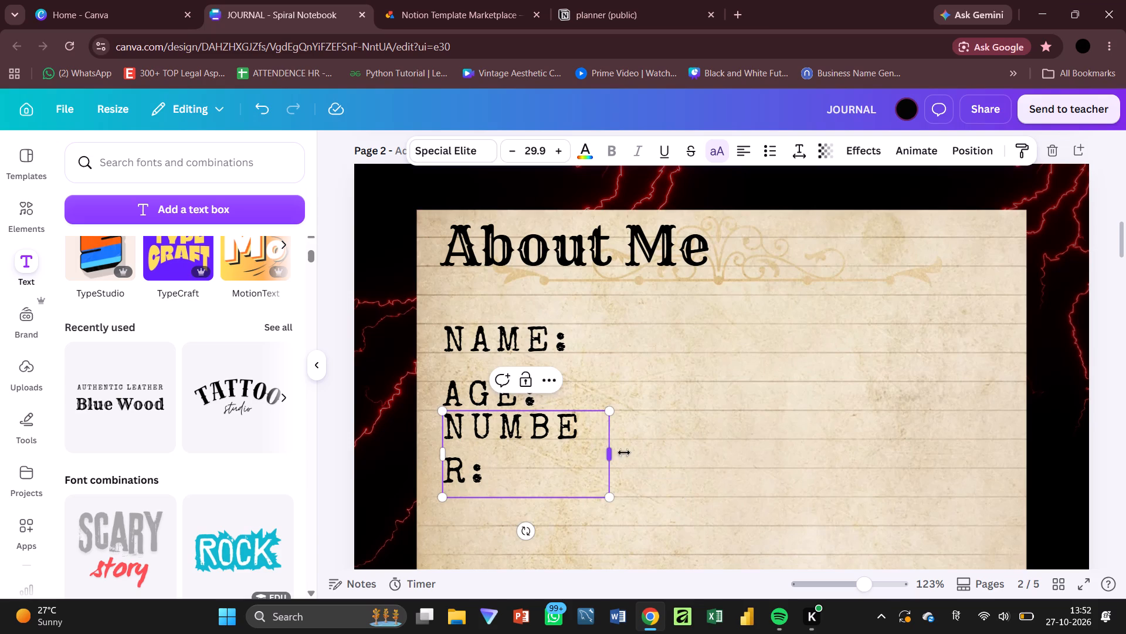
{"action": "left_click_drag", "start_coordinate": [624, 453], "coordinate": [637, 451]}
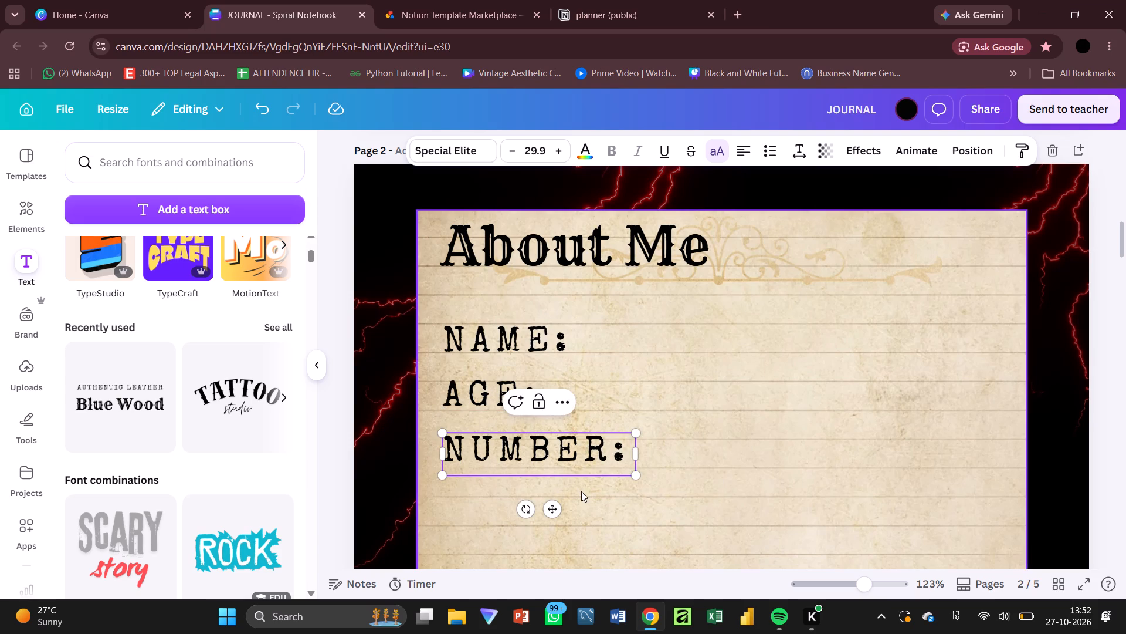
Duplicate the "NUMBER:" label directly below itself.
{"action": "key", "text": "ctrl+d"}
{"action": "left_click", "coordinate": [818, 385]}
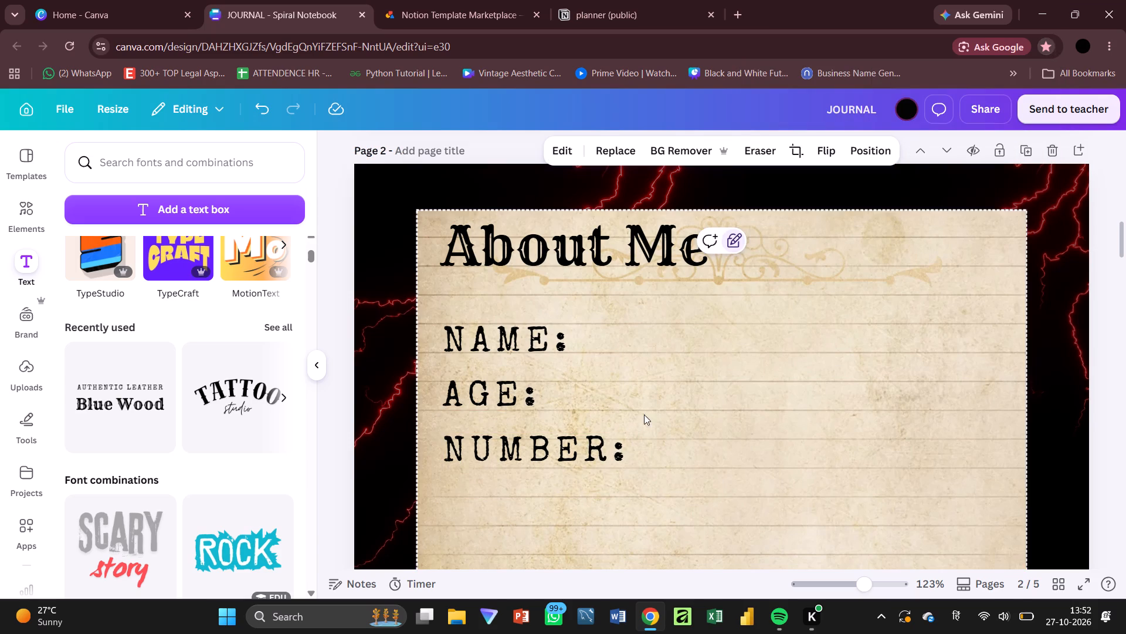
{"action": "left_click", "coordinate": [581, 444]}
{"action": "key", "text": "ctrl+d"}
{"action": "scroll", "coordinate": [572, 489], "scroll_direction": "down", "scroll_amount": 1}
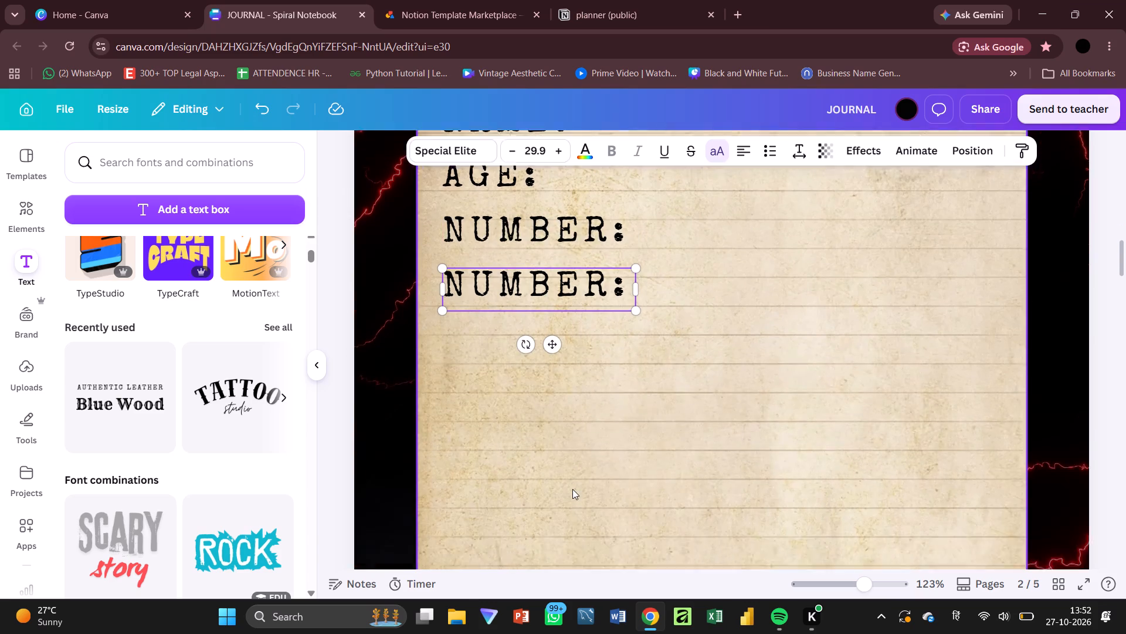
{"action": "scroll", "coordinate": [572, 489], "scroll_direction": "down", "scroll_amount": 1}
{"action": "scroll", "coordinate": [572, 489], "scroll_direction": "up", "scroll_amount": 1}
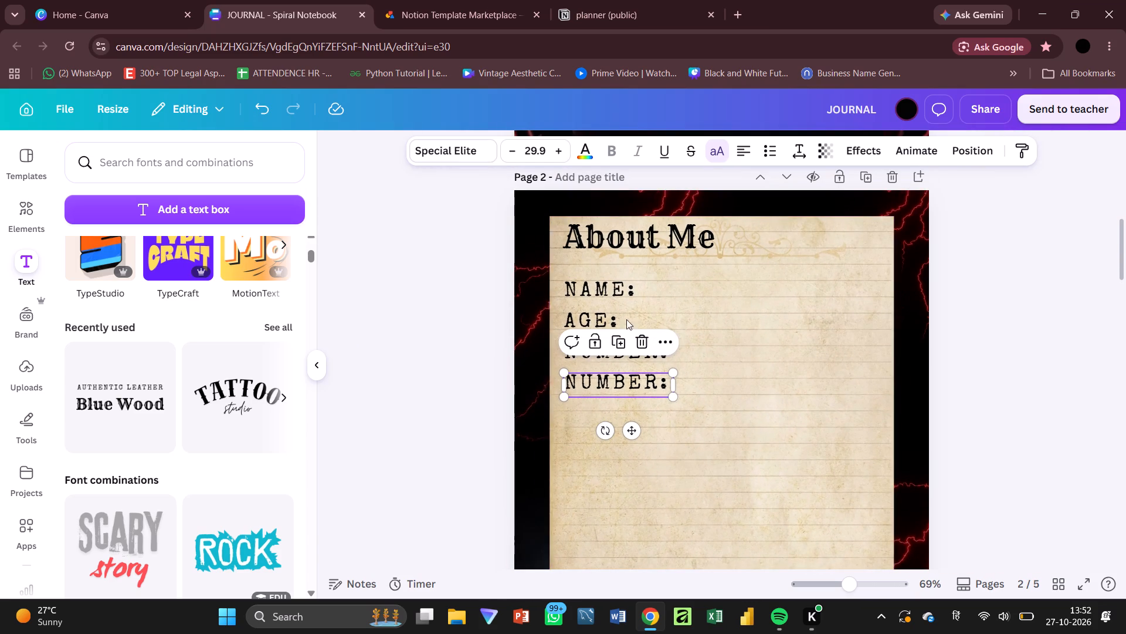
Switch to the Notion template tab and return to the Google image results for "yearly planner journal preview".
{"action": "left_click", "coordinate": [489, 0]}
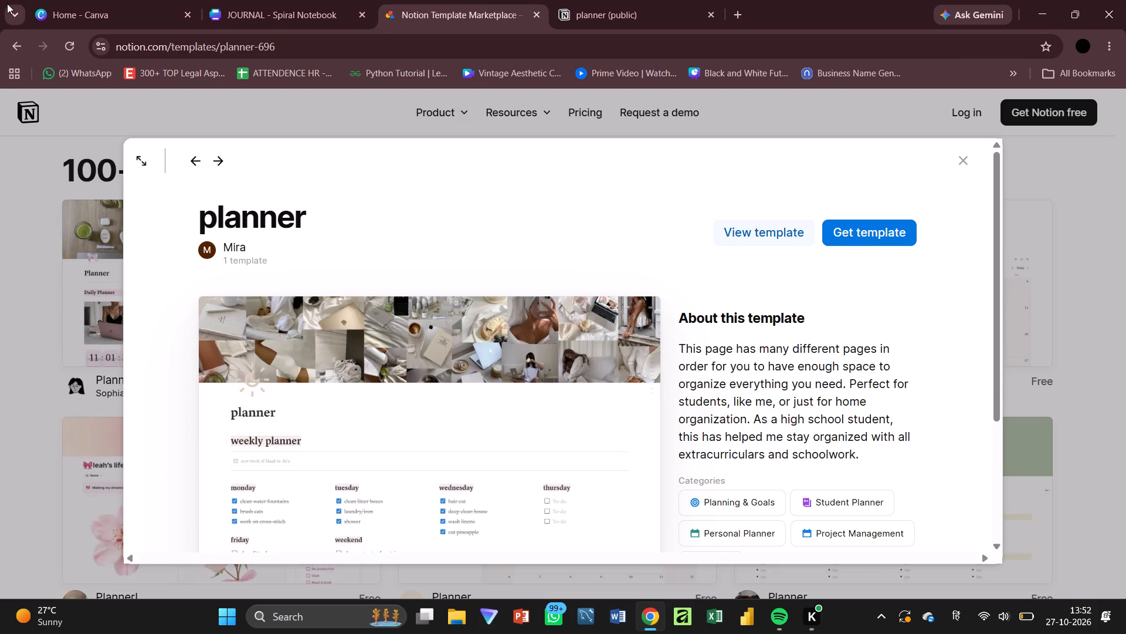
{"action": "left_click", "coordinate": [22, 46]}
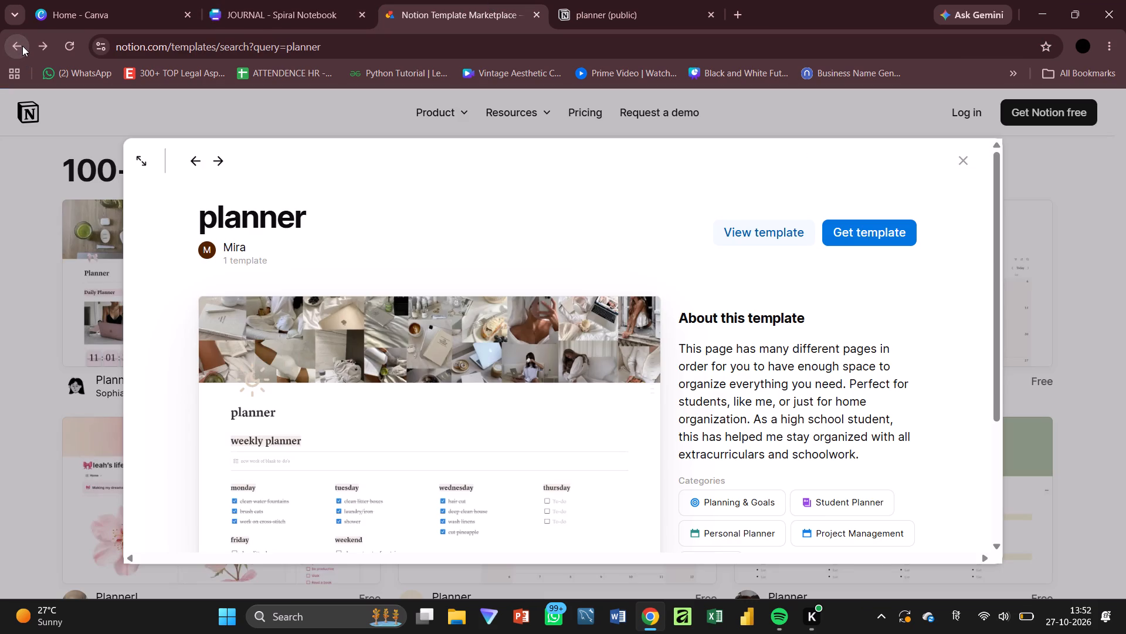
{"action": "left_click", "coordinate": [22, 46]}
{"action": "left_click", "coordinate": [22, 46]}
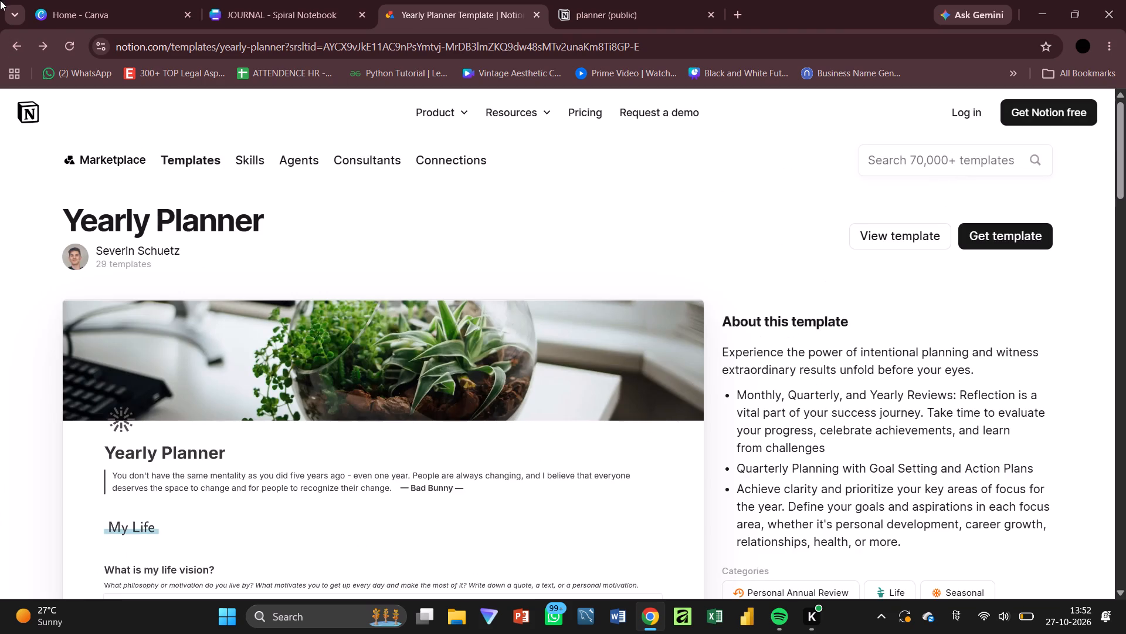
{"action": "left_click", "coordinate": [21, 45]}
{"action": "left_click", "coordinate": [21, 45]}
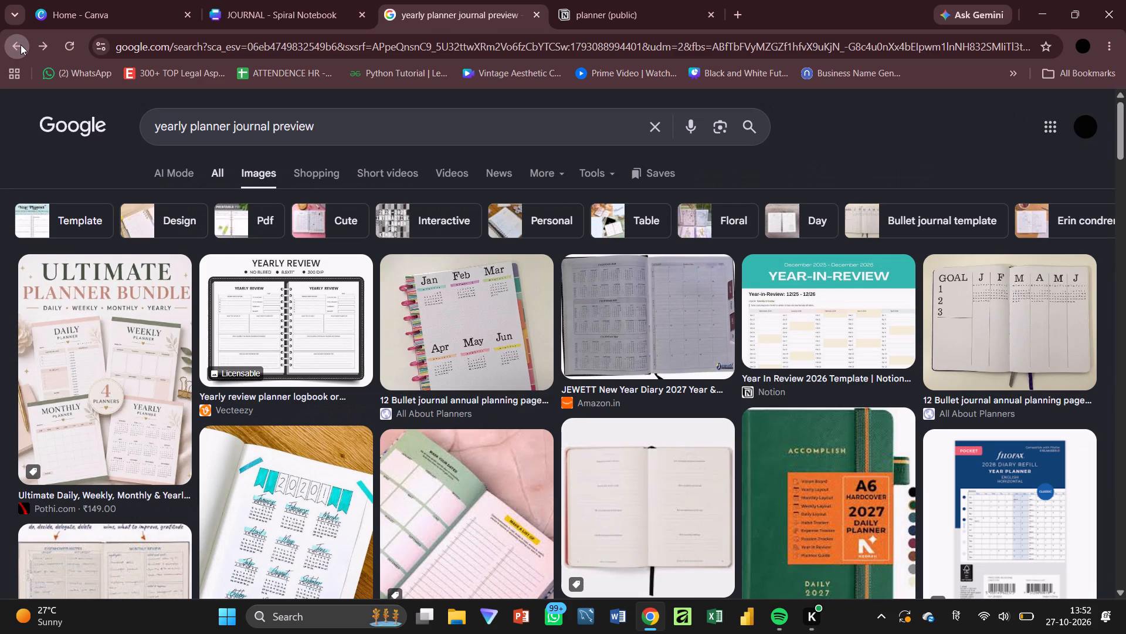
Go back through the earlier Google searches to "pages to include in a planner" and examine the overview of recommended planner pages.
{"action": "left_click", "coordinate": [21, 45]}
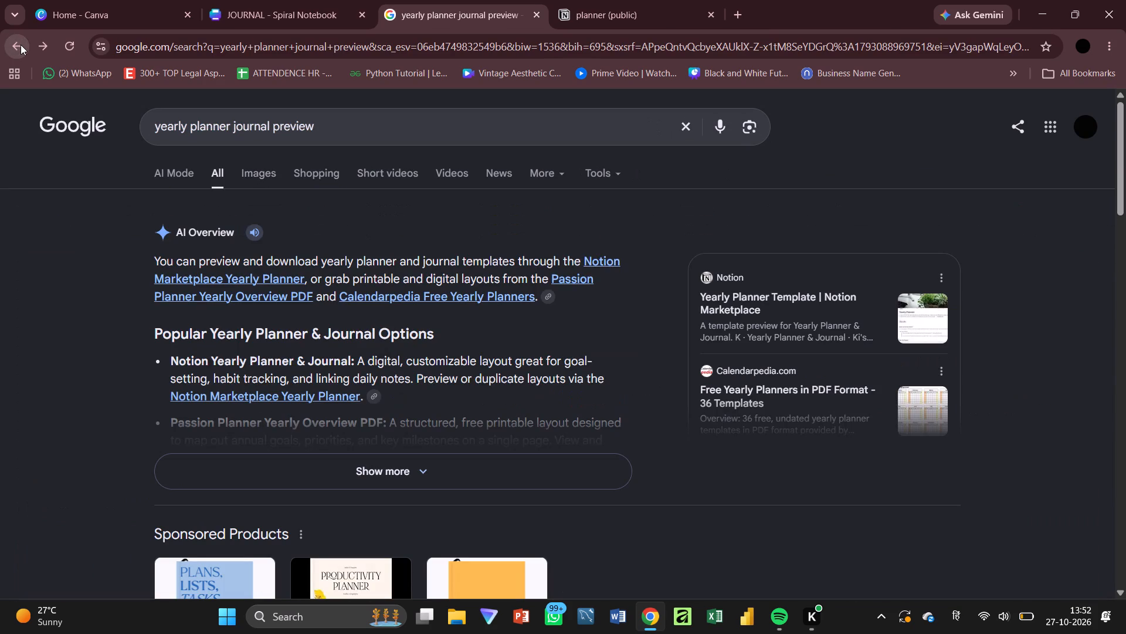
{"action": "left_click", "coordinate": [11, 50]}
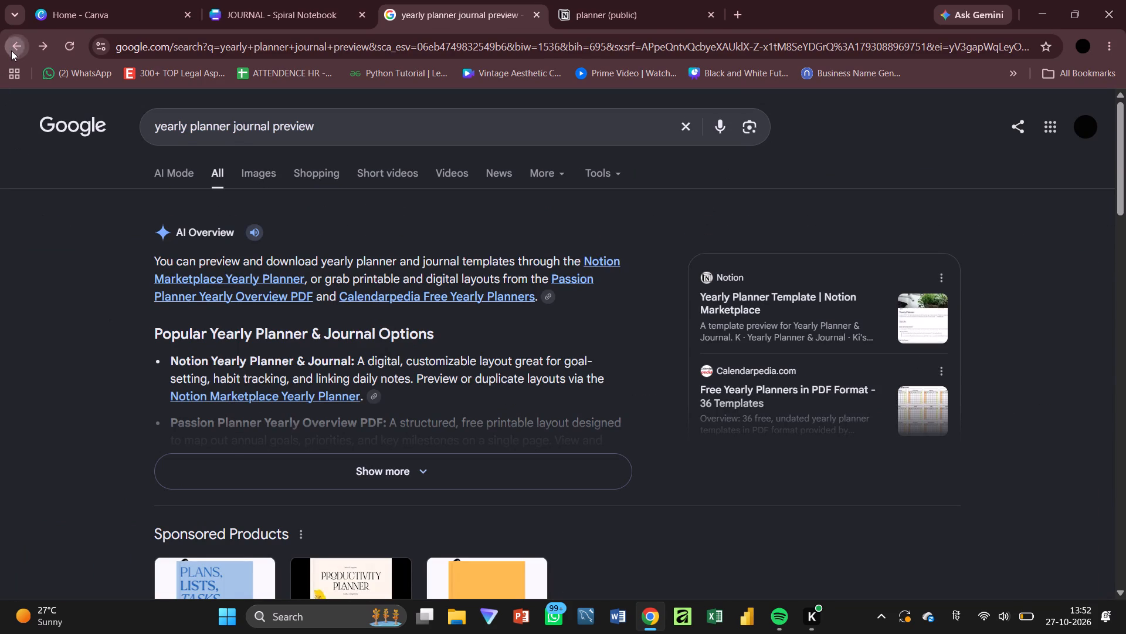
{"action": "left_click", "coordinate": [11, 50]}
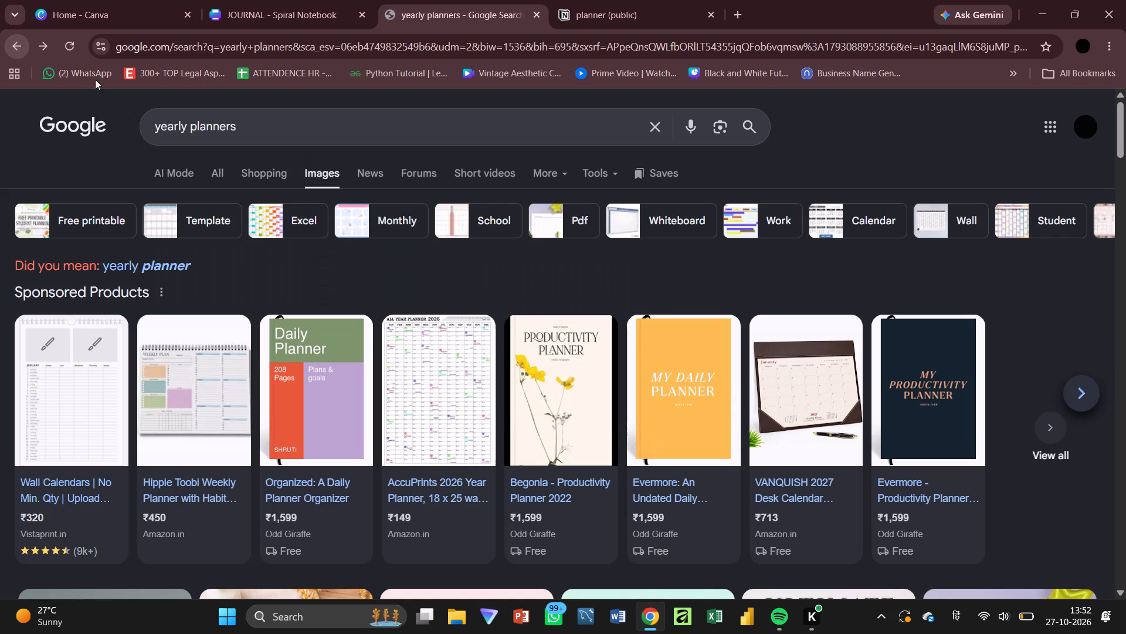
{"action": "left_click", "coordinate": [215, 182]}
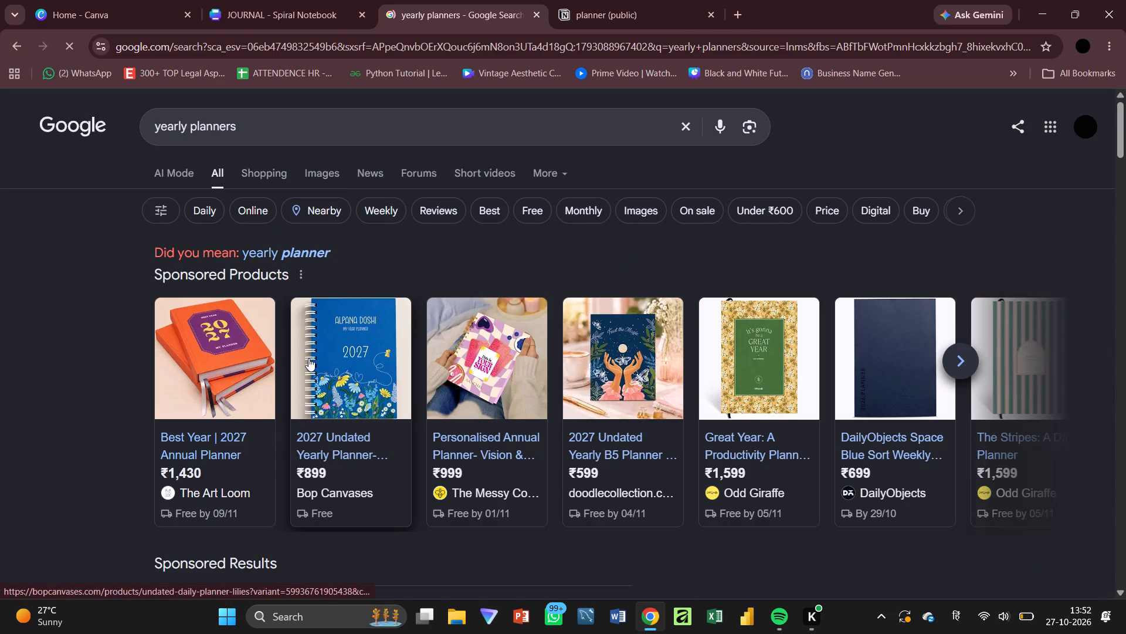
{"action": "left_click", "coordinate": [21, 50]}
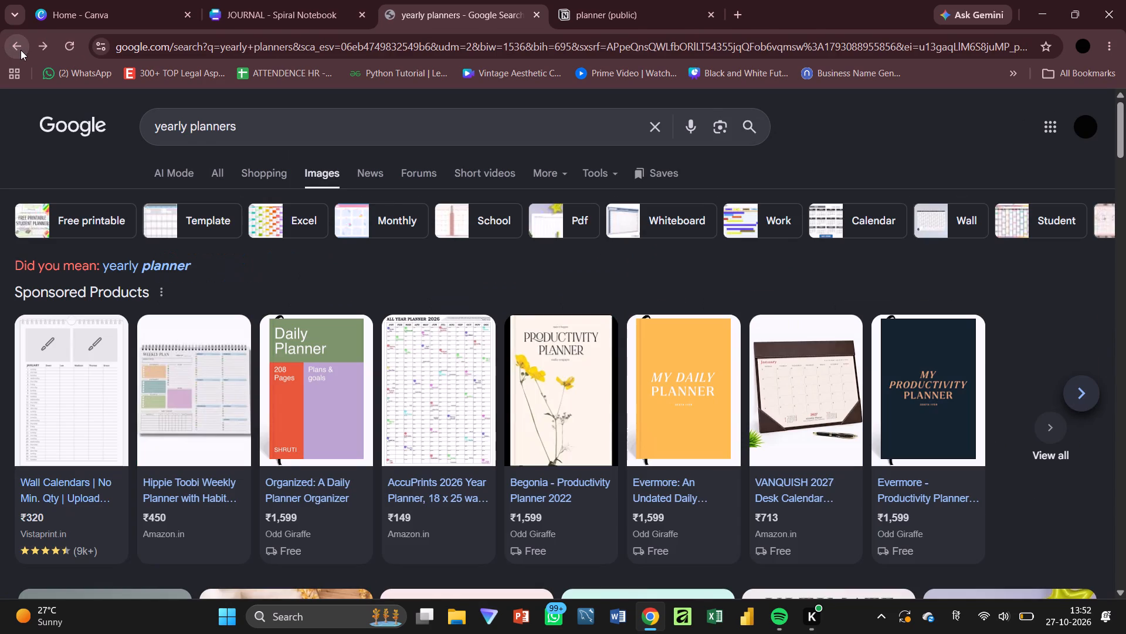
{"action": "left_click", "coordinate": [21, 50]}
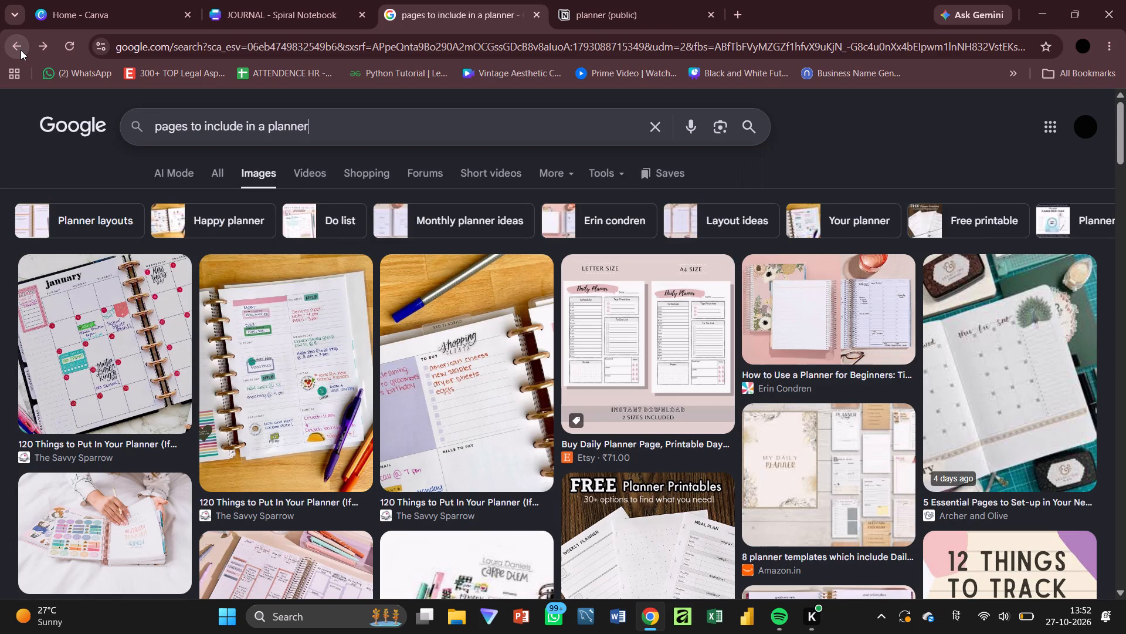
{"action": "left_click", "coordinate": [223, 167]}
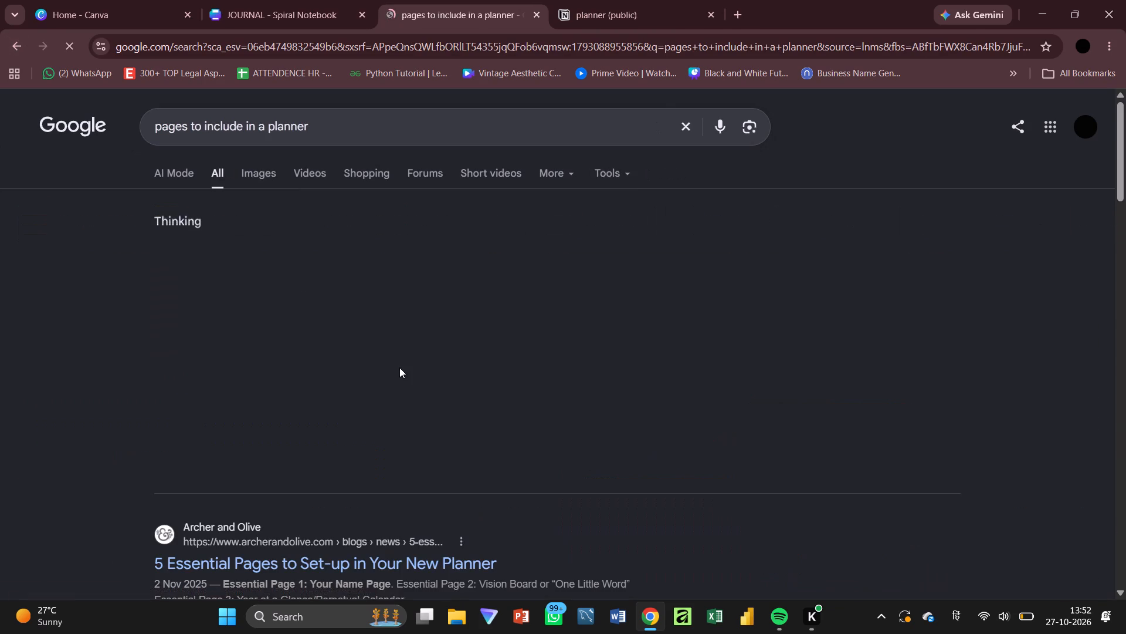
{"action": "scroll", "coordinate": [399, 367], "scroll_direction": "down", "scroll_amount": 2}
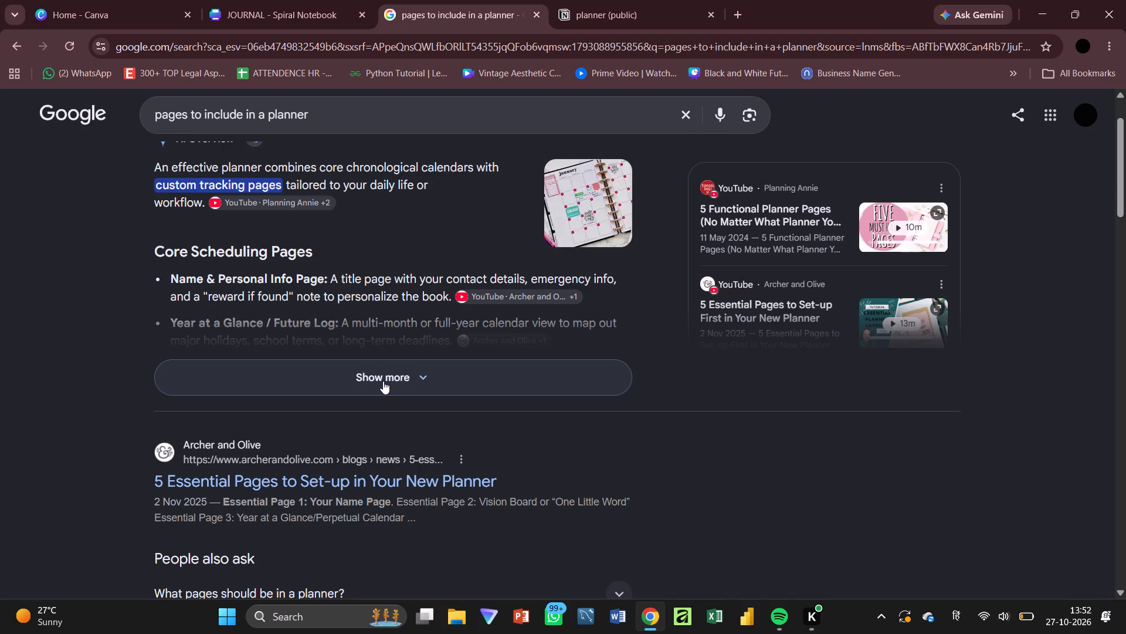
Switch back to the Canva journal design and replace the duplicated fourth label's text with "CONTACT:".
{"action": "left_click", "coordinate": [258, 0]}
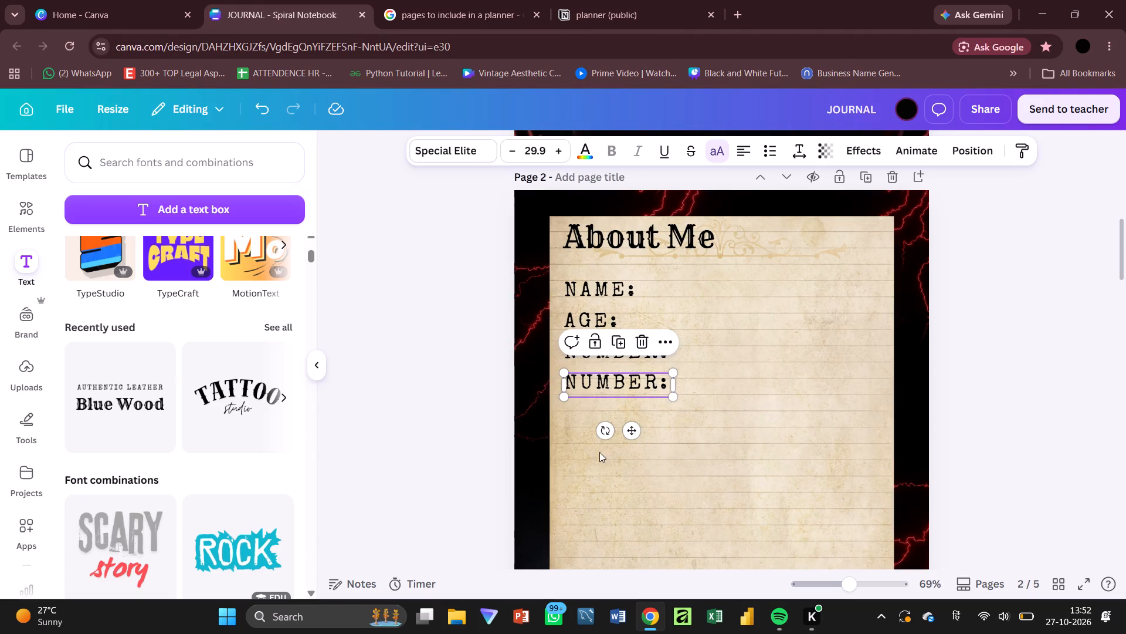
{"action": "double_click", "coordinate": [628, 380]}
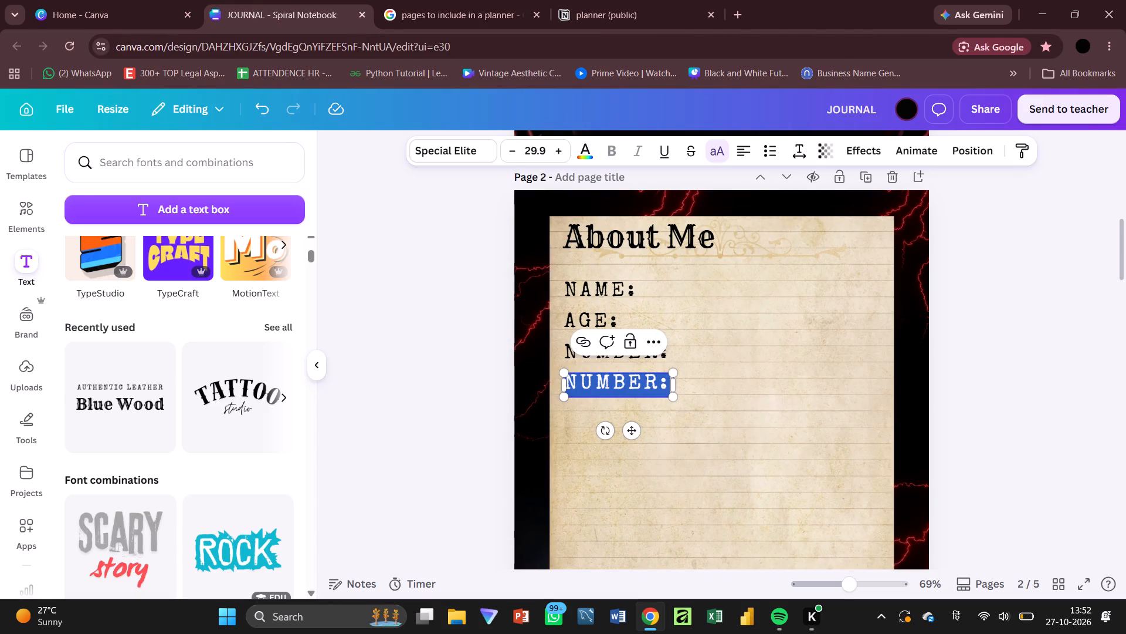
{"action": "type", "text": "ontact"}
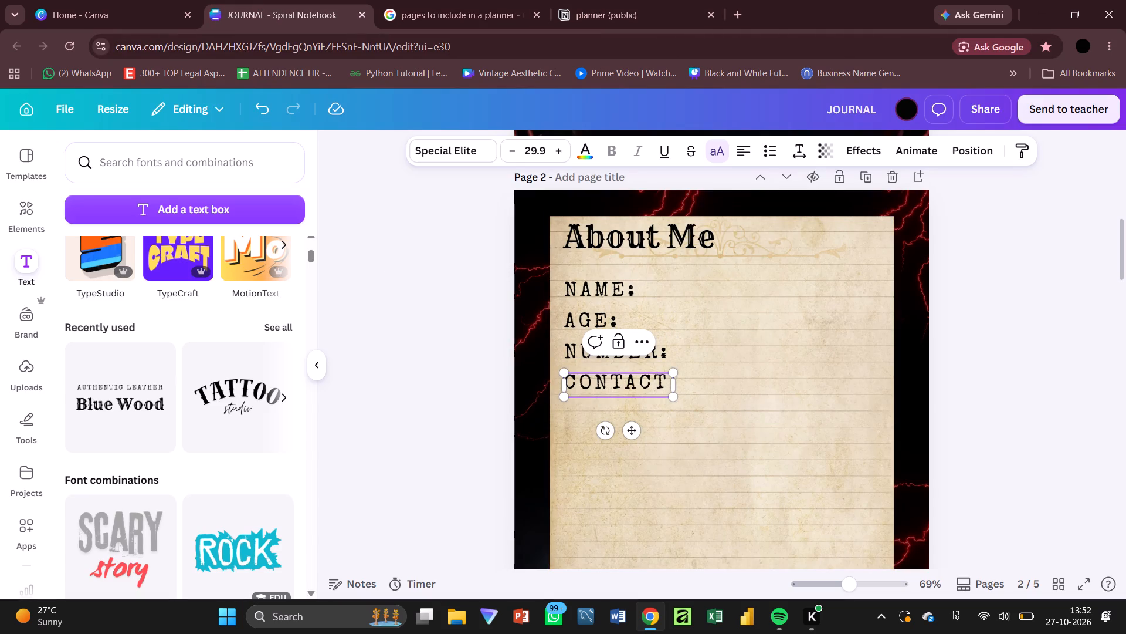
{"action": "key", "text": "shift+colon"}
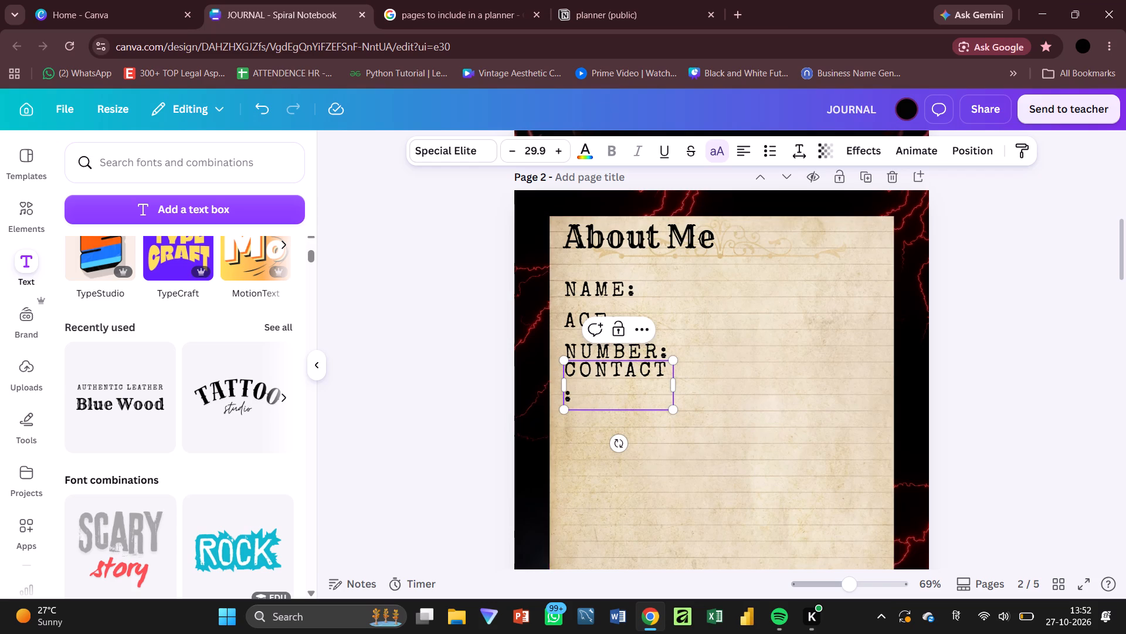
Undo the "CONTACT:" text entry and the duplication of the "NUMBER:" label.
{"action": "key", "text": "ctrl+z"}
{"action": "key", "text": "ctrl+z"}
{"action": "key", "text": "ctrl+z"}
{"action": "key", "text": "ctrl+z"}
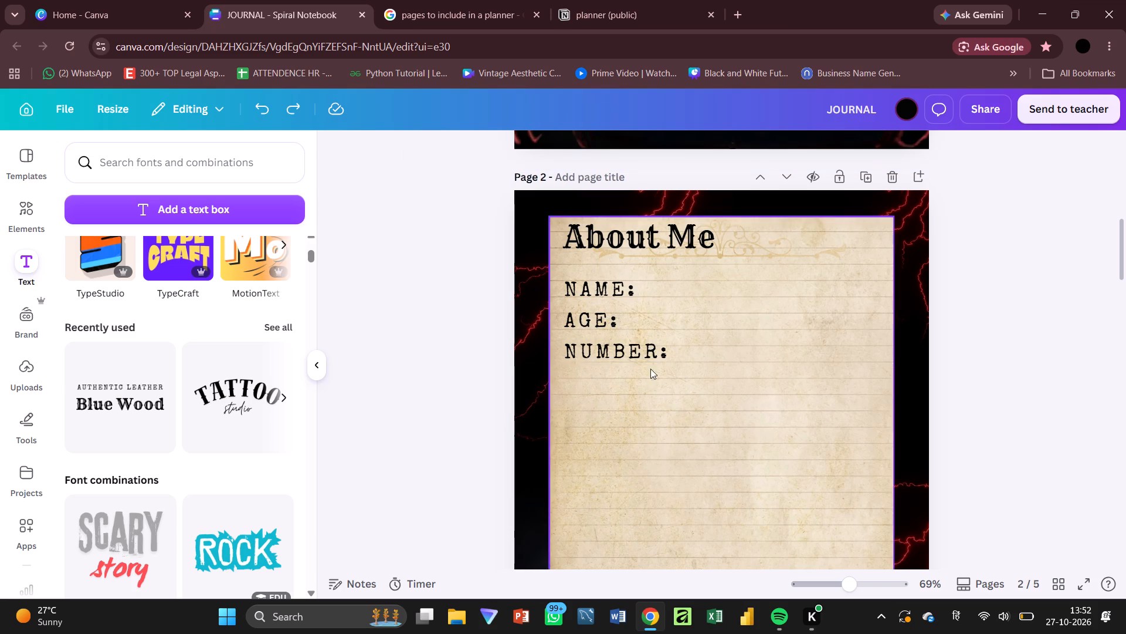
Change the third label's text to "CONTACT:" and widen its text box until the label fits on one line.
{"action": "double_click", "coordinate": [637, 343]}
{"action": "double_click", "coordinate": [637, 343]}
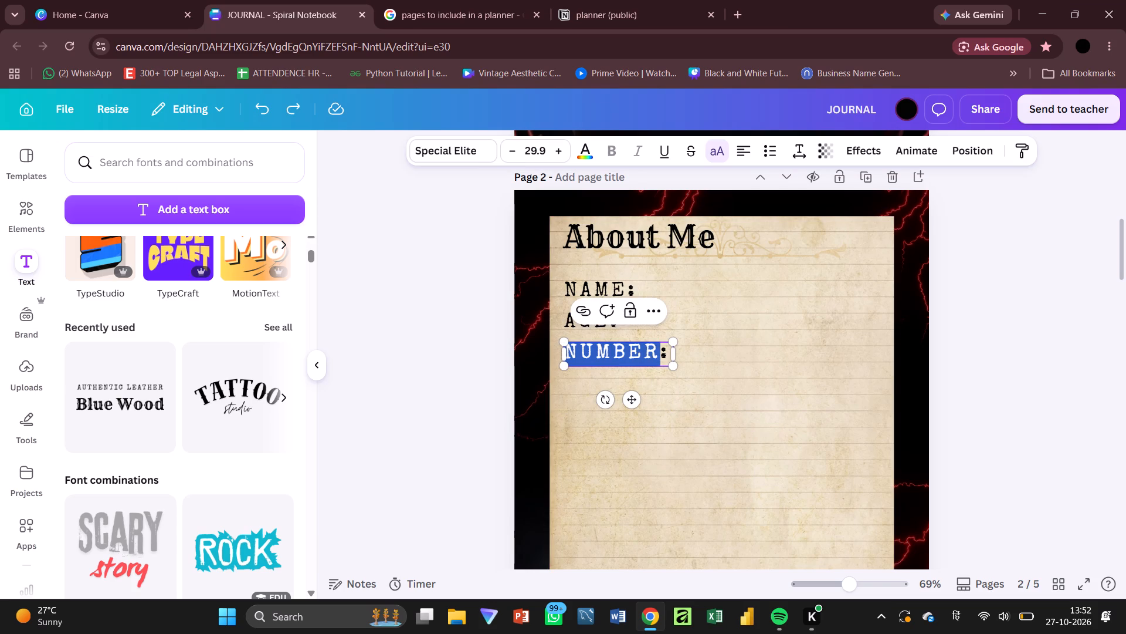
{"action": "type", "text": "ontaxt"}
{"action": "key", "text": "BackSpace"}
{"action": "key", "text": "BackSpace"}
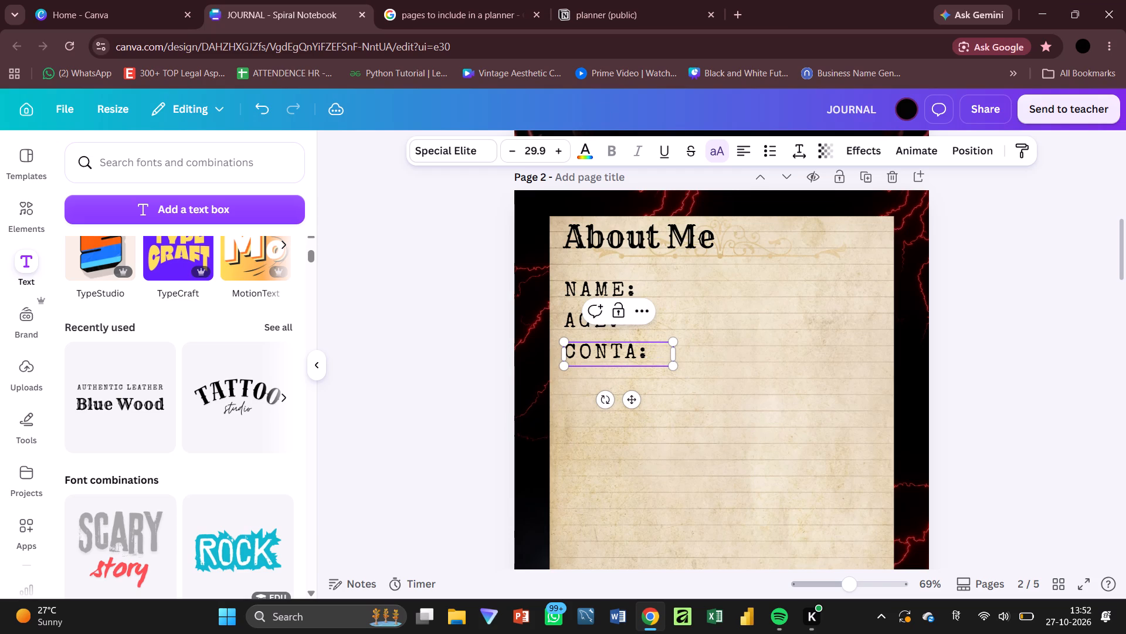
{"action": "type", "text": "ct"}
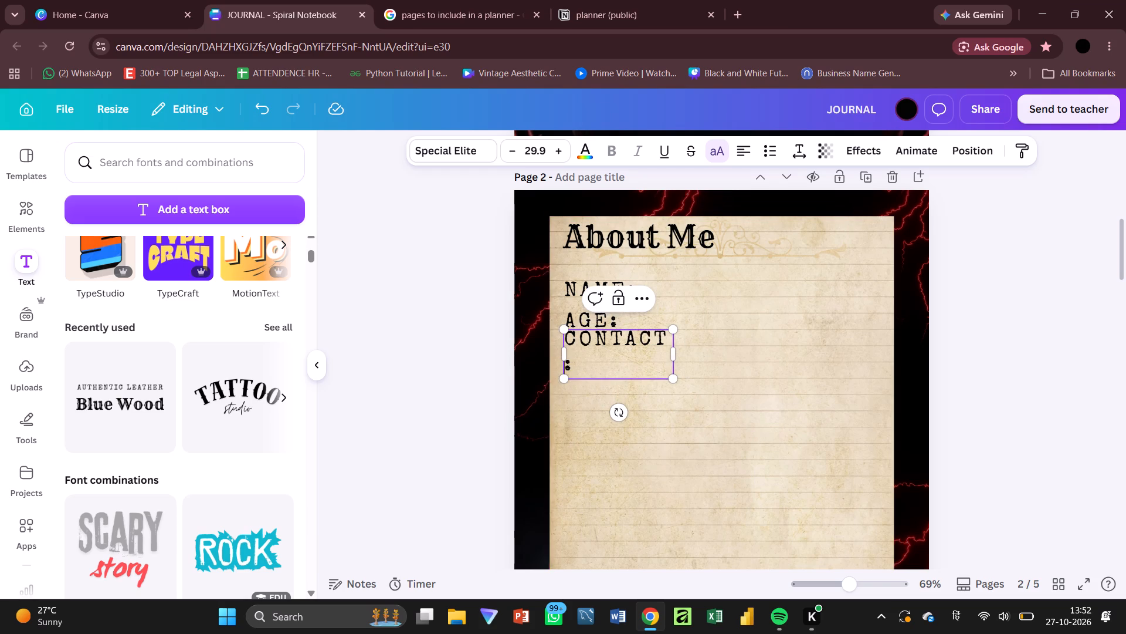
{"action": "left_click_drag", "start_coordinate": [677, 358], "coordinate": [693, 358]}
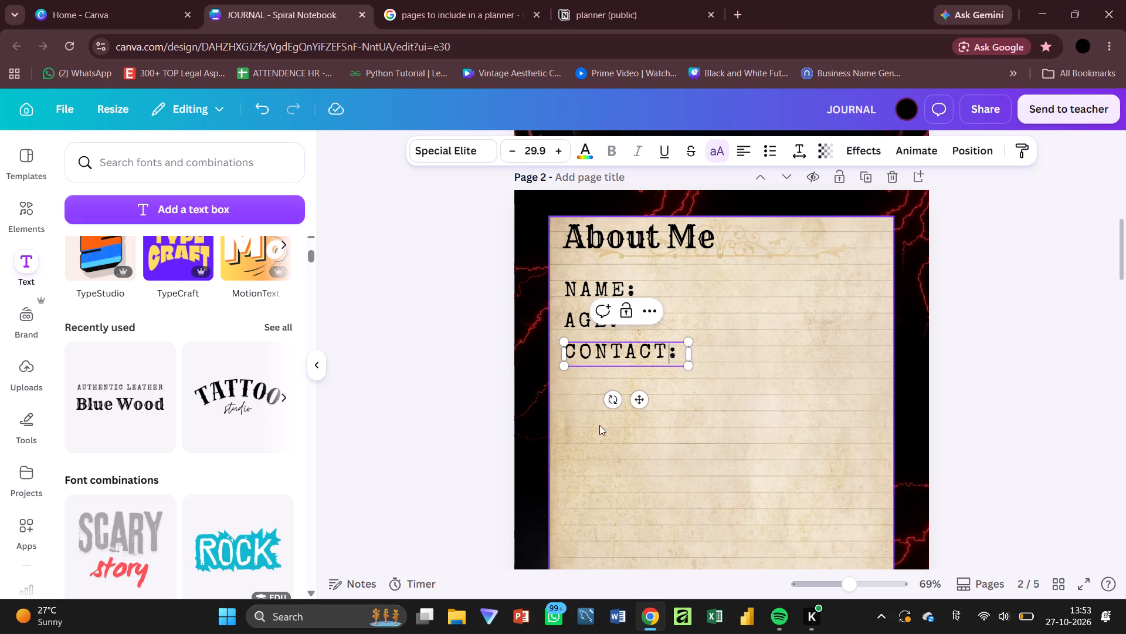
{"action": "left_click", "coordinate": [616, 438]}
Select the "NAME:", "AGE:" and "CONTACT:" labels together and move them down the page, leaving a larger gap below the title.
{"action": "scroll", "coordinate": [616, 438], "scroll_direction": "down", "scroll_amount": 2}
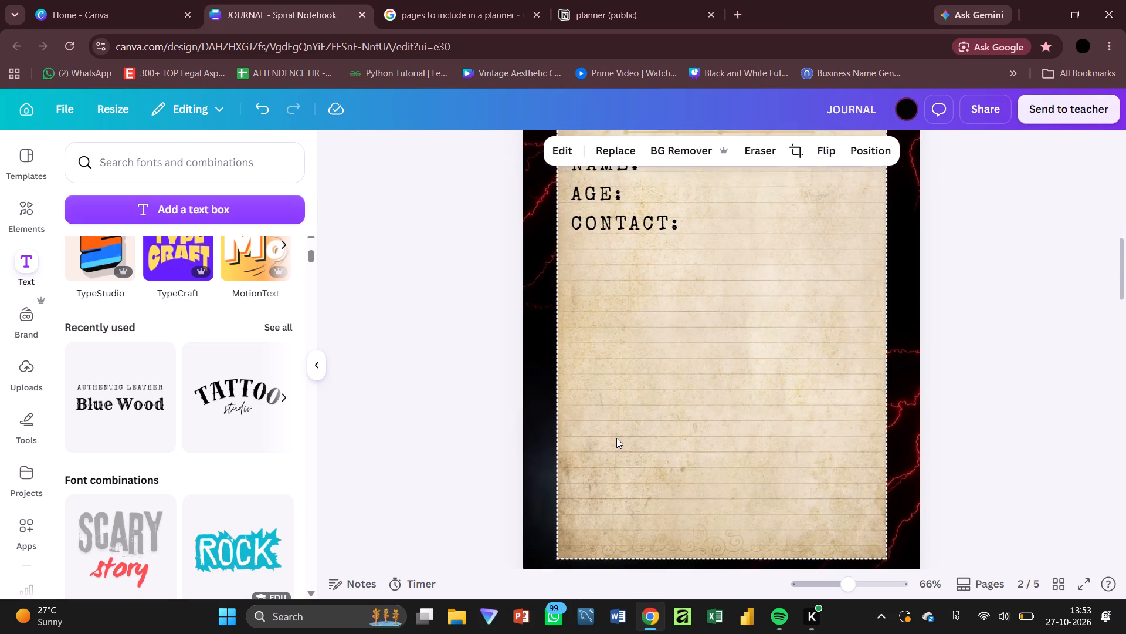
{"action": "scroll", "coordinate": [616, 438], "scroll_direction": "up", "scroll_amount": 1}
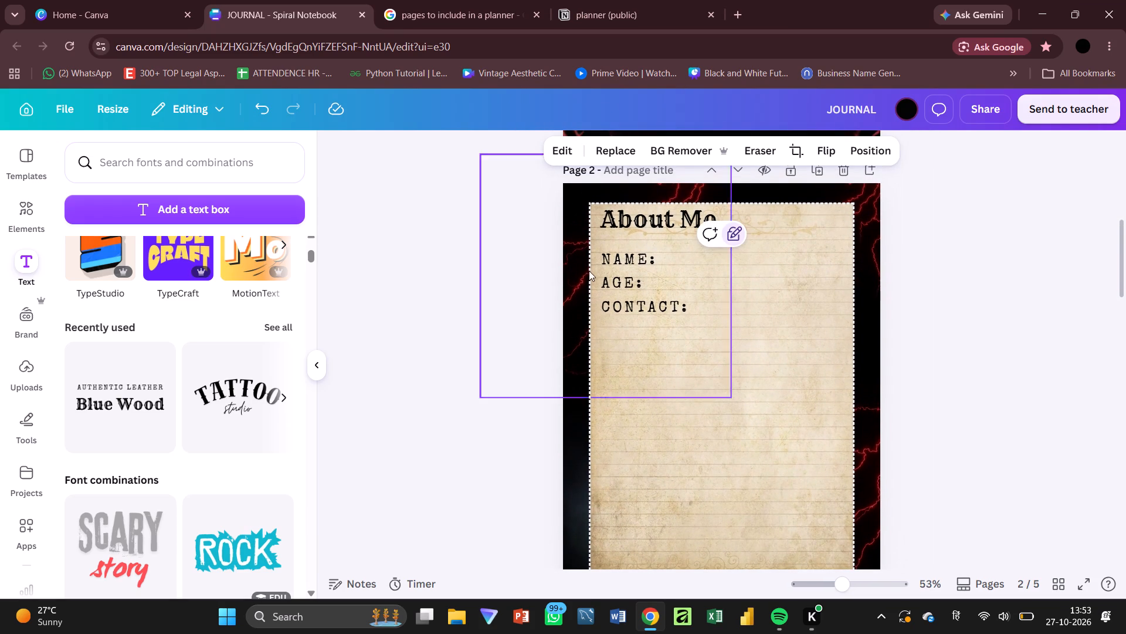
{"action": "left_click_drag", "start_coordinate": [603, 248], "coordinate": [667, 313]}
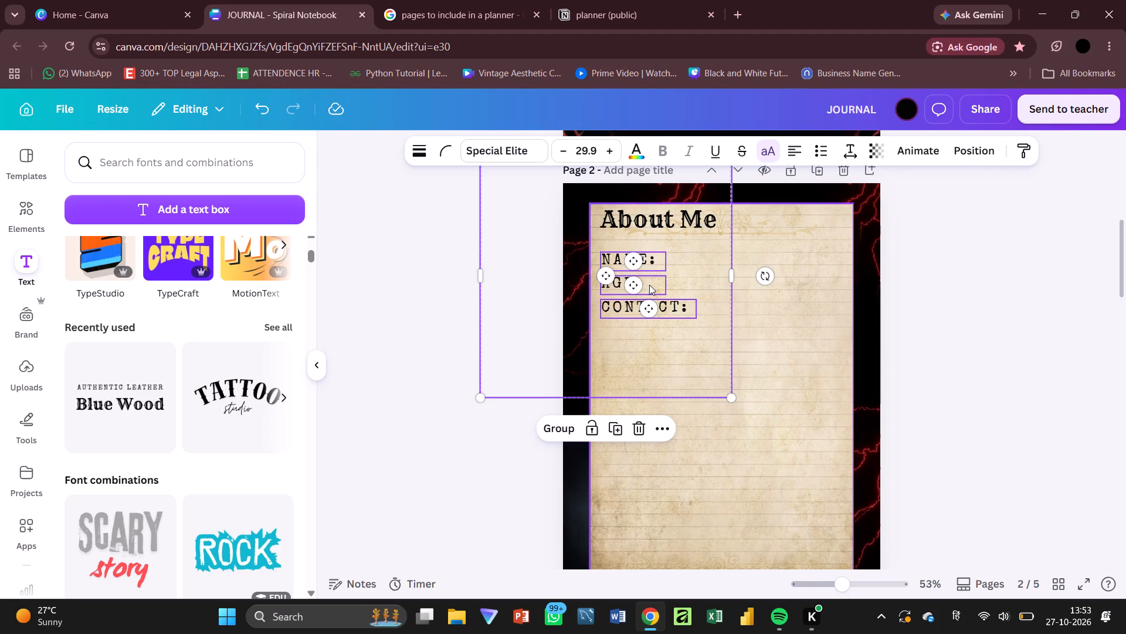
{"action": "left_click_drag", "start_coordinate": [665, 285], "coordinate": [678, 346]}
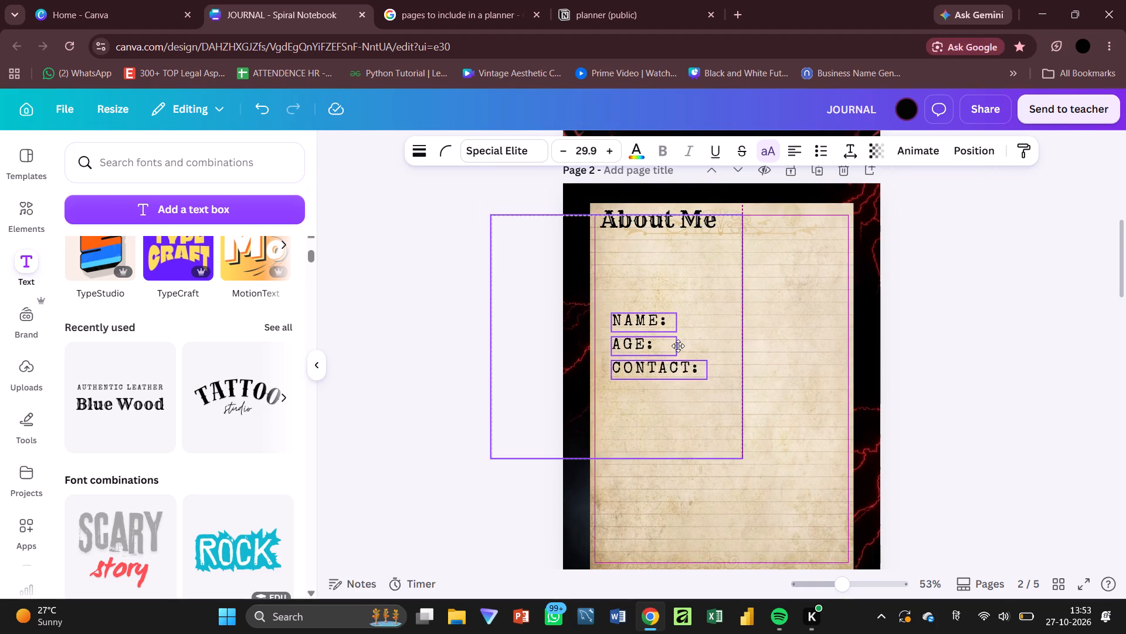
{"action": "left_click_drag", "start_coordinate": [678, 346], "coordinate": [669, 332]}
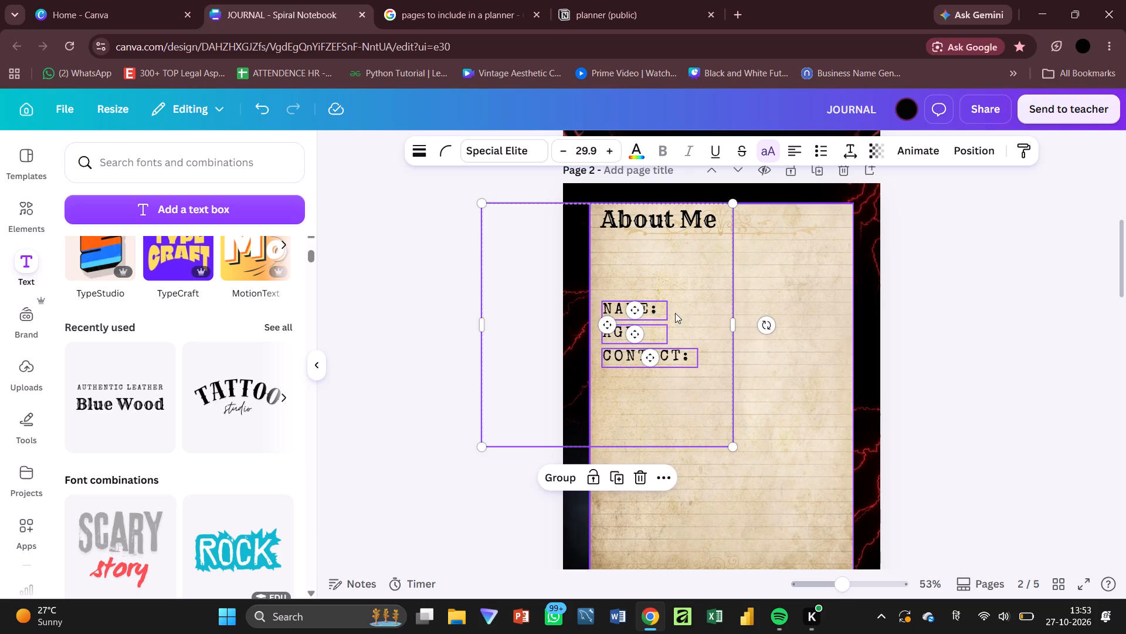
{"action": "left_click_drag", "start_coordinate": [676, 224], "coordinate": [677, 236]}
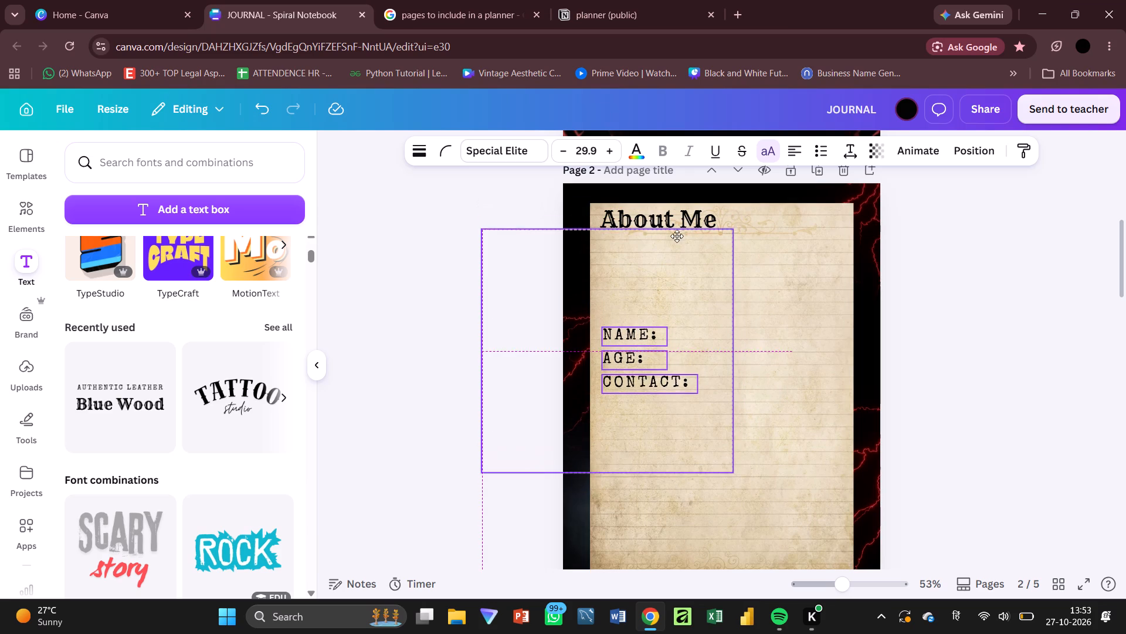
{"action": "left_click_drag", "start_coordinate": [677, 236], "coordinate": [677, 234]}
Move the "About Me" title down below the paper's top ornament and enlarge it to font size 49.2.
{"action": "left_click", "coordinate": [688, 214]}
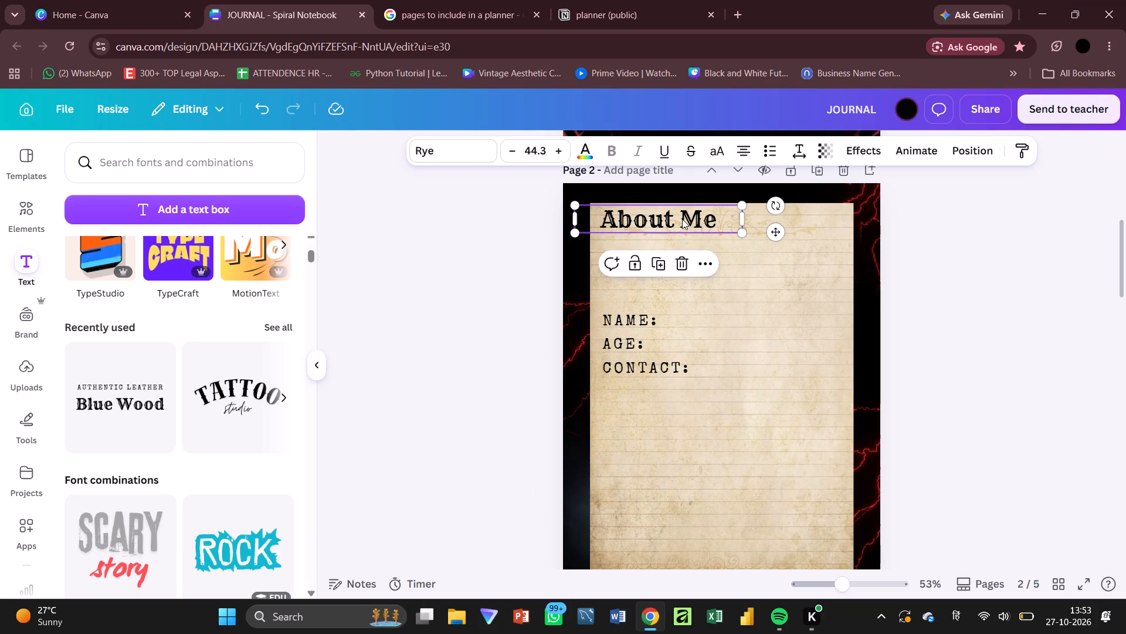
{"action": "left_click_drag", "start_coordinate": [682, 219], "coordinate": [681, 256]}
{"action": "left_click_drag", "start_coordinate": [741, 267], "coordinate": [760, 267]}
{"action": "left_click", "coordinate": [708, 269]}
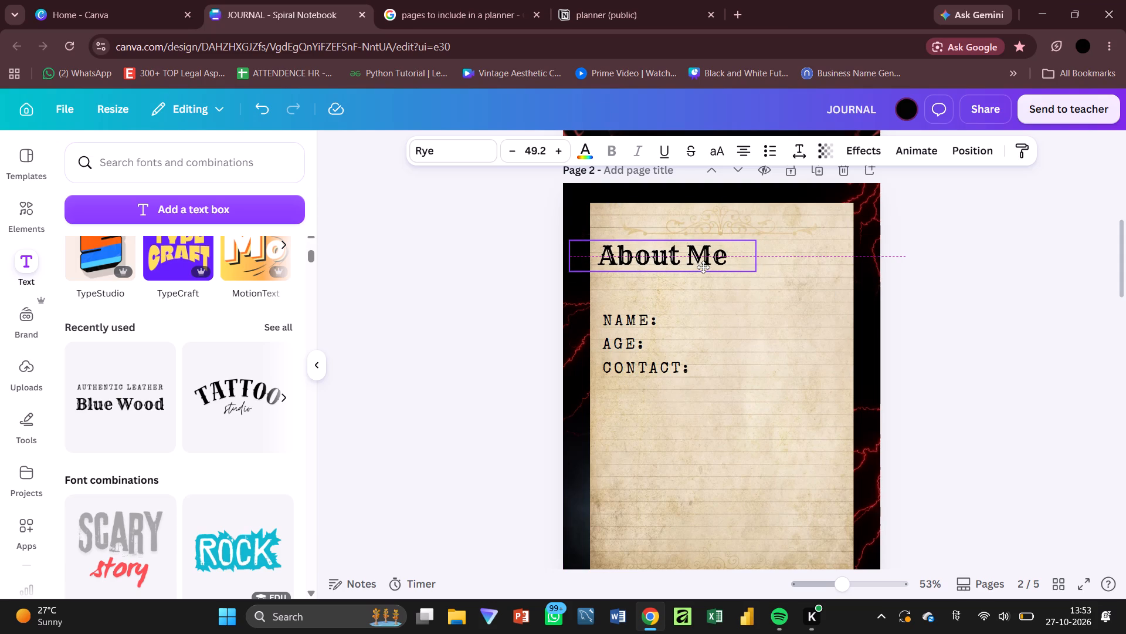
Fully lock the vintage paper image behind the text on page 2.
{"action": "left_click", "coordinate": [636, 363]}
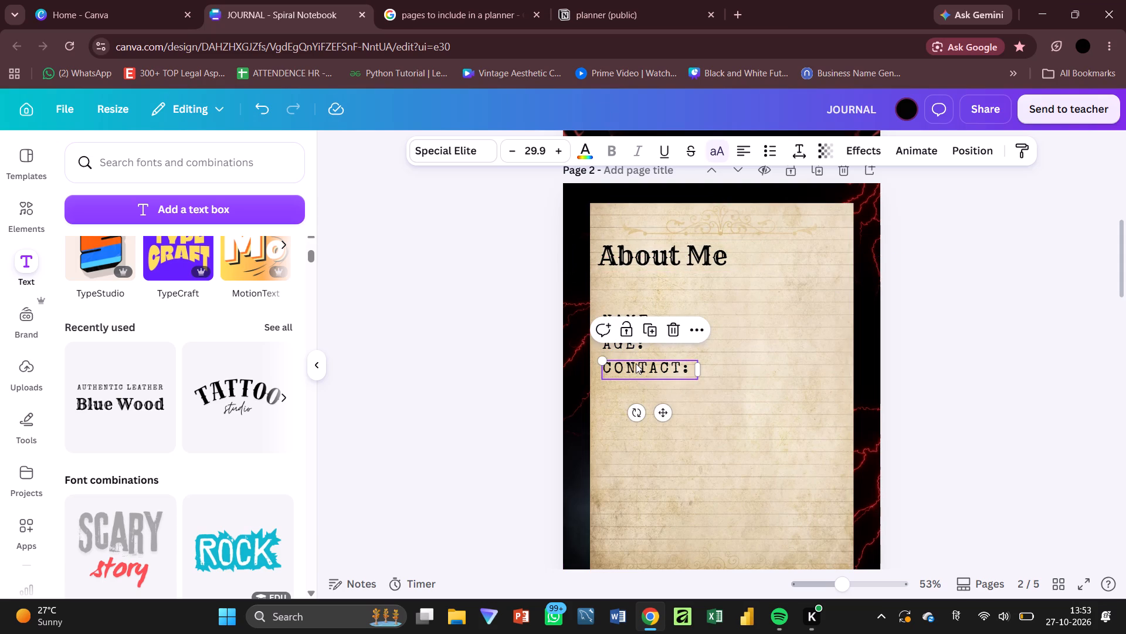
{"action": "left_click_drag", "start_coordinate": [656, 387], "coordinate": [626, 308]}
{"action": "left_click", "coordinate": [769, 325]}
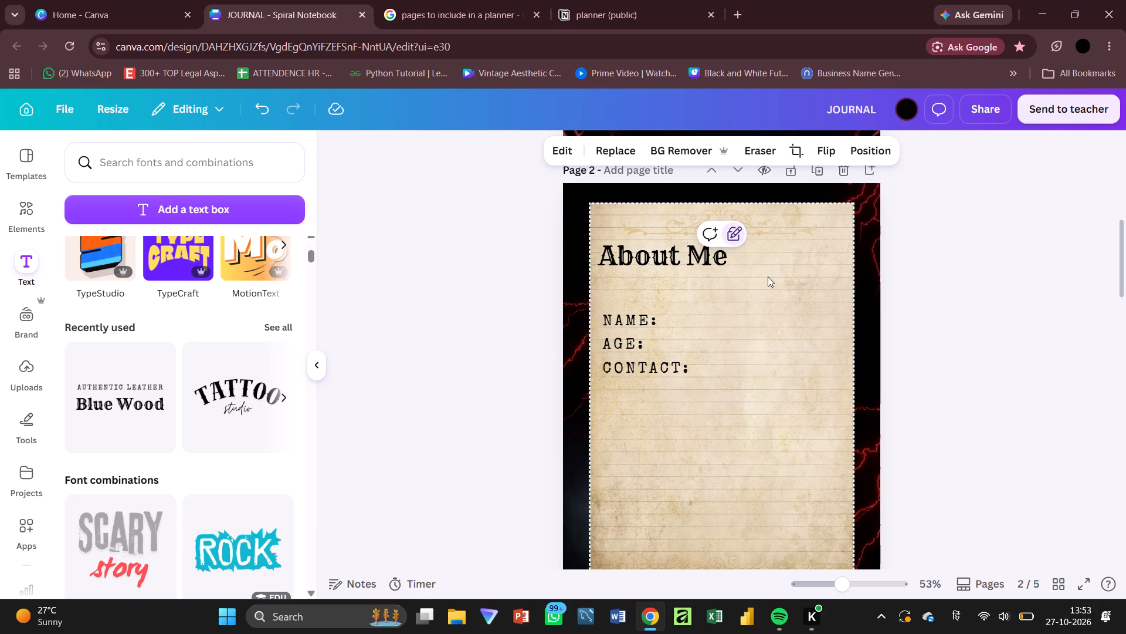
{"action": "left_click", "coordinate": [734, 230]}
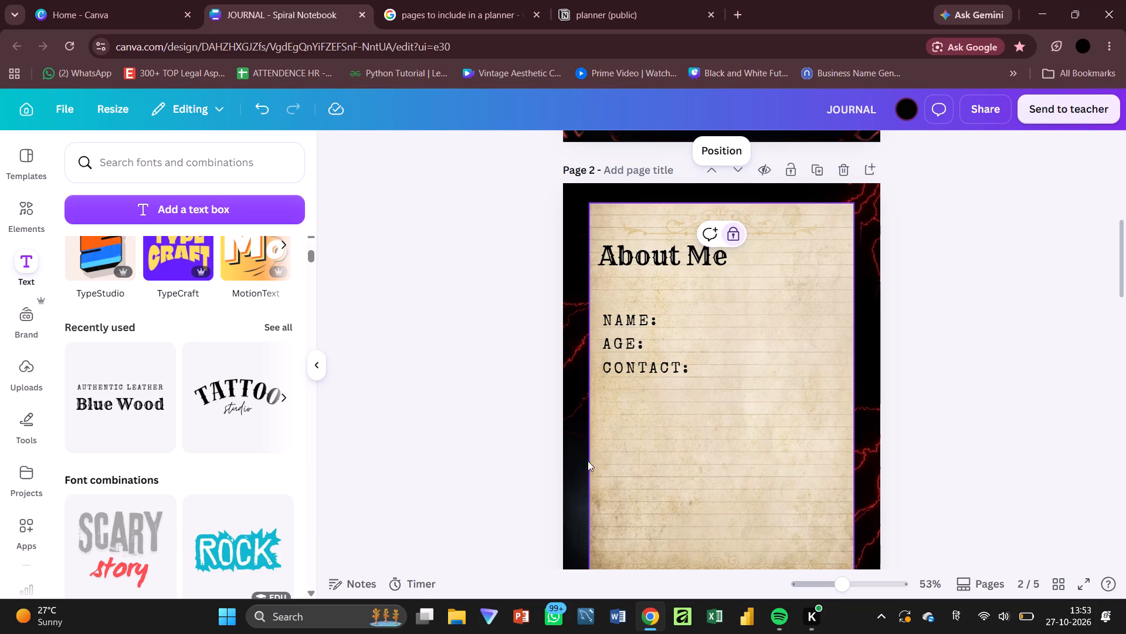
{"action": "left_click", "coordinate": [577, 493]}
{"action": "left_click", "coordinate": [616, 312]}
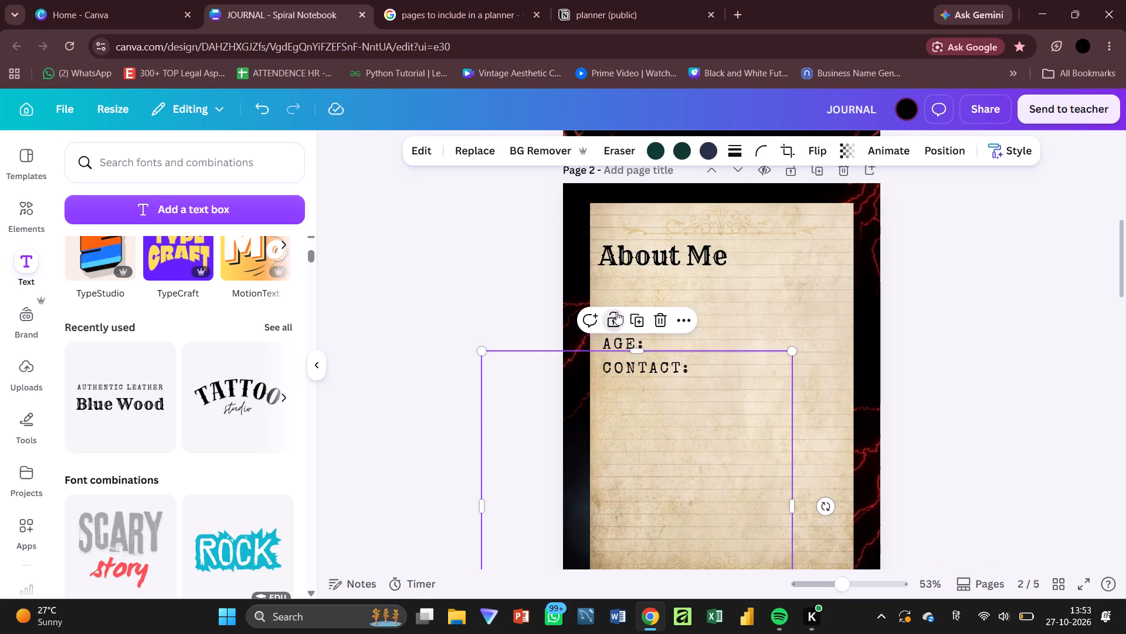
{"action": "left_click", "coordinate": [810, 254]}
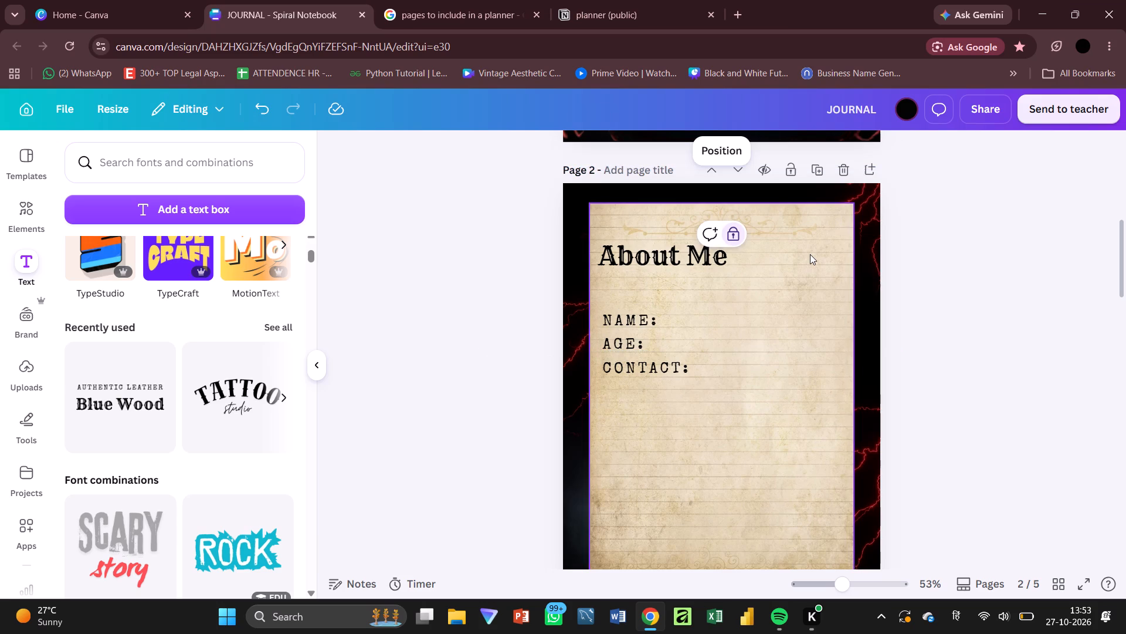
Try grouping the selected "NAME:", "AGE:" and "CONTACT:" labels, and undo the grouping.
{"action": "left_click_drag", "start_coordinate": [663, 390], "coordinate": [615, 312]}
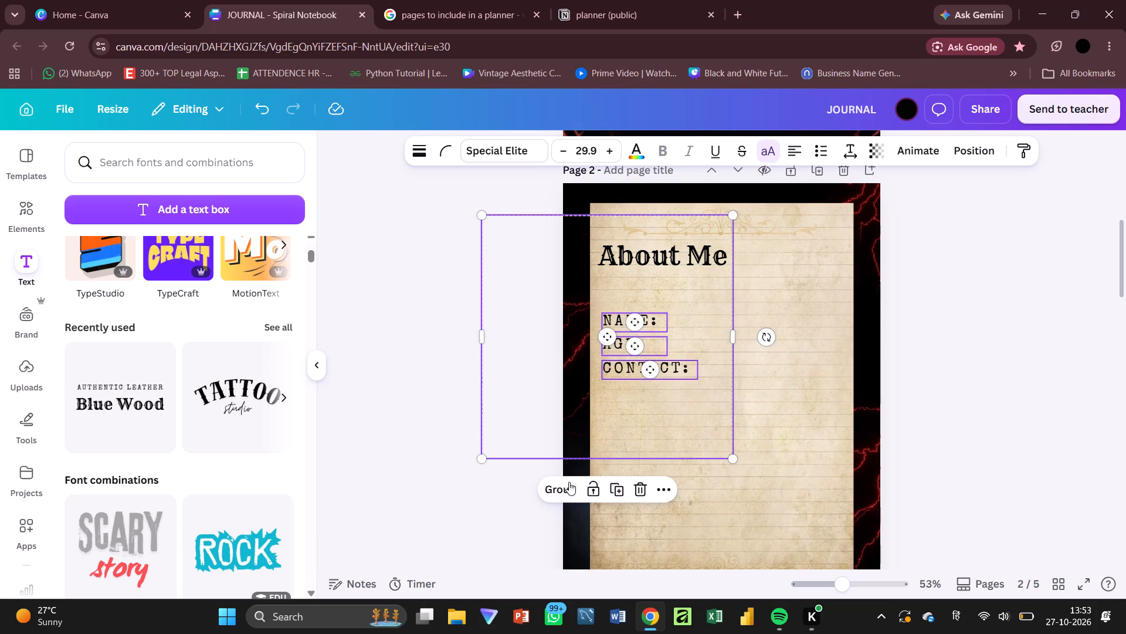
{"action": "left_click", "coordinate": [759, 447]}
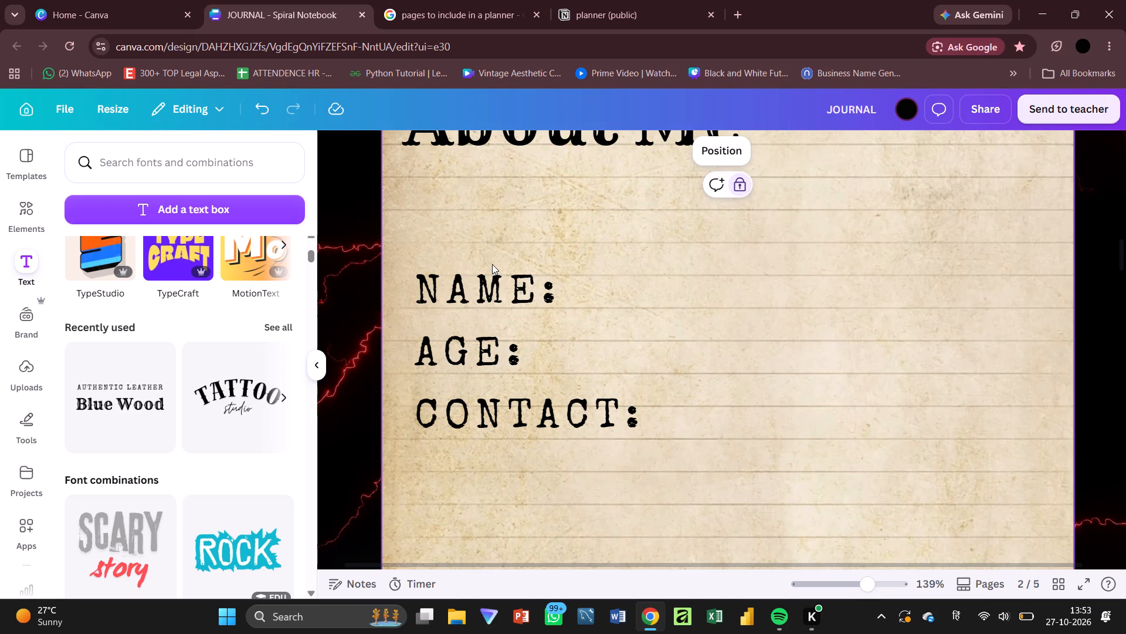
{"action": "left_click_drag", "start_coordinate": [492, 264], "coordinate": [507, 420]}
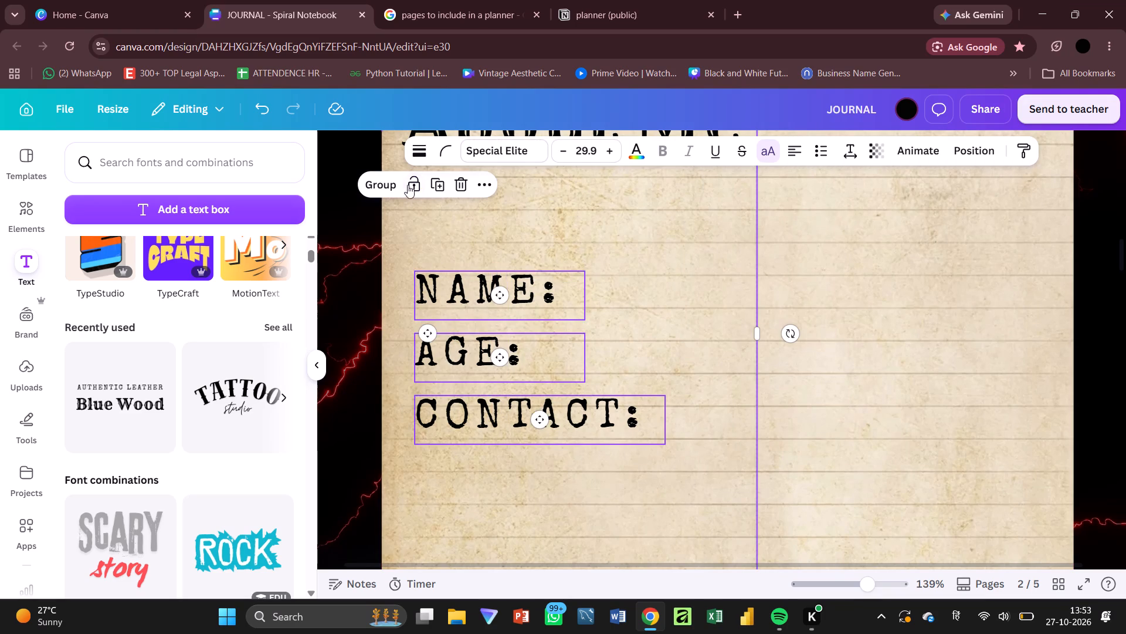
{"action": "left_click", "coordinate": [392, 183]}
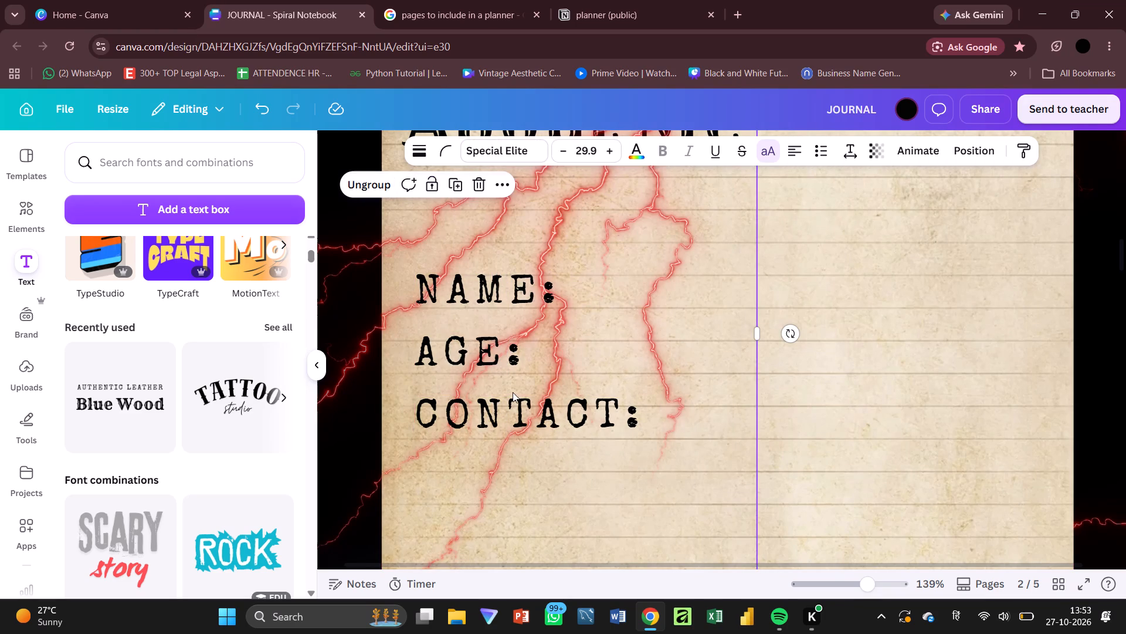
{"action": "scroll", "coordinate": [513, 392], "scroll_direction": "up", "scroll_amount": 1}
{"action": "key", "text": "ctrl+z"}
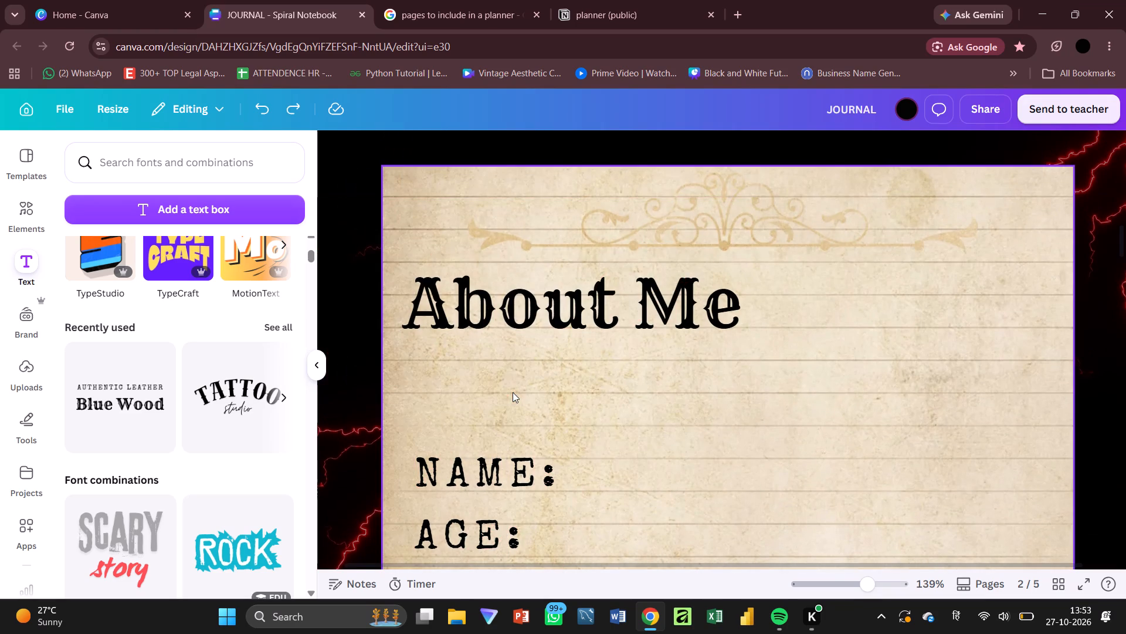
Space the "NAME:", "AGE:" and "CONTACT:" labels evenly down page 2 and align their left edges.
{"action": "scroll", "coordinate": [558, 402], "scroll_direction": "down", "scroll_amount": 1}
{"action": "left_click_drag", "start_coordinate": [489, 376], "coordinate": [484, 351]}
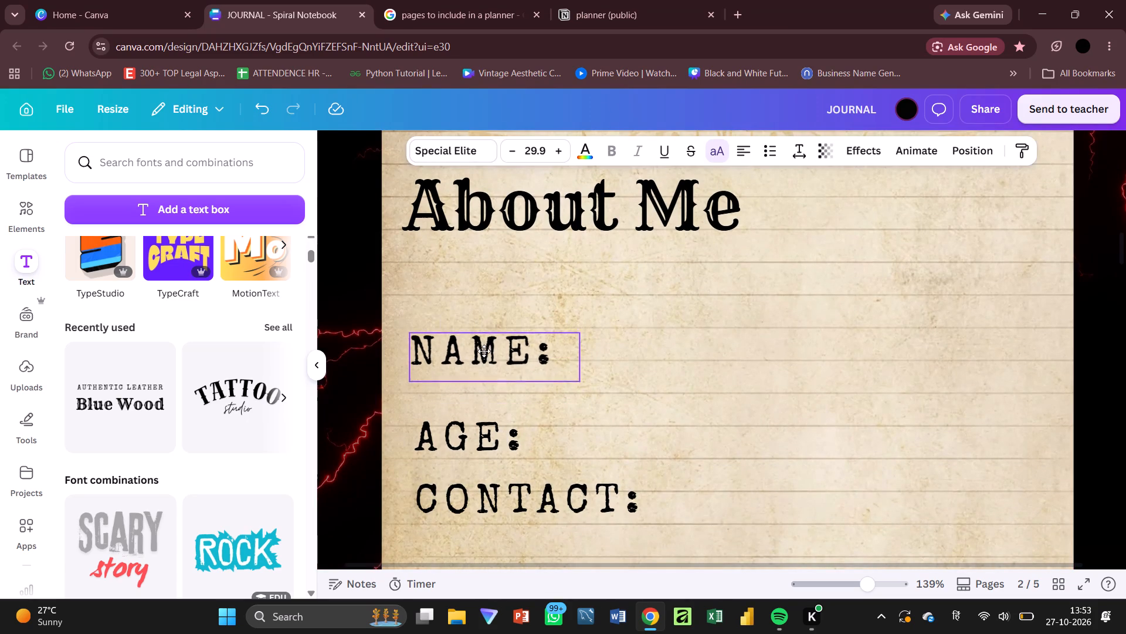
{"action": "left_click_drag", "start_coordinate": [484, 351], "coordinate": [484, 341]}
{"action": "left_click_drag", "start_coordinate": [473, 429], "coordinate": [474, 409]}
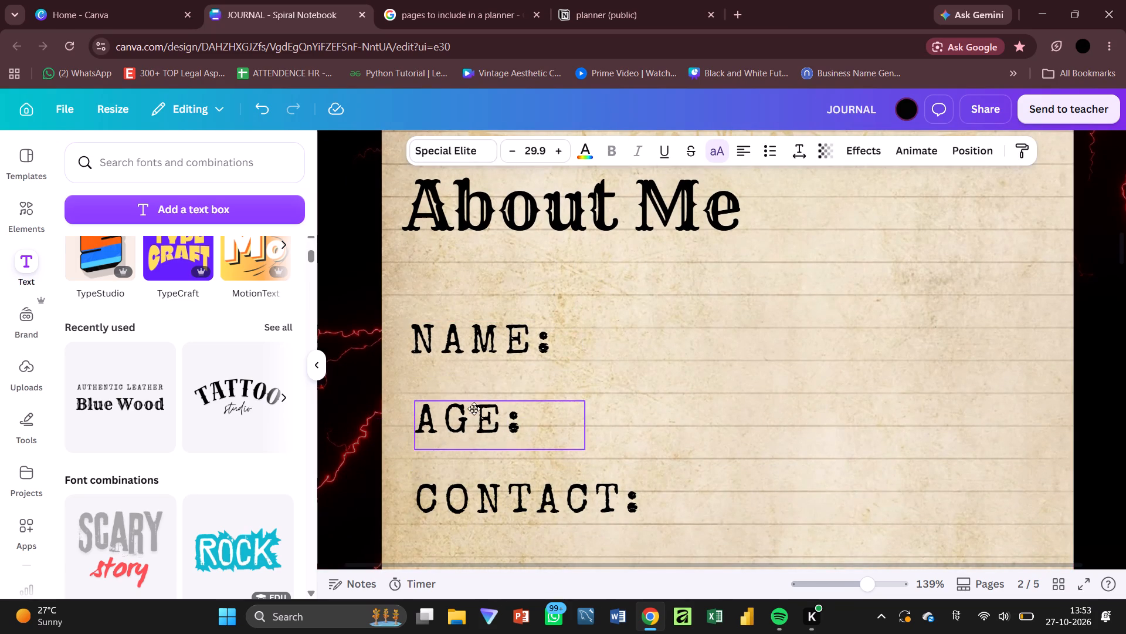
{"action": "left_click_drag", "start_coordinate": [474, 409], "coordinate": [473, 398]}
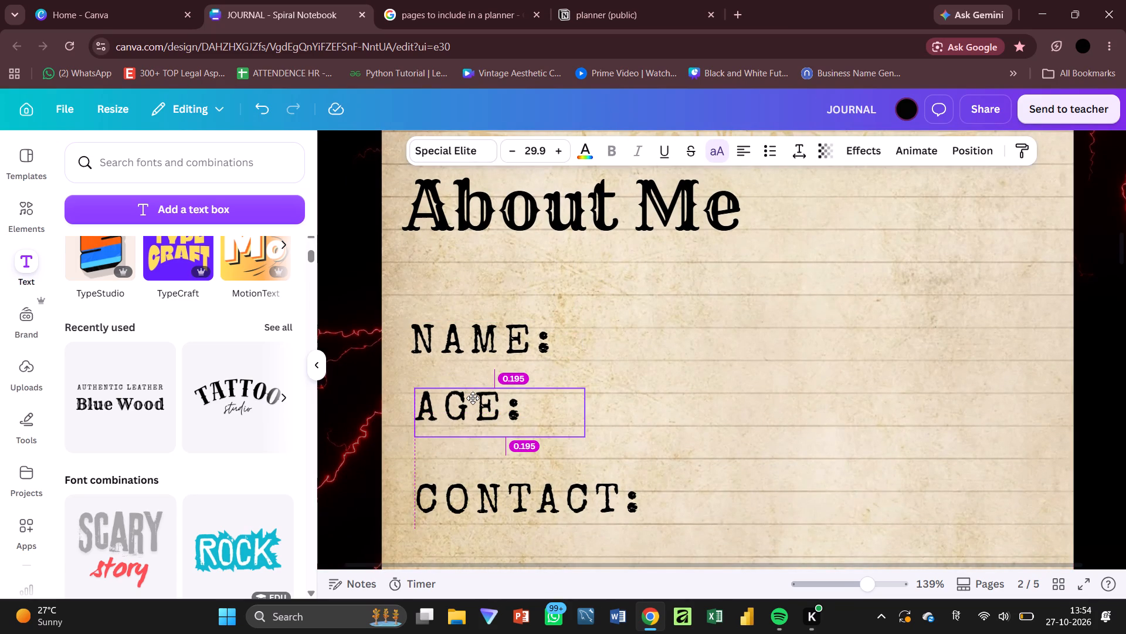
{"action": "left_click_drag", "start_coordinate": [473, 398], "coordinate": [471, 398]}
{"action": "left_click_drag", "start_coordinate": [462, 406], "coordinate": [458, 407]}
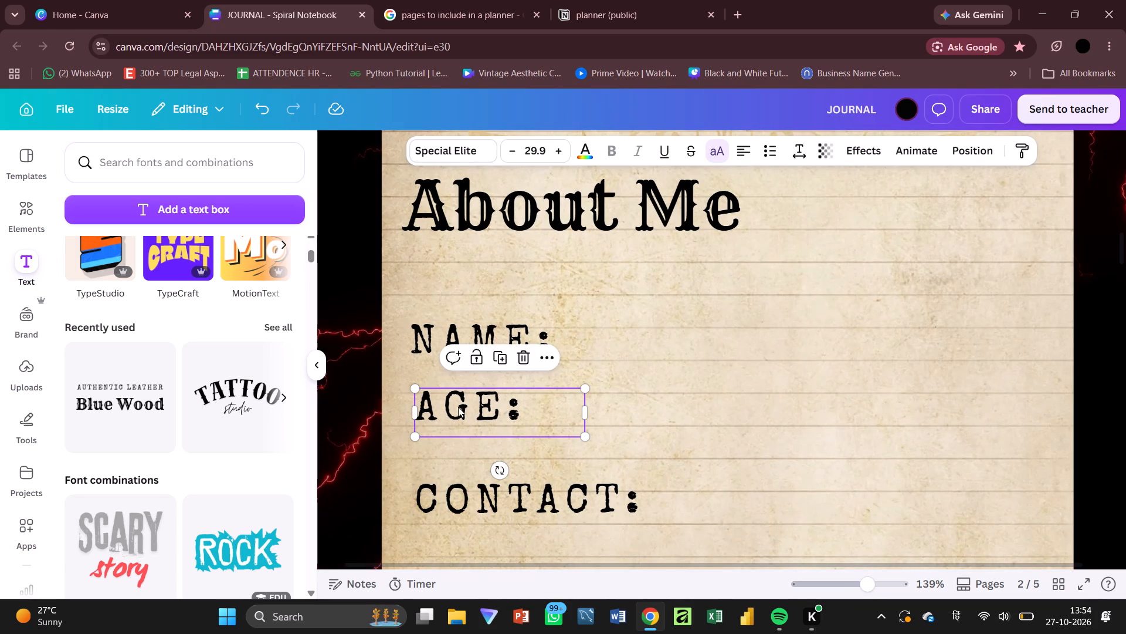
{"action": "left_click_drag", "start_coordinate": [458, 407], "coordinate": [455, 407]}
{"action": "left_click_drag", "start_coordinate": [450, 490], "coordinate": [446, 475]}
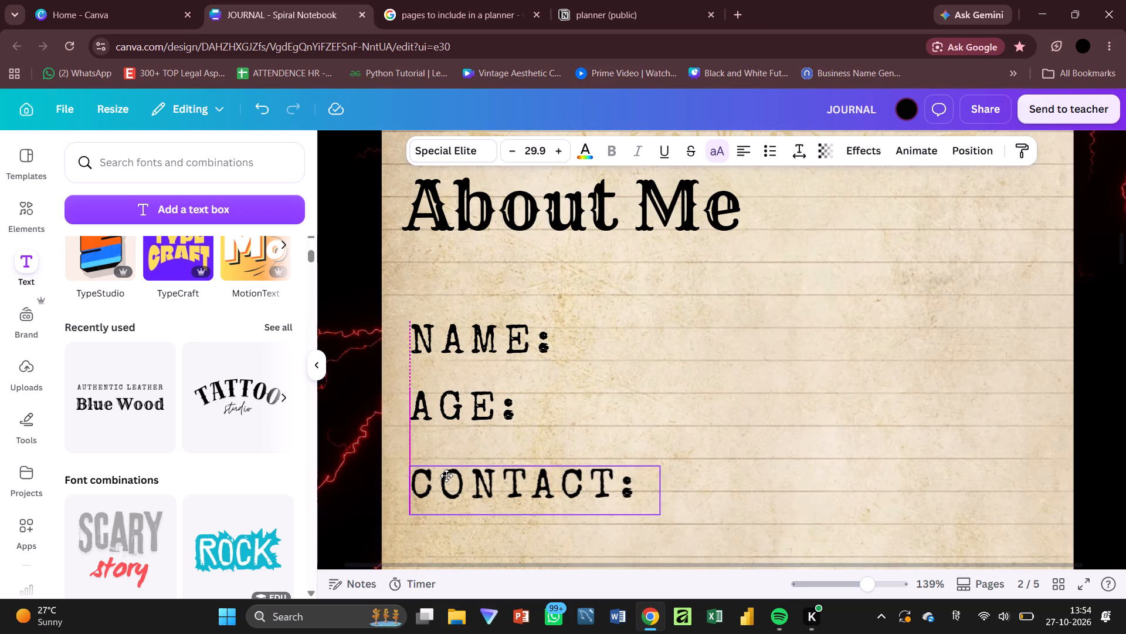
{"action": "left_click_drag", "start_coordinate": [446, 475], "coordinate": [444, 470]}
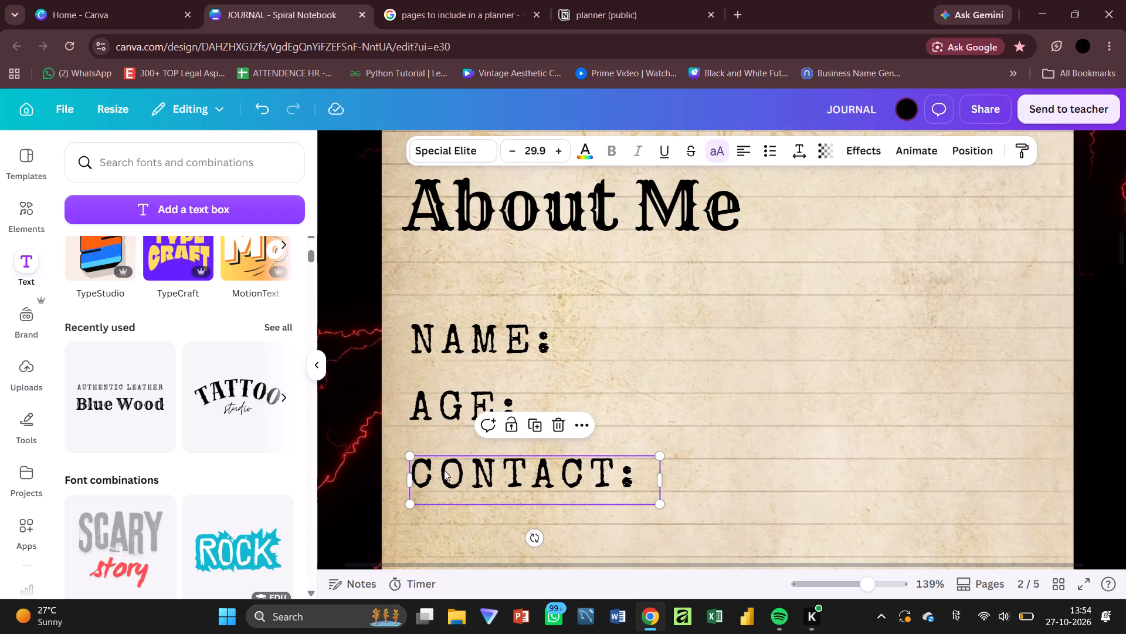
{"action": "left_click", "coordinate": [709, 313]}
Check the rest of page 2 and the Google results on pages to include in a planner for section ideas.
{"action": "scroll", "coordinate": [709, 313], "scroll_direction": "down", "scroll_amount": 1}
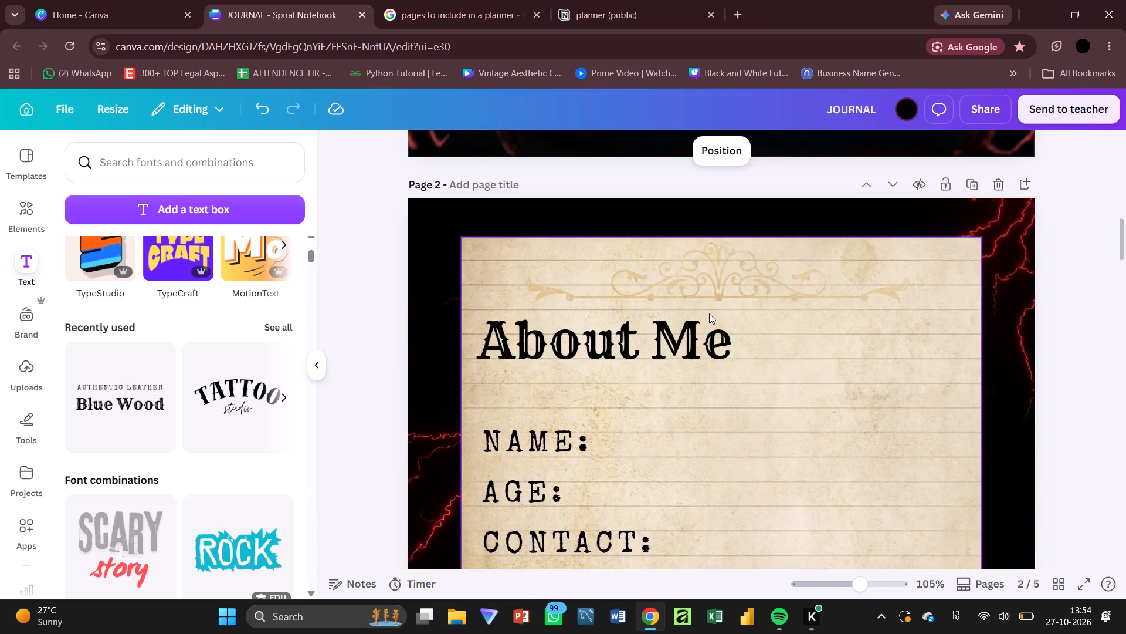
{"action": "scroll", "coordinate": [709, 313], "scroll_direction": "down", "scroll_amount": 2}
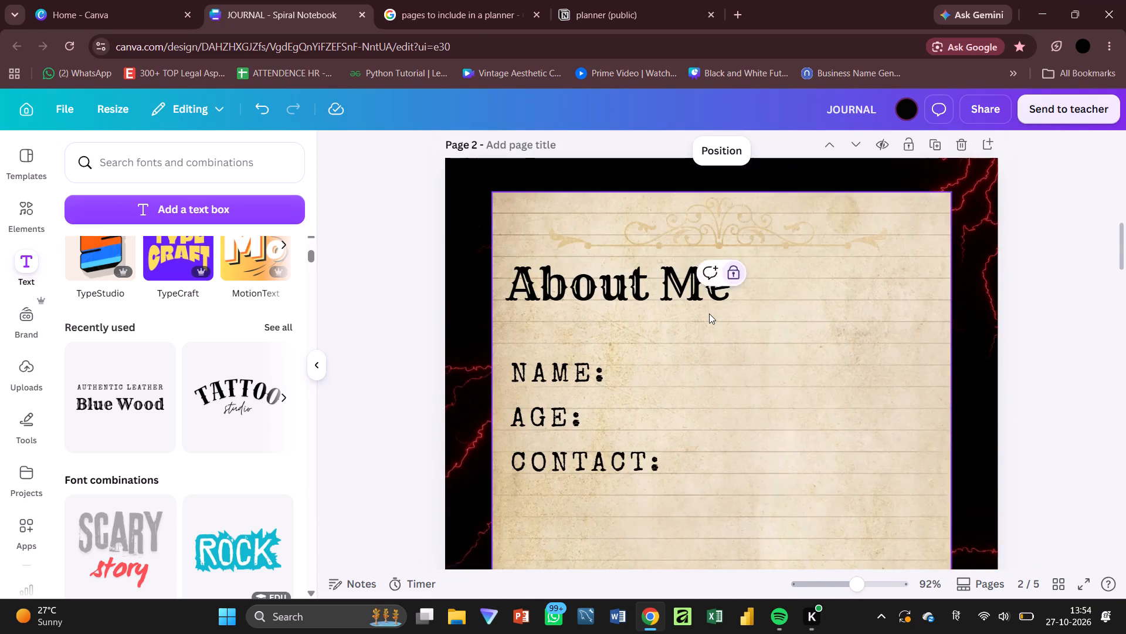
{"action": "scroll", "coordinate": [709, 313], "scroll_direction": "down", "scroll_amount": 1}
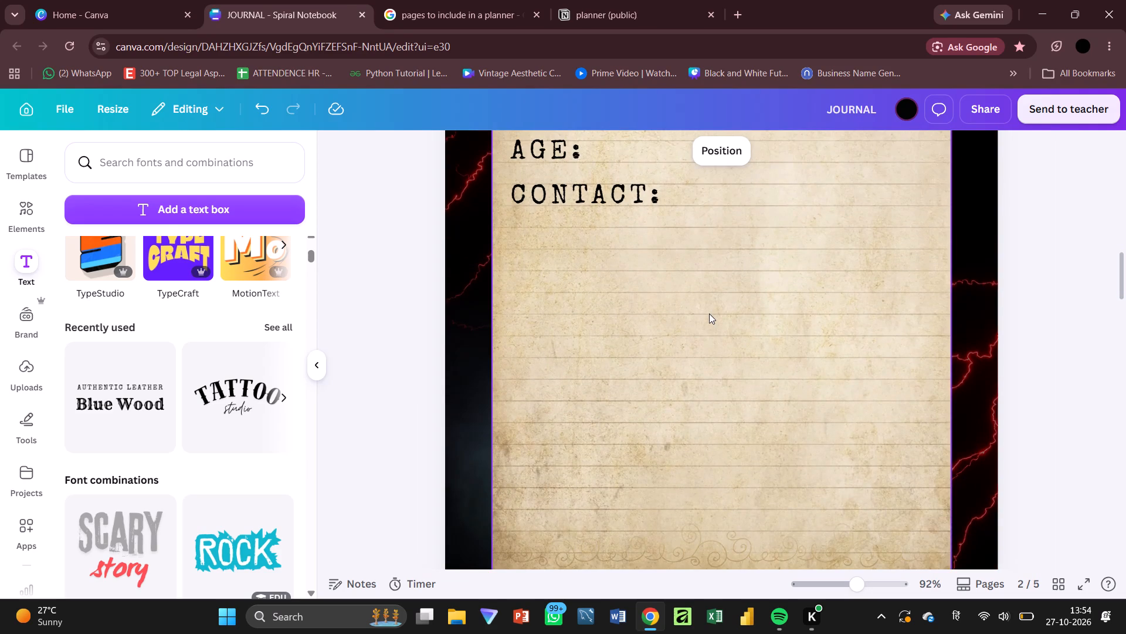
{"action": "left_click", "coordinate": [504, 0]}
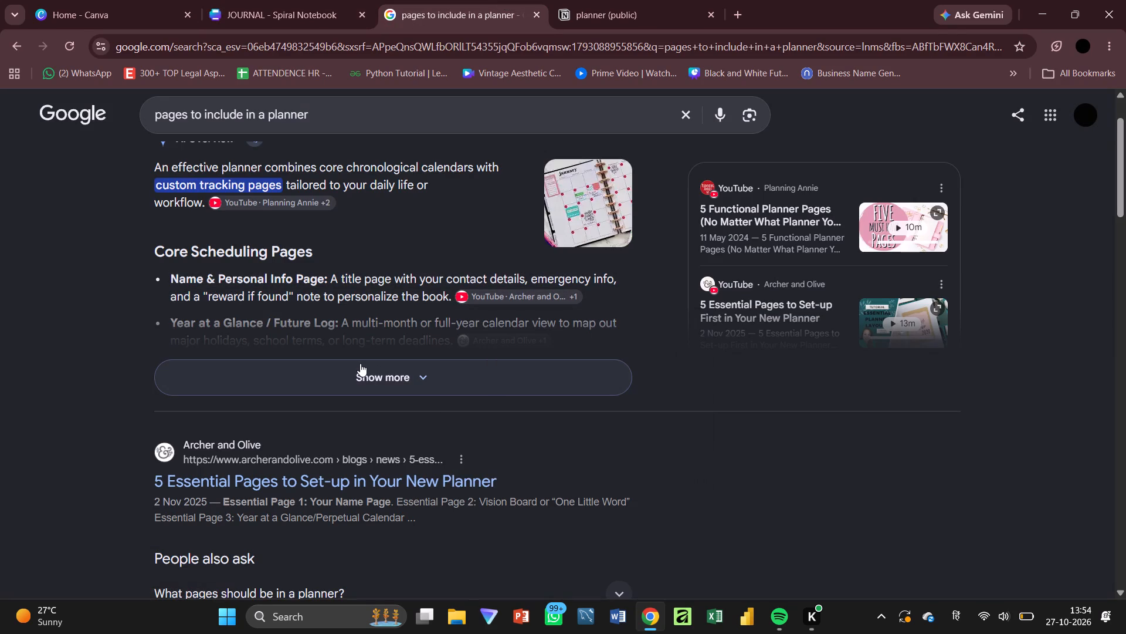
{"action": "scroll", "coordinate": [360, 363], "scroll_direction": "down", "scroll_amount": 3}
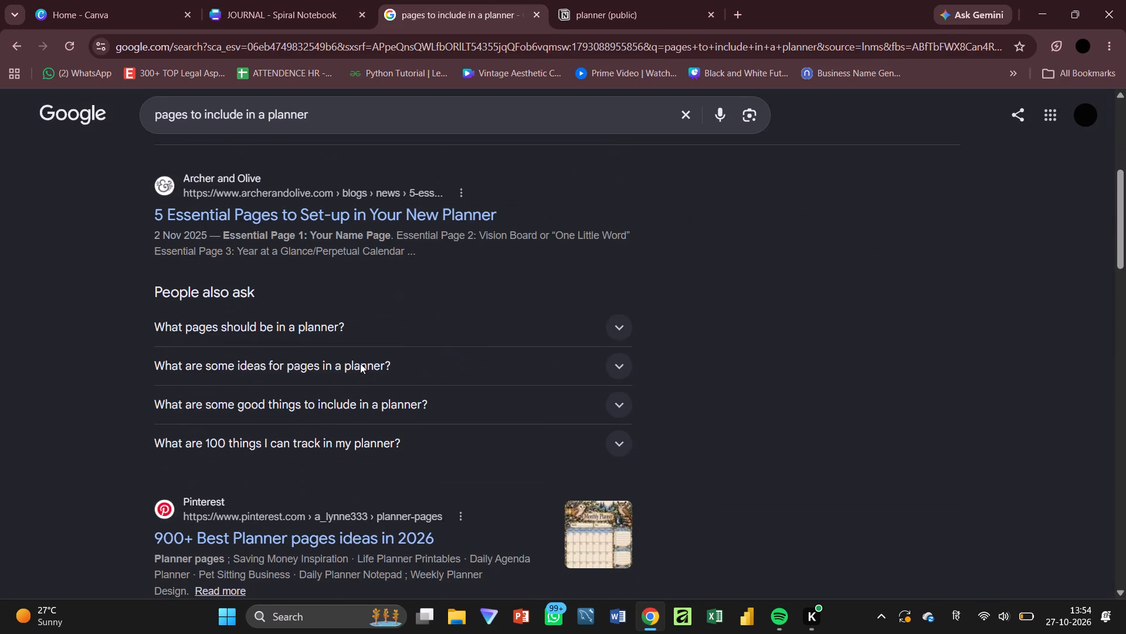
{"action": "scroll", "coordinate": [360, 363], "scroll_direction": "down", "scroll_amount": 1}
Duplicate the "About Me" title, place the copy below the "CONTACT:" label and change its text to "2026 Audit".
{"action": "left_click", "coordinate": [281, 0]}
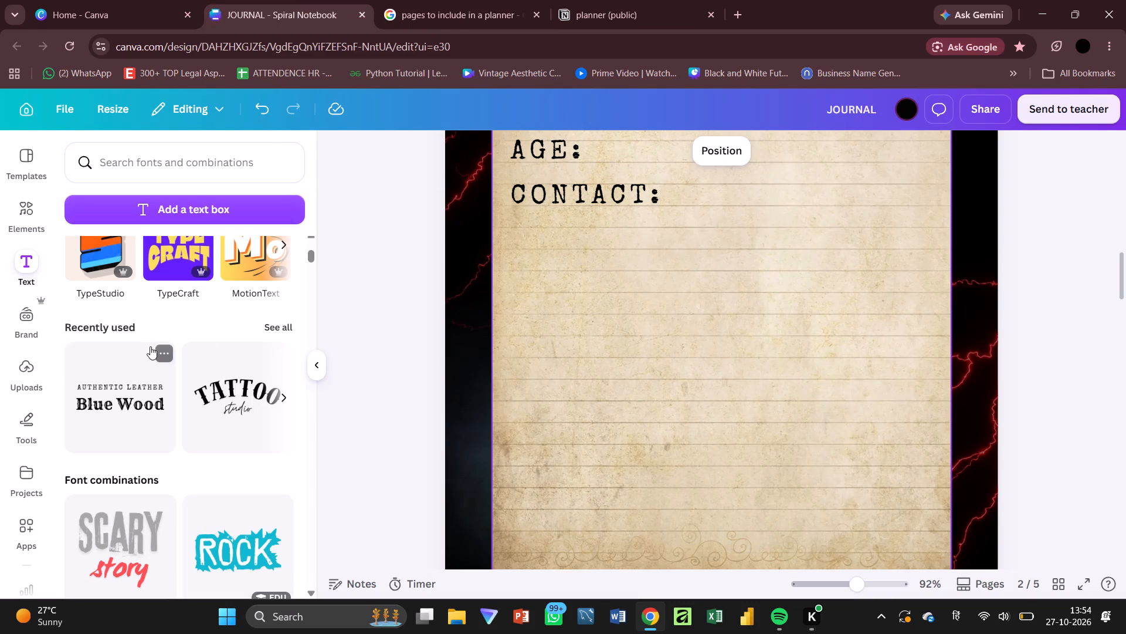
{"action": "scroll", "coordinate": [500, 348], "scroll_direction": "up", "scroll_amount": 1}
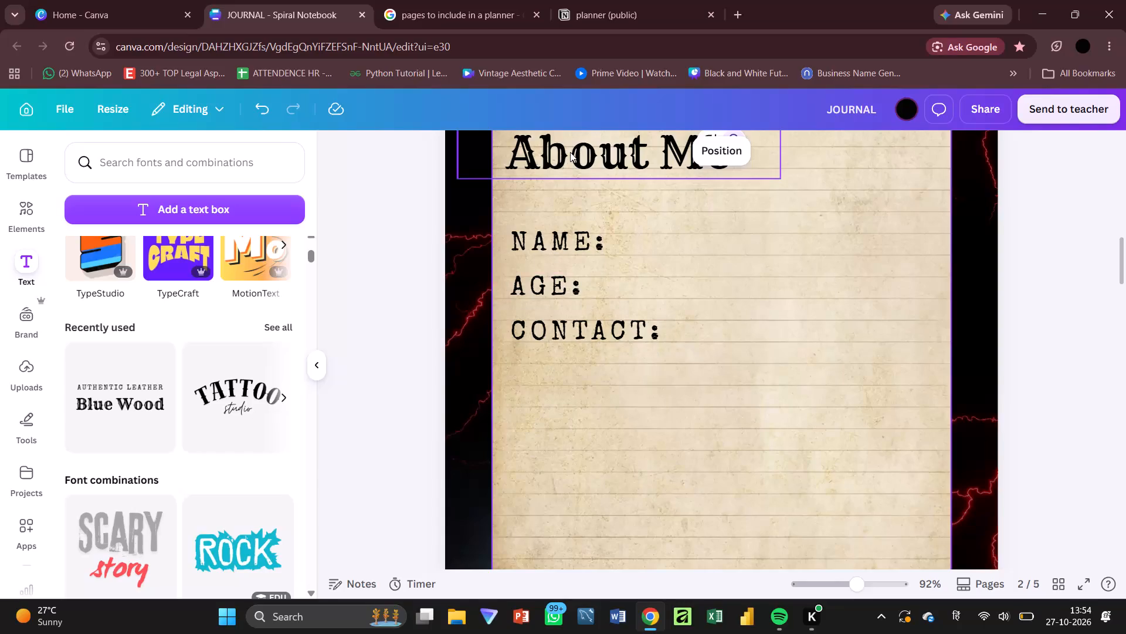
{"action": "left_click", "coordinate": [570, 152]}
{"action": "key", "text": "ctrl+d"}
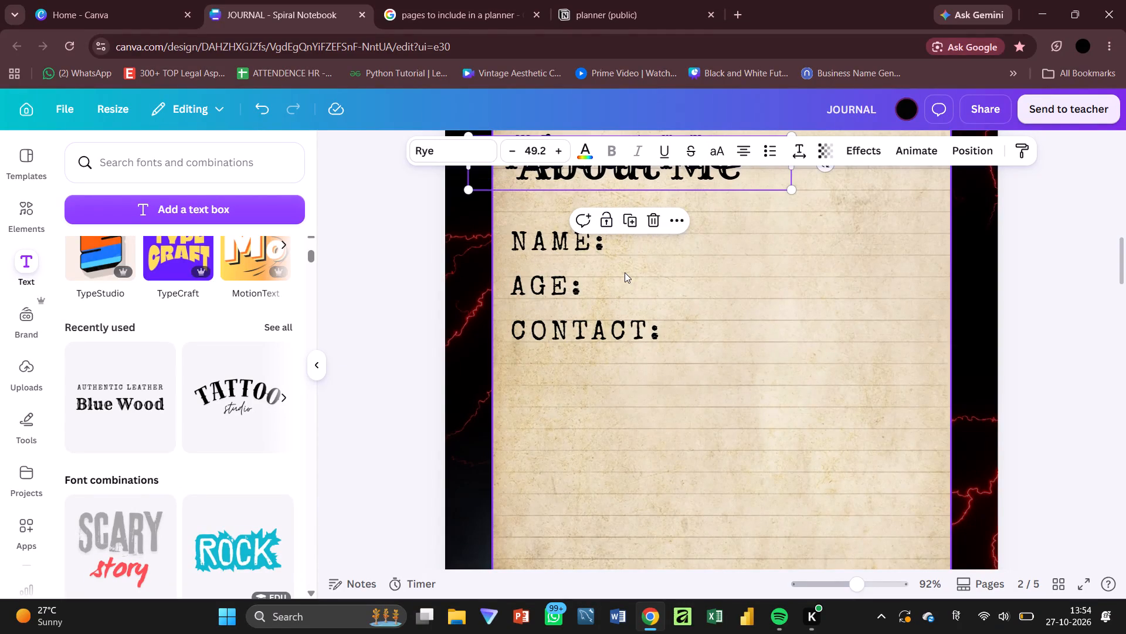
{"action": "left_click_drag", "start_coordinate": [681, 185], "coordinate": [749, 426]}
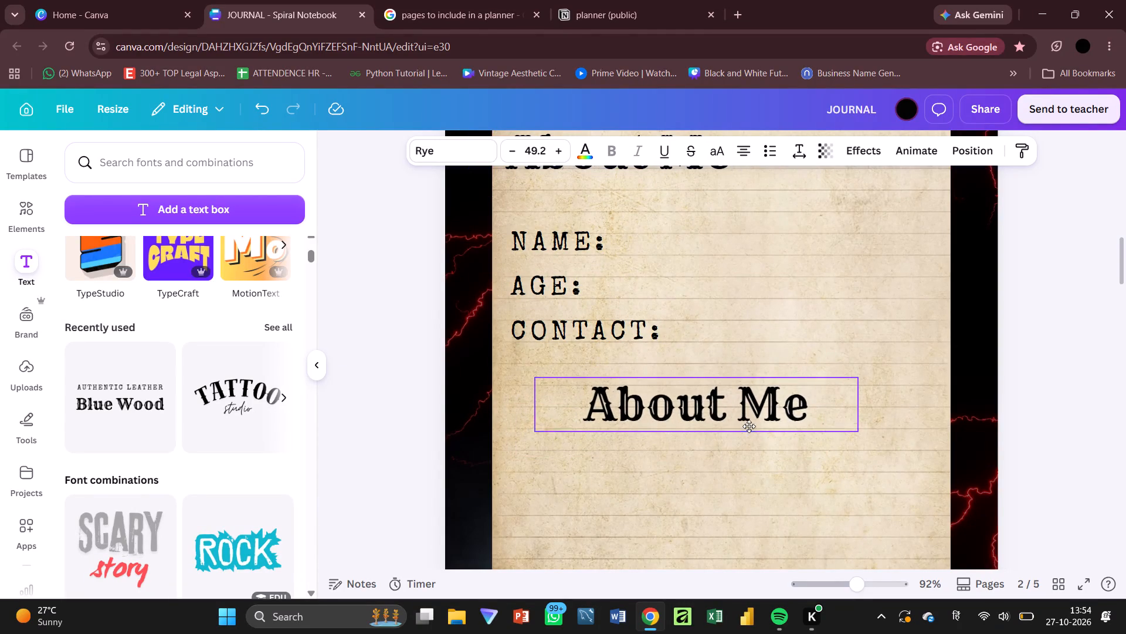
{"action": "left_click_drag", "start_coordinate": [749, 426], "coordinate": [757, 413]}
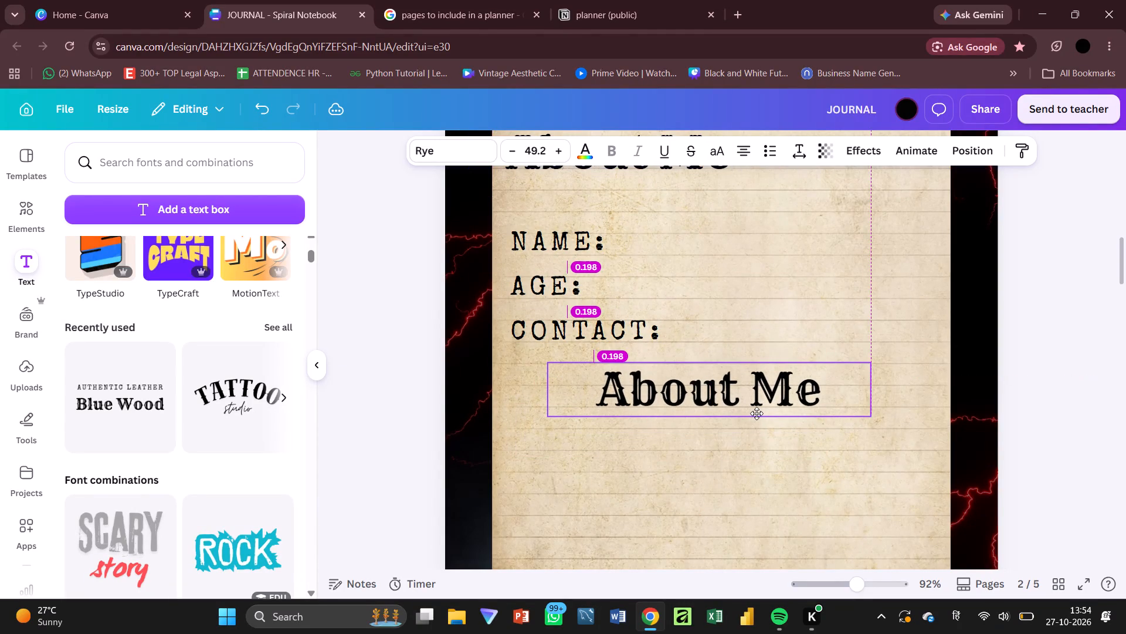
{"action": "left_click_drag", "start_coordinate": [757, 413], "coordinate": [766, 413]}
{"action": "double_click", "coordinate": [767, 399]}
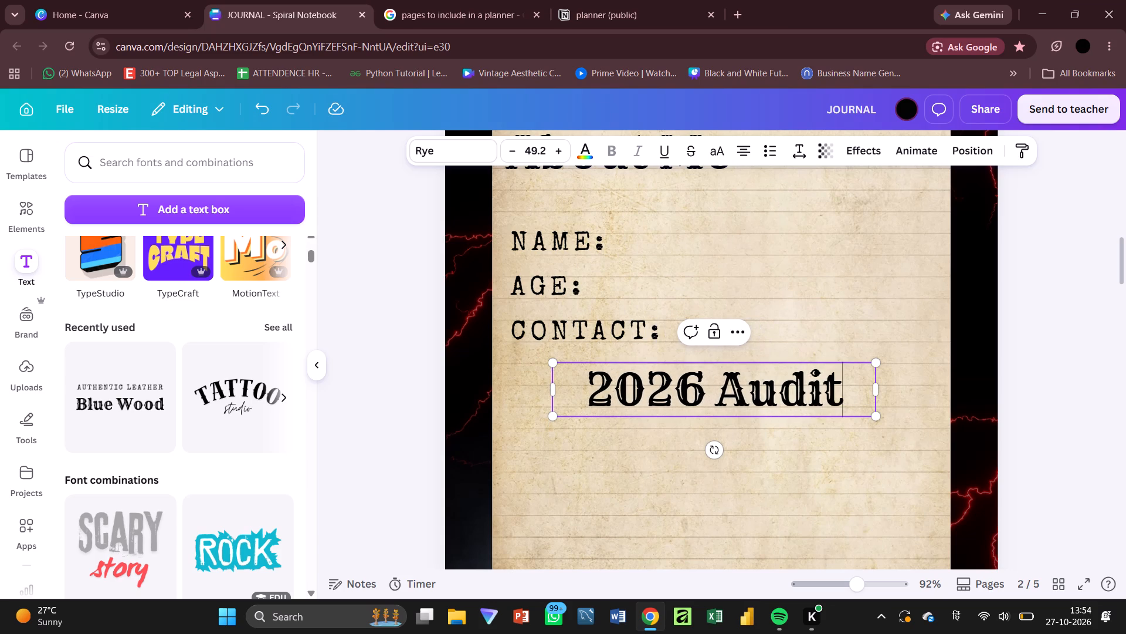
{"action": "left_click", "coordinate": [866, 483]}
Reduce the "2026 Audit" heading to font size 36.2 and nudge it slightly lower beneath the "CONTACT:" label.
{"action": "scroll", "coordinate": [866, 483], "scroll_direction": "down", "scroll_amount": 1}
{"action": "scroll", "coordinate": [866, 483], "scroll_direction": "up", "scroll_amount": 2}
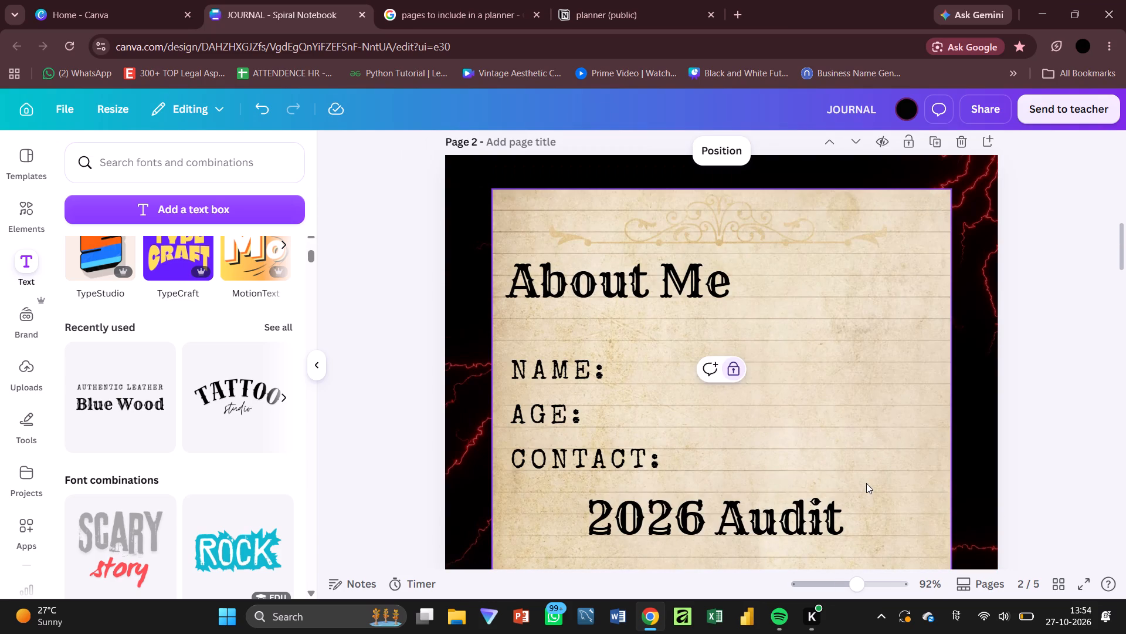
{"action": "scroll", "coordinate": [748, 507], "scroll_direction": "down", "scroll_amount": 1}
{"action": "left_click", "coordinate": [747, 454]}
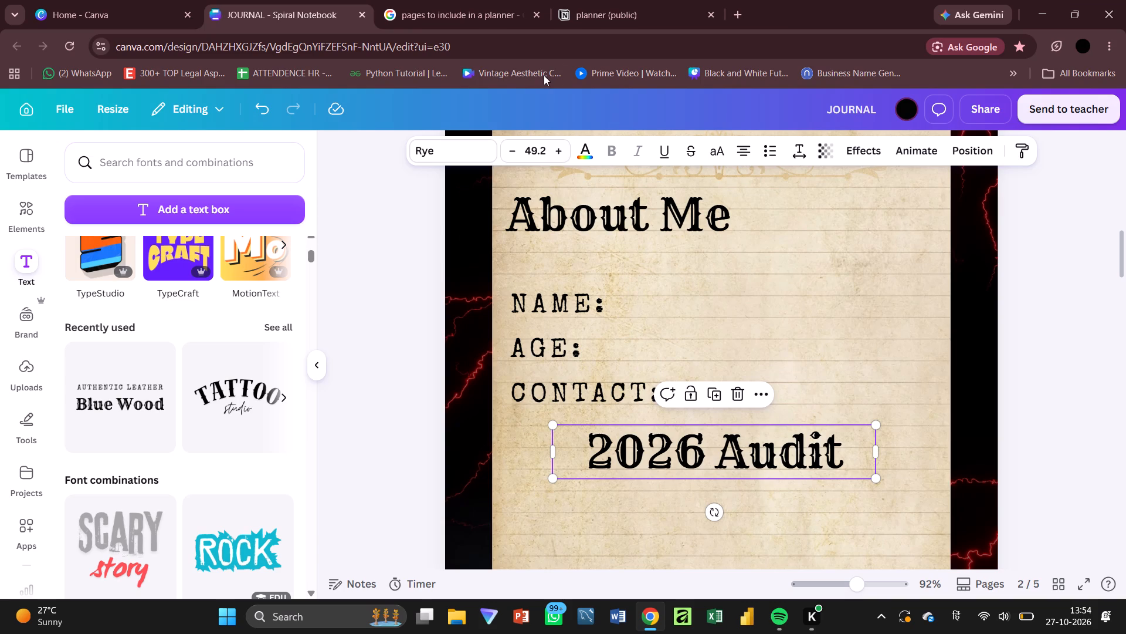
{"action": "triple_click", "coordinate": [512, 156]}
{"action": "triple_click", "coordinate": [512, 156]}
{"action": "triple_click", "coordinate": [512, 156]}
{"action": "double_click", "coordinate": [512, 156]}
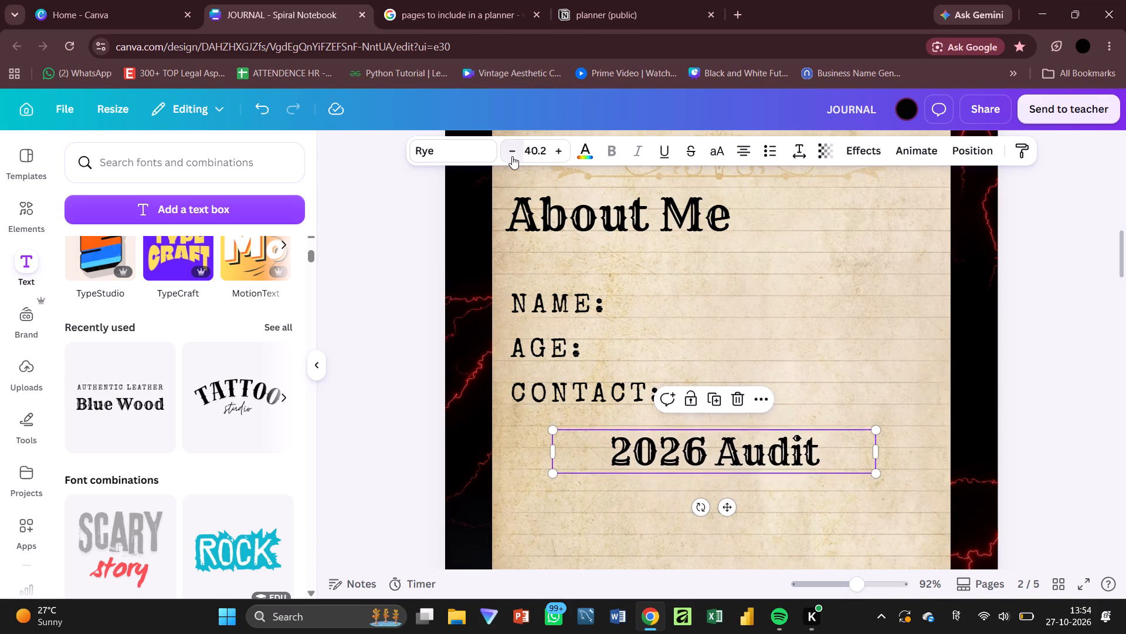
{"action": "right_click", "coordinate": [512, 156]}
{"action": "left_click", "coordinate": [512, 156]}
{"action": "left_click", "coordinate": [891, 332]}
{"action": "left_click_drag", "start_coordinate": [755, 452], "coordinate": [755, 462]}
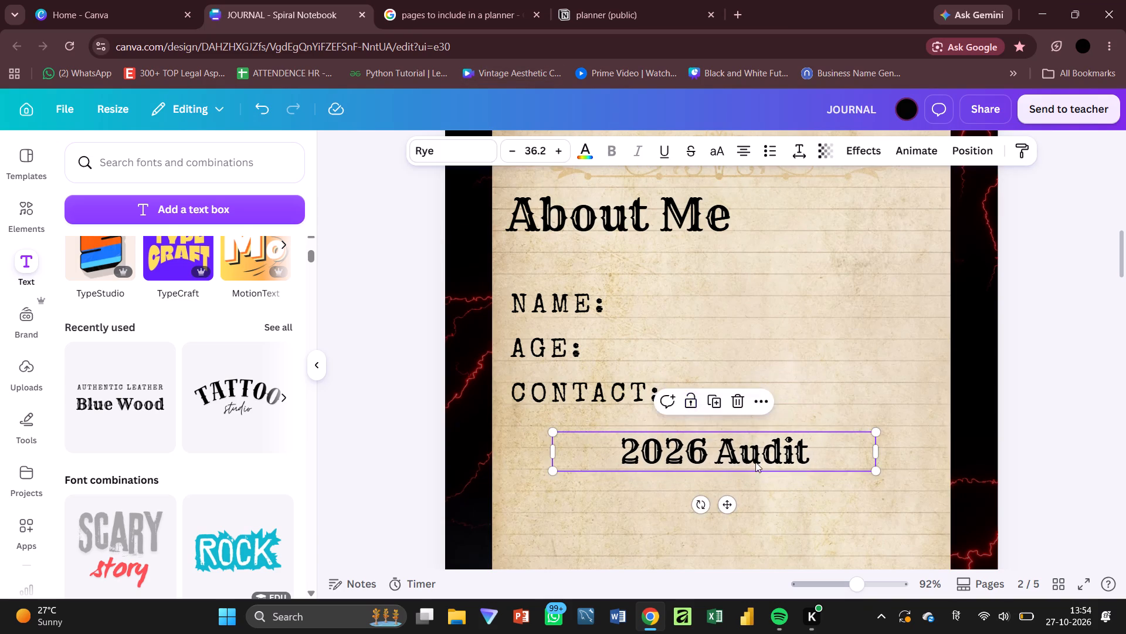
{"action": "left_click_drag", "start_coordinate": [755, 462], "coordinate": [755, 458]}
{"action": "left_click", "coordinate": [788, 518]}
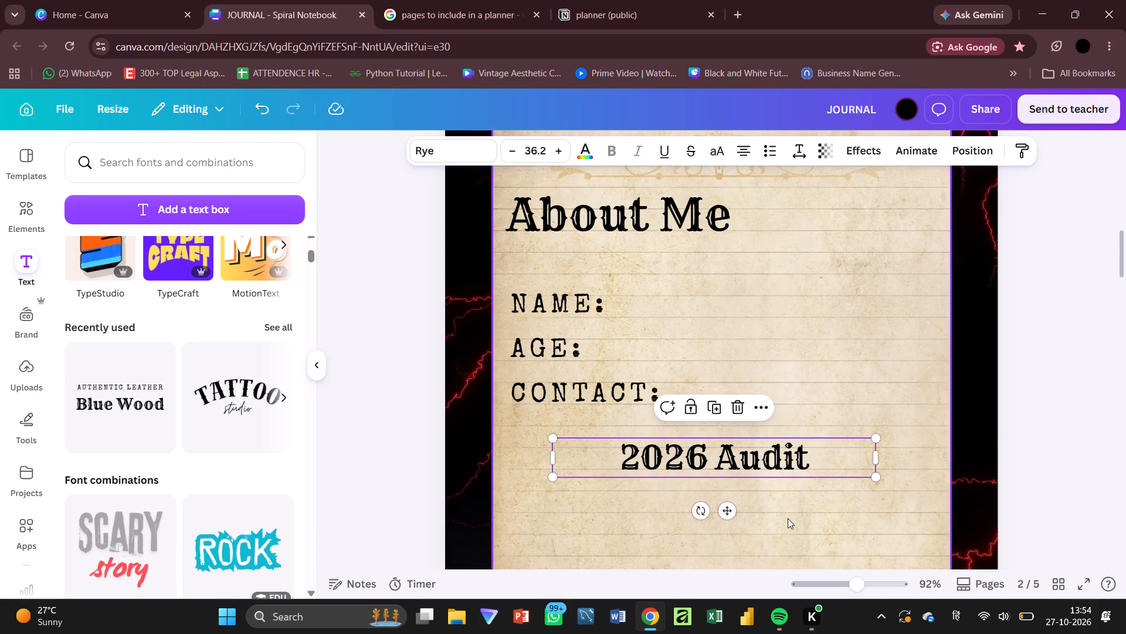
Duplicate the "CONTACT:" label, place the copy below the "2026 Audit" heading and shrink it to font size 22.3.
{"action": "scroll", "coordinate": [788, 518], "scroll_direction": "down", "scroll_amount": 2}
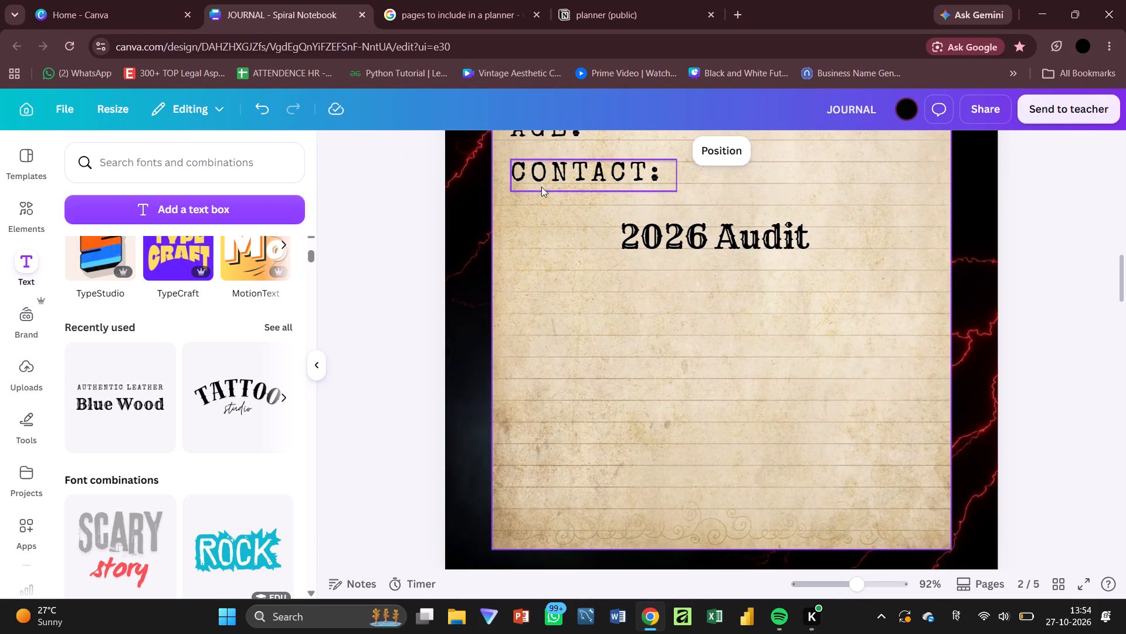
{"action": "left_click", "coordinate": [572, 302]}
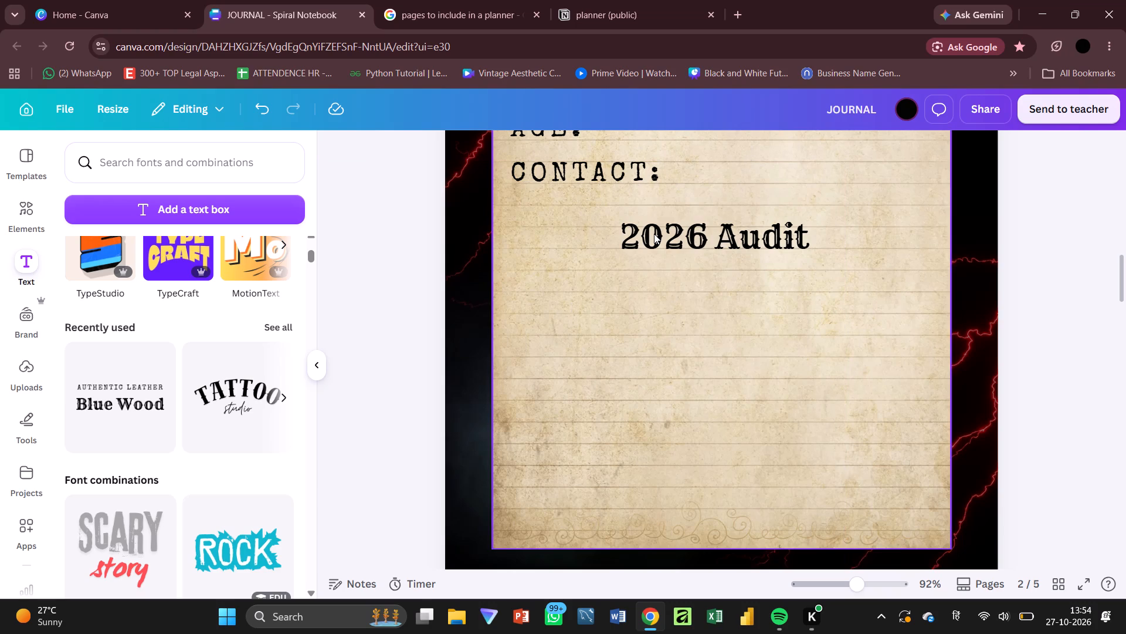
{"action": "left_click", "coordinate": [654, 234]}
{"action": "left_click", "coordinate": [598, 176]}
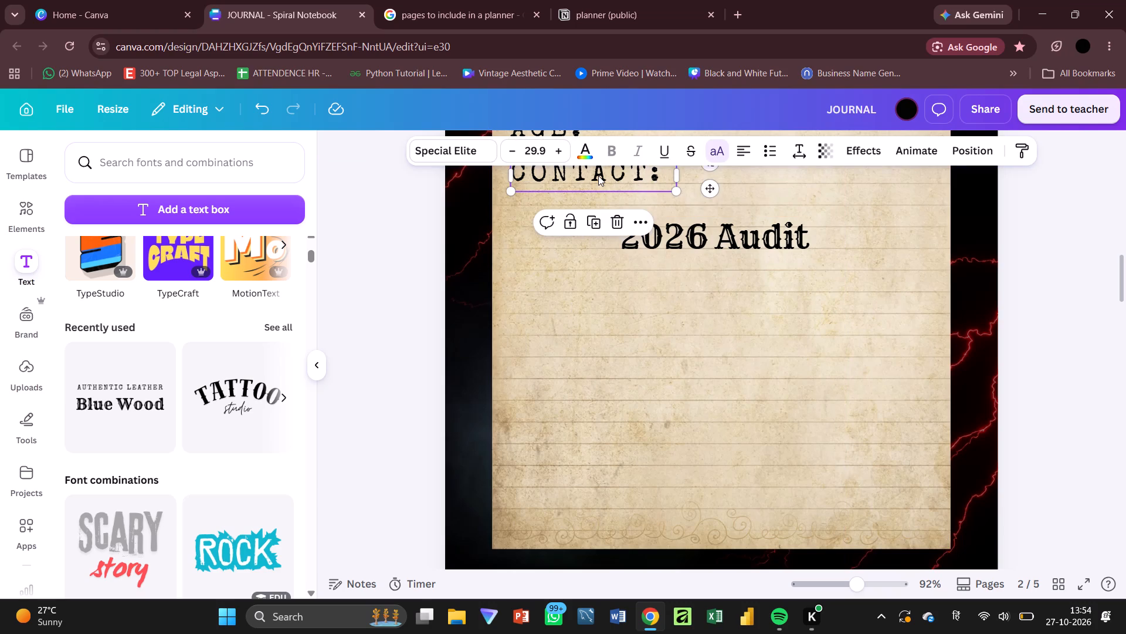
{"action": "key", "text": "ctrl+d"}
{"action": "left_click_drag", "start_coordinate": [634, 196], "coordinate": [633, 200]}
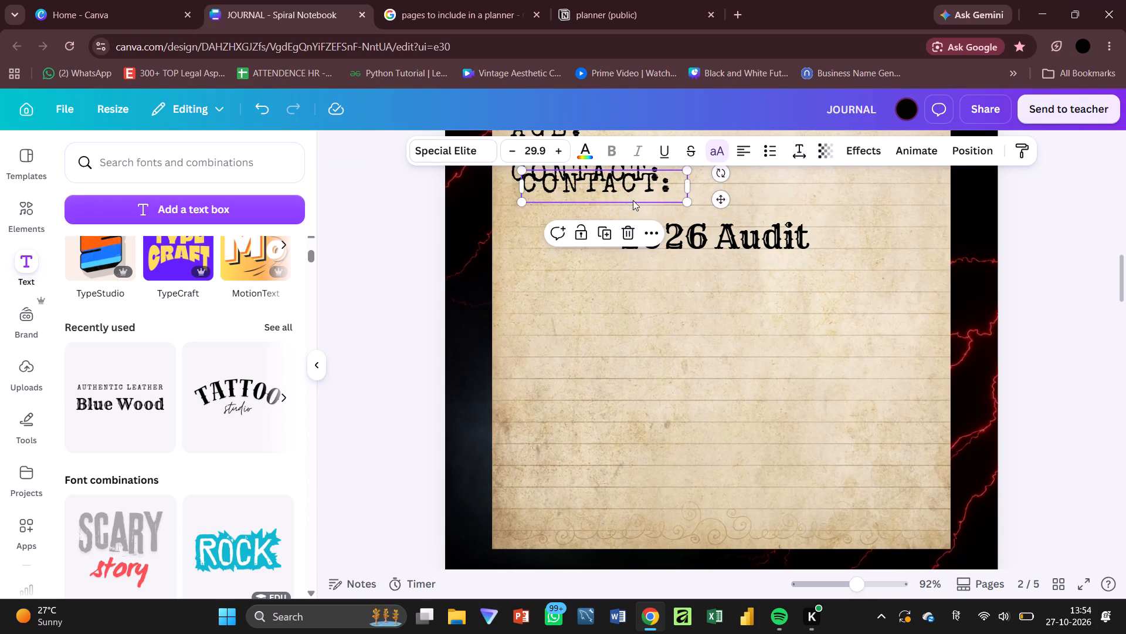
{"action": "left_click_drag", "start_coordinate": [633, 200], "coordinate": [643, 319]}
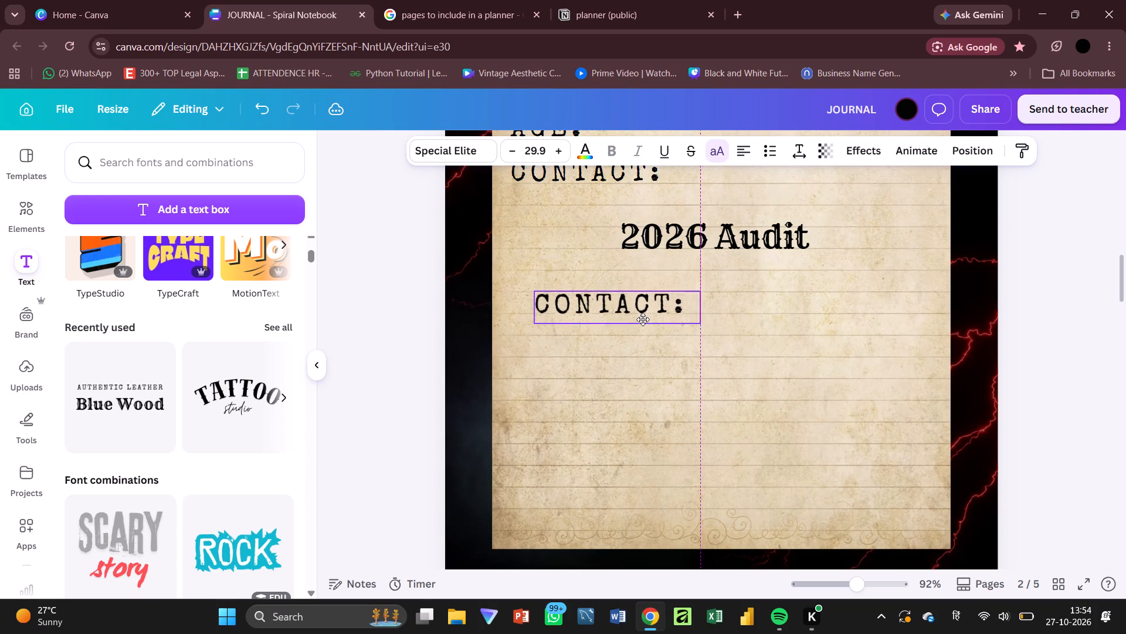
{"action": "left_click_drag", "start_coordinate": [643, 319], "coordinate": [640, 318]}
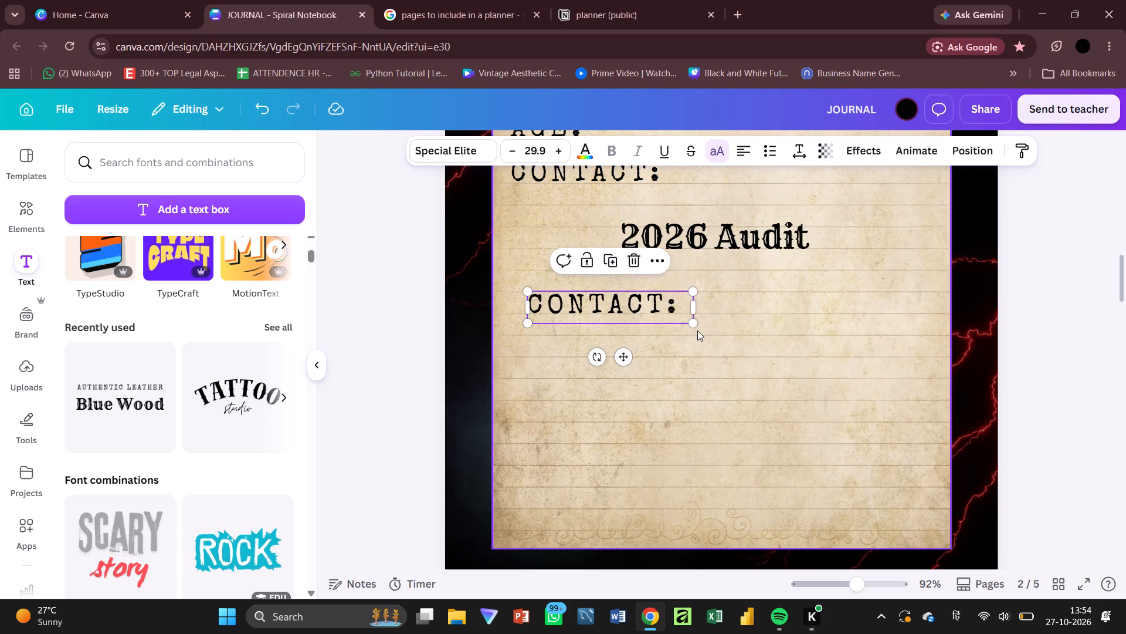
{"action": "left_click_drag", "start_coordinate": [695, 328], "coordinate": [650, 342]}
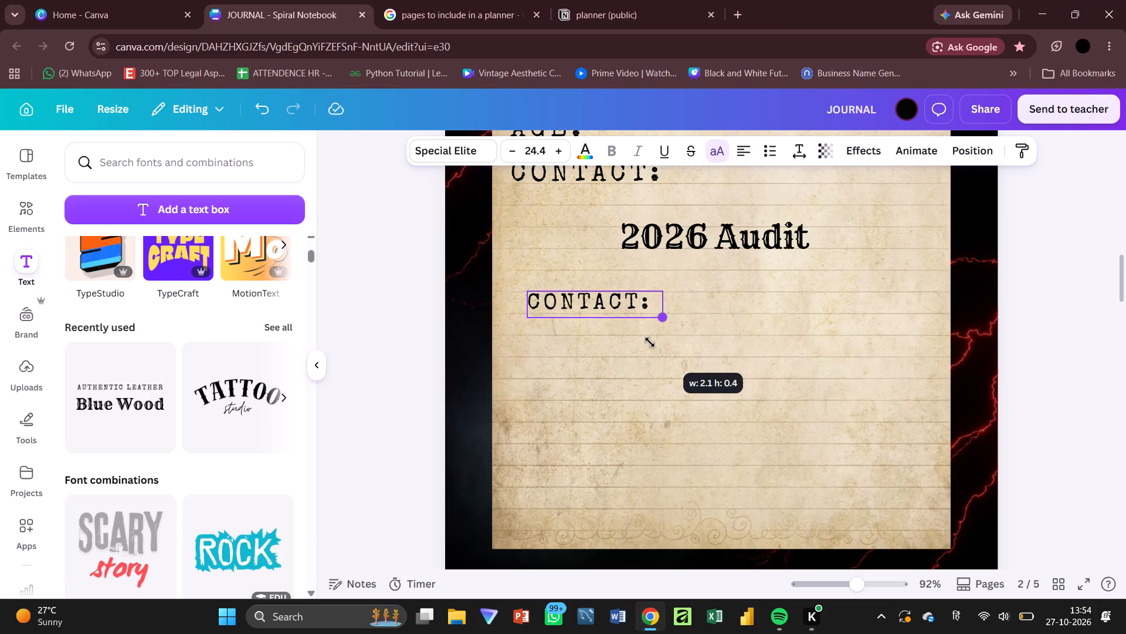
{"action": "left_click_drag", "start_coordinate": [650, 342], "coordinate": [649, 344]}
Clear the copied "CONTACT:" text below the "2026 Audit" heading and turn its text box into a bulleted list.
{"action": "double_click", "coordinate": [633, 299]}
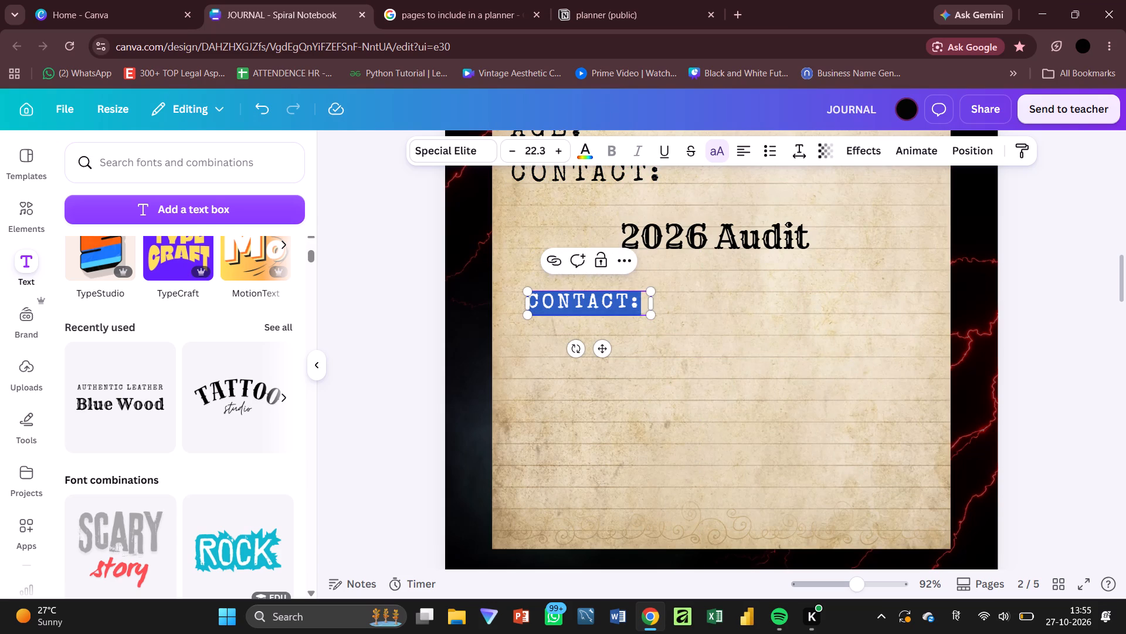
{"action": "key", "text": "BackSpace"}
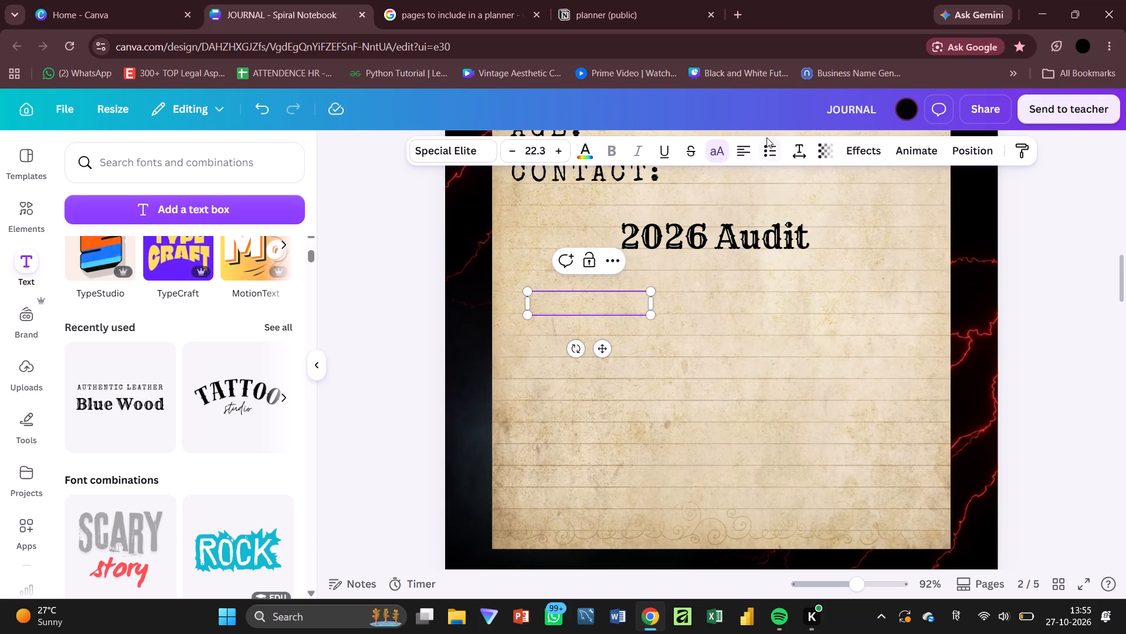
{"action": "left_click", "coordinate": [767, 146]}
{"action": "key", "text": "Return"}
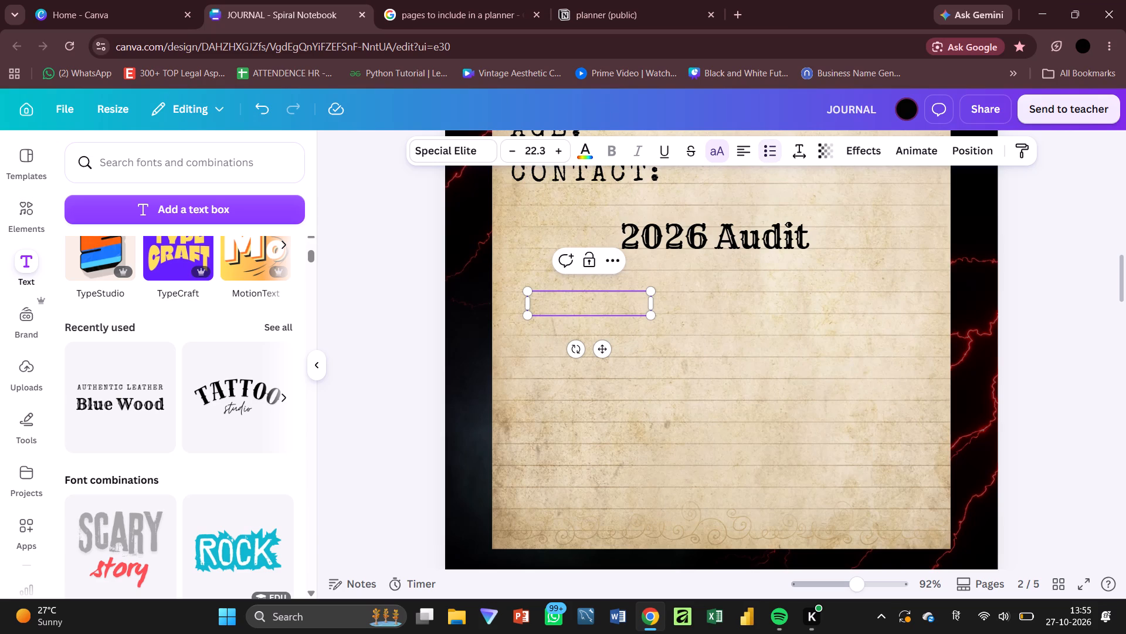
{"action": "left_click", "coordinate": [771, 146]}
{"action": "key", "text": "space"}
{"action": "key", "text": "Return"}
{"action": "key", "text": "Return"}
{"action": "key", "text": "Return"}
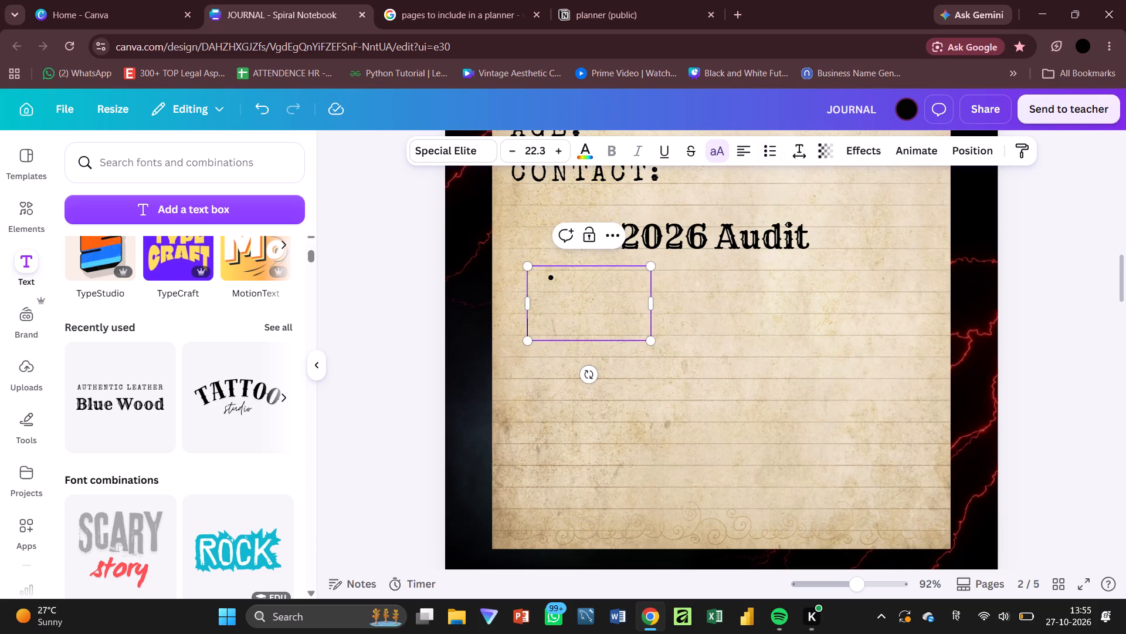
{"action": "key", "text": "BackSpace"}
{"action": "key", "text": "BackSpace"}
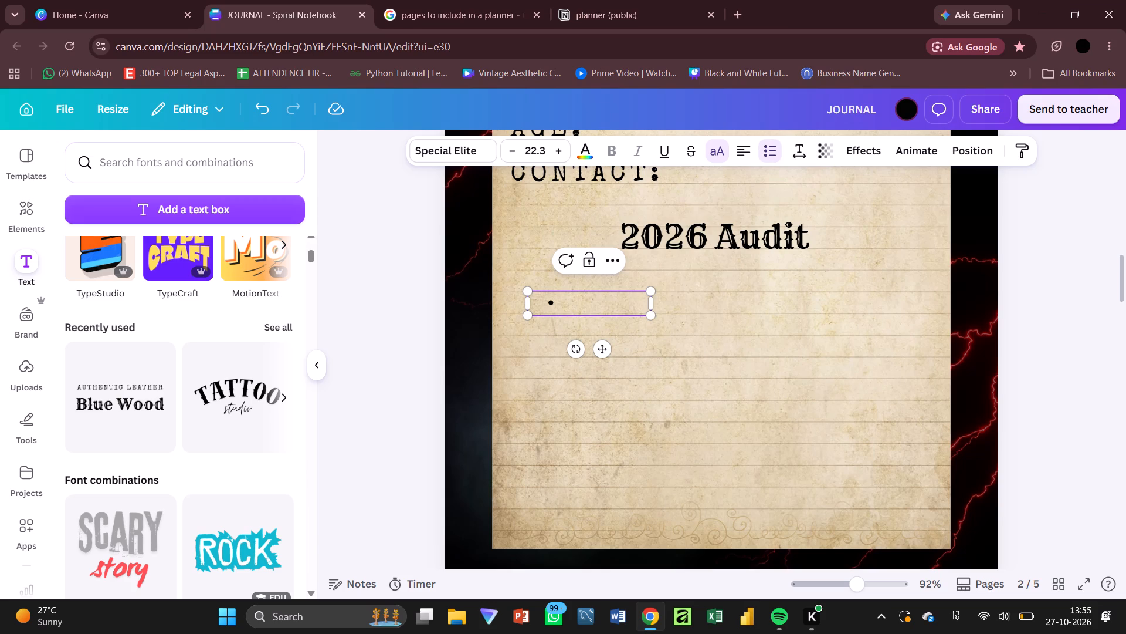
Extend the bulleted list below the "2026 Audit" heading to seven blank bullet points.
{"action": "key", "text": "Return"}
{"action": "key", "text": "space"}
{"action": "key", "text": "Return"}
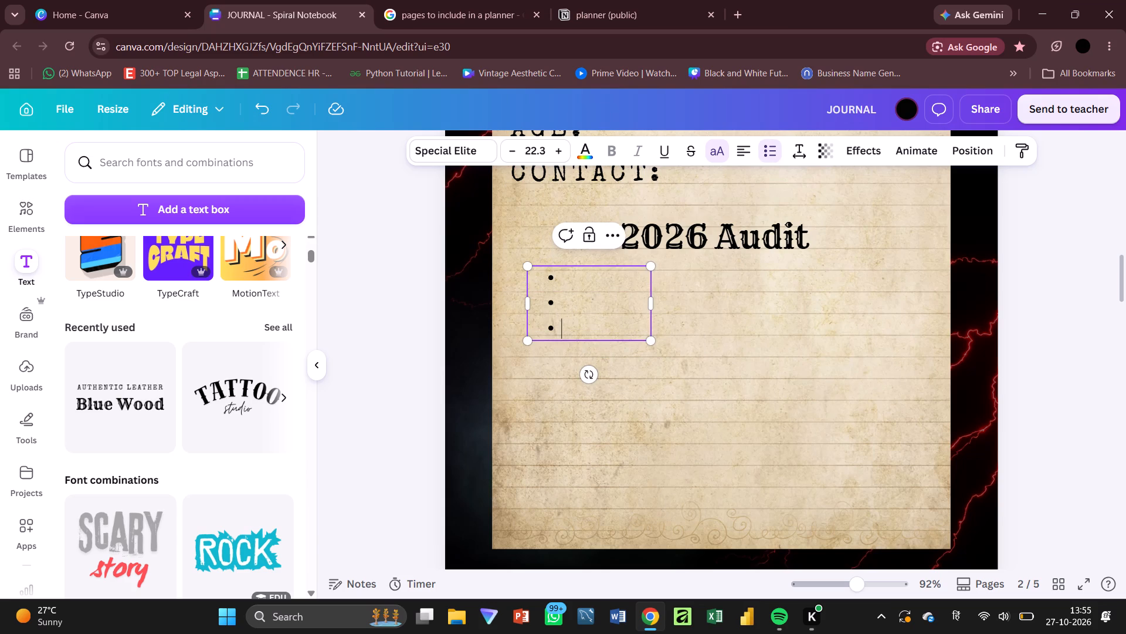
{"action": "key", "text": "space"}
{"action": "key", "text": "Return"}
{"action": "key", "text": "space"}
{"action": "key", "text": "Return"}
{"action": "key", "text": "space"}
{"action": "key", "text": "Return"}
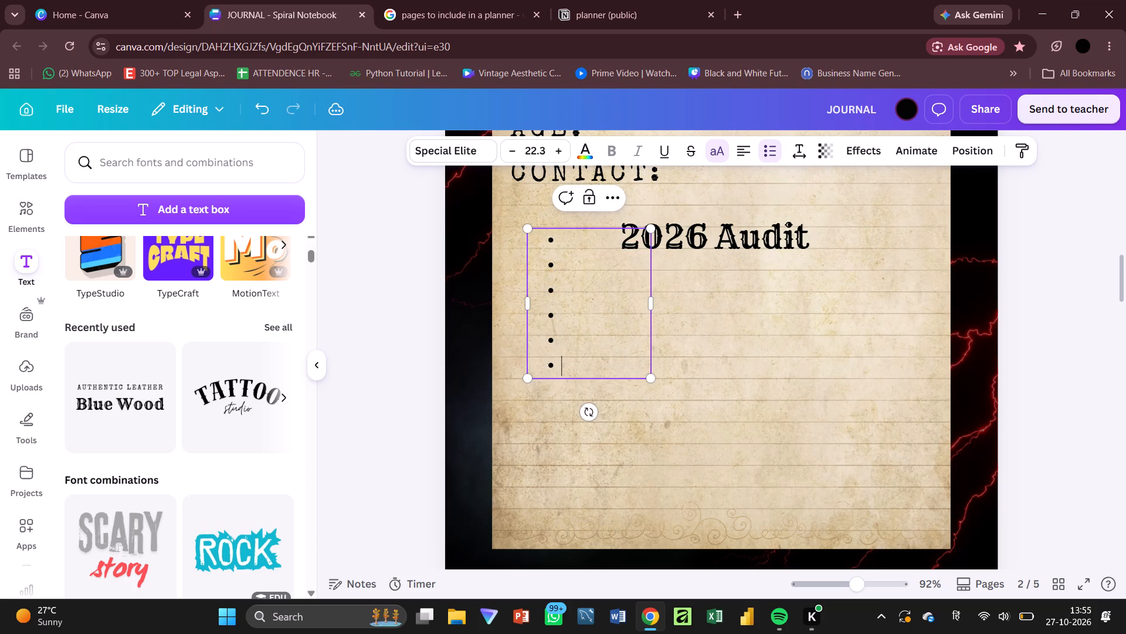
{"action": "key", "text": "space"}
{"action": "key", "text": "Return"}
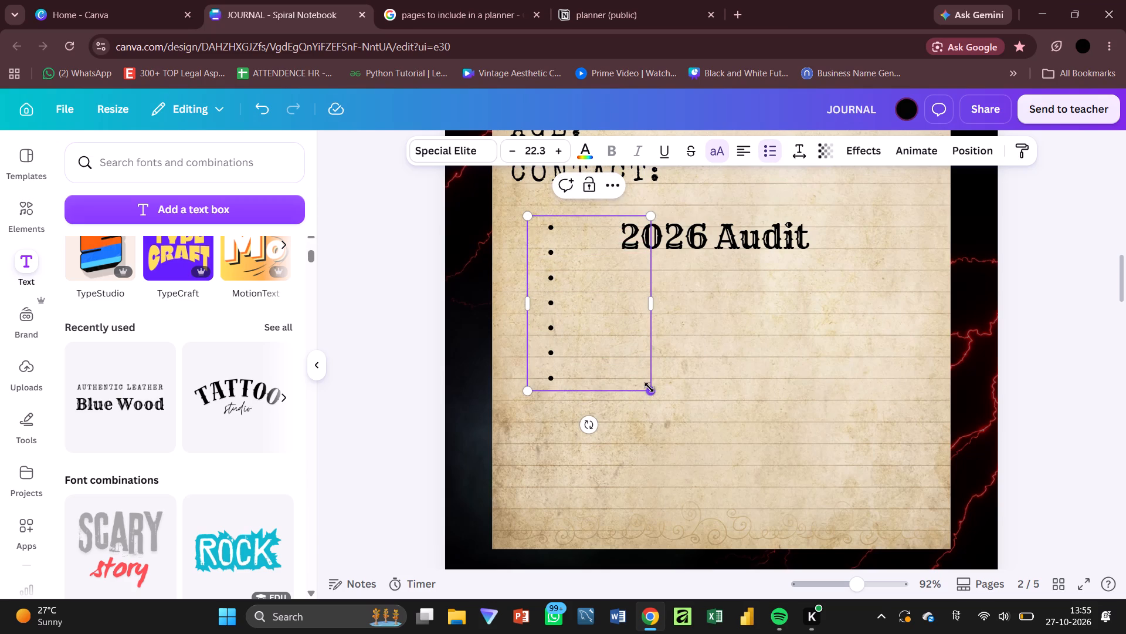
Enlarge the blank bulleted list to font size 23.4 and move it directly beneath the "2026 Audit" heading.
{"action": "left_click_drag", "start_coordinate": [649, 387], "coordinate": [676, 382]}
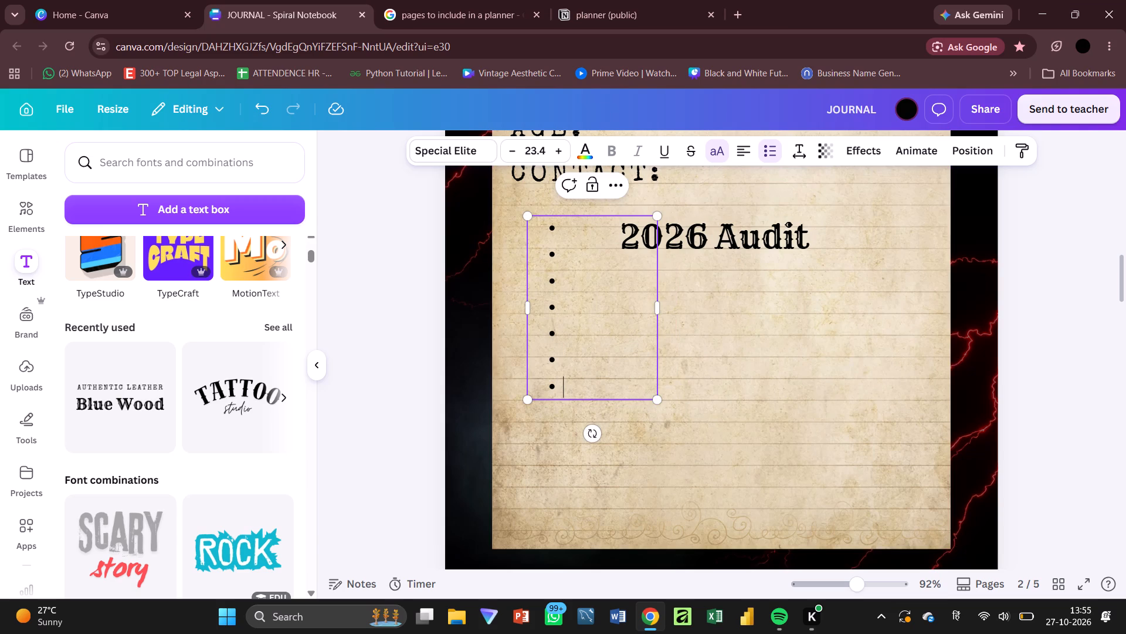
{"action": "left_click_drag", "start_coordinate": [591, 316], "coordinate": [605, 385]}
{"action": "left_click", "coordinate": [748, 355]}
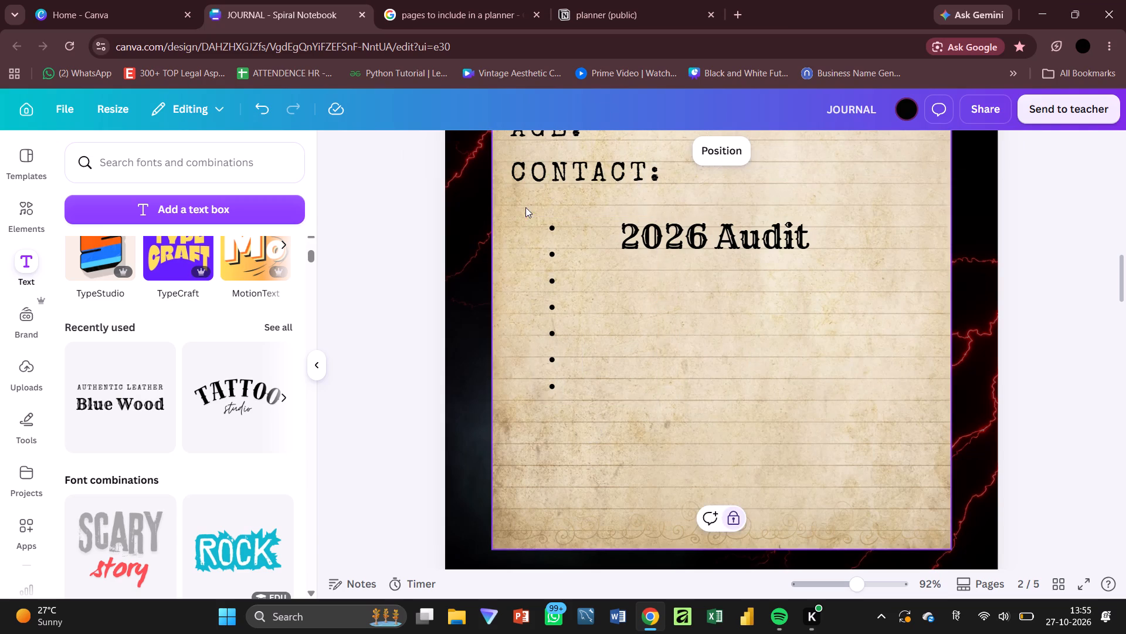
{"action": "left_click_drag", "start_coordinate": [557, 224], "coordinate": [556, 284]}
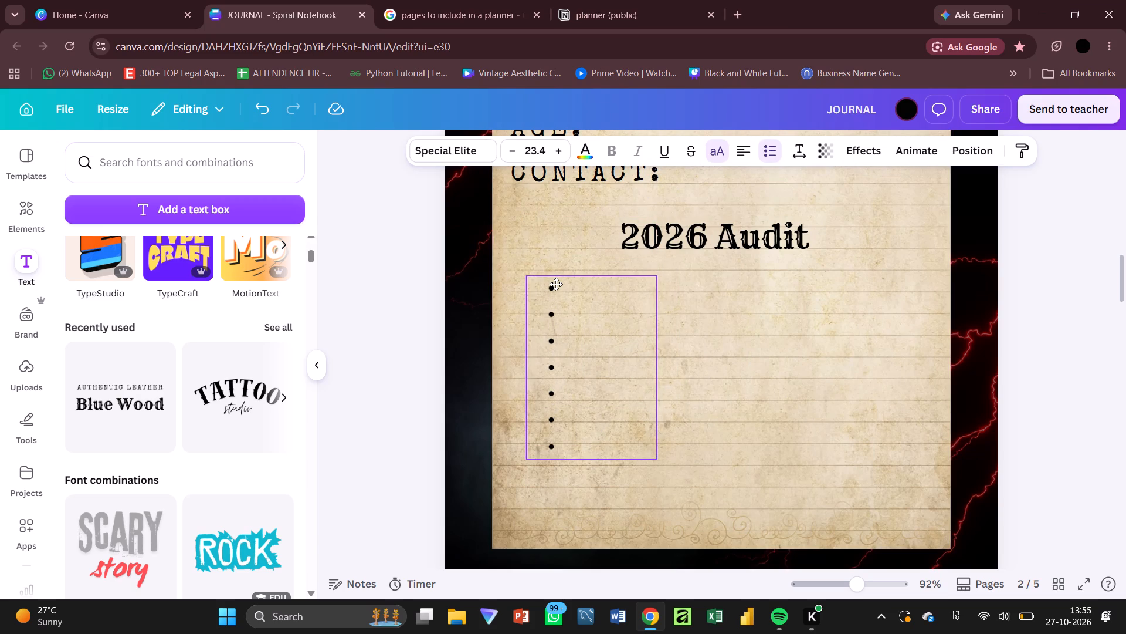
{"action": "left_click_drag", "start_coordinate": [556, 284], "coordinate": [553, 282]}
{"action": "left_click", "coordinate": [652, 362]}
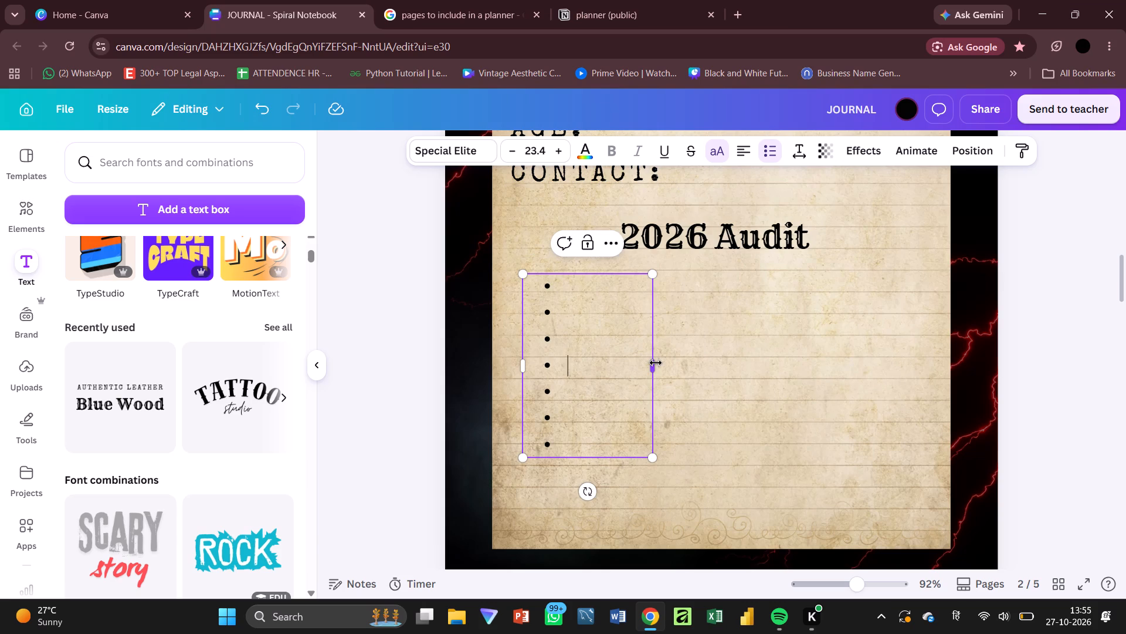
Widen the bulleted list's text box to a width of about 6 so it spans most of the parchment.
{"action": "left_click_drag", "start_coordinate": [656, 363], "coordinate": [917, 365]}
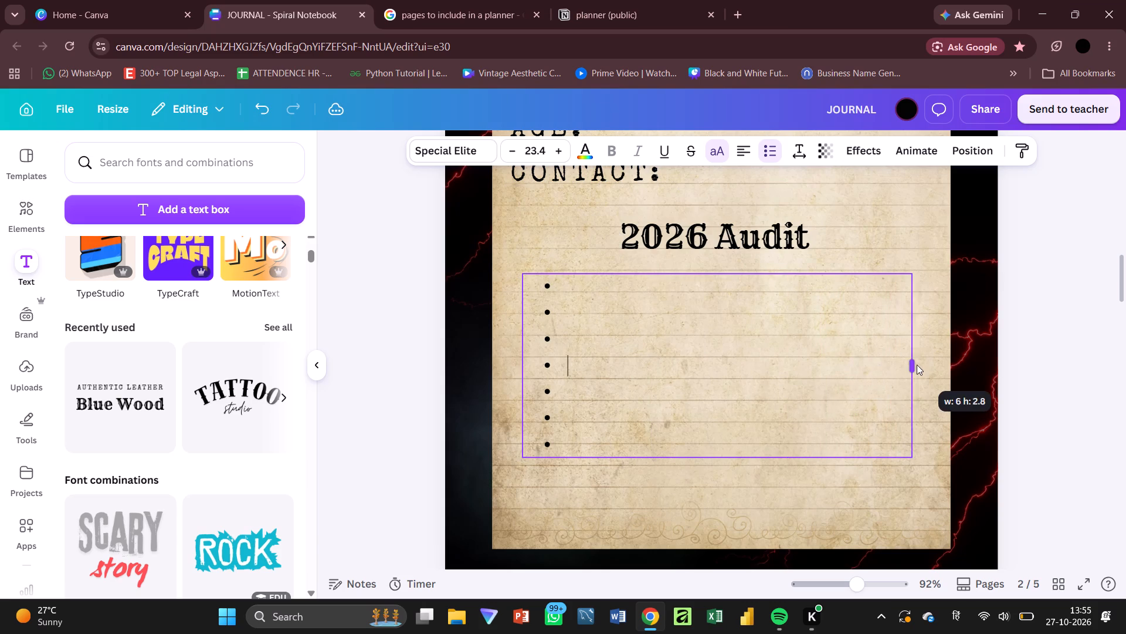
{"action": "left_click_drag", "start_coordinate": [917, 365], "coordinate": [914, 365]}
{"action": "left_click_drag", "start_coordinate": [914, 365], "coordinate": [910, 367]}
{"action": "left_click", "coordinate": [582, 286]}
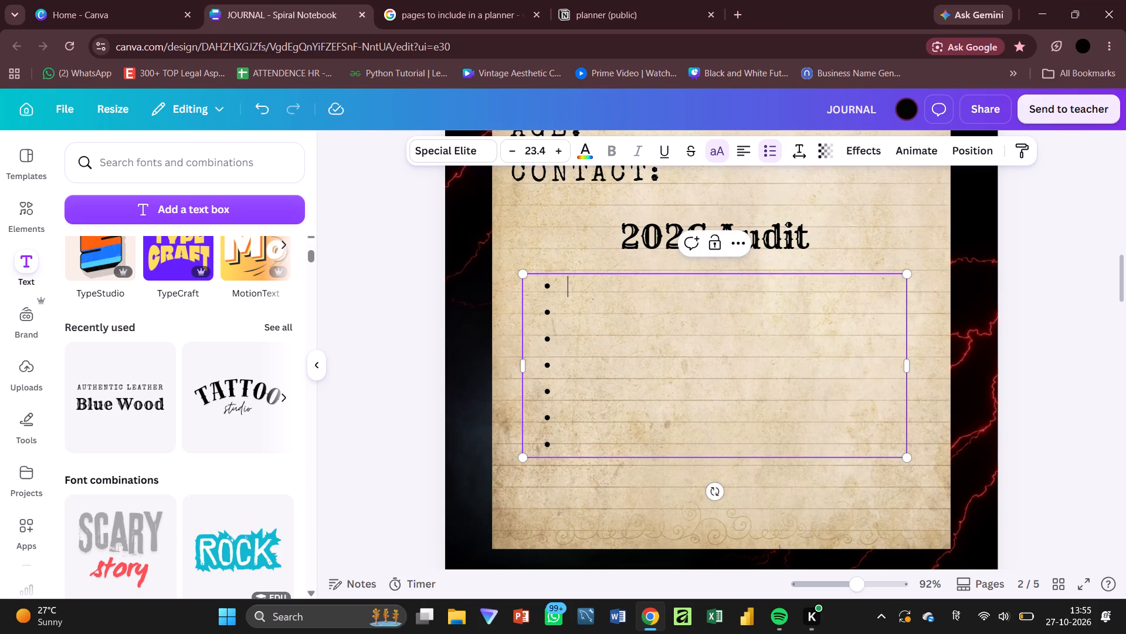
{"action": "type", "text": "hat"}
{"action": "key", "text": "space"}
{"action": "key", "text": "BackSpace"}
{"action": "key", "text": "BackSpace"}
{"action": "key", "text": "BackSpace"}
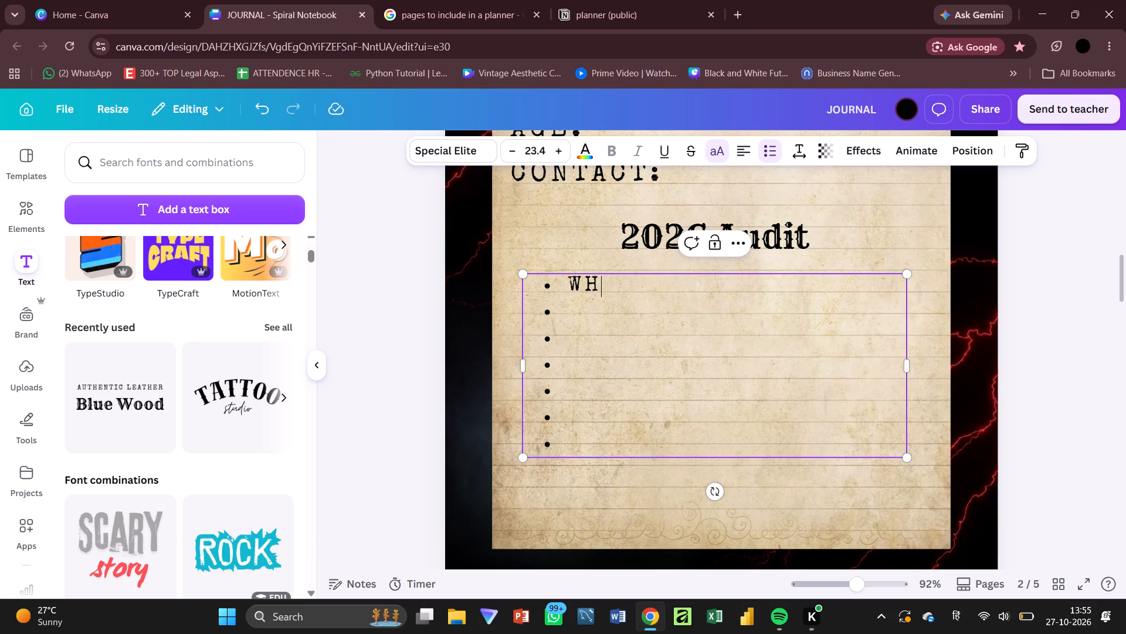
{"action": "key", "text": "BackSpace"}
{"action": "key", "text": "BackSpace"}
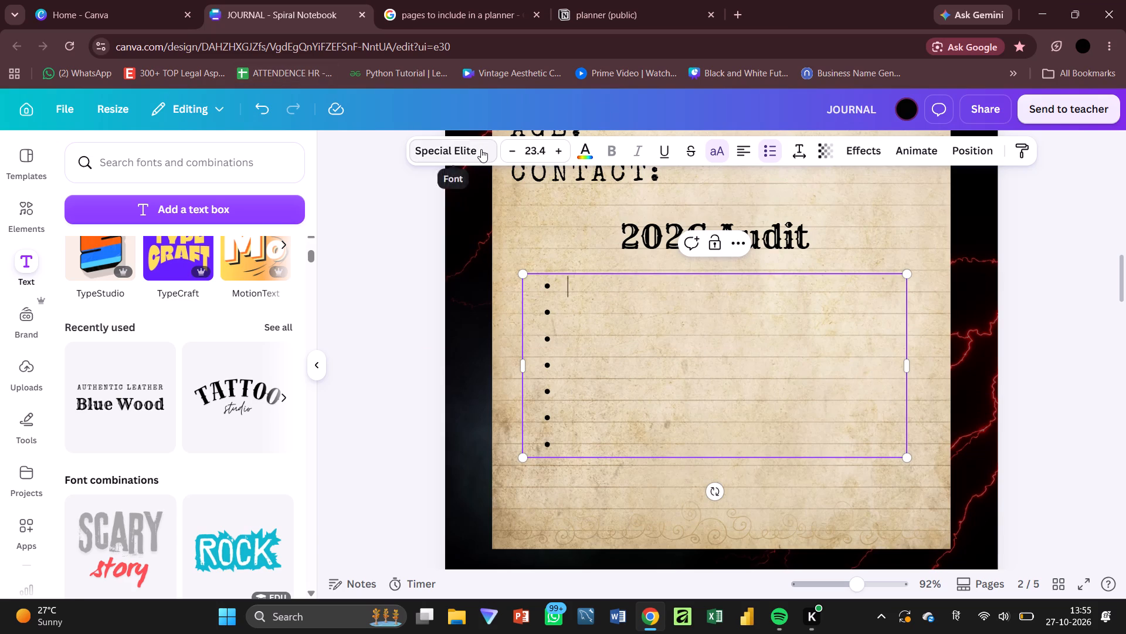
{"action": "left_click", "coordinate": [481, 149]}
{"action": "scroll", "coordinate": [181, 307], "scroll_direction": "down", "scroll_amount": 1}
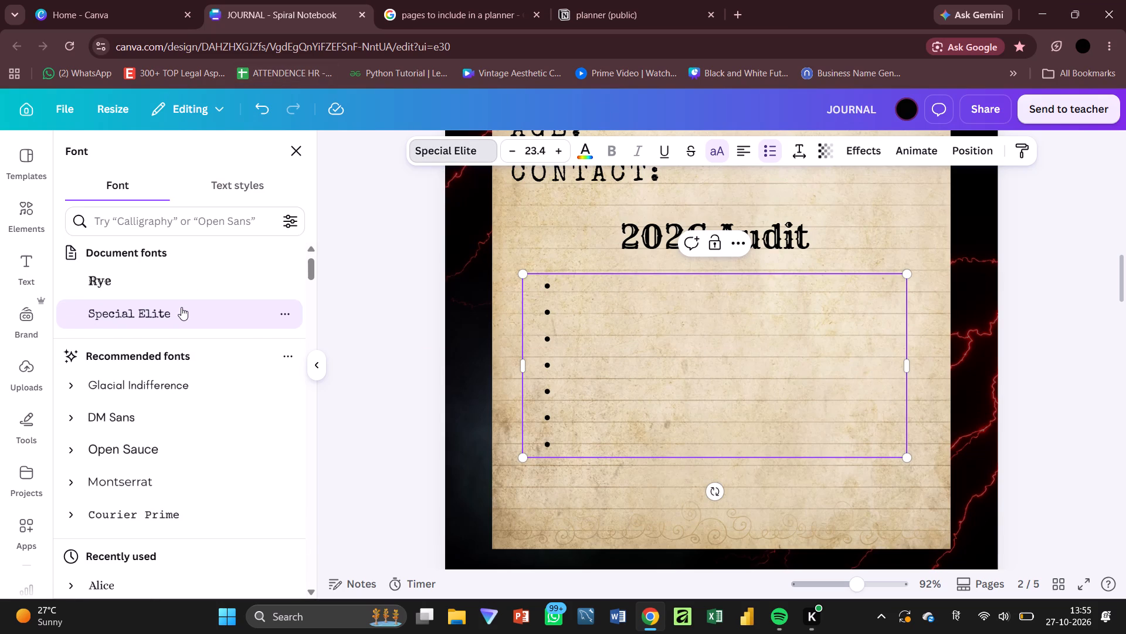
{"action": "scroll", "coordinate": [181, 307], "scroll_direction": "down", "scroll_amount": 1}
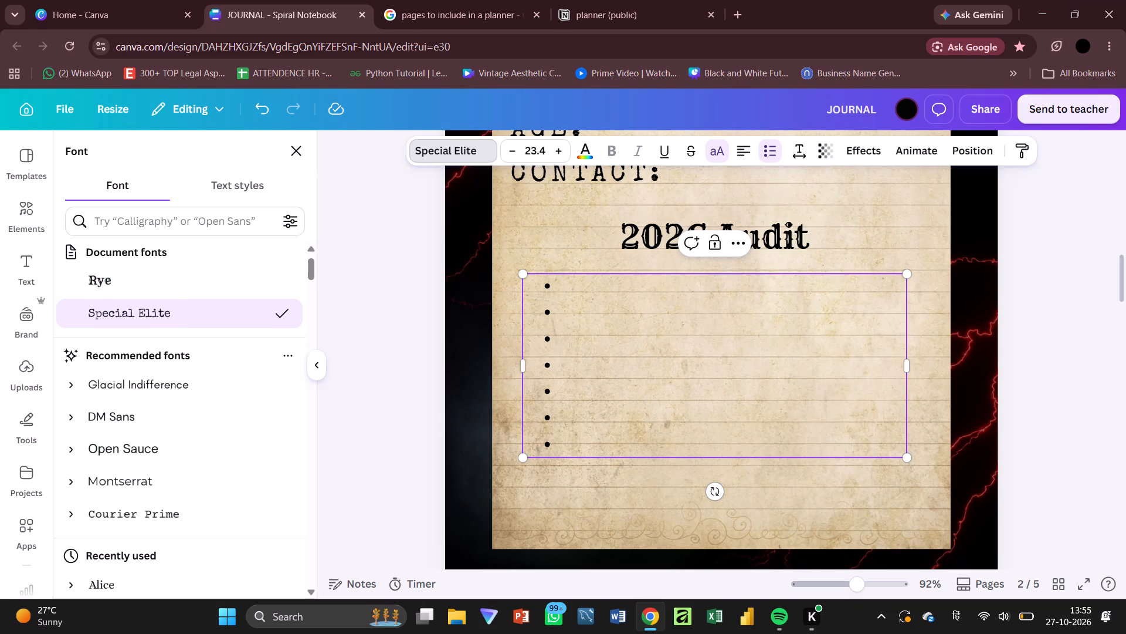
Turn off uppercase for the first bullet and enter "What Goals did u achieve:" there.
{"action": "left_click", "coordinate": [591, 296]}
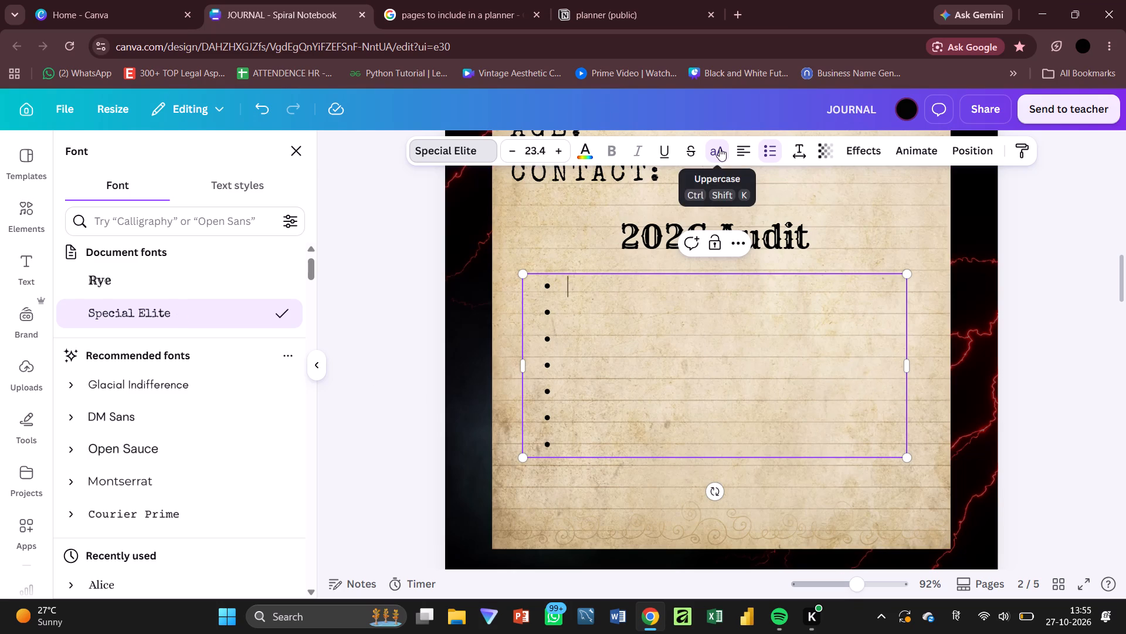
{"action": "left_click", "coordinate": [720, 148]}
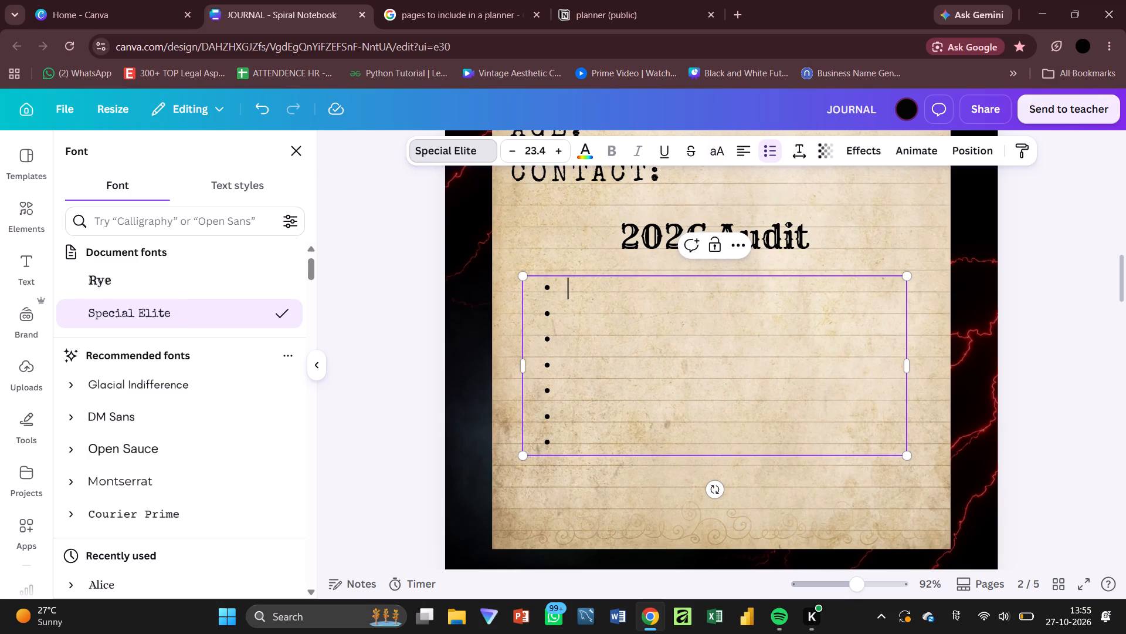
{"action": "type", "text": "har"}
{"action": "key", "text": "BackSpace"}
{"action": "type", "text": "t"}
{"action": "key", "text": "space"}
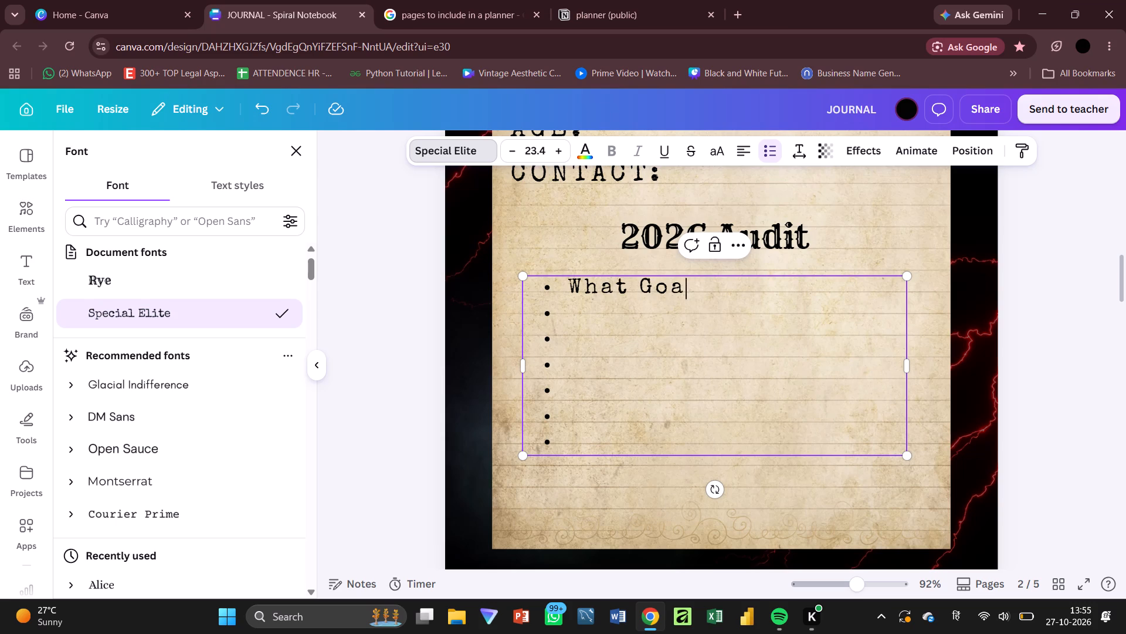
{"action": "type", "text": "ls did u ache"}
{"action": "key", "text": "BackSpace"}
{"action": "type", "text": "ieve"}
{"action": "key", "text": "shift+colon"}
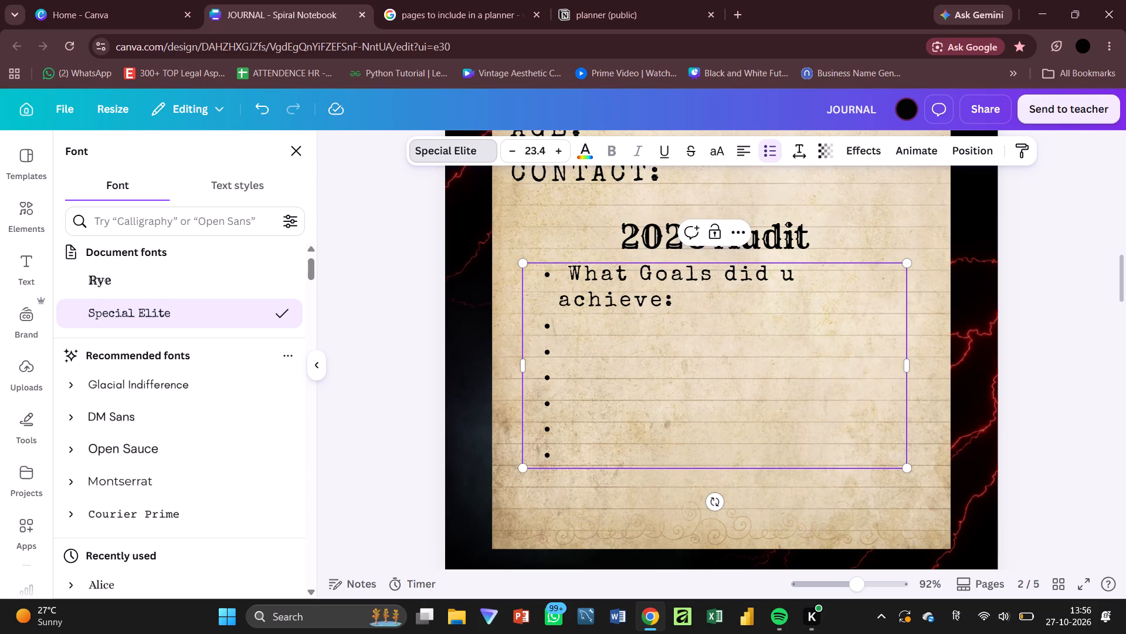
Set the font size of the "What Goals did u achieve:" bullet to 21.4 so it fits on one line.
{"action": "triple_click", "coordinate": [504, 146]}
{"action": "triple_click", "coordinate": [504, 146]}
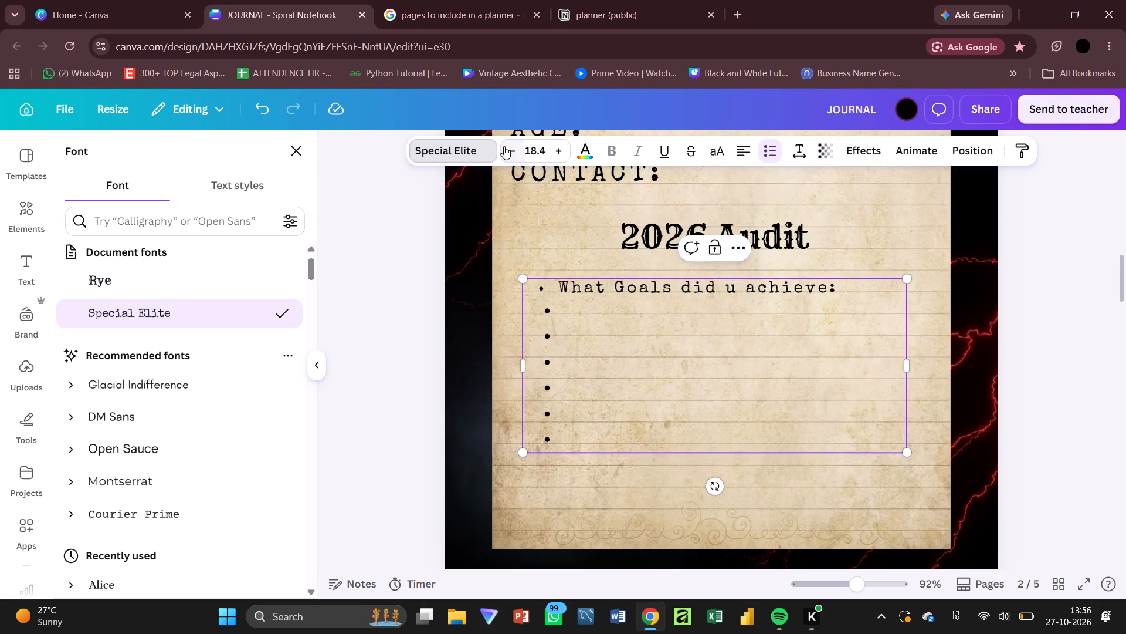
{"action": "triple_click", "coordinate": [504, 146]}
{"action": "triple_click", "coordinate": [504, 146]}
{"action": "left_click", "coordinate": [504, 146]}
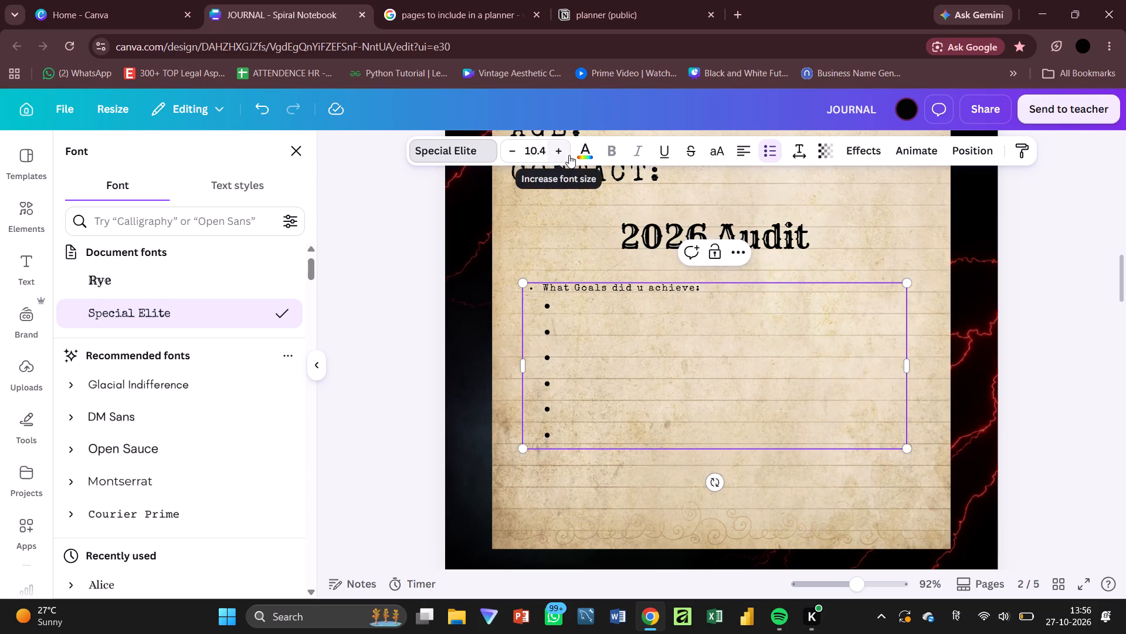
{"action": "triple_click", "coordinate": [569, 155]}
{"action": "triple_click", "coordinate": [569, 155]}
{"action": "left_click", "coordinate": [569, 155]}
{"action": "double_click", "coordinate": [569, 155]}
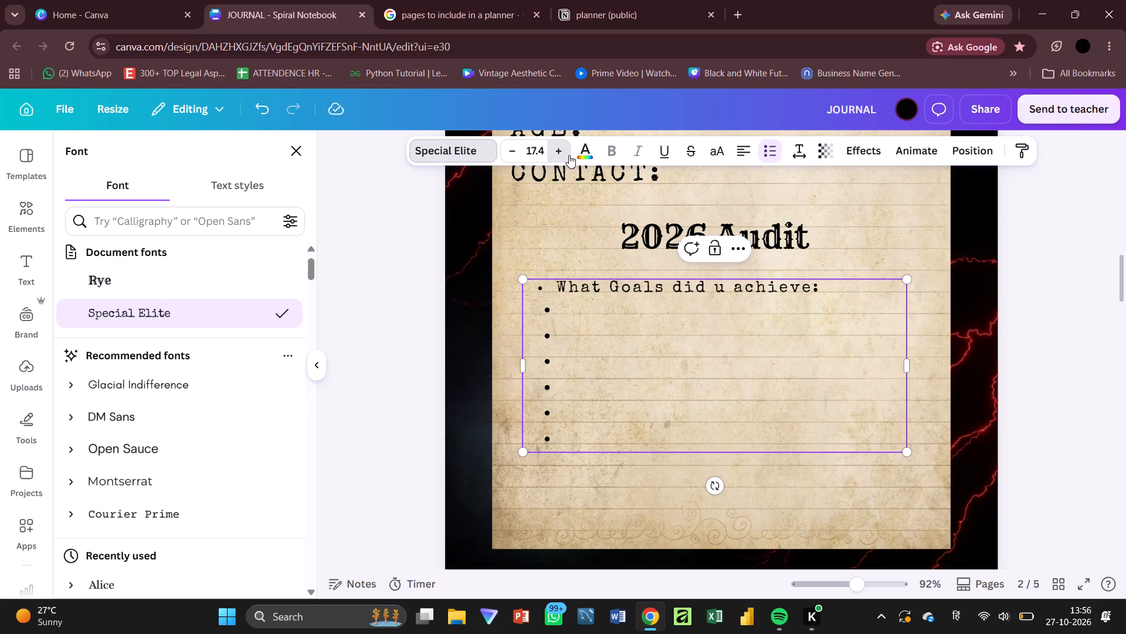
{"action": "left_click", "coordinate": [569, 155]}
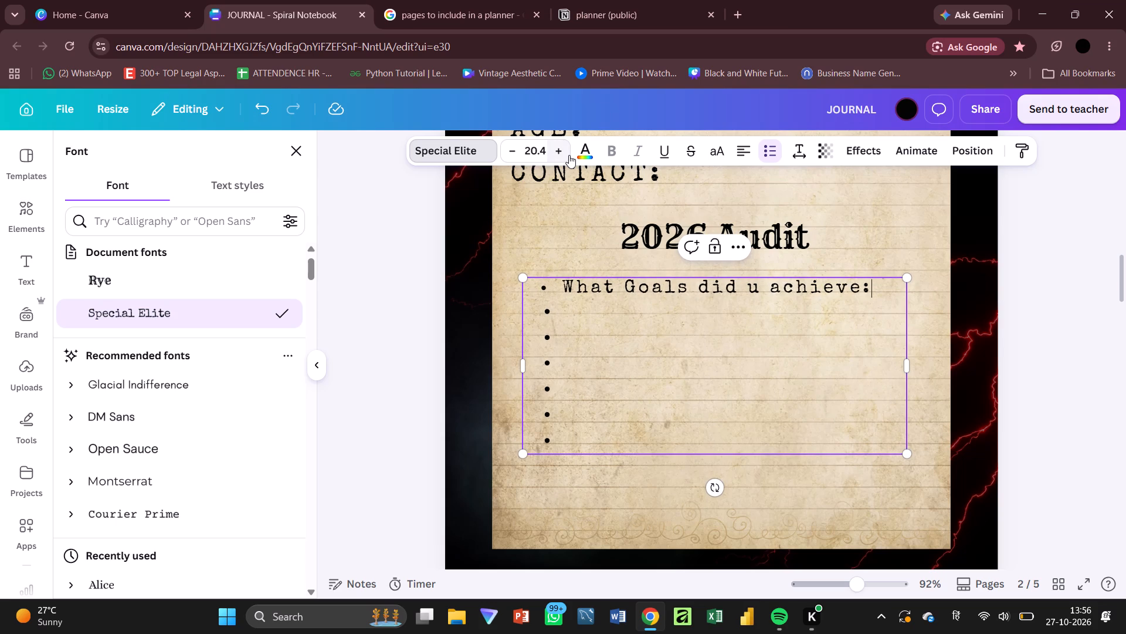
{"action": "left_click", "coordinate": [569, 155]}
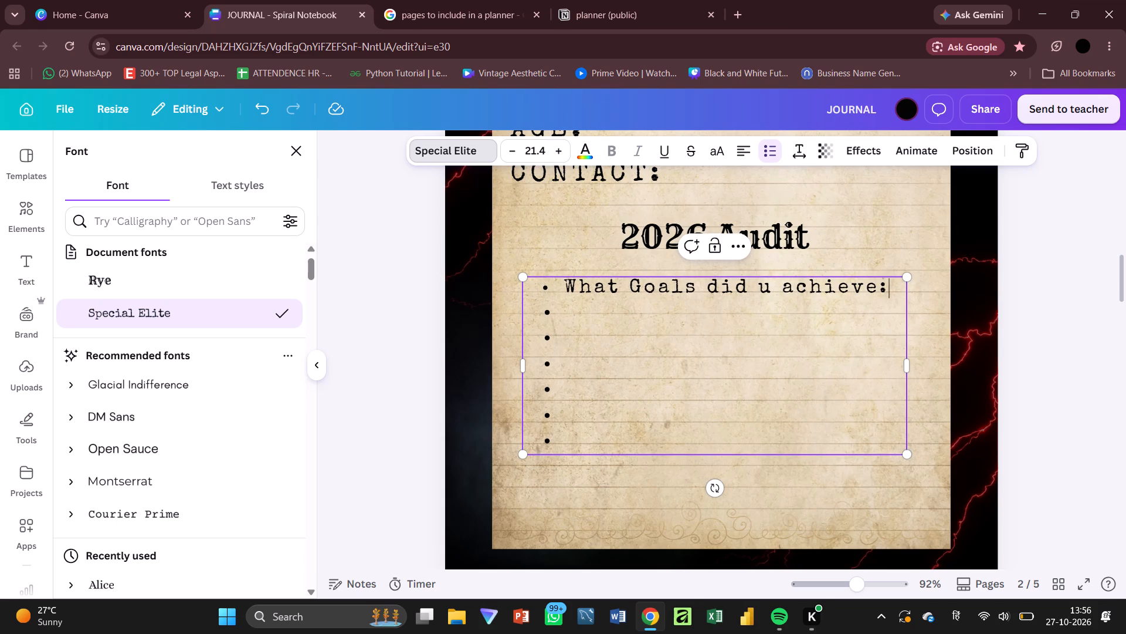
Turn off uppercase for the fifth bullet and enter "What goals do you want to achieve:" there.
{"action": "left_click", "coordinate": [564, 396]}
{"action": "key", "text": "BackSpace"}
{"action": "key", "text": "BackSpace"}
{"action": "left_click", "coordinate": [718, 143]}
{"action": "type", "text": "hat go"}
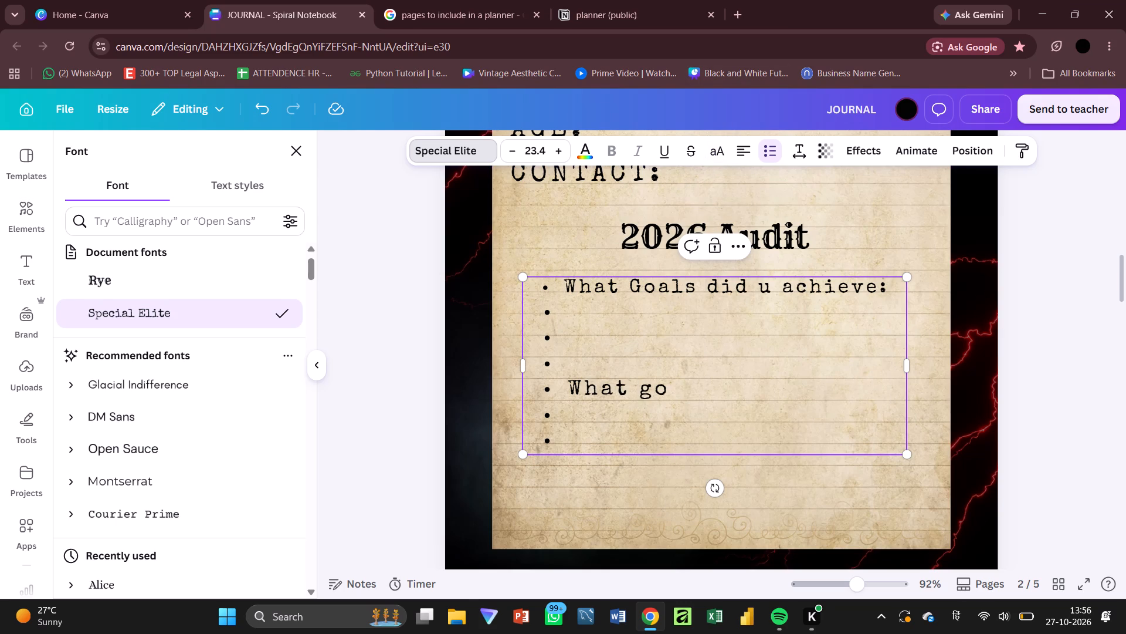
{"action": "type", "text": "als"}
{"action": "key", "text": "space"}
{"action": "type", "text": "do you want to"}
{"action": "key", "text": "space"}
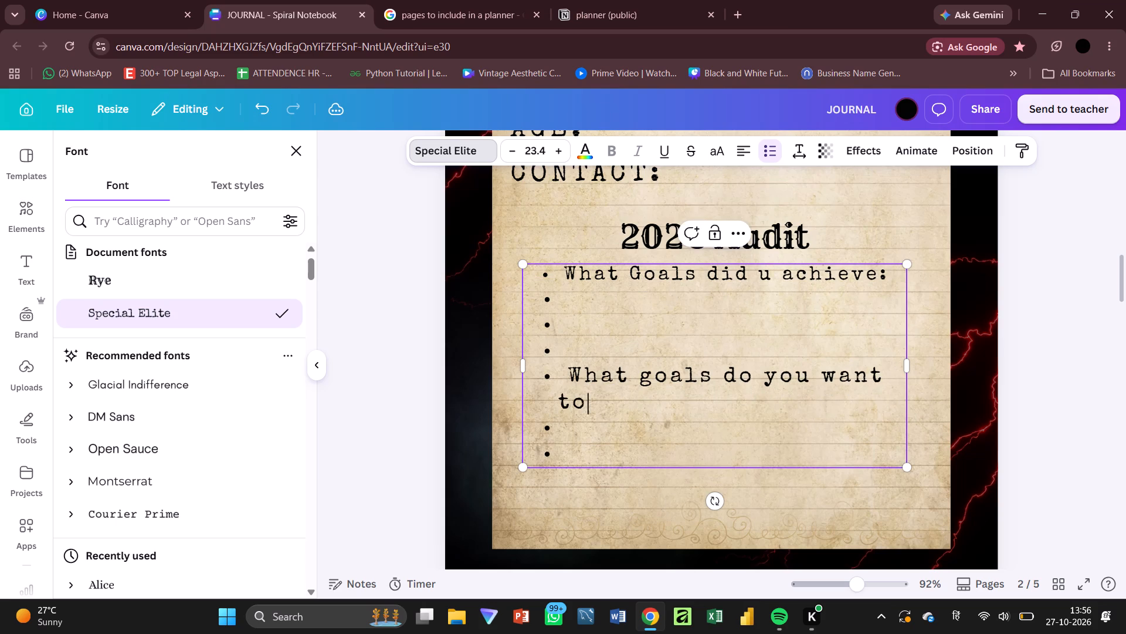
{"action": "type", "text": "achie"}
{"action": "type", "text": "ve"}
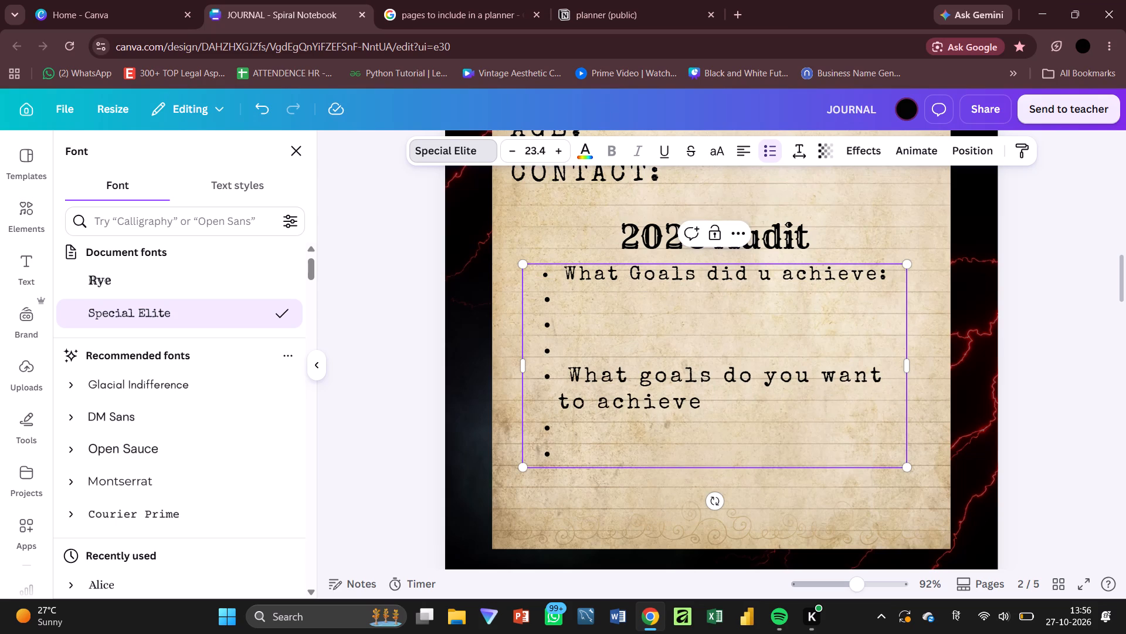
{"action": "key", "text": "shift+colon"}
Set the font size of the "What goals do you want to achieve:" bullet to 21.4.
{"action": "left_click_drag", "start_coordinate": [720, 396], "coordinate": [613, 382]}
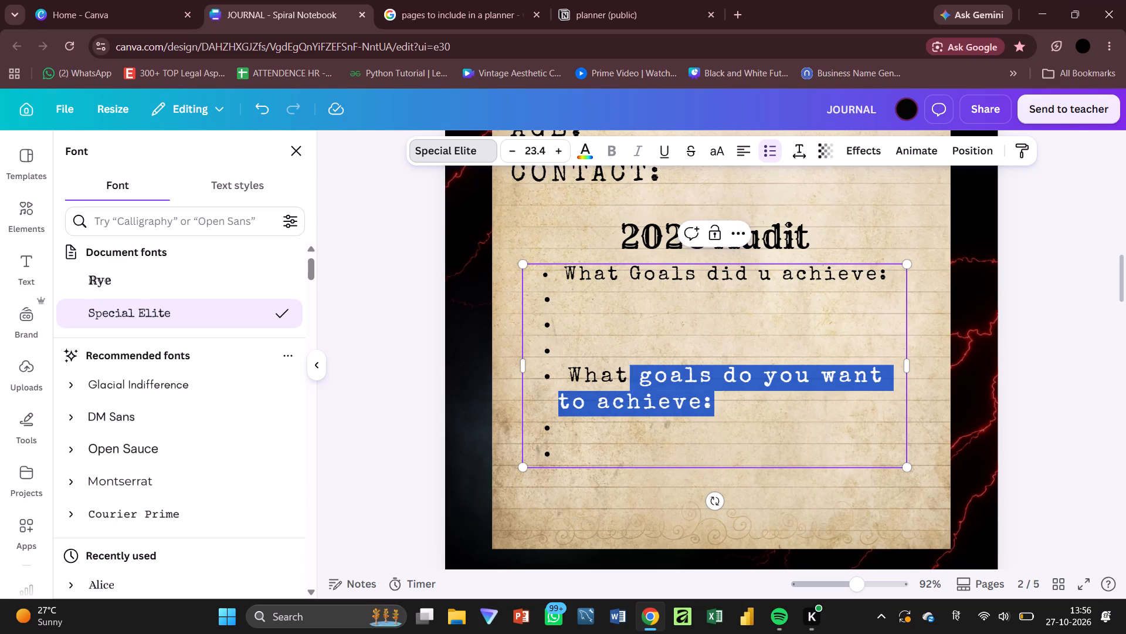
{"action": "left_click_drag", "start_coordinate": [613, 382], "coordinate": [571, 379]}
{"action": "triple_click", "coordinate": [510, 153]}
{"action": "triple_click", "coordinate": [510, 153]}
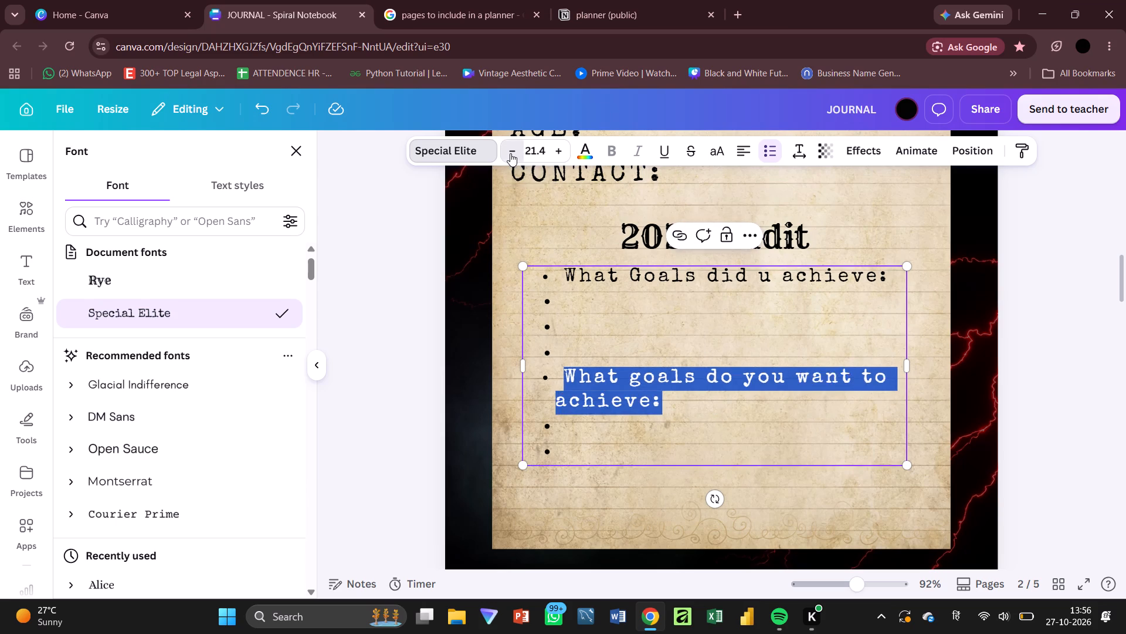
{"action": "triple_click", "coordinate": [564, 146]}
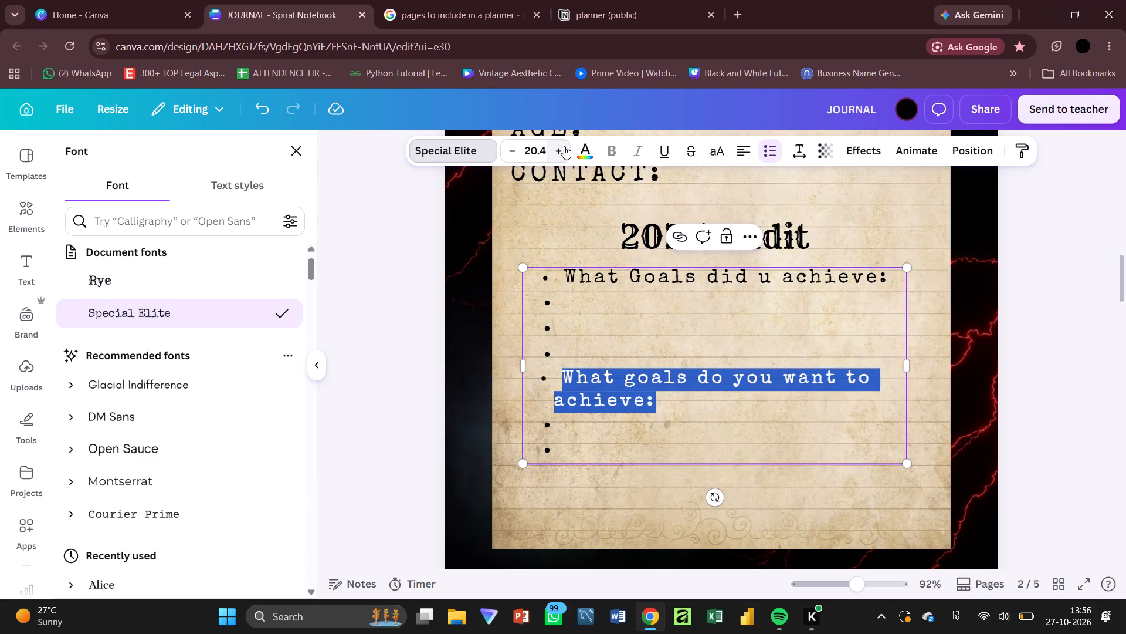
{"action": "left_click", "coordinate": [564, 146]}
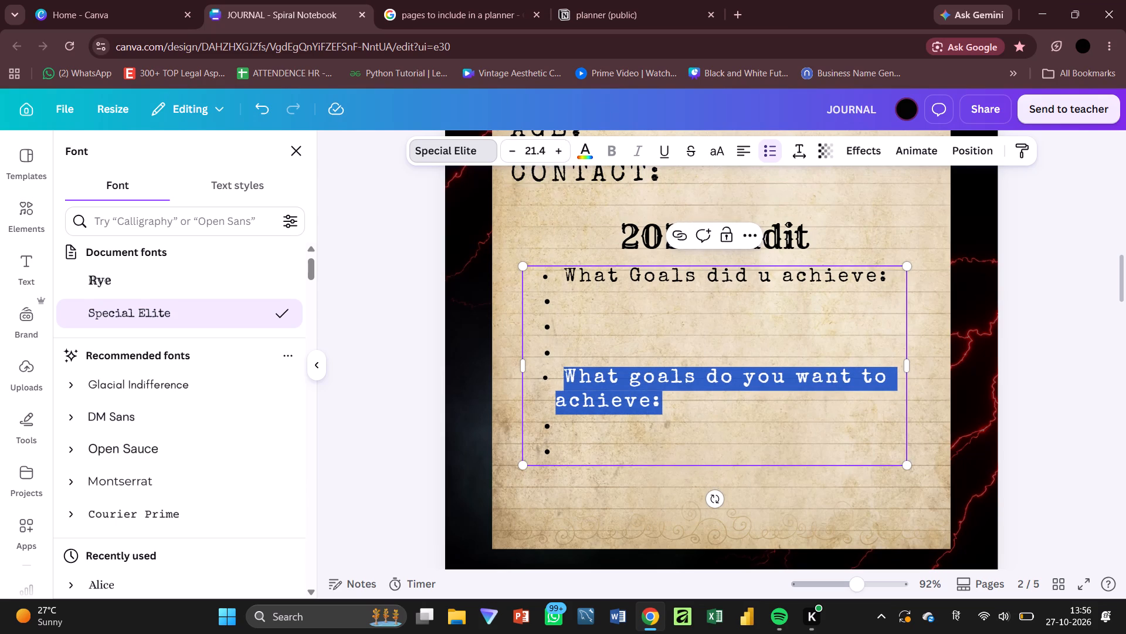
Remove the leading spaces before both question bullets so their text starts right after the bullet points.
{"action": "left_click", "coordinate": [596, 342]}
{"action": "left_click", "coordinate": [564, 382]}
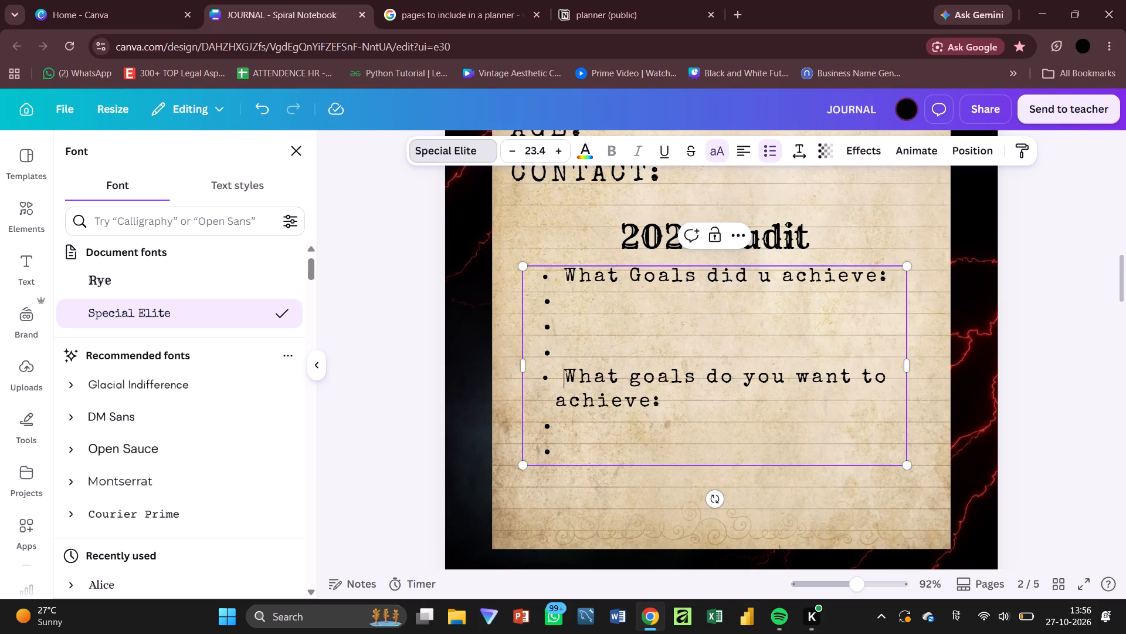
{"action": "key", "text": "BackSpace"}
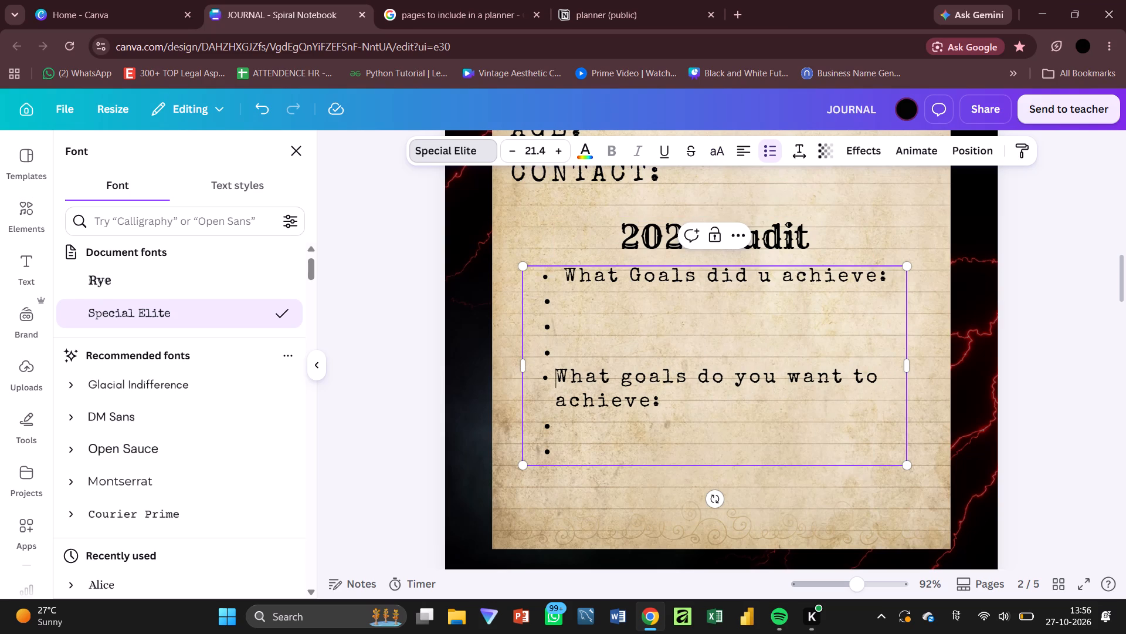
{"action": "left_click", "coordinate": [565, 284]}
{"action": "key", "text": "BackSpace"}
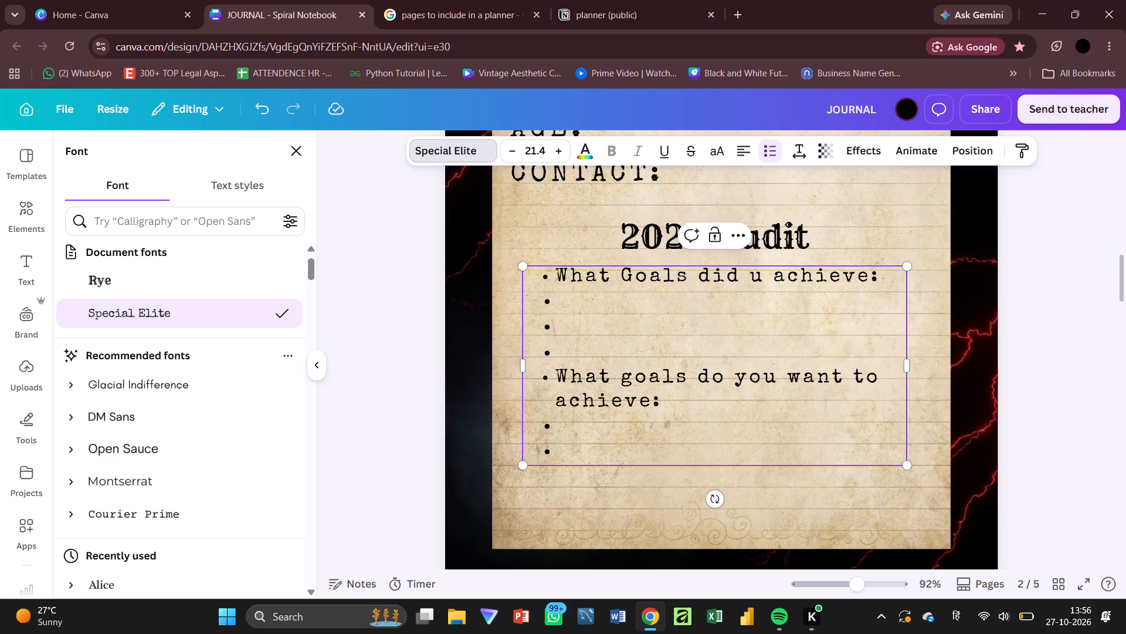
Replace the blank bullets between the two questions with three blank bullets at font size 21.4.
{"action": "left_click", "coordinate": [564, 360]}
{"action": "key", "text": "BackSpace"}
{"action": "key", "text": "BackSpace"}
{"action": "key", "text": "BackSpace"}
{"action": "key", "text": "BackSpace"}
{"action": "key", "text": "BackSpace"}
{"action": "key", "text": "BackSpace"}
{"action": "key", "text": "BackSpace"}
{"action": "key", "text": "BackSpace"}
{"action": "key", "text": "BackSpace"}
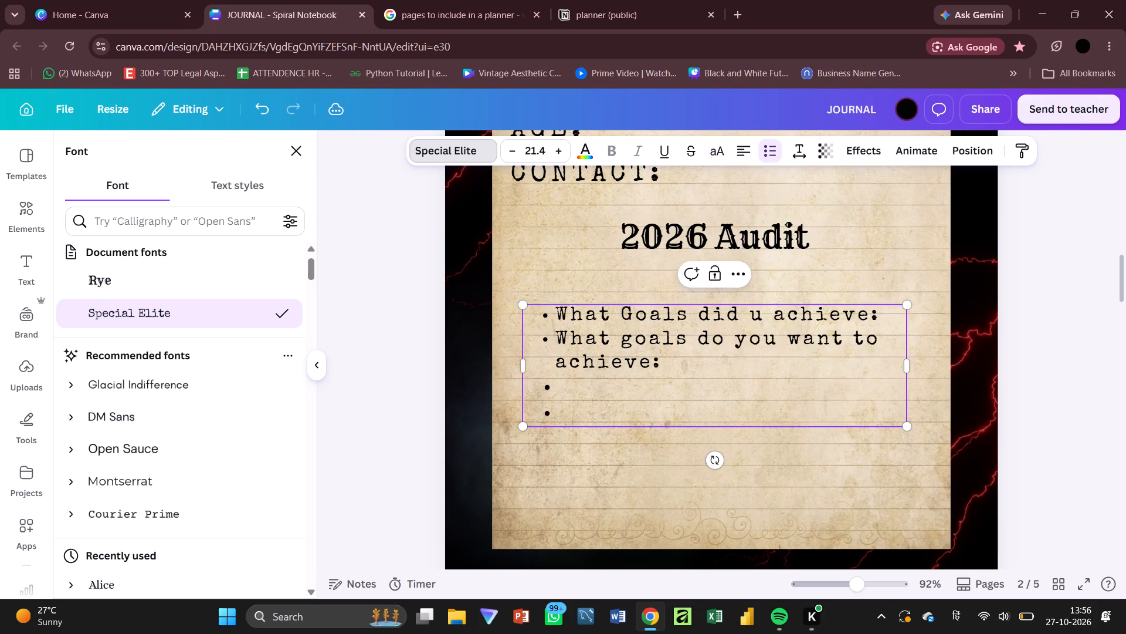
{"action": "key", "text": "Return"}
{"action": "key", "text": "space"}
{"action": "key", "text": "Return"}
{"action": "key", "text": "space"}
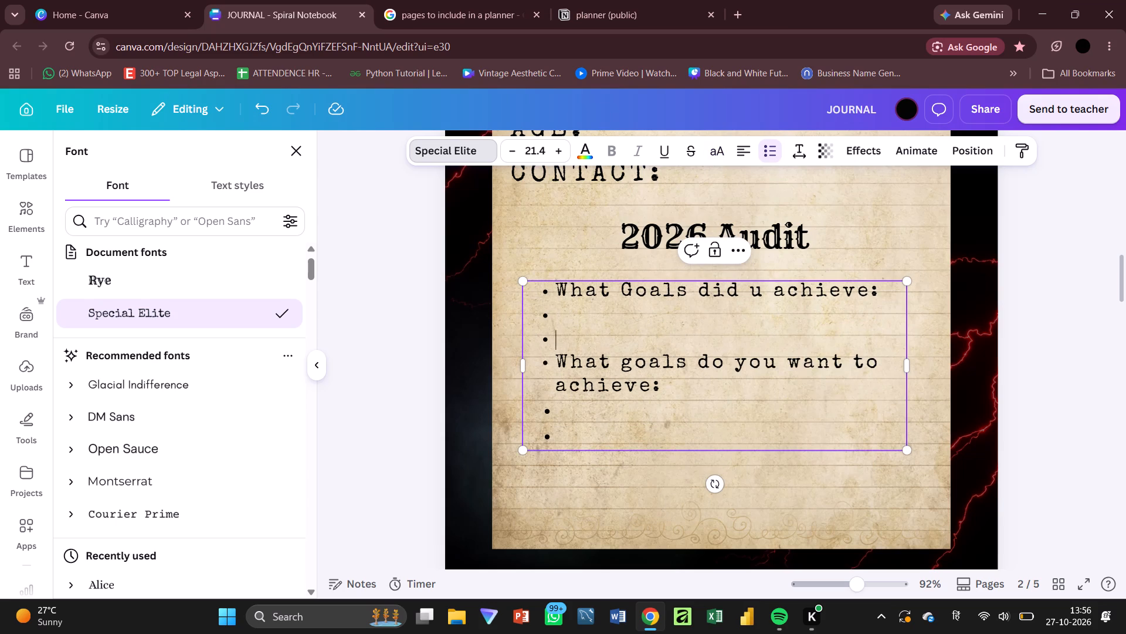
{"action": "key", "text": "Return"}
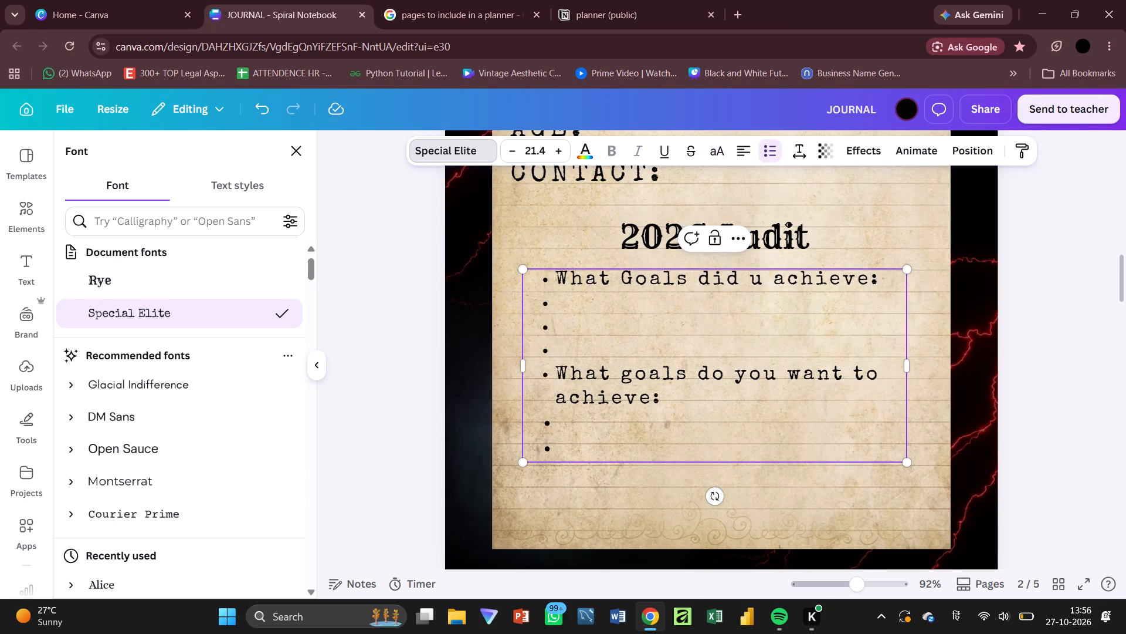
Replace the blank bullets beneath "What goals do you want to achieve:" with three blank bullets at font size 21.4.
{"action": "left_click", "coordinate": [586, 448]}
{"action": "key", "text": "BackSpace"}
{"action": "key", "text": "BackSpace"}
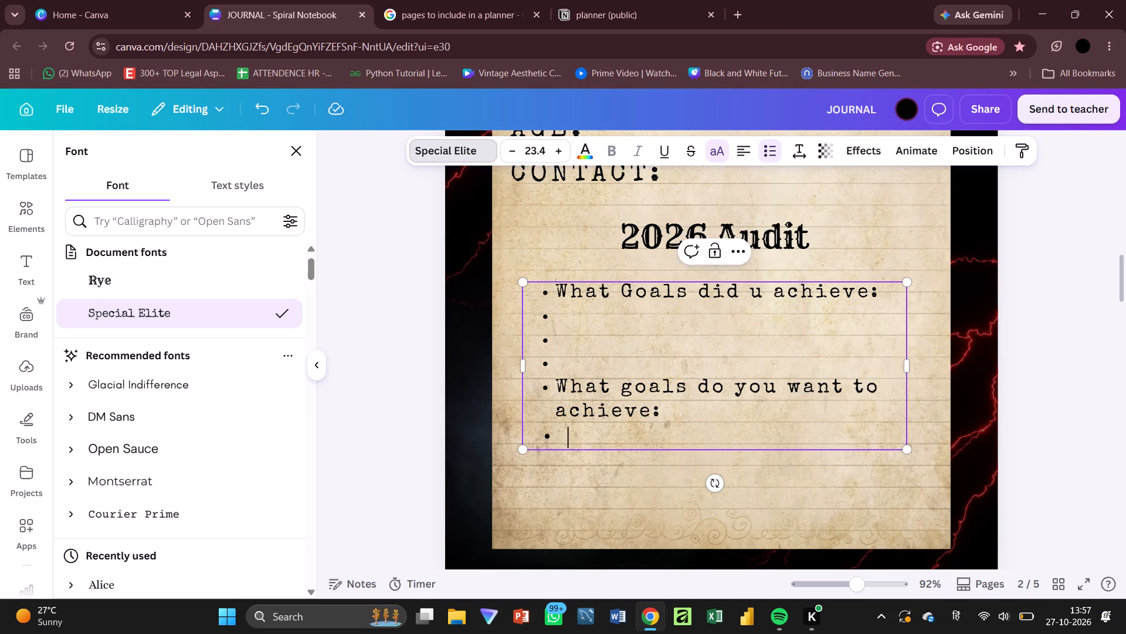
{"action": "key", "text": "BackSpace"}
{"action": "key", "text": "BackSpace"}
{"action": "key", "text": "BackSpace"}
{"action": "key", "text": "Return"}
{"action": "key", "text": "space"}
{"action": "key", "text": "Return"}
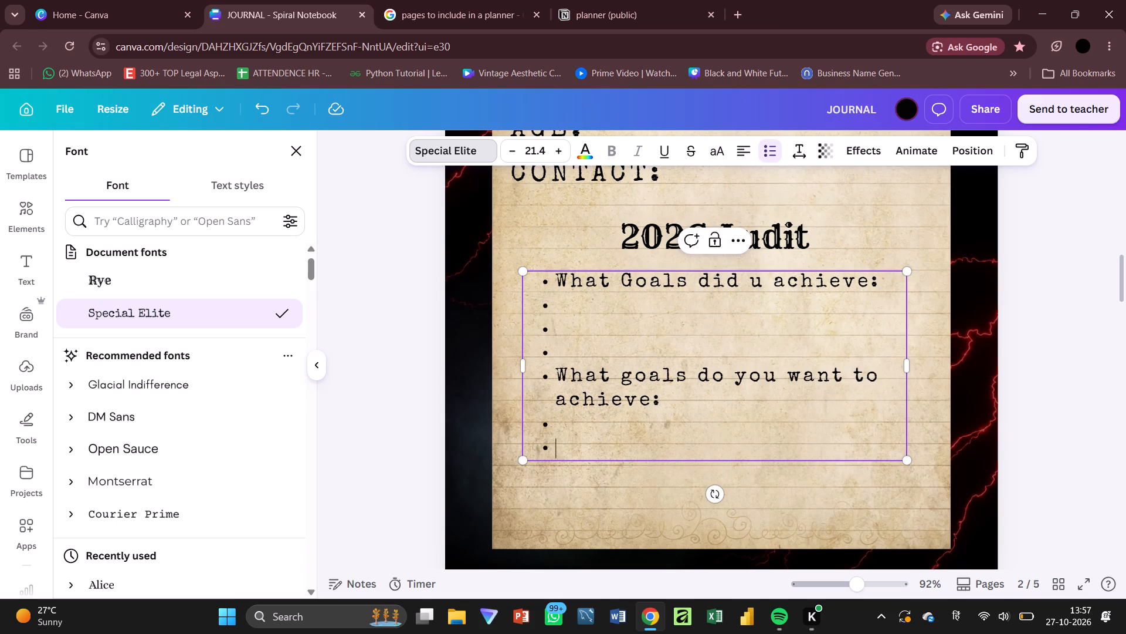
{"action": "key", "text": "space"}
{"action": "key", "text": "Return"}
{"action": "key", "text": "space"}
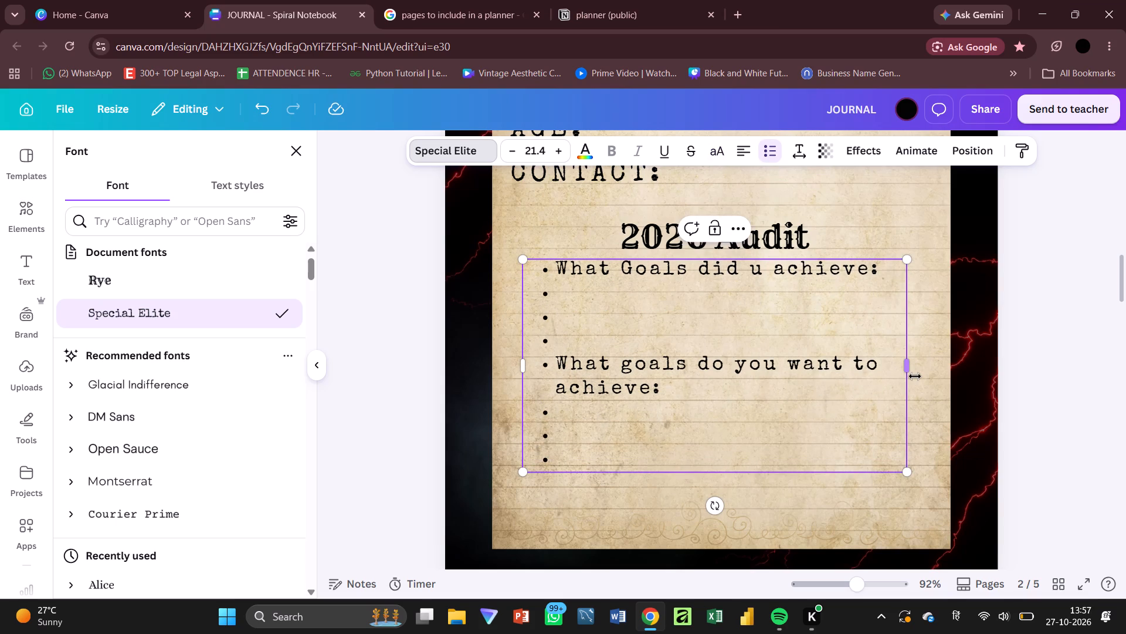
Move the bulleted list slightly down to leave a gap beneath the "2026 Audit" heading, and deselect everything.
{"action": "left_click", "coordinate": [978, 386]}
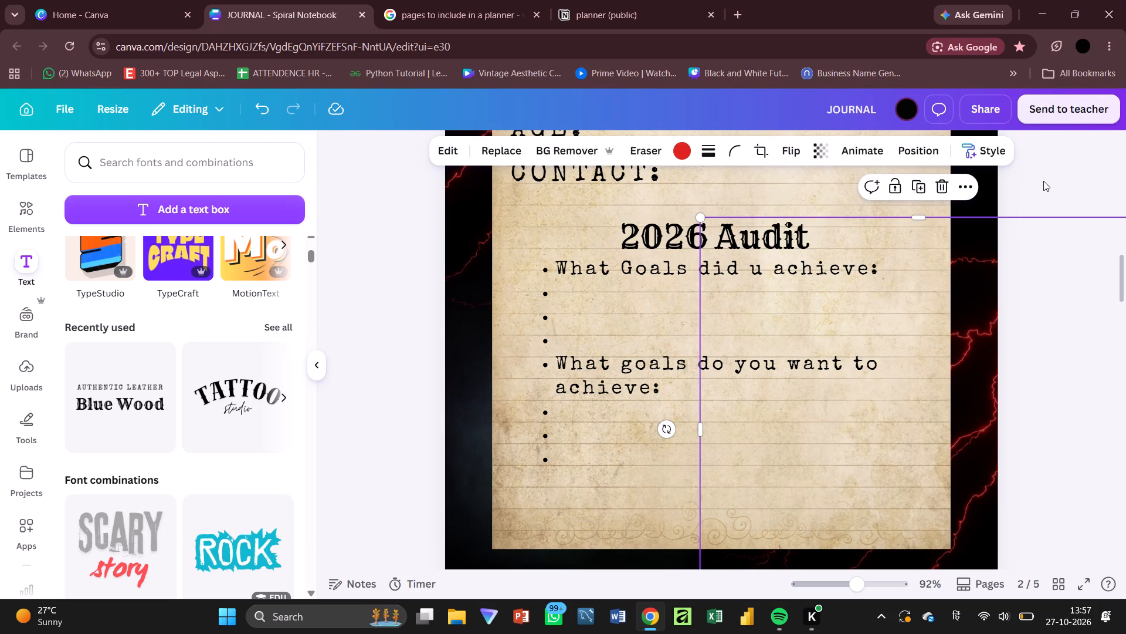
{"action": "left_click", "coordinate": [1043, 181]}
{"action": "left_click_drag", "start_coordinate": [803, 322], "coordinate": [807, 350]}
{"action": "left_click", "coordinate": [989, 294]}
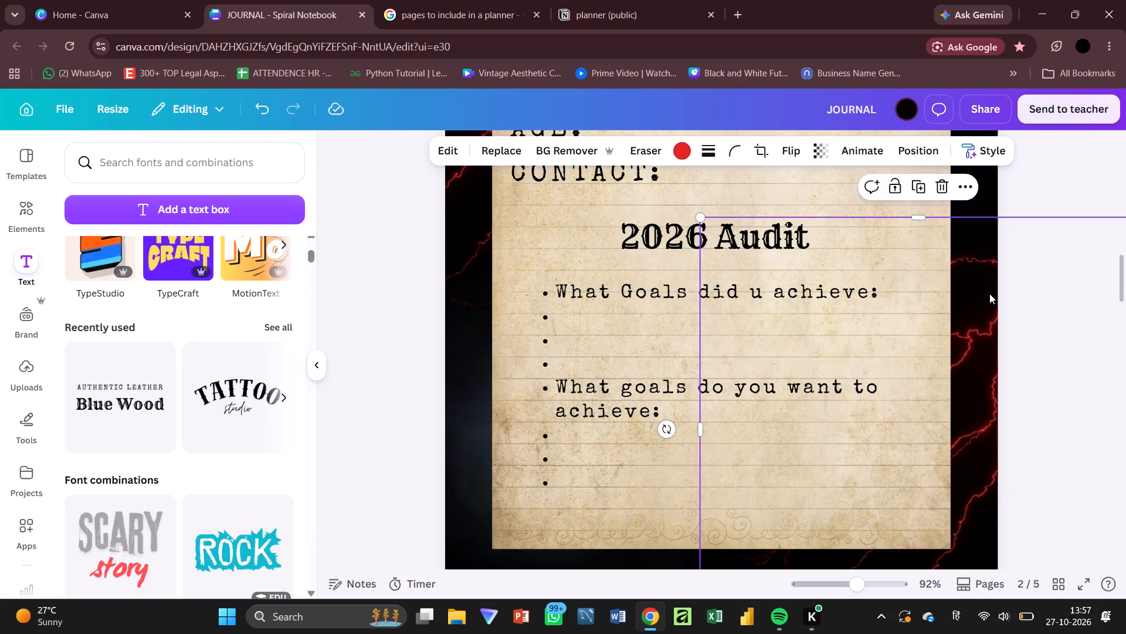
{"action": "scroll", "coordinate": [989, 294], "scroll_direction": "up", "scroll_amount": 2}
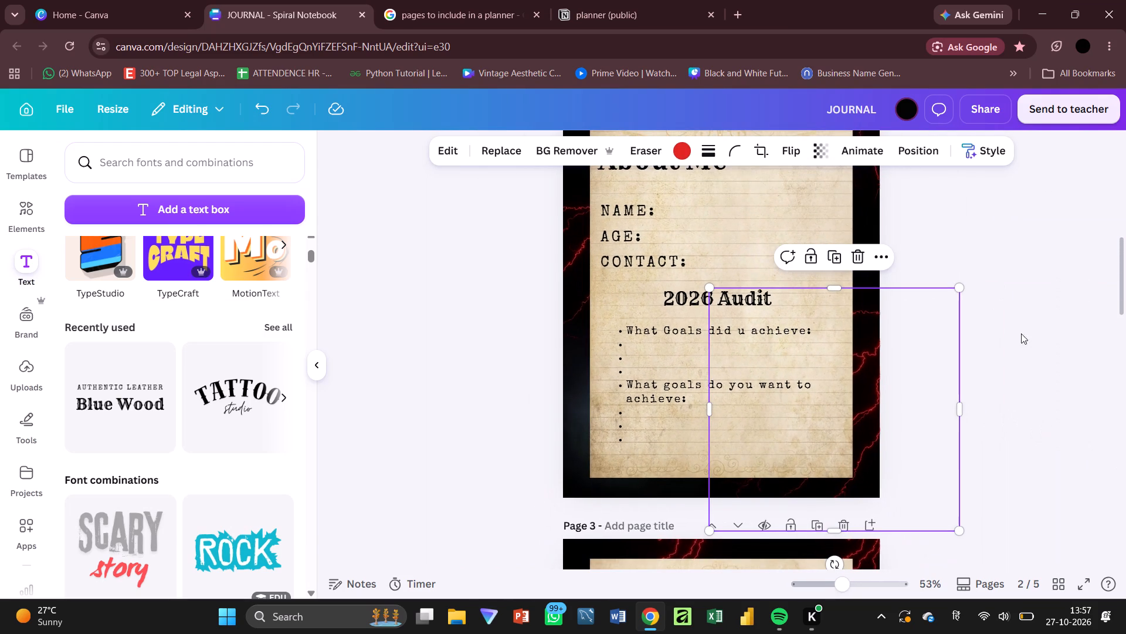
{"action": "left_click", "coordinate": [1125, 273]}
{"action": "left_click", "coordinate": [1044, 255]}
Copy the "2026 Audit" heading from page 2 and paste it onto the blank parchment of page 3.
{"action": "scroll", "coordinate": [1044, 255], "scroll_direction": "up", "scroll_amount": 1}
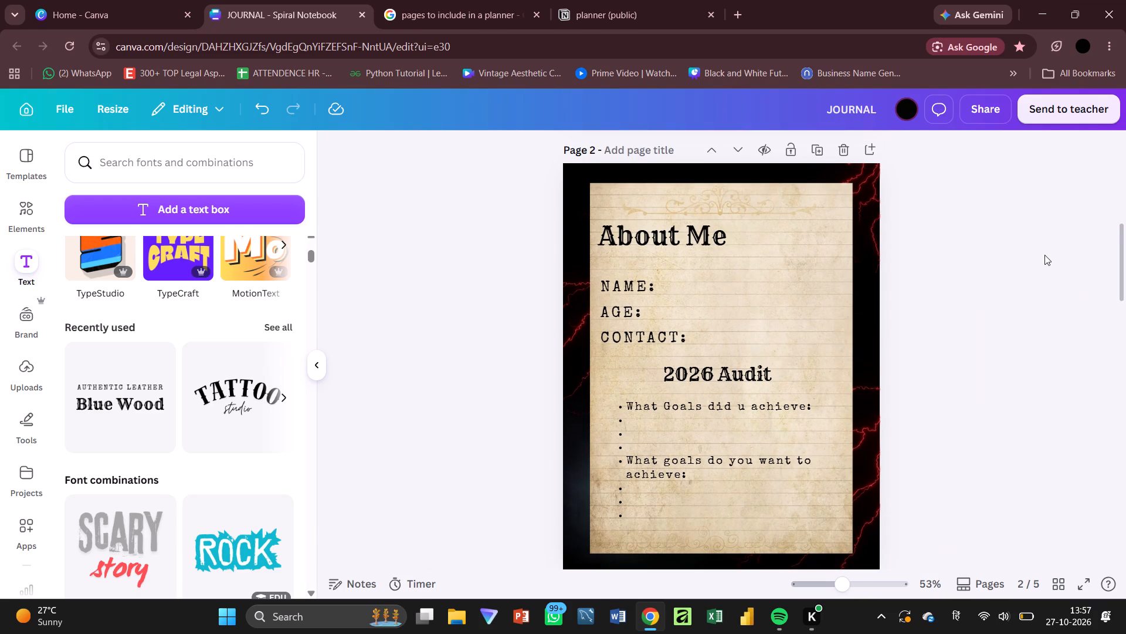
{"action": "scroll", "coordinate": [1044, 255], "scroll_direction": "up", "scroll_amount": 1}
{"action": "scroll", "coordinate": [1044, 255], "scroll_direction": "down", "scroll_amount": 5}
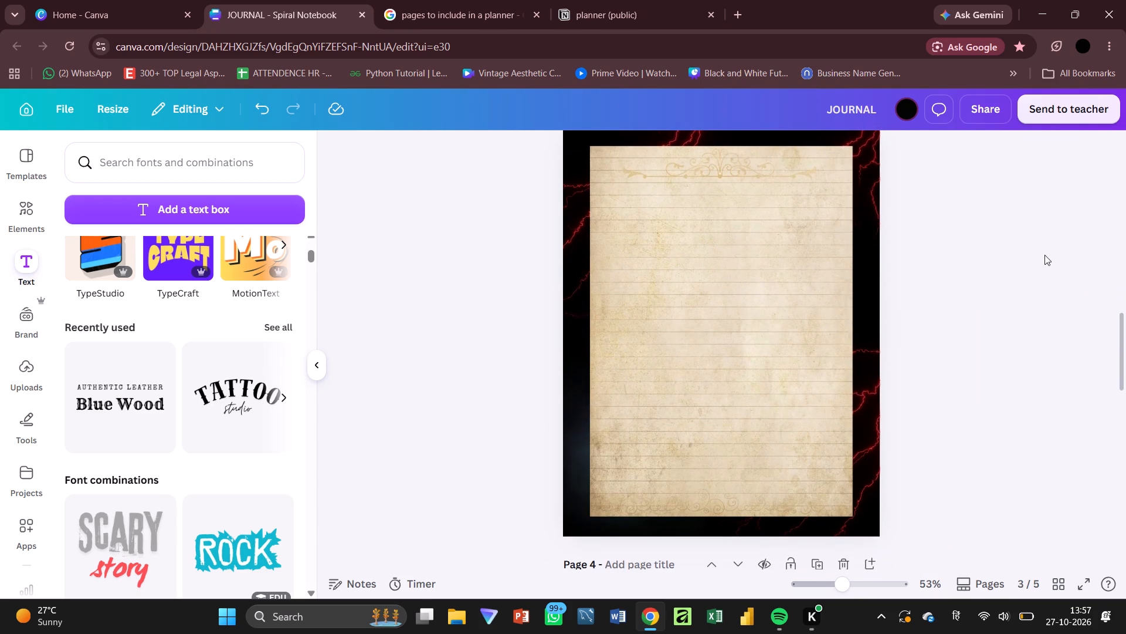
{"action": "scroll", "coordinate": [663, 389], "scroll_direction": "up", "scroll_amount": 1}
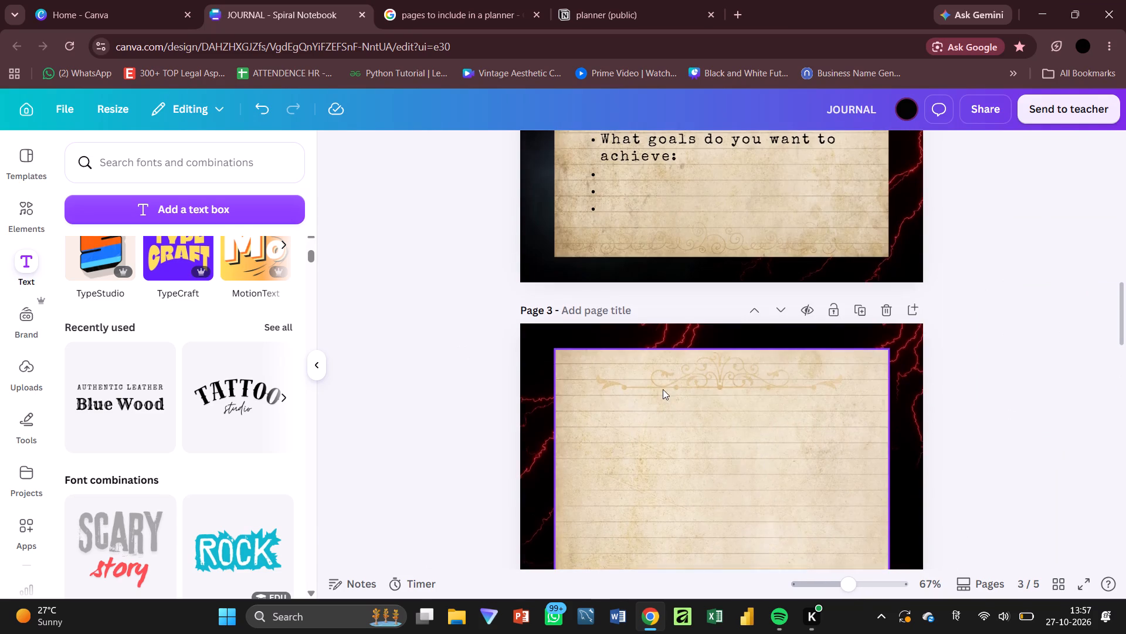
{"action": "scroll", "coordinate": [663, 389], "scroll_direction": "up", "scroll_amount": 1}
{"action": "scroll", "coordinate": [685, 291], "scroll_direction": "up", "scroll_amount": 2}
{"action": "left_click", "coordinate": [714, 220]}
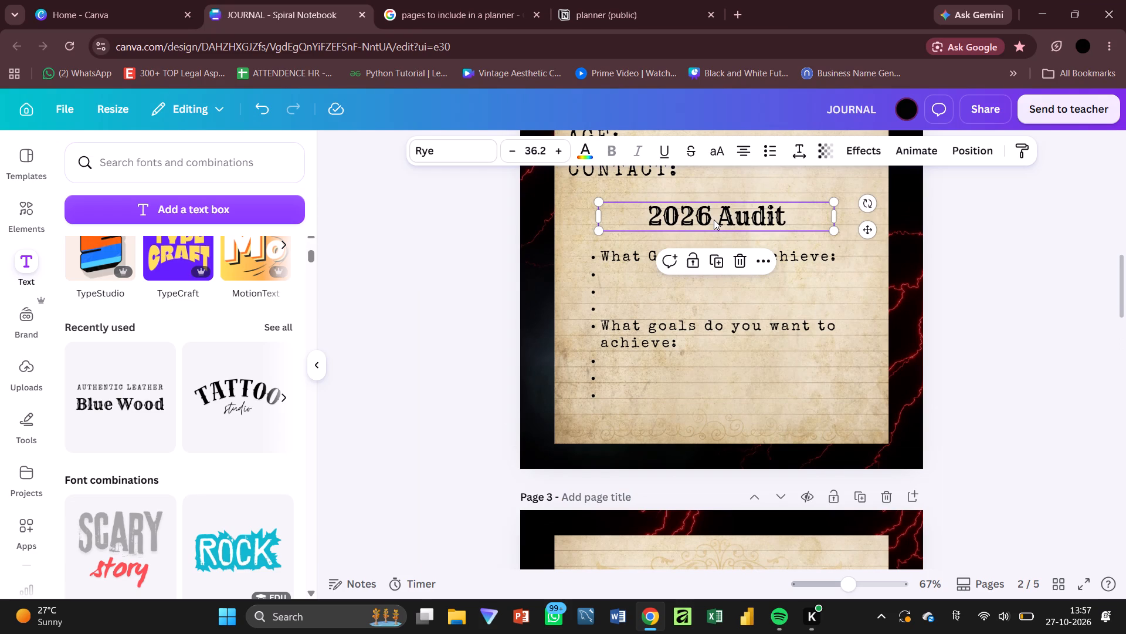
{"action": "key", "text": "ctrl+c"}
{"action": "scroll", "coordinate": [718, 400], "scroll_direction": "down", "scroll_amount": 3}
{"action": "scroll", "coordinate": [684, 308], "scroll_direction": "up", "scroll_amount": 2}
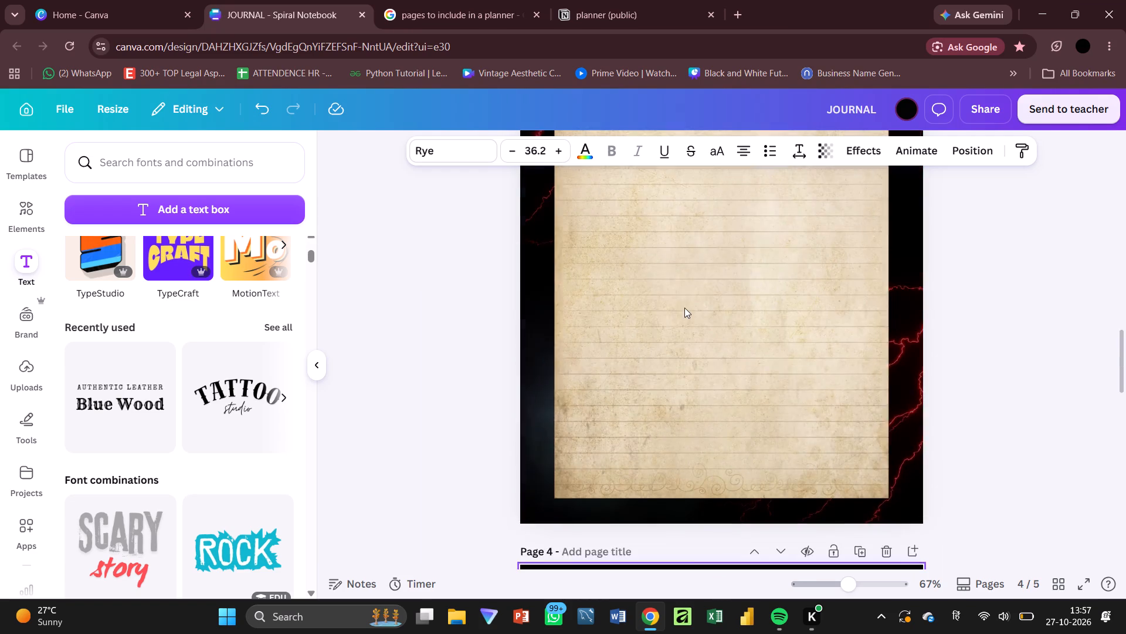
{"action": "scroll", "coordinate": [684, 308], "scroll_direction": "up", "scroll_amount": 3}
{"action": "left_click", "coordinate": [684, 308]}
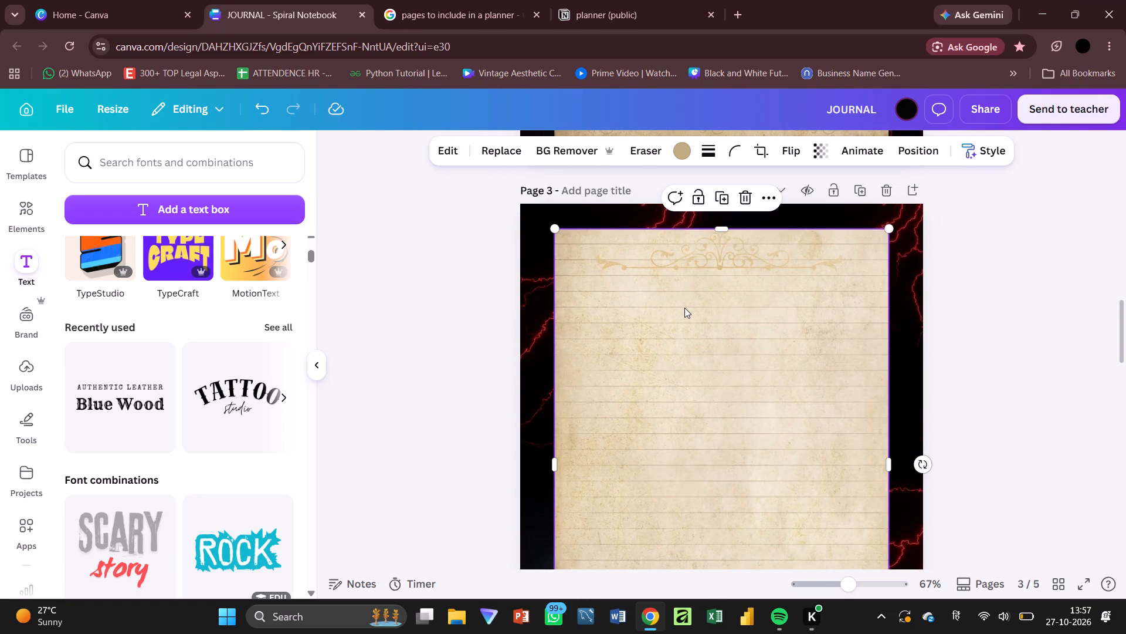
{"action": "key", "text": "ctrl+v"}
Left-align the pasted heading's text and place it in the upper-left corner of page 3's parchment.
{"action": "left_click_drag", "start_coordinate": [731, 521], "coordinate": [677, 342]}
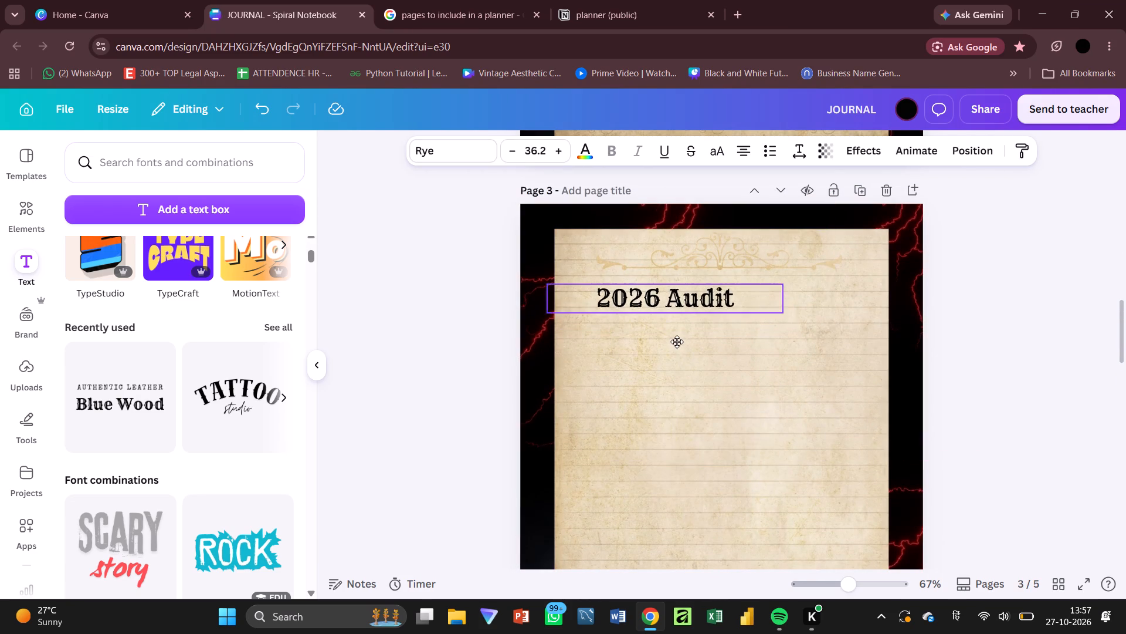
{"action": "left_click_drag", "start_coordinate": [677, 342], "coordinate": [690, 307]}
{"action": "left_click", "coordinate": [735, 156]}
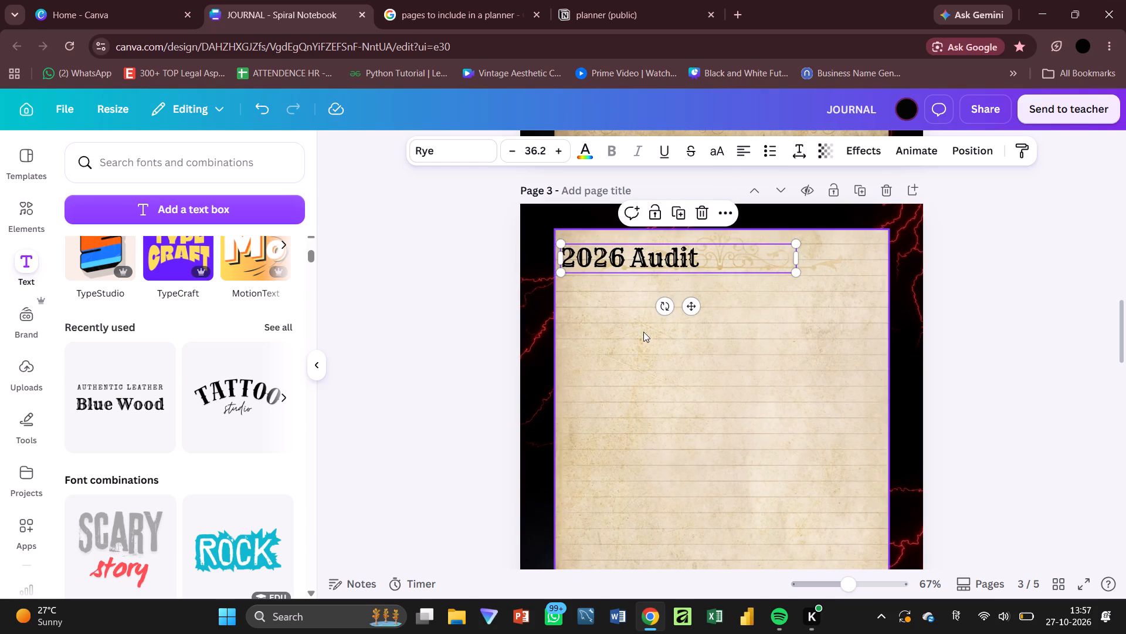
{"action": "left_click_drag", "start_coordinate": [698, 311], "coordinate": [705, 322]}
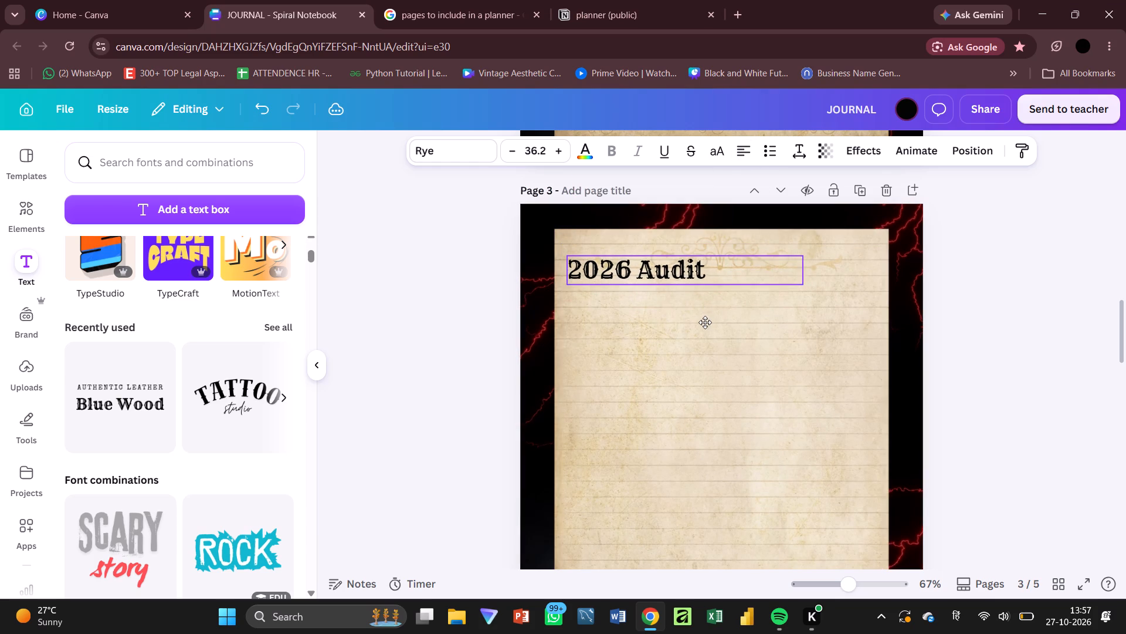
{"action": "left_click_drag", "start_coordinate": [705, 322], "coordinate": [706, 316]}
Replace the text of the page 3 heading with "January".
{"action": "double_click", "coordinate": [689, 260]}
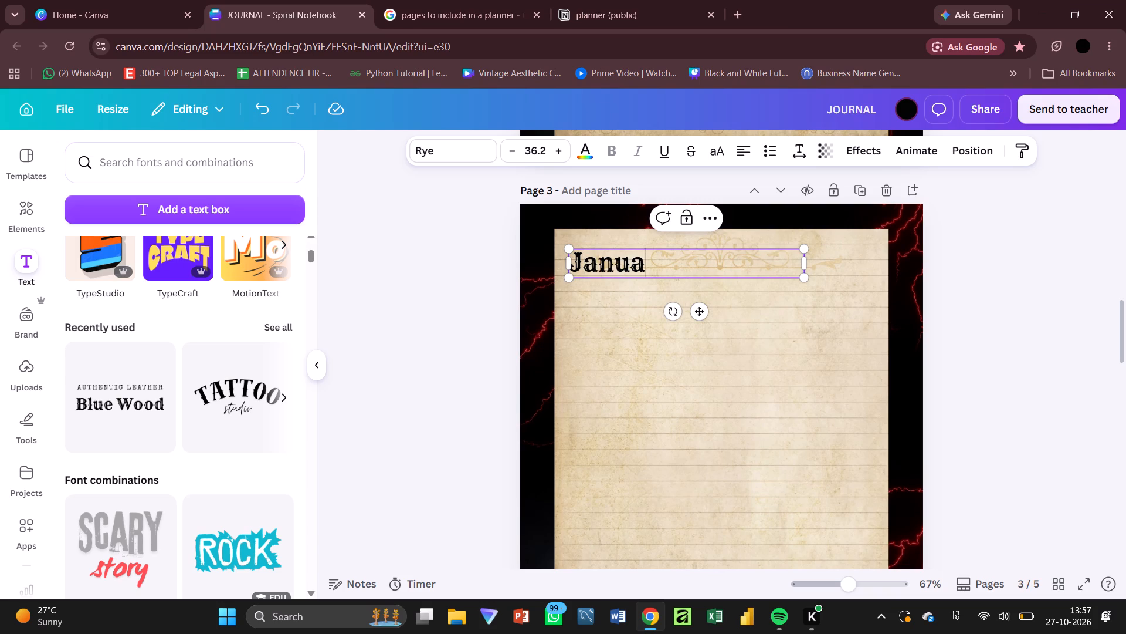
{"action": "left_click", "coordinate": [781, 391]}
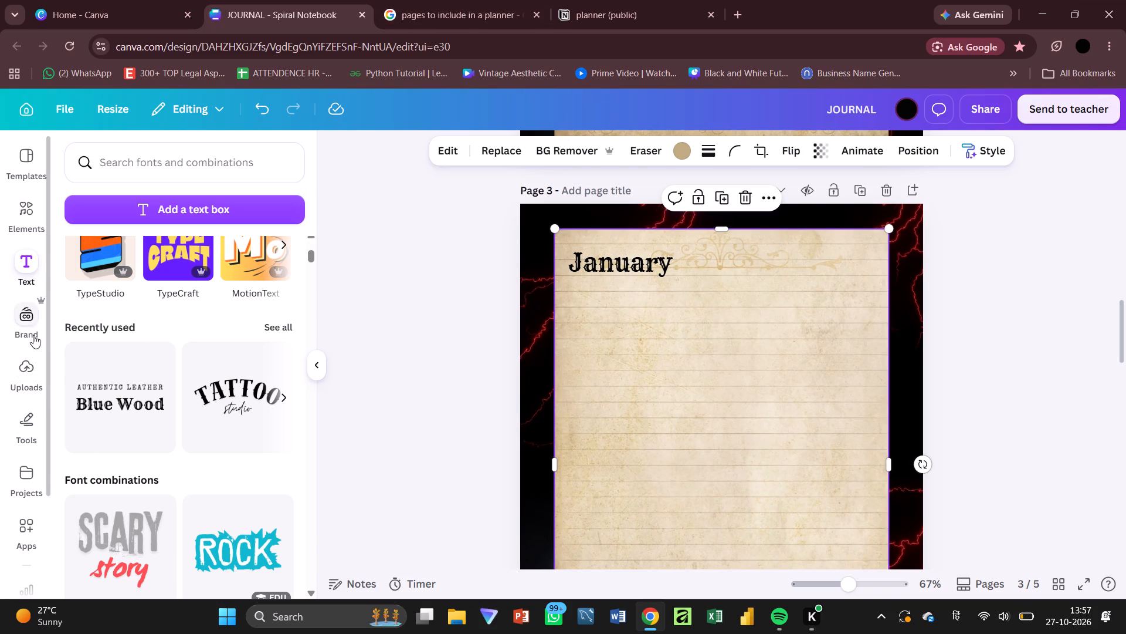
Insert a table on page 3 and place it just beneath the "January" heading, near the parchment's left edge.
{"action": "left_click", "coordinate": [24, 429]}
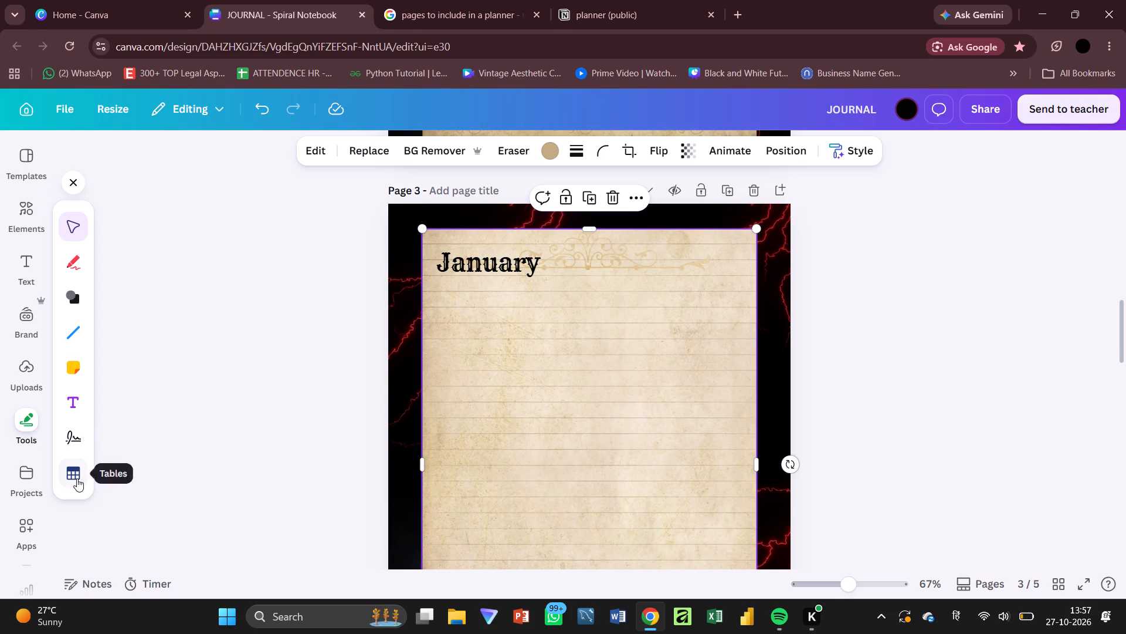
{"action": "left_click", "coordinate": [77, 478]}
{"action": "scroll", "coordinate": [503, 462], "scroll_direction": "down", "scroll_amount": 1}
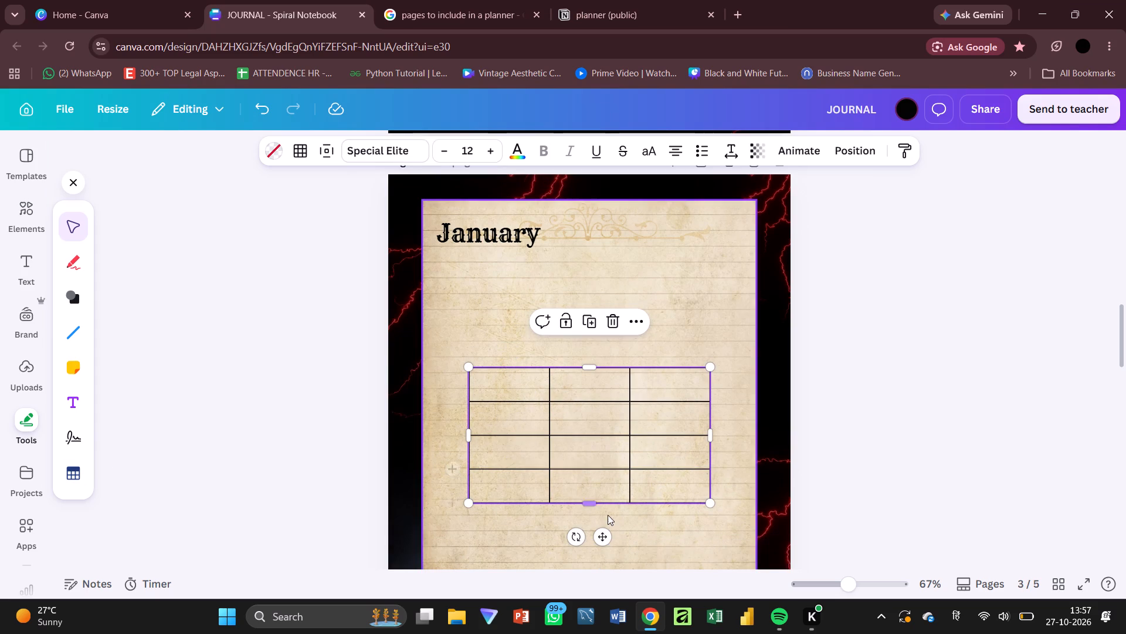
{"action": "left_click_drag", "start_coordinate": [603, 530], "coordinate": [577, 423]}
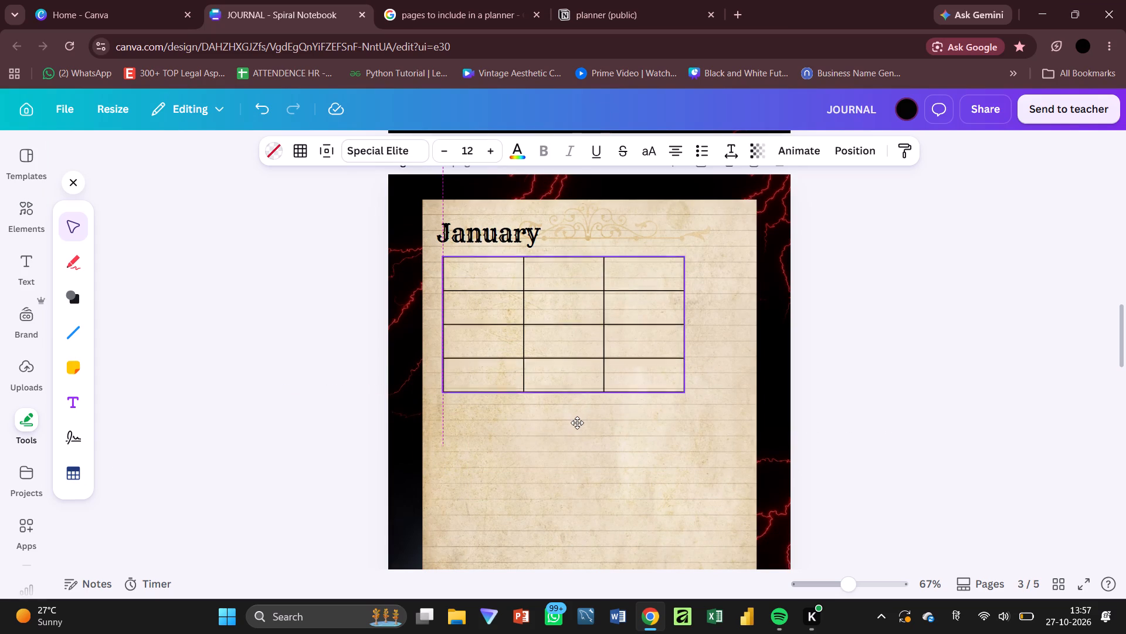
{"action": "left_click_drag", "start_coordinate": [577, 423], "coordinate": [577, 426]}
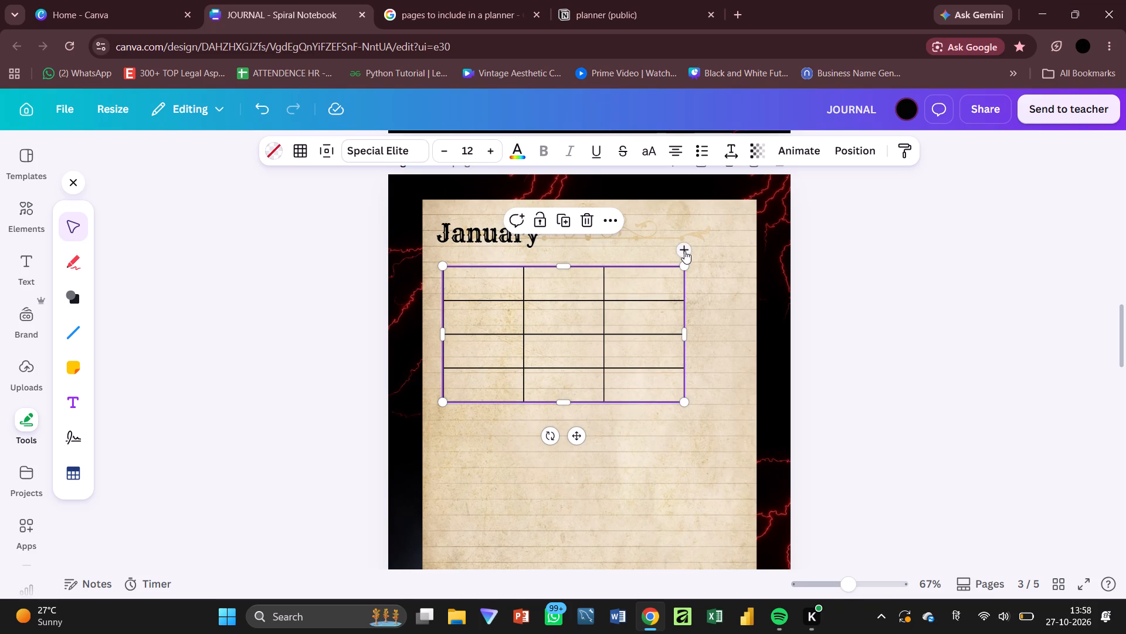
Add five columns to the table, making it eight columns wide.
{"action": "left_click", "coordinate": [684, 251]}
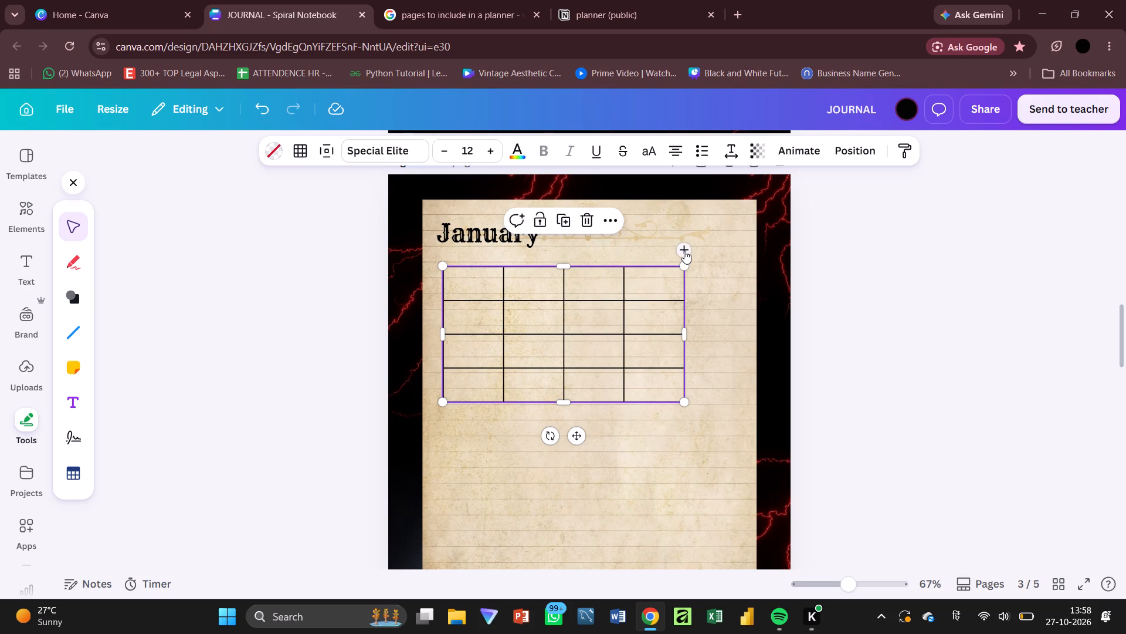
{"action": "left_click", "coordinate": [684, 251]}
{"action": "left_click", "coordinate": [684, 251]}
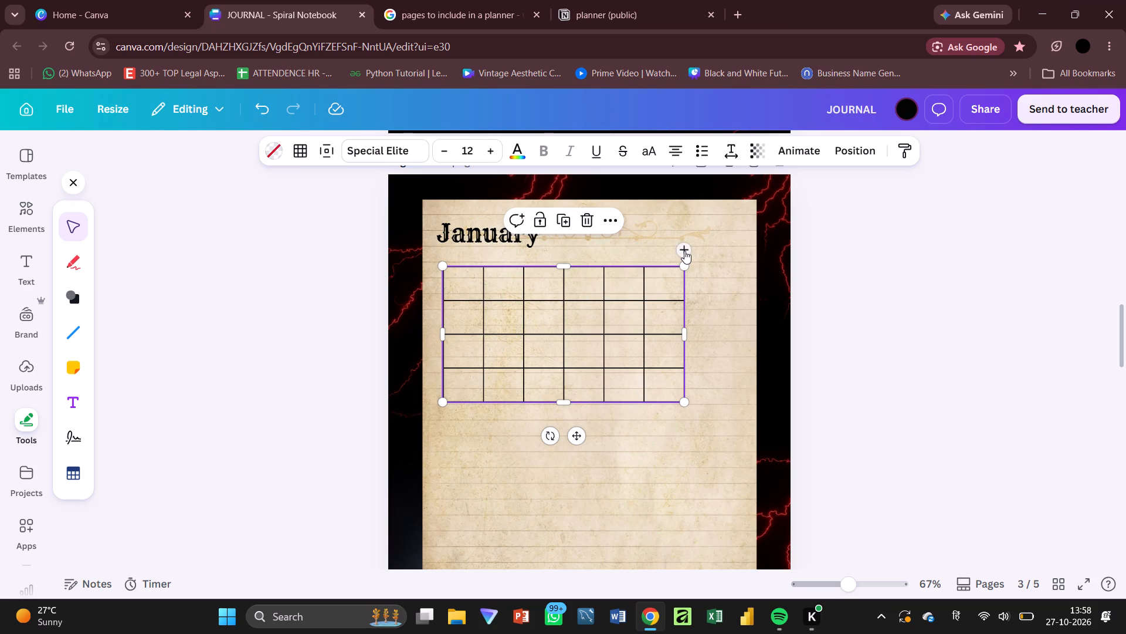
{"action": "left_click", "coordinate": [684, 251]}
{"action": "left_click", "coordinate": [684, 251]}
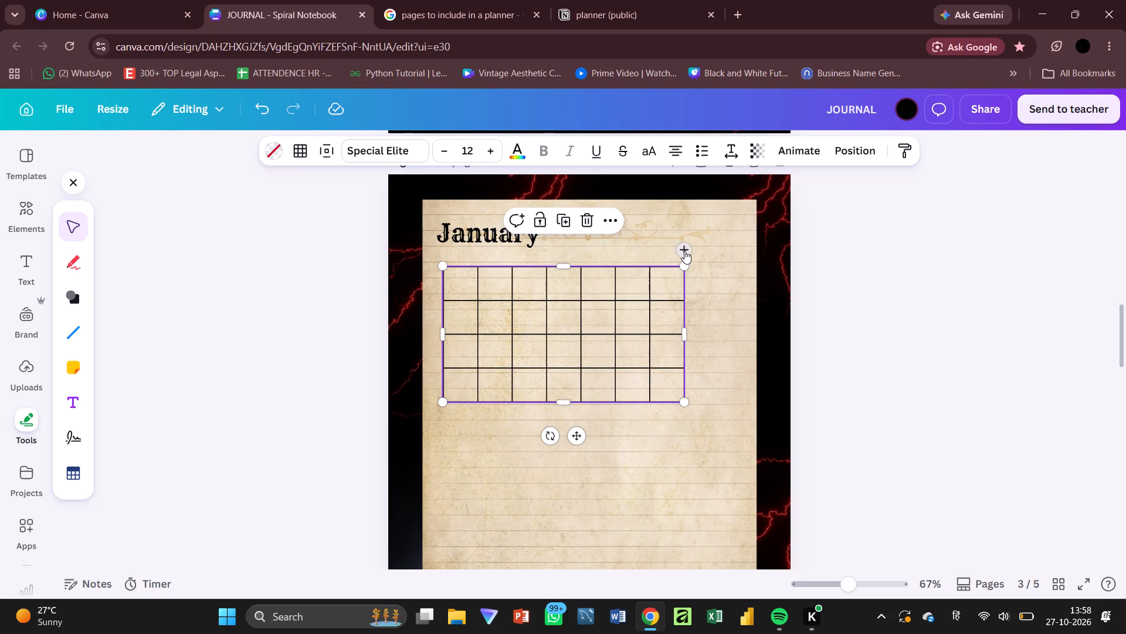
Enlarge the table to about 6.2 wide, extending it down to near the parchment's bottom edge, and deselect it.
{"action": "left_click_drag", "start_coordinate": [576, 405], "coordinate": [601, 397]}
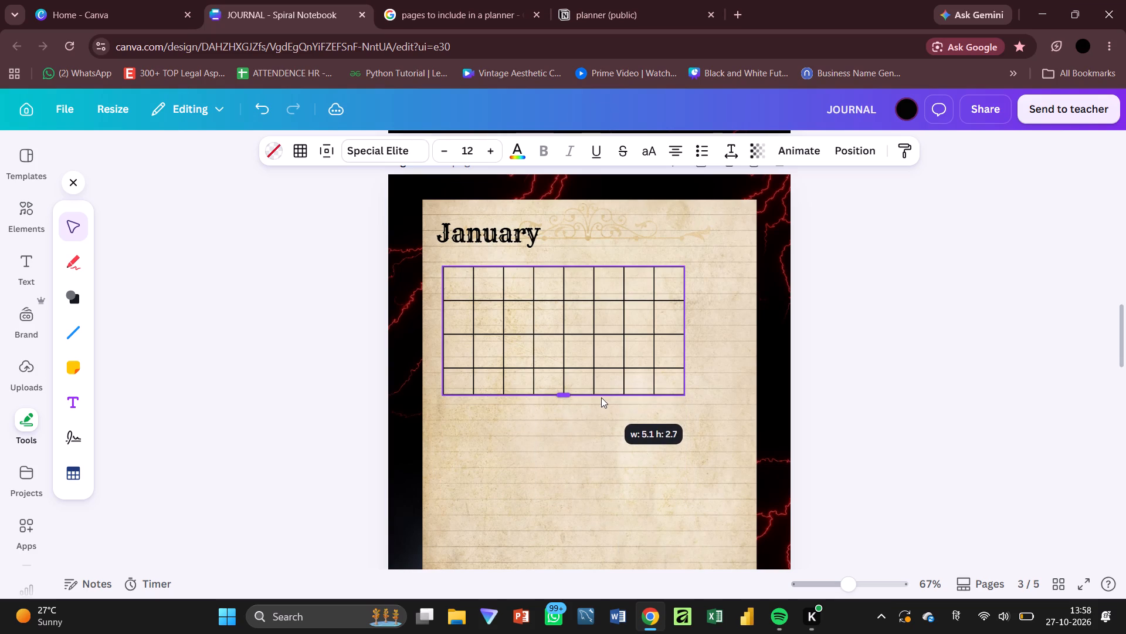
{"action": "left_click_drag", "start_coordinate": [601, 397], "coordinate": [601, 402]}
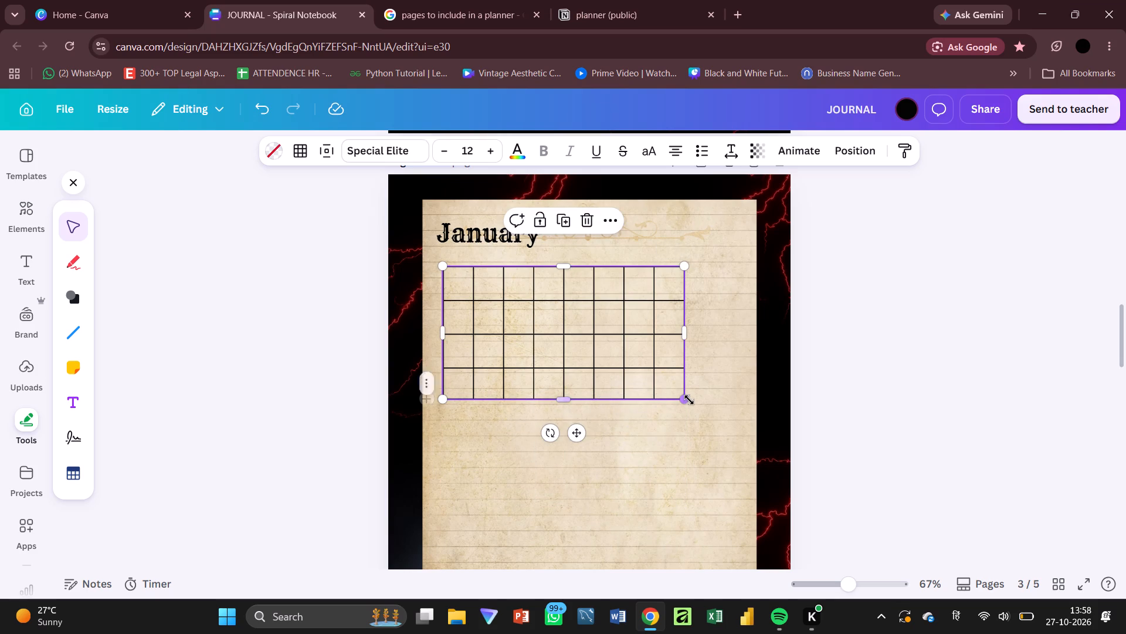
{"action": "left_click_drag", "start_coordinate": [689, 400], "coordinate": [741, 549]}
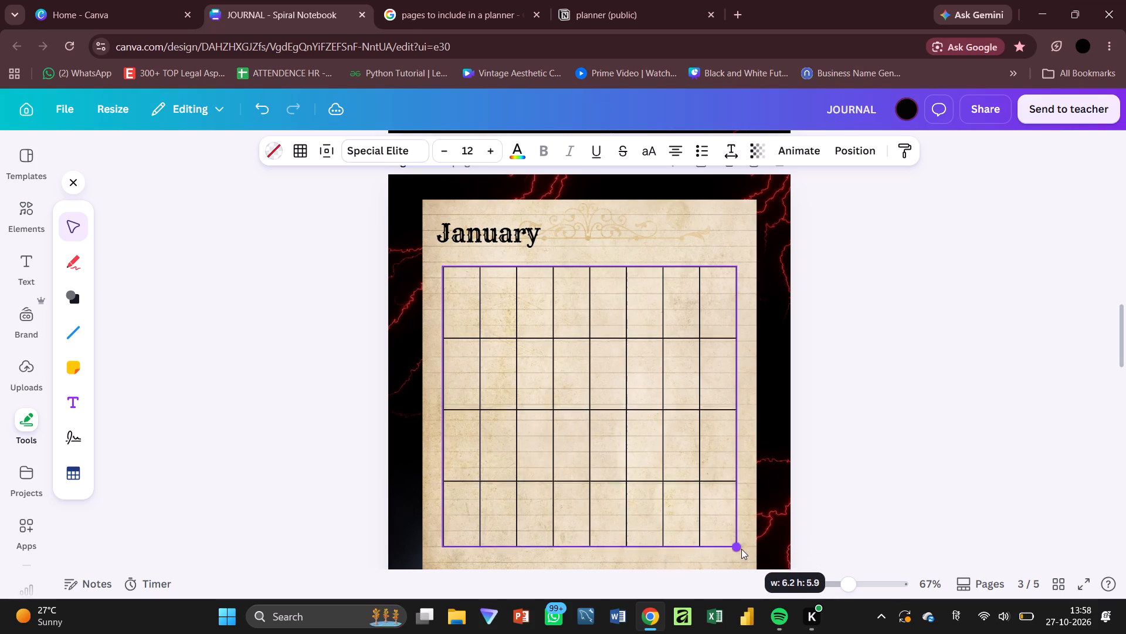
{"action": "left_click_drag", "start_coordinate": [741, 549], "coordinate": [741, 556]}
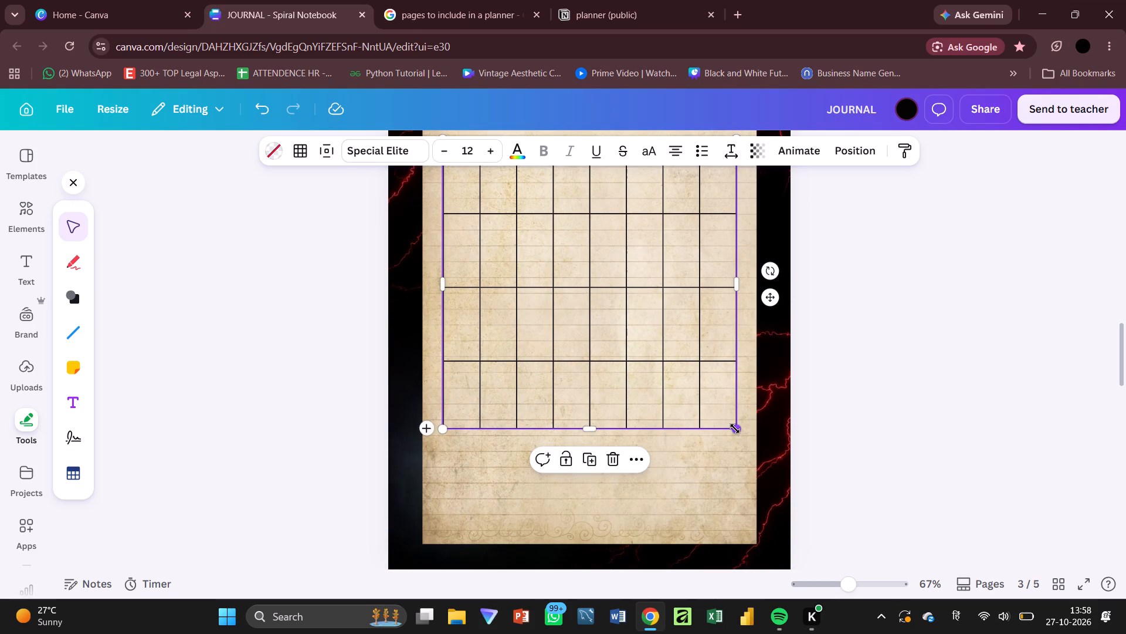
{"action": "left_click_drag", "start_coordinate": [735, 429], "coordinate": [727, 507]}
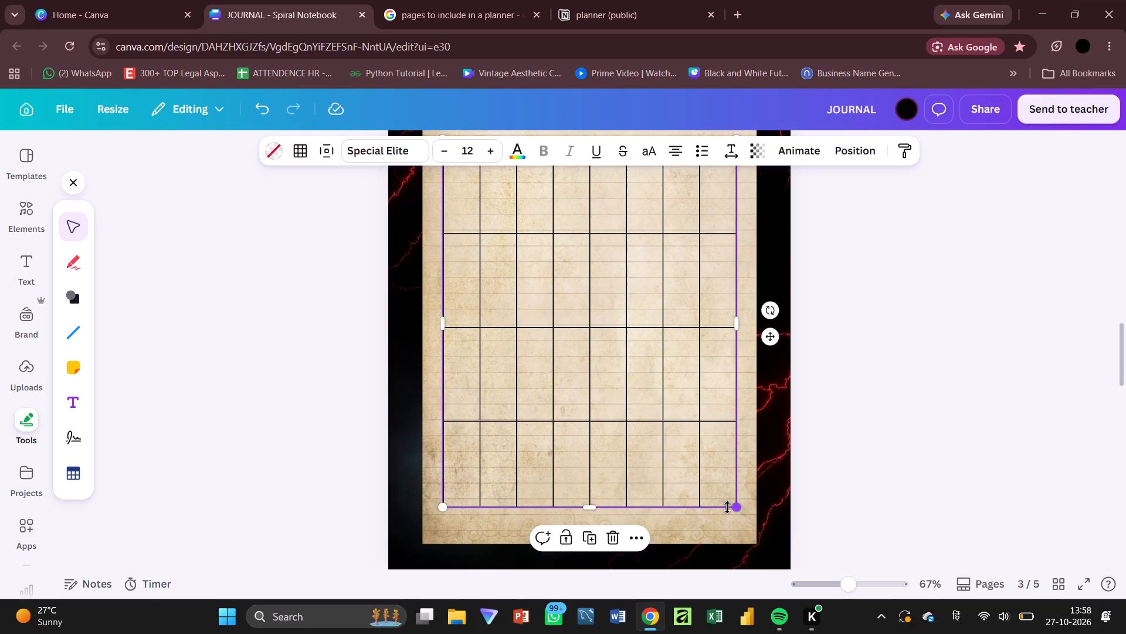
{"action": "left_click", "coordinate": [795, 351]}
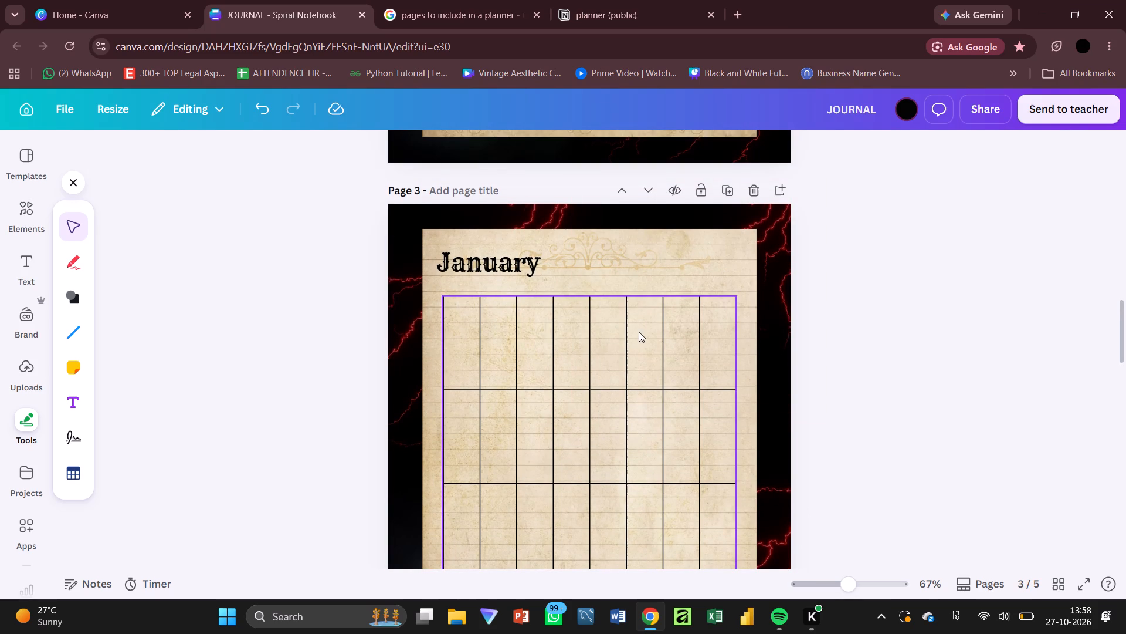
Delete the table's last column to leave seven columns, and deselect the table.
{"action": "left_click", "coordinate": [725, 311]}
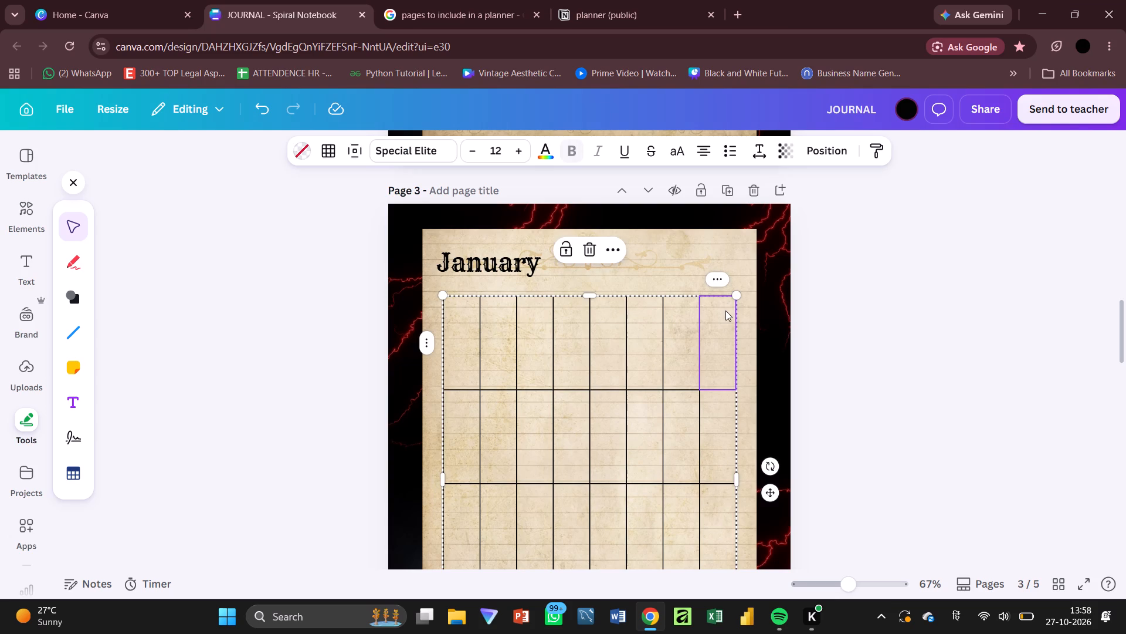
{"action": "left_click", "coordinate": [719, 282]}
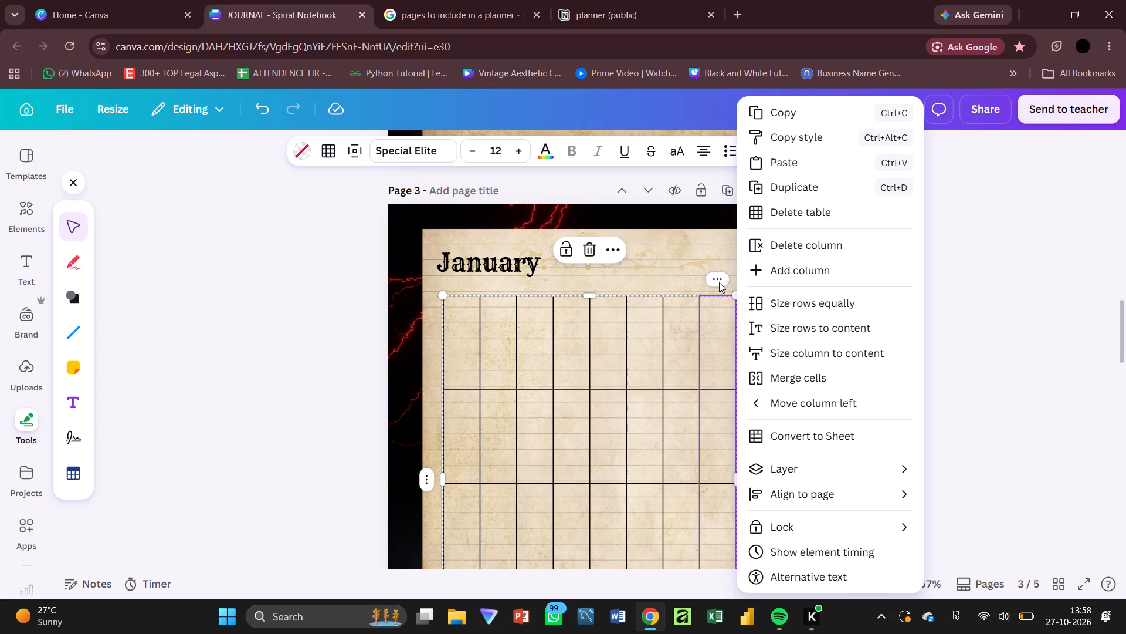
{"action": "left_click", "coordinate": [757, 250]}
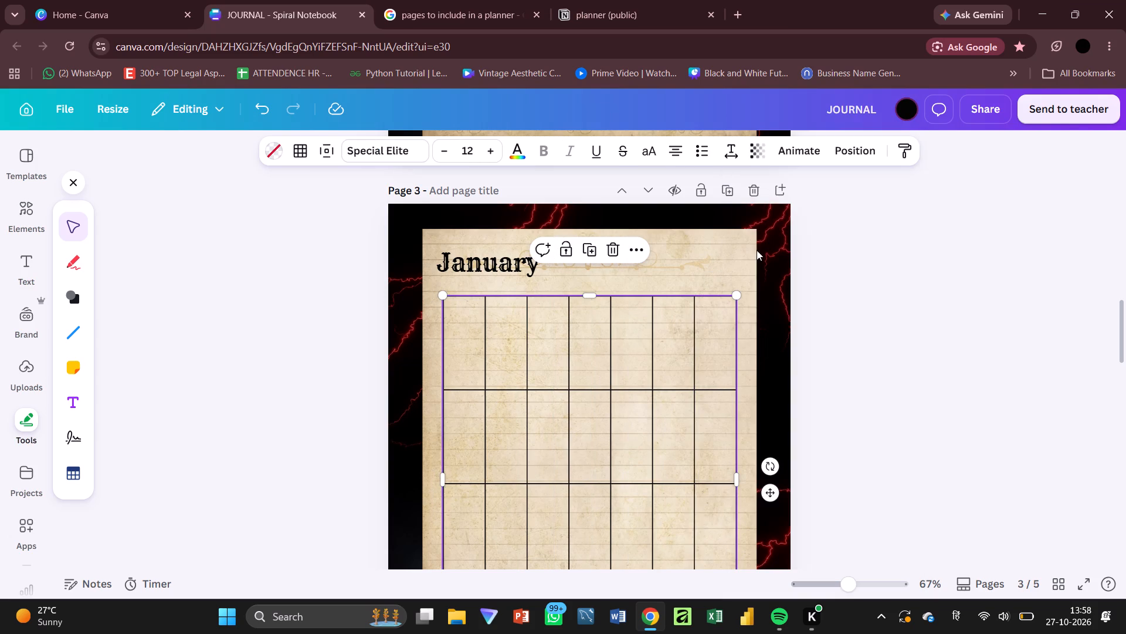
{"action": "left_click", "coordinate": [855, 320]}
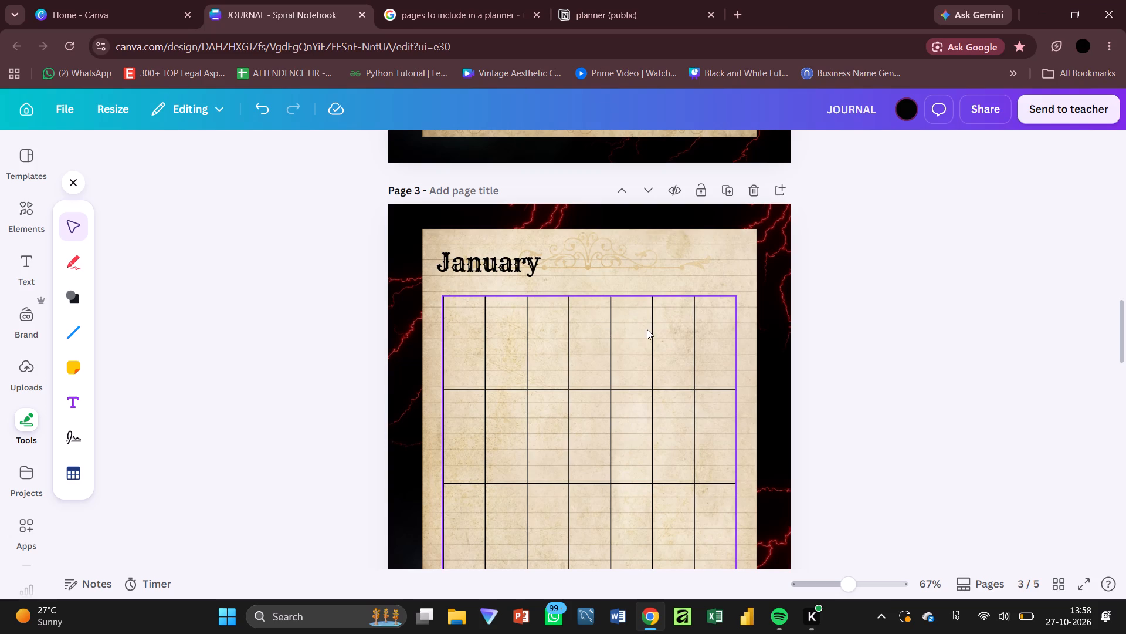
Switch to the Google search tab and search for "2027 calendar".
{"action": "left_click", "coordinate": [405, 0]}
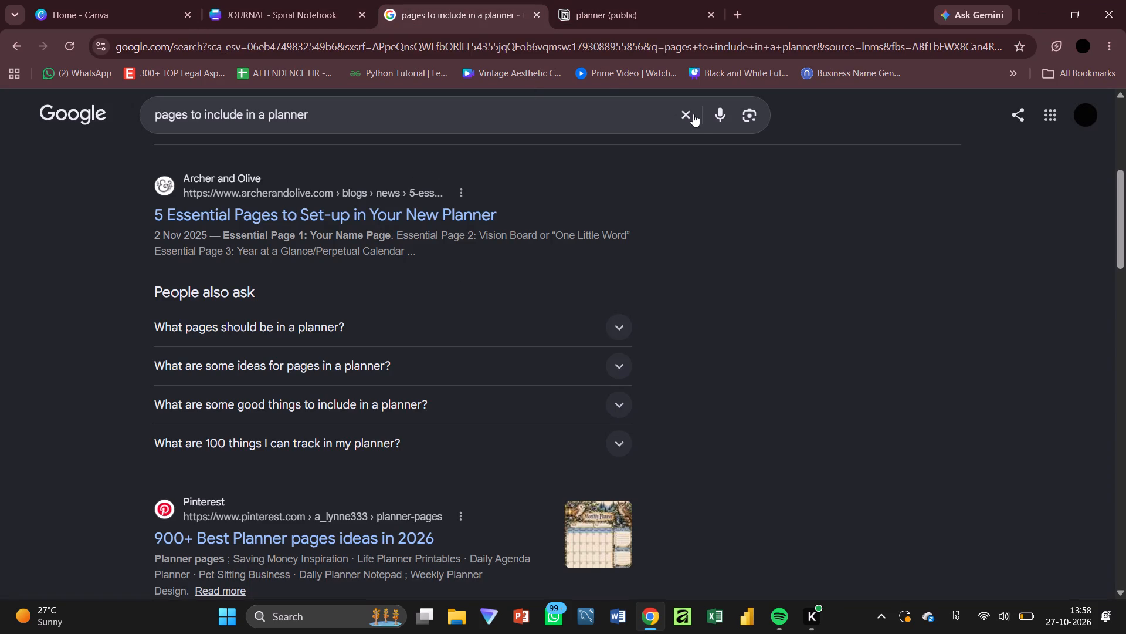
{"action": "type", "text": "2027"}
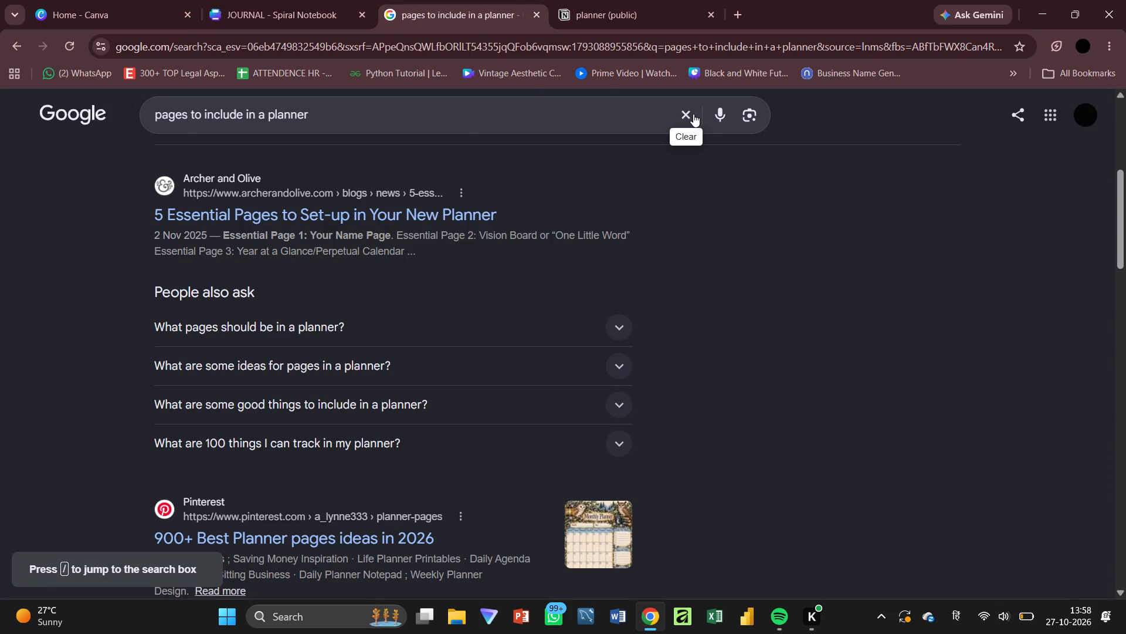
{"action": "left_click", "coordinate": [693, 114]}
{"action": "type", "text": "2027 calendar"}
{"action": "key", "text": "Return"}
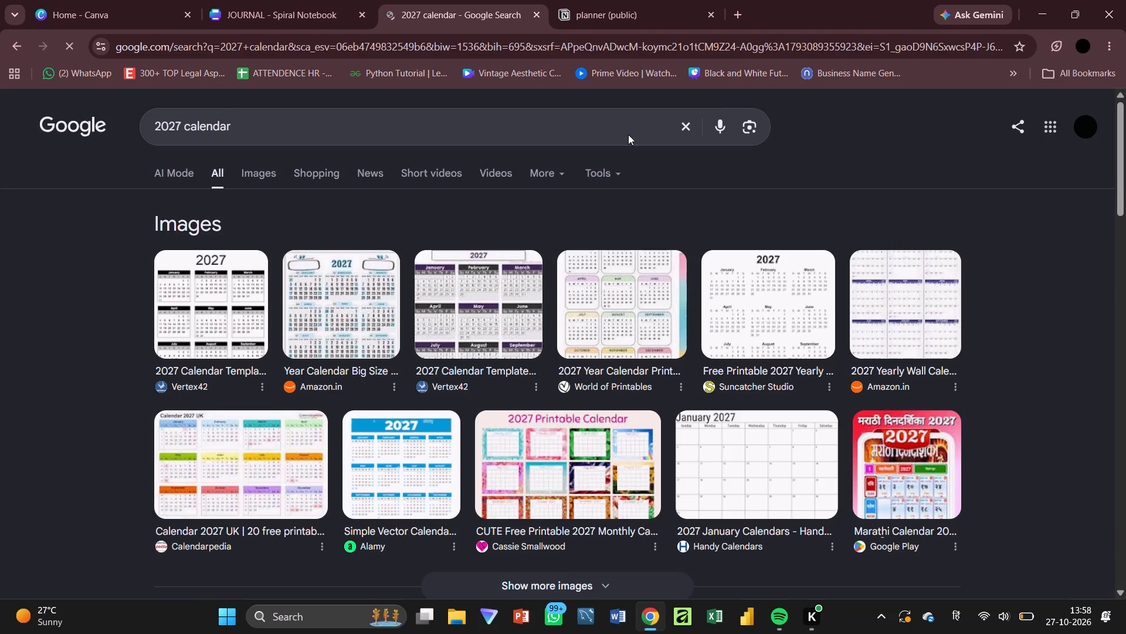
Browse the image results for 2027 calendar layouts, and return to the full search results.
{"action": "left_click", "coordinate": [256, 165]}
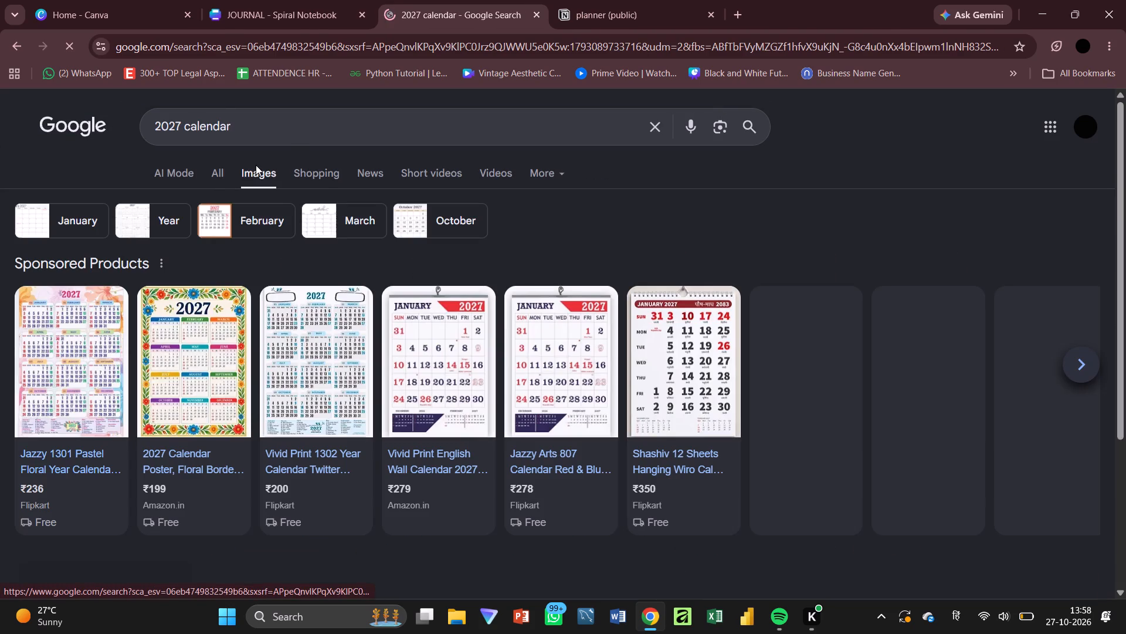
{"action": "scroll", "coordinate": [374, 297], "scroll_direction": "down", "scroll_amount": 2}
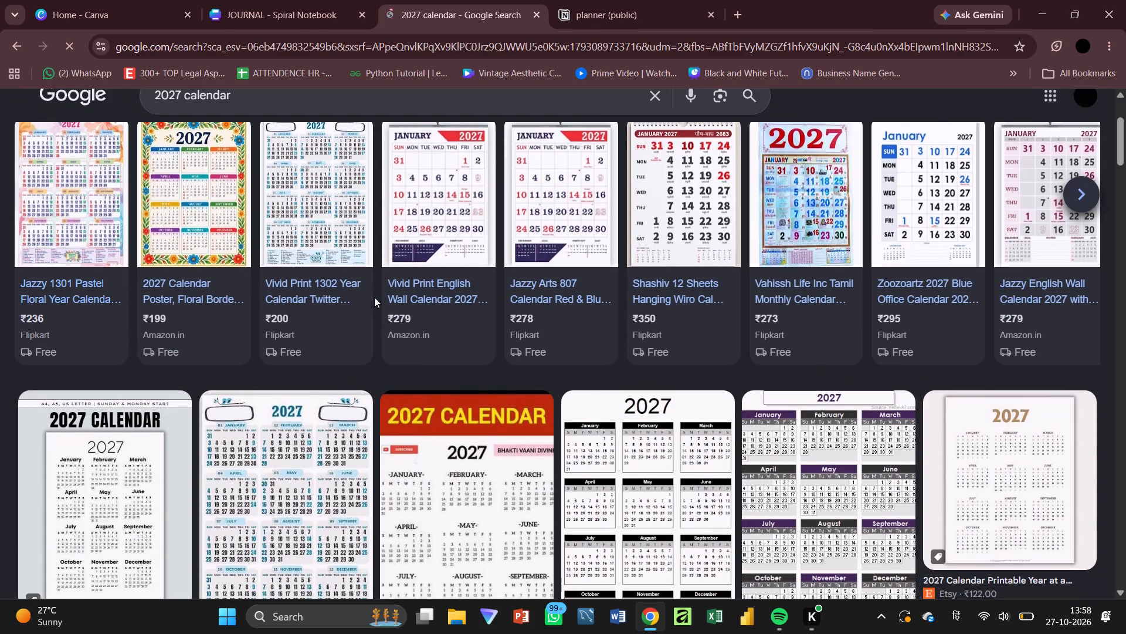
{"action": "scroll", "coordinate": [374, 297], "scroll_direction": "down", "scroll_amount": 4}
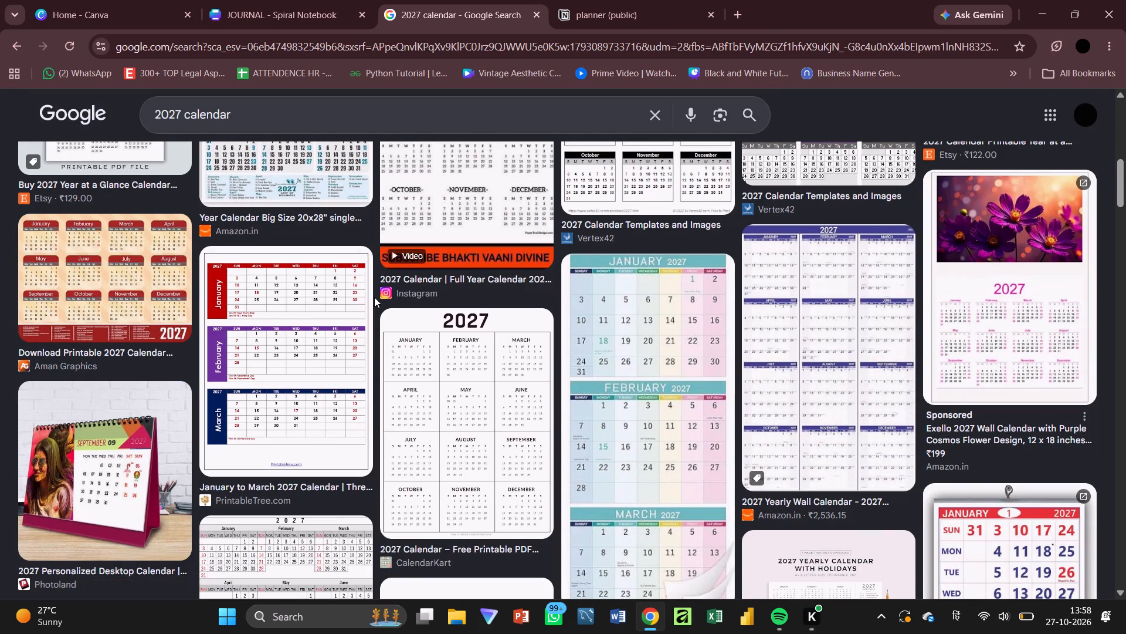
{"action": "scroll", "coordinate": [374, 297], "scroll_direction": "down", "scroll_amount": 3}
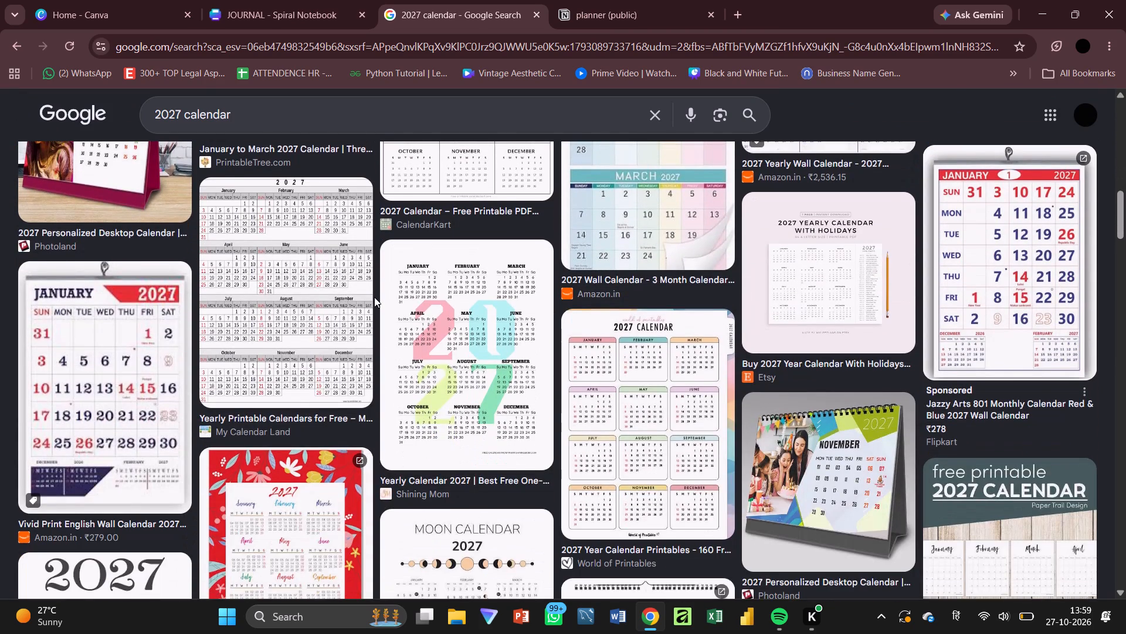
{"action": "scroll", "coordinate": [374, 297], "scroll_direction": "up", "scroll_amount": 8}
{"action": "left_click", "coordinate": [216, 140]}
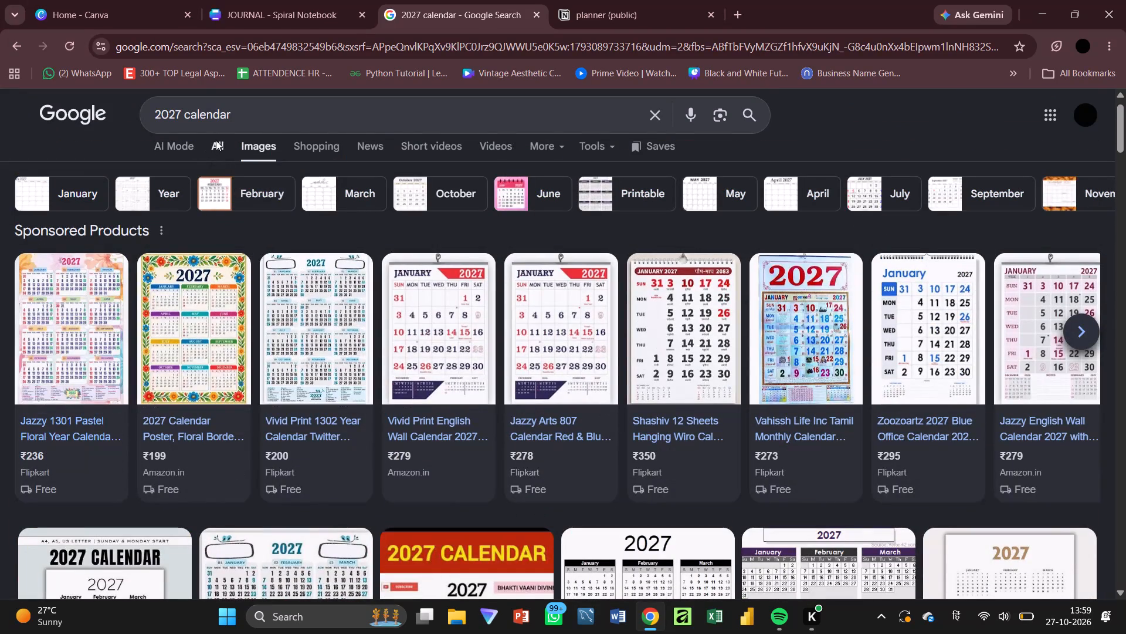
{"action": "left_click", "coordinate": [218, 150]}
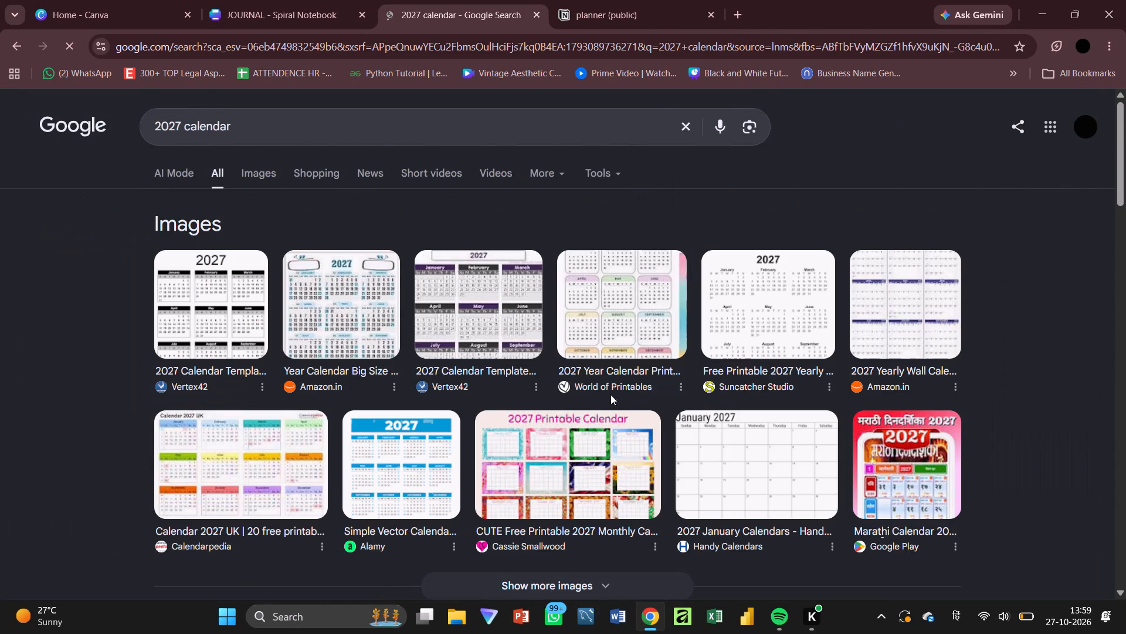
Open the Handy Calendars January 2027 page, examine its calendar's weekday headers and date layout, and close the page.
{"action": "left_click", "coordinate": [744, 466]}
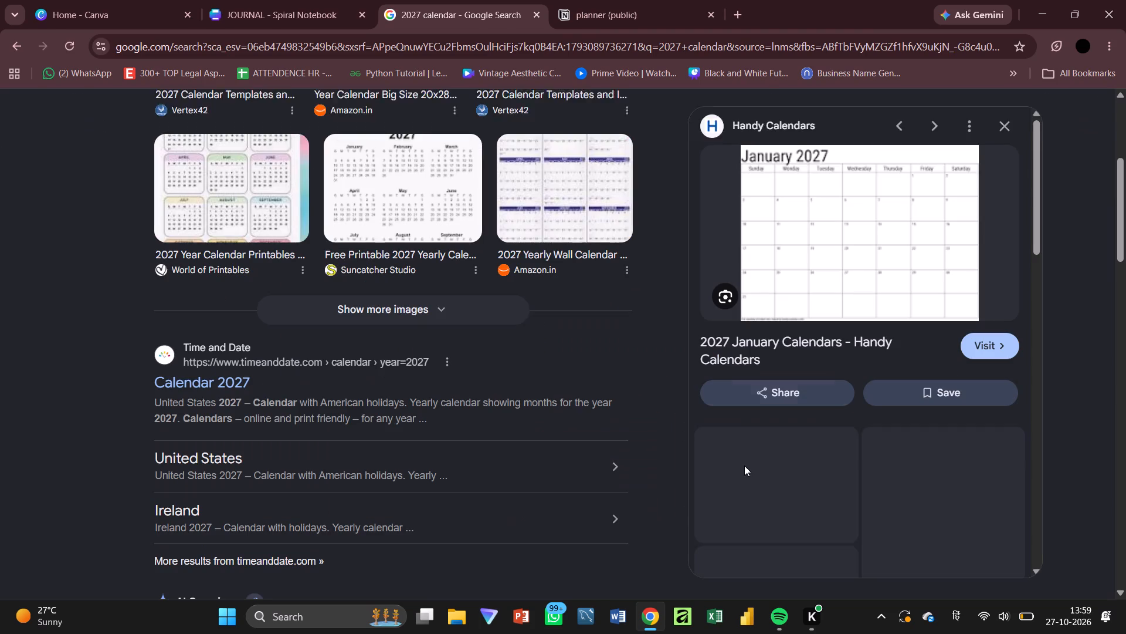
{"action": "left_click", "coordinate": [864, 238]}
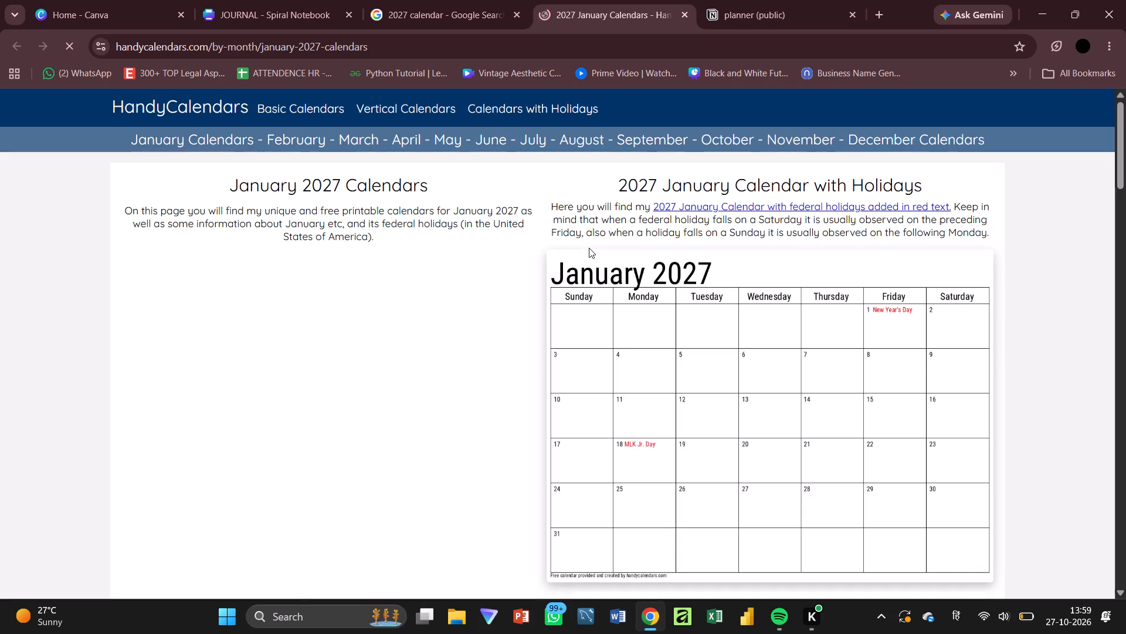
{"action": "scroll", "coordinate": [596, 318], "scroll_direction": "down", "scroll_amount": 1}
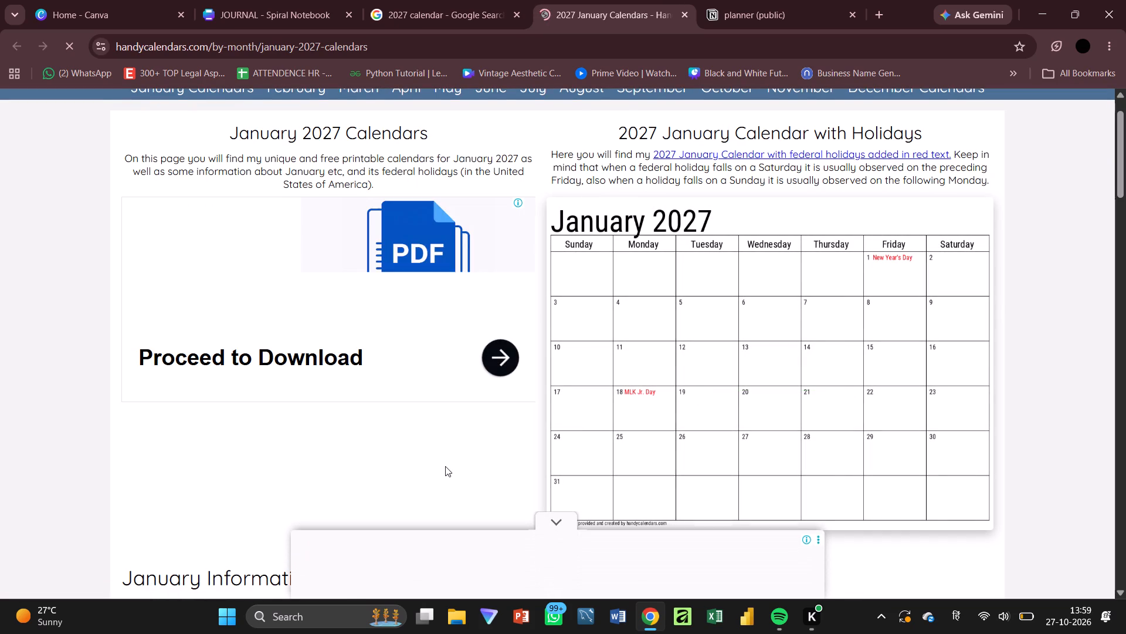
{"action": "left_click", "coordinate": [553, 518]}
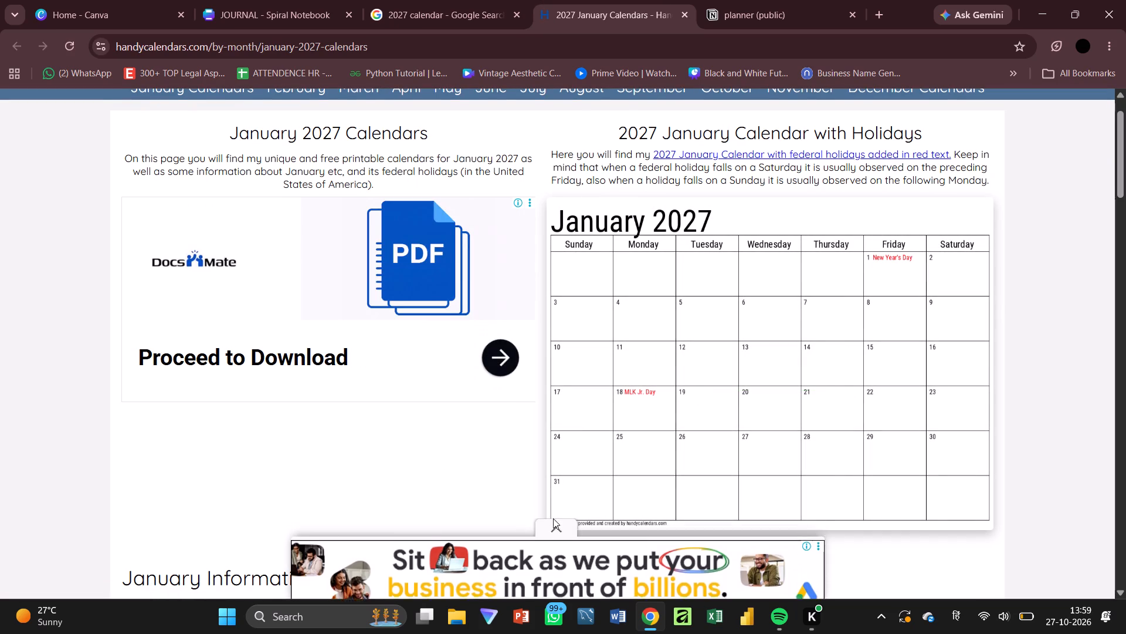
{"action": "left_click_drag", "start_coordinate": [556, 242], "coordinate": [772, 377]}
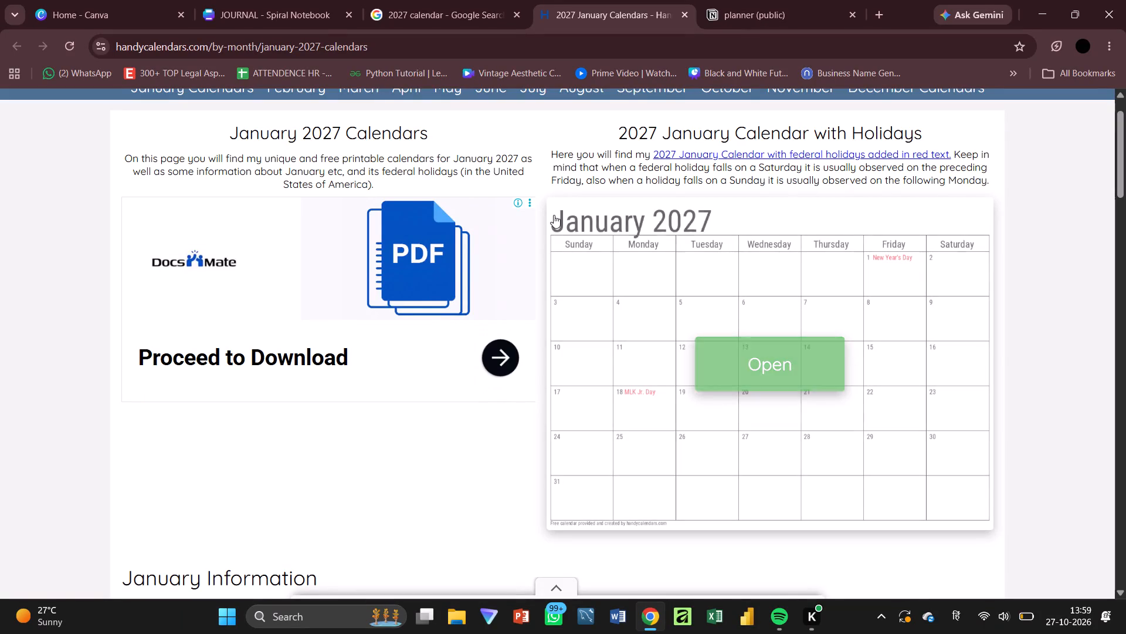
{"action": "scroll", "coordinate": [700, 339], "scroll_direction": "up", "scroll_amount": 2}
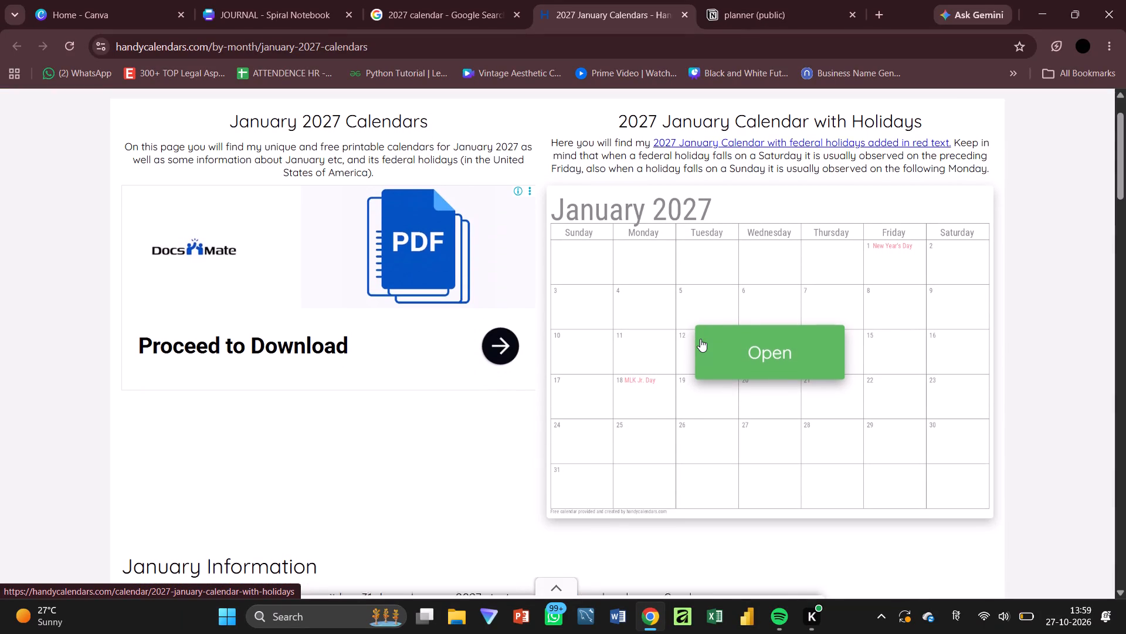
{"action": "scroll", "coordinate": [700, 339], "scroll_direction": "up", "scroll_amount": 1}
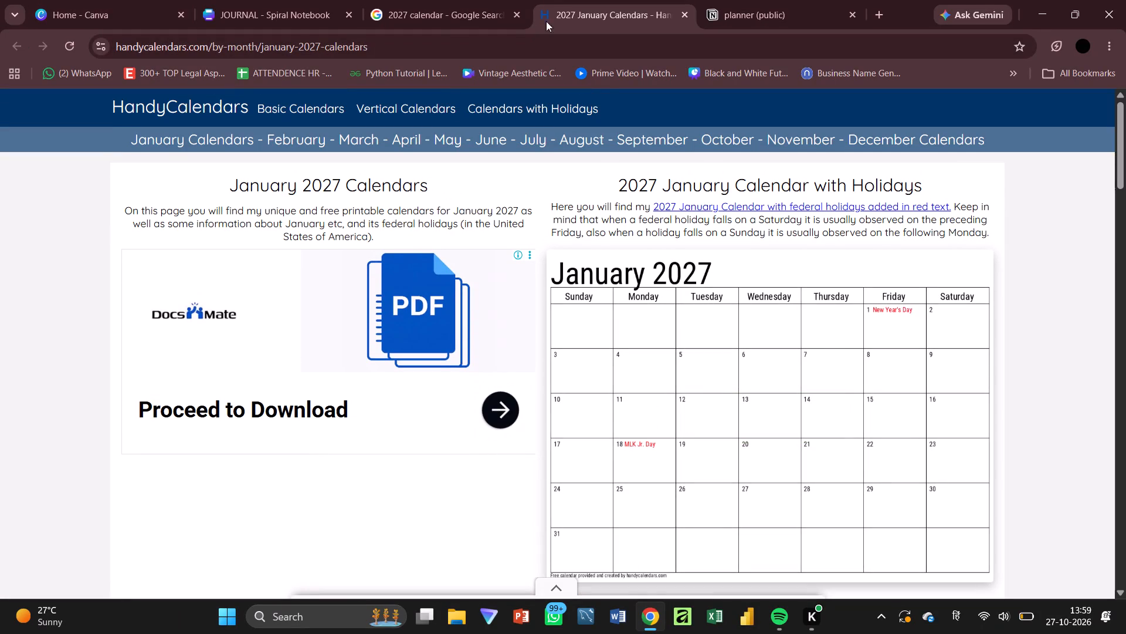
{"action": "left_click", "coordinate": [687, 11]}
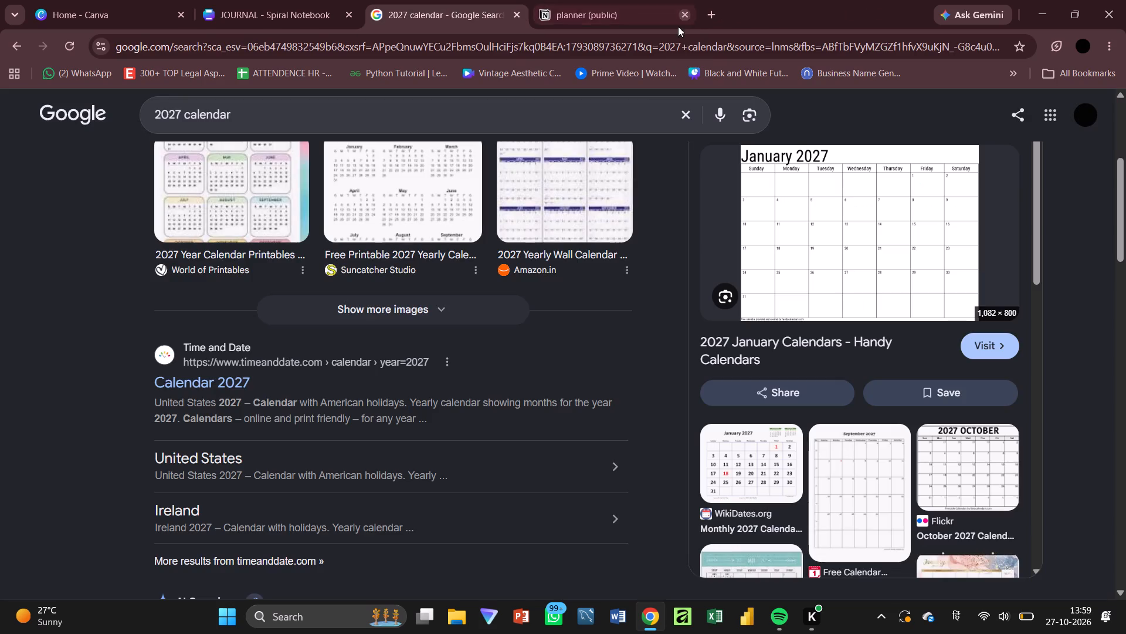
Change the Google search to "2027 calendar planner printable".
{"action": "scroll", "coordinate": [591, 333], "scroll_direction": "down", "scroll_amount": 1}
{"action": "scroll", "coordinate": [884, 474], "scroll_direction": "down", "scroll_amount": 1}
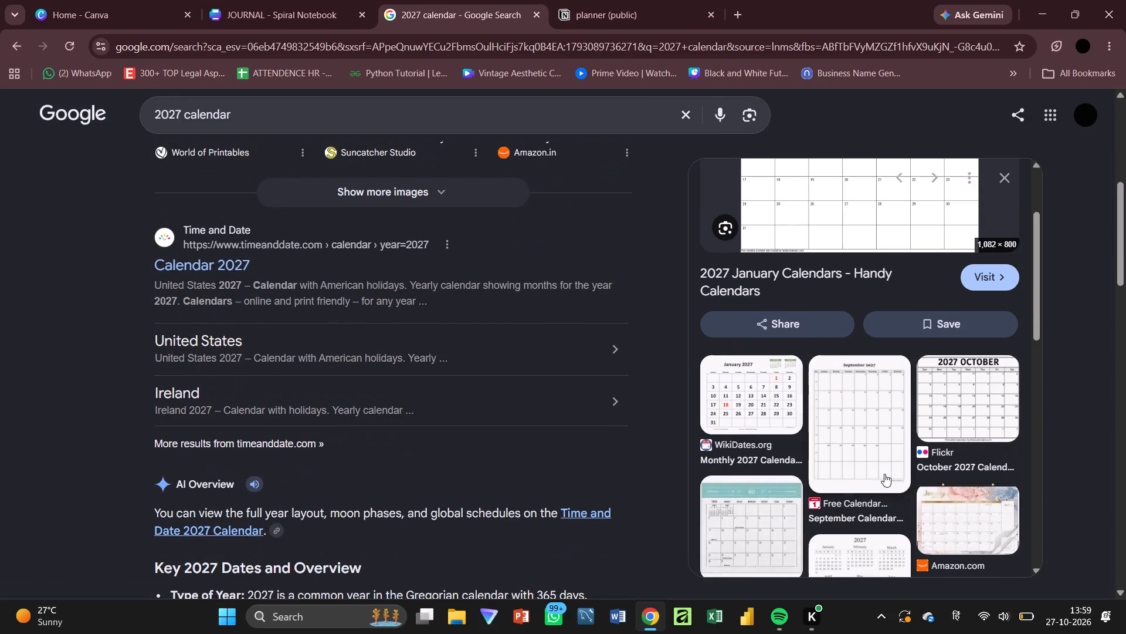
{"action": "scroll", "coordinate": [884, 474], "scroll_direction": "down", "scroll_amount": 1}
{"action": "scroll", "coordinate": [545, 509], "scroll_direction": "up", "scroll_amount": 4}
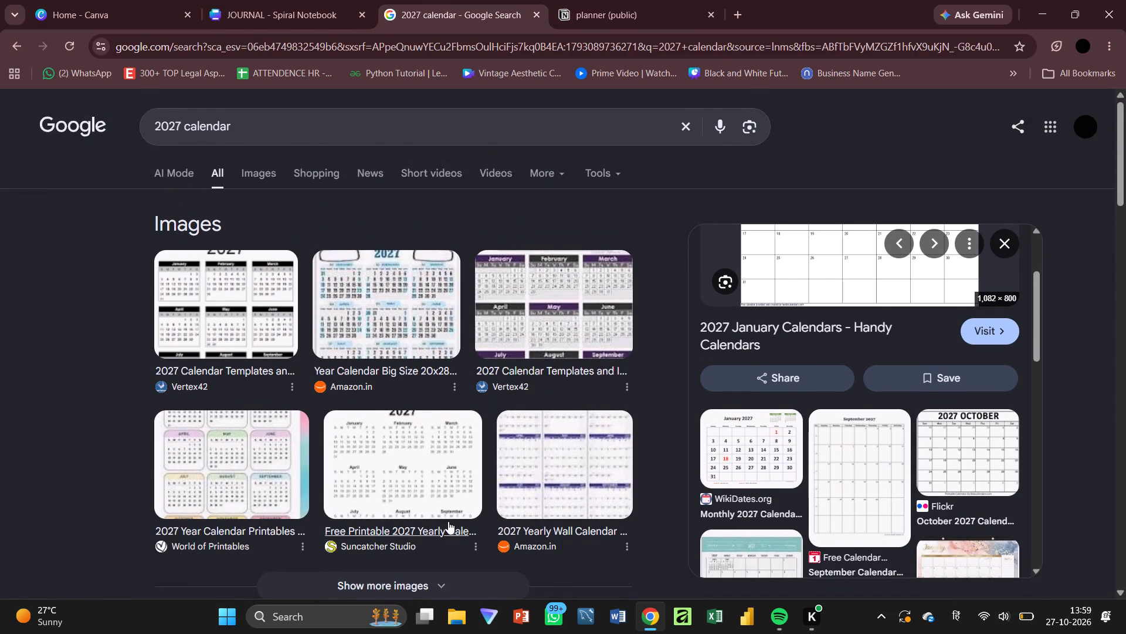
{"action": "left_click", "coordinate": [407, 138]}
{"action": "key", "text": "space"}
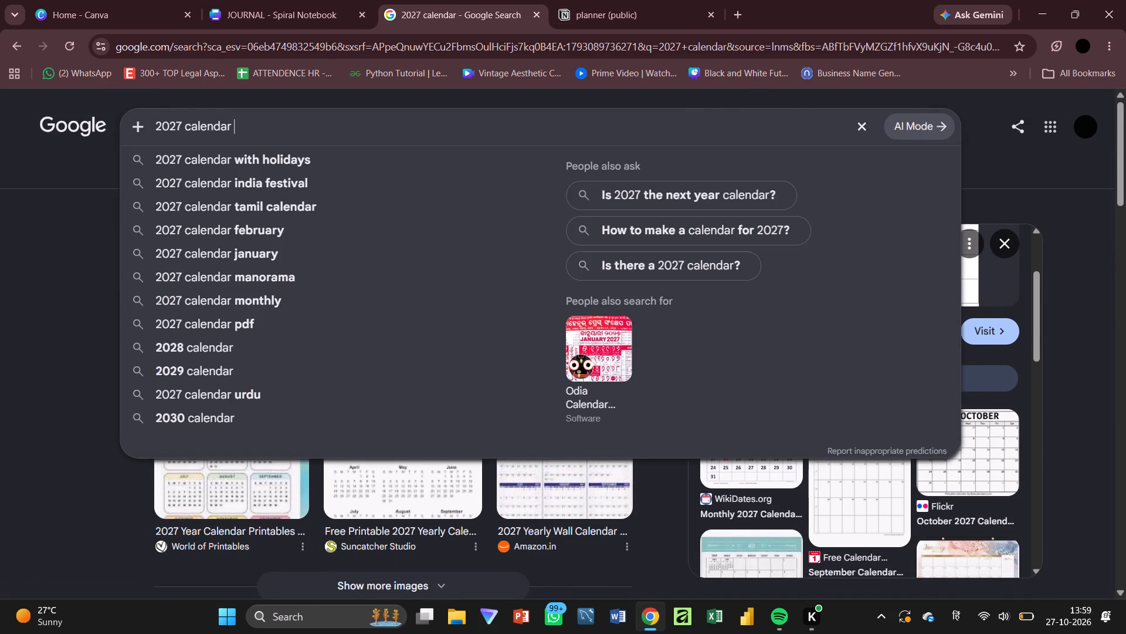
{"action": "type", "text": "planner"}
{"action": "key", "text": "space"}
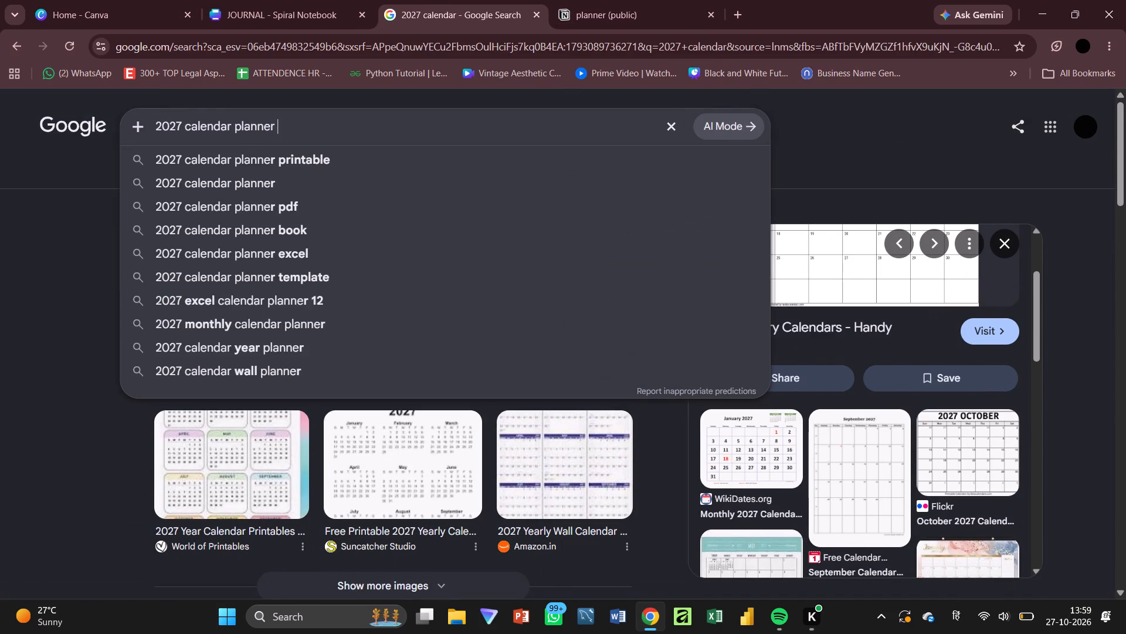
{"action": "left_click", "coordinate": [357, 165]}
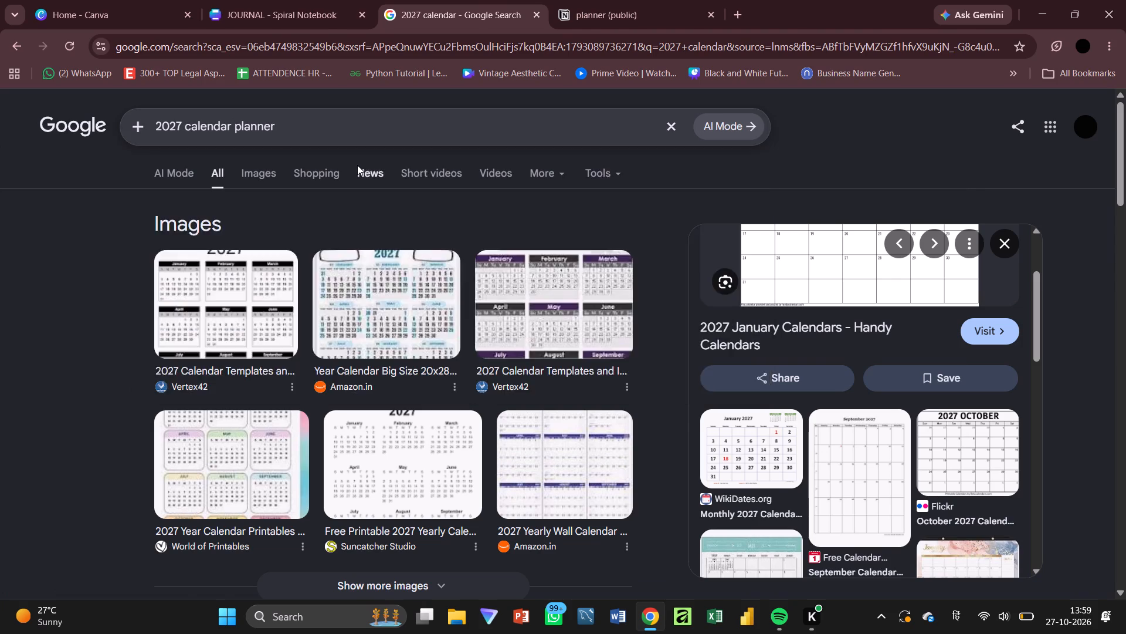
Open the Print a Calendar 2027 Printable Monthly Calendar result, download its Letter-size calendar, and open the downloaded calendar.pdf.
{"action": "scroll", "coordinate": [272, 395], "scroll_direction": "down", "scroll_amount": 3}
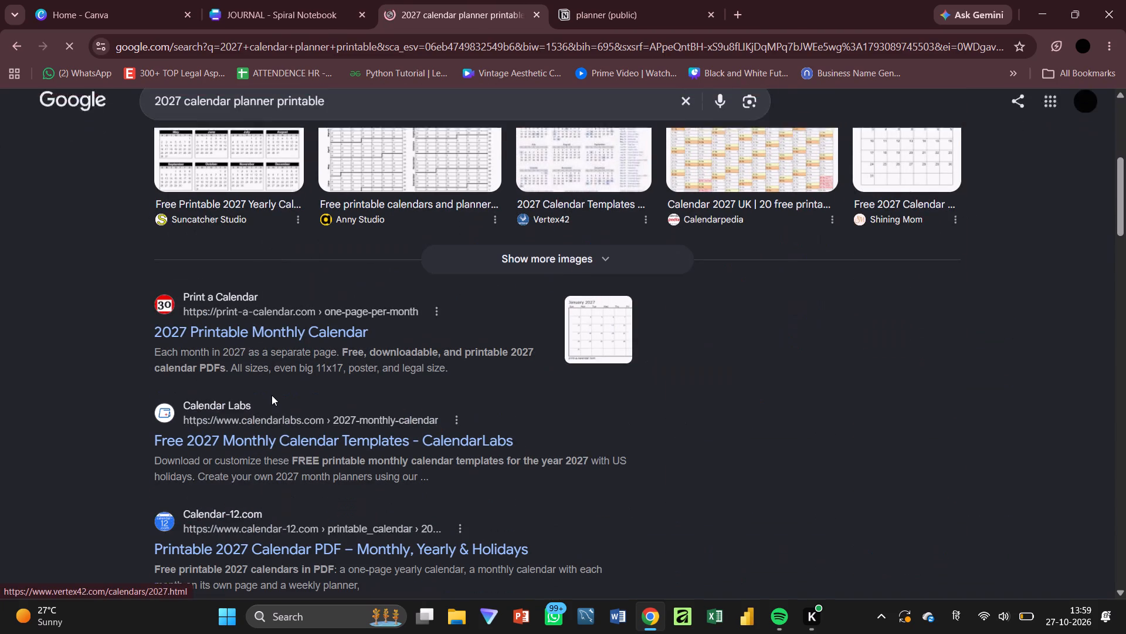
{"action": "left_click", "coordinate": [295, 337]}
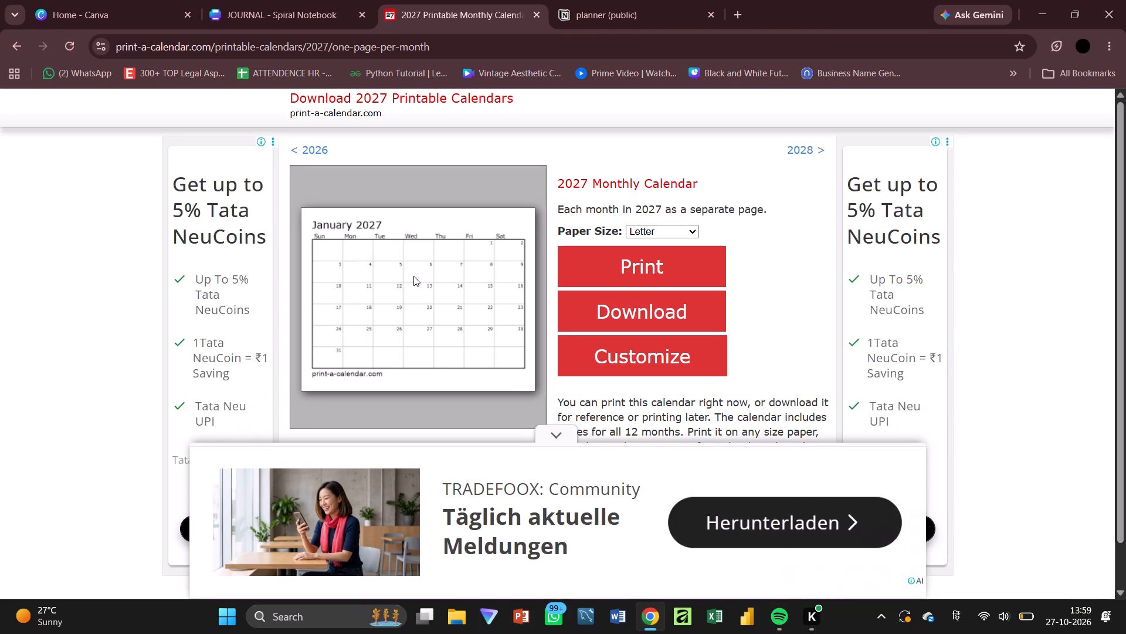
{"action": "left_click", "coordinate": [602, 323]}
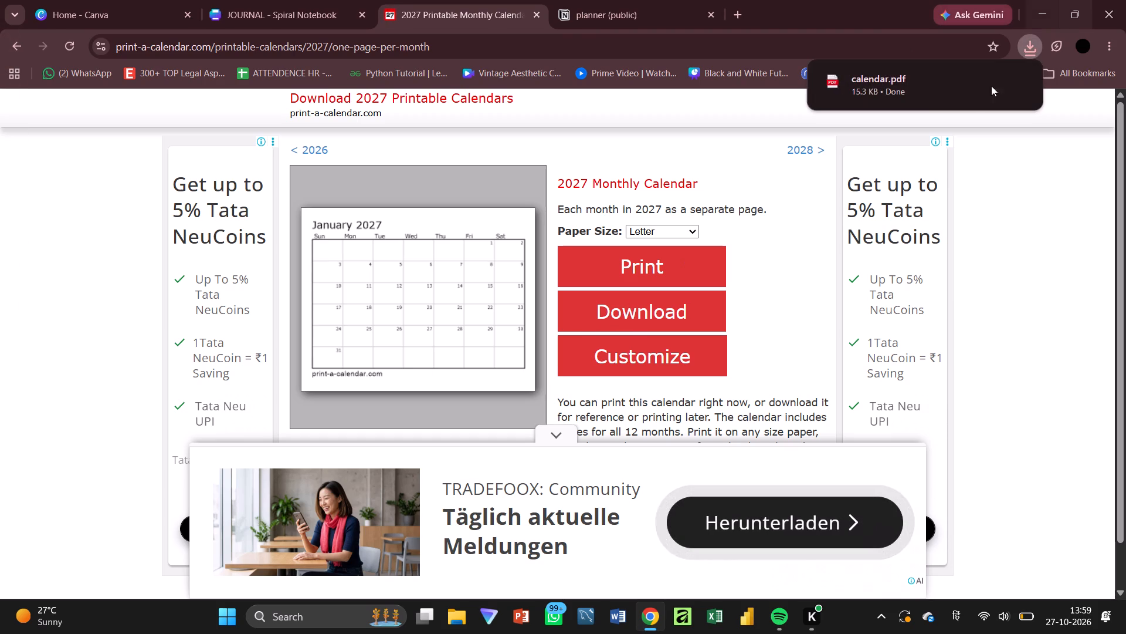
{"action": "left_click", "coordinate": [914, 88]}
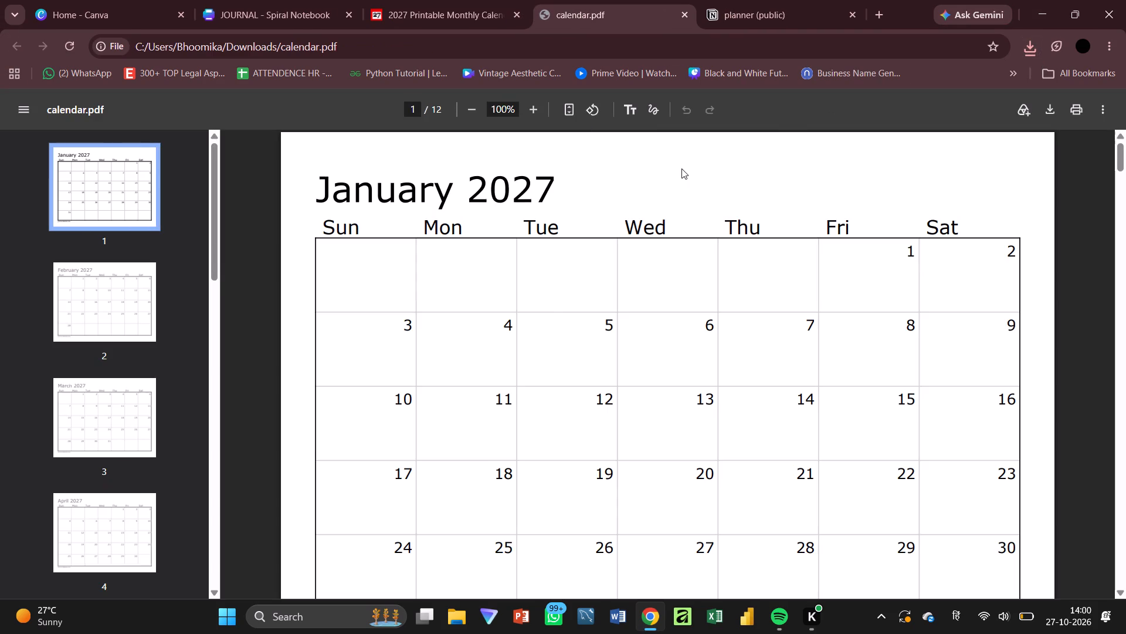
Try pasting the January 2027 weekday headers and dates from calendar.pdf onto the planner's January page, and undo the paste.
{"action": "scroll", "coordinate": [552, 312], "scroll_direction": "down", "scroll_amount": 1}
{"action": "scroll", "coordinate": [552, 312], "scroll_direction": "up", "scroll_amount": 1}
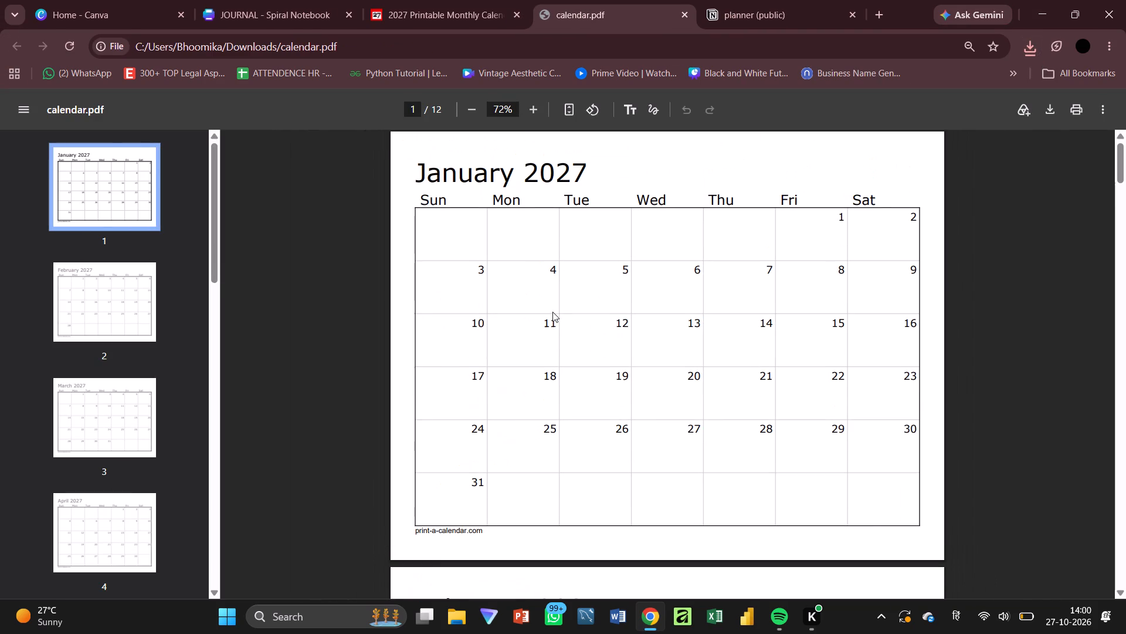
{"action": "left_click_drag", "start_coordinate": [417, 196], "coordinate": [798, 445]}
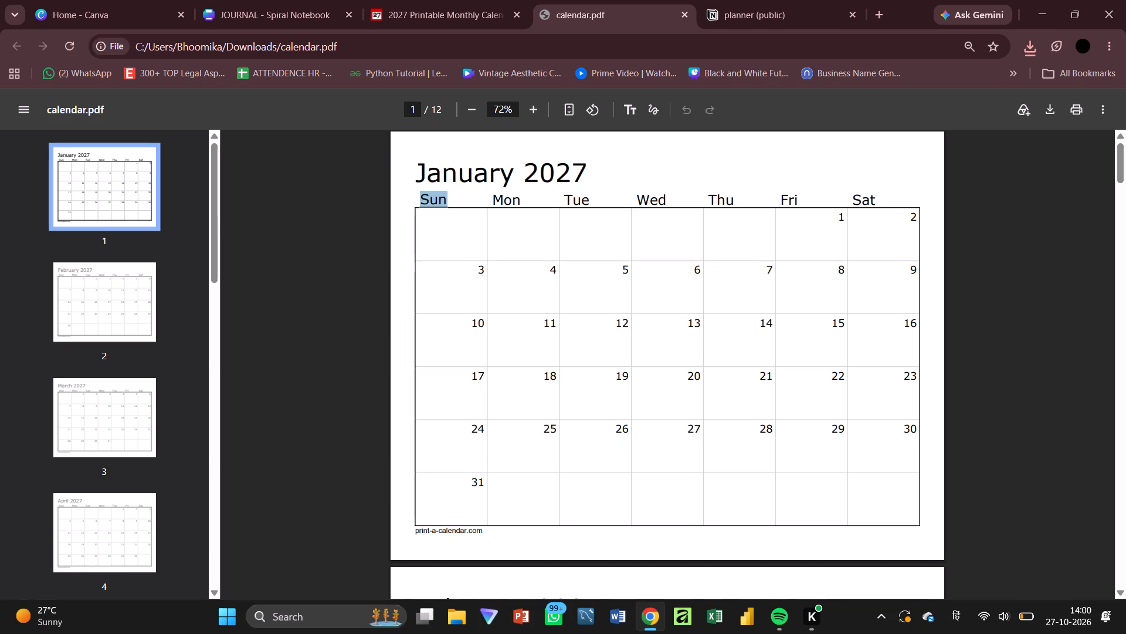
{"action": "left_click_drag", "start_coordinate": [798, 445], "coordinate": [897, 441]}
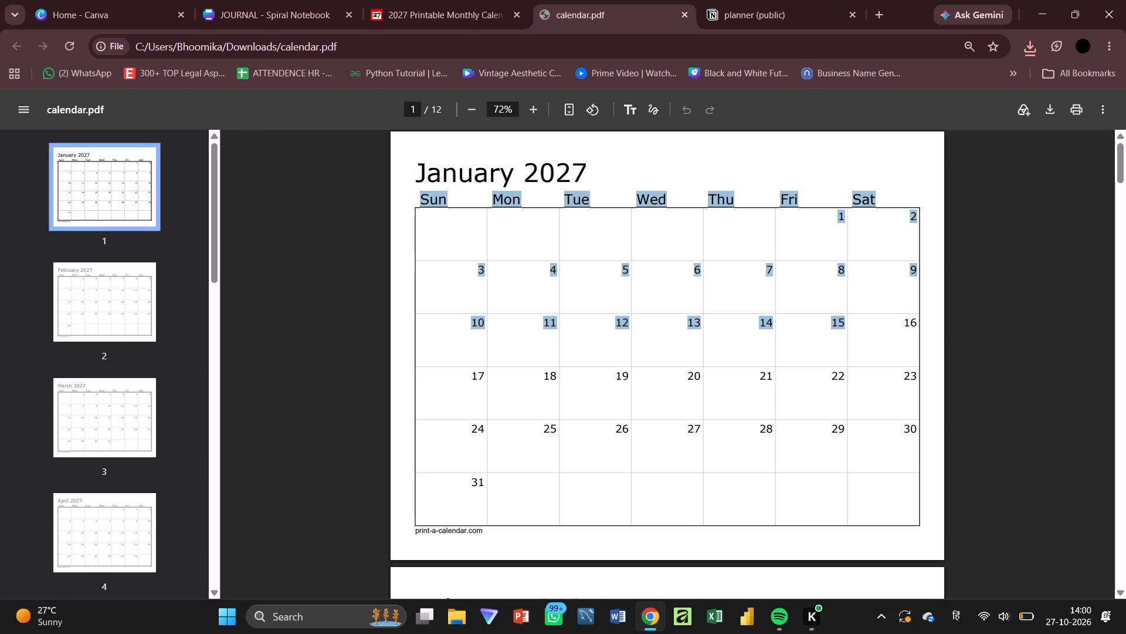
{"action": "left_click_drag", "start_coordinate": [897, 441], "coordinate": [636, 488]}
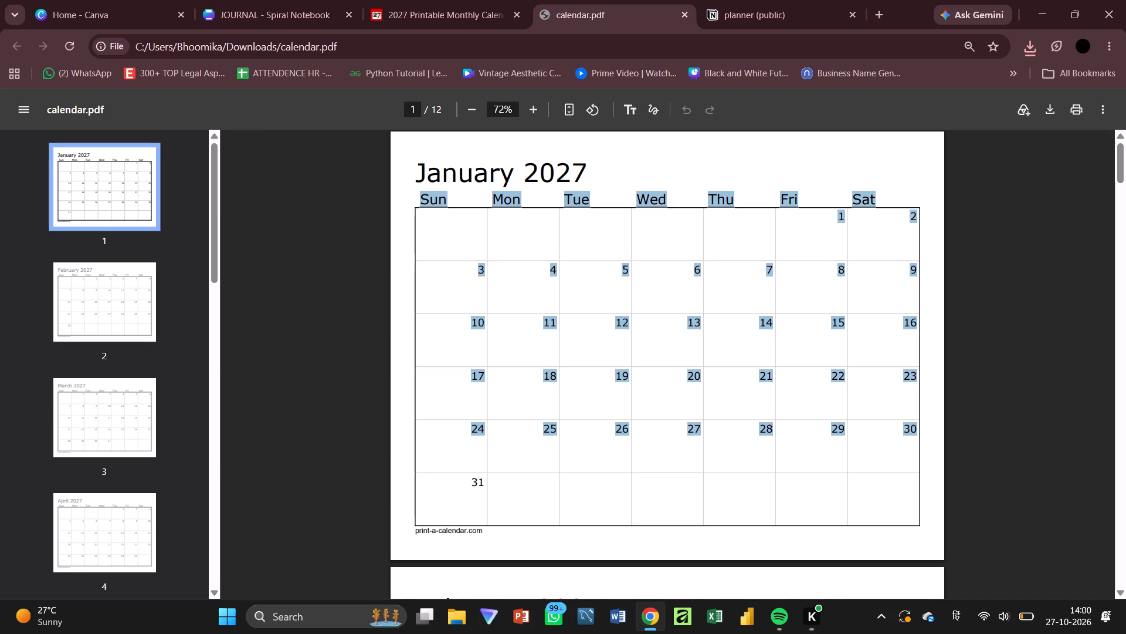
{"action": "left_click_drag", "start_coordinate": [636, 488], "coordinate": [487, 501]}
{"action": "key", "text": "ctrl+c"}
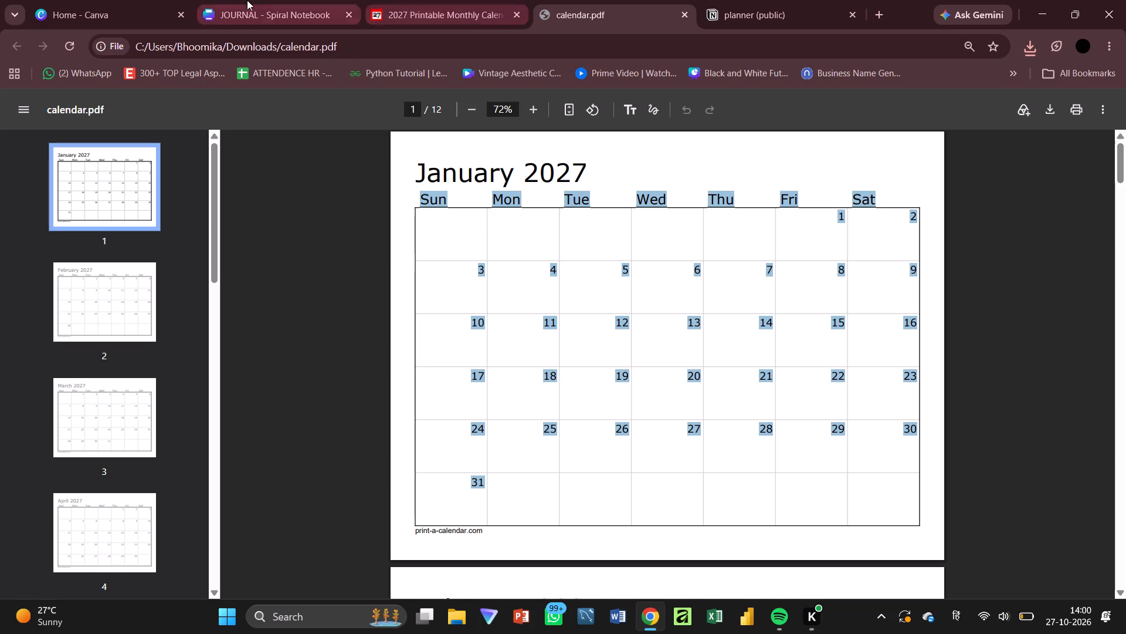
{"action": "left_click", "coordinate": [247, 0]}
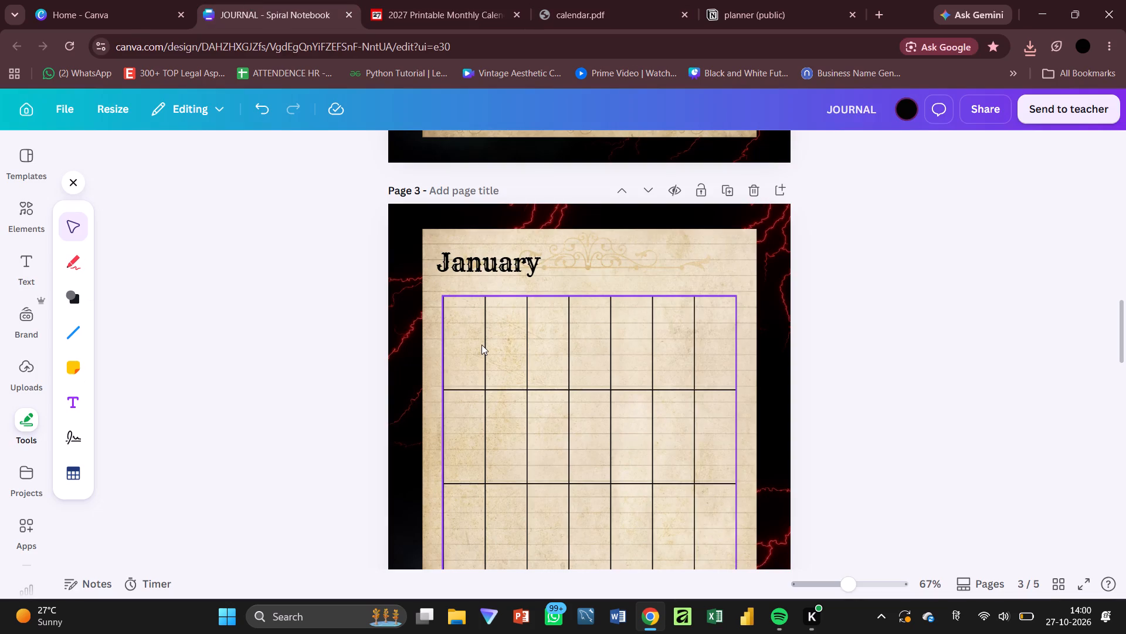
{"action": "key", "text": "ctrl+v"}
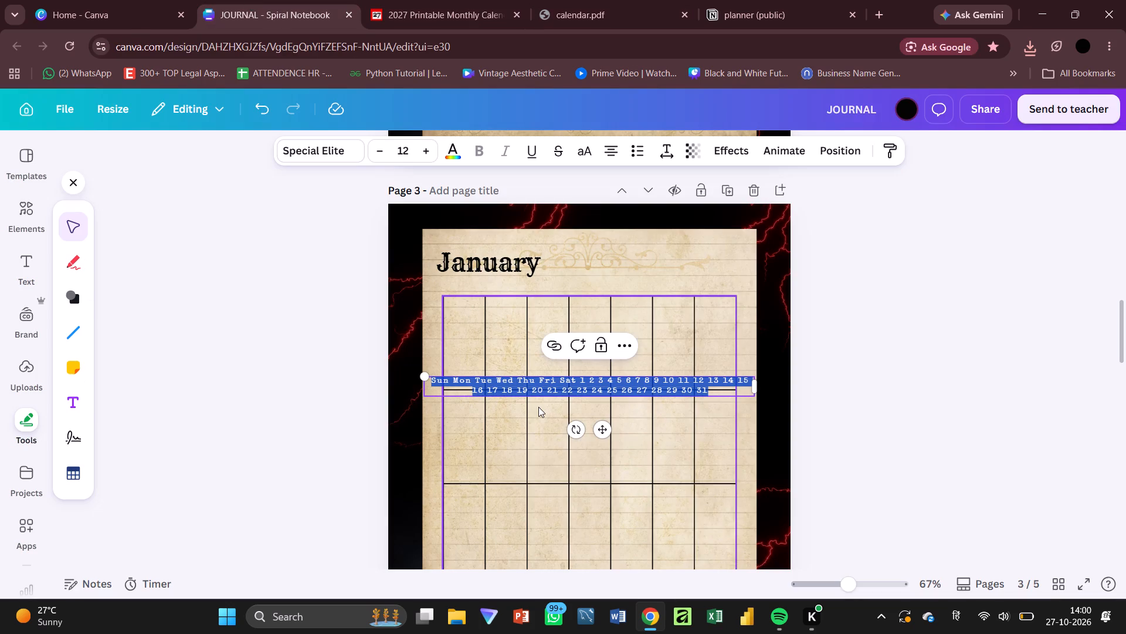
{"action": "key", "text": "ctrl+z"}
Close the printable calendar page, review the date layout in calendar.pdf, close it, and return to the JOURNAL design.
{"action": "left_click", "coordinate": [397, 0]}
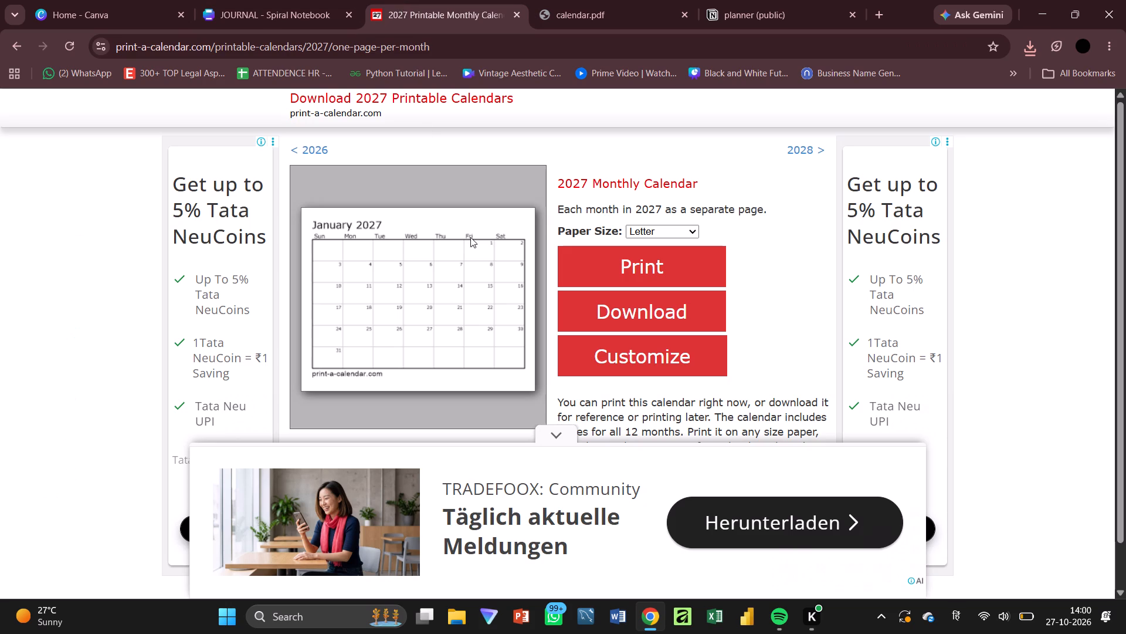
{"action": "left_click", "coordinate": [607, 0]}
{"action": "left_click", "coordinate": [520, 16]}
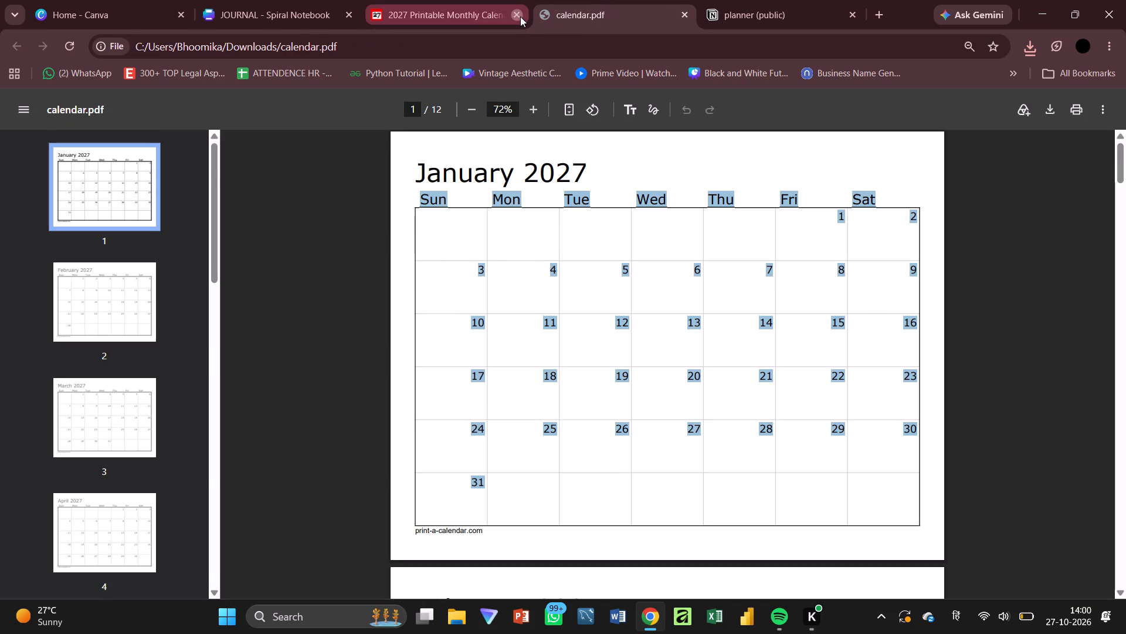
{"action": "left_click", "coordinate": [423, 245]}
{"action": "scroll", "coordinate": [395, 263], "scroll_direction": "down", "scroll_amount": 1}
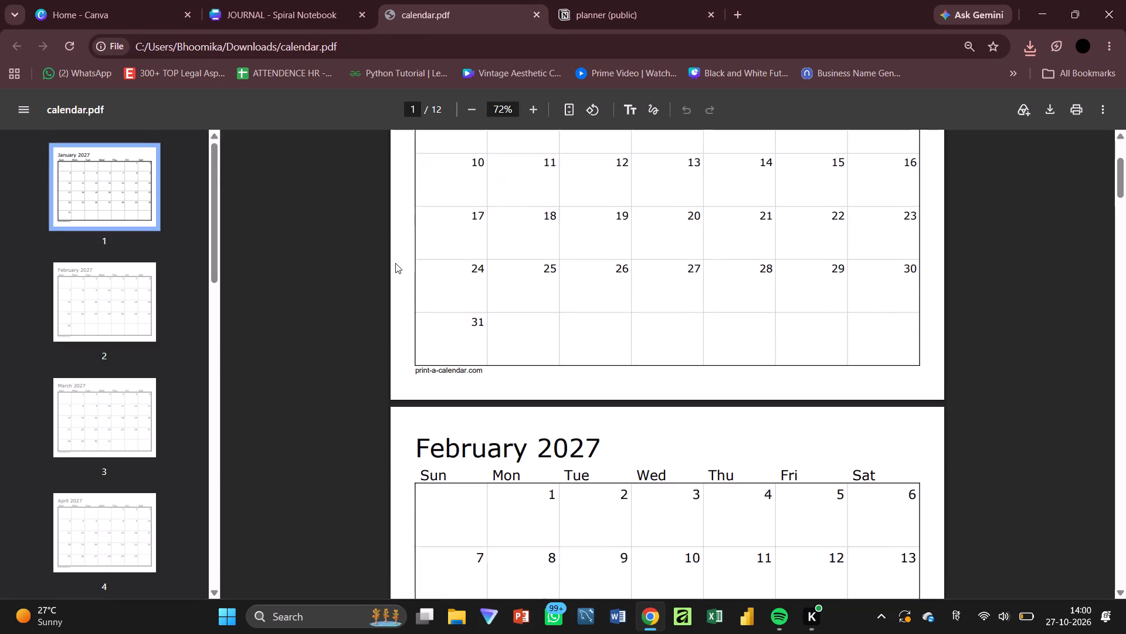
{"action": "scroll", "coordinate": [395, 263], "scroll_direction": "down", "scroll_amount": 1}
{"action": "scroll", "coordinate": [395, 263], "scroll_direction": "up", "scroll_amount": 1}
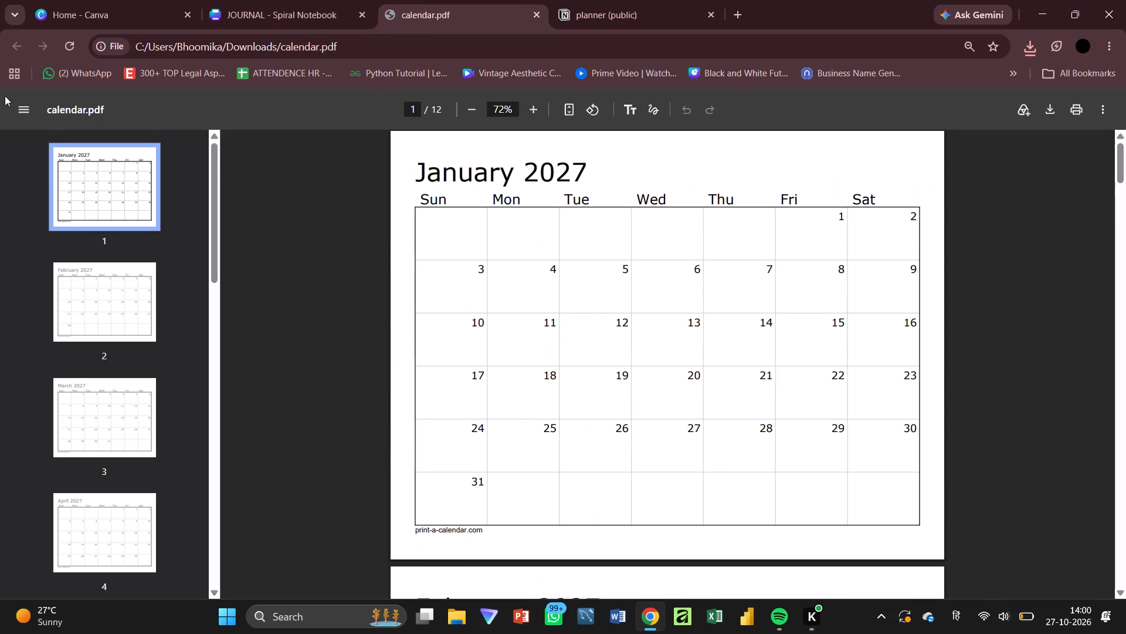
{"action": "left_click", "coordinate": [531, 11]}
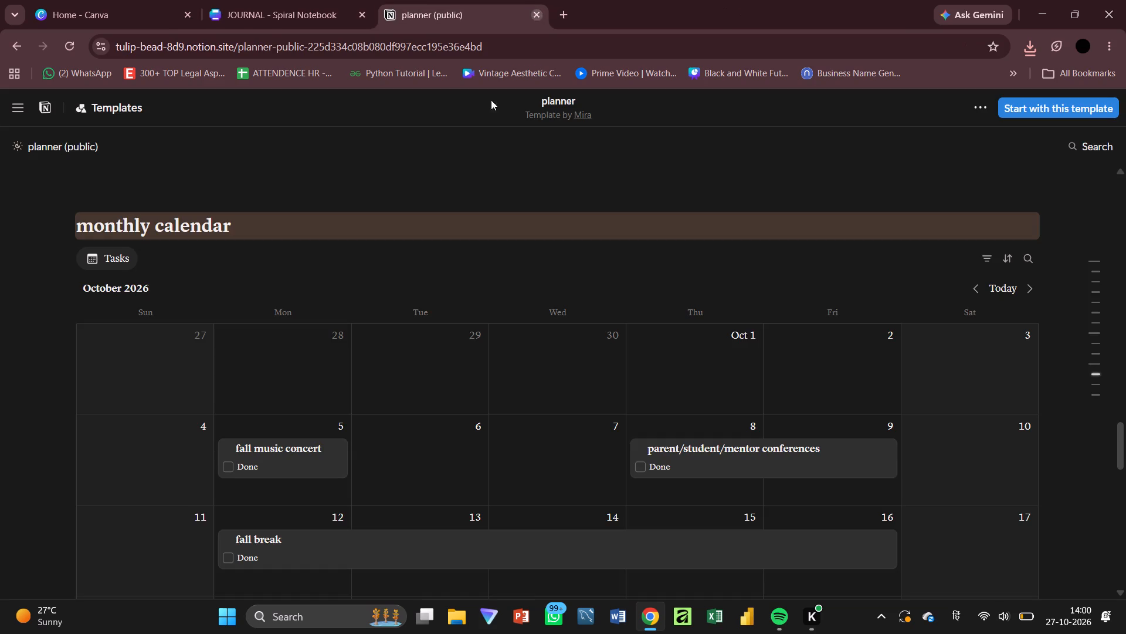
{"action": "left_click", "coordinate": [321, 0]}
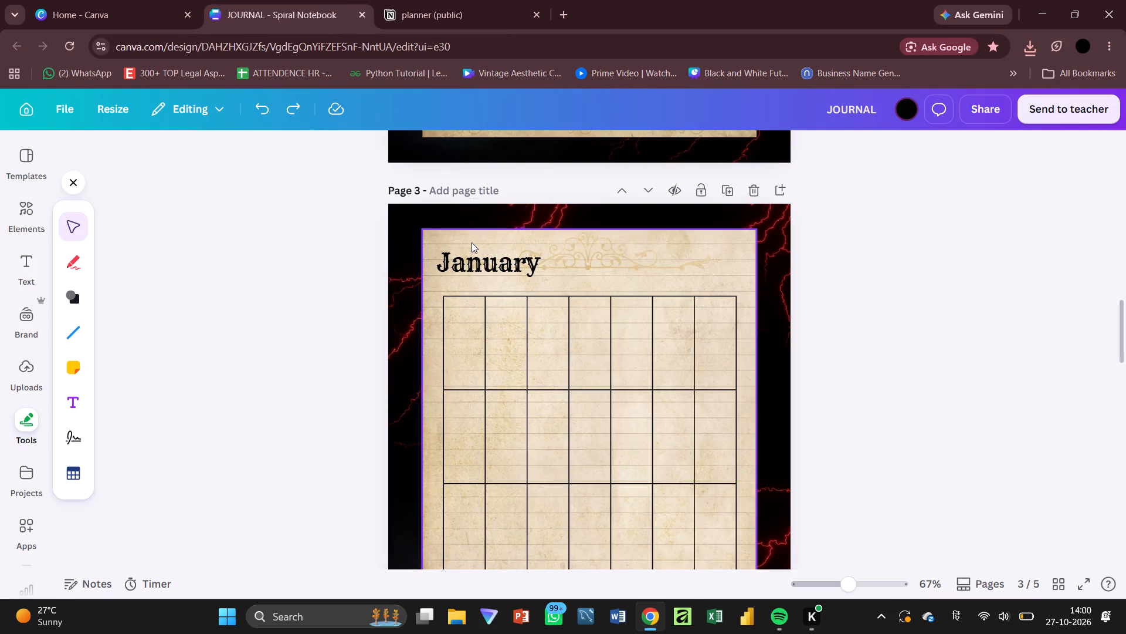
Delete the entire seven-column table from the January page.
{"action": "left_click", "coordinate": [564, 350]}
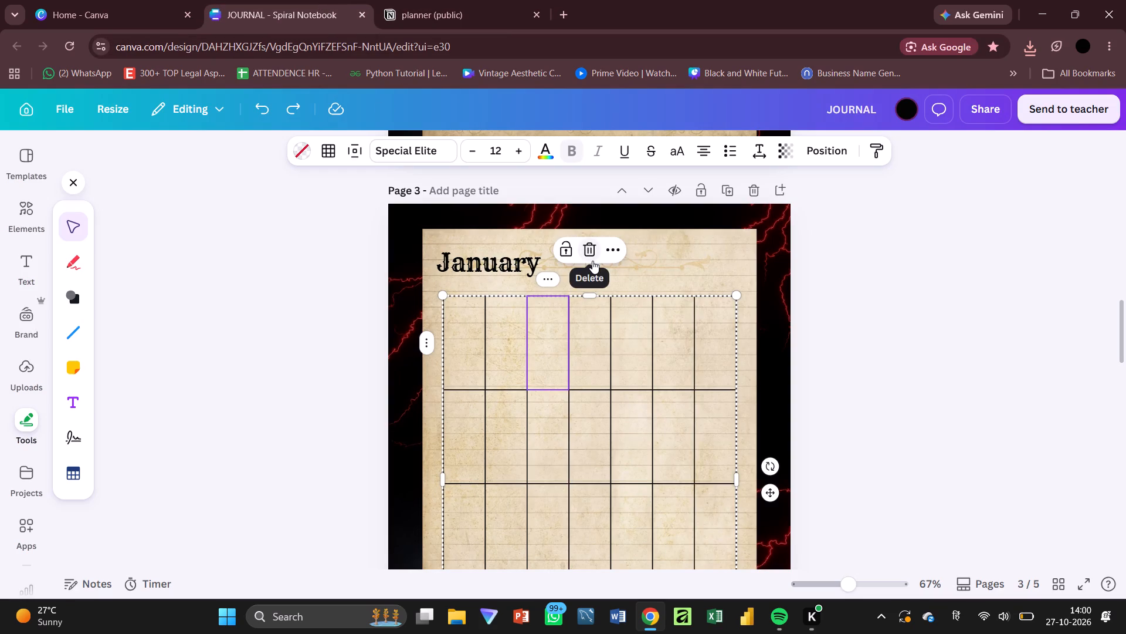
{"action": "left_click", "coordinate": [592, 261]}
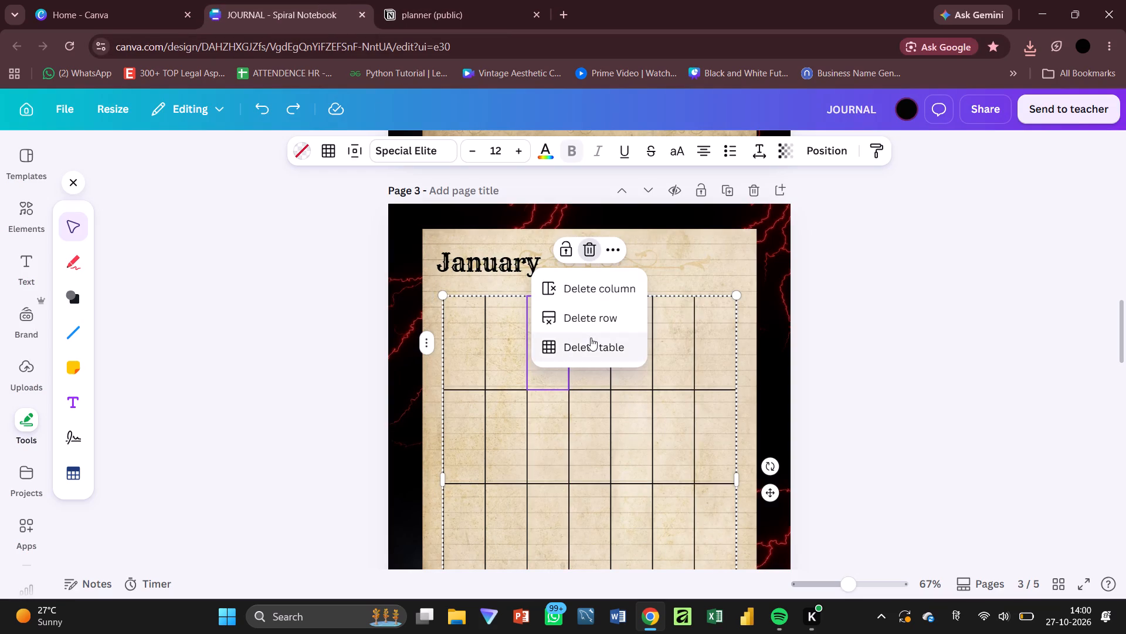
{"action": "left_click", "coordinate": [591, 338]}
{"action": "scroll", "coordinate": [515, 360], "scroll_direction": "down", "scroll_amount": 2}
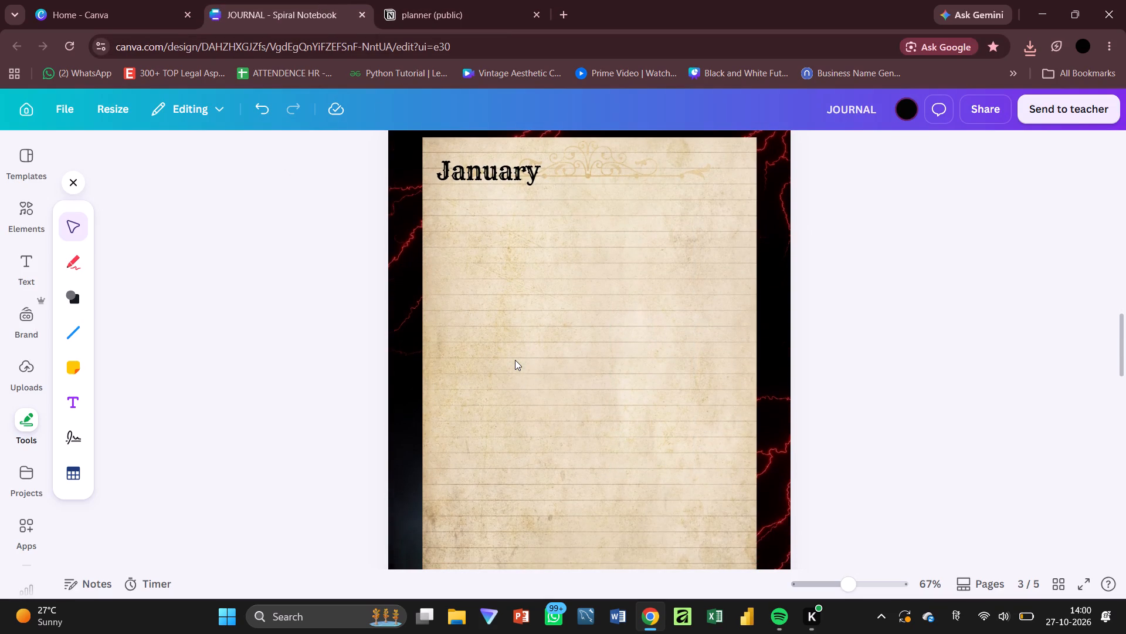
{"action": "scroll", "coordinate": [515, 360], "scroll_direction": "up", "scroll_amount": 1}
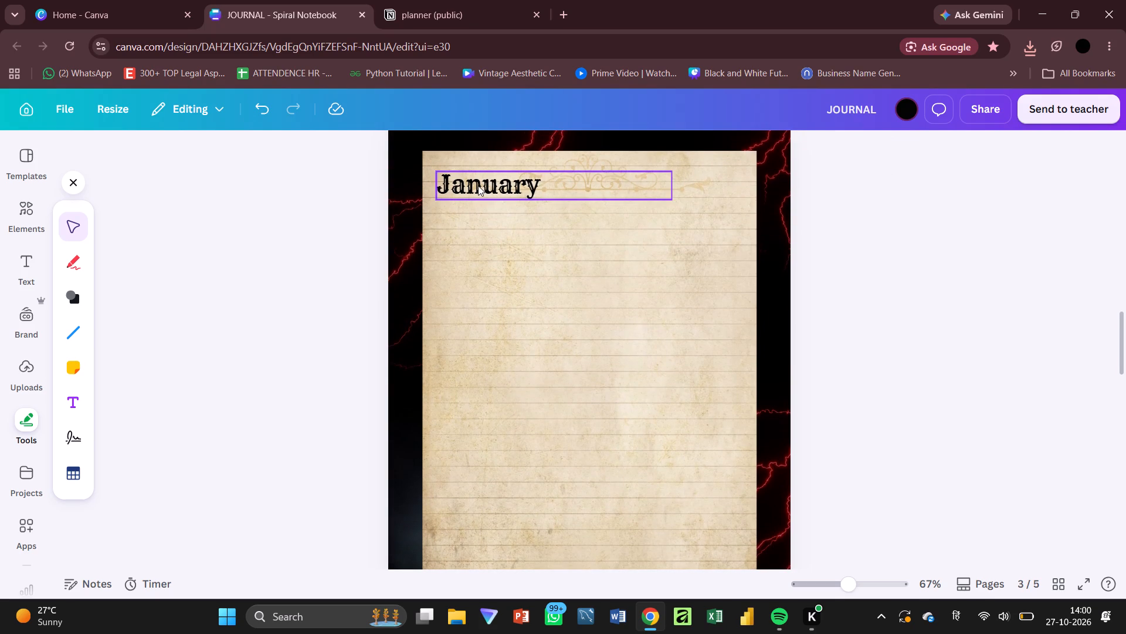
Move the January heading slightly higher on page 3.
{"action": "left_click_drag", "start_coordinate": [490, 180], "coordinate": [490, 173]}
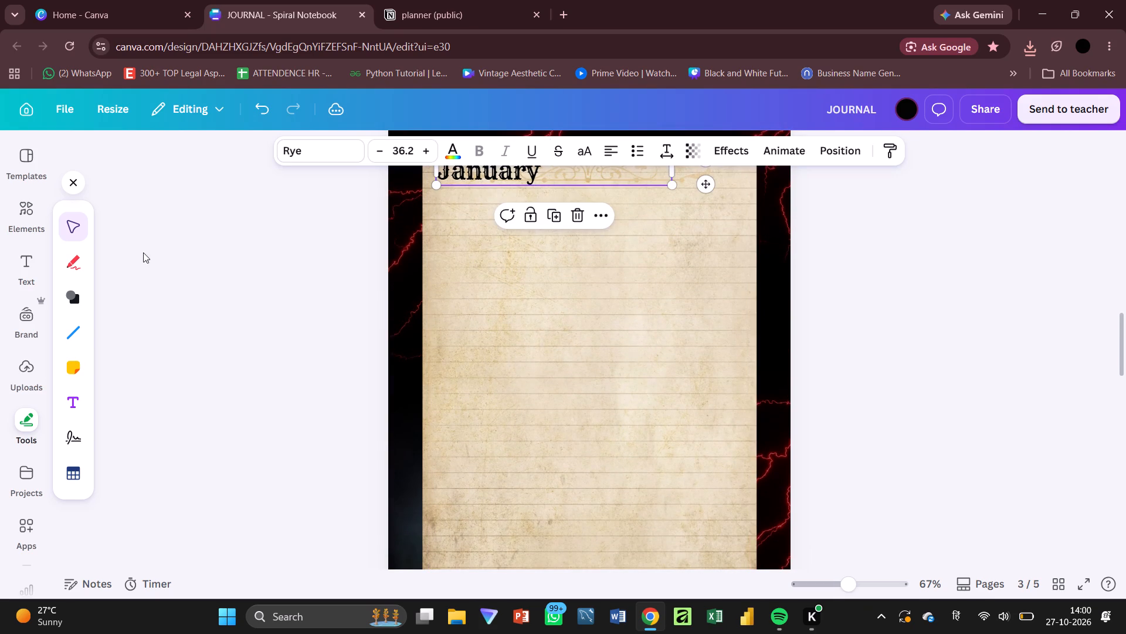
Insert a new table on the January page and add four columns, making it seven columns by four rows.
{"action": "scroll", "coordinate": [49, 433], "scroll_direction": "up", "scroll_amount": 1}
{"action": "left_click", "coordinate": [78, 474]}
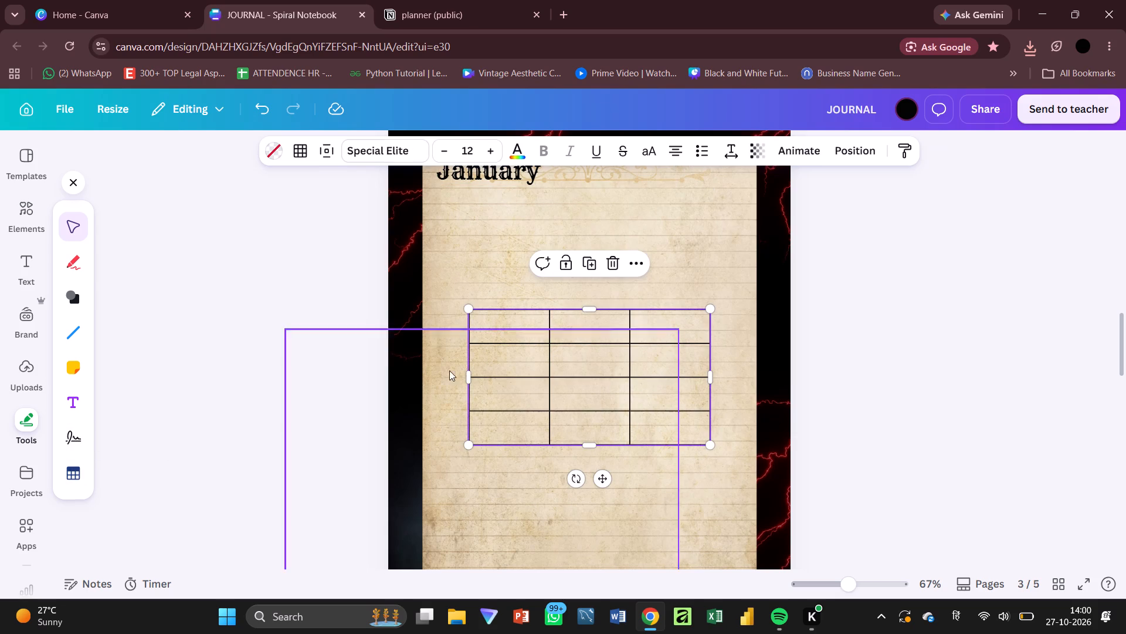
{"action": "left_click", "coordinate": [708, 295]}
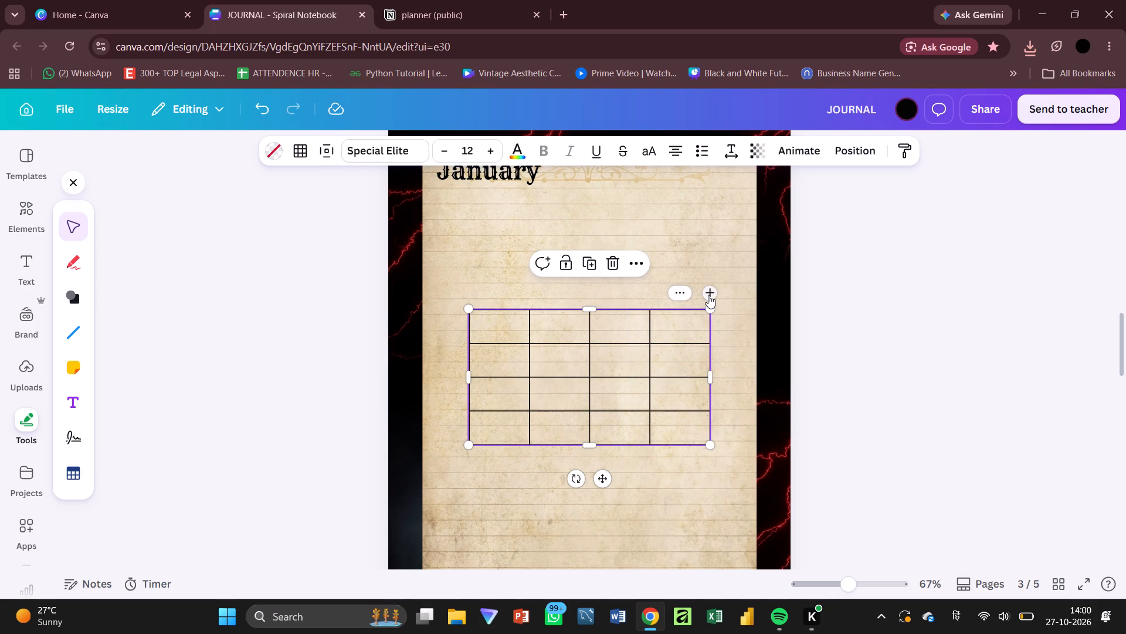
{"action": "left_click", "coordinate": [708, 295]}
{"action": "left_click", "coordinate": [708, 295]}
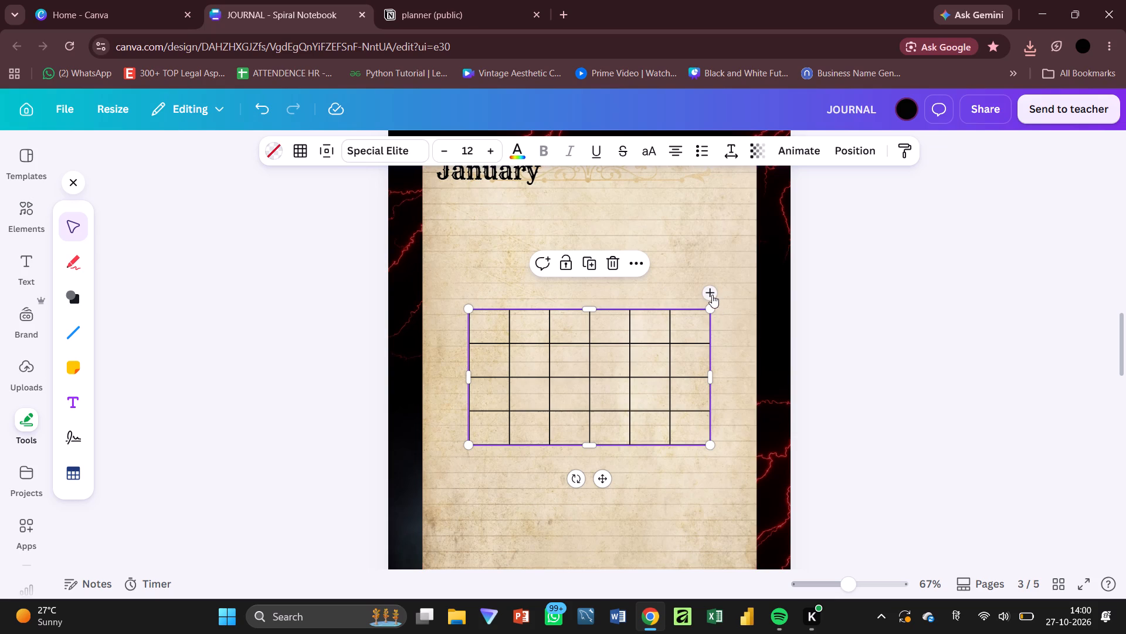
{"action": "left_click", "coordinate": [712, 295]}
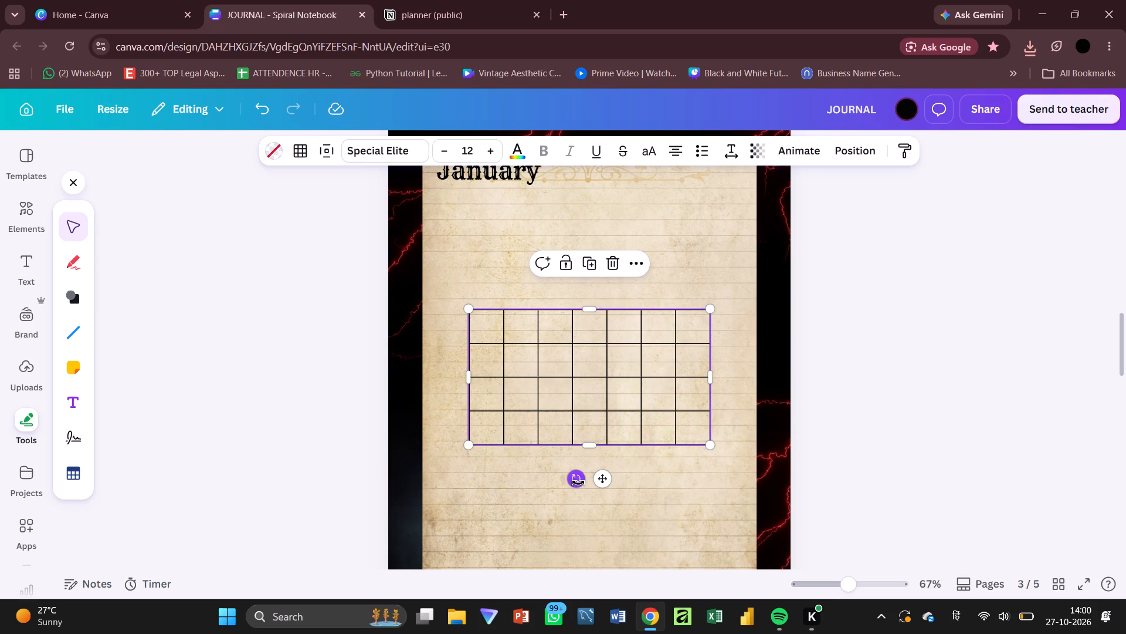
Rotate the new table a quarter turn counterclockwise and place it below the January heading on the left half of the paper.
{"action": "left_click_drag", "start_coordinate": [579, 483], "coordinate": [646, 390]}
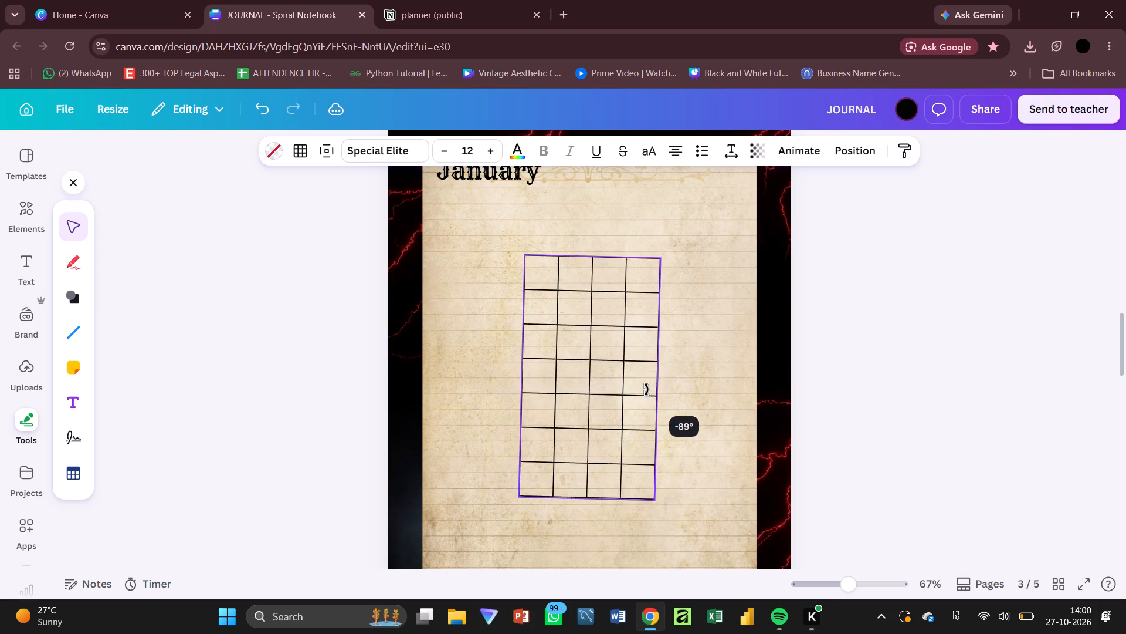
{"action": "left_click_drag", "start_coordinate": [646, 390], "coordinate": [647, 389]}
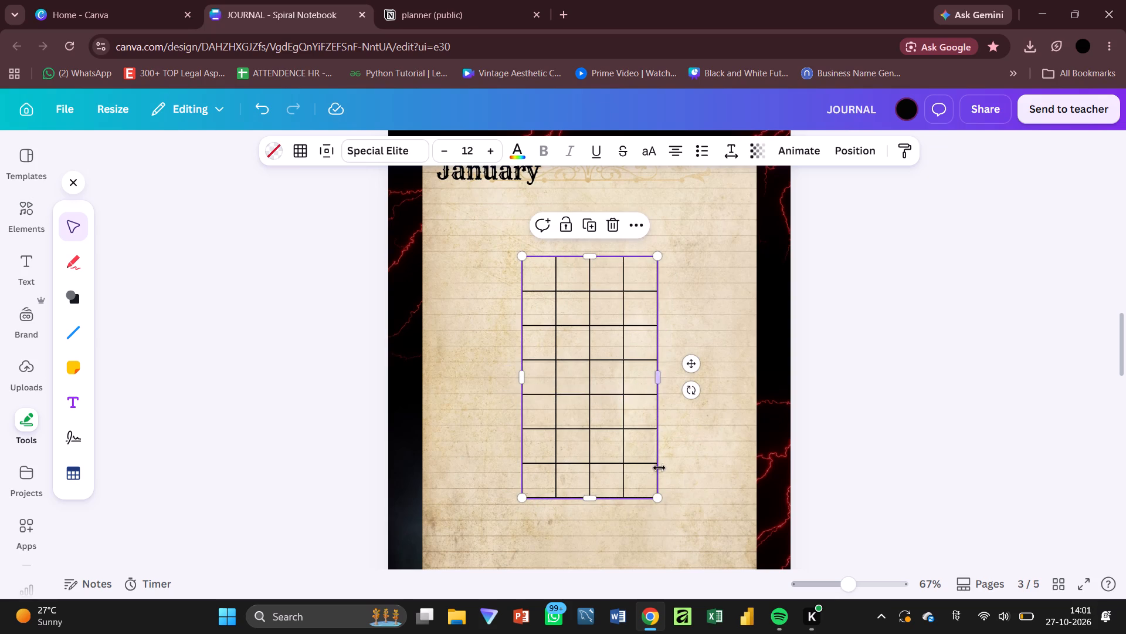
{"action": "left_click_drag", "start_coordinate": [689, 363], "coordinate": [604, 313]}
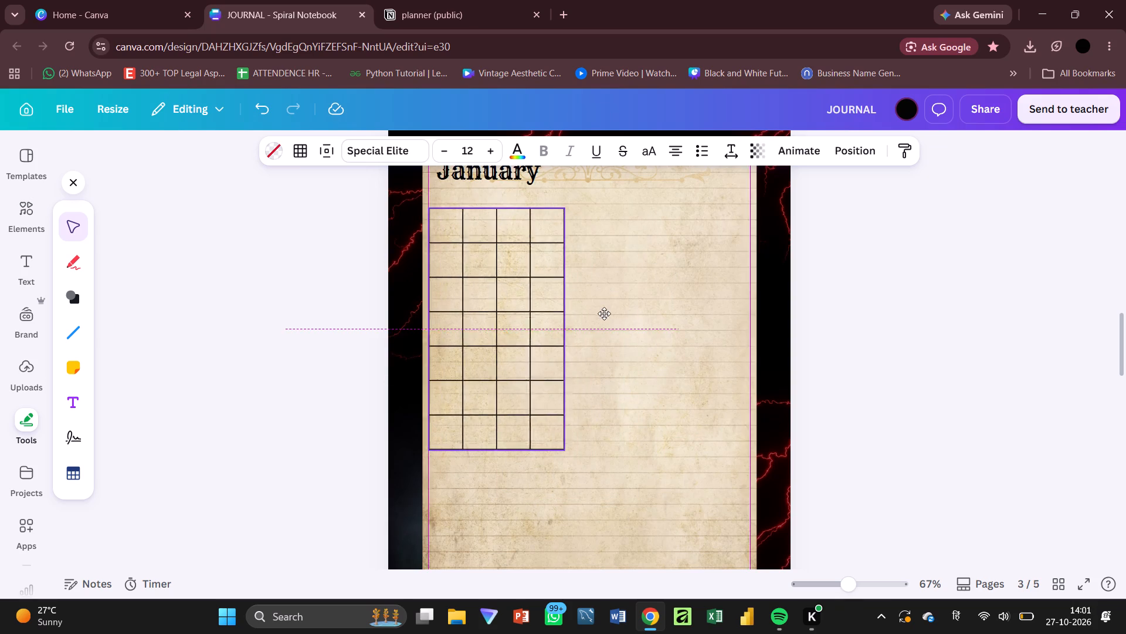
{"action": "left_click_drag", "start_coordinate": [604, 313], "coordinate": [620, 311]}
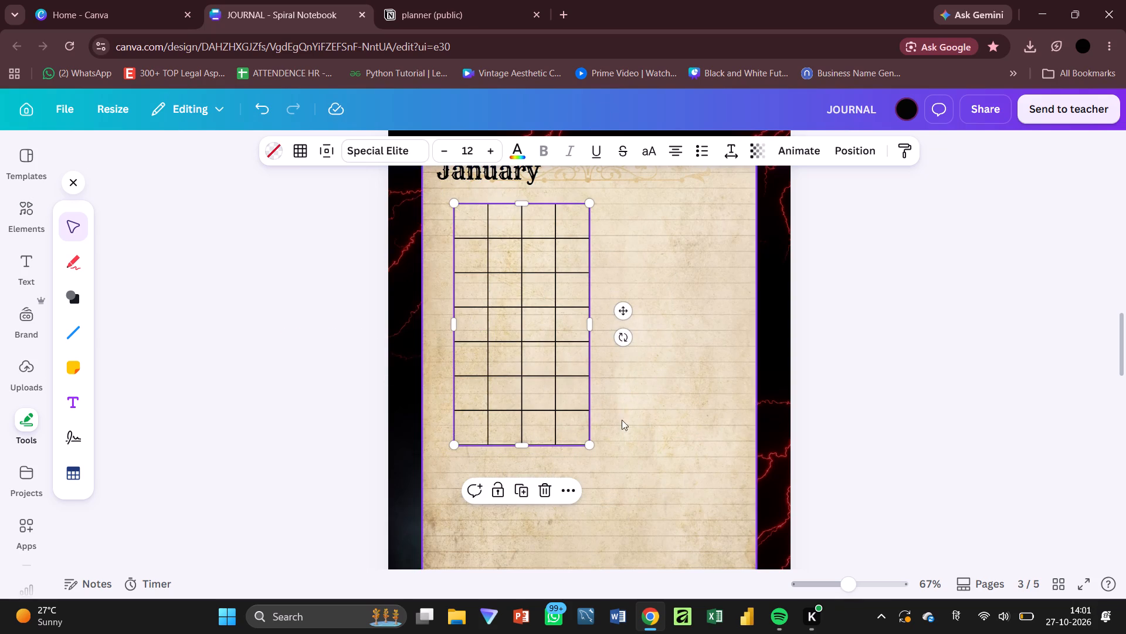
Enlarge the January table to fill most of the paper below the heading, and shift it slightly right for a wider left margin.
{"action": "left_click_drag", "start_coordinate": [591, 443], "coordinate": [713, 528]}
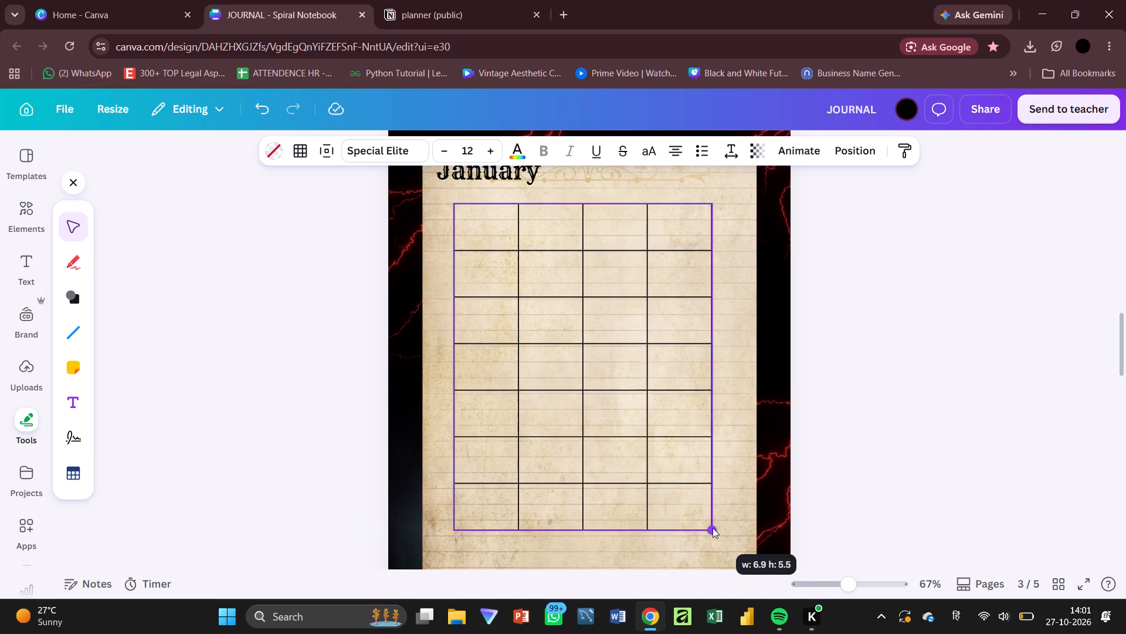
{"action": "left_click_drag", "start_coordinate": [713, 528], "coordinate": [736, 559]}
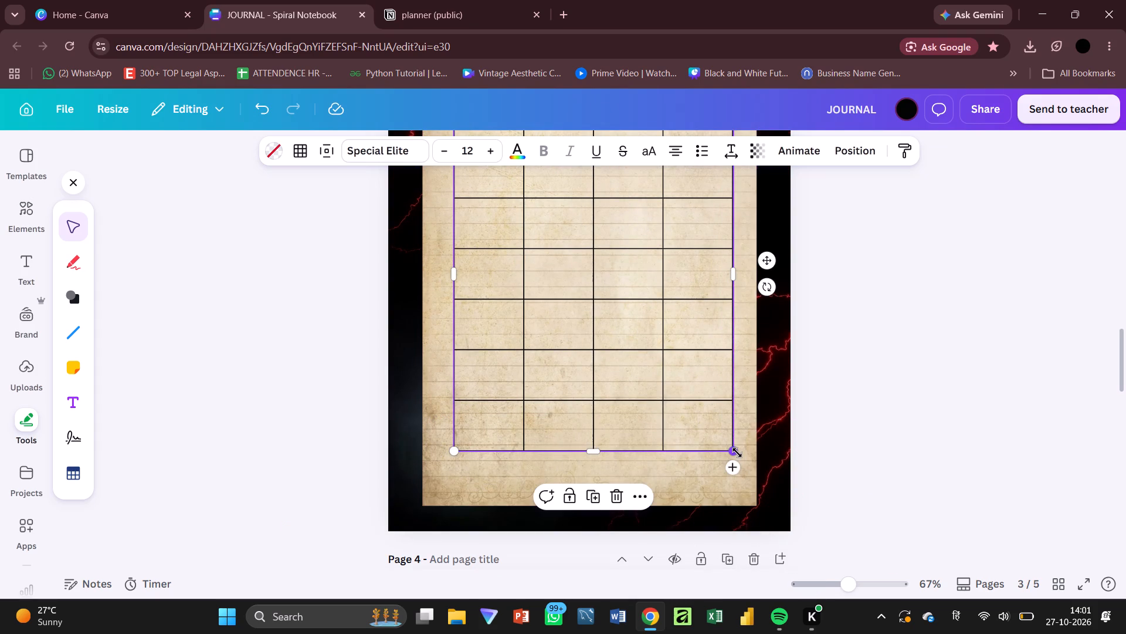
{"action": "left_click_drag", "start_coordinate": [737, 453], "coordinate": [722, 477]}
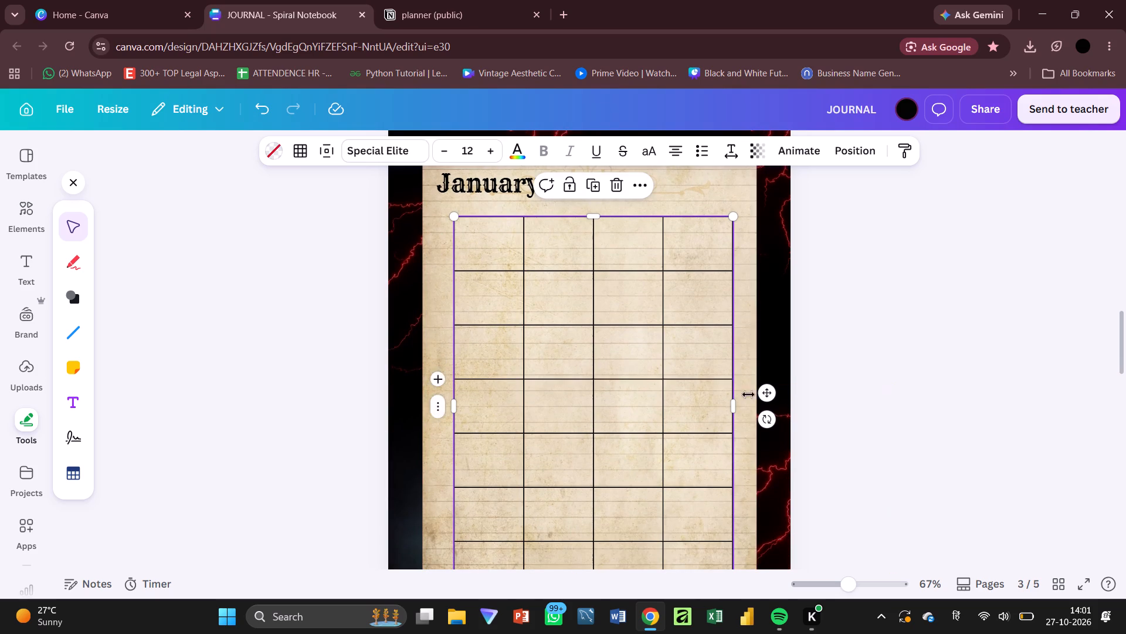
{"action": "left_click_drag", "start_coordinate": [773, 397], "coordinate": [778, 396]}
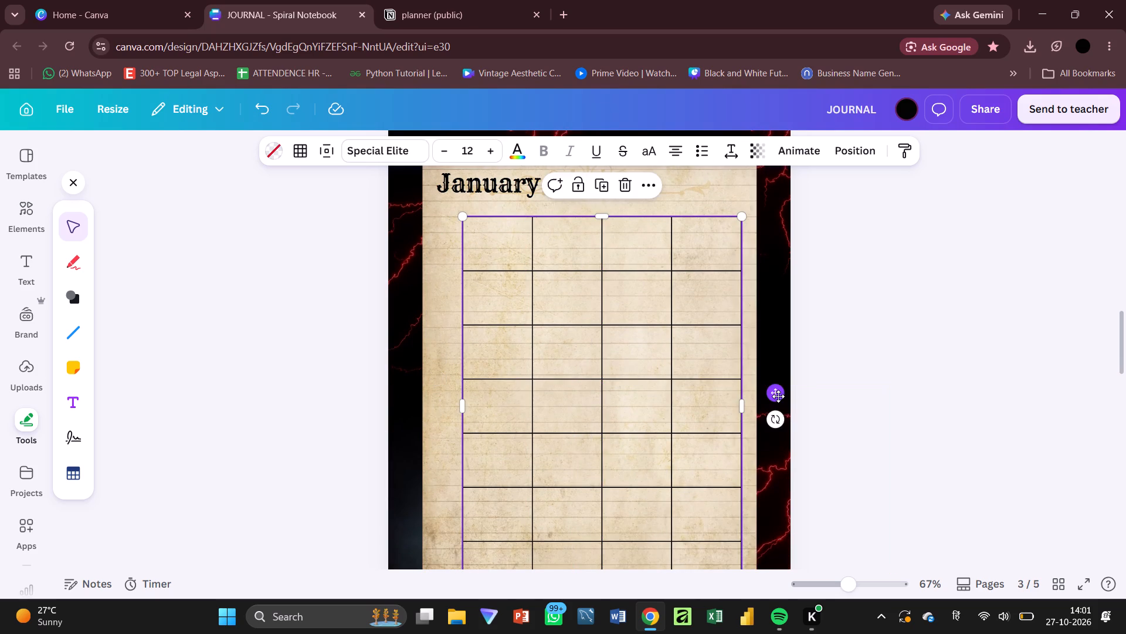
{"action": "left_click", "coordinate": [703, 413]}
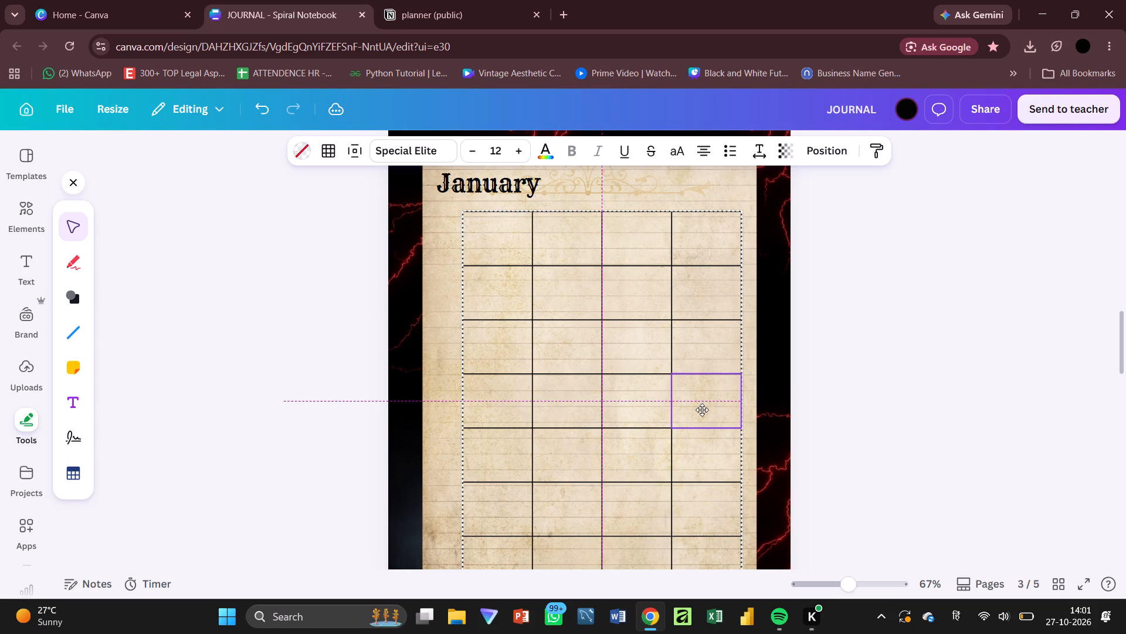
{"action": "left_click", "coordinate": [777, 379]}
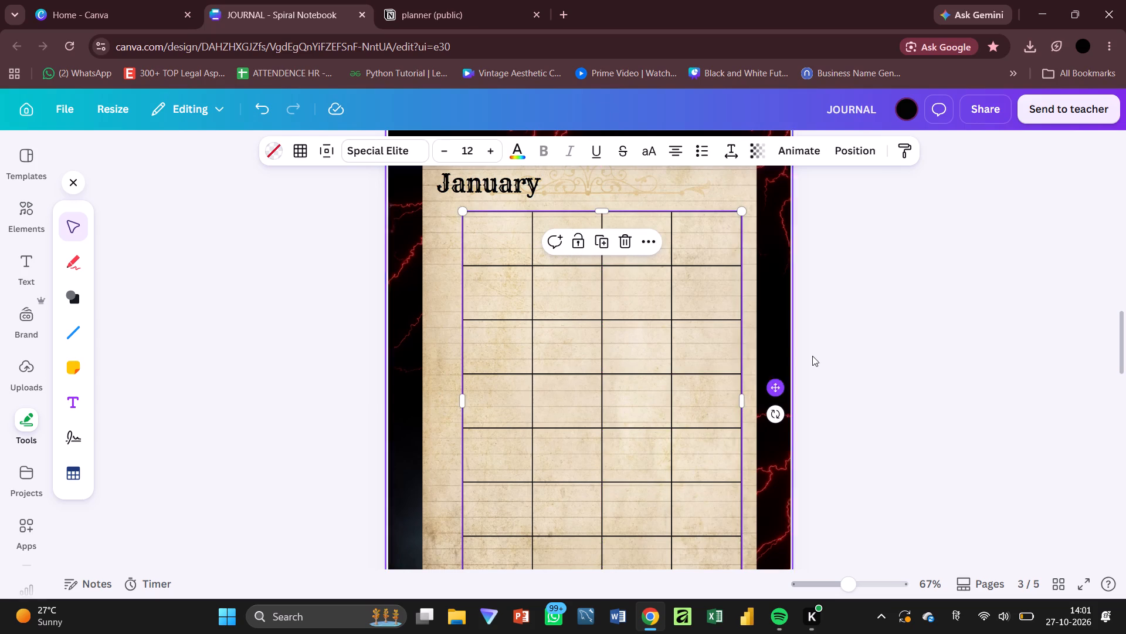
Copy the NAME: text from the About Me page and paste it onto the January page.
{"action": "scroll", "coordinate": [812, 356], "scroll_direction": "up", "scroll_amount": 2}
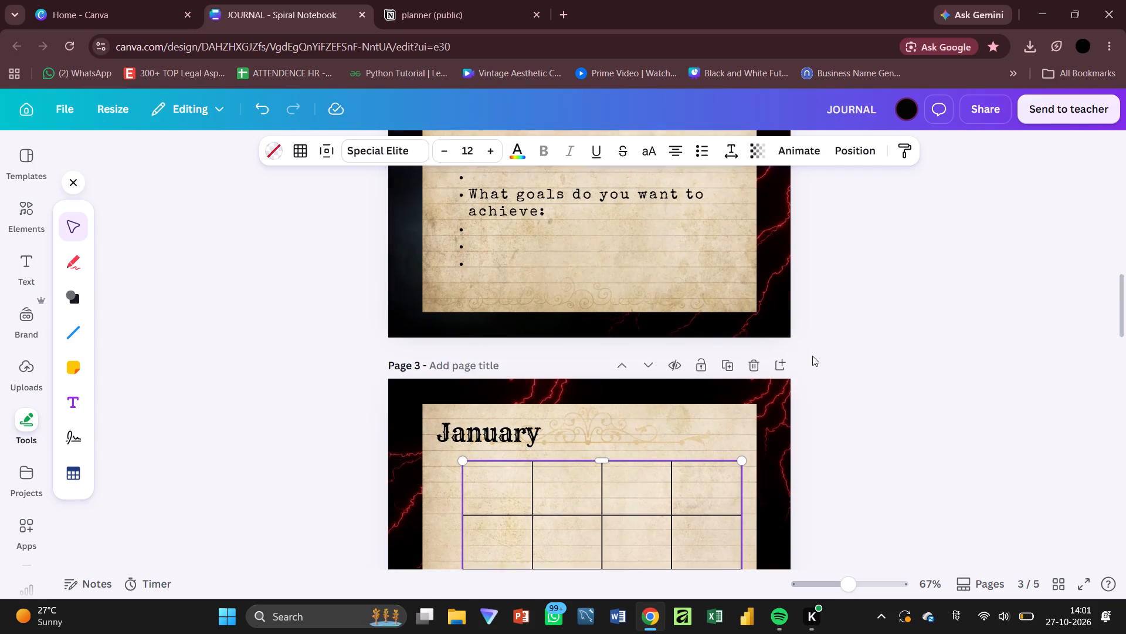
{"action": "scroll", "coordinate": [812, 356], "scroll_direction": "up", "scroll_amount": 1}
{"action": "left_click", "coordinate": [583, 221]}
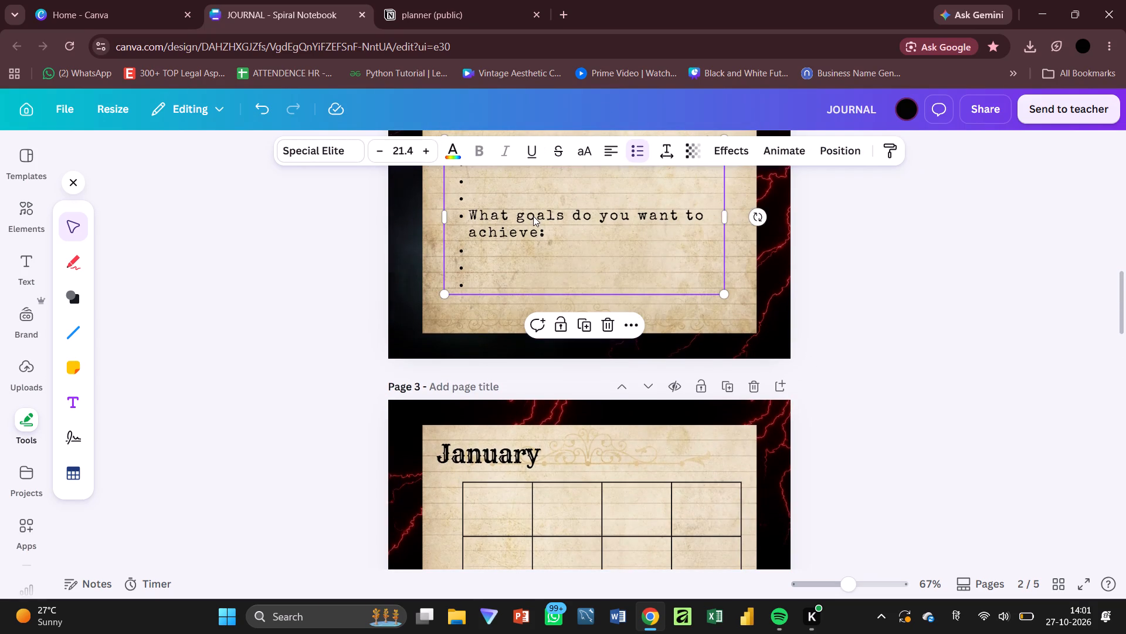
{"action": "scroll", "coordinate": [484, 458], "scroll_direction": "down", "scroll_amount": 2}
{"action": "left_click", "coordinate": [437, 299]}
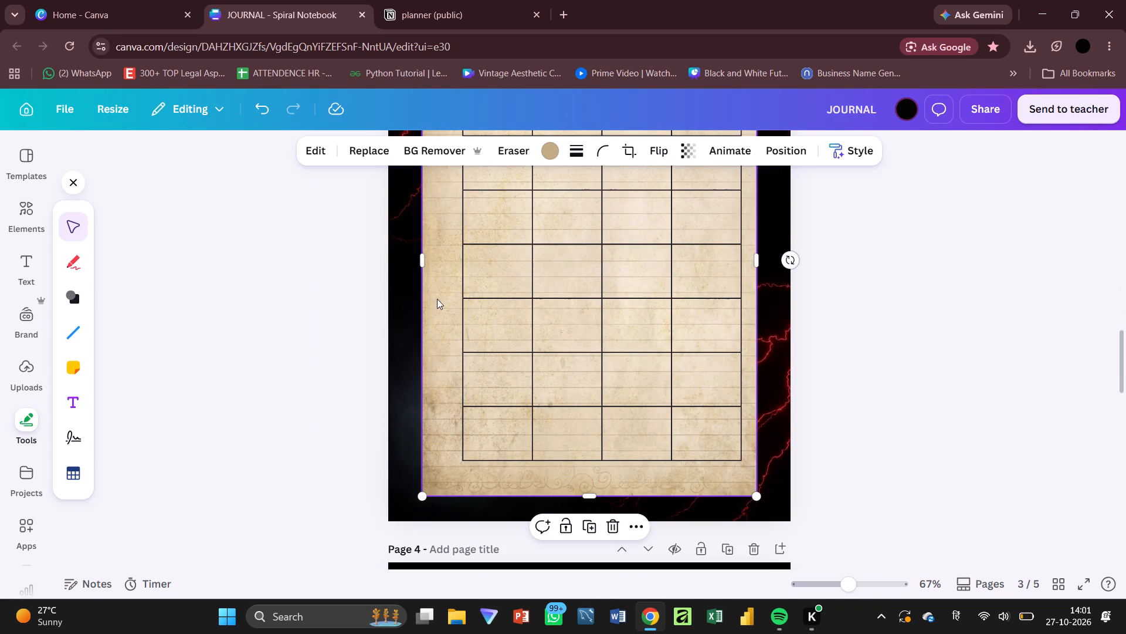
{"action": "scroll", "coordinate": [437, 299], "scroll_direction": "up", "scroll_amount": 8}
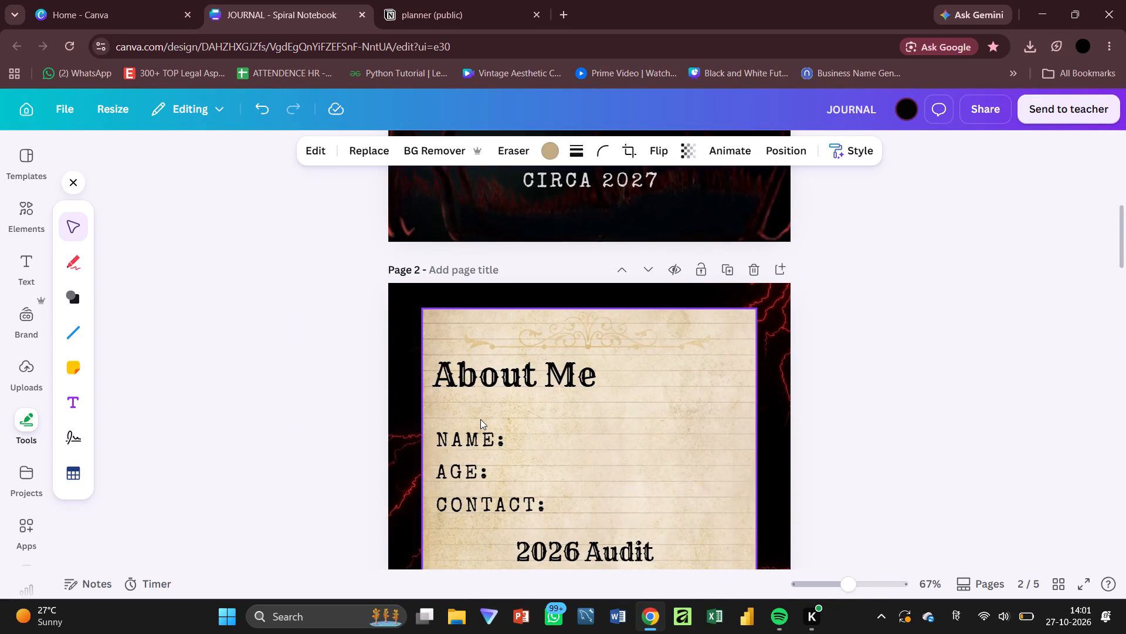
{"action": "left_click", "coordinate": [481, 431]}
{"action": "key", "text": "ctrl+c"}
{"action": "scroll", "coordinate": [481, 431], "scroll_direction": "down", "scroll_amount": 2}
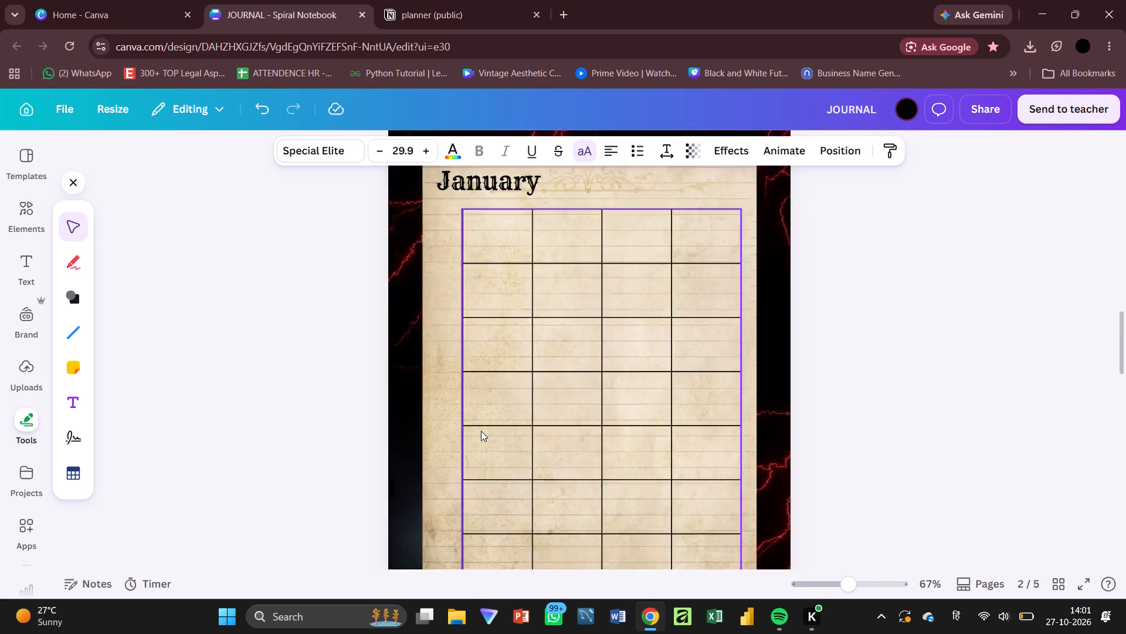
{"action": "scroll", "coordinate": [481, 431], "scroll_direction": "down", "scroll_amount": 2}
{"action": "scroll", "coordinate": [489, 425], "scroll_direction": "up", "scroll_amount": 2}
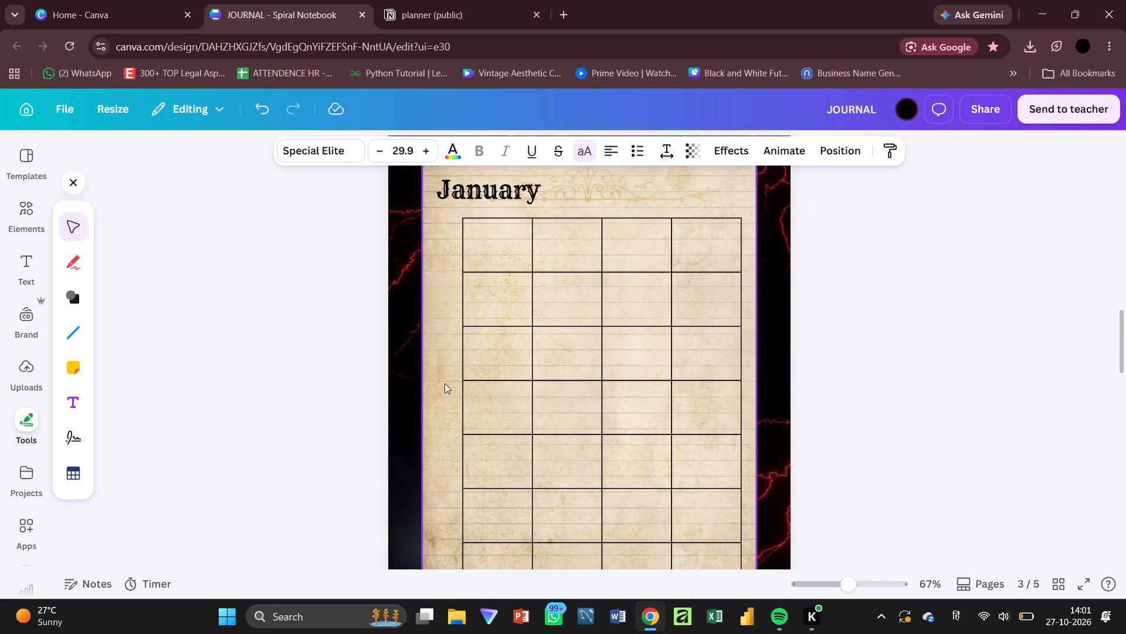
{"action": "left_click", "coordinate": [445, 383]}
{"action": "key", "text": "ctrl+v"}
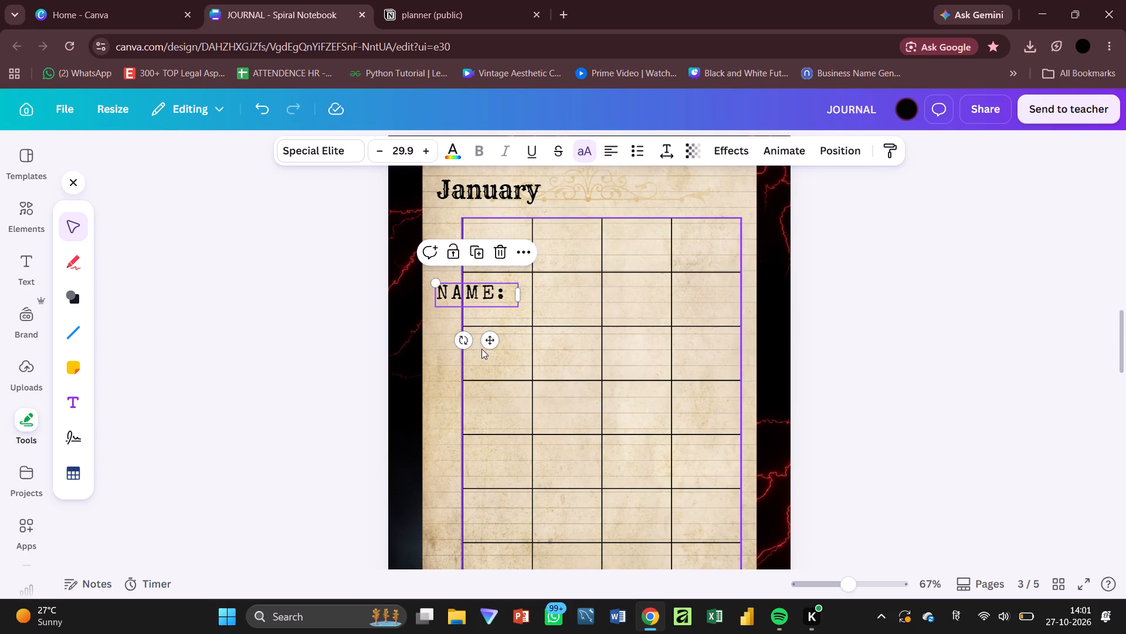
Turn off uppercase on the pasted text and replace it with Sun, stacking one letter per line.
{"action": "left_click", "coordinate": [491, 287]}
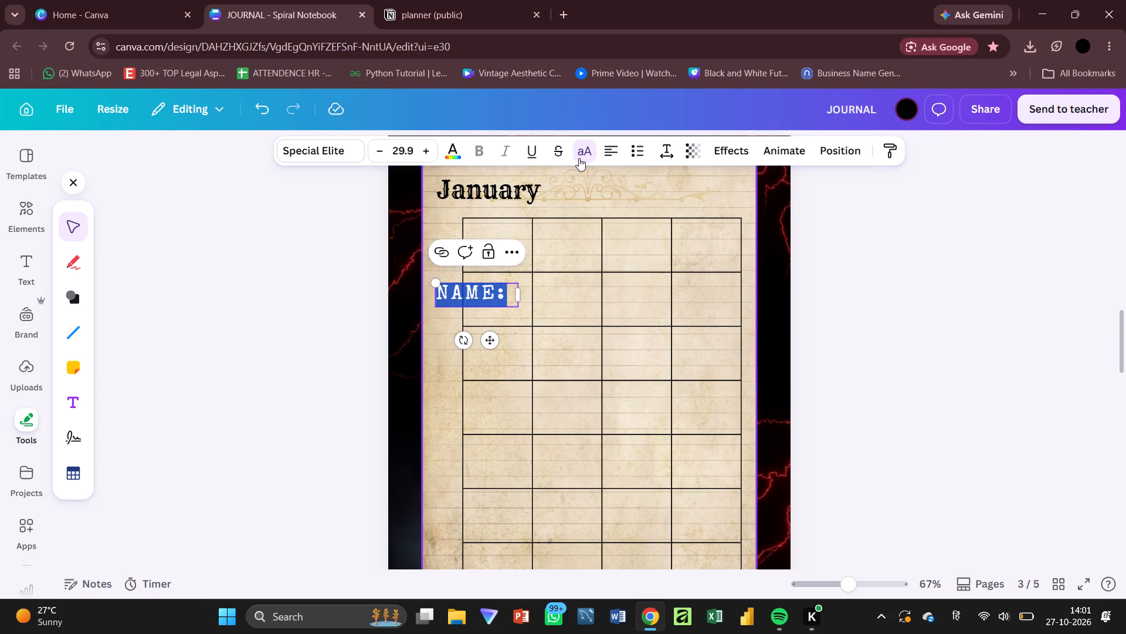
{"action": "left_click", "coordinate": [579, 158]}
{"action": "left_click", "coordinate": [508, 292]}
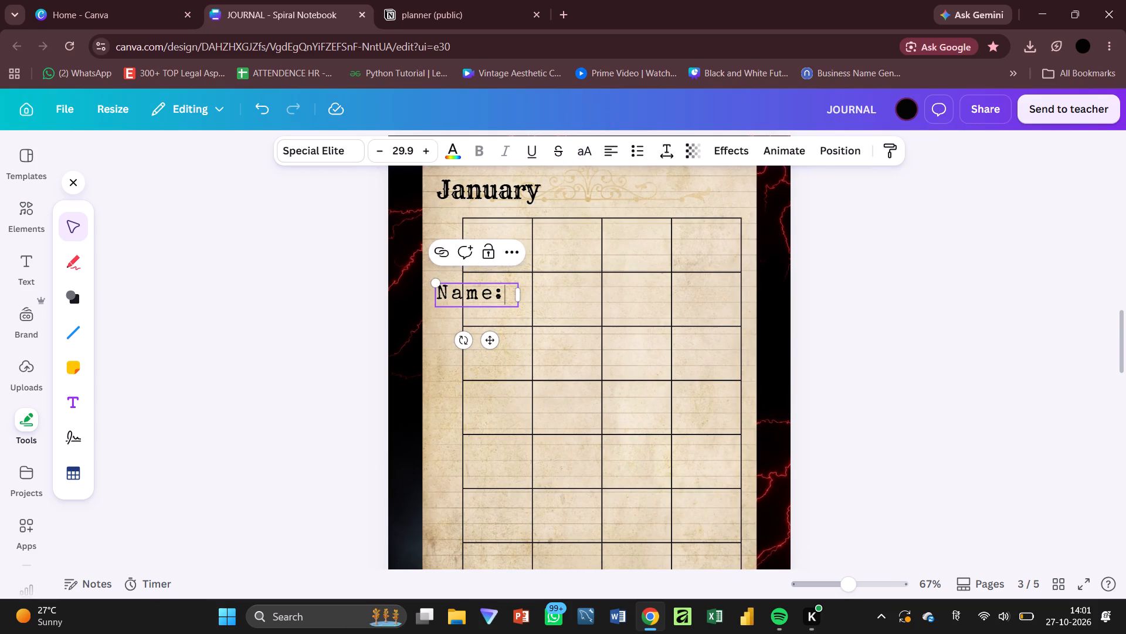
{"action": "left_click_drag", "start_coordinate": [506, 294], "coordinate": [435, 299]}
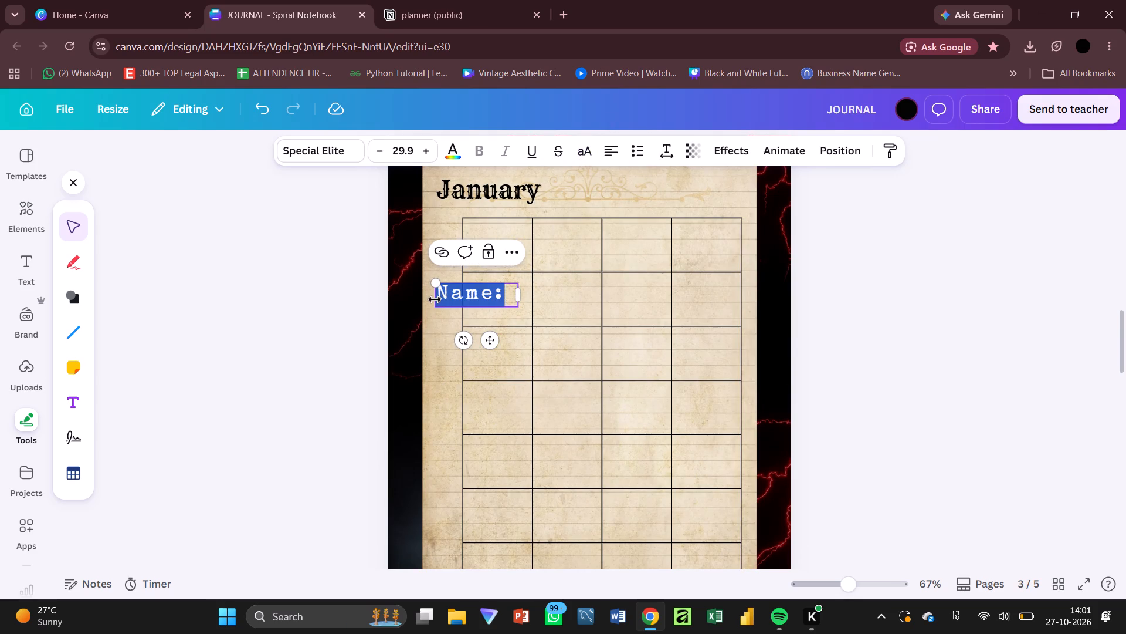
{"action": "key", "text": "BackSpace"}
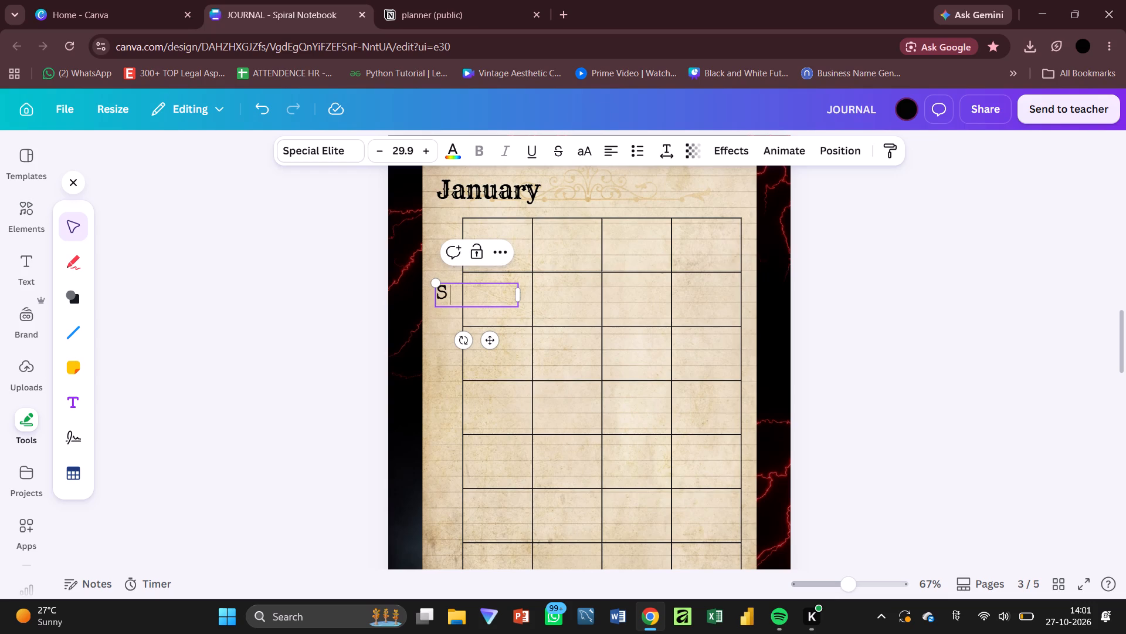
{"action": "key", "text": "Return"}
{"action": "key", "text": "u"}
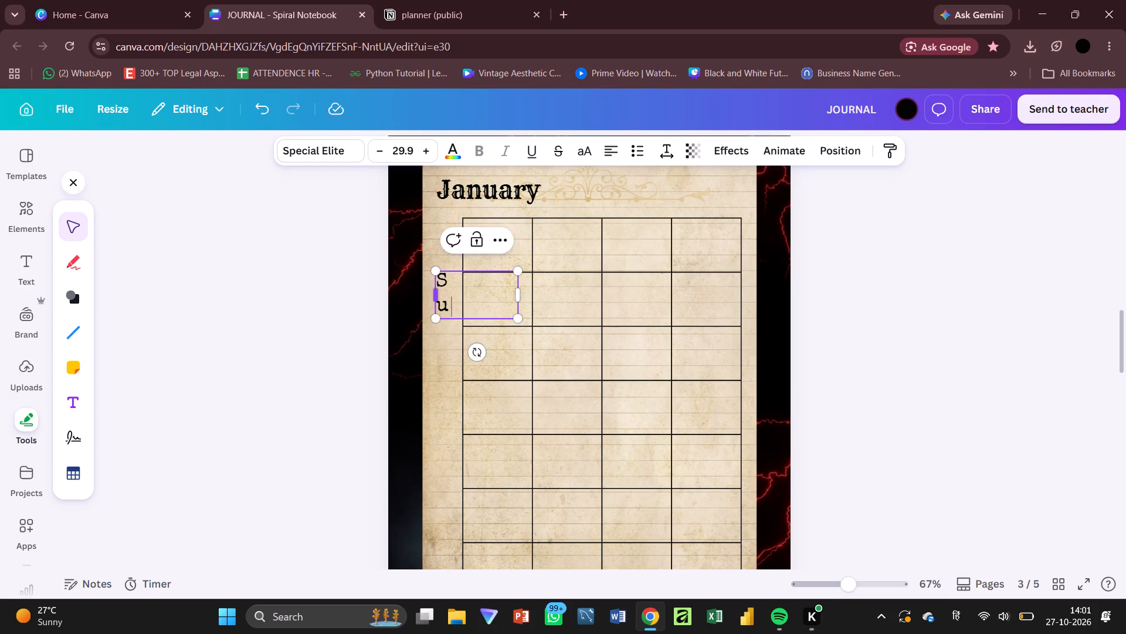
{"action": "key", "text": "Return"}
{"action": "key", "text": "n"}
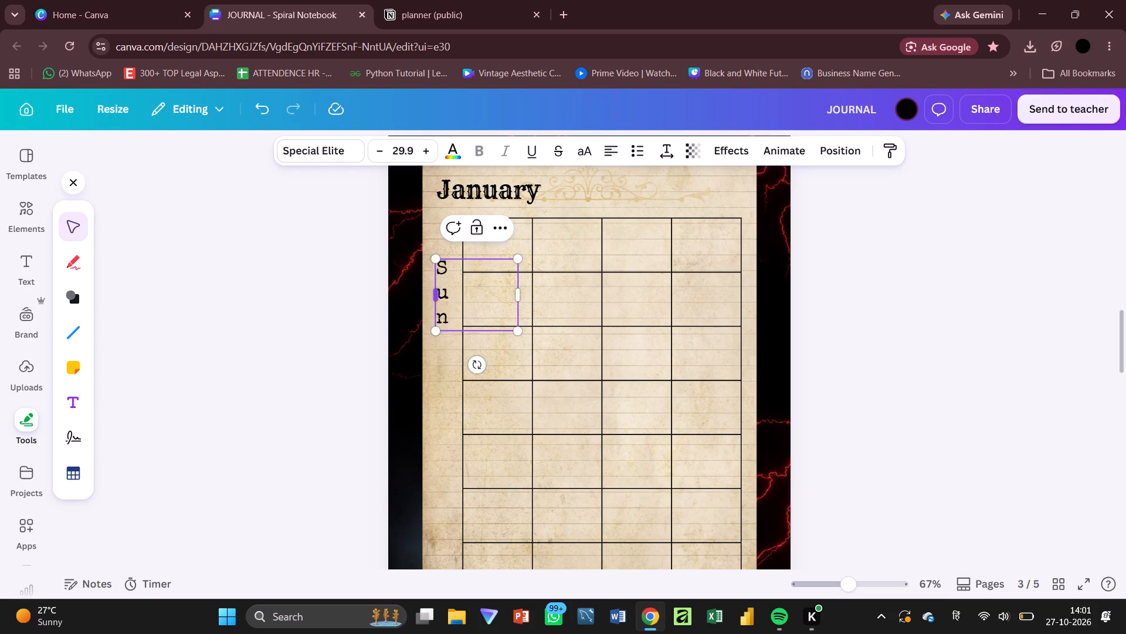
Reduce the font size of the stacked Sun label to 15.9.
{"action": "left_click_drag", "start_coordinate": [453, 322], "coordinate": [432, 245]}
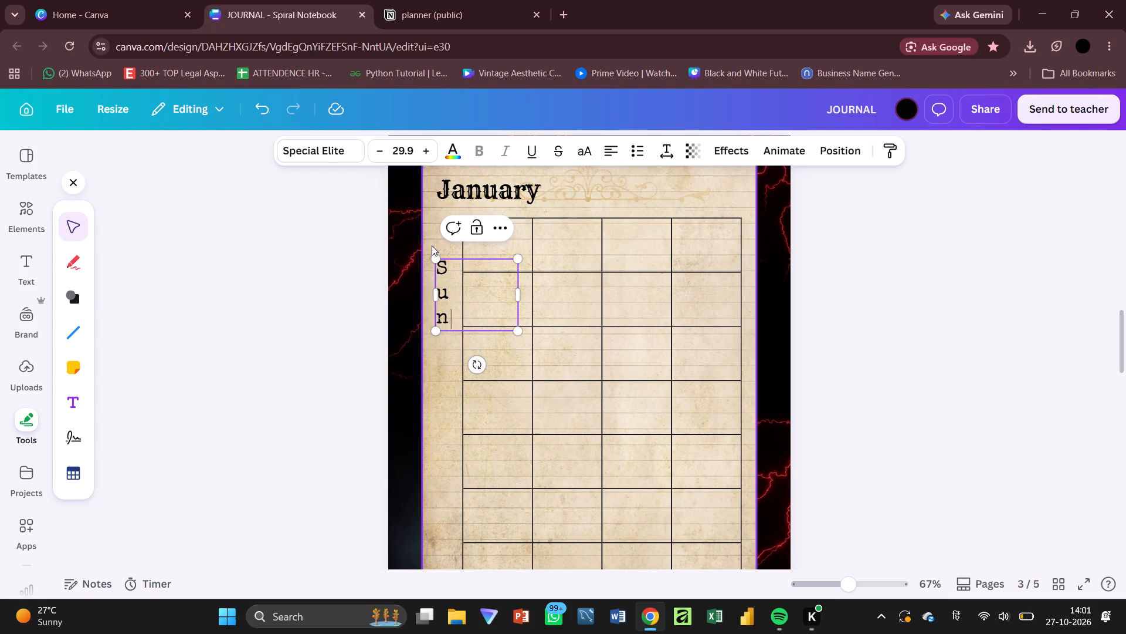
{"action": "left_click_drag", "start_coordinate": [432, 245], "coordinate": [440, 274]}
{"action": "triple_click", "coordinate": [385, 146]}
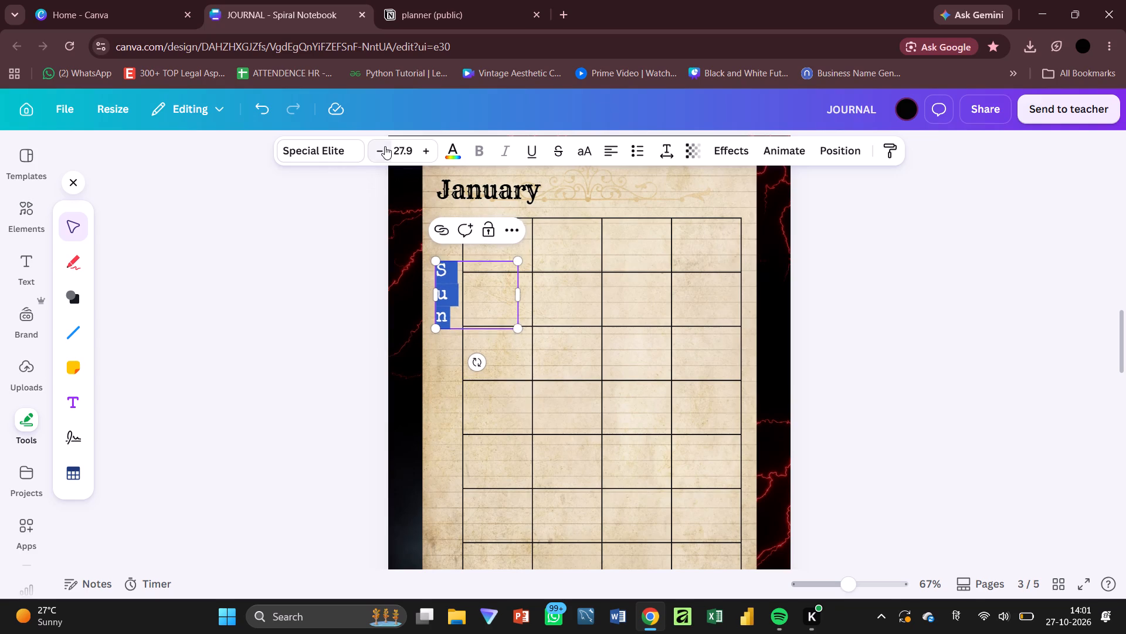
{"action": "triple_click", "coordinate": [385, 146]}
{"action": "right_click", "coordinate": [385, 146]}
{"action": "right_click", "coordinate": [385, 146]}
{"action": "right_click", "coordinate": [385, 146]}
{"action": "triple_click", "coordinate": [385, 146]}
{"action": "double_click", "coordinate": [385, 146]}
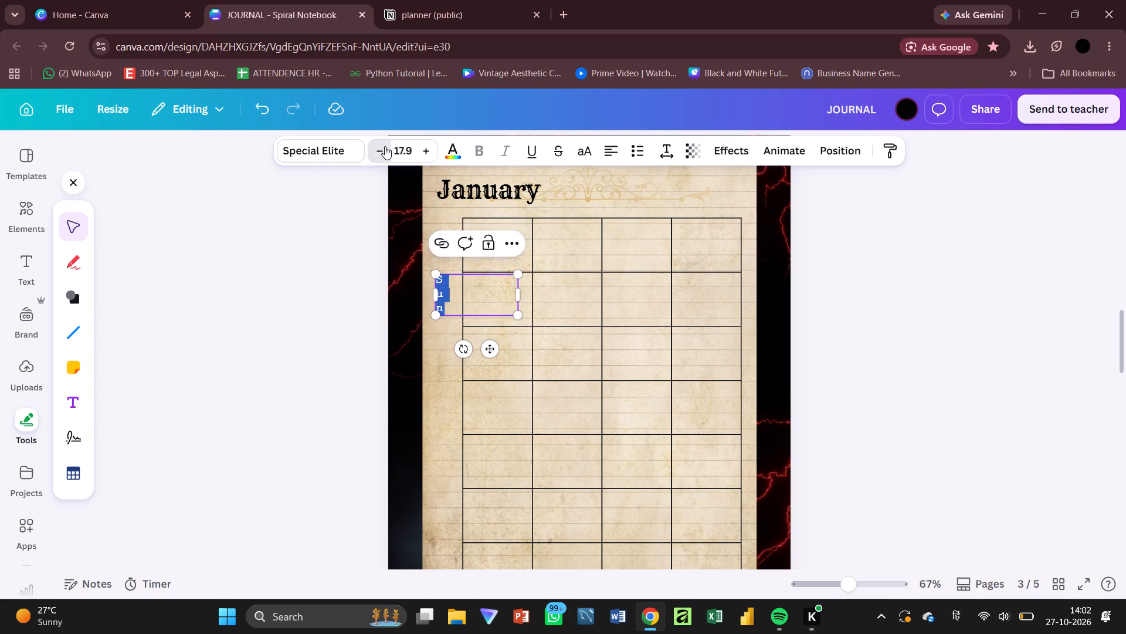
Move the Sun label into the left margin beside the table's first row and narrow its text box to fit the letters.
{"action": "left_click_drag", "start_coordinate": [486, 343], "coordinate": [498, 286]}
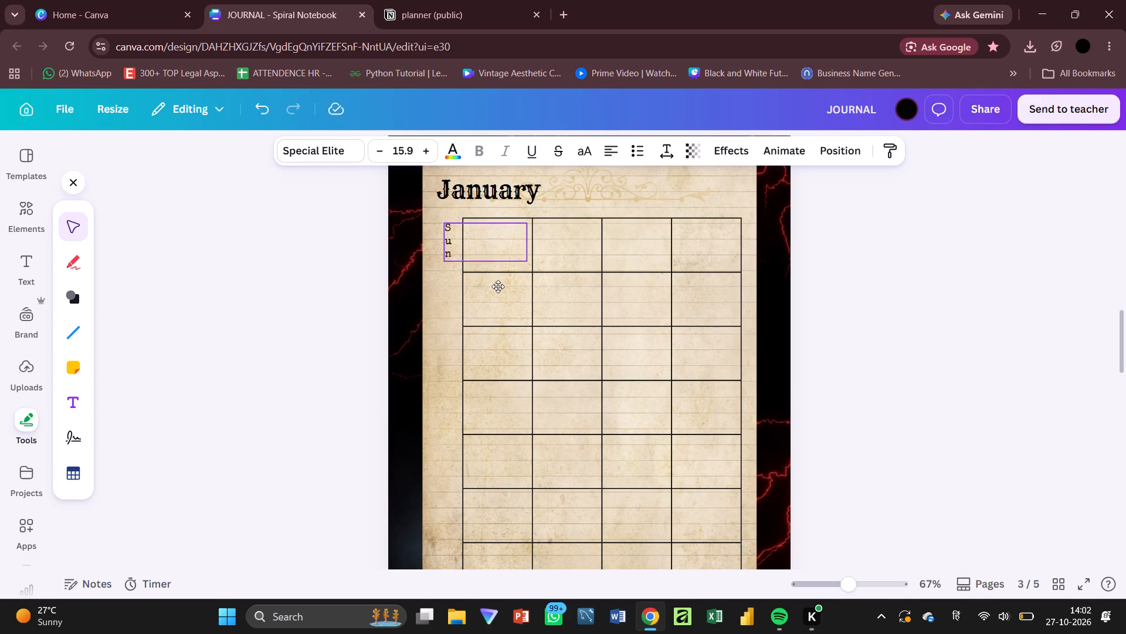
{"action": "left_click_drag", "start_coordinate": [498, 286], "coordinate": [497, 293]}
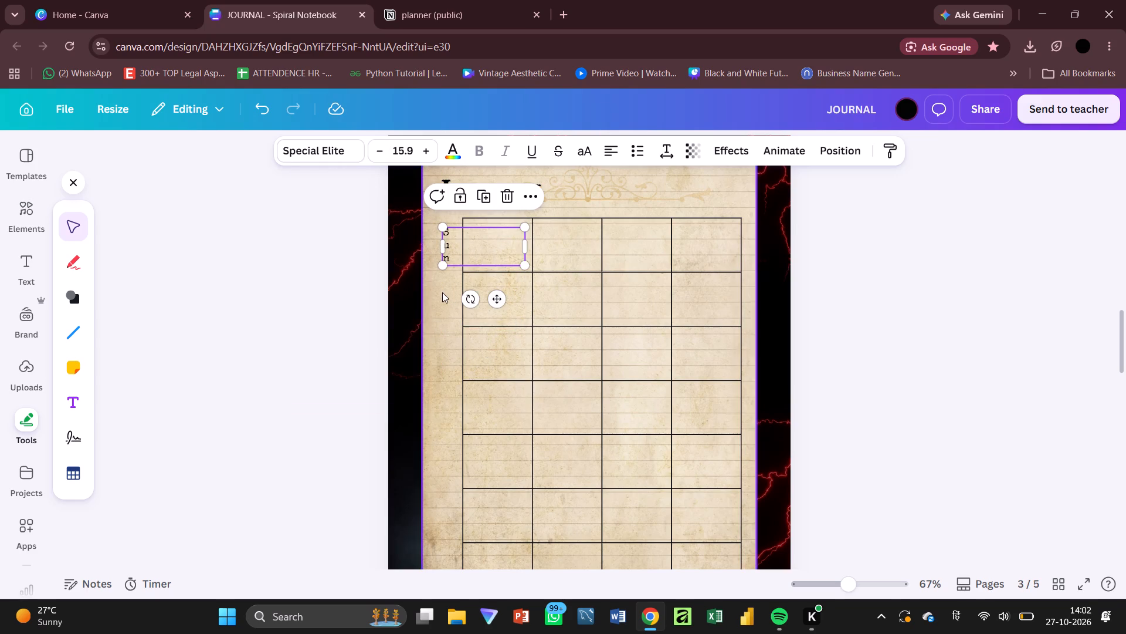
{"action": "left_click_drag", "start_coordinate": [526, 244], "coordinate": [455, 251]}
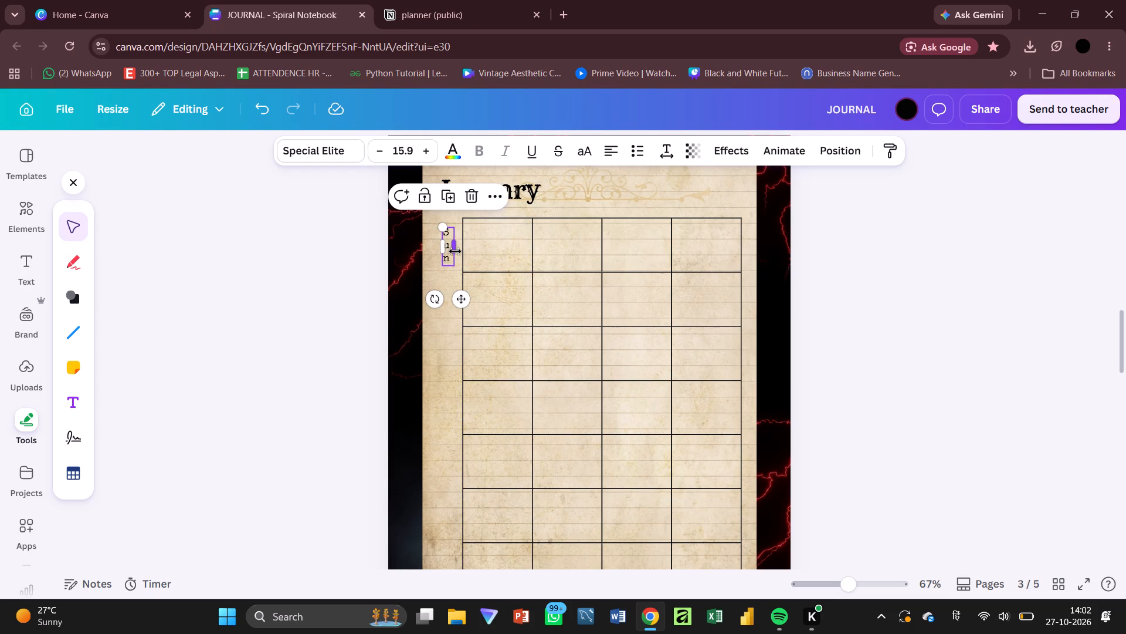
Set the Sun label's font size to 17.9 and nudge it slightly lower beside the first row.
{"action": "double_click", "coordinate": [431, 157]}
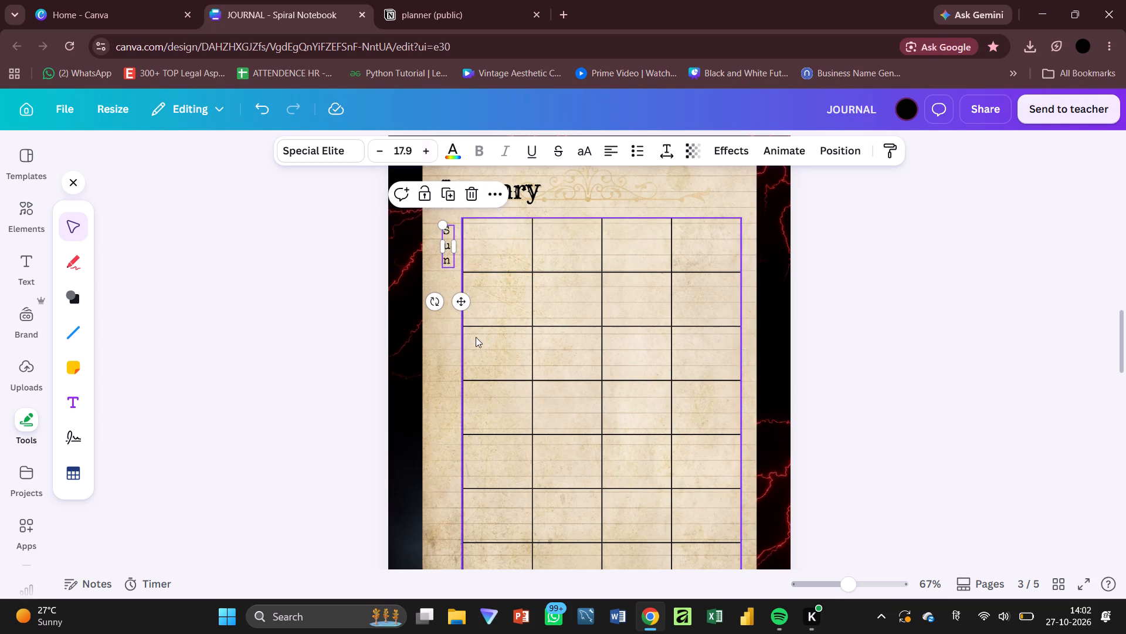
{"action": "left_click", "coordinate": [476, 339]}
{"action": "left_click", "coordinate": [449, 249]}
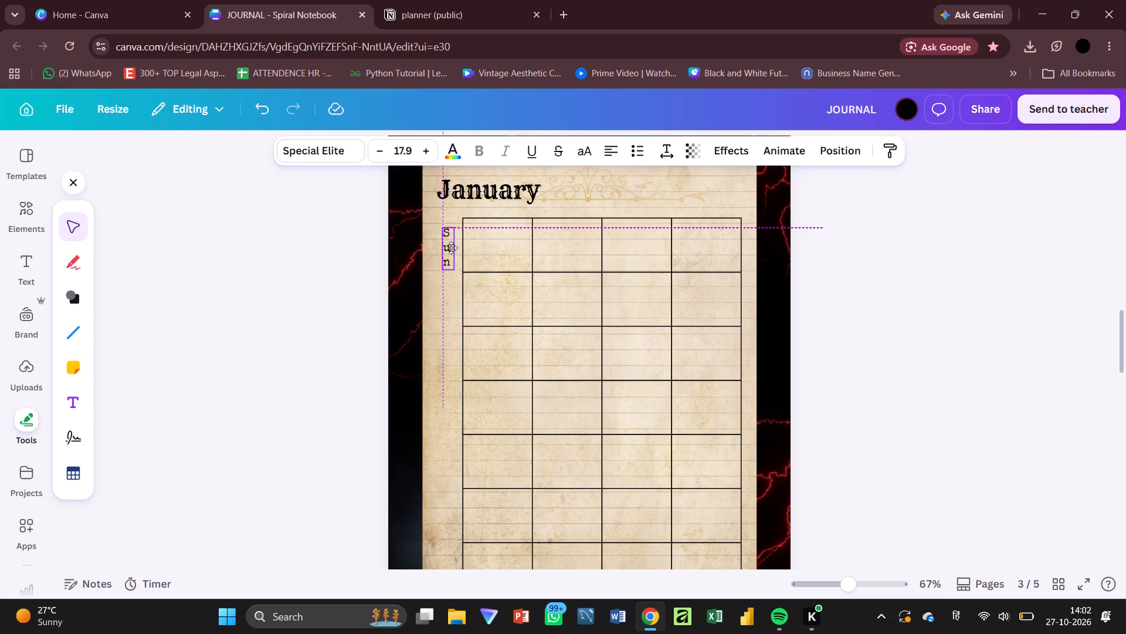
Duplicate the Sun label, align the copy beside the table's second row and change its text to a stacked Mon.
{"action": "key", "text": "ctrl+d"}
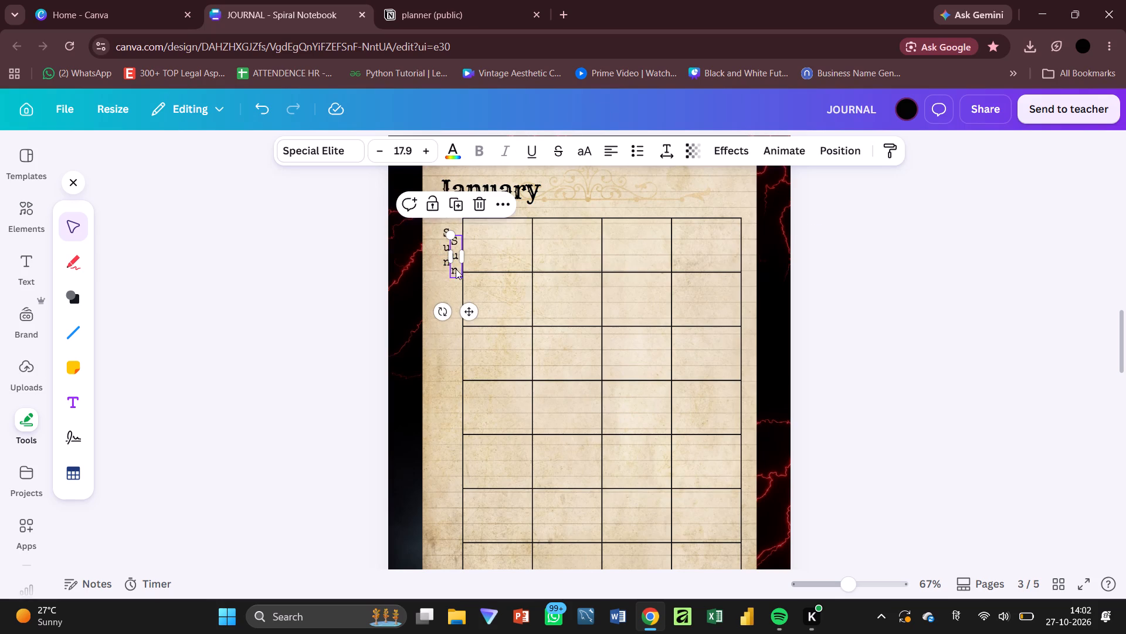
{"action": "left_click_drag", "start_coordinate": [470, 309], "coordinate": [463, 353]}
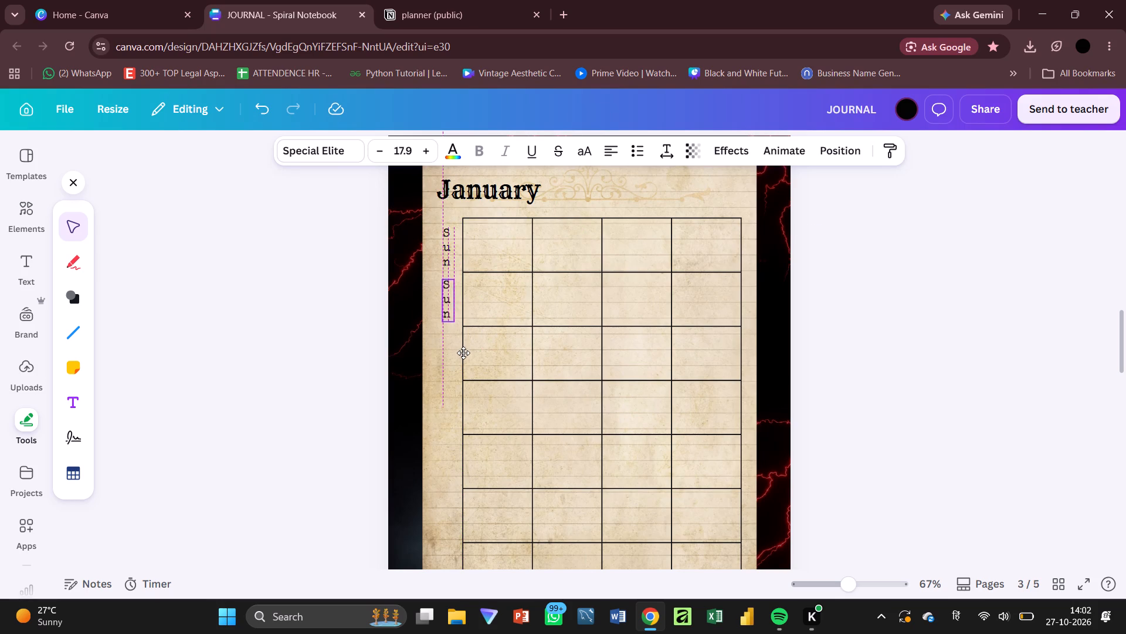
{"action": "left_click_drag", "start_coordinate": [463, 353], "coordinate": [463, 352]}
{"action": "double_click", "coordinate": [450, 318]}
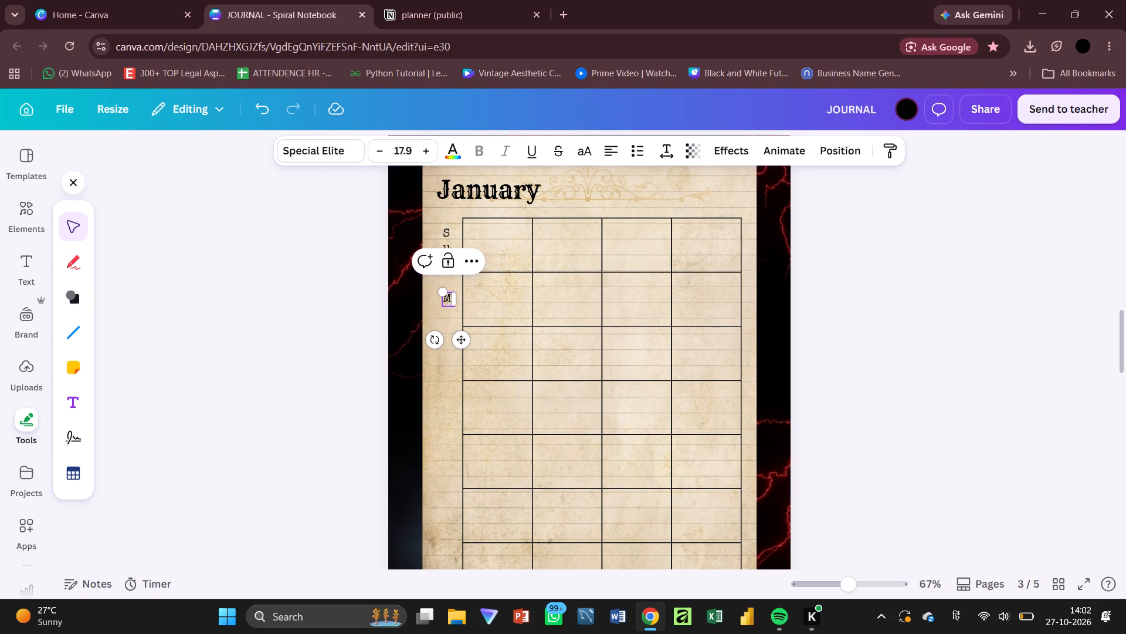
{"action": "key", "text": "Return"}
{"action": "key", "text": "o"}
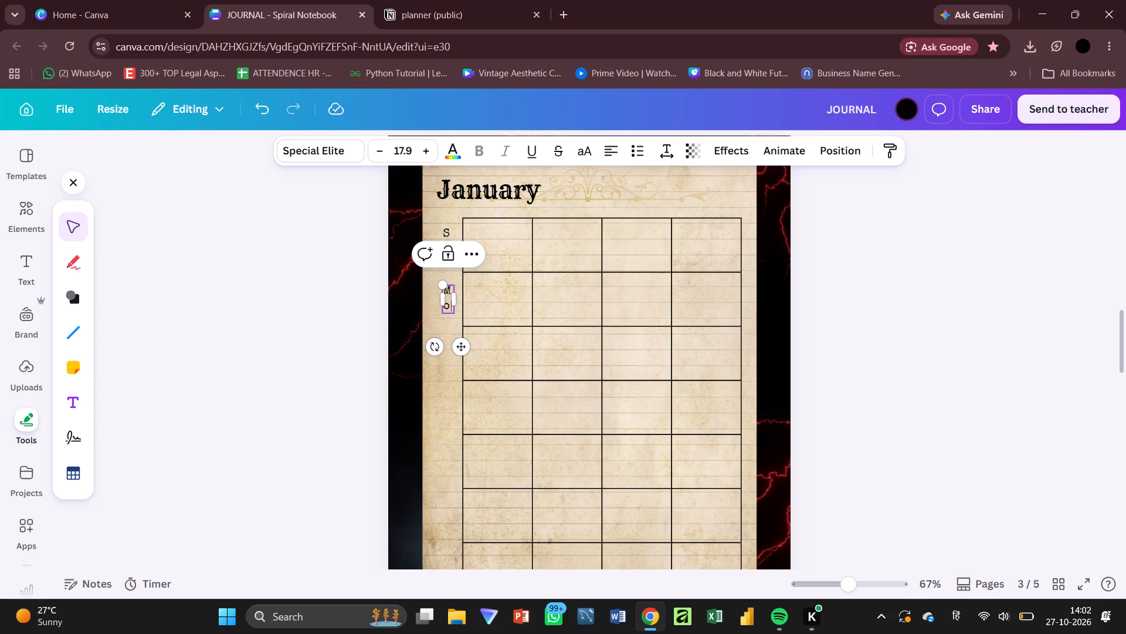
{"action": "key", "text": "Return"}
{"action": "key", "text": "n"}
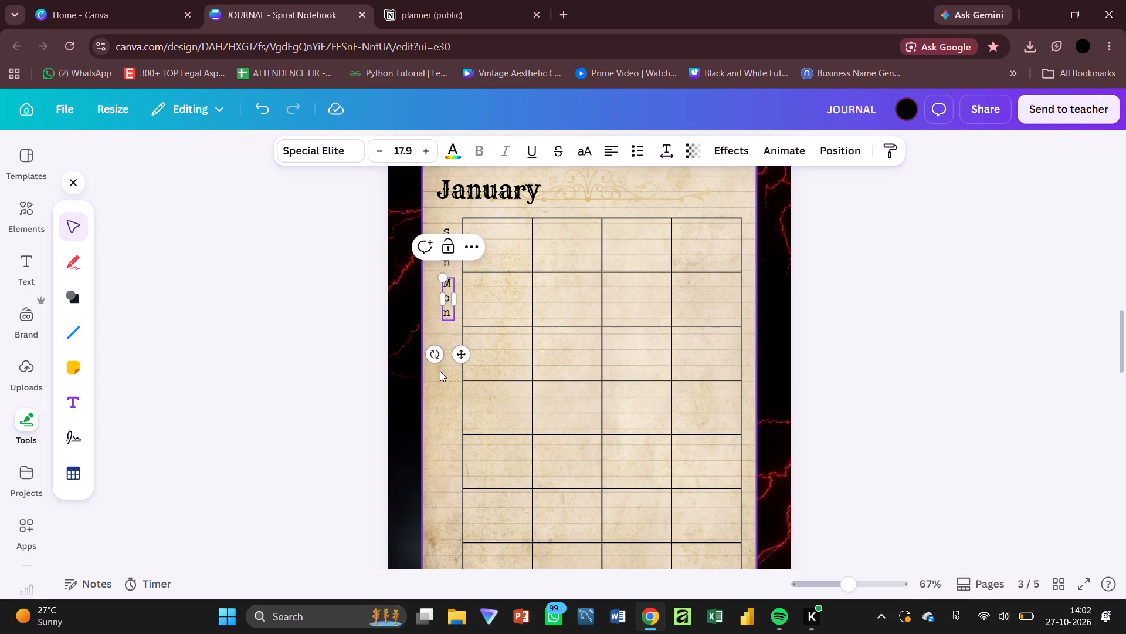
{"action": "left_click", "coordinate": [440, 371]}
Duplicate the stacked Mon label directly below it and change the copy's text to a stacked Tue.
{"action": "left_click", "coordinate": [452, 298]}
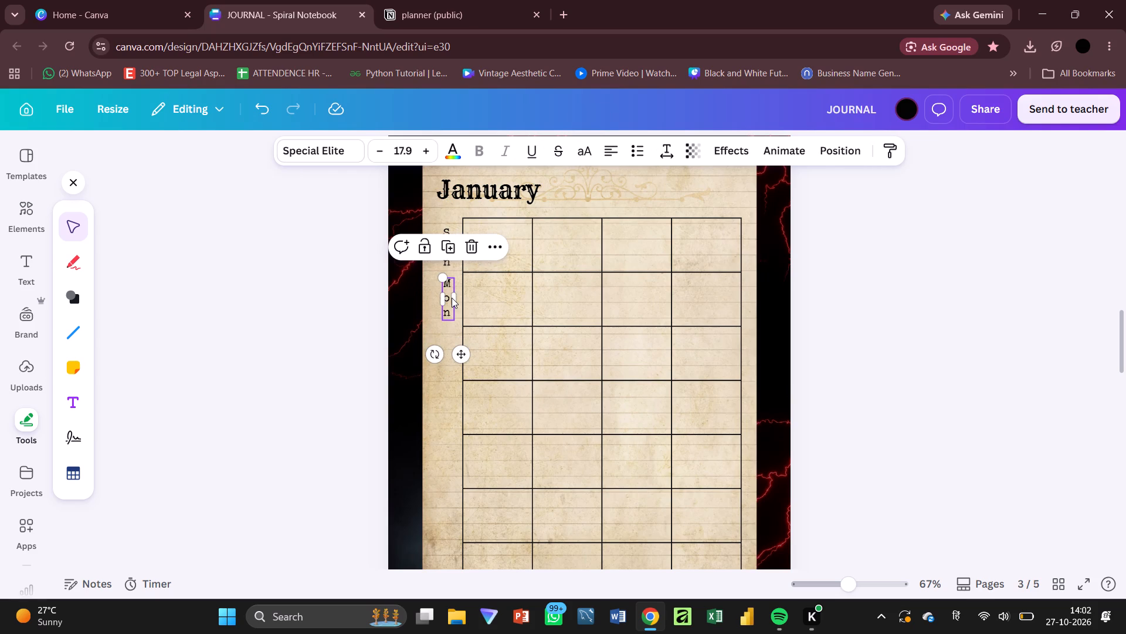
{"action": "key", "text": "ctrl+d"}
{"action": "double_click", "coordinate": [450, 356]}
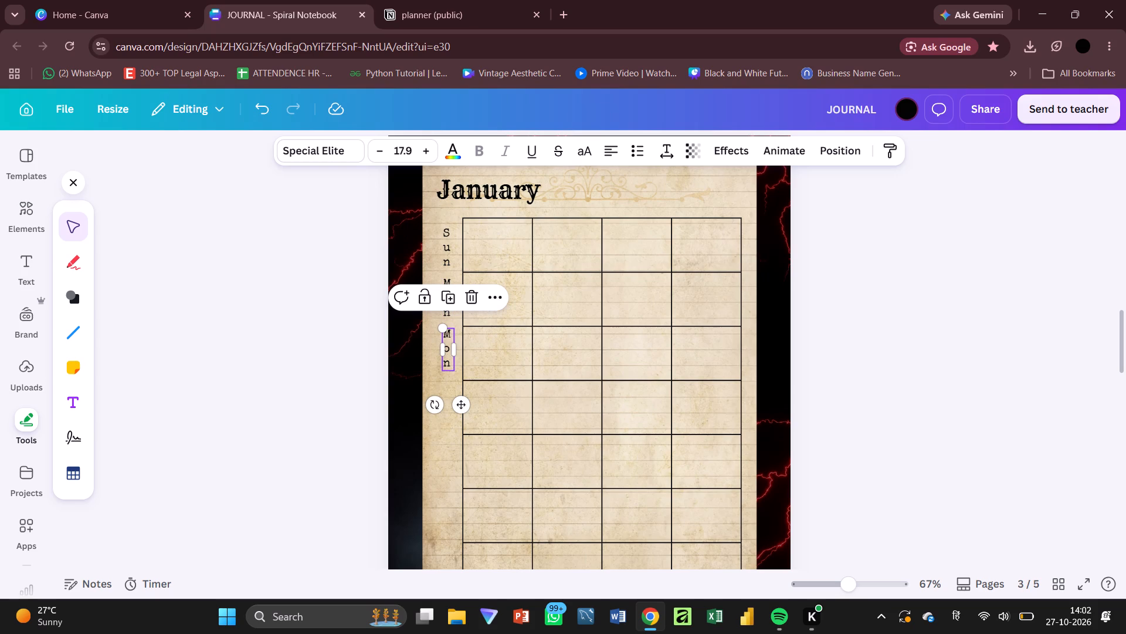
{"action": "key", "text": "Return"}
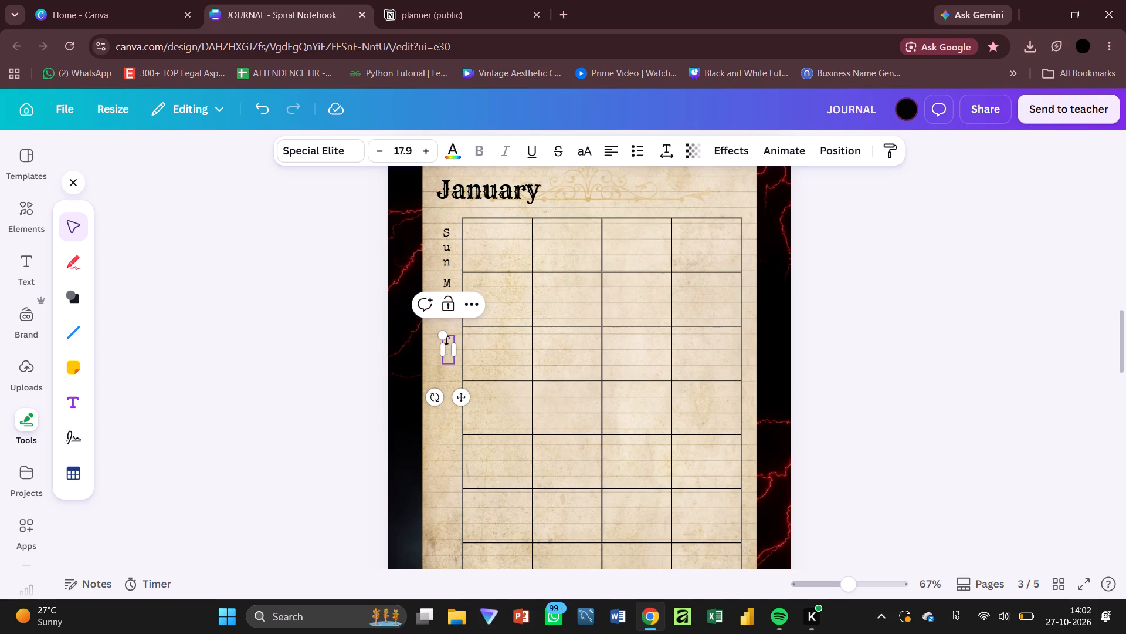
{"action": "key", "text": "u"}
{"action": "key", "text": "Return"}
{"action": "key", "text": "e"}
{"action": "left_click", "coordinate": [463, 424]}
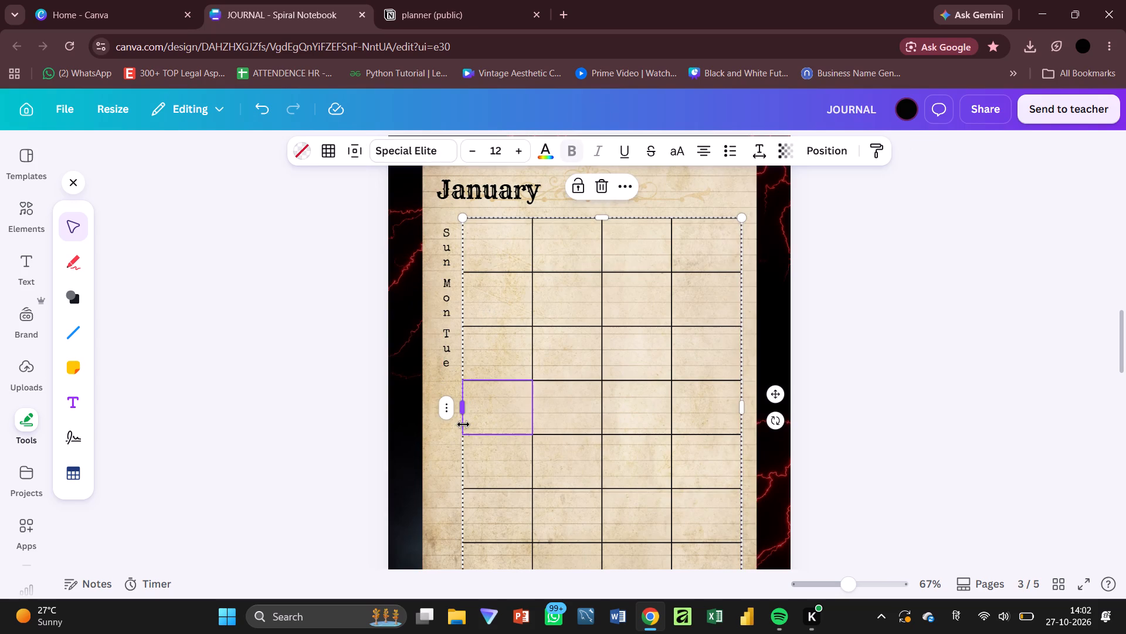
Duplicate the Tue label directly below it and change the copy's text to a stacked Wed.
{"action": "left_click", "coordinate": [453, 360]}
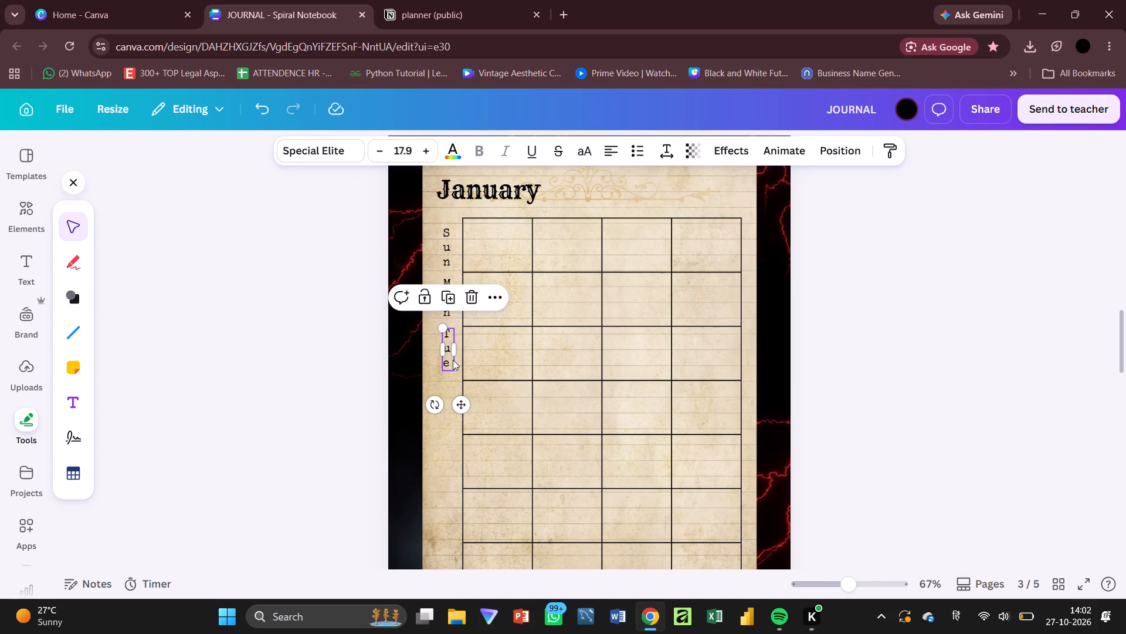
{"action": "key", "text": "ctrl+d"}
{"action": "double_click", "coordinate": [451, 410]}
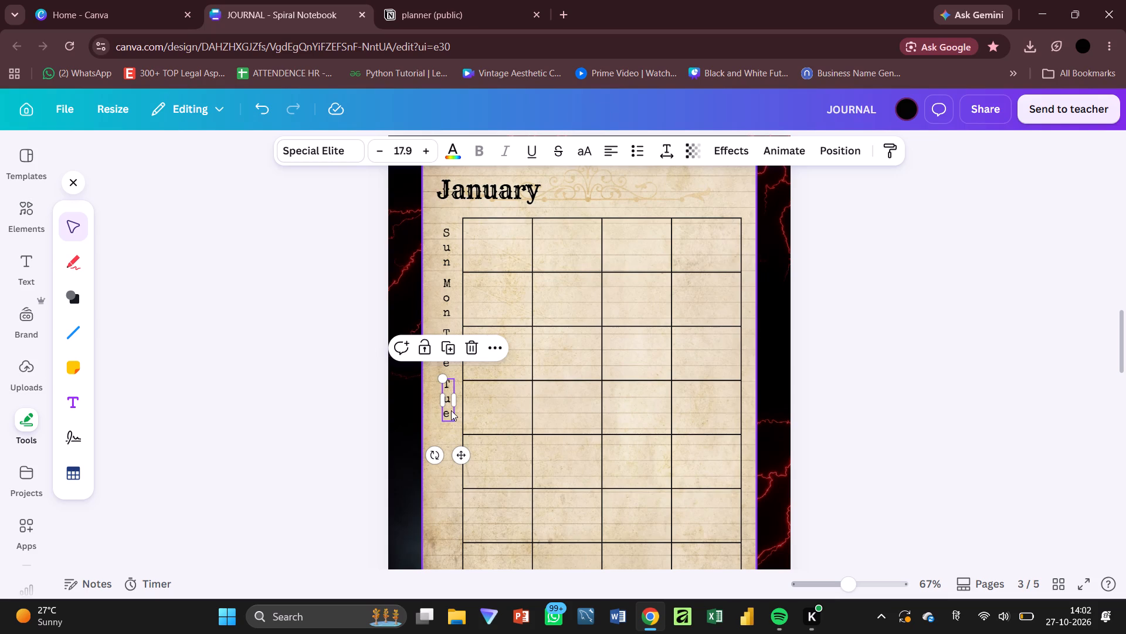
{"action": "type", "text": "ed"}
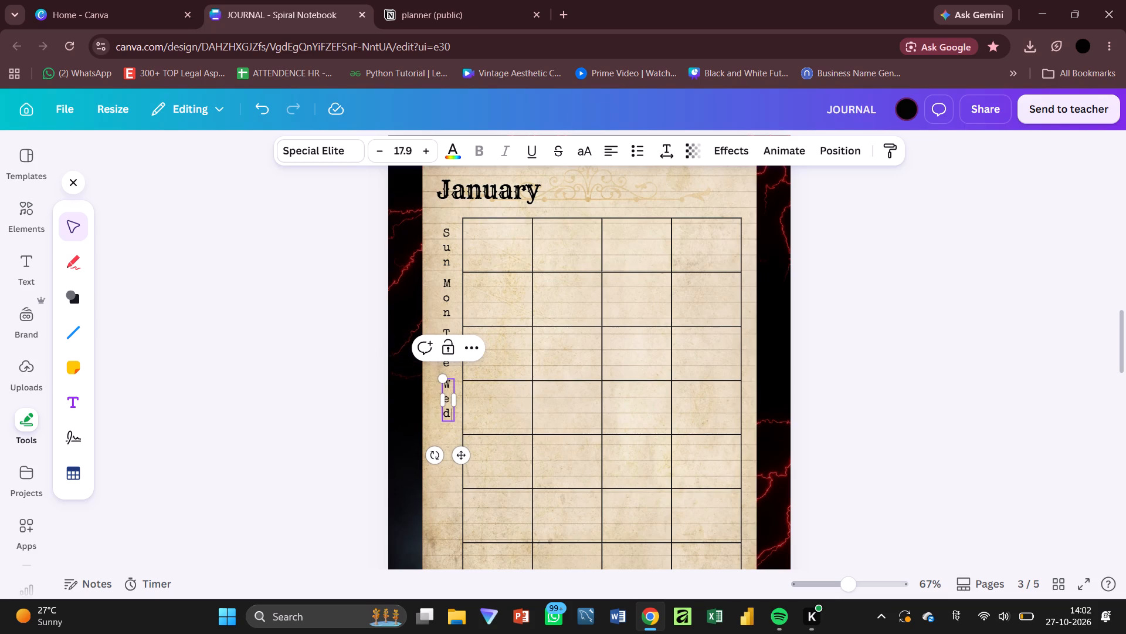
{"action": "key", "text": "Return"}
{"action": "key", "text": "BackSpace"}
{"action": "left_click", "coordinate": [451, 450]}
Duplicate the Wed label directly below it and change the copy's text to a stacked Thu.
{"action": "left_click", "coordinate": [447, 395]}
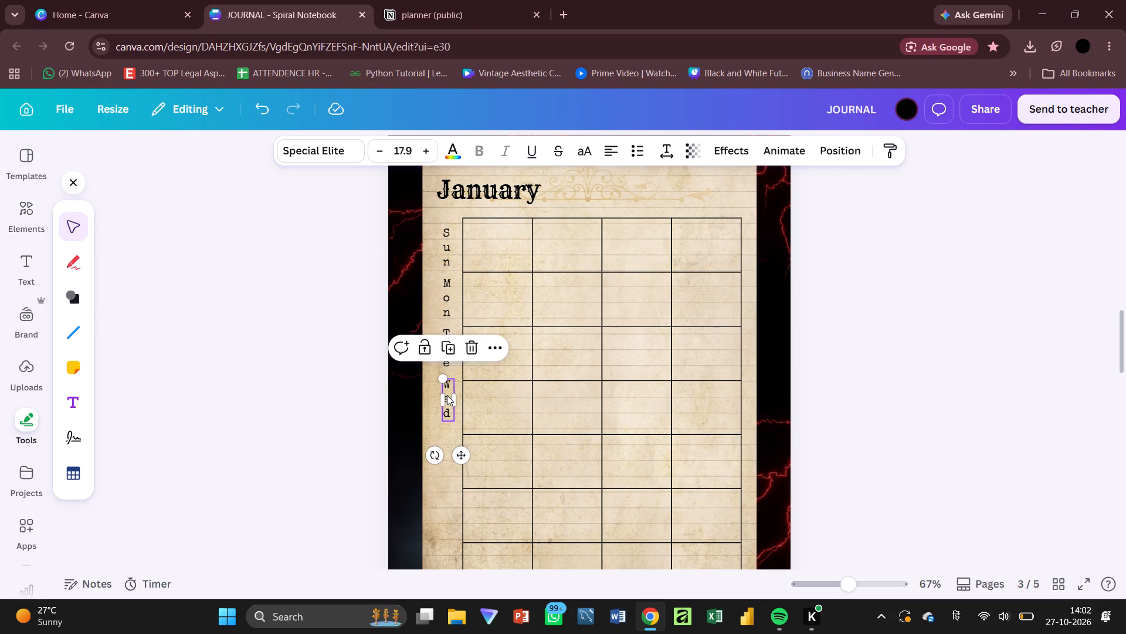
{"action": "key", "text": "ctrl+d"}
{"action": "double_click", "coordinate": [446, 447]}
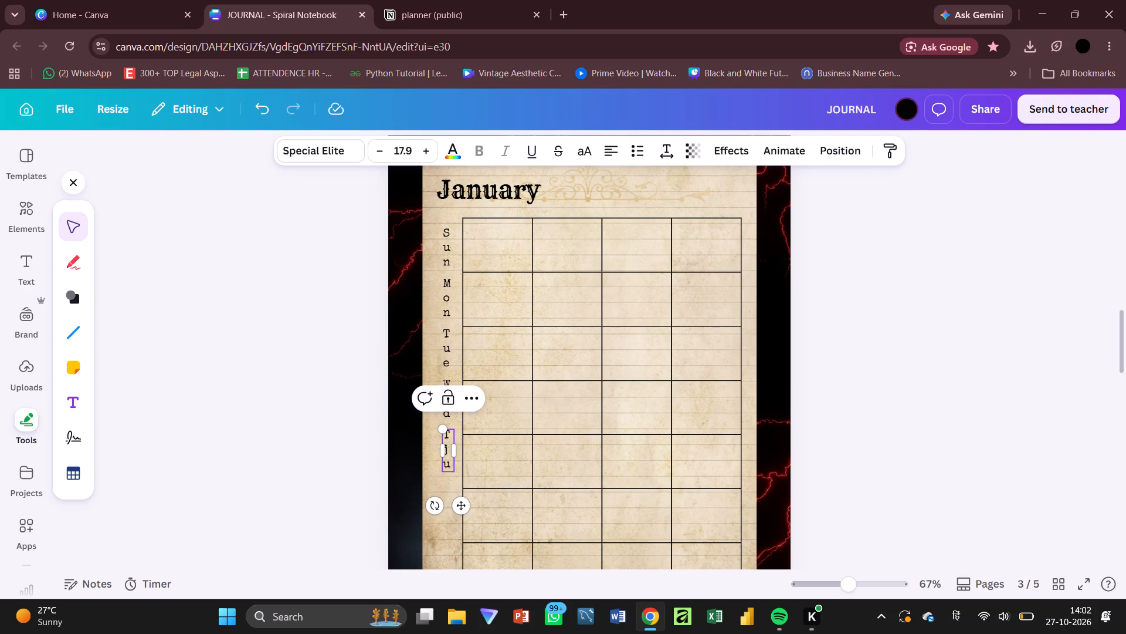
{"action": "key", "text": "BackSpace"}
{"action": "key", "text": "BackSpace"}
{"action": "type", "text": "hy"}
{"action": "key", "text": "BackSpace"}
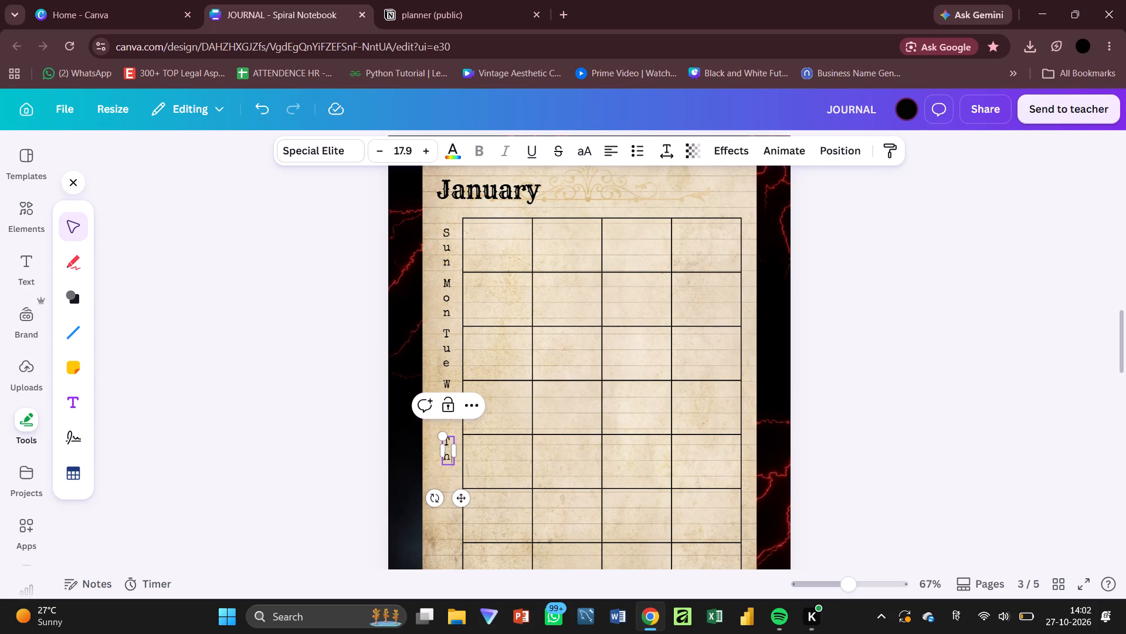
{"action": "key", "text": "u"}
{"action": "key", "text": "Return"}
{"action": "key", "text": "BackSpace"}
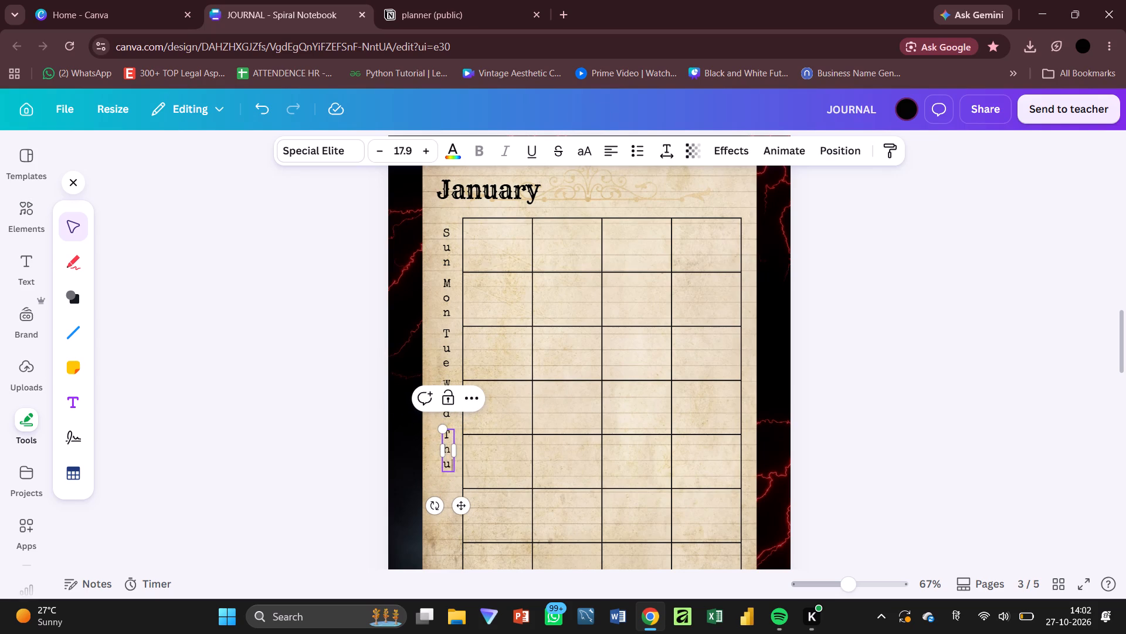
{"action": "left_click", "coordinate": [464, 481]}
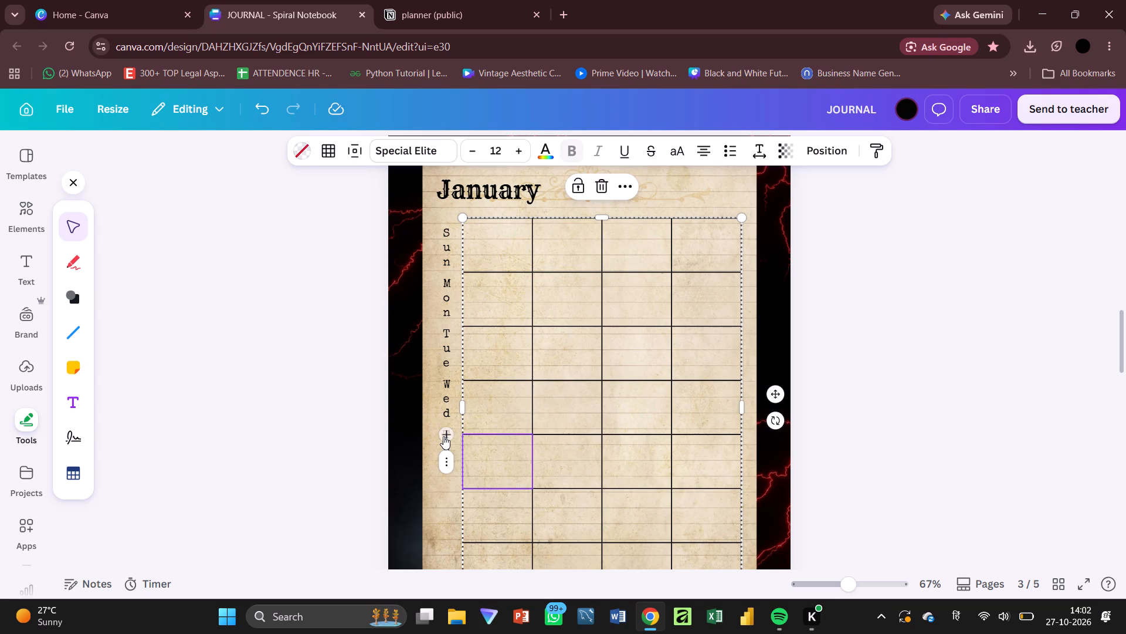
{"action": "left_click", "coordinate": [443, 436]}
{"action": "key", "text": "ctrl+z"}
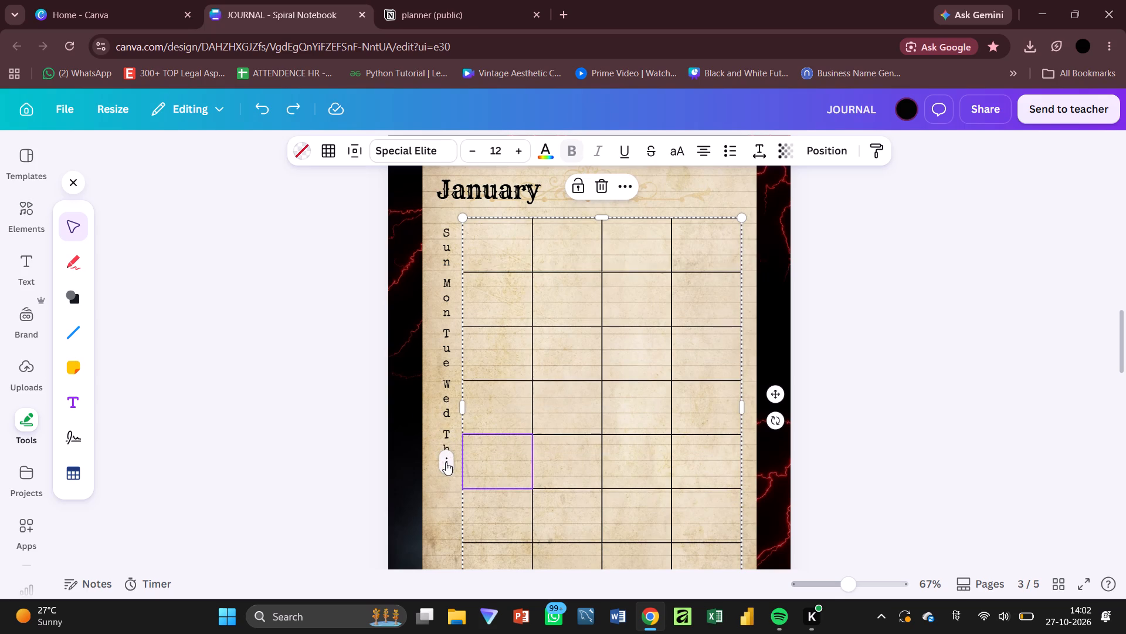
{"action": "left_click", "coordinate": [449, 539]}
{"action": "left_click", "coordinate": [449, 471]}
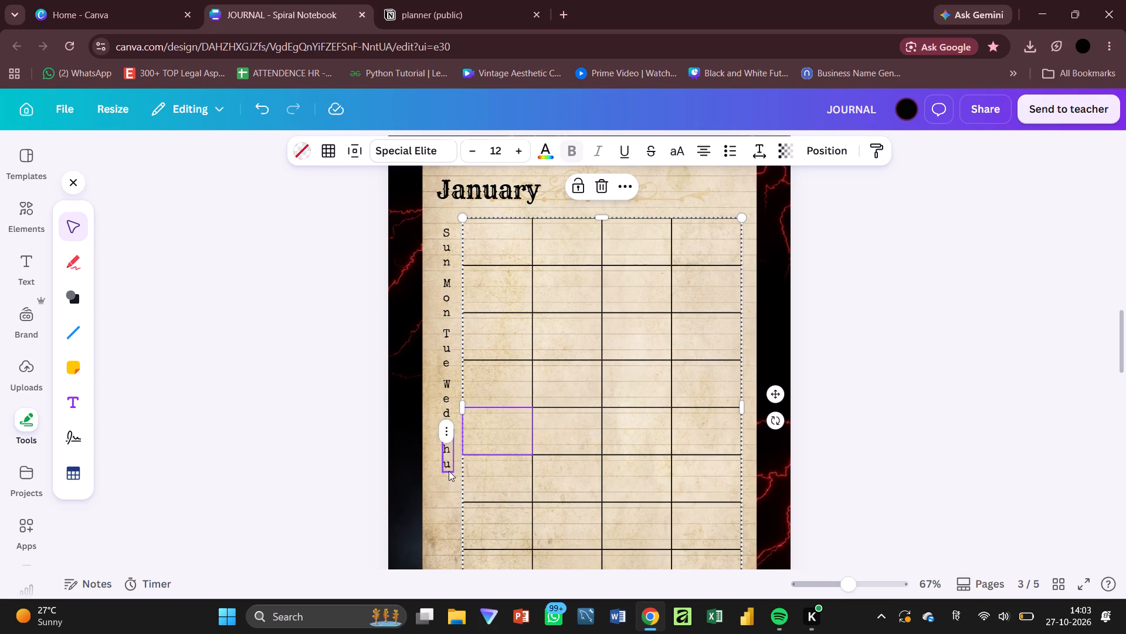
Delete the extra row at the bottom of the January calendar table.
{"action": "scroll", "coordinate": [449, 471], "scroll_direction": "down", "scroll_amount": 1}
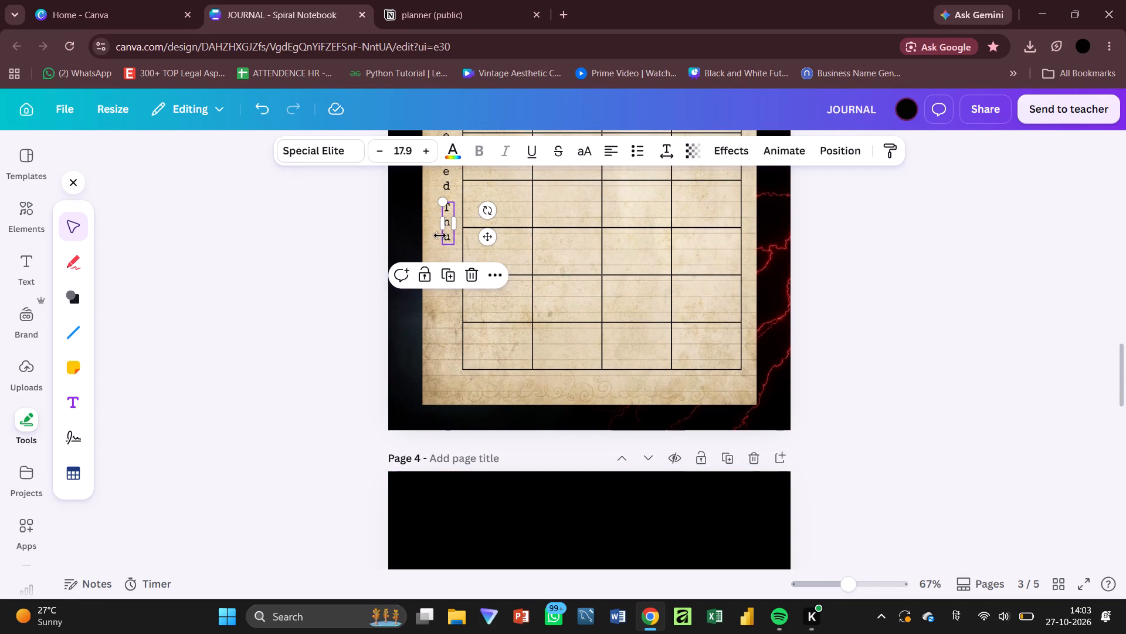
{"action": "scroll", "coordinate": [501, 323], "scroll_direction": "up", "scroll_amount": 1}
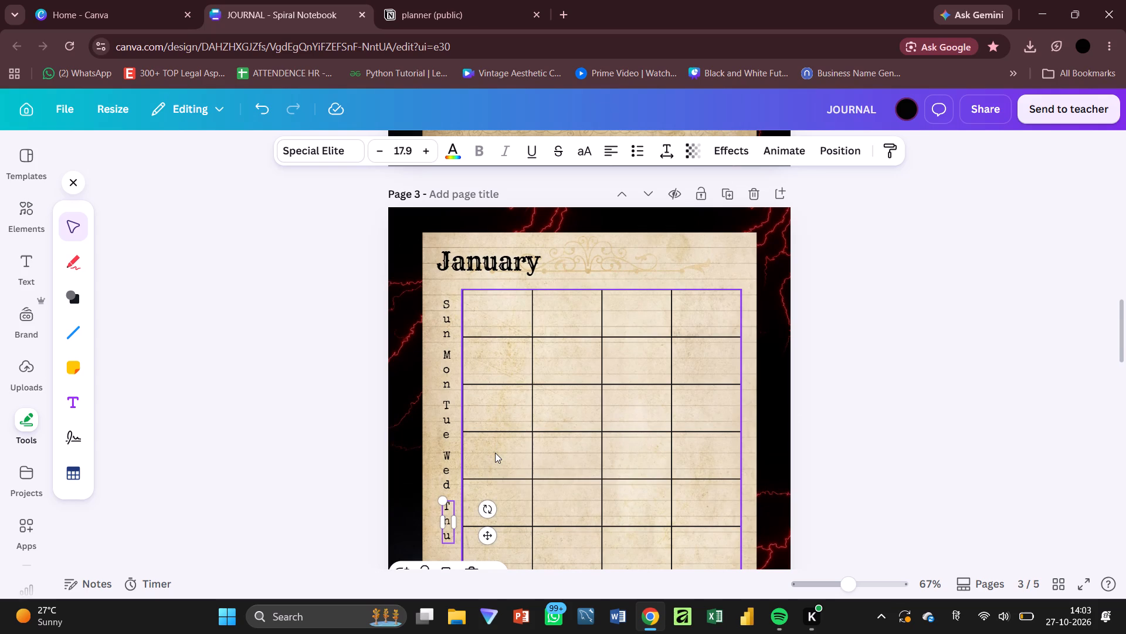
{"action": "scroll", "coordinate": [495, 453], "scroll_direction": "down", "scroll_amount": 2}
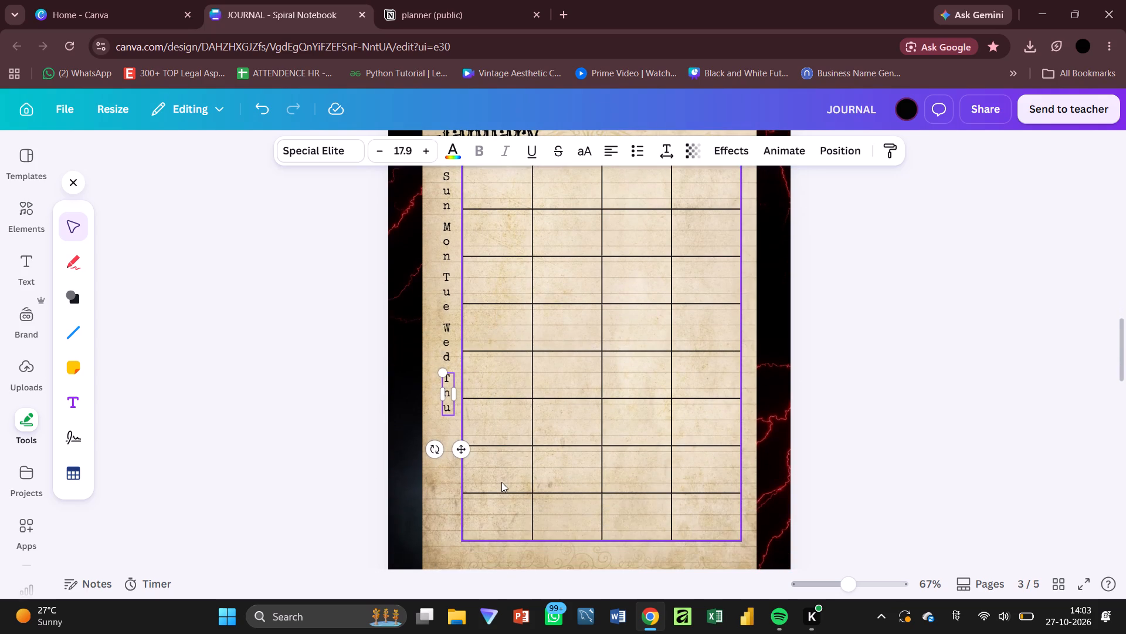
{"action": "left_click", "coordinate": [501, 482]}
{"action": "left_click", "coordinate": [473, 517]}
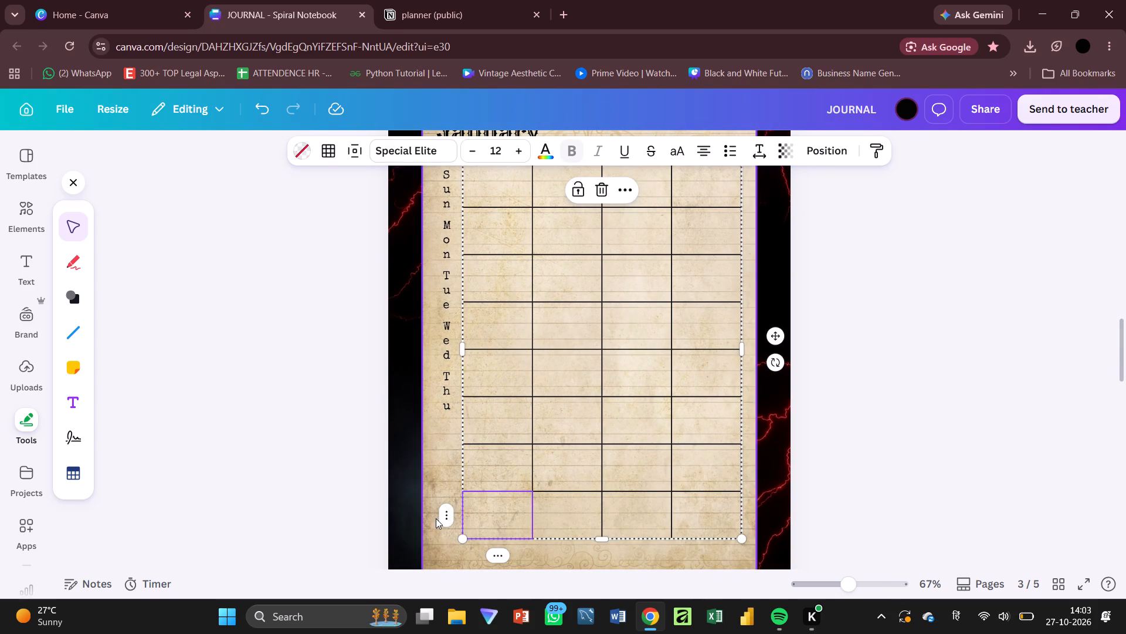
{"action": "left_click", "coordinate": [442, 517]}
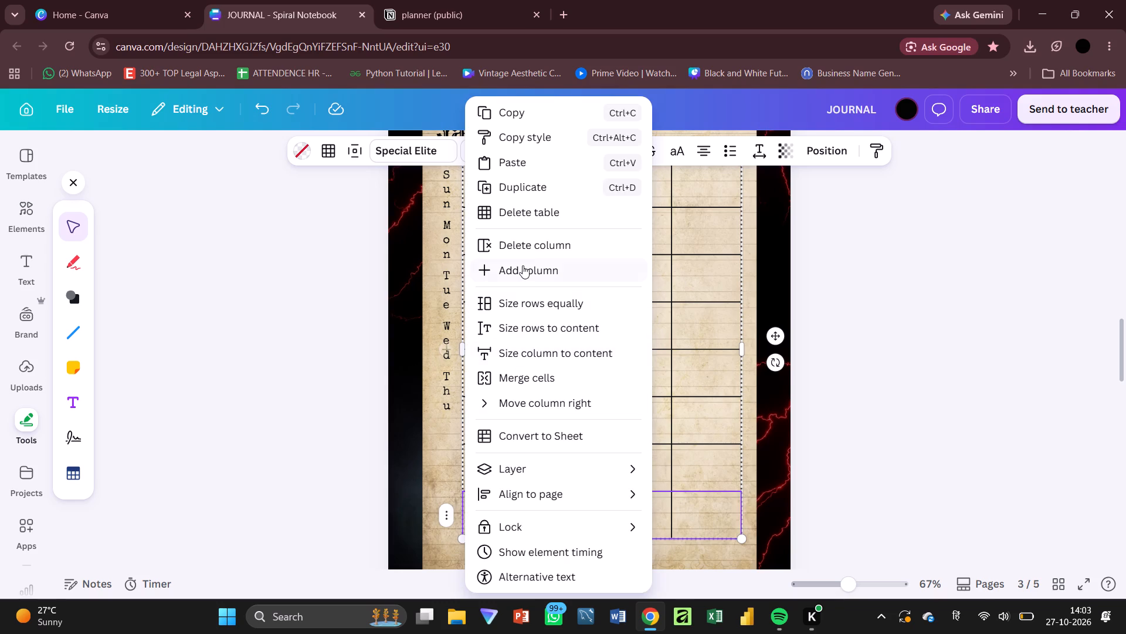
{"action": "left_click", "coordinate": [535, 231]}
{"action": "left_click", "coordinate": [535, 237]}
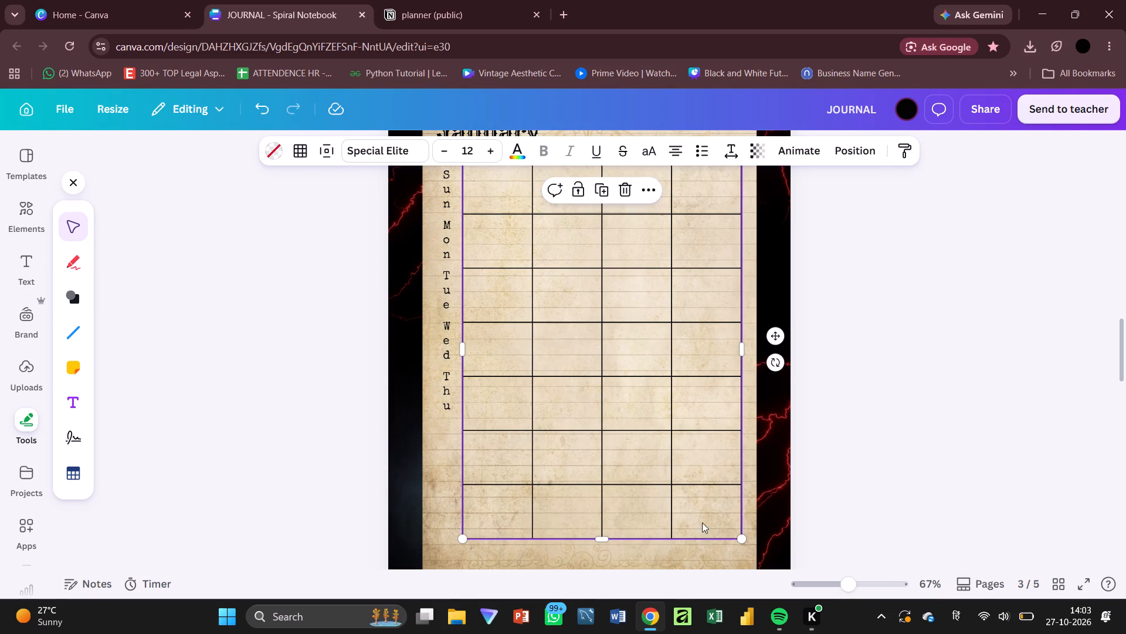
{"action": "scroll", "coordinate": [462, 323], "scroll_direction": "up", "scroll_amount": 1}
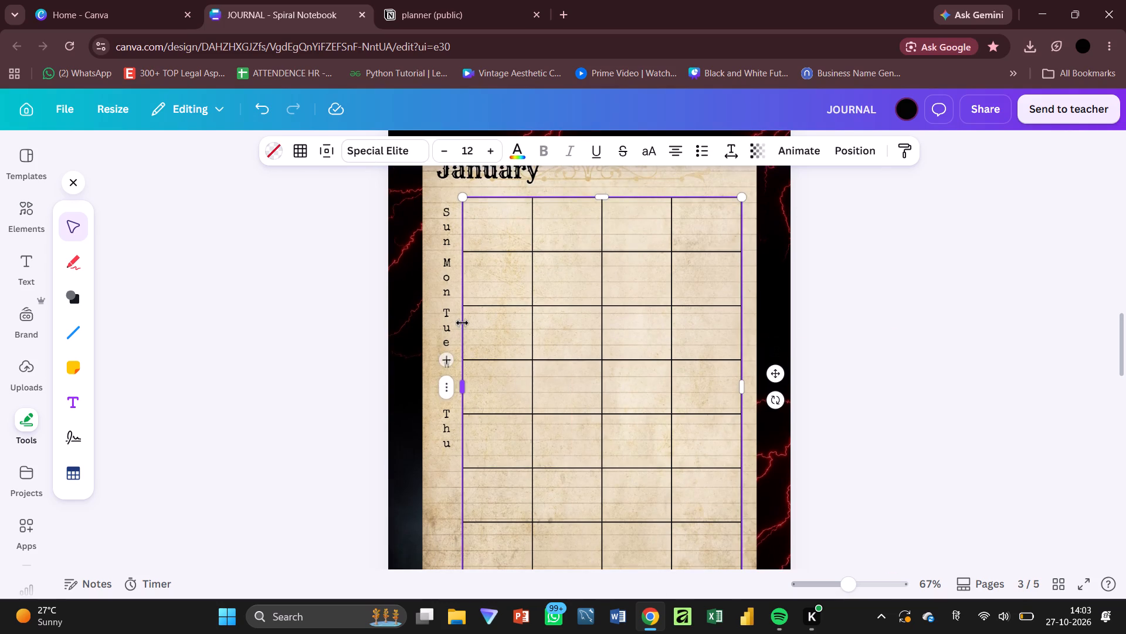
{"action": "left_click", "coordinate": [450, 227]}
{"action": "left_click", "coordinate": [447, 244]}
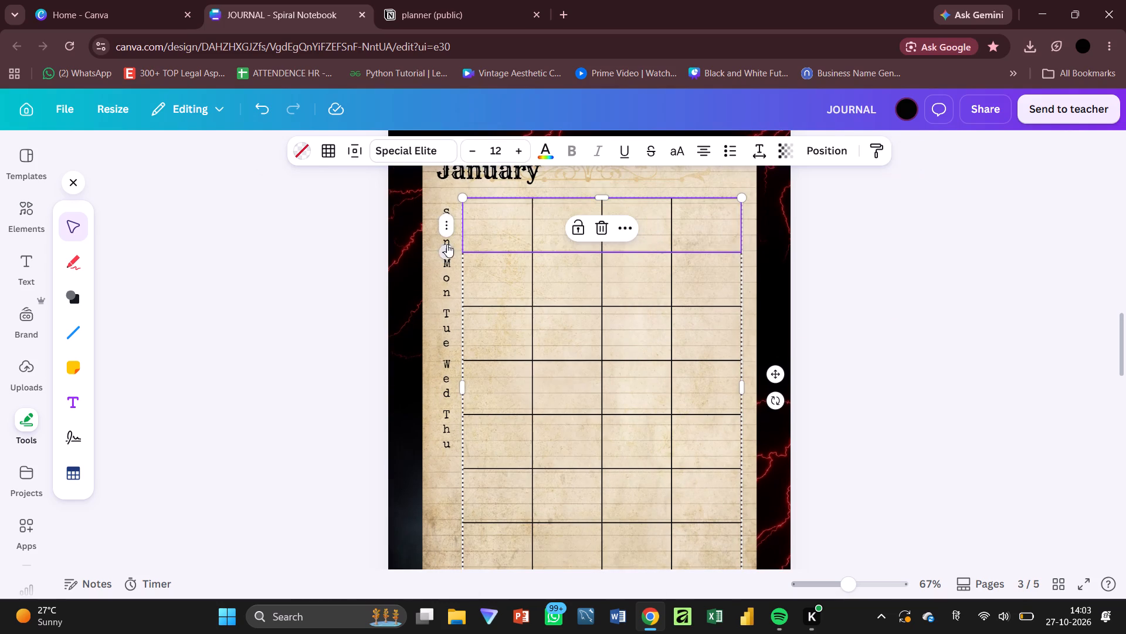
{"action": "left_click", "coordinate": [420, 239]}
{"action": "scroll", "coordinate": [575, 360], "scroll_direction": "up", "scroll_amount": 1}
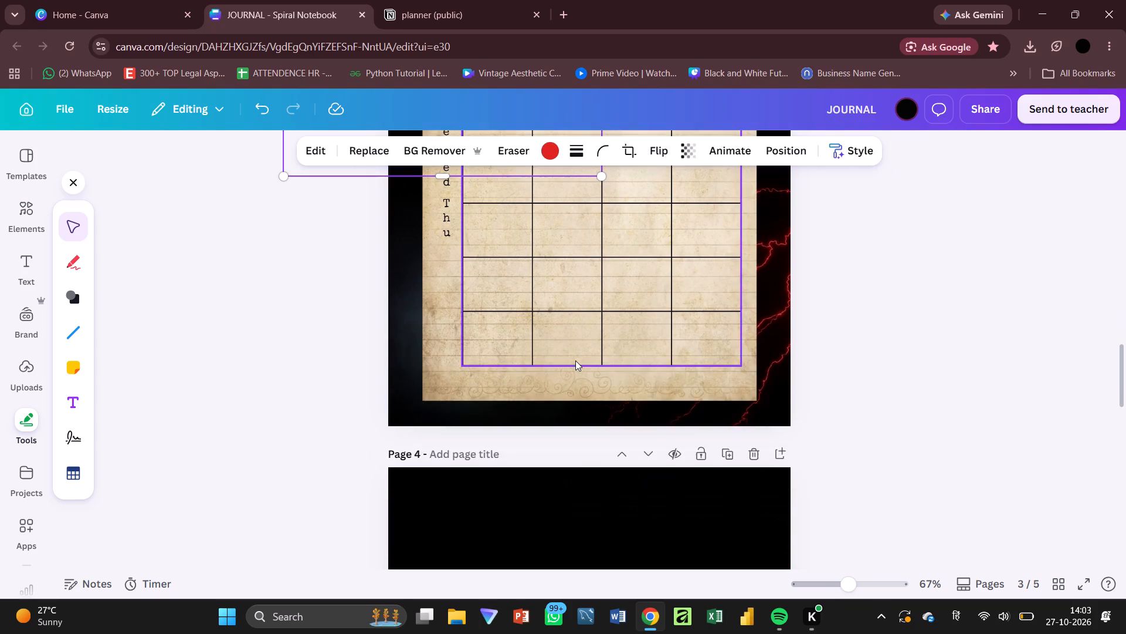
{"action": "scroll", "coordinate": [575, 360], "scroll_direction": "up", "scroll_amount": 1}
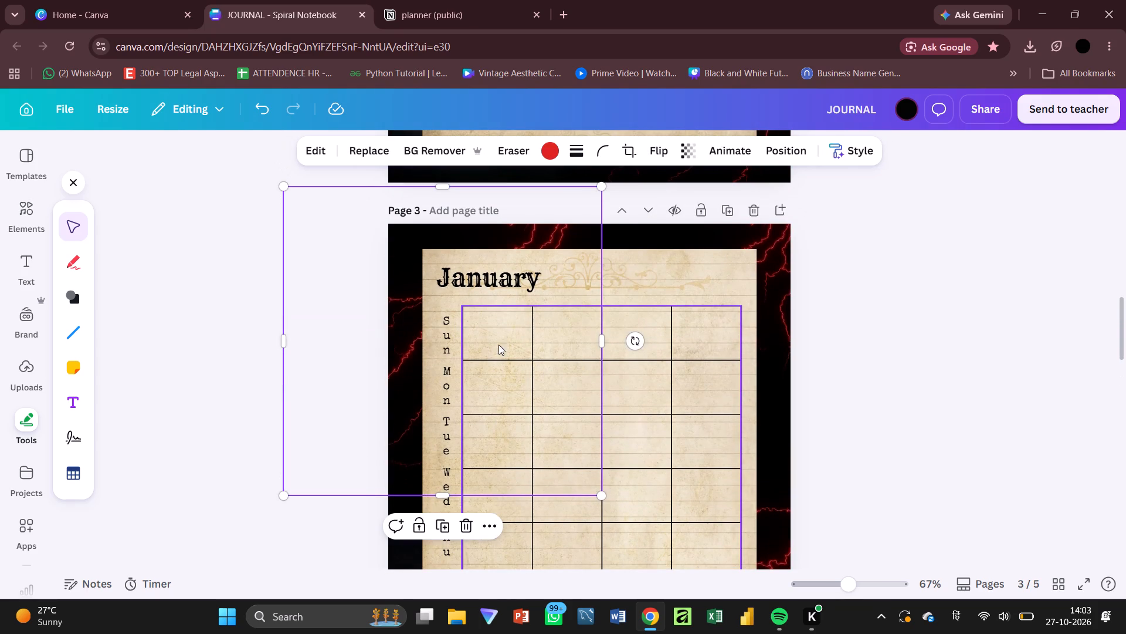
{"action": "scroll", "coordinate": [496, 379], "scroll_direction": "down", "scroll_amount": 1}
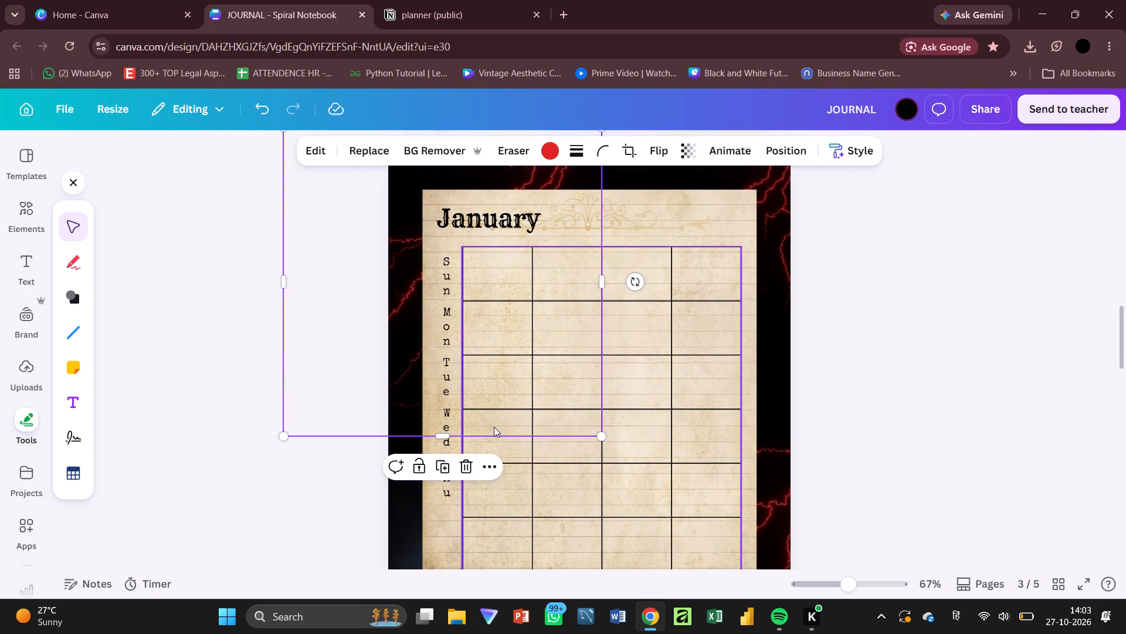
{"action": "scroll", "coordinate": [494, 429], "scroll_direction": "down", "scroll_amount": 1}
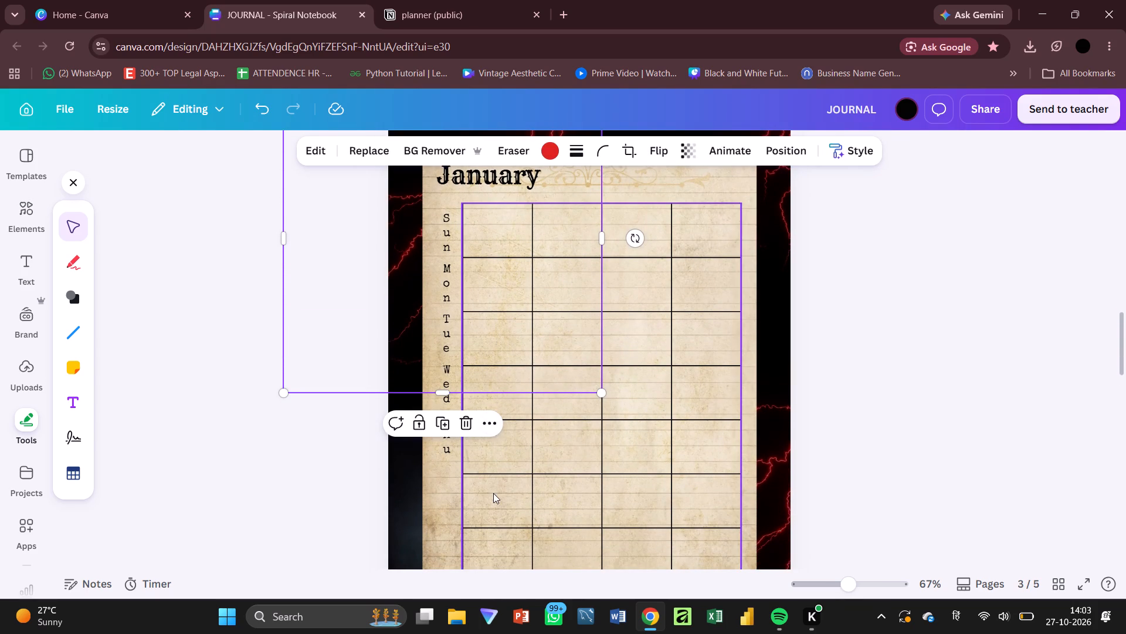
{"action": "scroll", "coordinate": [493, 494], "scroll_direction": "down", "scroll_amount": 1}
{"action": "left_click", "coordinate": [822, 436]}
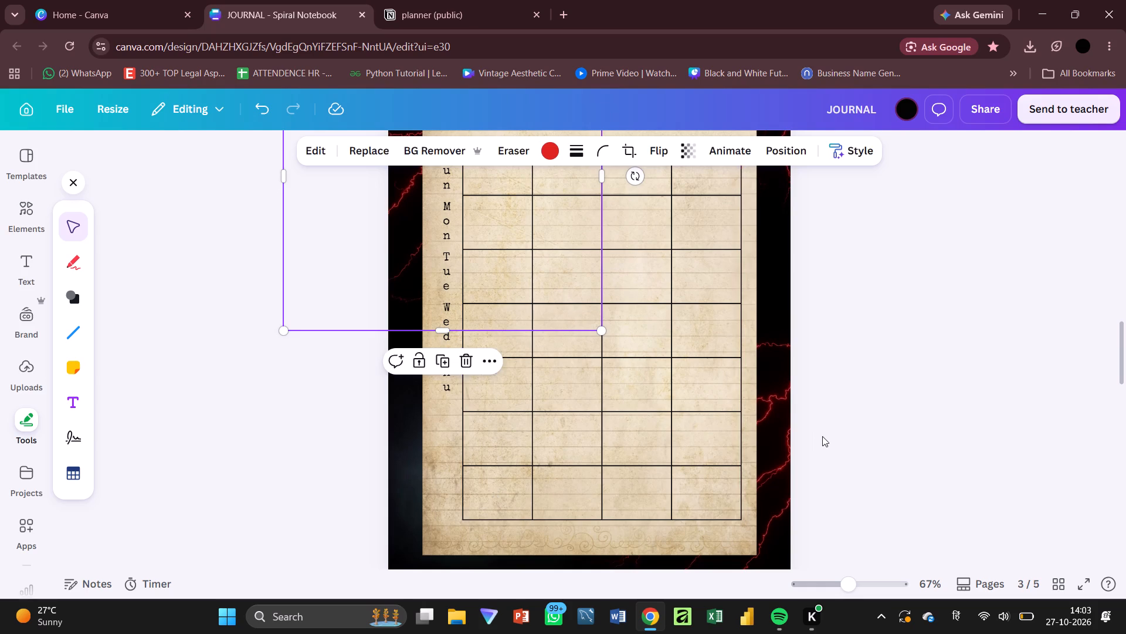
Widen the Thu and Wed labels so each reads on one line, placing them in the margin beside the fifth and fourth rows.
{"action": "left_click", "coordinate": [446, 366]}
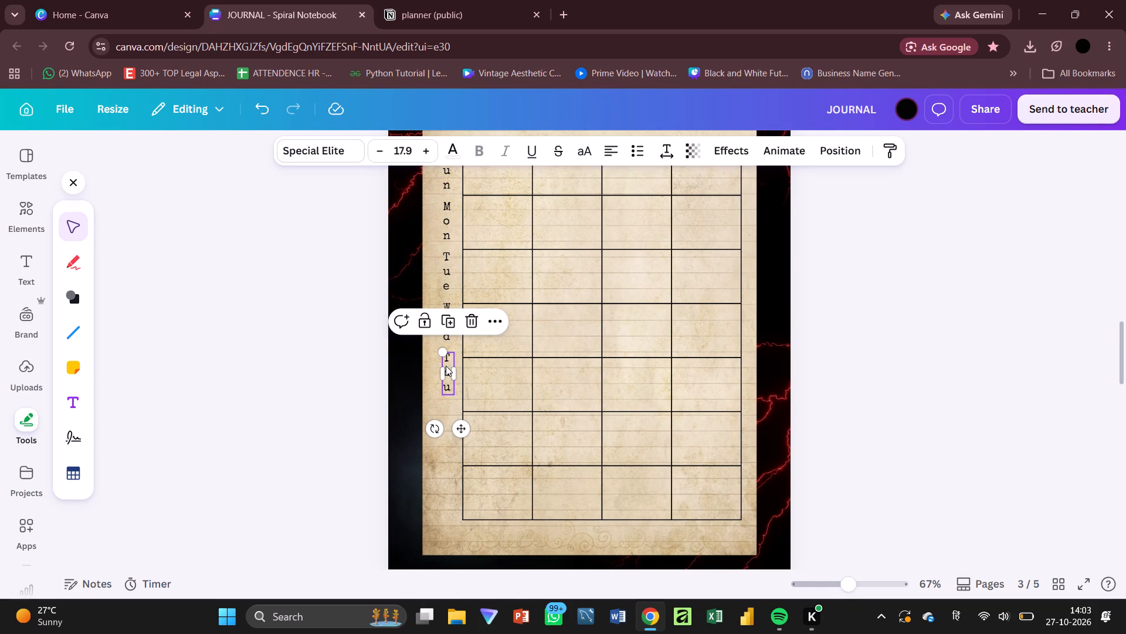
{"action": "left_click_drag", "start_coordinate": [455, 369], "coordinate": [474, 368]}
{"action": "left_click_drag", "start_coordinate": [471, 413], "coordinate": [460, 422]}
{"action": "left_click", "coordinate": [451, 314]}
{"action": "left_click_drag", "start_coordinate": [456, 322], "coordinate": [473, 320]}
{"action": "left_click_drag", "start_coordinate": [473, 361], "coordinate": [462, 366]}
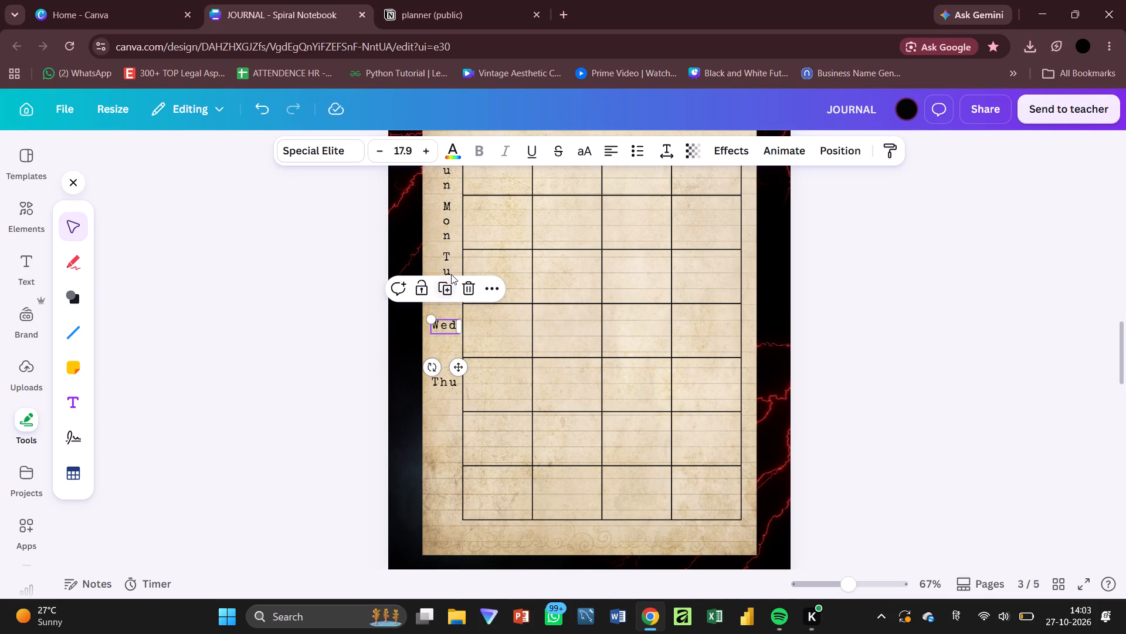
Widen the Tue label, join its letters on one line, and place it in the margin beside the third row.
{"action": "left_click", "coordinate": [451, 273]}
{"action": "left_click_drag", "start_coordinate": [456, 270], "coordinate": [477, 269]}
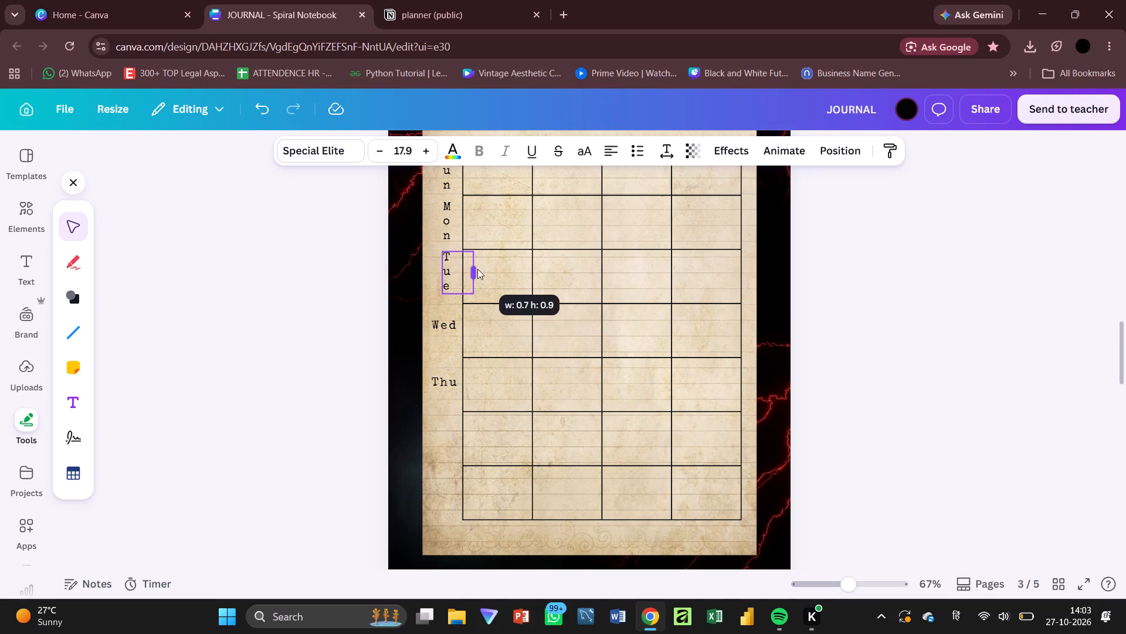
{"action": "left_click_drag", "start_coordinate": [477, 269], "coordinate": [483, 269]}
{"action": "left_click", "coordinate": [458, 273]}
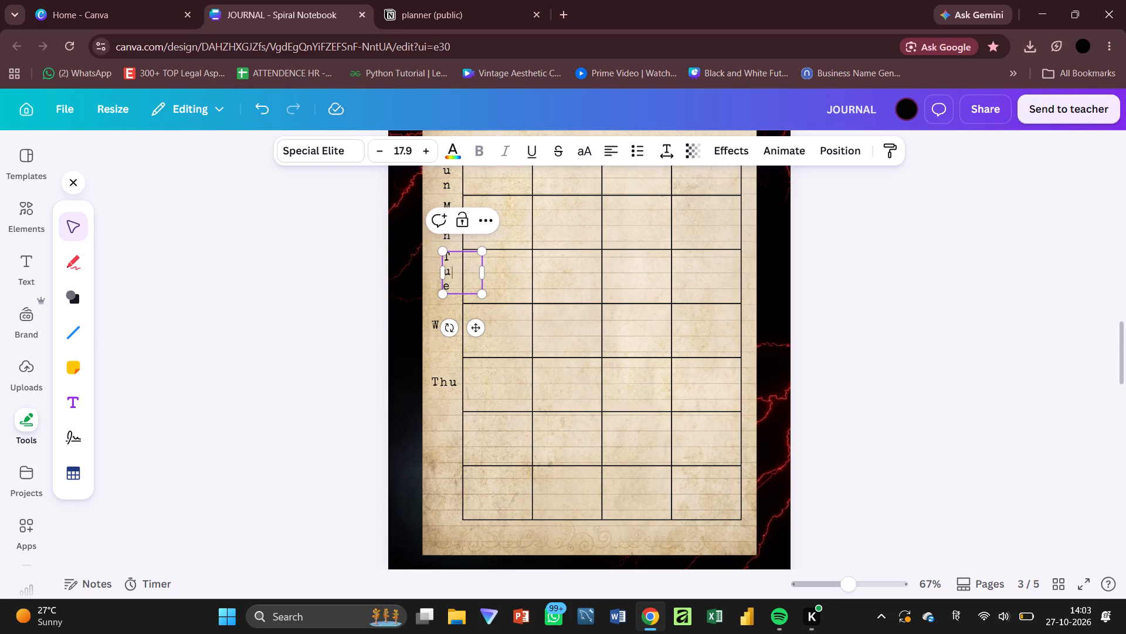
{"action": "left_click", "coordinate": [455, 279]}
{"action": "left_click", "coordinate": [452, 287]}
{"action": "key", "text": "Left"}
{"action": "key", "text": "BackSpace"}
{"action": "key", "text": "Left"}
{"action": "key", "text": "BackSpace"}
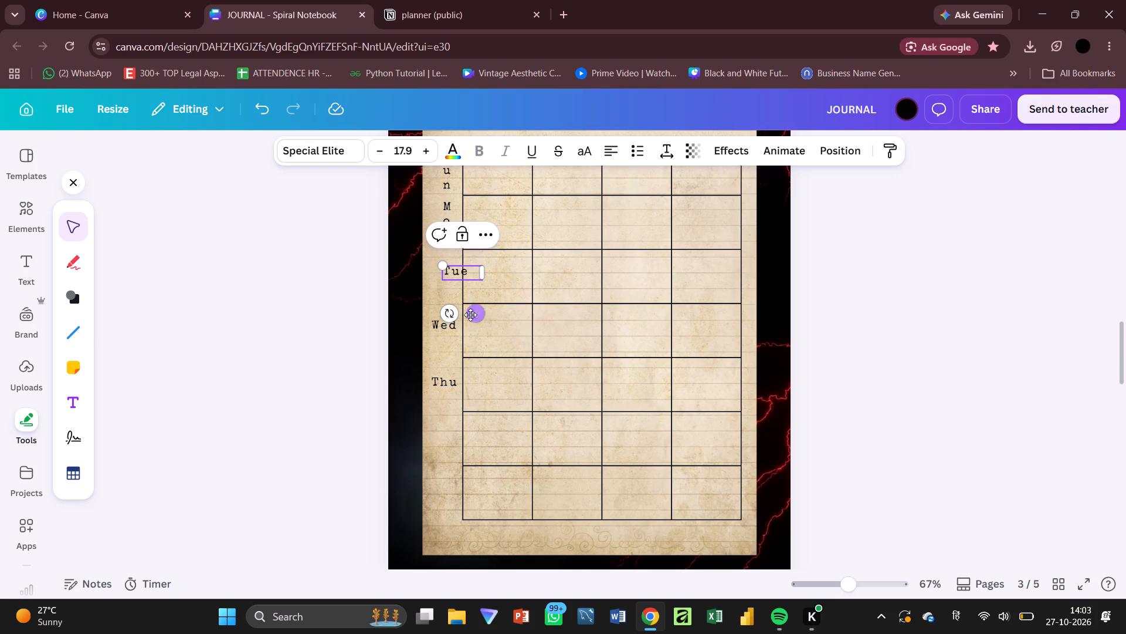
{"action": "left_click_drag", "start_coordinate": [484, 272], "coordinate": [476, 274]}
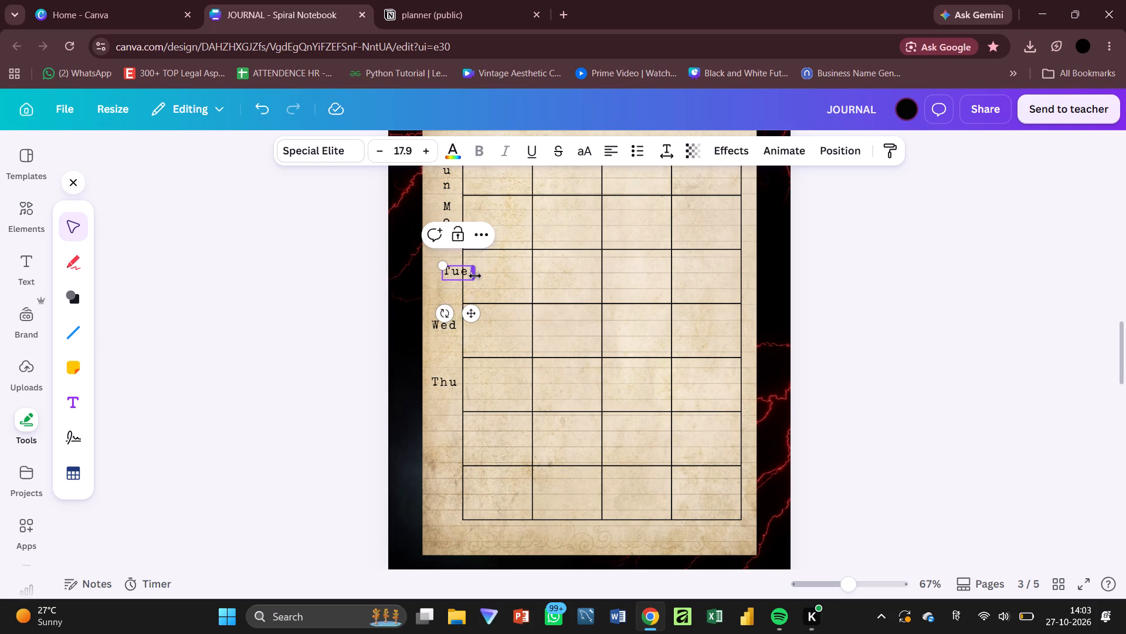
{"action": "left_click_drag", "start_coordinate": [473, 311], "coordinate": [457, 313]}
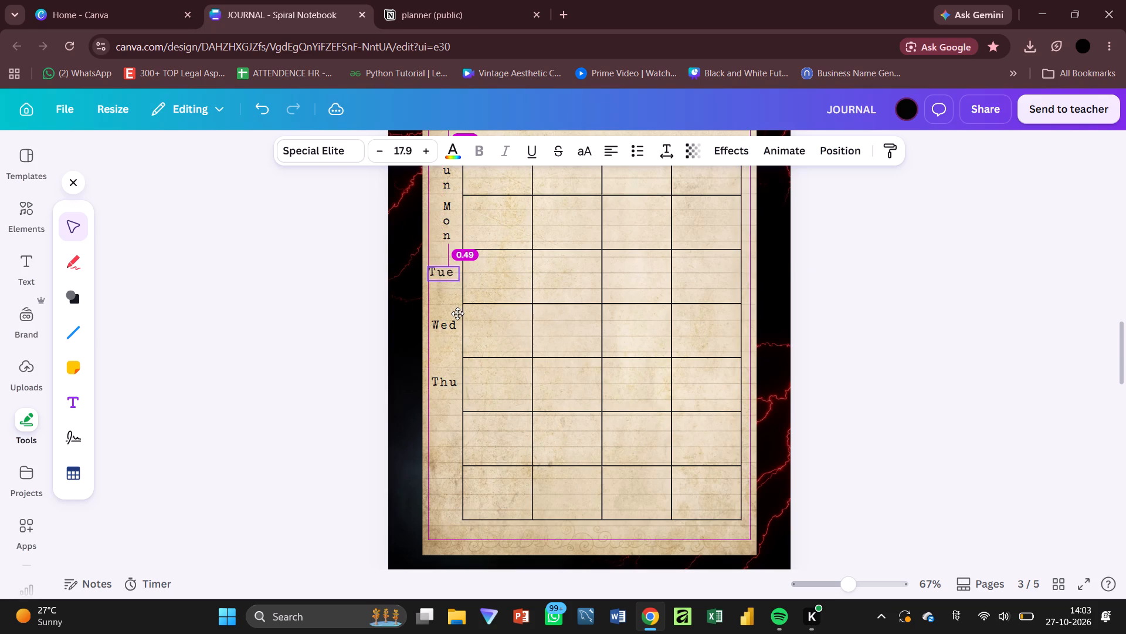
{"action": "left_click_drag", "start_coordinate": [457, 313], "coordinate": [457, 314]}
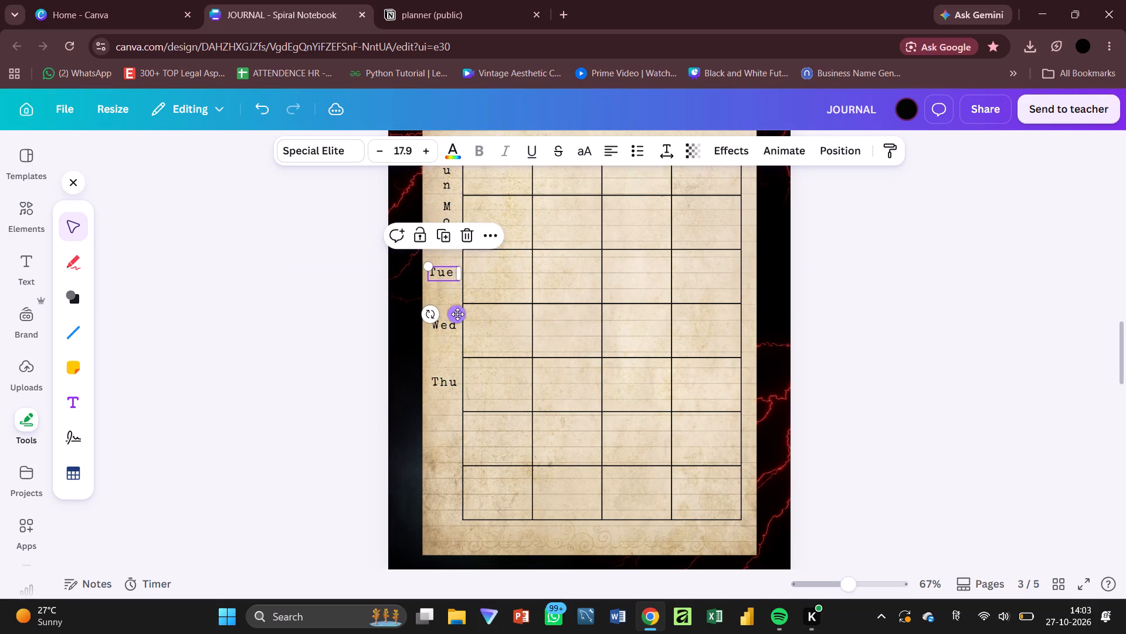
Widen the Mon label, join its letters on one line, and place it in the margin beside the second row.
{"action": "left_click", "coordinate": [442, 305]}
{"action": "left_click", "coordinate": [446, 307]}
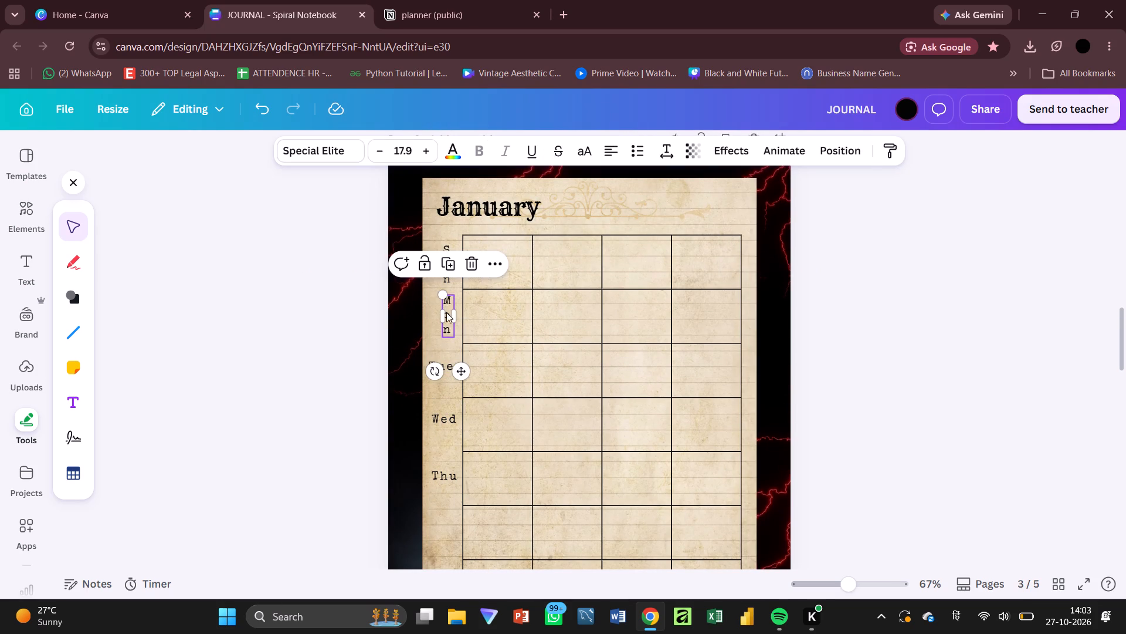
{"action": "left_click", "coordinate": [449, 328]}
{"action": "key", "text": "Left"}
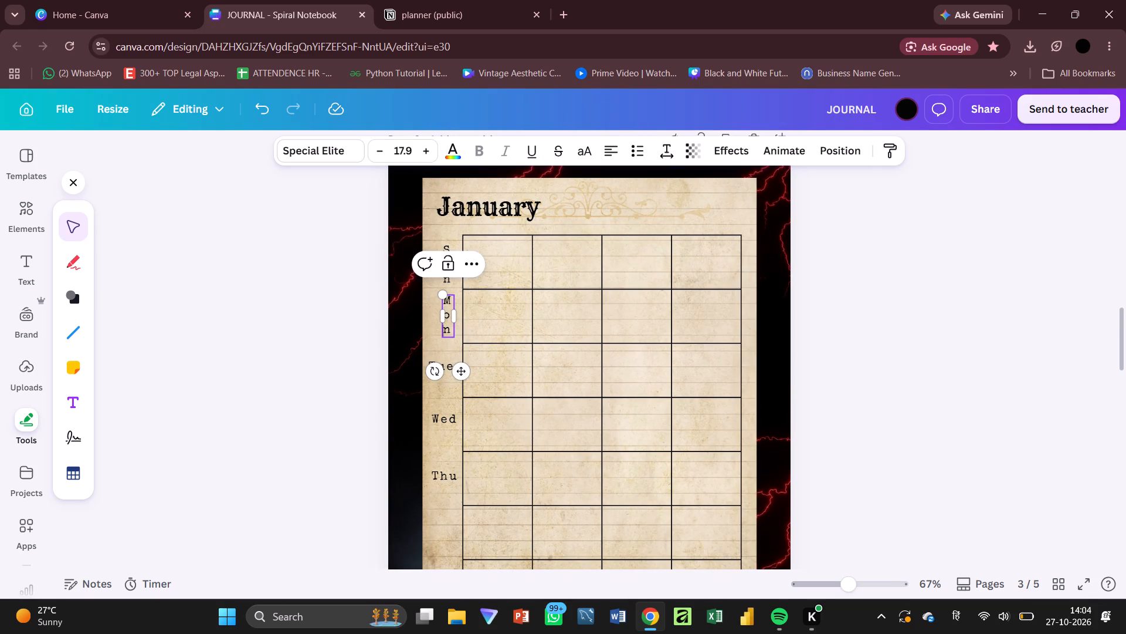
{"action": "key", "text": "BackSpace"}
{"action": "key", "text": "Left"}
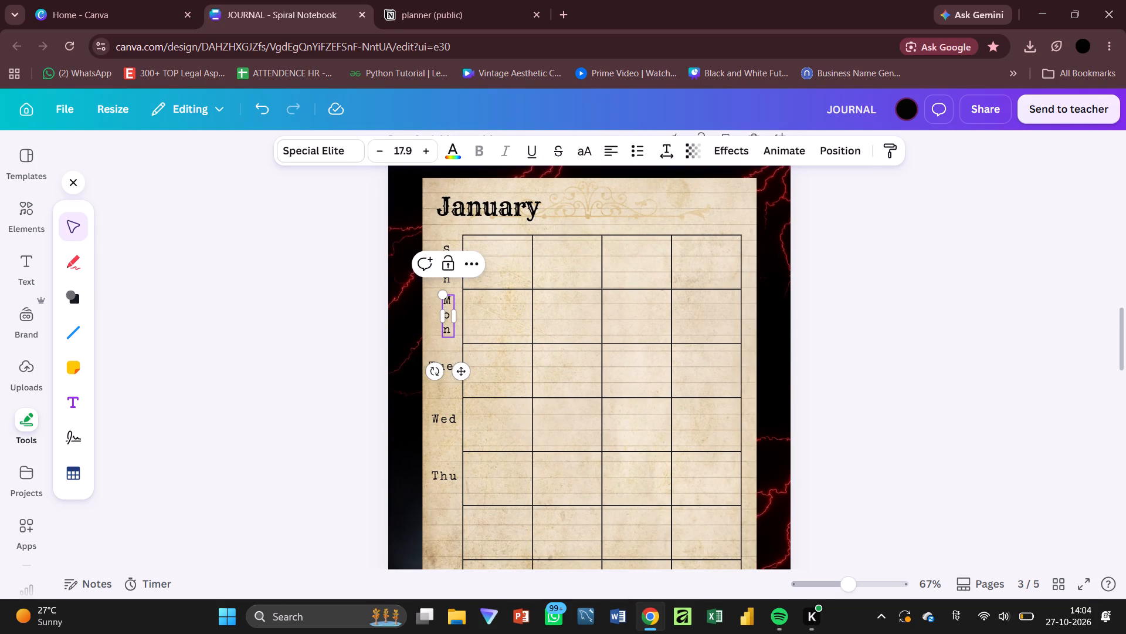
{"action": "left_click", "coordinate": [452, 332]}
{"action": "key", "text": "Left"}
{"action": "left_click_drag", "start_coordinate": [456, 313], "coordinate": [465, 311]}
{"action": "left_click_drag", "start_coordinate": [465, 311], "coordinate": [480, 308]}
{"action": "key", "text": "Left"}
{"action": "key", "text": "BackSpace"}
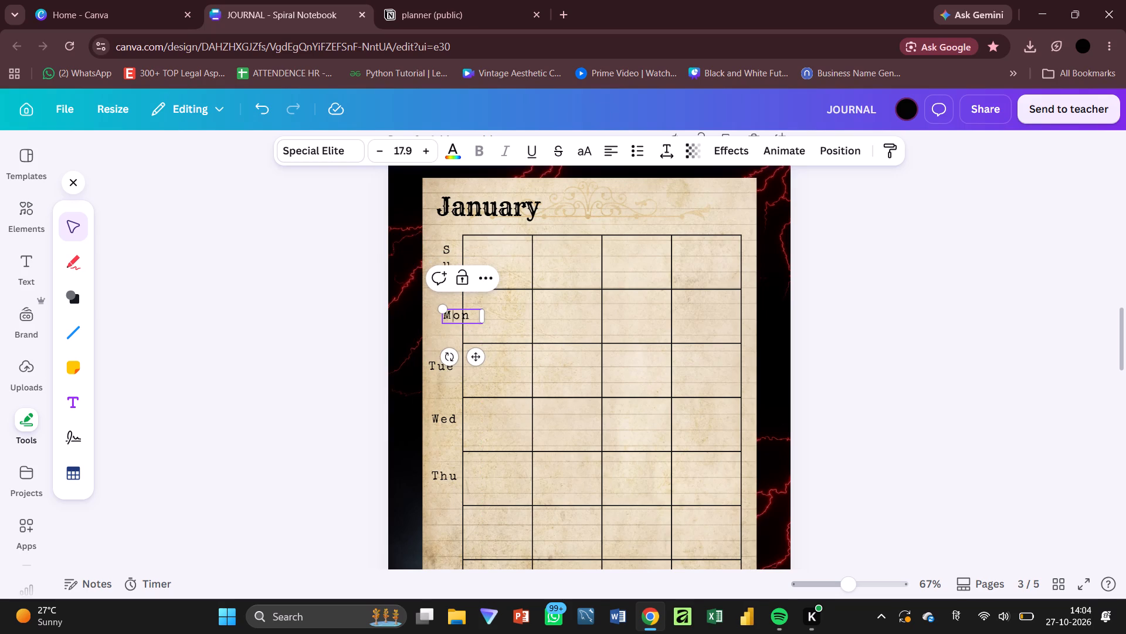
{"action": "left_click_drag", "start_coordinate": [474, 355], "coordinate": [464, 356]}
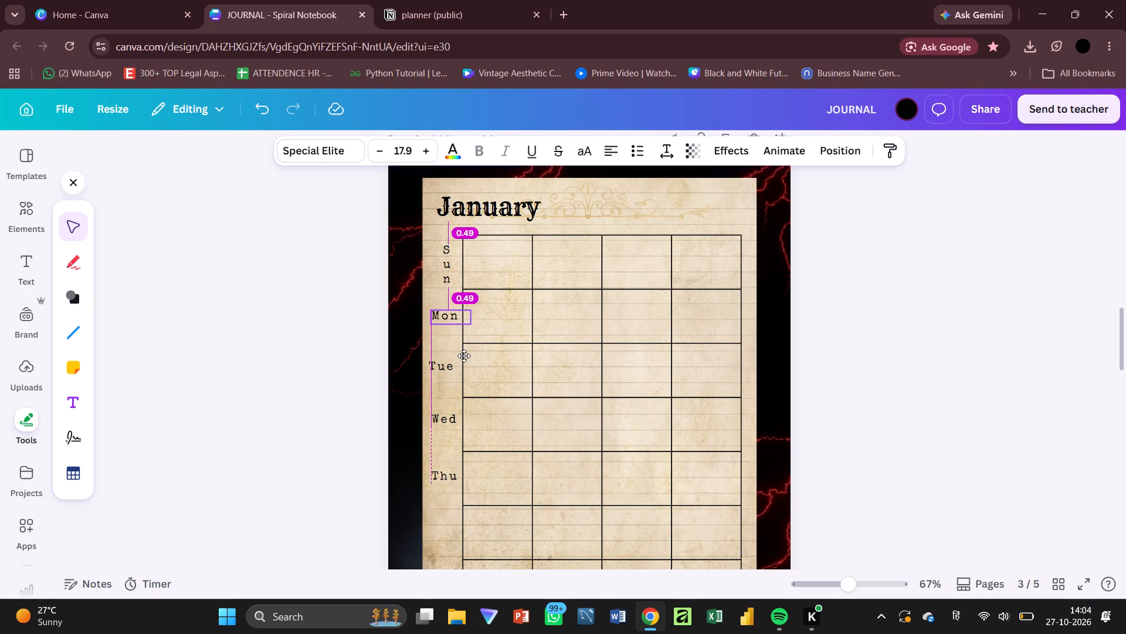
{"action": "left_click_drag", "start_coordinate": [464, 356], "coordinate": [460, 358]}
Widen the Sun label, join its letters on one line, and place it in the margin beside the first row.
{"action": "left_click", "coordinate": [452, 257]}
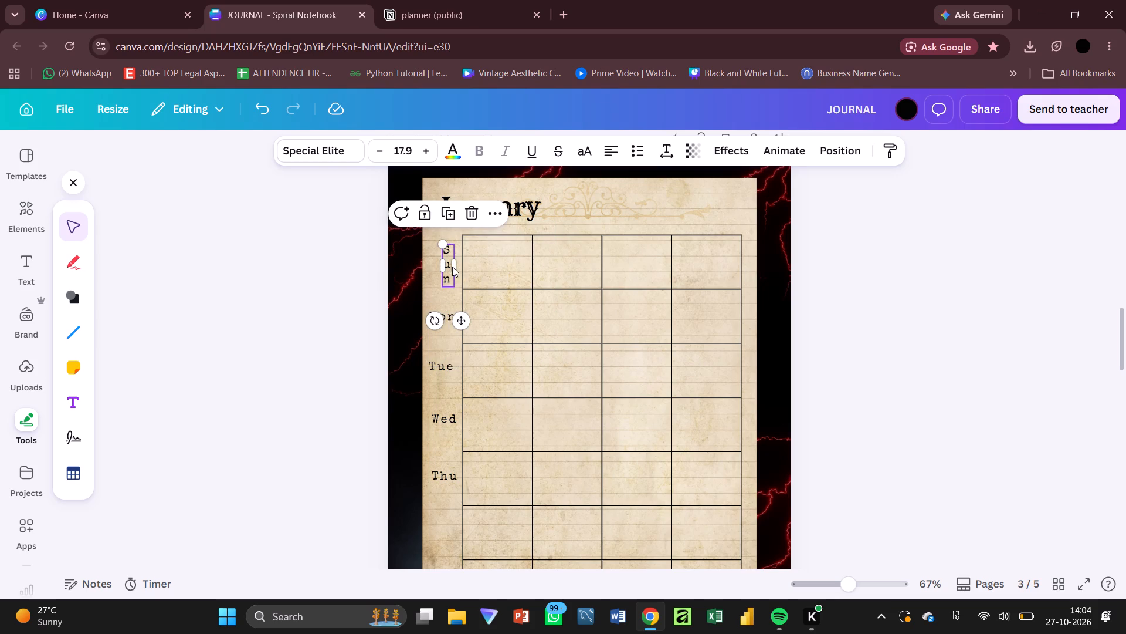
{"action": "left_click", "coordinate": [452, 267]}
{"action": "left_click", "coordinate": [453, 265]}
{"action": "left_click_drag", "start_coordinate": [455, 265], "coordinate": [475, 263]}
{"action": "left_click", "coordinate": [462, 279]}
{"action": "key", "text": "Left"}
{"action": "key", "text": "BackSpace"}
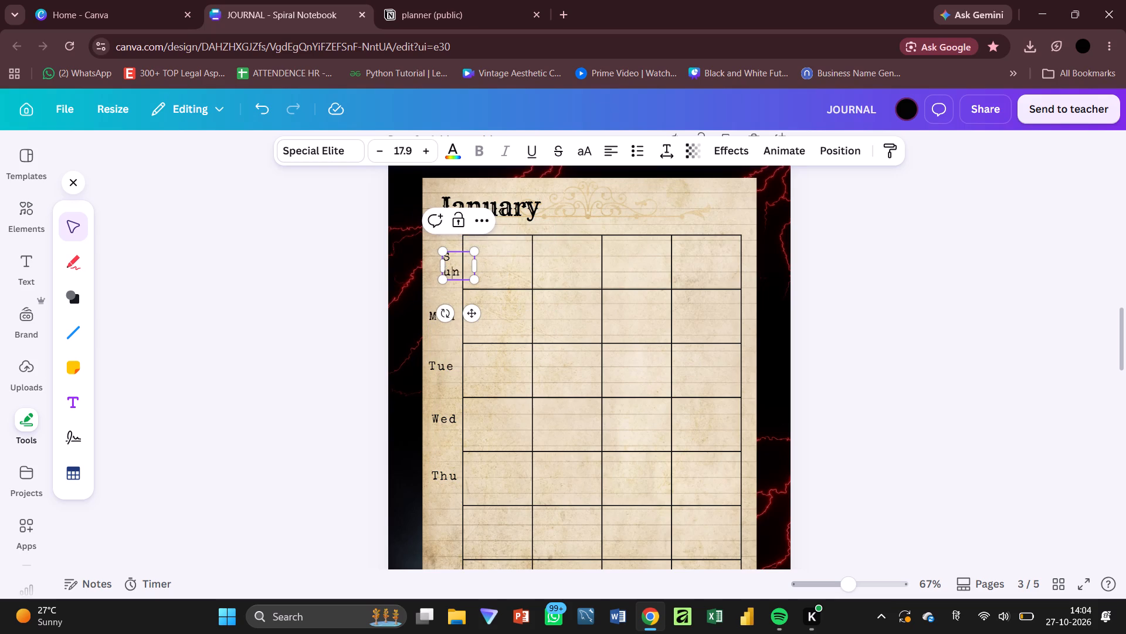
{"action": "key", "text": "Left"}
{"action": "key", "text": "BackSpace"}
{"action": "left_click", "coordinate": [480, 303]}
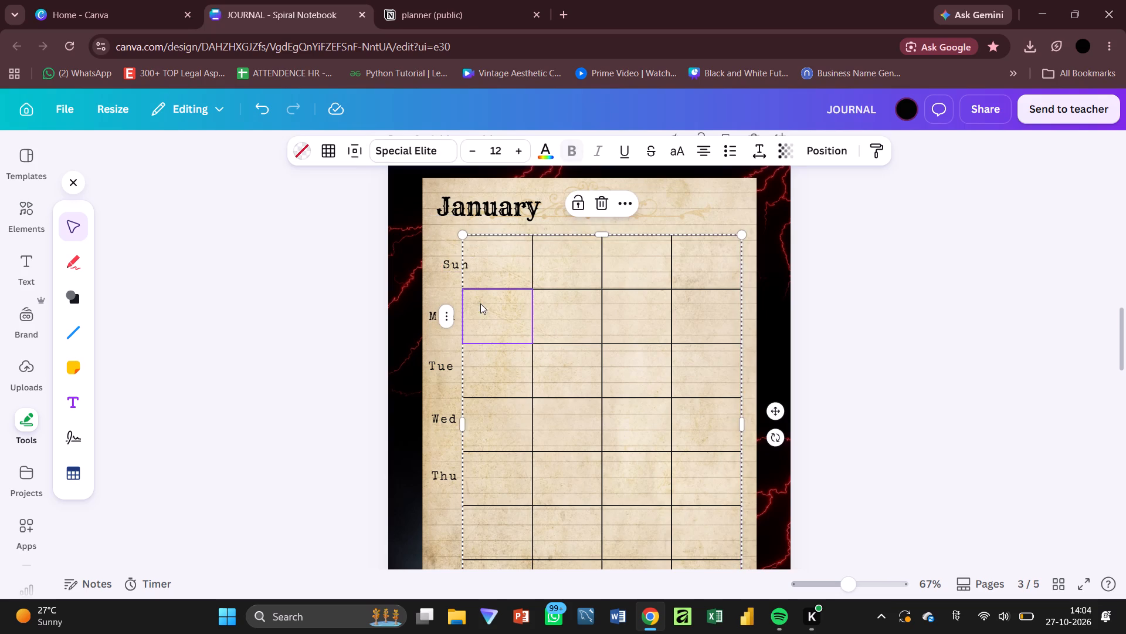
{"action": "left_click", "coordinate": [454, 262]}
{"action": "left_click_drag", "start_coordinate": [470, 303], "coordinate": [458, 304]}
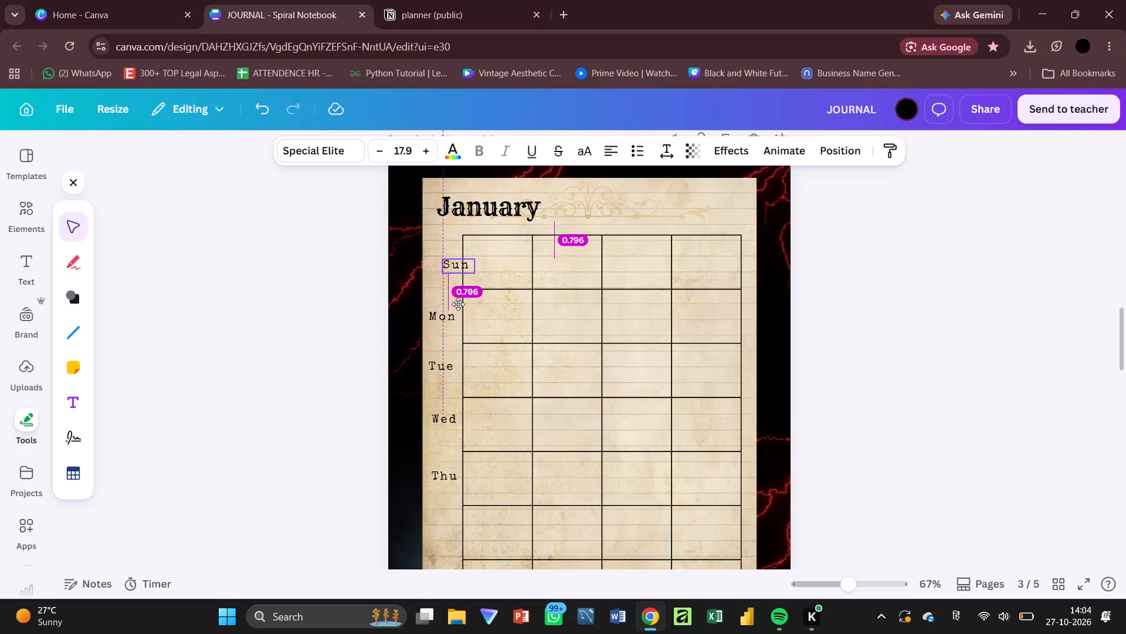
{"action": "left_click_drag", "start_coordinate": [458, 304], "coordinate": [456, 302]}
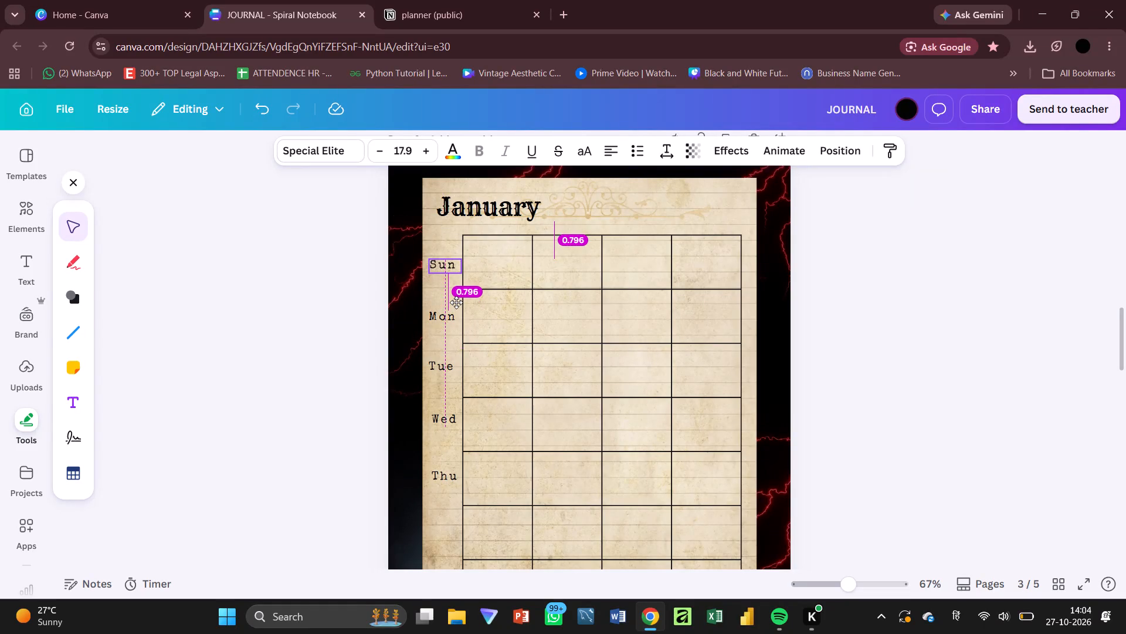
Fine-tune the positions of the Mon, Tue, Wed and Thu labels so they line up in the margin under Sun.
{"action": "left_click", "coordinate": [451, 318]}
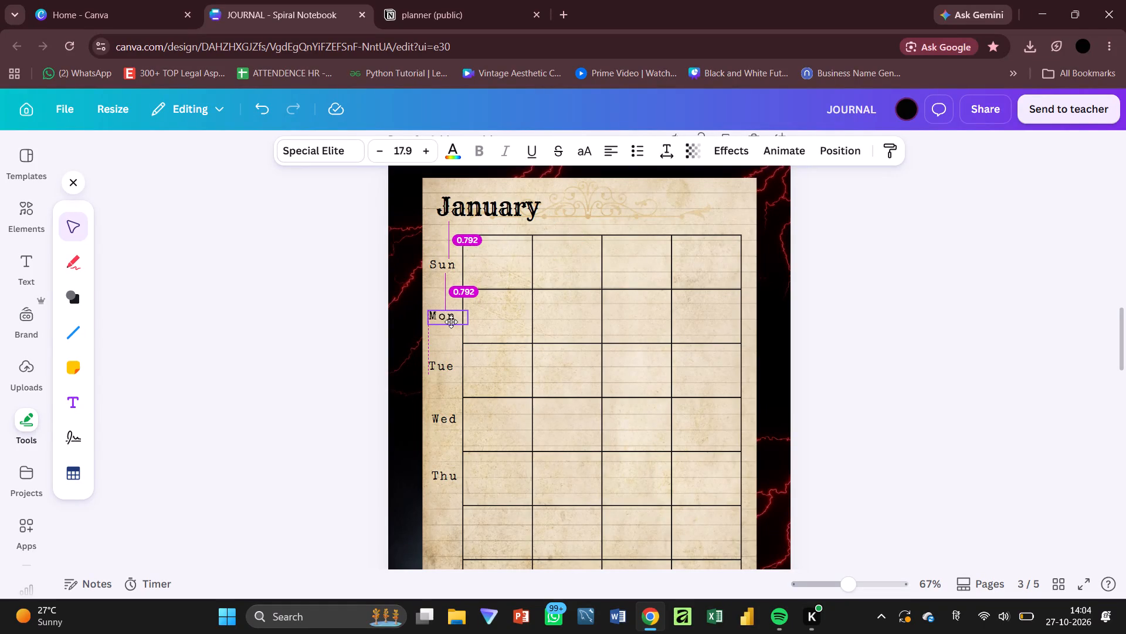
{"action": "left_click", "coordinate": [449, 362]}
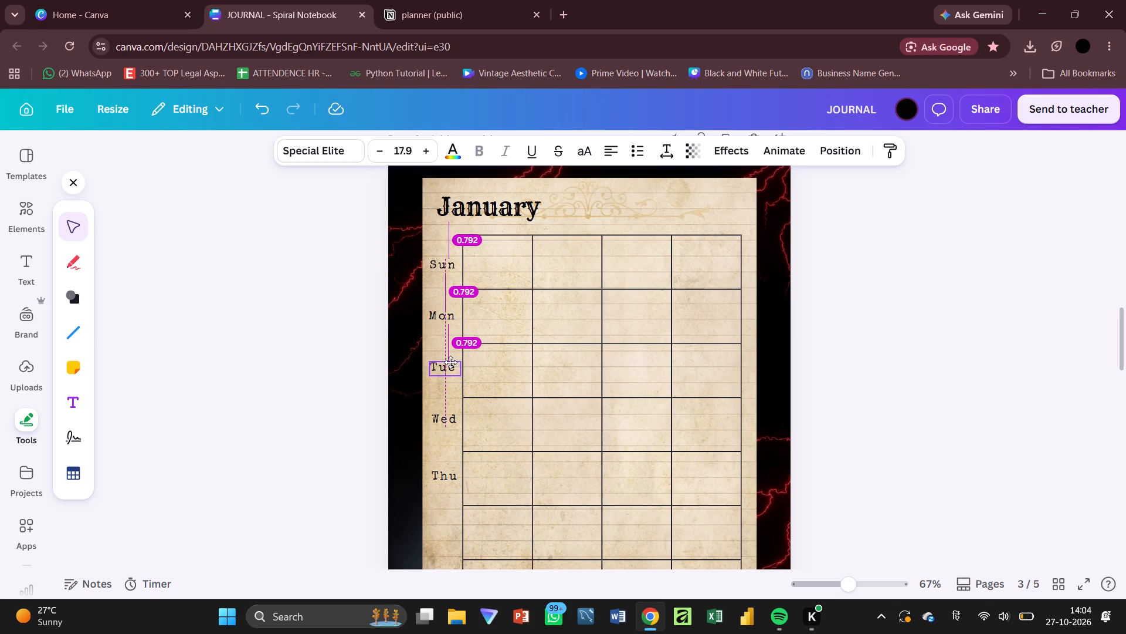
{"action": "left_click", "coordinate": [443, 421]}
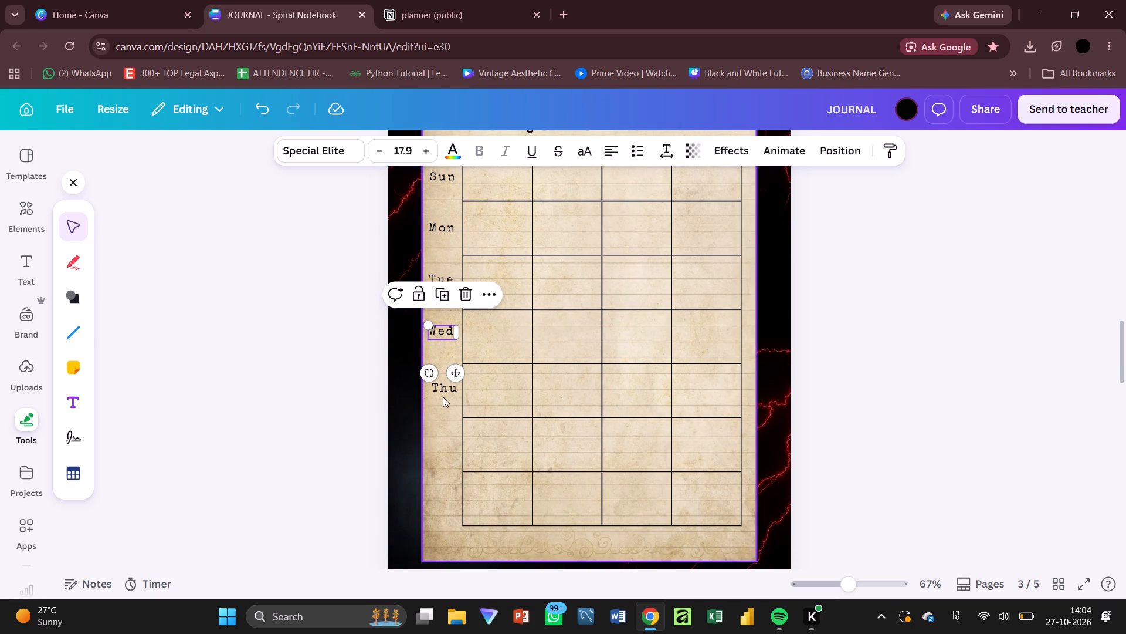
{"action": "left_click", "coordinate": [445, 390]}
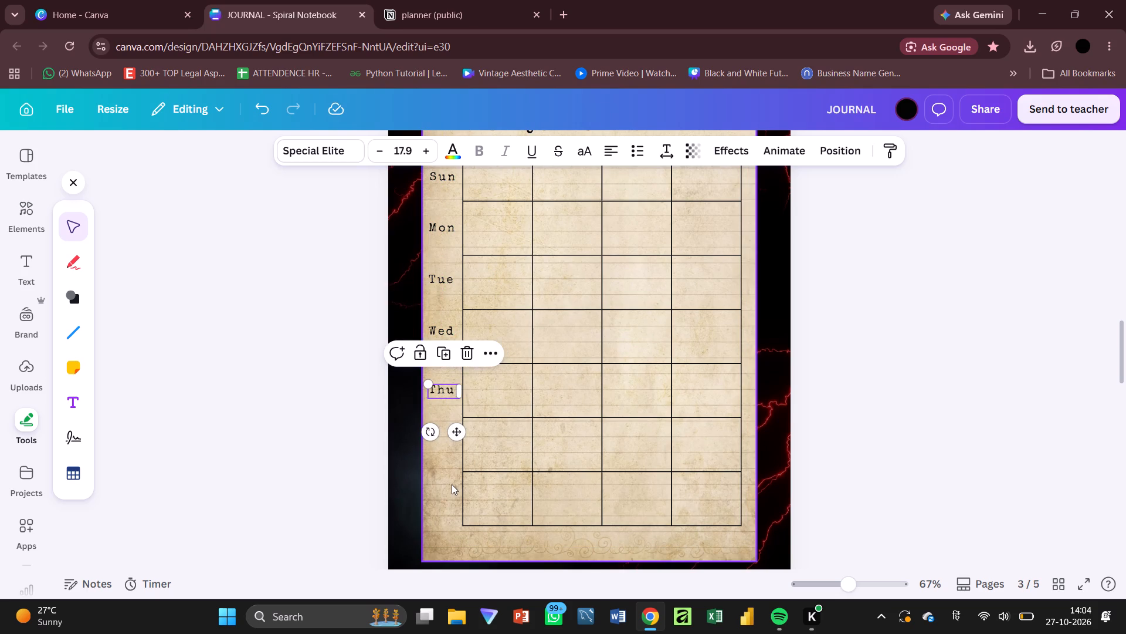
Duplicate the Thu label beside the sixth row and change the copy's text to Fri.
{"action": "key", "text": "ctrl+d"}
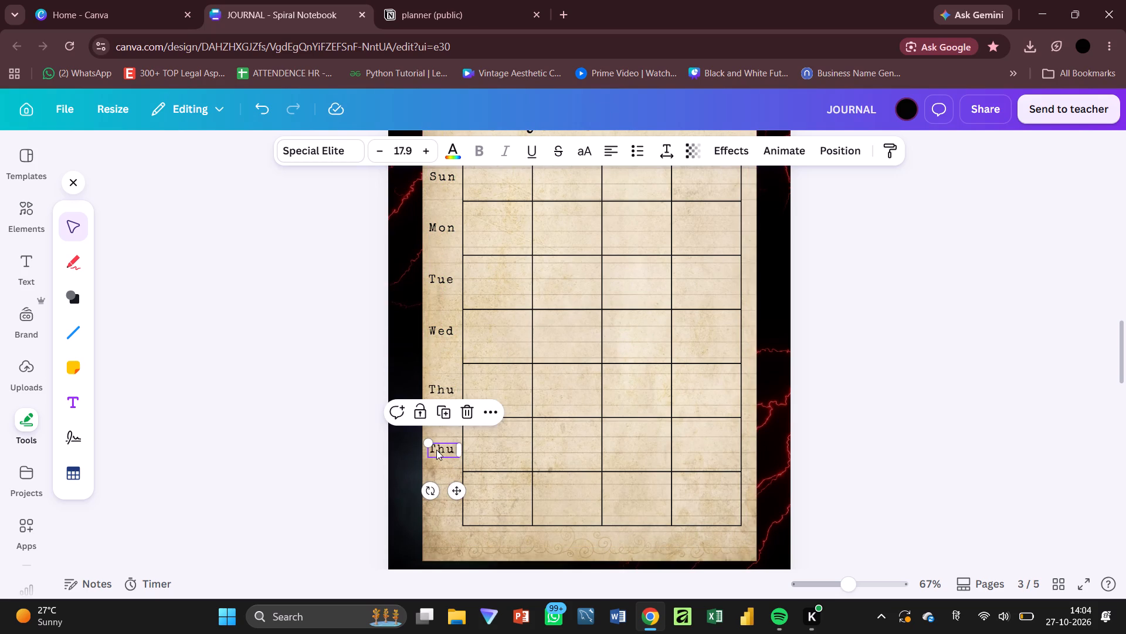
{"action": "double_click", "coordinate": [436, 450]}
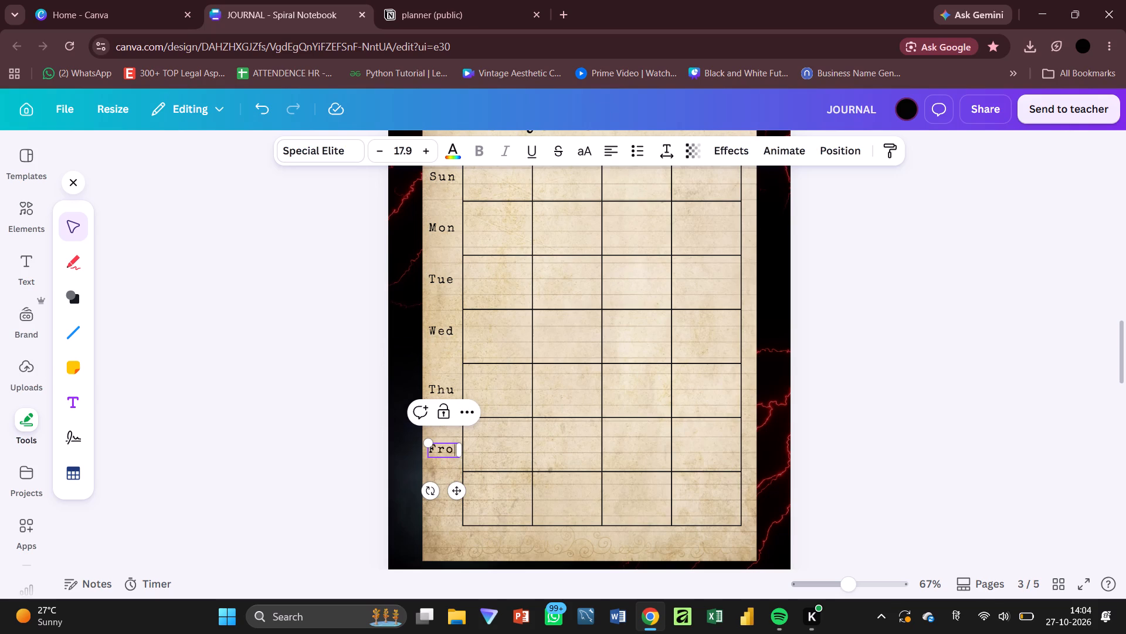
{"action": "key", "text": "BackSpace"}
{"action": "key", "text": "i"}
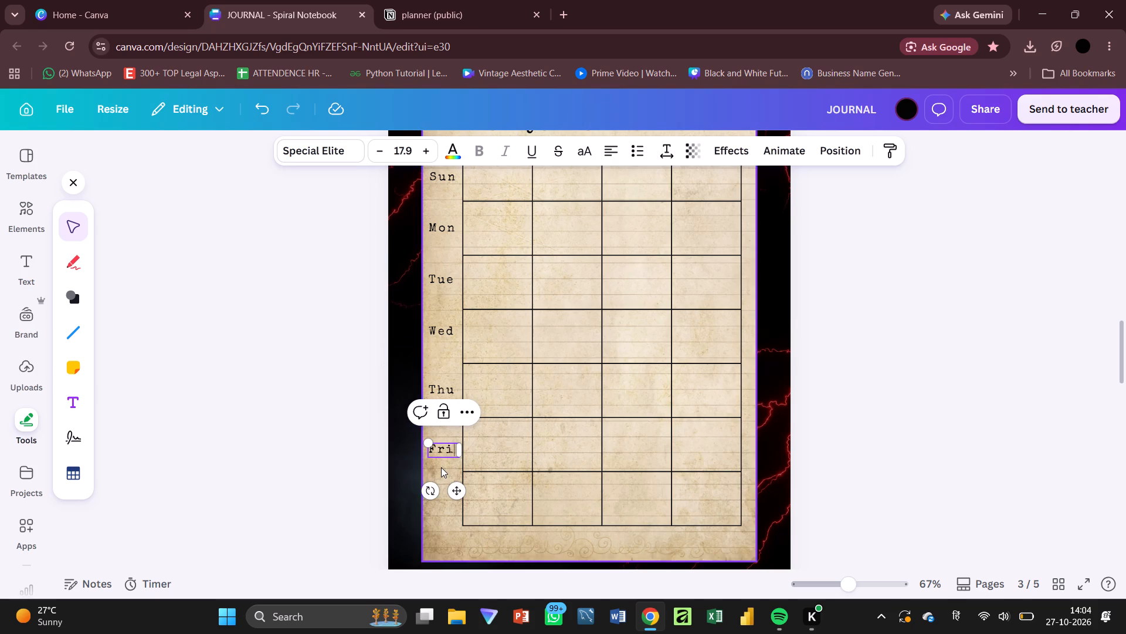
{"action": "left_click", "coordinate": [441, 467]}
Duplicate the Fri label, change the copy's text to Sat, and place it in the margin beside the last row.
{"action": "left_click", "coordinate": [447, 453]}
{"action": "key", "text": "ctrl+d"}
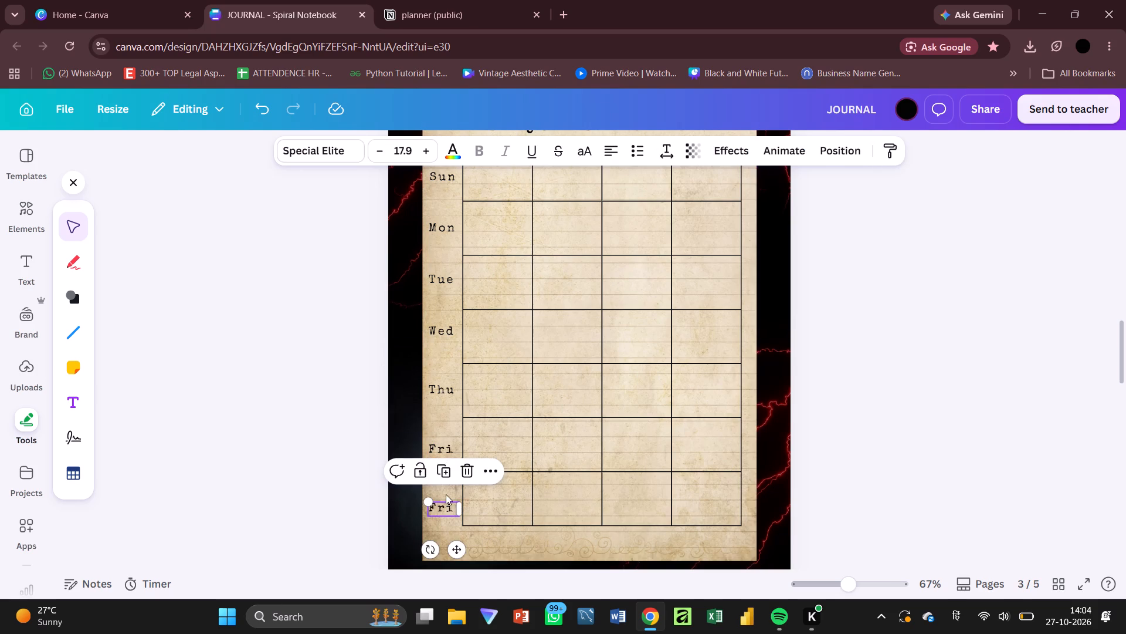
{"action": "double_click", "coordinate": [449, 507]}
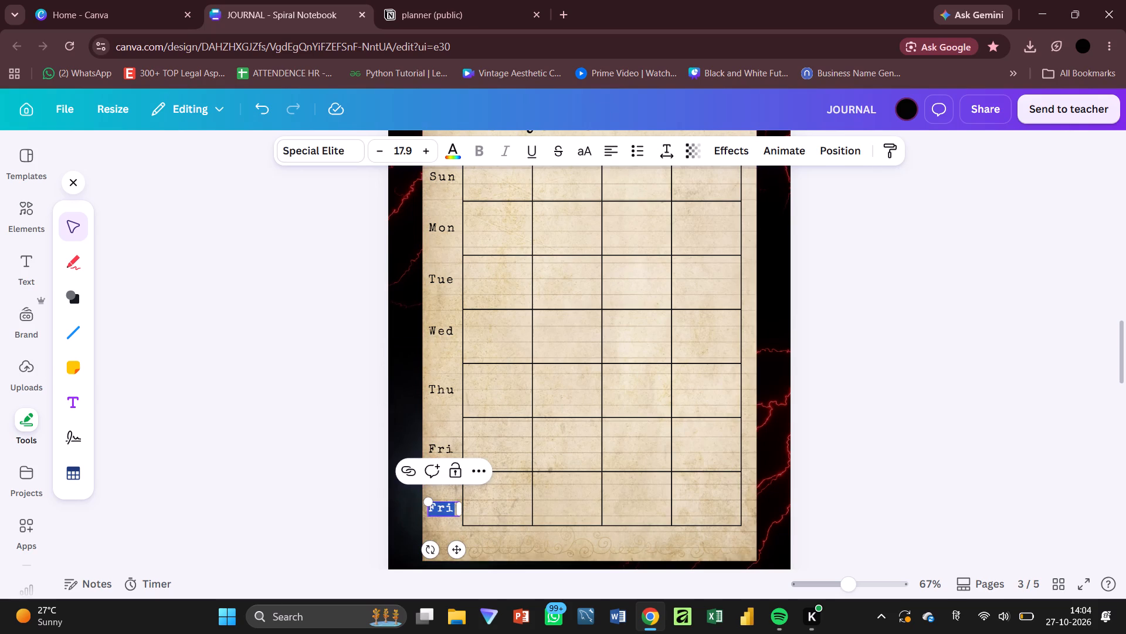
{"action": "left_click", "coordinate": [767, 444]}
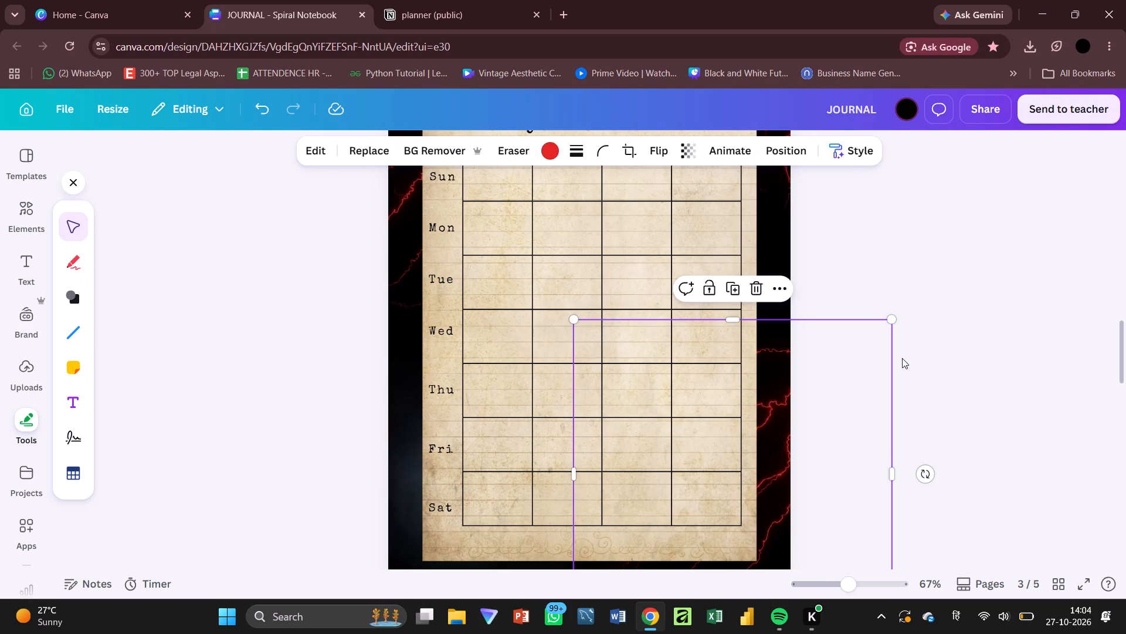
{"action": "left_click", "coordinate": [902, 358]}
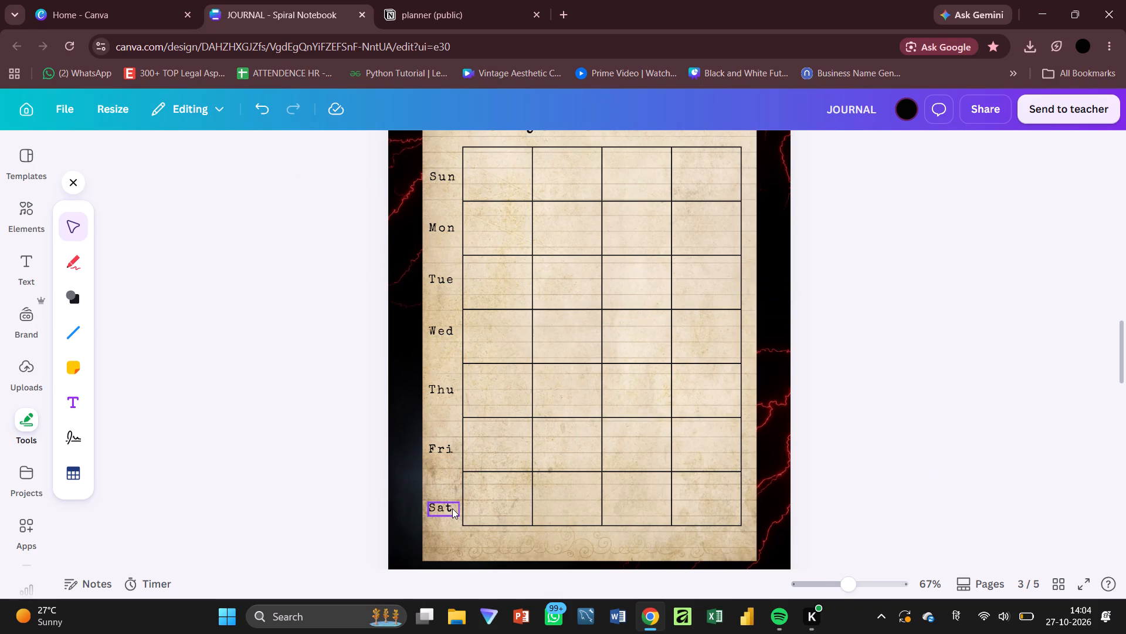
{"action": "left_click", "coordinate": [452, 508]}
{"action": "left_click", "coordinate": [962, 317]}
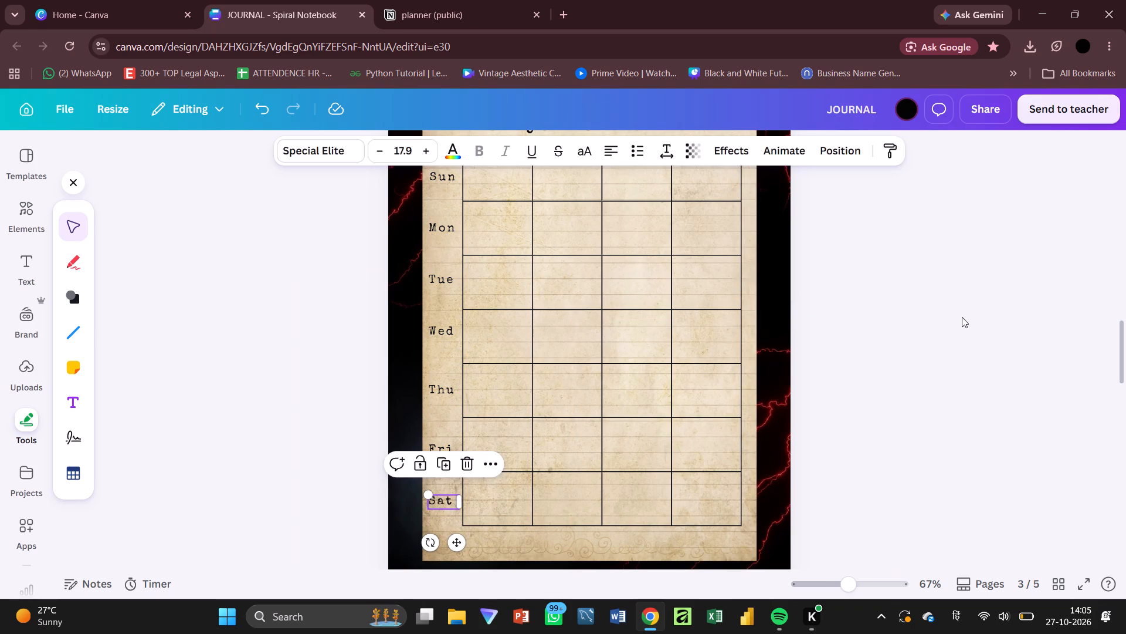
Duplicate the Sun label into the first cell of the Sun row, change its text to 1, and narrow its text box.
{"action": "left_click", "coordinate": [442, 183]}
{"action": "key", "text": "ctrl+d"}
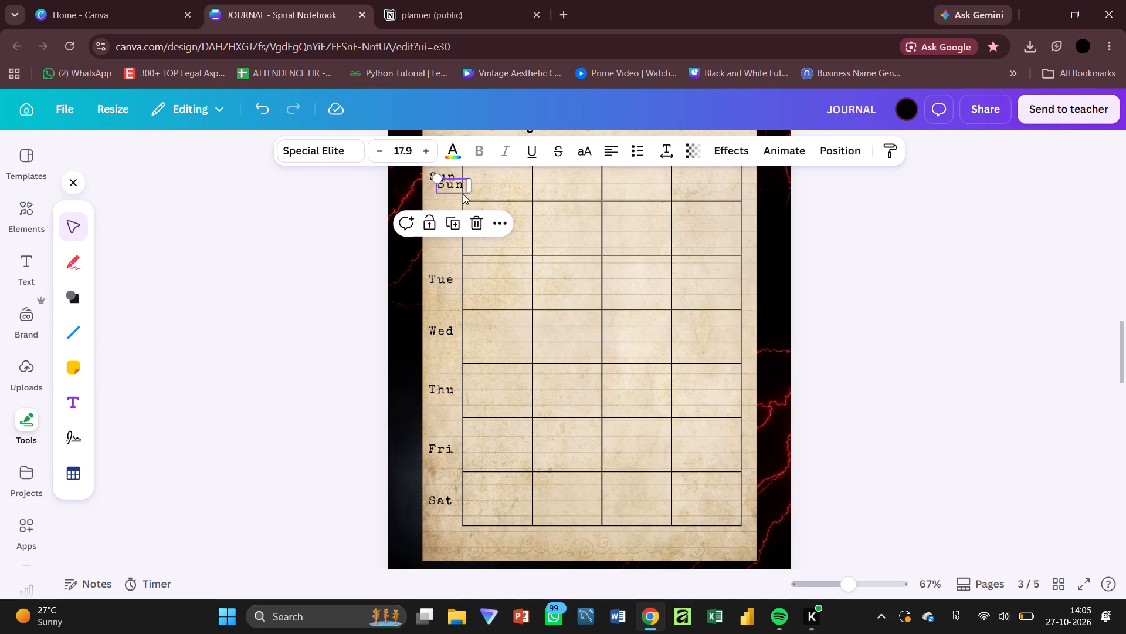
{"action": "left_click_drag", "start_coordinate": [450, 187], "coordinate": [488, 184]}
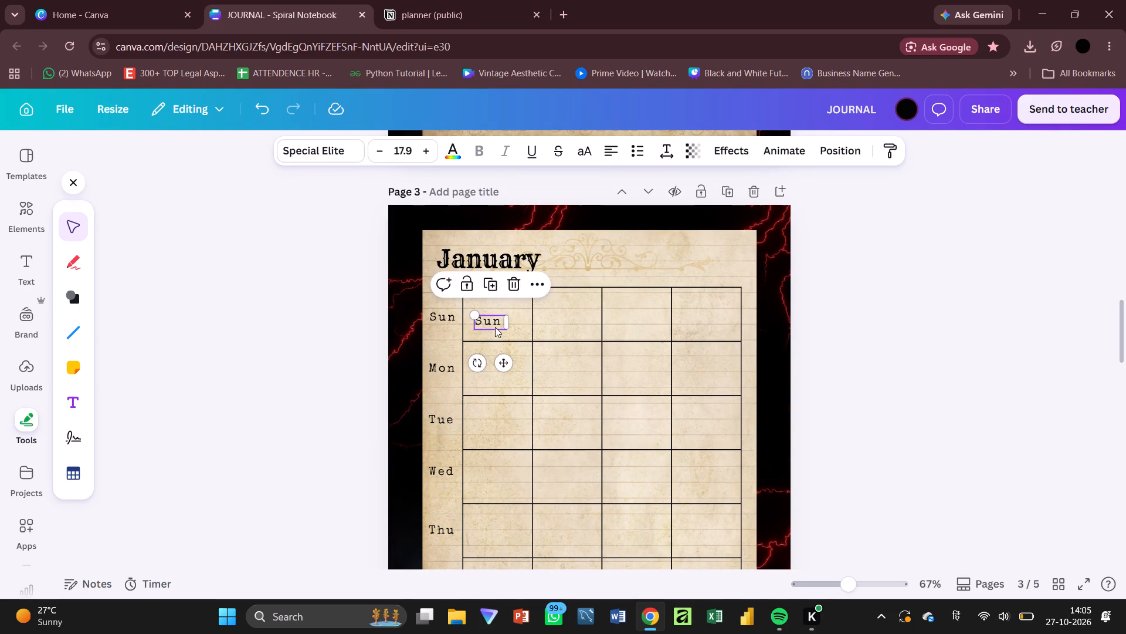
{"action": "left_click_drag", "start_coordinate": [494, 322], "coordinate": [520, 299]}
{"action": "double_click", "coordinate": [520, 299]}
{"action": "key", "text": "1"}
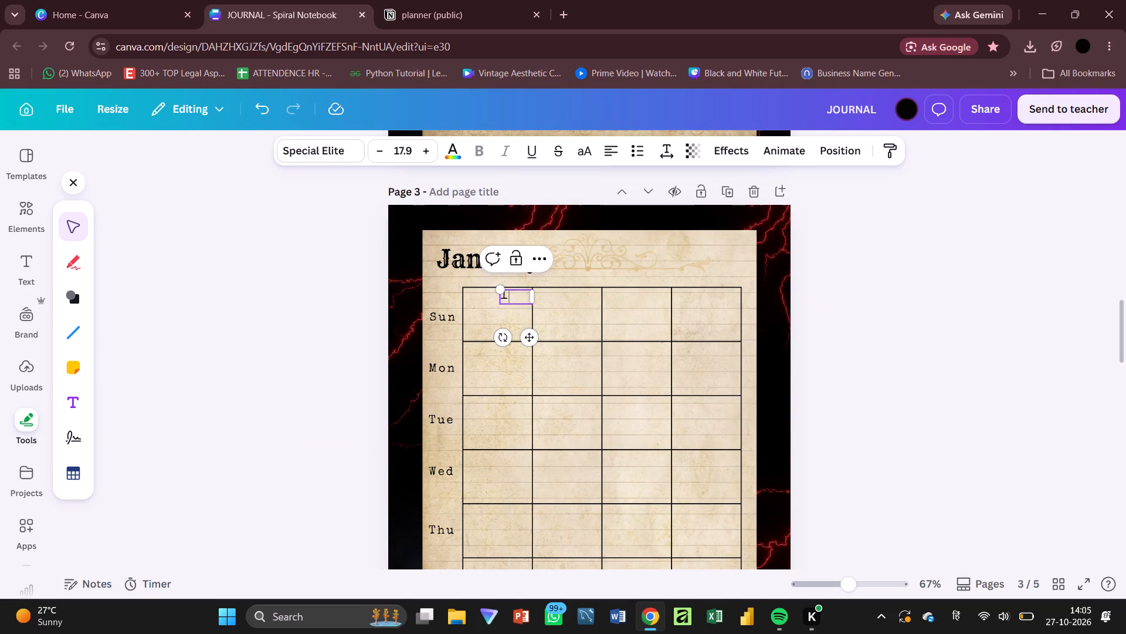
{"action": "left_click_drag", "start_coordinate": [533, 299], "coordinate": [517, 299]}
{"action": "left_click_drag", "start_coordinate": [519, 335], "coordinate": [531, 335]}
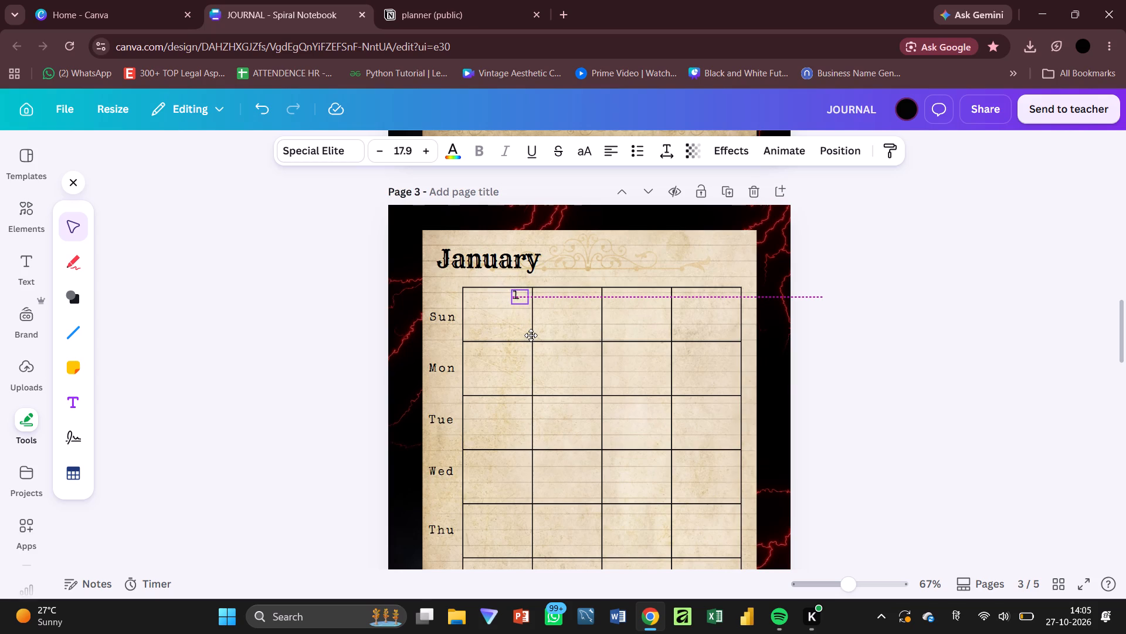
{"action": "left_click_drag", "start_coordinate": [531, 335], "coordinate": [534, 337]}
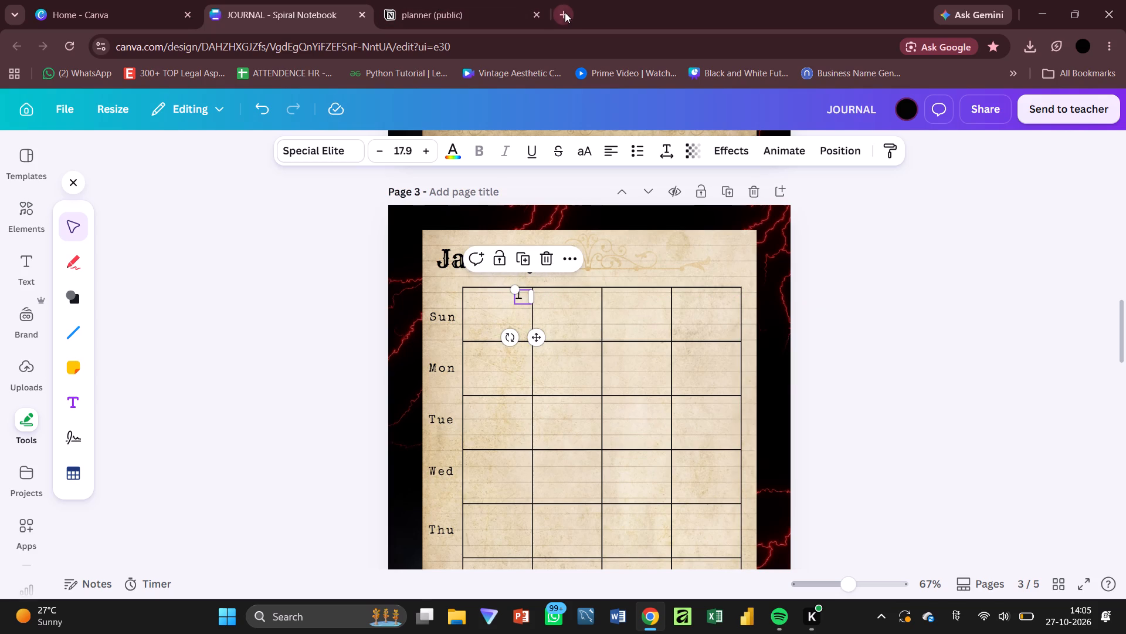
Look up January 2027 in the system calendar to check which weekdays its dates fall on.
{"action": "left_click", "coordinate": [565, 12]}
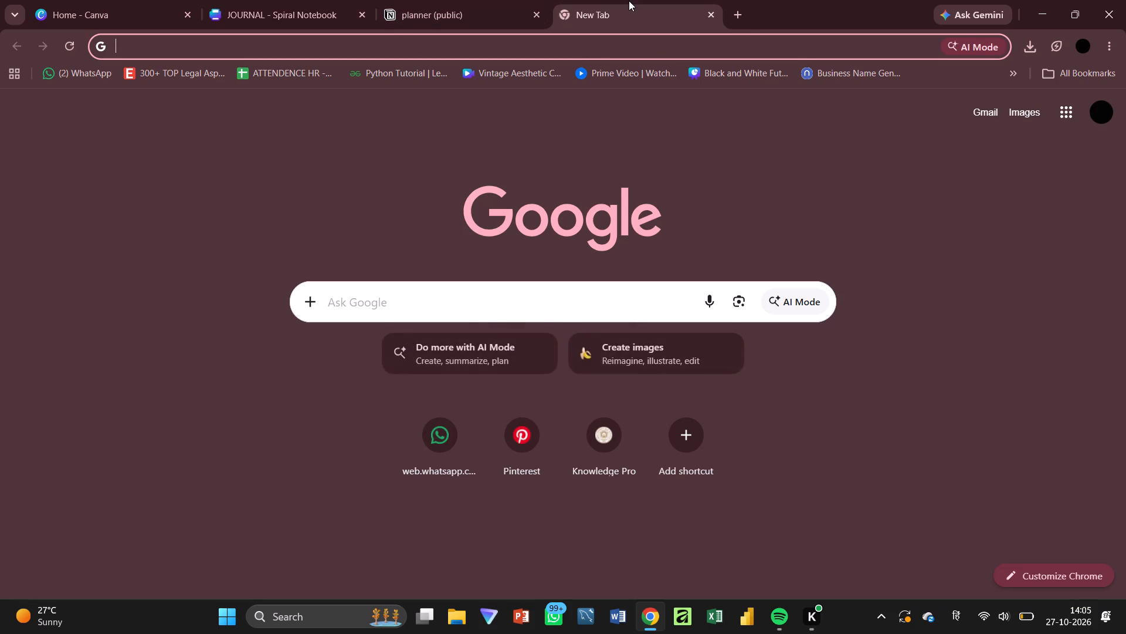
{"action": "left_click", "coordinate": [714, 10]}
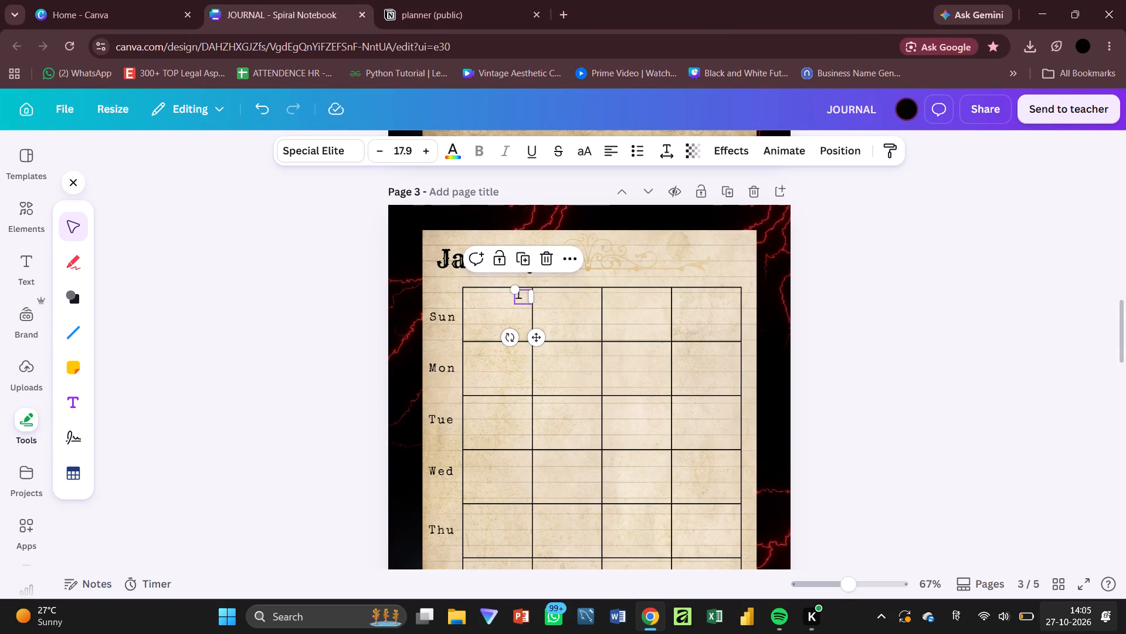
{"action": "left_click", "coordinate": [1083, 630]}
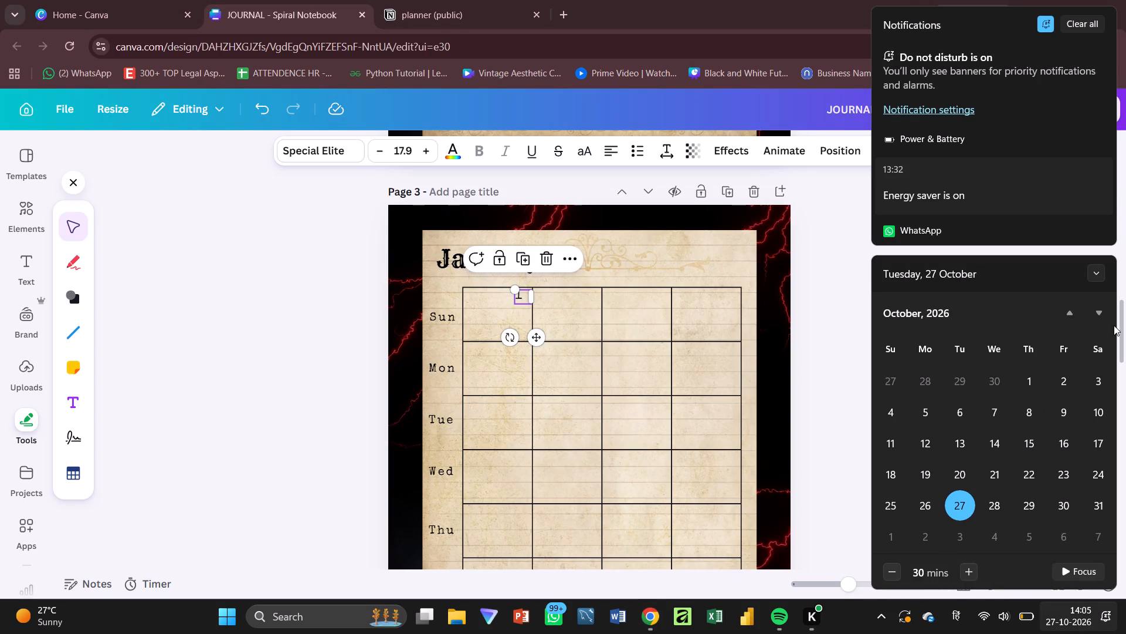
{"action": "left_click", "coordinate": [1094, 308]}
{"action": "left_click", "coordinate": [1094, 308]}
{"action": "left_click", "coordinate": [1094, 308]}
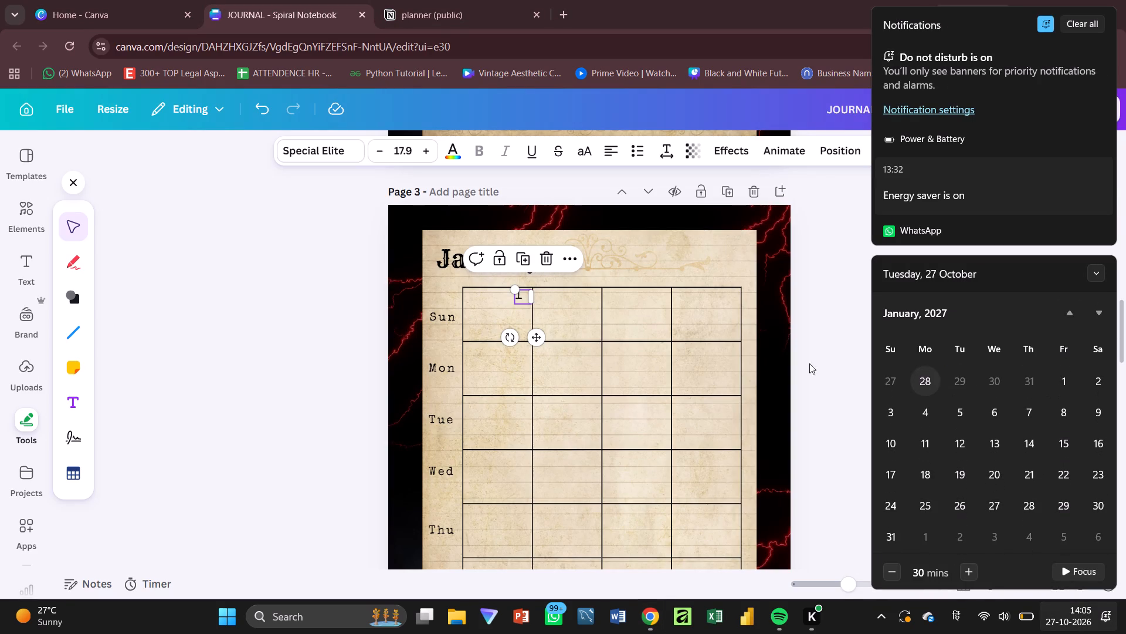
Move the date number 1 down to the first-column cell of the Fri row.
{"action": "scroll", "coordinate": [538, 393], "scroll_direction": "down", "scroll_amount": 1}
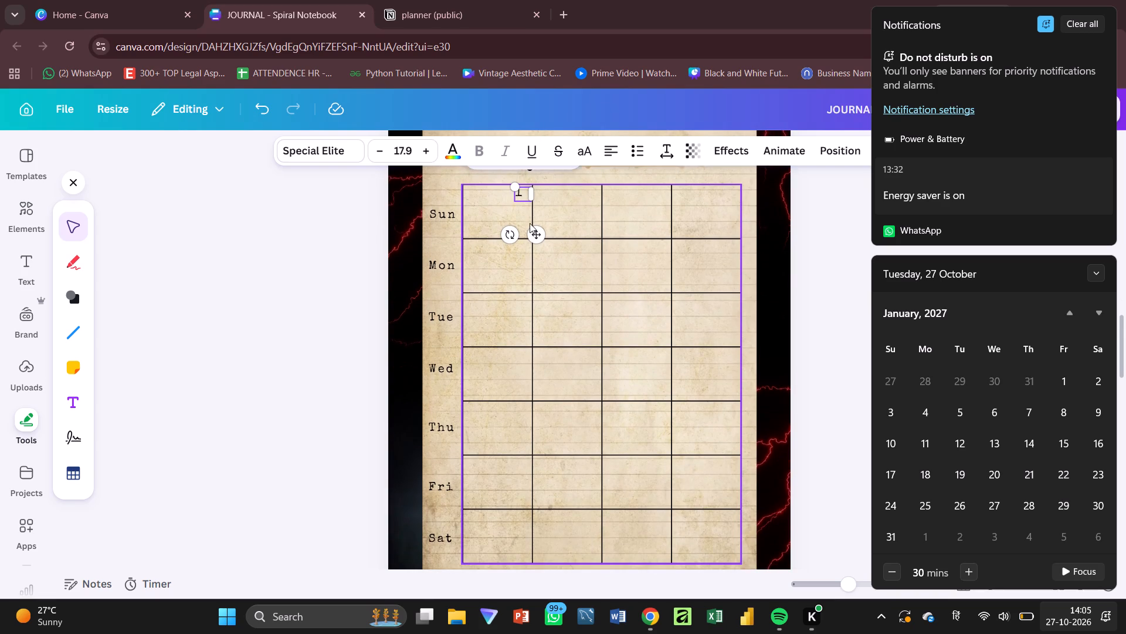
{"action": "left_click", "coordinate": [518, 192]}
{"action": "left_click", "coordinate": [636, 265]}
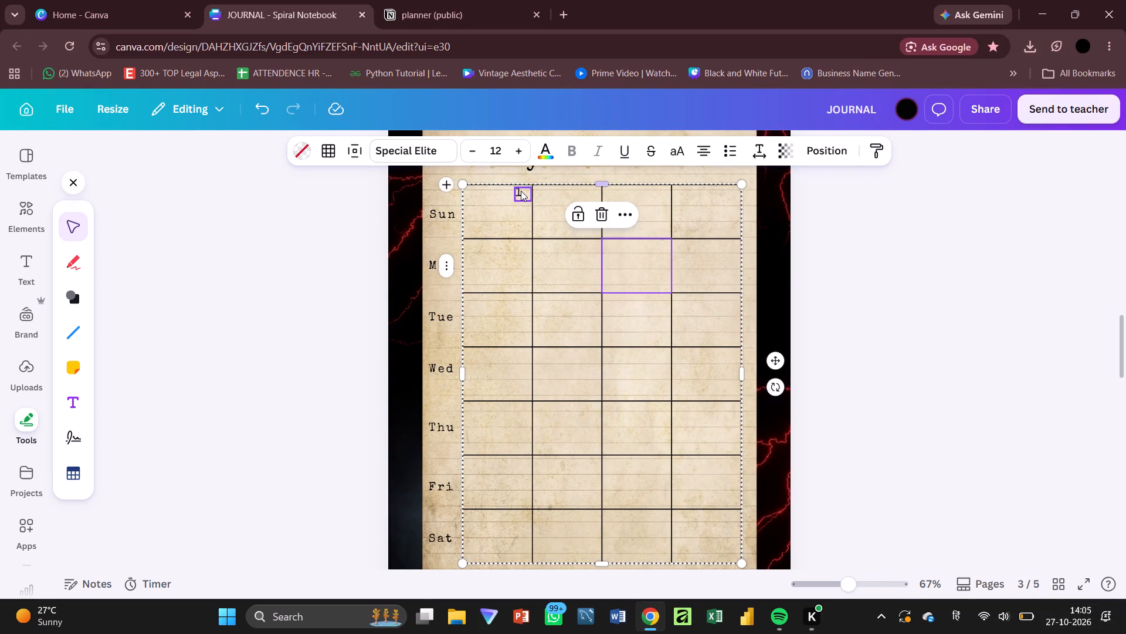
{"action": "left_click", "coordinate": [521, 191]}
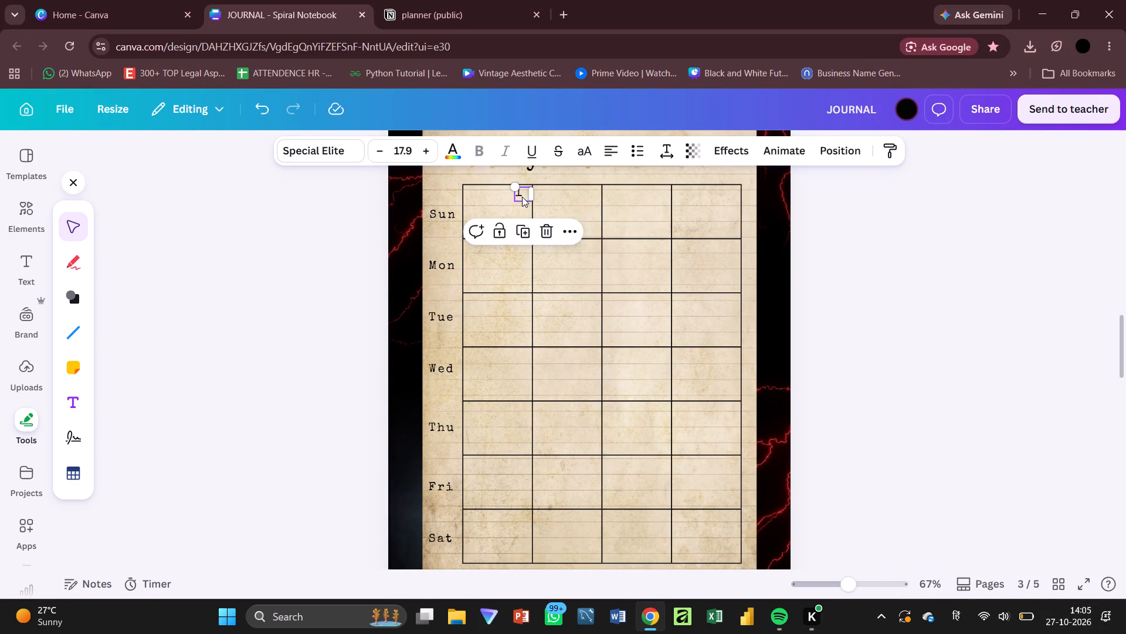
{"action": "left_click_drag", "start_coordinate": [522, 197], "coordinate": [525, 470]}
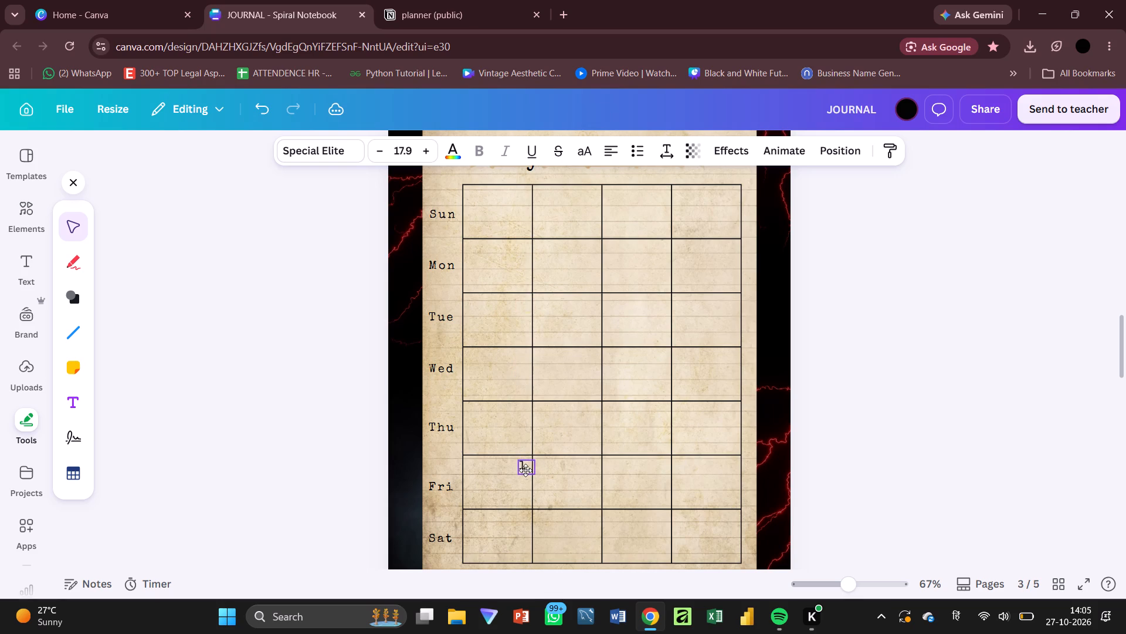
{"action": "left_click_drag", "start_coordinate": [525, 470], "coordinate": [520, 471]}
Duplicate the 1 into the first-column cell of the Sat row and change the copy's text to 2.
{"action": "key", "text": "ctrl+d"}
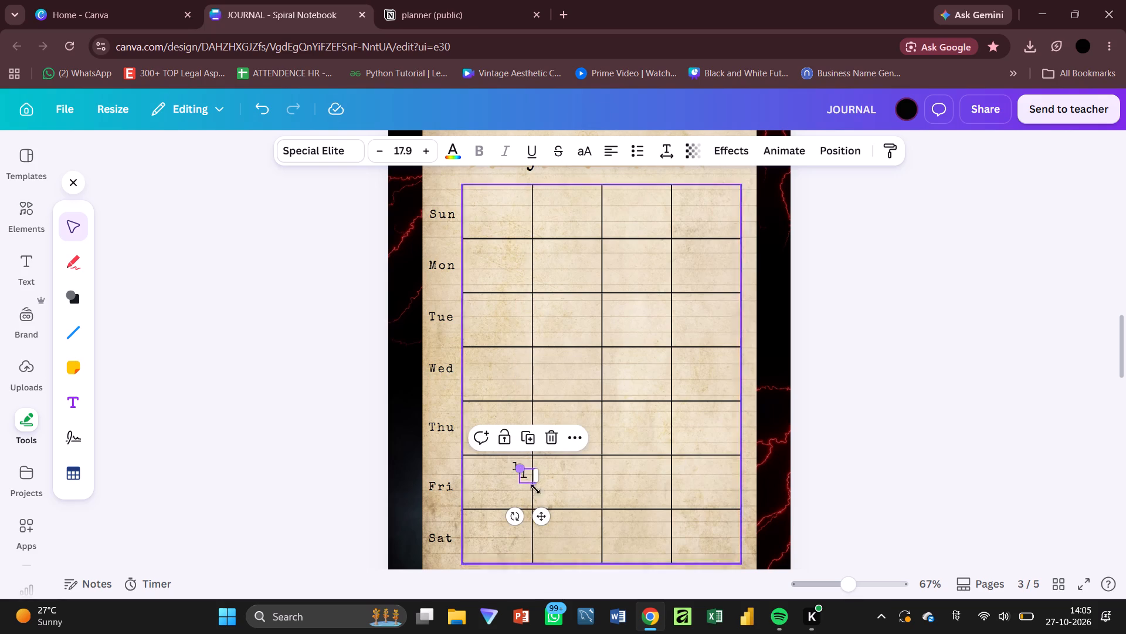
{"action": "left_click_drag", "start_coordinate": [536, 511], "coordinate": [526, 555]}
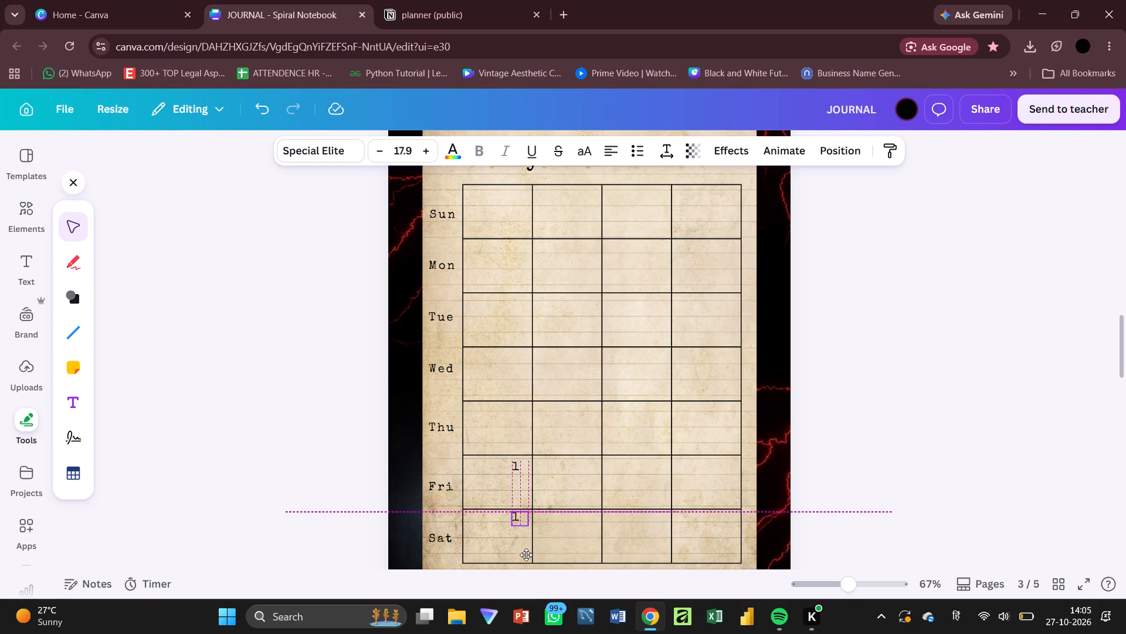
{"action": "left_click_drag", "start_coordinate": [526, 555], "coordinate": [527, 559]}
{"action": "left_click", "coordinate": [518, 527]}
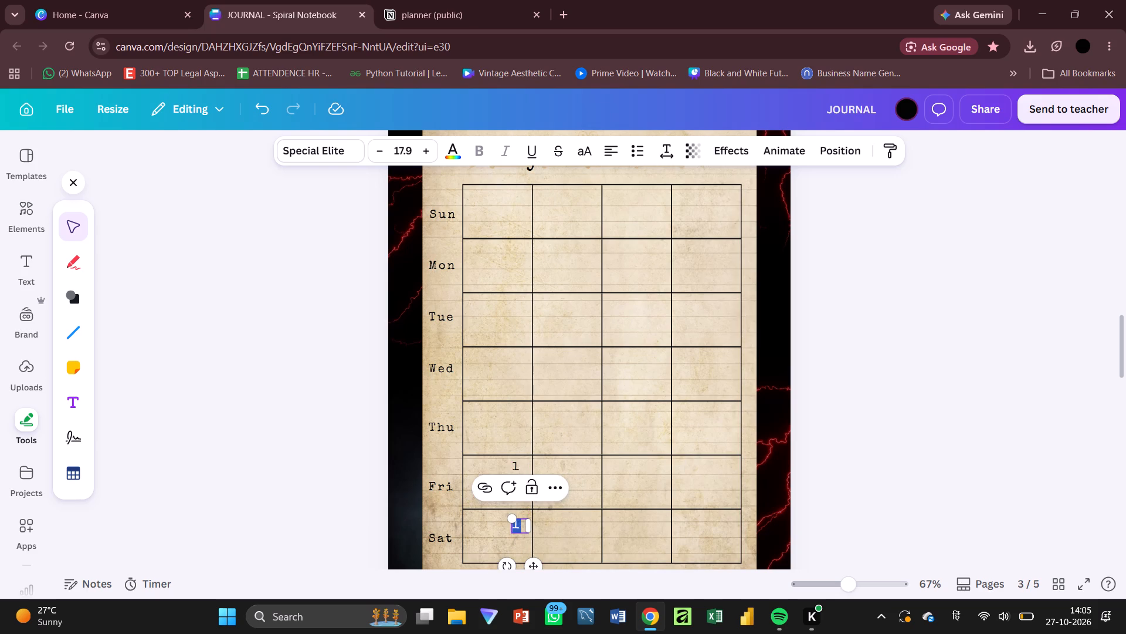
{"action": "key", "text": "2"}
{"action": "left_click", "coordinate": [562, 533]}
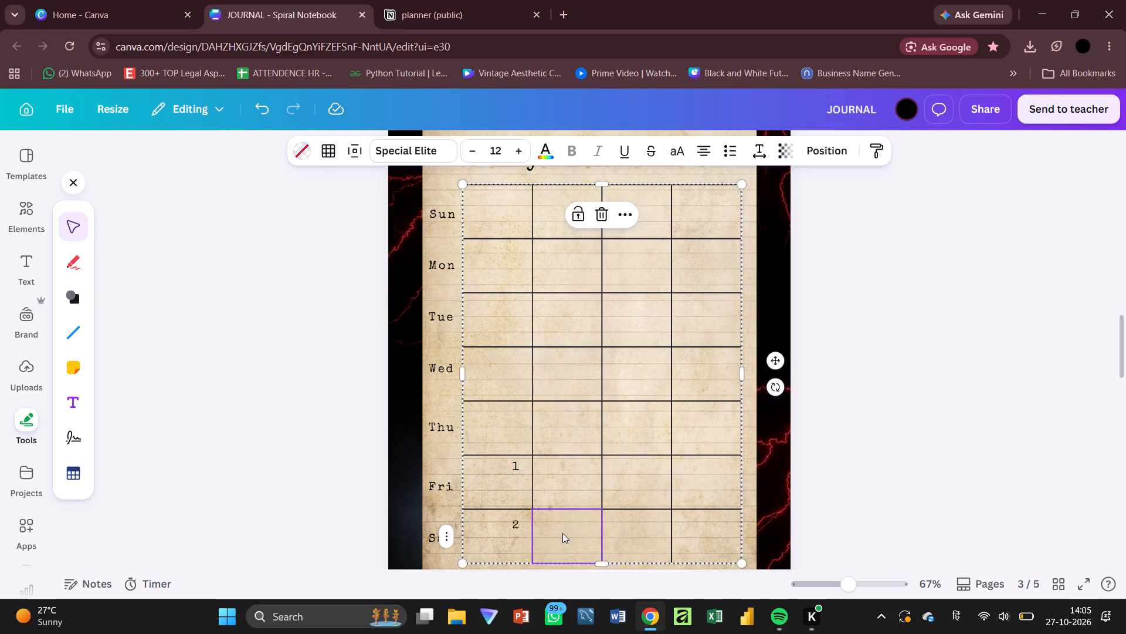
Duplicate the 2, place the copy in the second-column cell of the Sun row, and change its text to 3.
{"action": "left_click", "coordinate": [520, 531]}
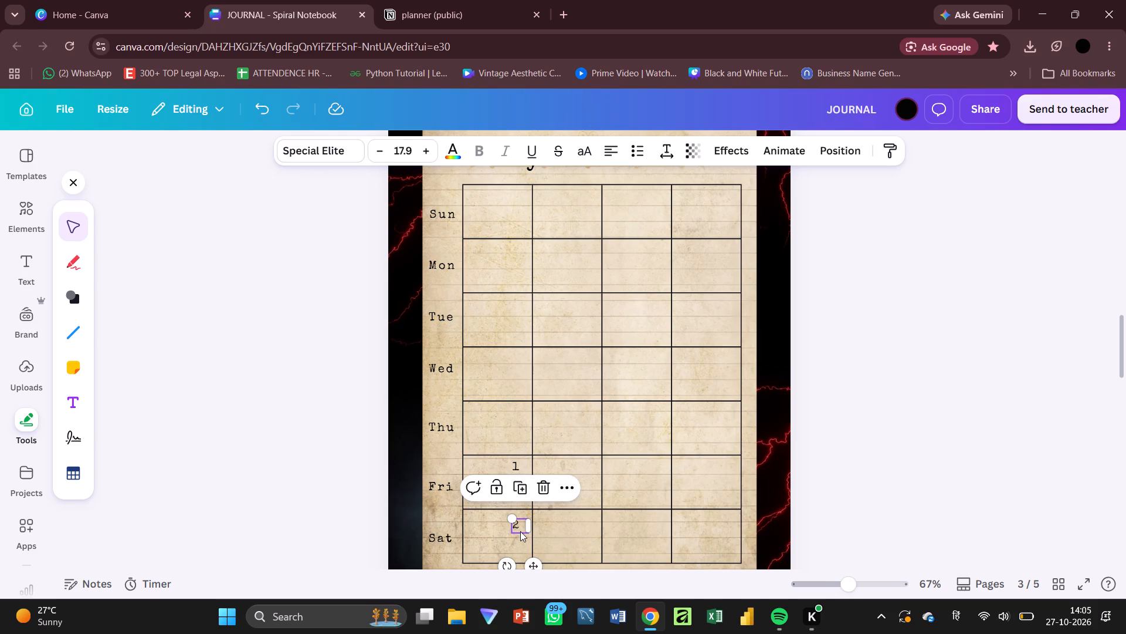
{"action": "key", "text": "ctrl+d"}
{"action": "scroll", "coordinate": [541, 560], "scroll_direction": "down", "scroll_amount": 1}
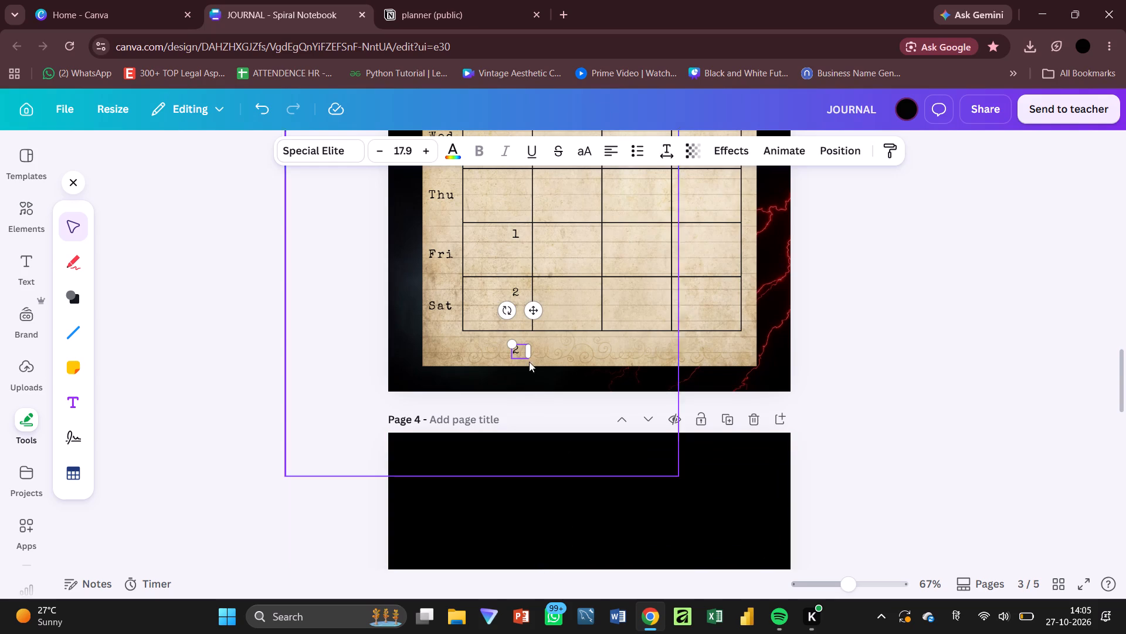
{"action": "left_click_drag", "start_coordinate": [521, 350], "coordinate": [578, 252]}
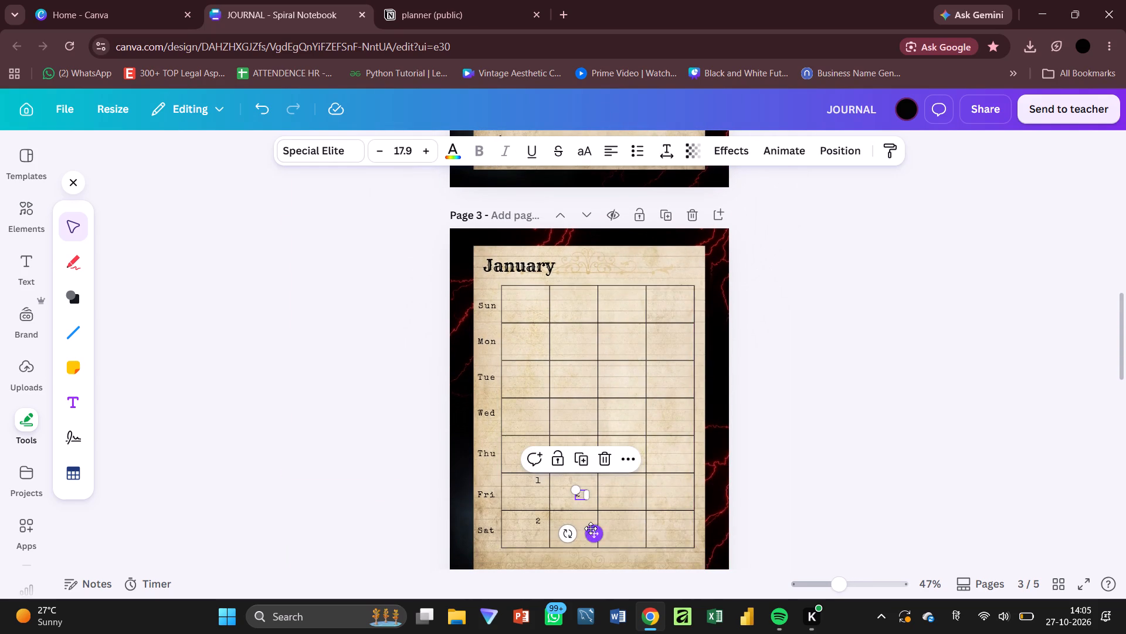
{"action": "left_click_drag", "start_coordinate": [592, 528], "coordinate": [601, 329]}
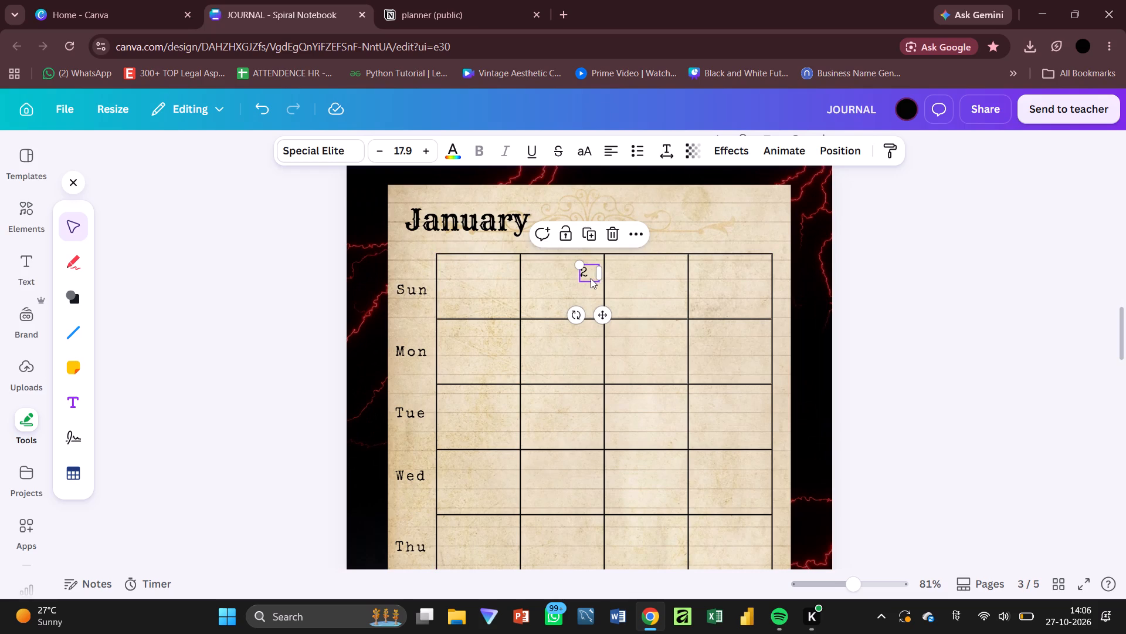
{"action": "left_click", "coordinate": [590, 277]}
{"action": "key", "text": "3"}
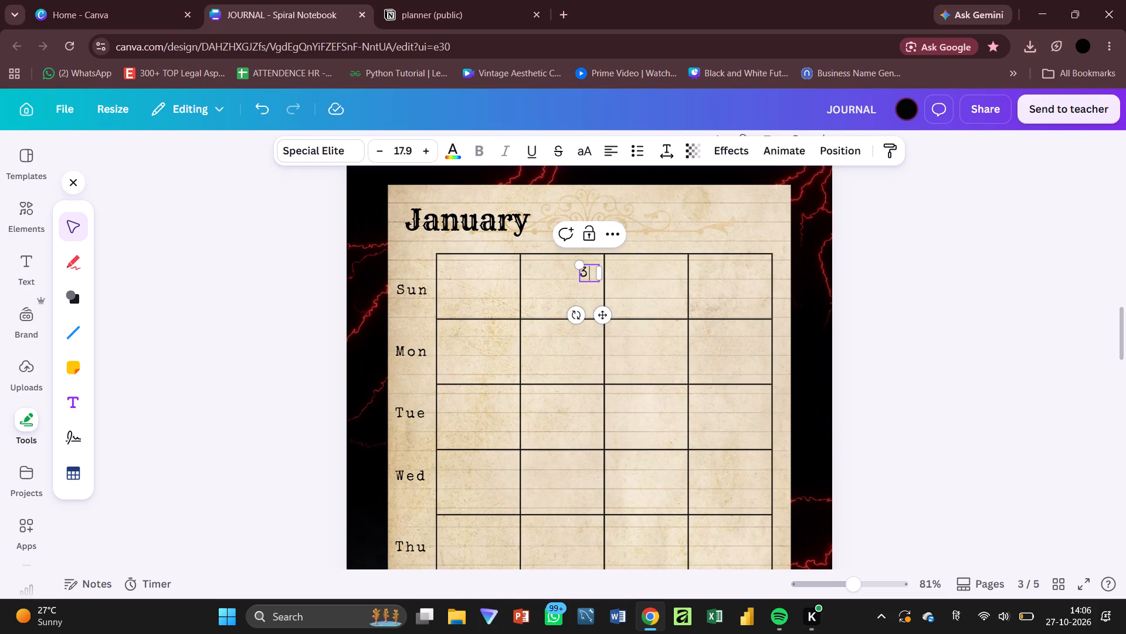
{"action": "left_click", "coordinate": [563, 303]}
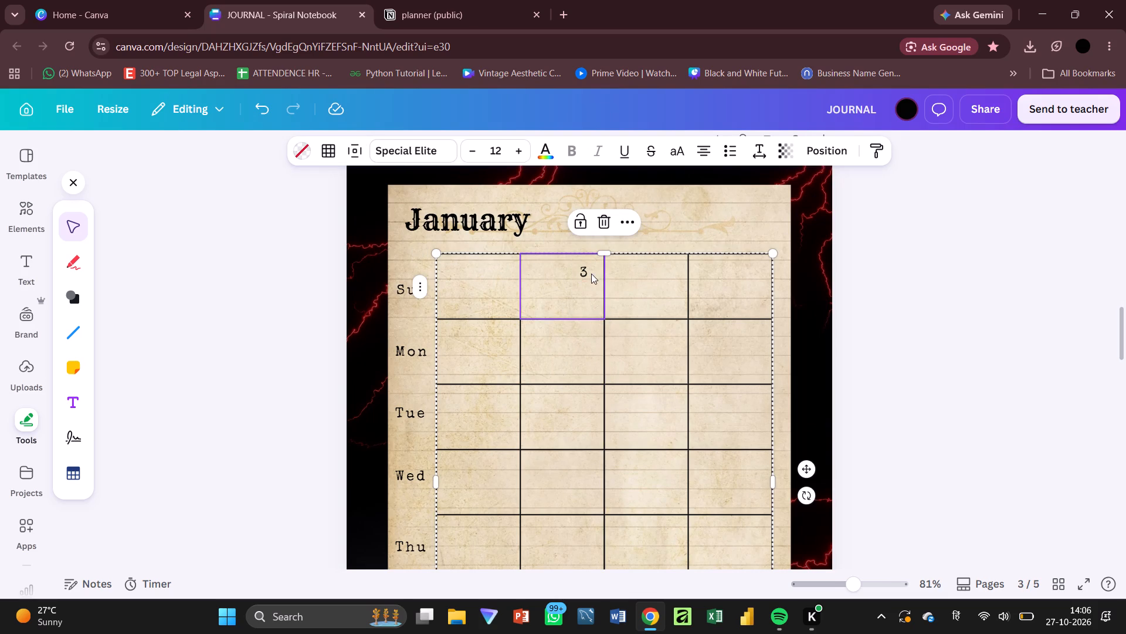
{"action": "left_click", "coordinate": [584, 273]}
{"action": "left_click", "coordinate": [587, 337]}
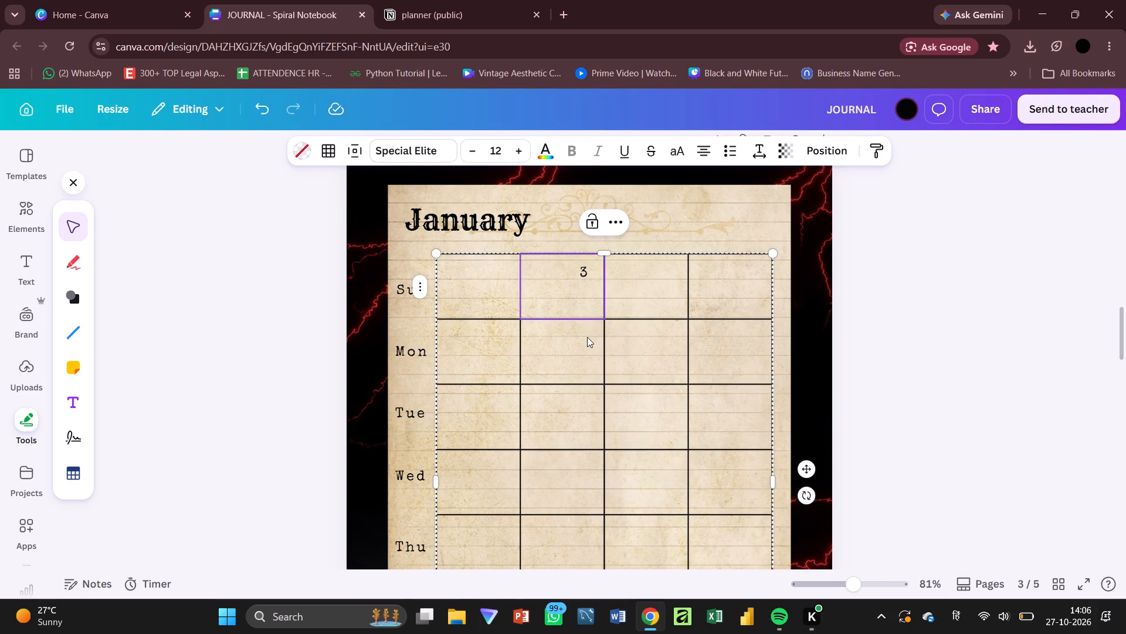
Duplicate the 3 into the second-column cell of the Mon row and change the copy's text to 4.
{"action": "left_click", "coordinate": [583, 269]}
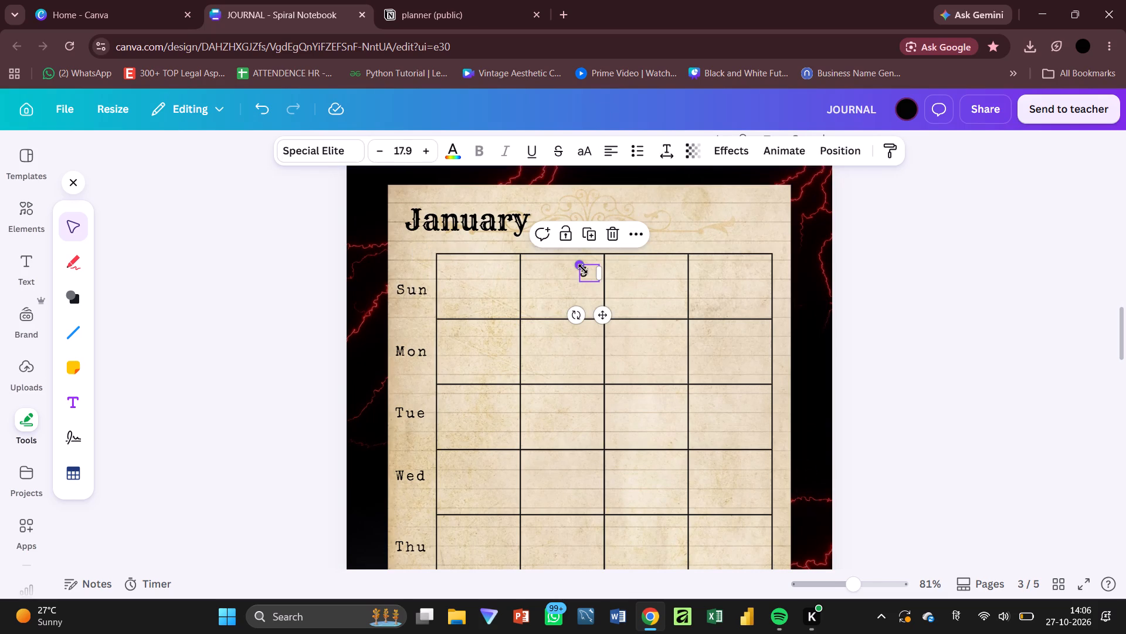
{"action": "key", "text": "ctrl+d"}
{"action": "left_click_drag", "start_coordinate": [608, 326], "coordinate": [601, 372]}
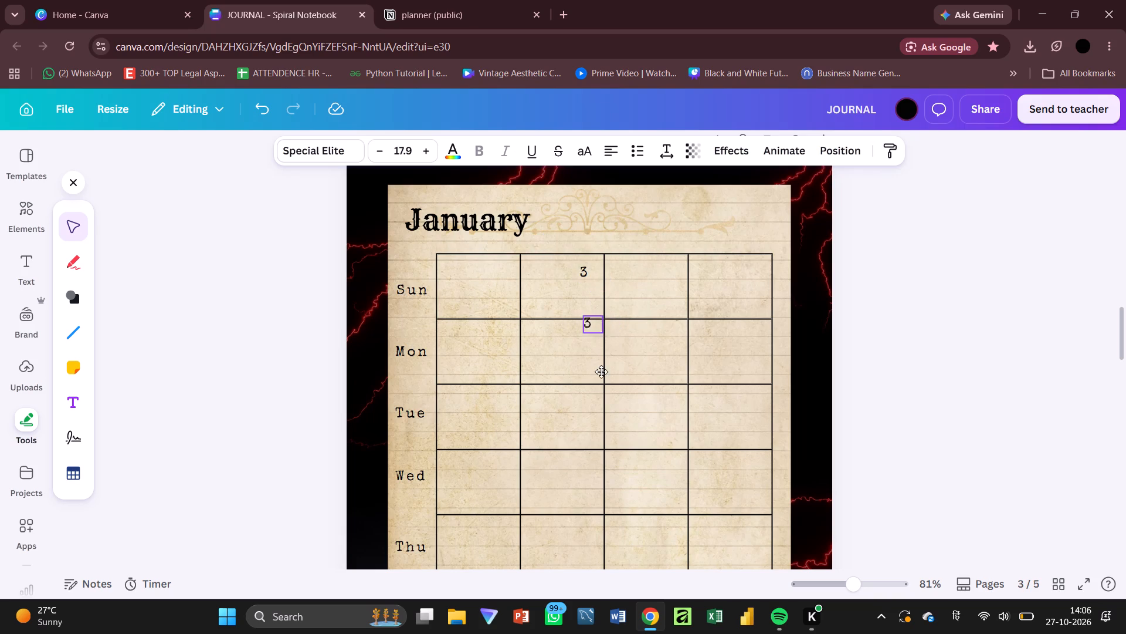
{"action": "left_click_drag", "start_coordinate": [601, 372], "coordinate": [599, 379]}
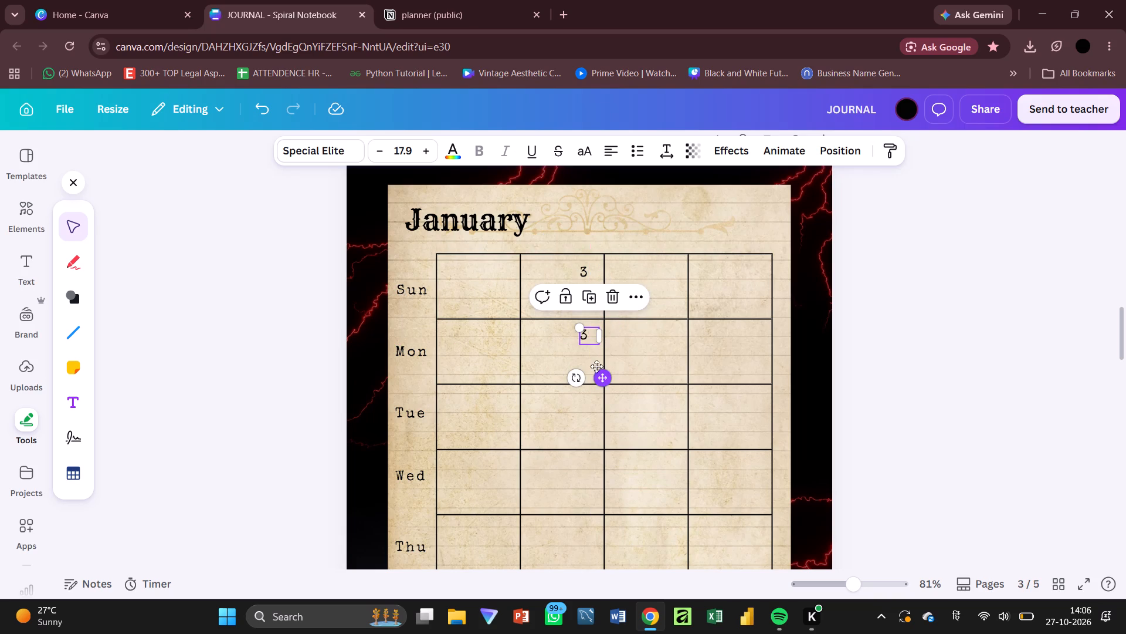
{"action": "left_click", "coordinate": [586, 335]}
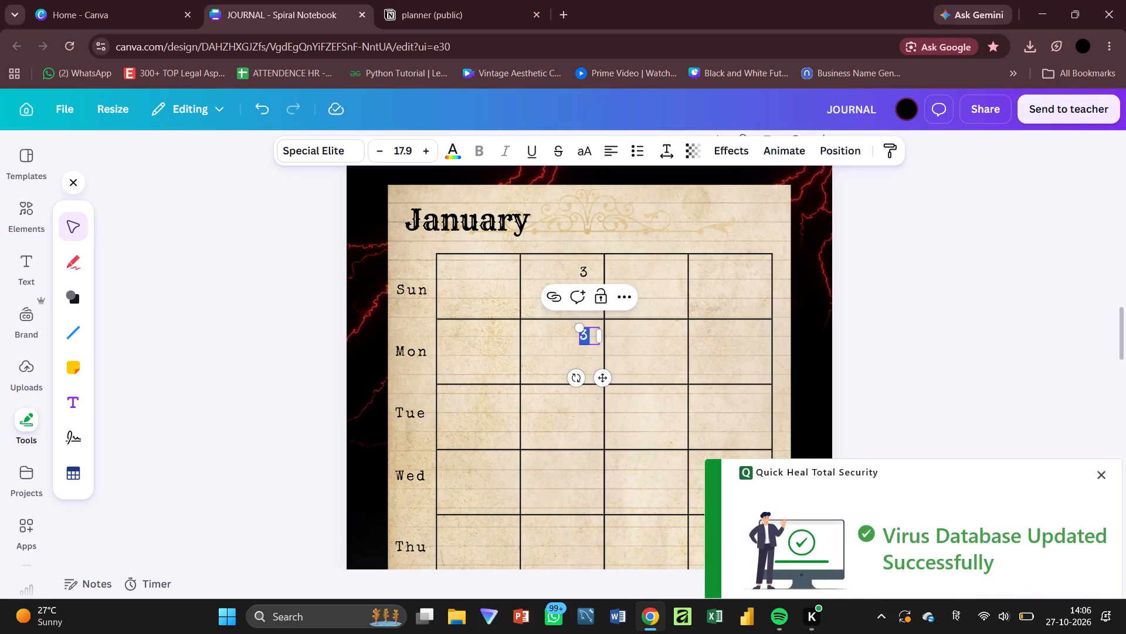
{"action": "key", "text": "4"}
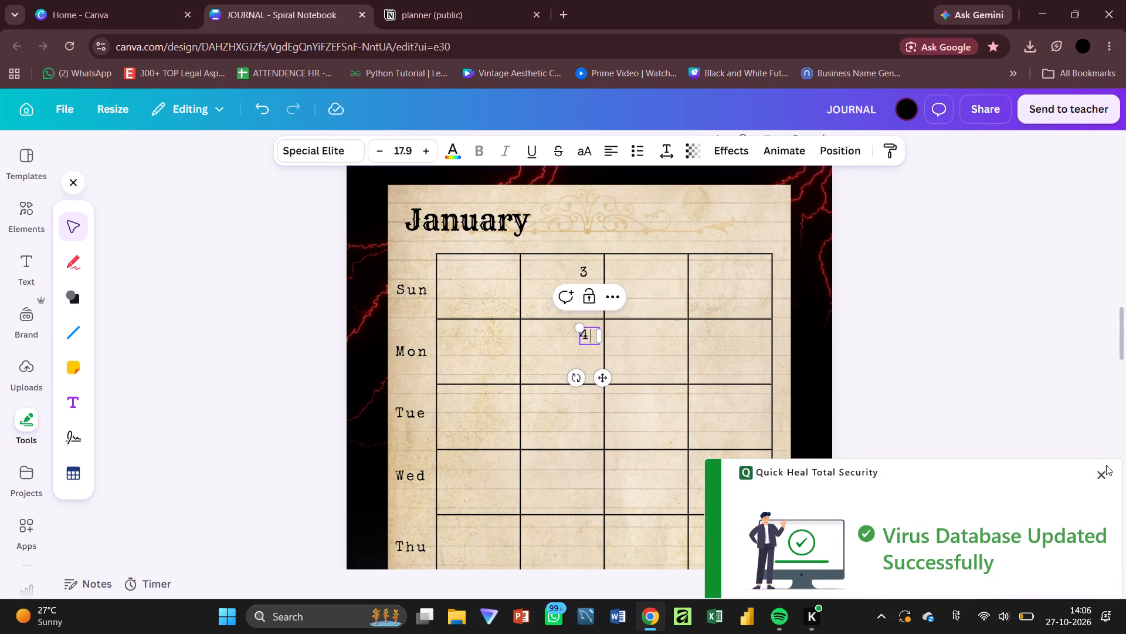
{"action": "left_click", "coordinate": [1103, 471]}
{"action": "left_click", "coordinate": [987, 358]}
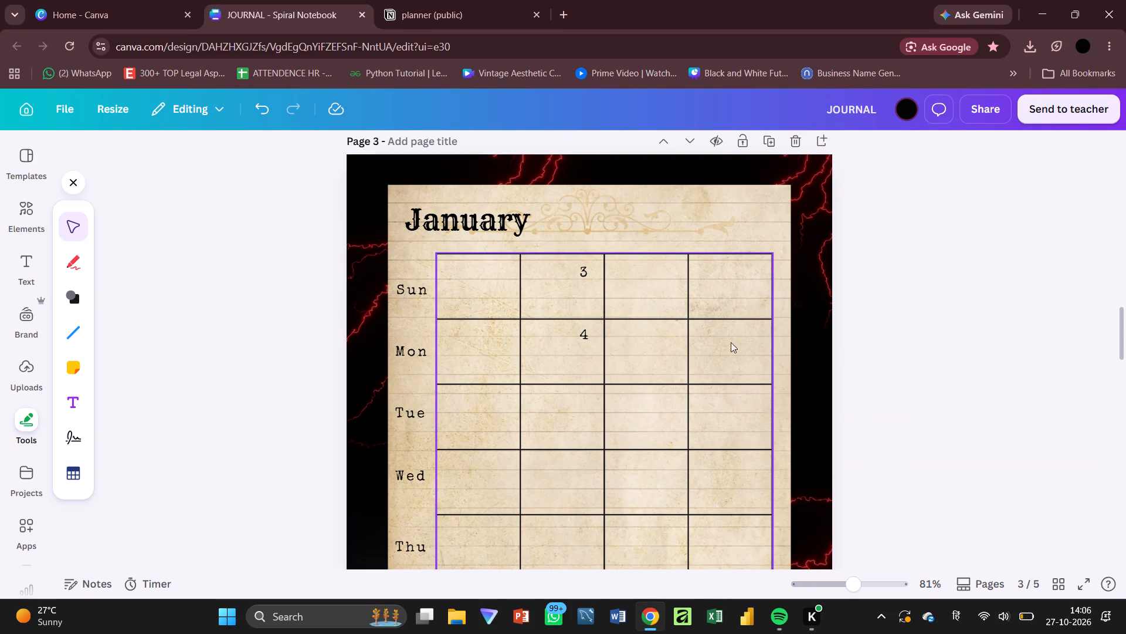
Duplicate the 4 down the second column so the Tue, Wed, Thu, Fri and Sat cells each have a copy.
{"action": "left_click", "coordinate": [581, 332]}
{"action": "key", "text": "ctrl+d"}
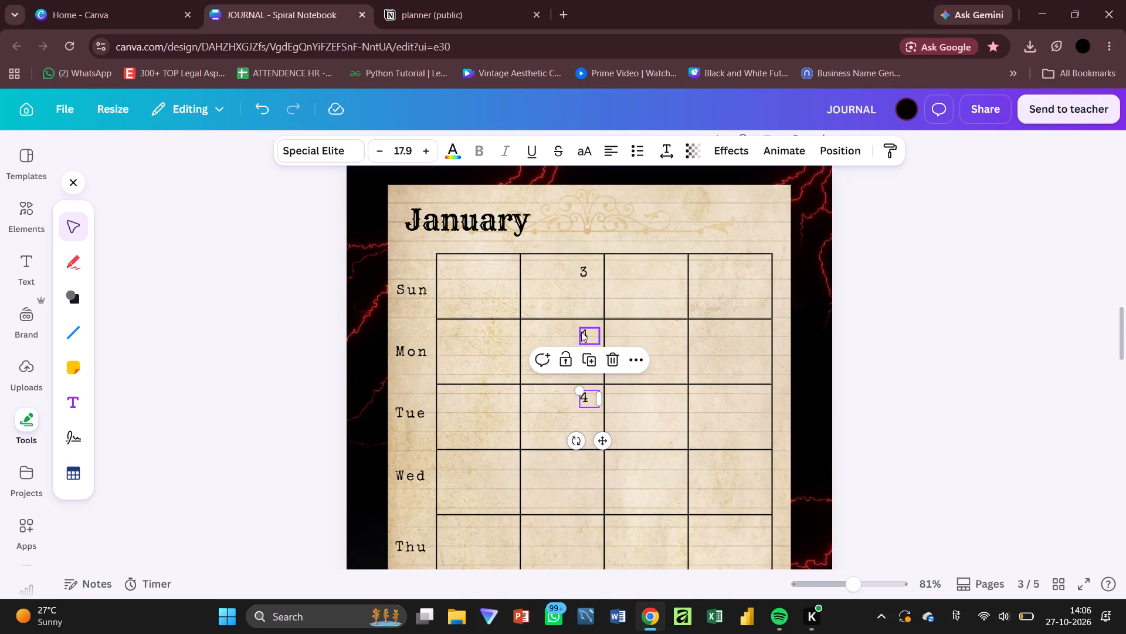
{"action": "key", "text": "ctrl+d"}
{"action": "scroll", "coordinate": [581, 332], "scroll_direction": "down", "scroll_amount": 1}
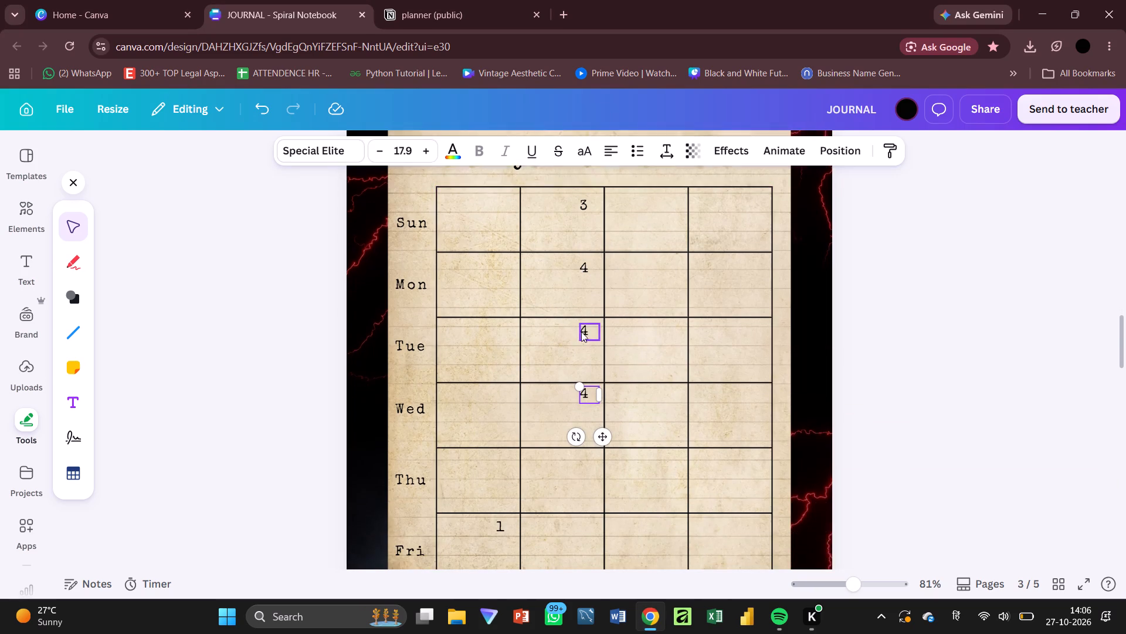
{"action": "scroll", "coordinate": [581, 332], "scroll_direction": "down", "scroll_amount": 1}
{"action": "key", "text": "ctrl+d"}
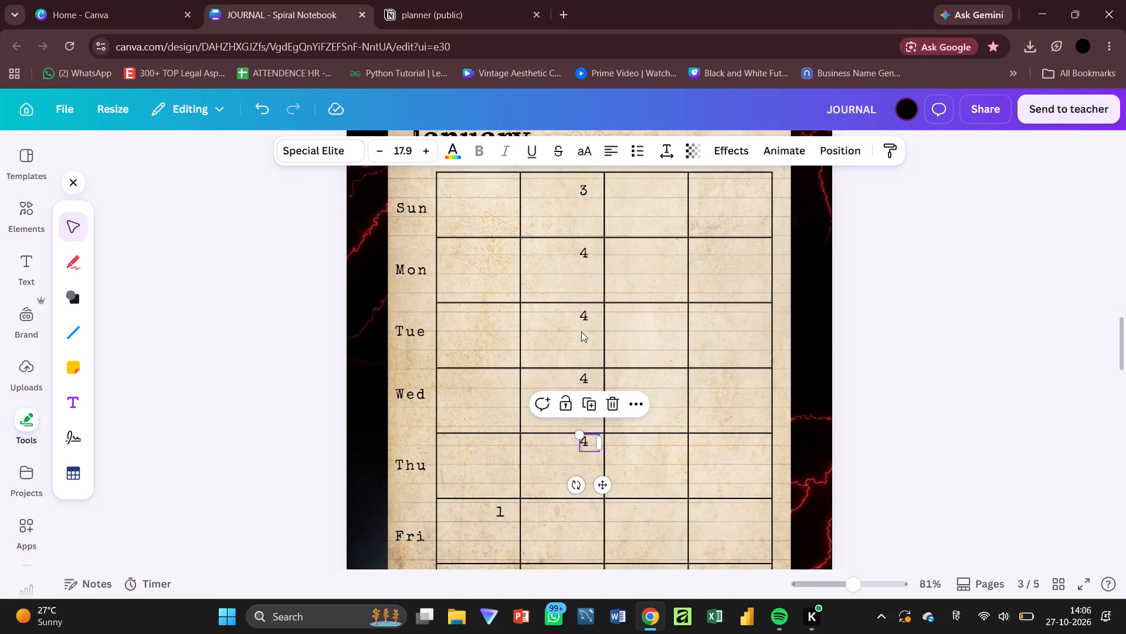
{"action": "key", "text": "ctrl+d"}
{"action": "scroll", "coordinate": [581, 332], "scroll_direction": "down", "scroll_amount": 1}
{"action": "key", "text": "ctrl+d"}
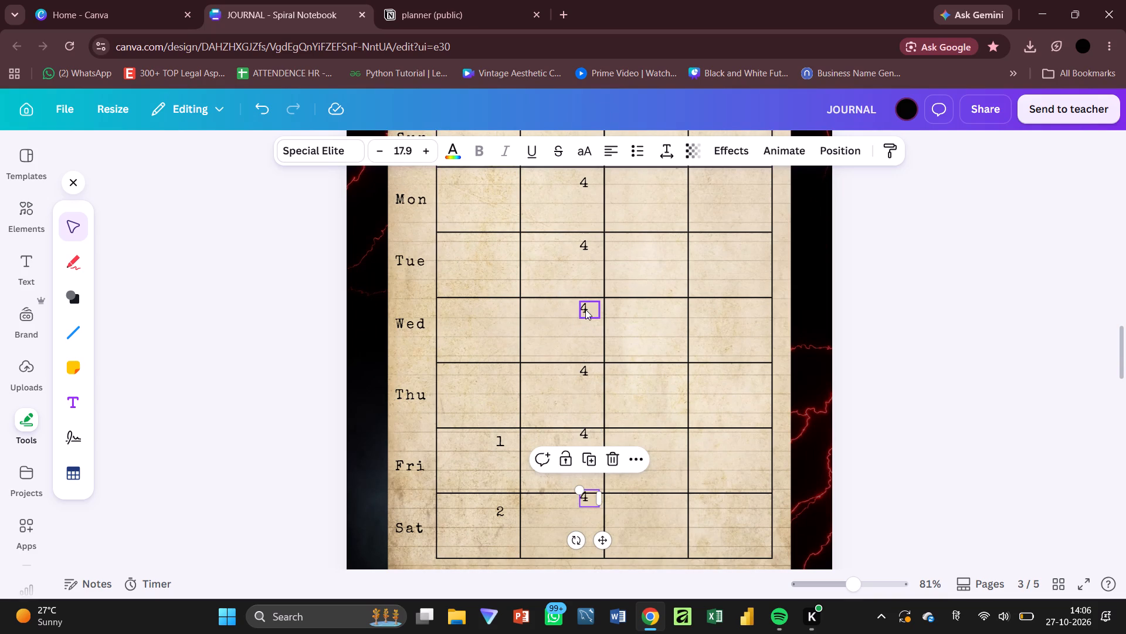
Move the 4s in the second column's Wed, Thu, Fri and Sat cells slightly lower within their cells.
{"action": "left_click_drag", "start_coordinate": [585, 309], "coordinate": [585, 316]}
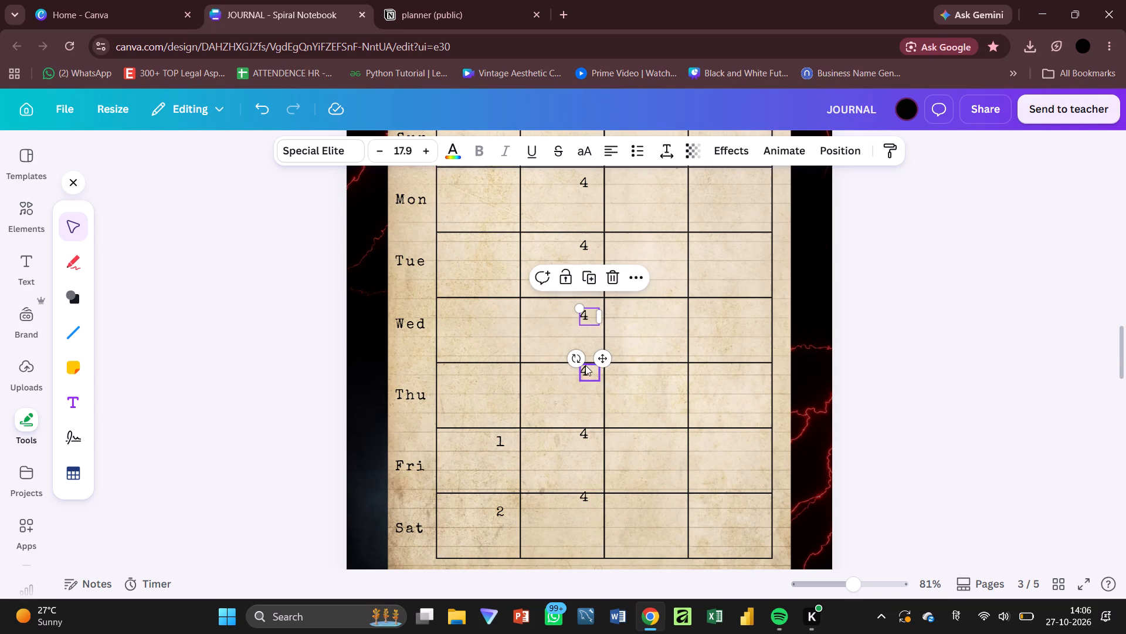
{"action": "left_click_drag", "start_coordinate": [584, 369], "coordinate": [583, 377]}
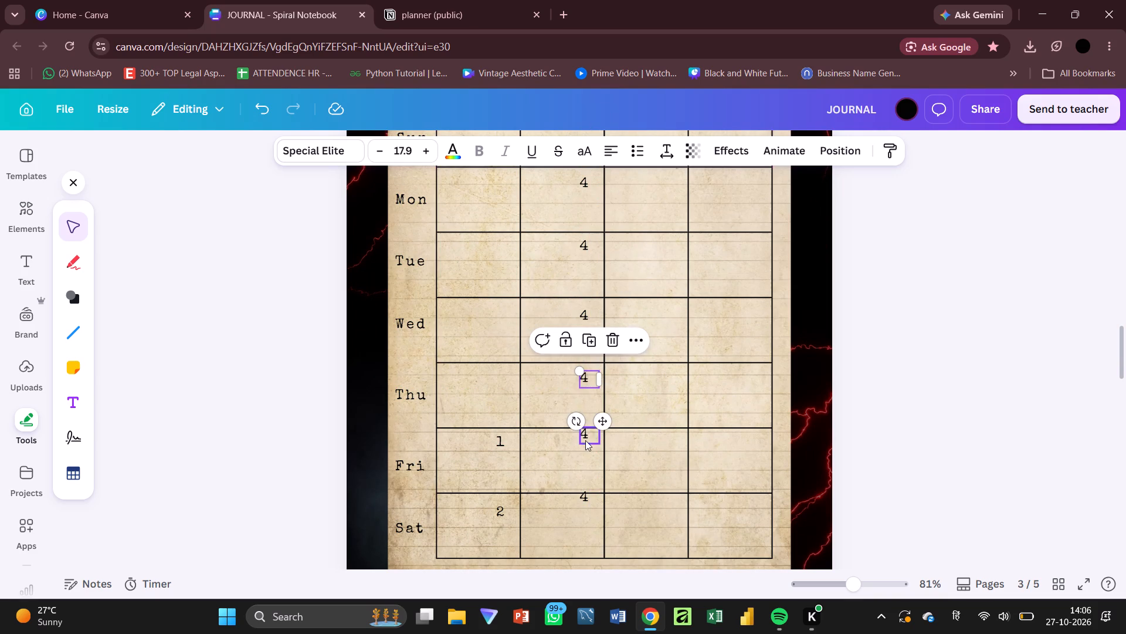
{"action": "left_click_drag", "start_coordinate": [586, 436], "coordinate": [586, 447]}
{"action": "left_click_drag", "start_coordinate": [588, 501], "coordinate": [587, 513]}
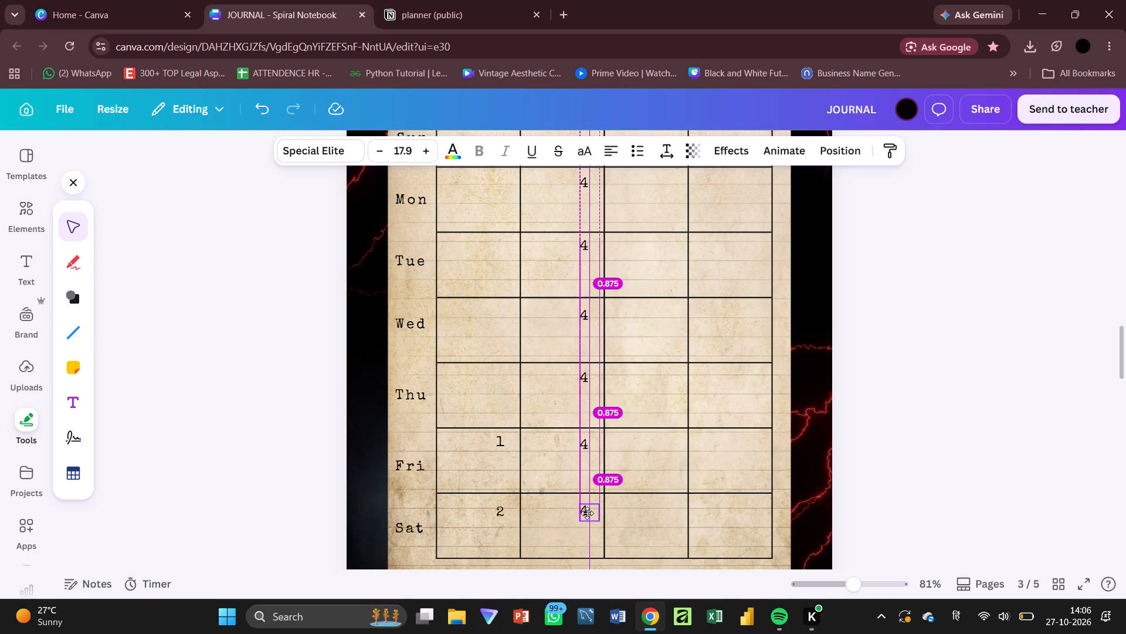
{"action": "left_click_drag", "start_coordinate": [587, 513], "coordinate": [587, 514]}
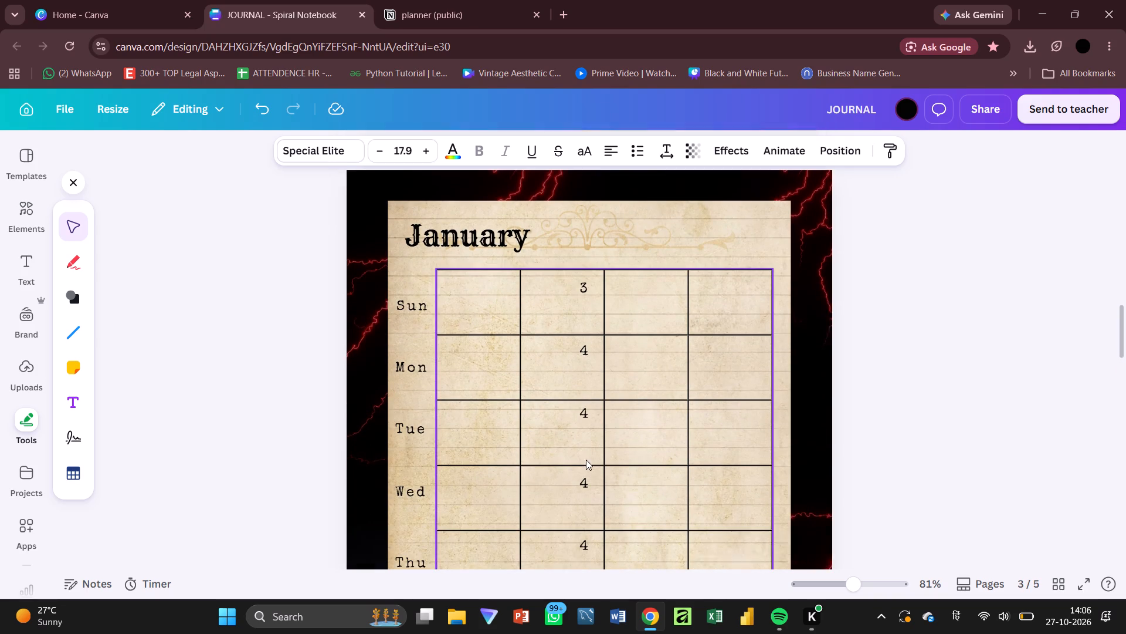
Change the second-column numbers in the Tue, Wed, Thu, Fri and Sat rows to 5, 6, 7, 8 and 9.
{"action": "left_click", "coordinate": [586, 403]}
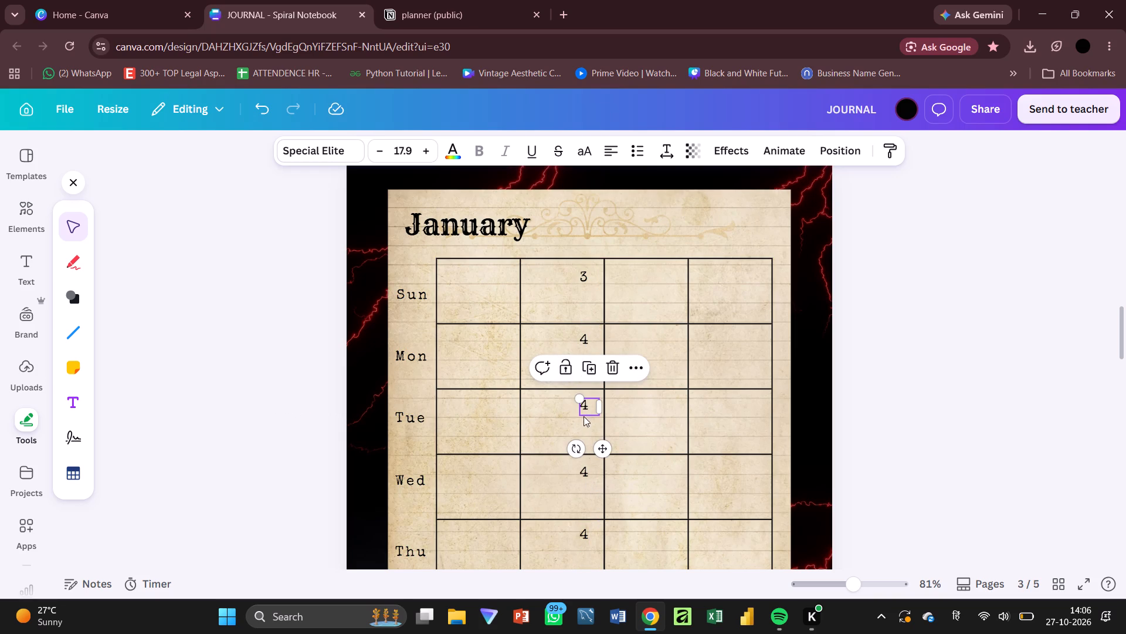
{"action": "double_click", "coordinate": [584, 409]}
{"action": "key", "text": "5"}
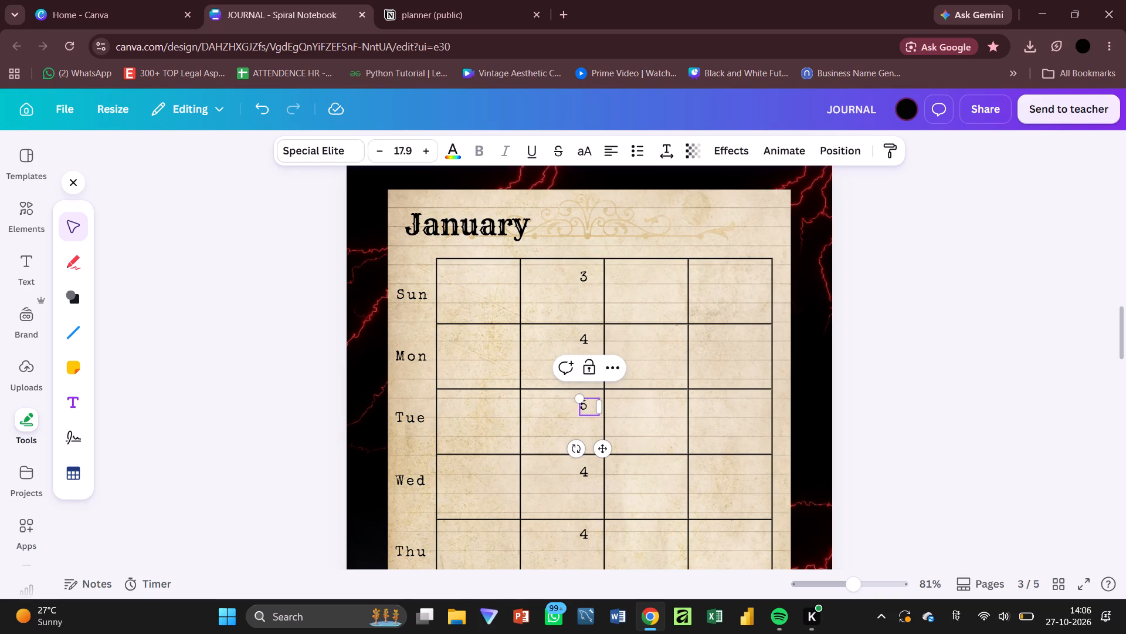
{"action": "double_click", "coordinate": [593, 407]}
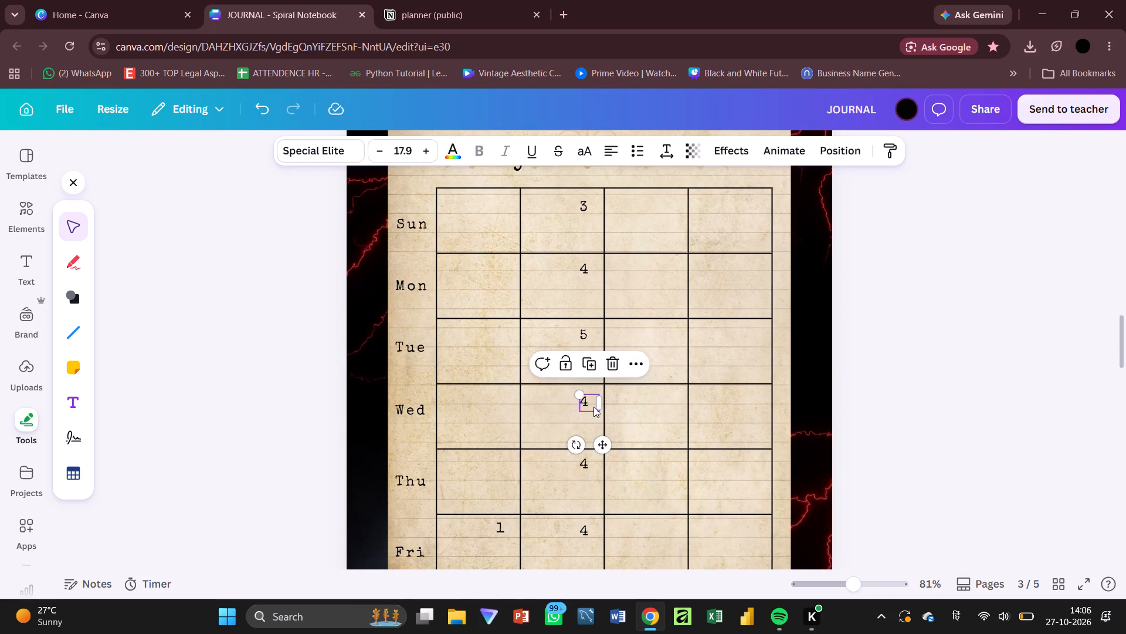
{"action": "key", "text": "6"}
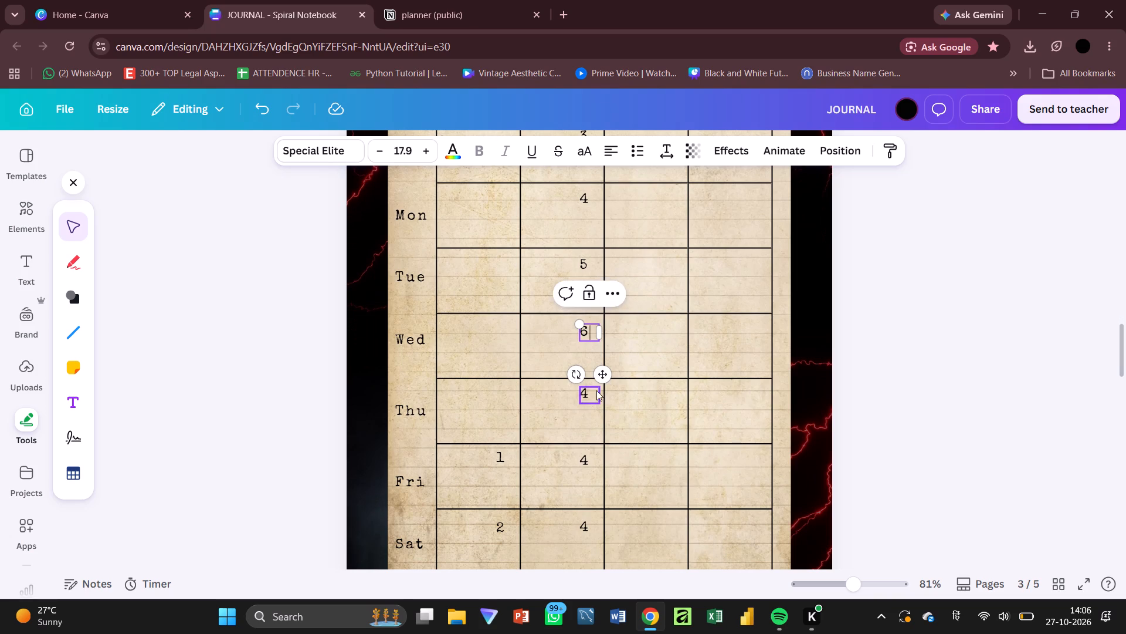
{"action": "double_click", "coordinate": [586, 392]}
{"action": "key", "text": "7"}
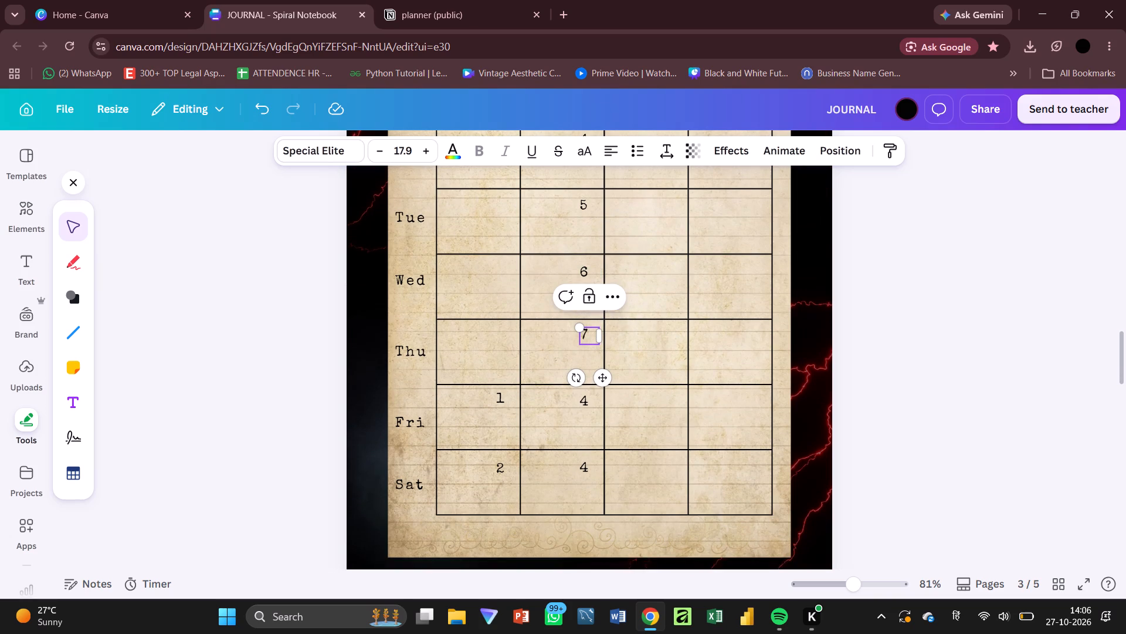
{"action": "double_click", "coordinate": [581, 402]}
{"action": "key", "text": "8"}
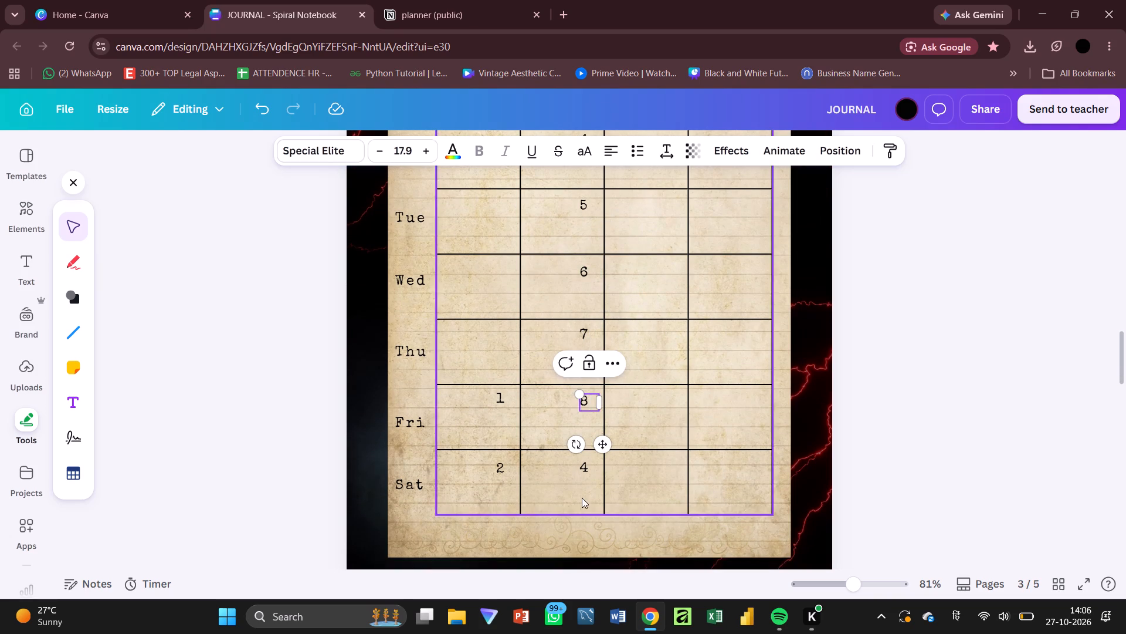
{"action": "double_click", "coordinate": [586, 467]}
{"action": "key", "text": "9"}
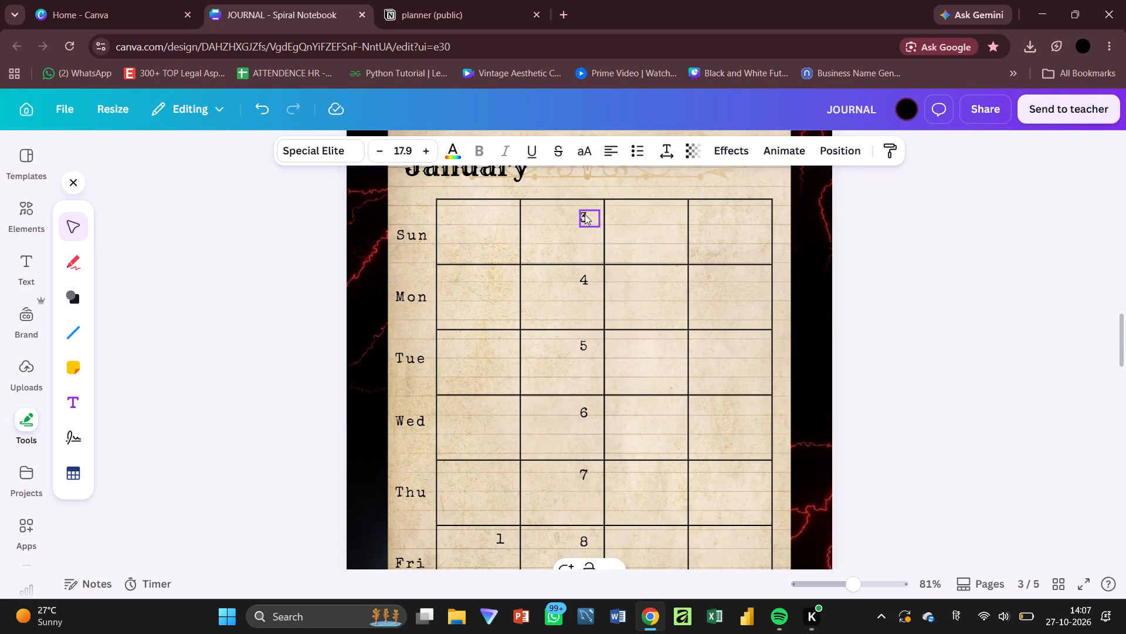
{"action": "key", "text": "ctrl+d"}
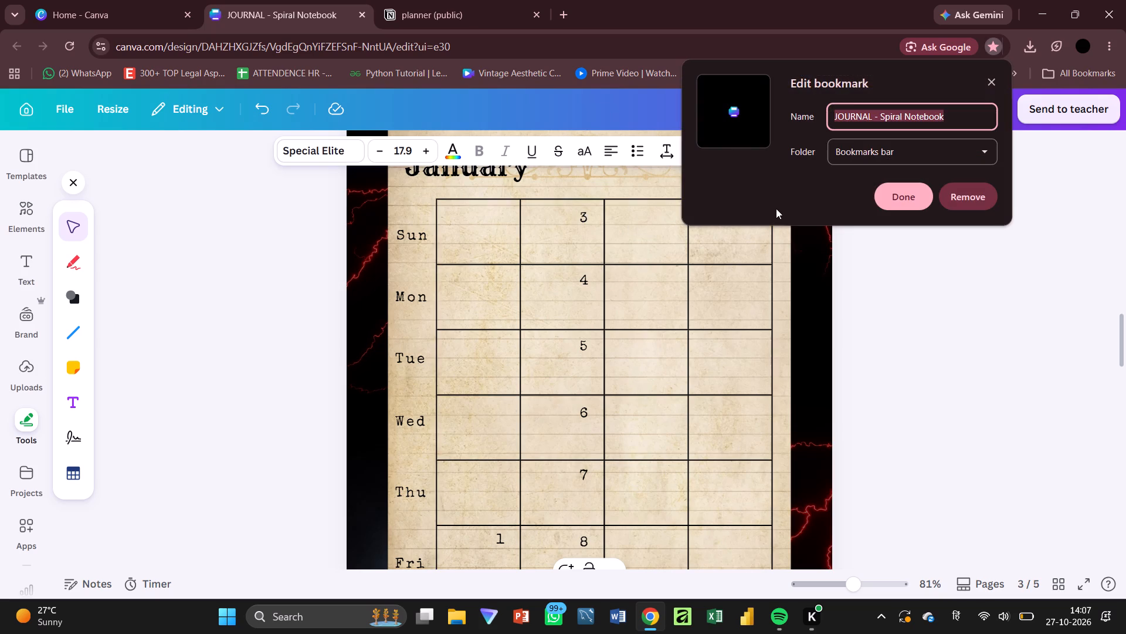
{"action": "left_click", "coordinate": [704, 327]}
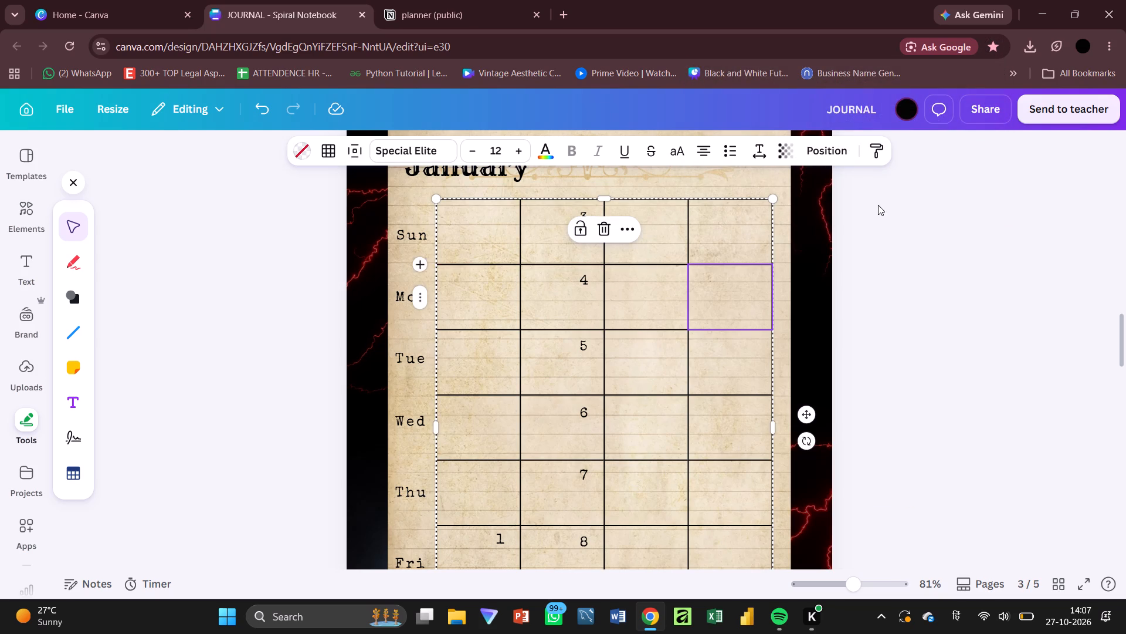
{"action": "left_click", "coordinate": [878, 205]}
Duplicate the 3 into the third-column cell of the Sun row, change the copy to 10, and widen its text box to fit one line.
{"action": "left_click", "coordinate": [586, 214]}
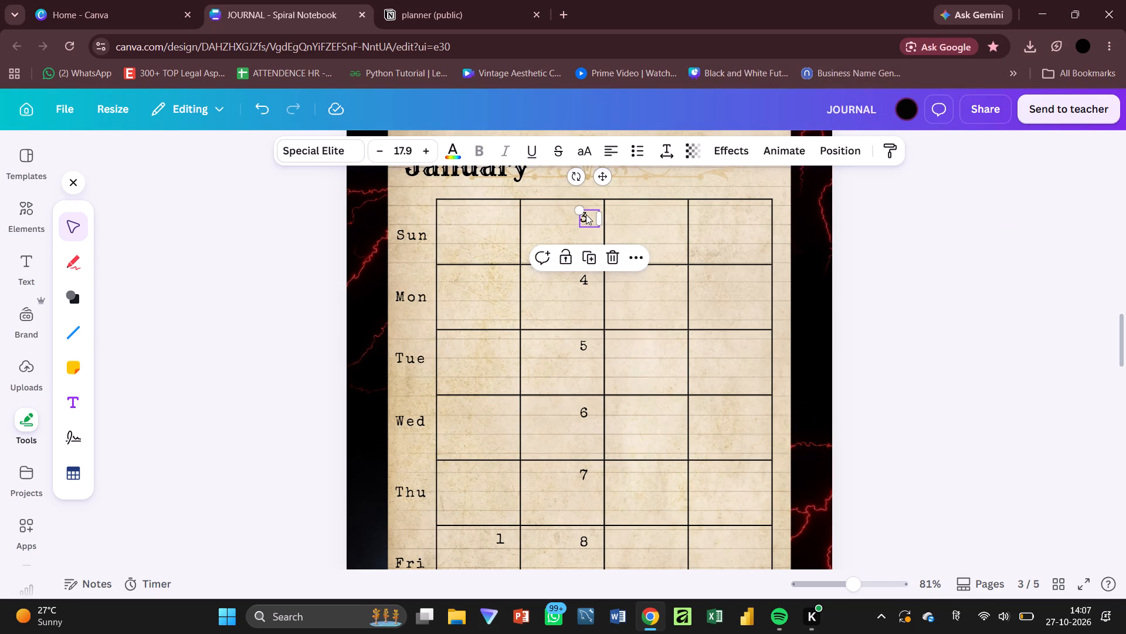
{"action": "key", "text": "ctrl+d"}
{"action": "left_click_drag", "start_coordinate": [611, 271], "coordinate": [645, 258]}
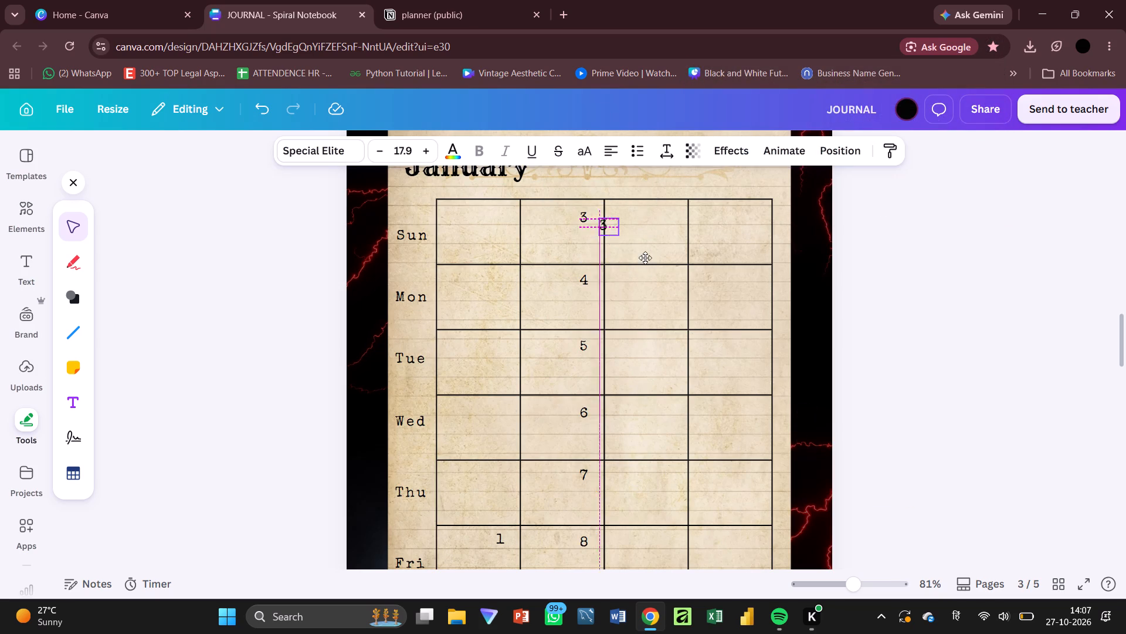
{"action": "left_click_drag", "start_coordinate": [645, 258], "coordinate": [687, 260]}
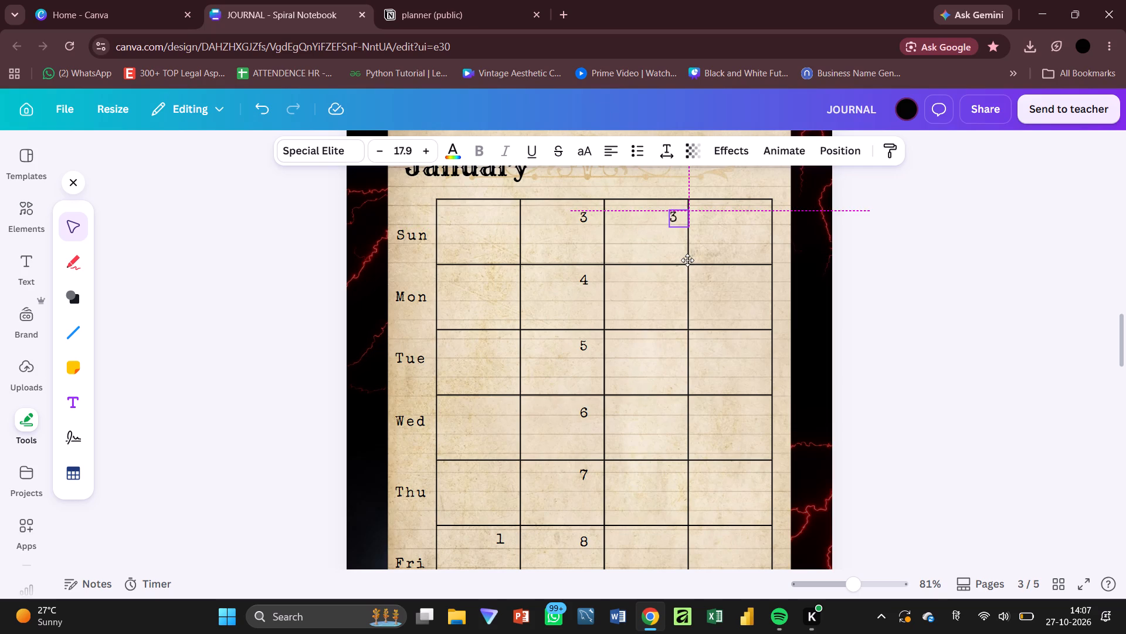
{"action": "left_click_drag", "start_coordinate": [687, 260], "coordinate": [684, 259]}
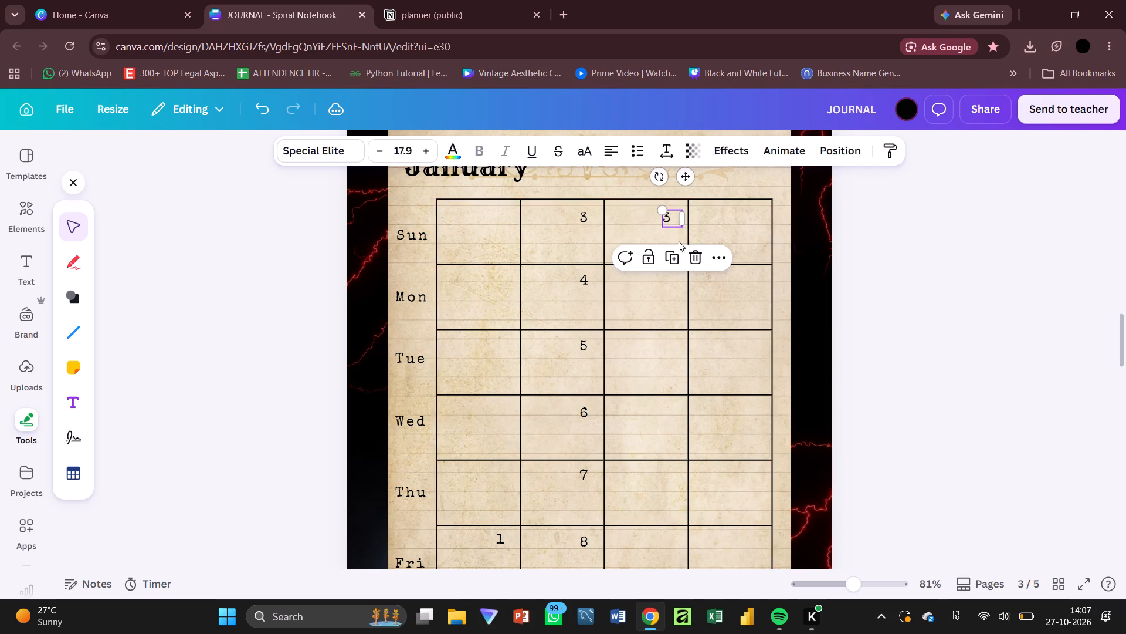
{"action": "left_click", "coordinate": [669, 221]}
{"action": "type", "text": "10"}
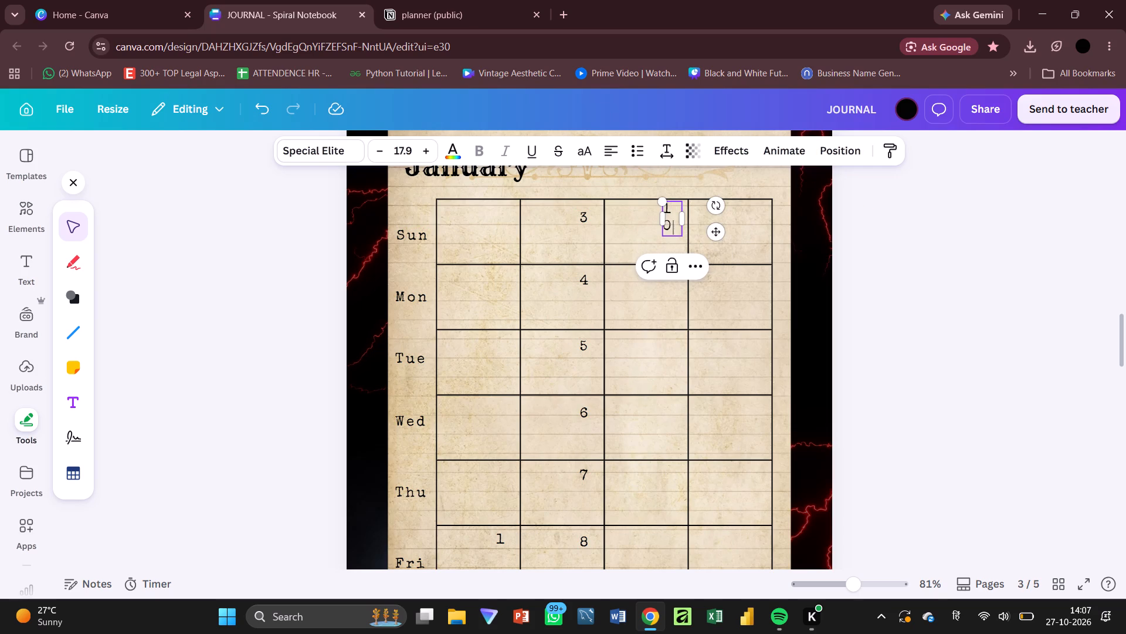
{"action": "left_click_drag", "start_coordinate": [682, 221], "coordinate": [687, 220]}
{"action": "left_click", "coordinate": [801, 269]}
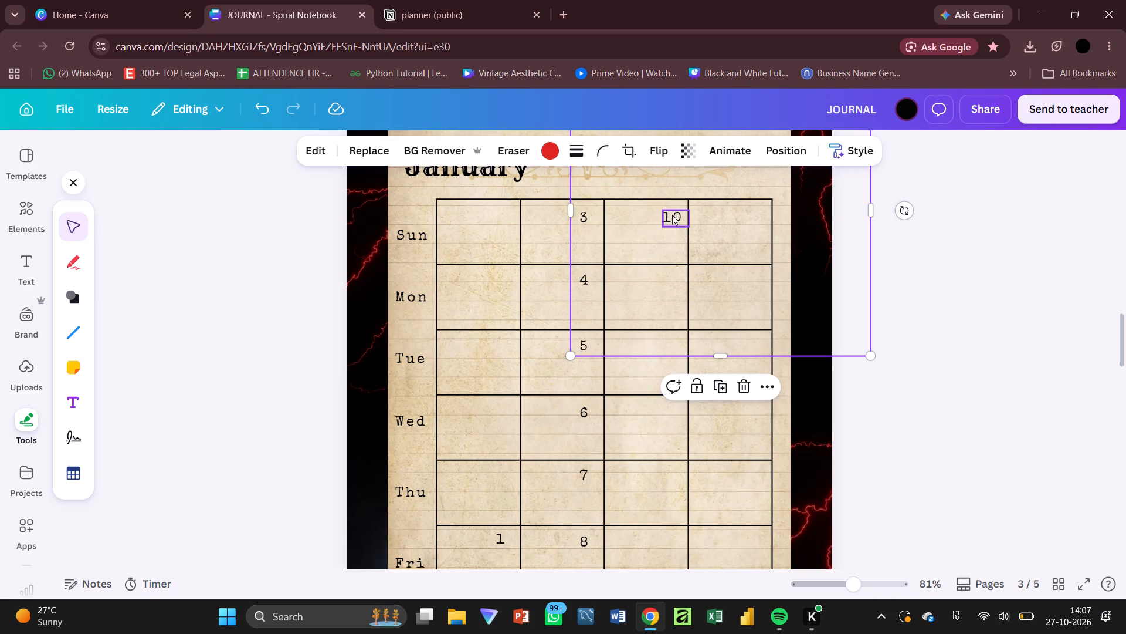
Duplicate the 10 into the fourth-column cell of the Sun row.
{"action": "left_click", "coordinate": [672, 215]}
{"action": "key", "text": "ctrl+d"}
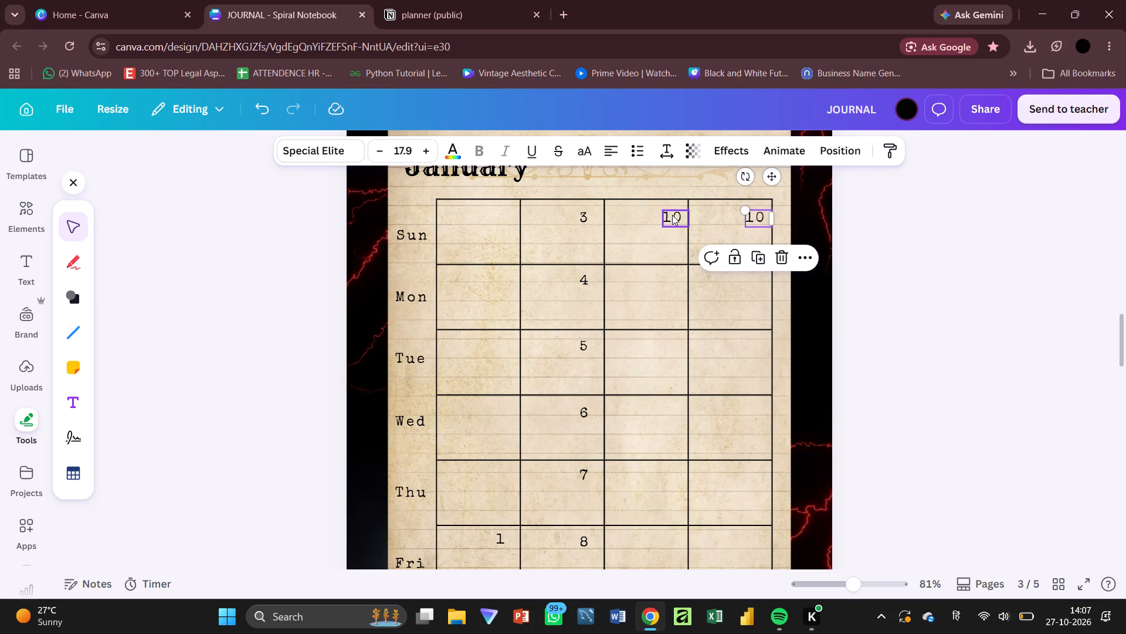
{"action": "left_click", "coordinate": [757, 216]}
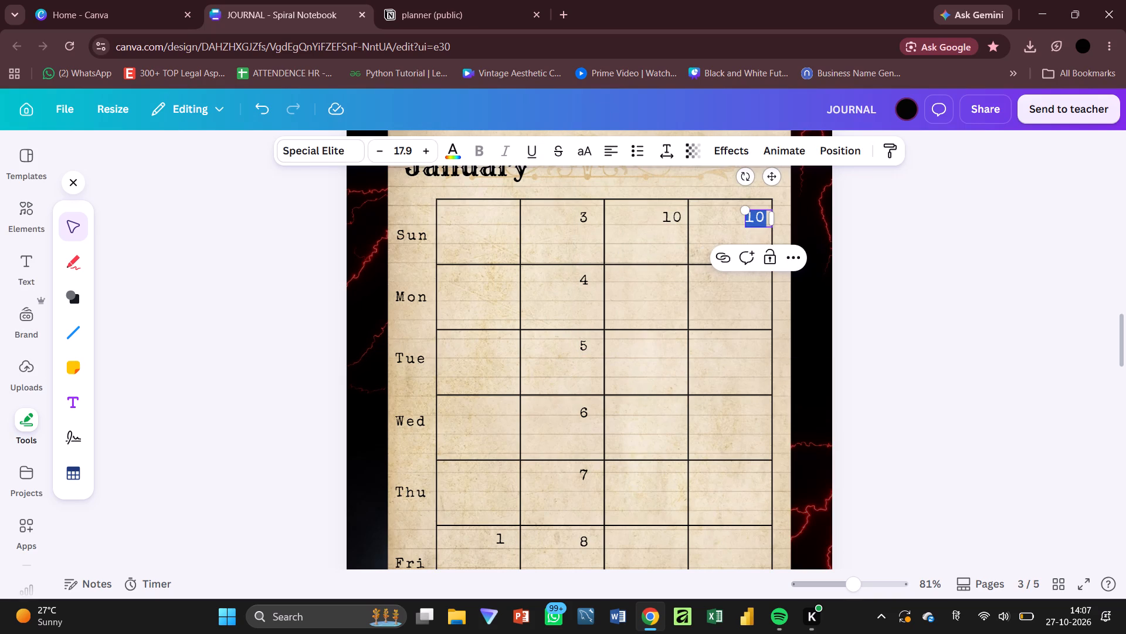
{"action": "left_click", "coordinate": [670, 213]}
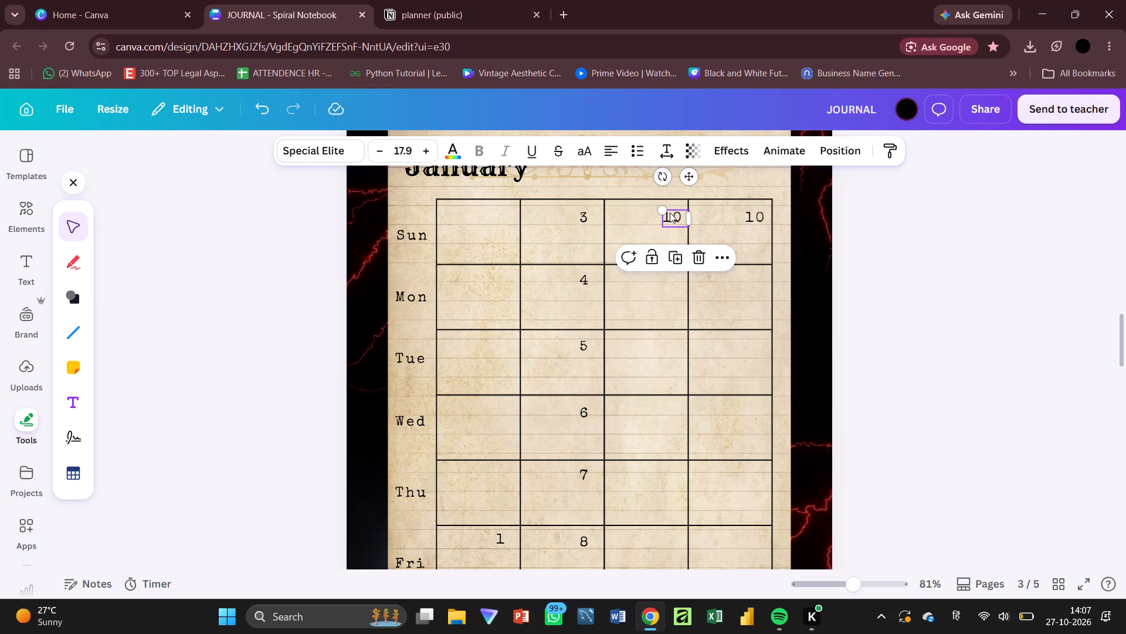
Duplicate the 4 into the third-column cell of the Mon row, change the copy to 11, and widen its text box to fit one line.
{"action": "left_click", "coordinate": [586, 276]}
{"action": "key", "text": "ctrl+d"}
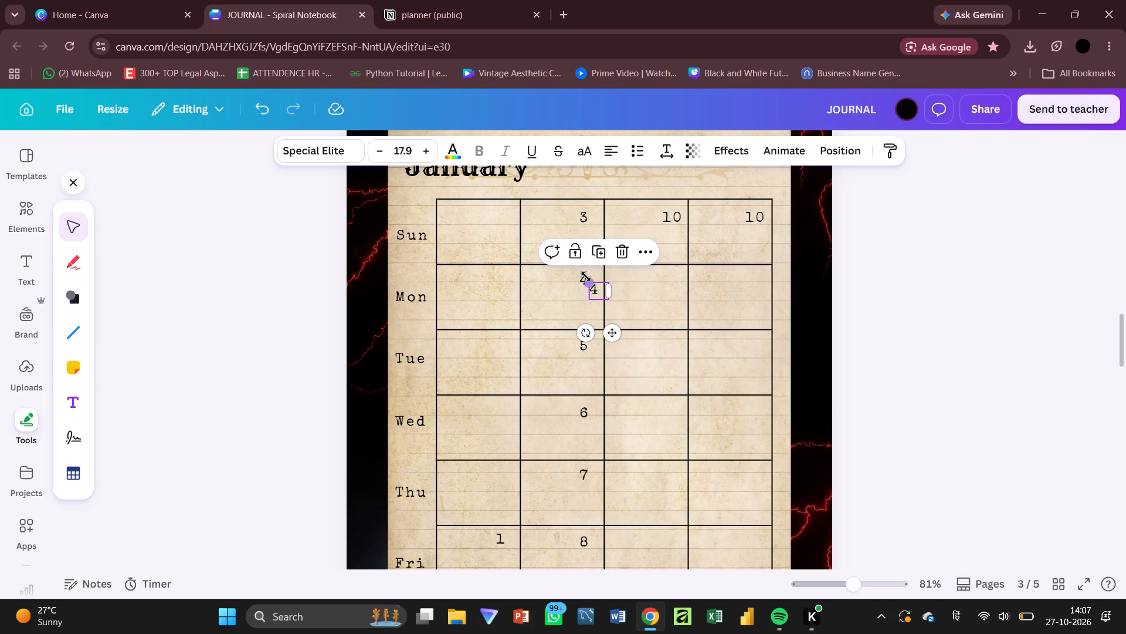
{"action": "left_click_drag", "start_coordinate": [611, 331], "coordinate": [686, 313]}
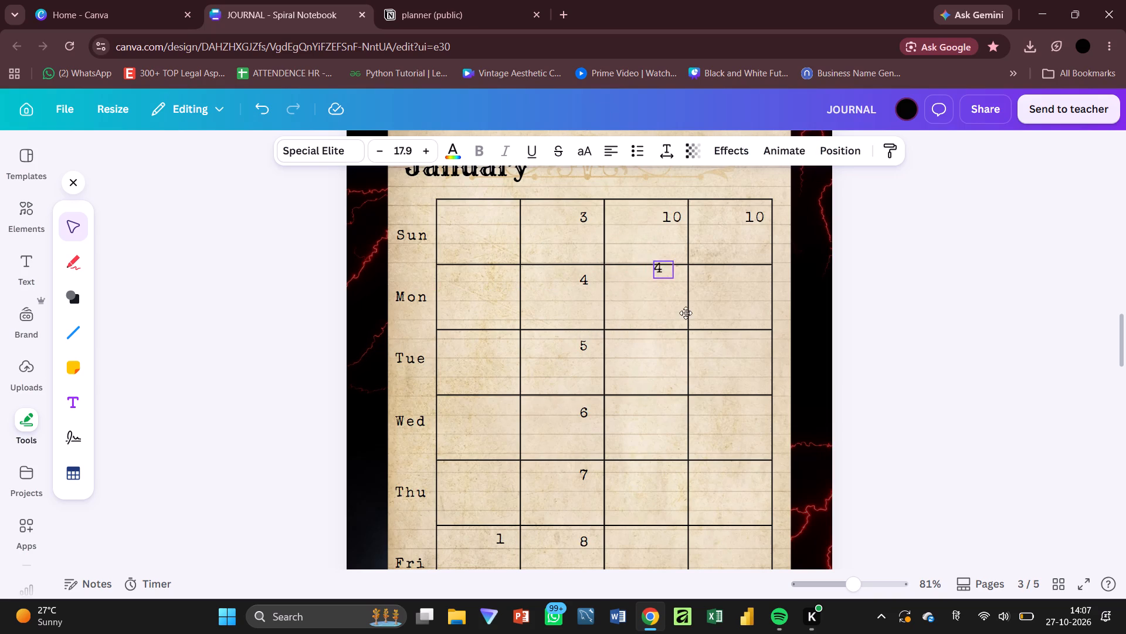
{"action": "left_click_drag", "start_coordinate": [686, 313], "coordinate": [684, 322]}
{"action": "left_click", "coordinate": [673, 281]}
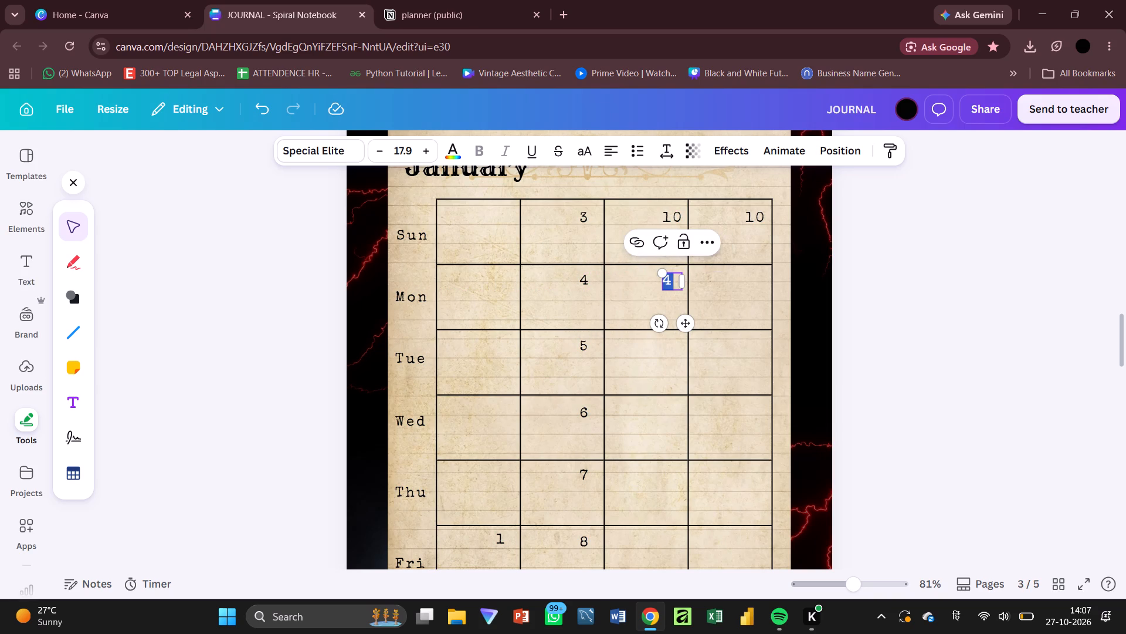
{"action": "type", "text": "11"}
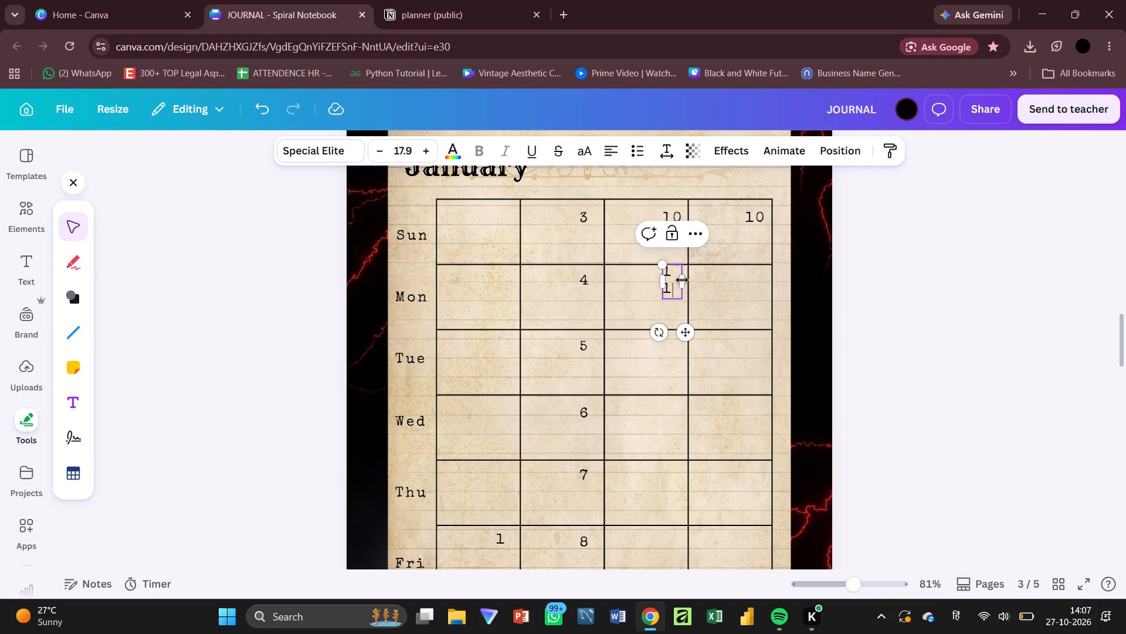
{"action": "left_click_drag", "start_coordinate": [685, 278], "coordinate": [693, 278]}
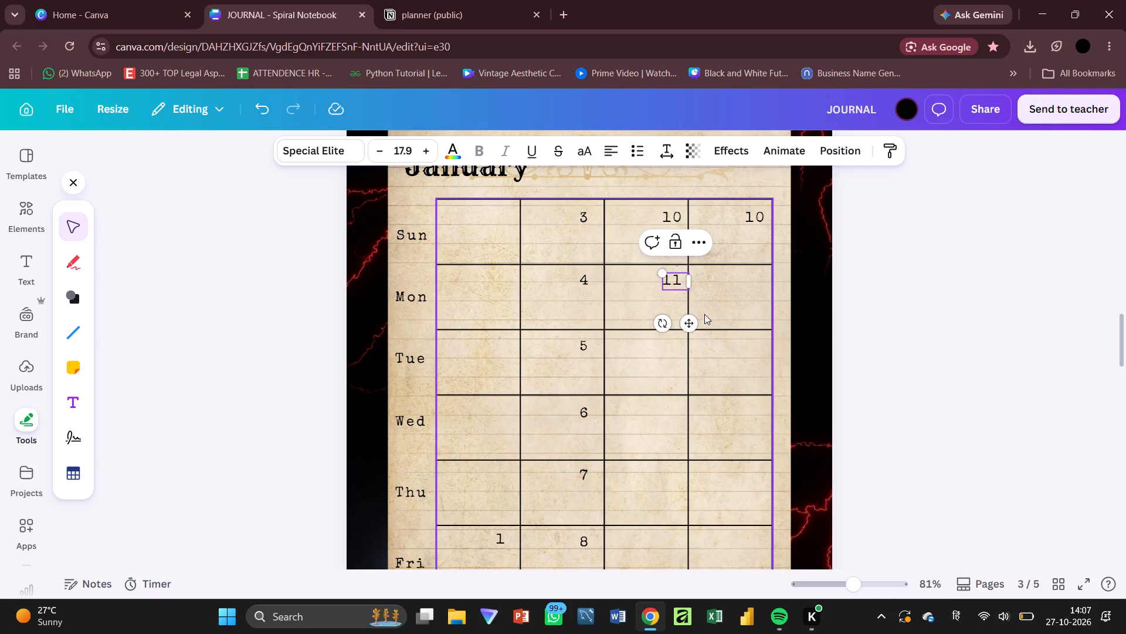
{"action": "left_click", "coordinate": [706, 312]}
Duplicate the 11 into the third-column cell of the Tue row and change the copy's text to 12.
{"action": "left_click", "coordinate": [675, 286]}
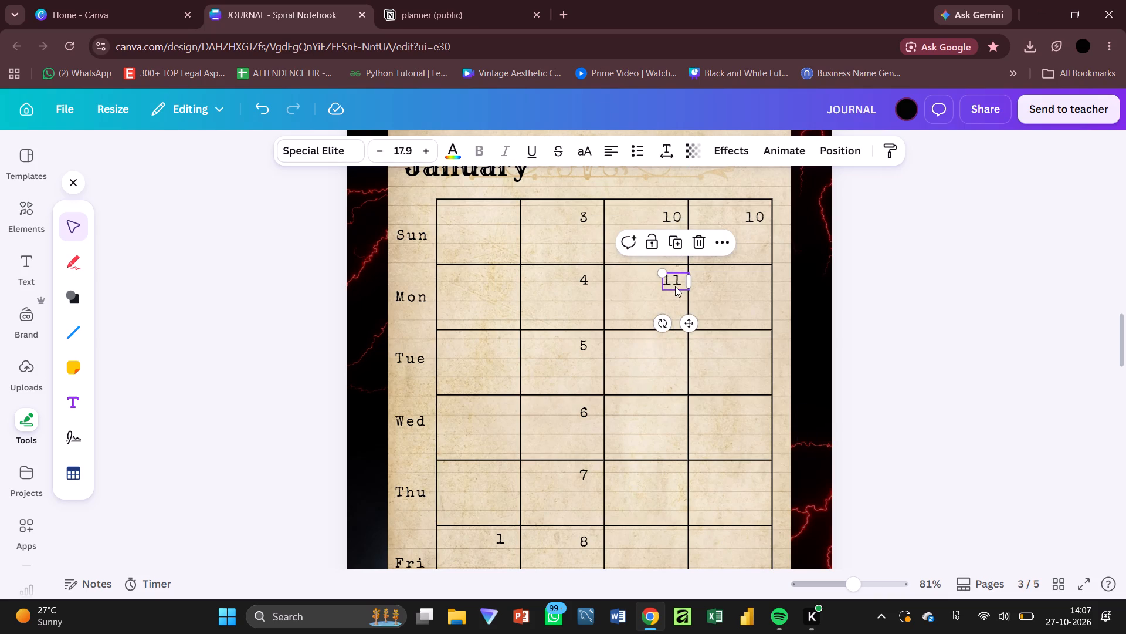
{"action": "key", "text": "ctrl+d"}
{"action": "left_click_drag", "start_coordinate": [769, 320], "coordinate": [692, 375]}
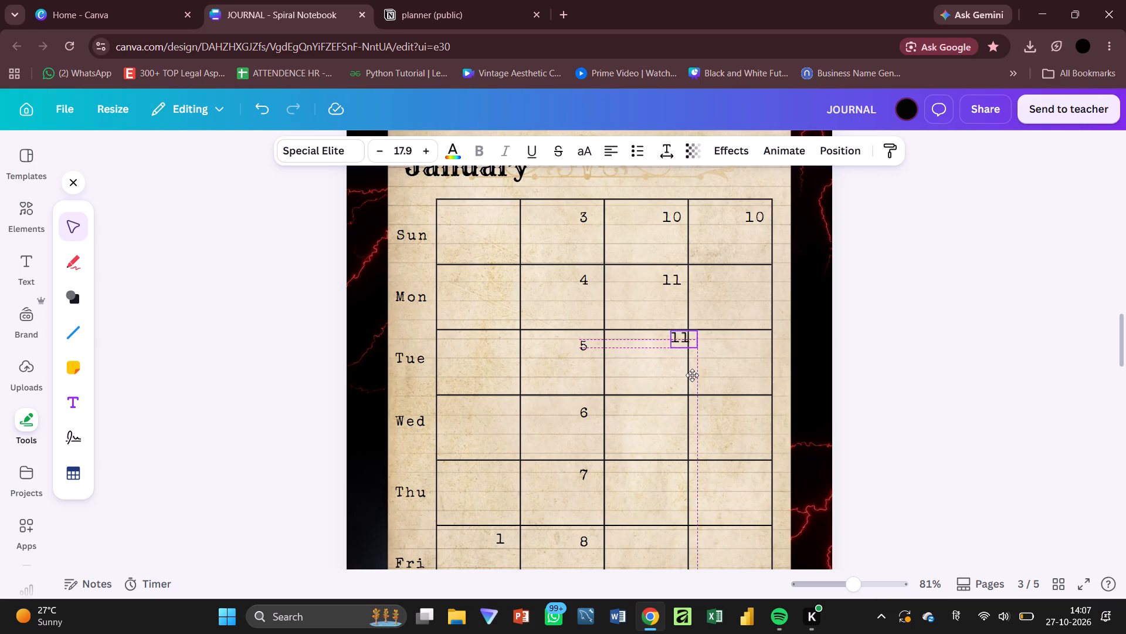
{"action": "left_click_drag", "start_coordinate": [692, 375], "coordinate": [684, 383]}
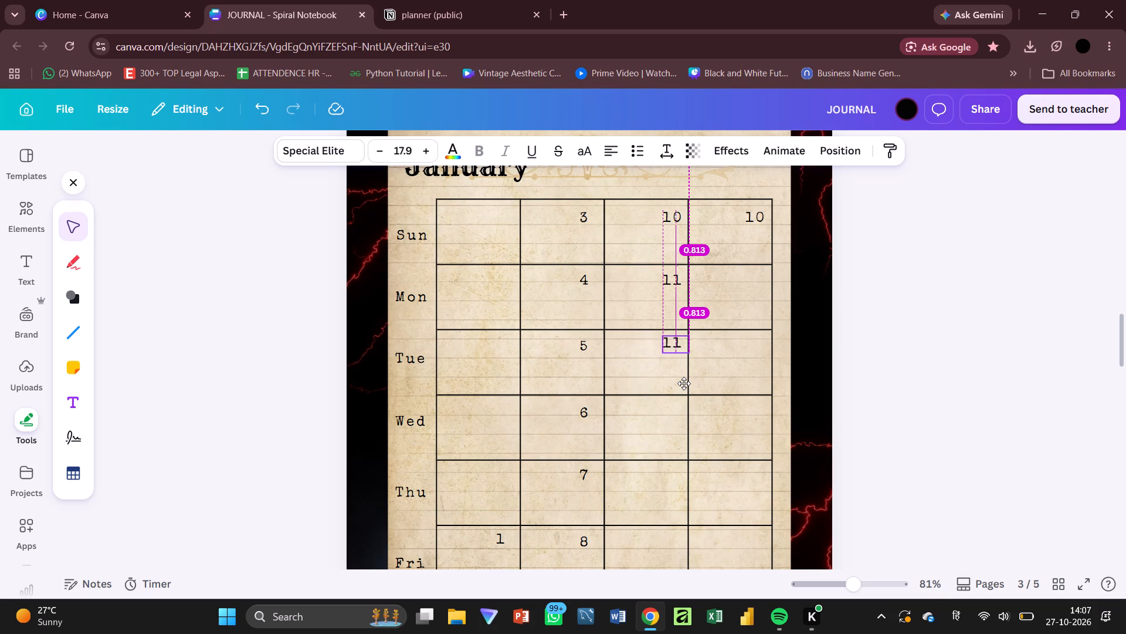
{"action": "left_click_drag", "start_coordinate": [684, 383], "coordinate": [683, 385]}
{"action": "left_click", "coordinate": [677, 338]}
{"action": "left_click", "coordinate": [677, 338]}
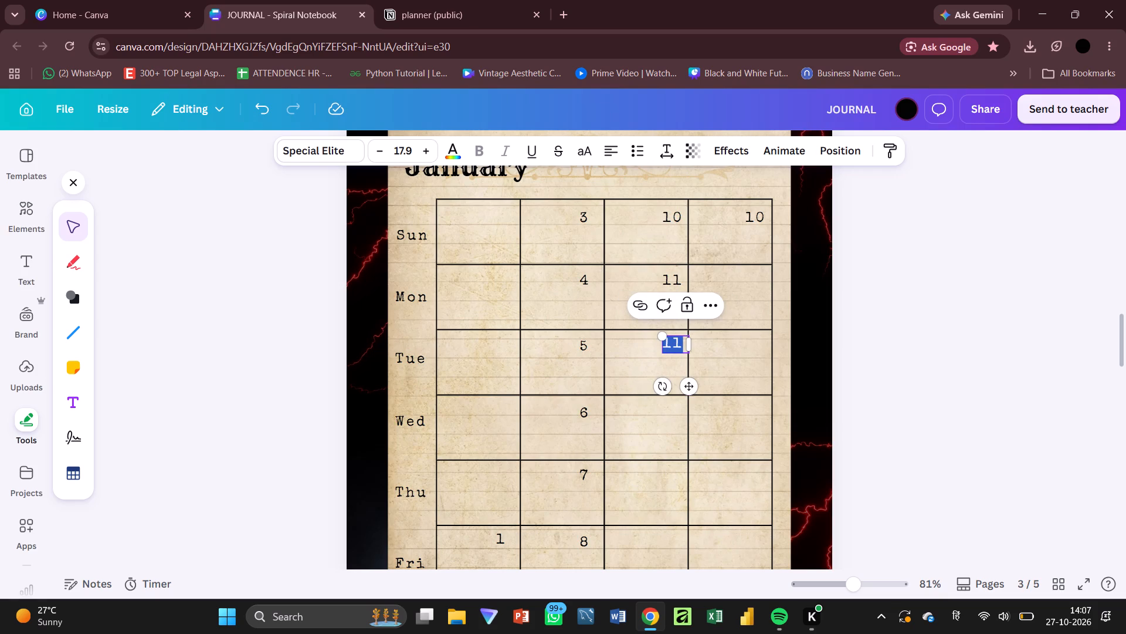
{"action": "key", "text": "Right"}
{"action": "key", "text": "BackSpace"}
{"action": "key", "text": "2"}
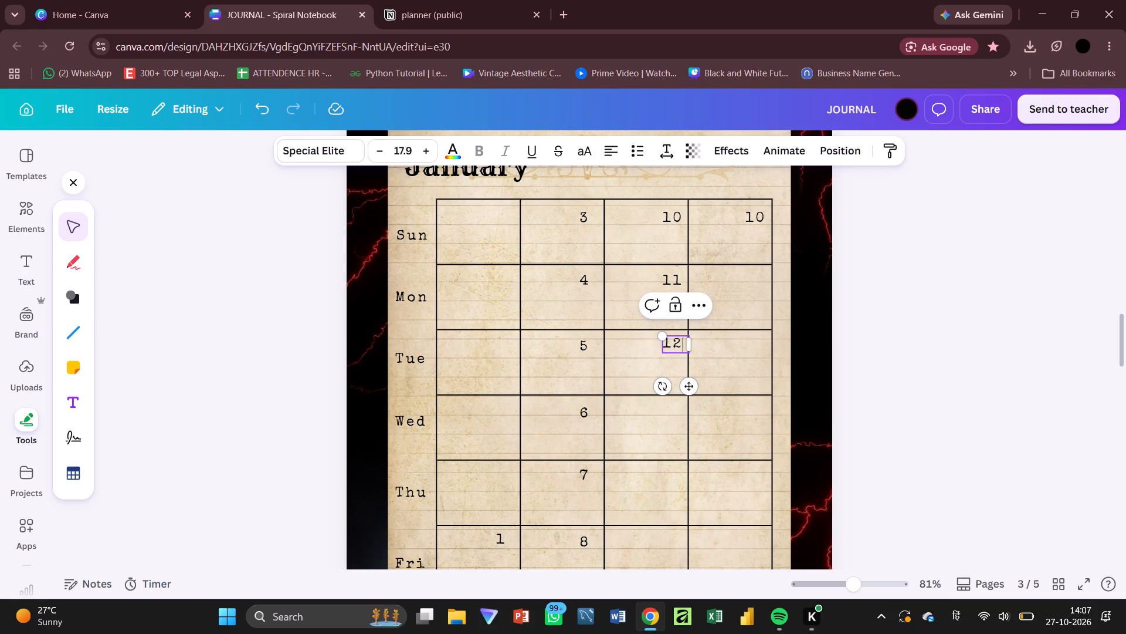
{"action": "left_click", "coordinate": [692, 378]}
Duplicate the 12 down the third column so the Wed, Thu, Fri and Sat cells each have a copy.
{"action": "left_click", "coordinate": [672, 340]}
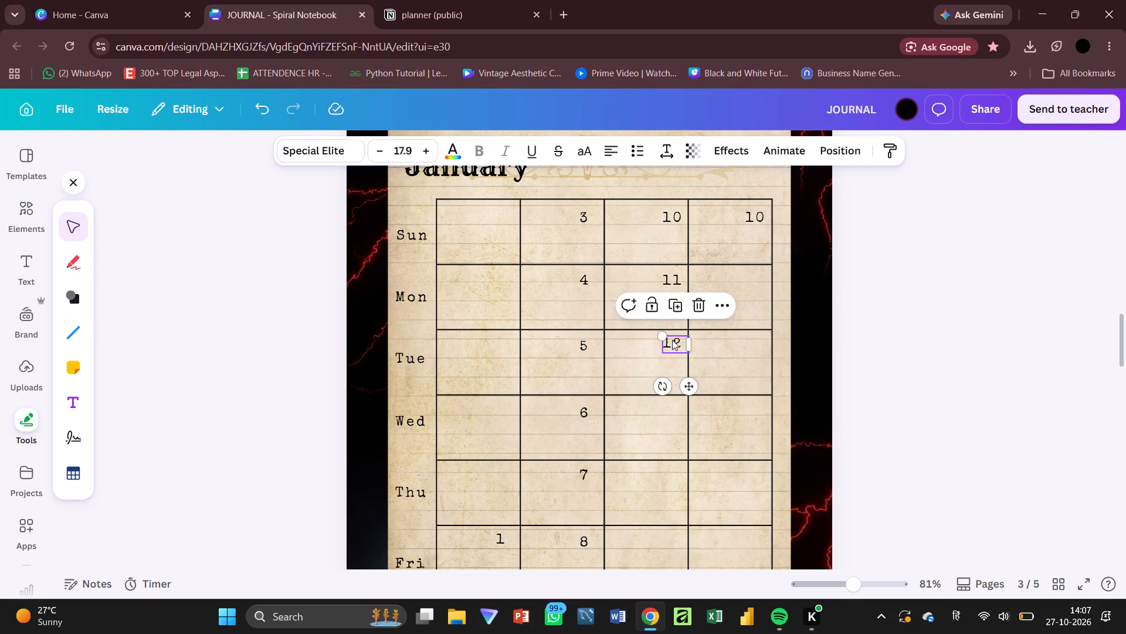
{"action": "key", "text": "ctrl+d"}
{"action": "key", "text": "ctrl+d"}
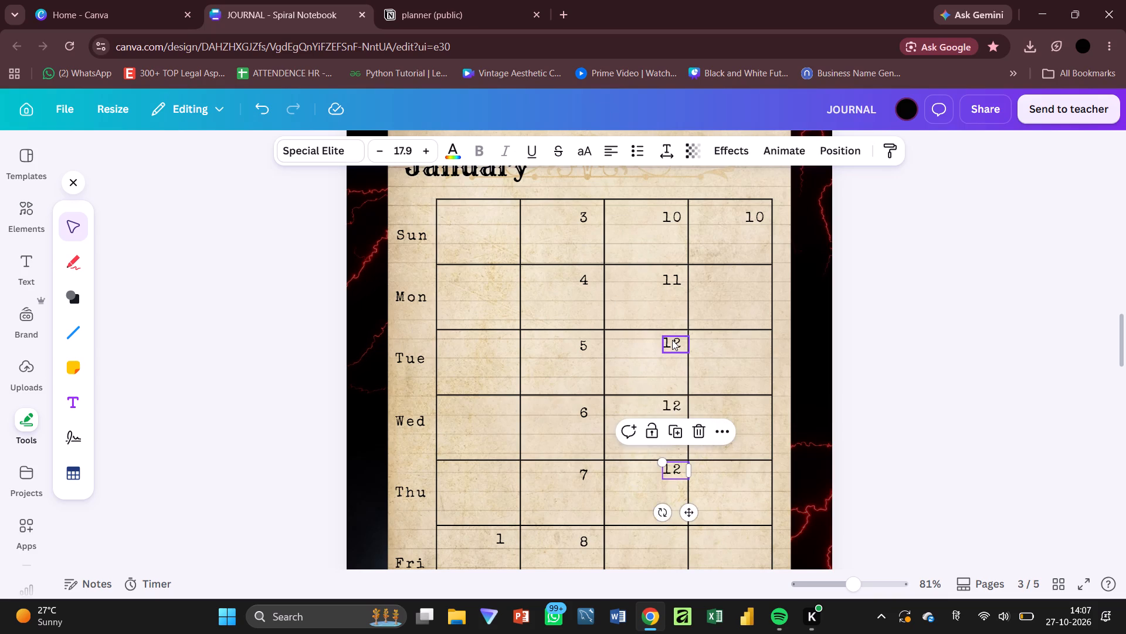
{"action": "key", "text": "ctrl+d"}
{"action": "scroll", "coordinate": [672, 340], "scroll_direction": "down", "scroll_amount": 1}
{"action": "key", "text": "ctrl+d"}
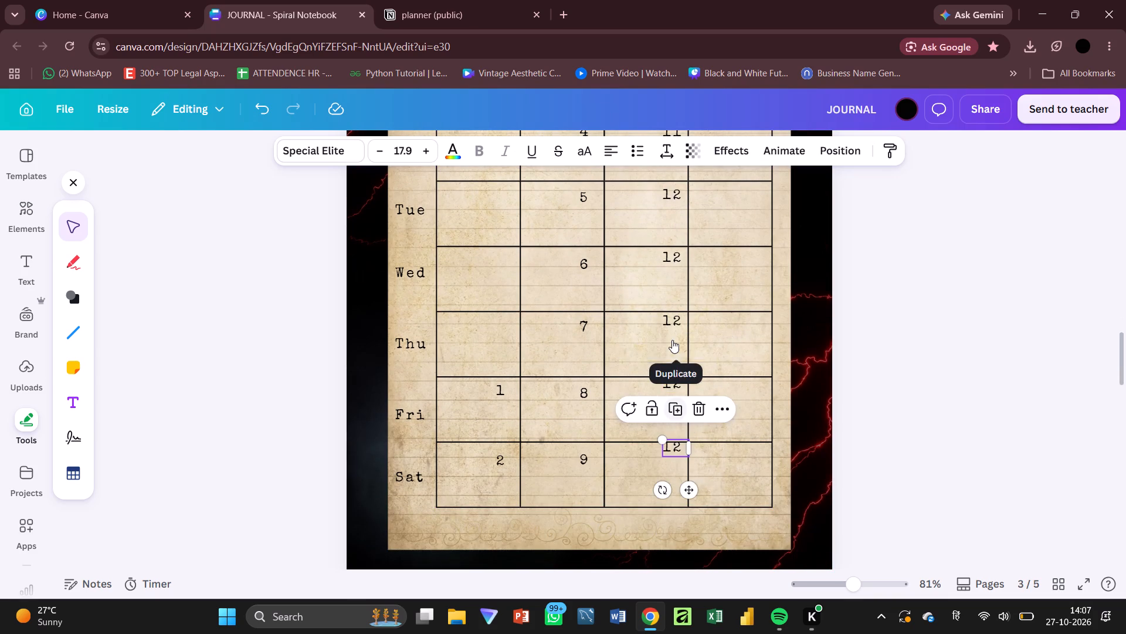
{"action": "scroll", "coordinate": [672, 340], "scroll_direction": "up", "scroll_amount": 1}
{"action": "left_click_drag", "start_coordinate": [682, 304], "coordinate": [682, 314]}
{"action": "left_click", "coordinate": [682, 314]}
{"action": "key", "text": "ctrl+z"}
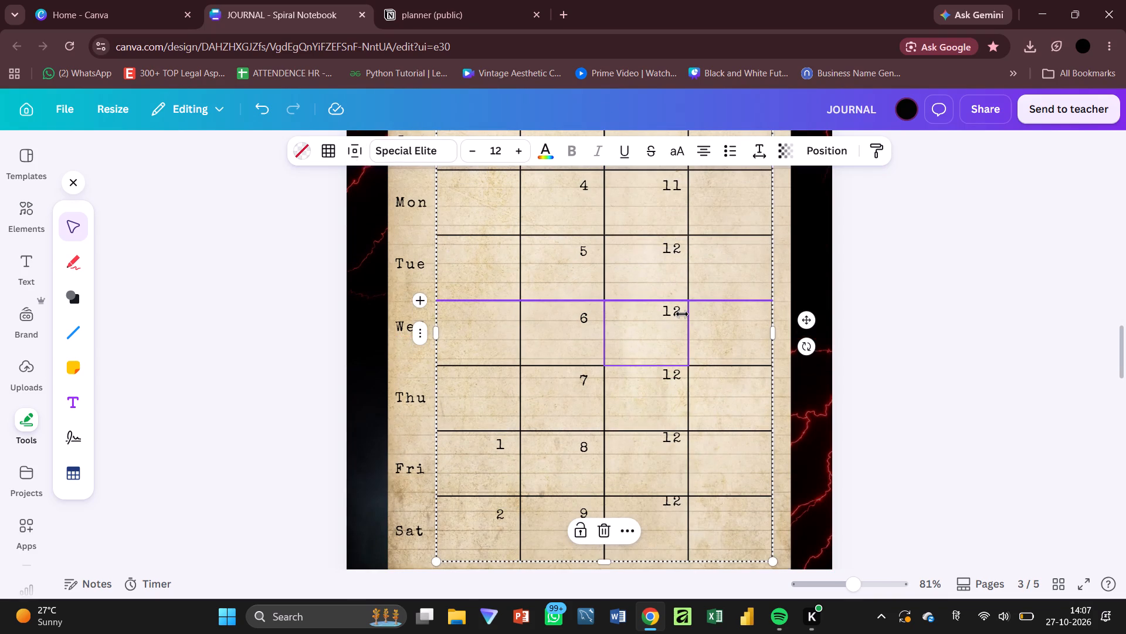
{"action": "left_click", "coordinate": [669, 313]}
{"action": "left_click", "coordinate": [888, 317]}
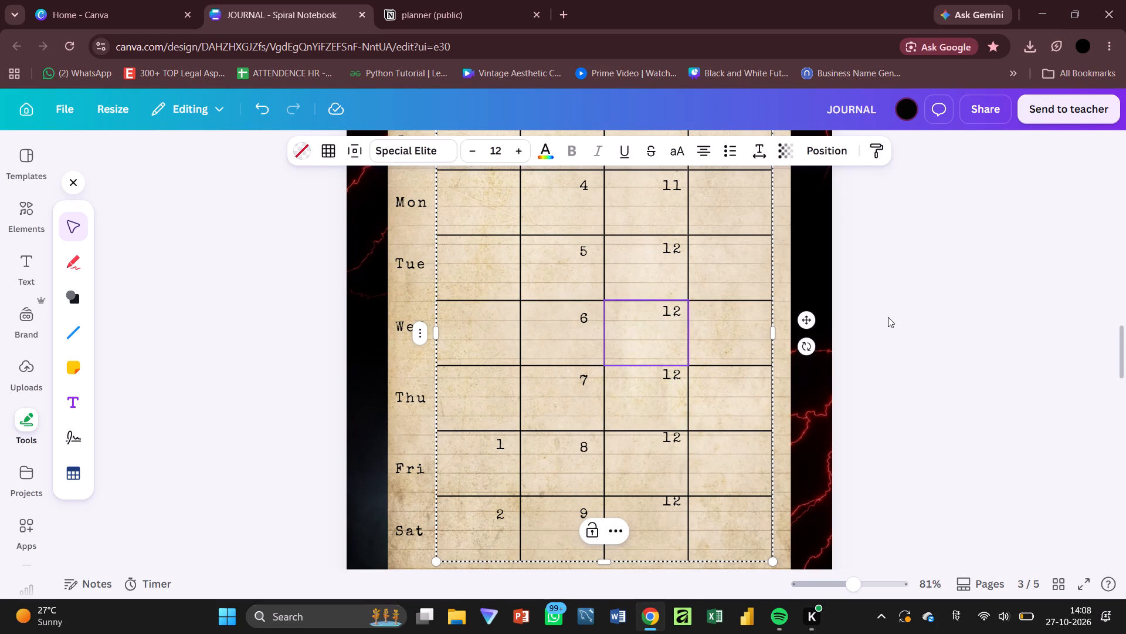
Move the third-column 12s in the Wed, Thu, Fri and Sat cells down to line up with the numbers 6 to 9.
{"action": "left_click_drag", "start_coordinate": [675, 316], "coordinate": [675, 321]}
{"action": "left_click_drag", "start_coordinate": [670, 379], "coordinate": [670, 386]}
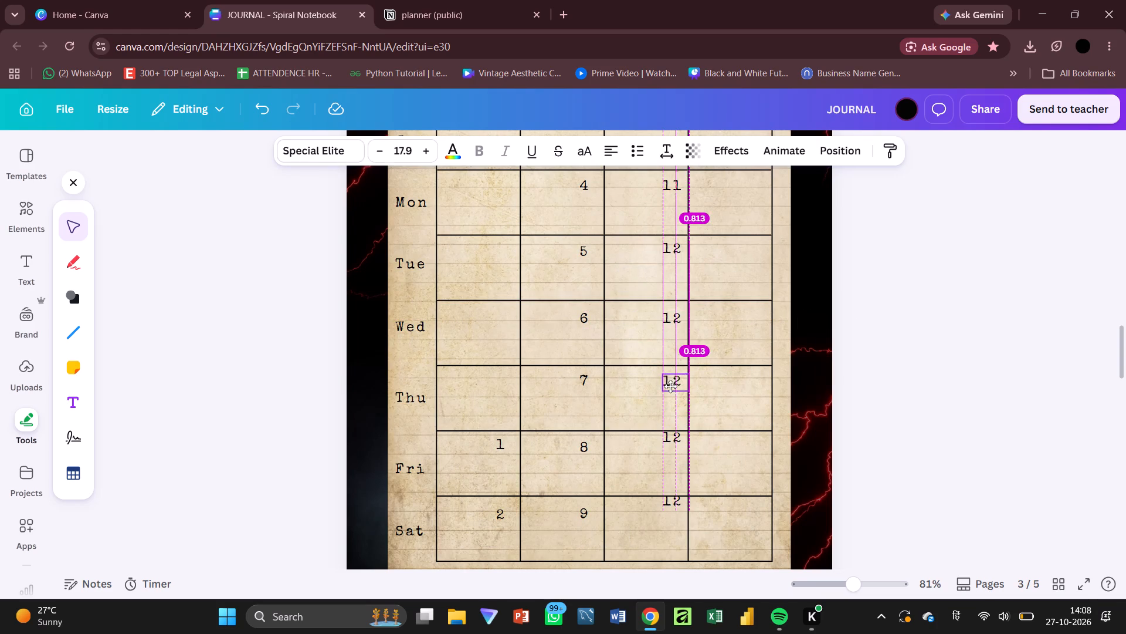
{"action": "left_click_drag", "start_coordinate": [670, 386], "coordinate": [668, 385]}
{"action": "left_click_drag", "start_coordinate": [671, 433], "coordinate": [671, 441]}
{"action": "left_click_drag", "start_coordinate": [686, 507], "coordinate": [685, 519]}
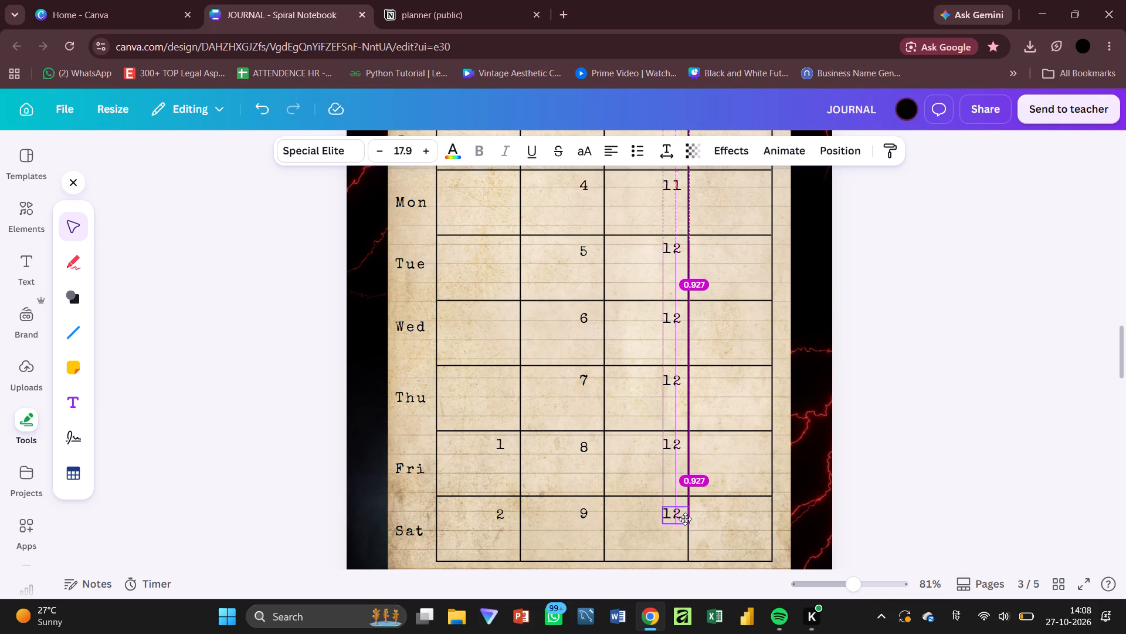
{"action": "left_click_drag", "start_coordinate": [685, 519], "coordinate": [684, 522]}
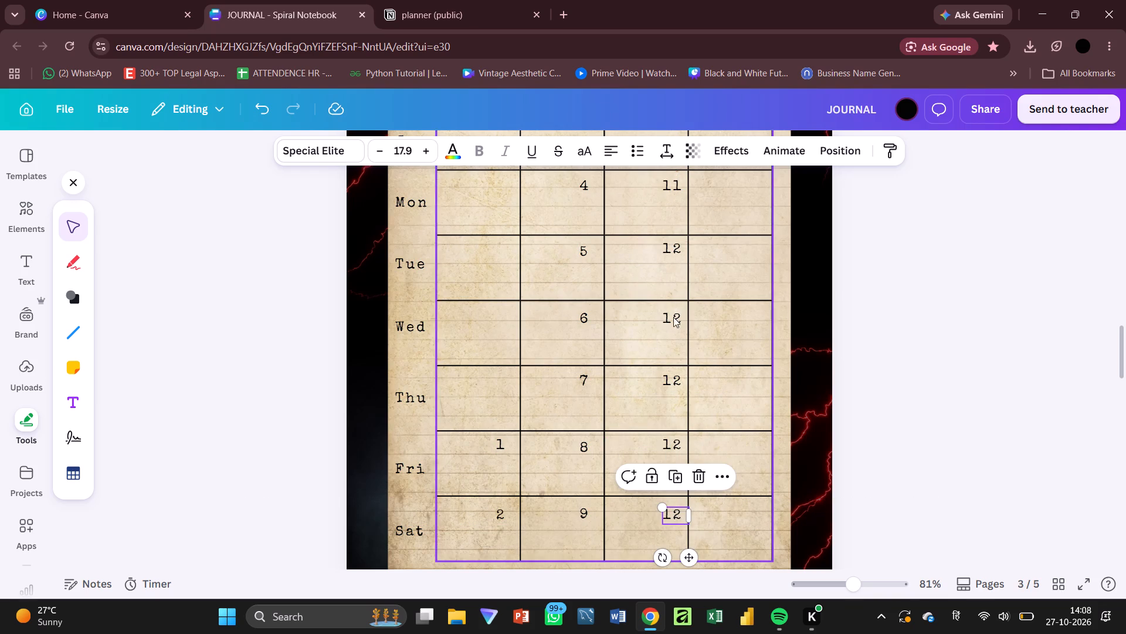
Change the third-column numbers in the Wed and Thu rows to 13 and 14.
{"action": "left_click", "coordinate": [673, 321]}
{"action": "left_click", "coordinate": [673, 321]}
{"action": "left_click", "coordinate": [683, 321]}
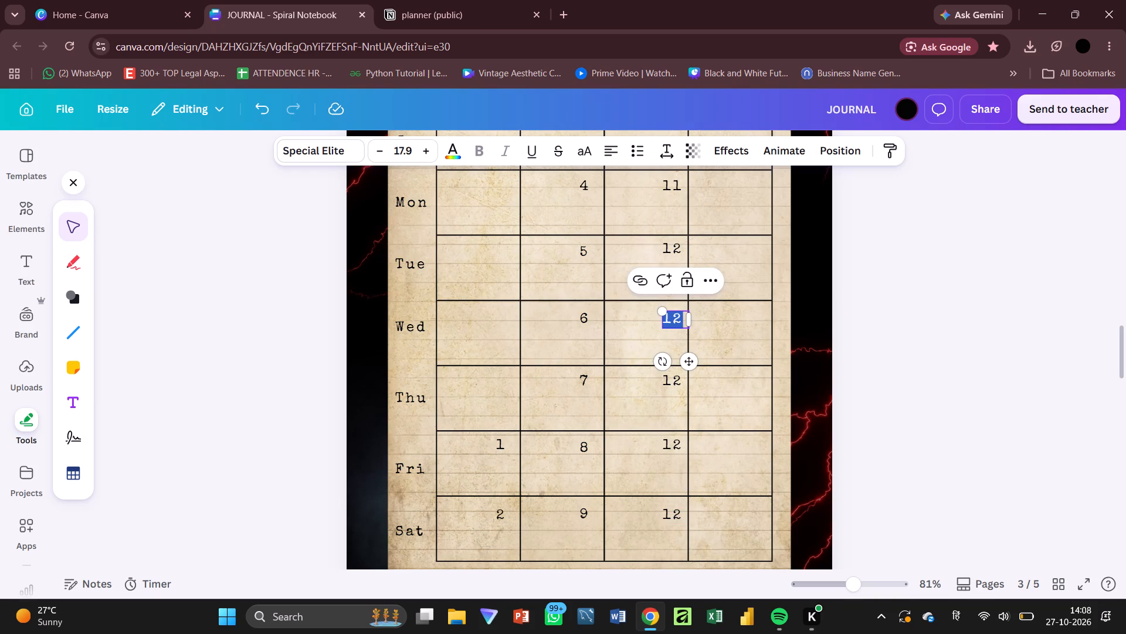
{"action": "key", "text": "BackSpace"}
{"action": "key", "text": "3"}
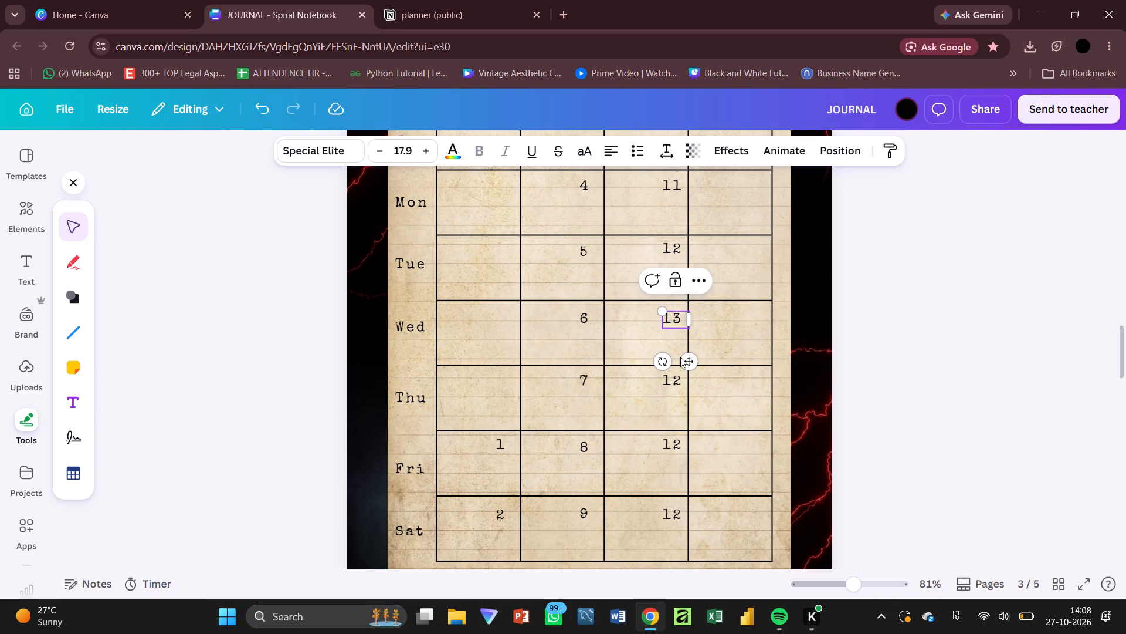
{"action": "left_click", "coordinate": [677, 381]}
{"action": "left_click", "coordinate": [681, 381]}
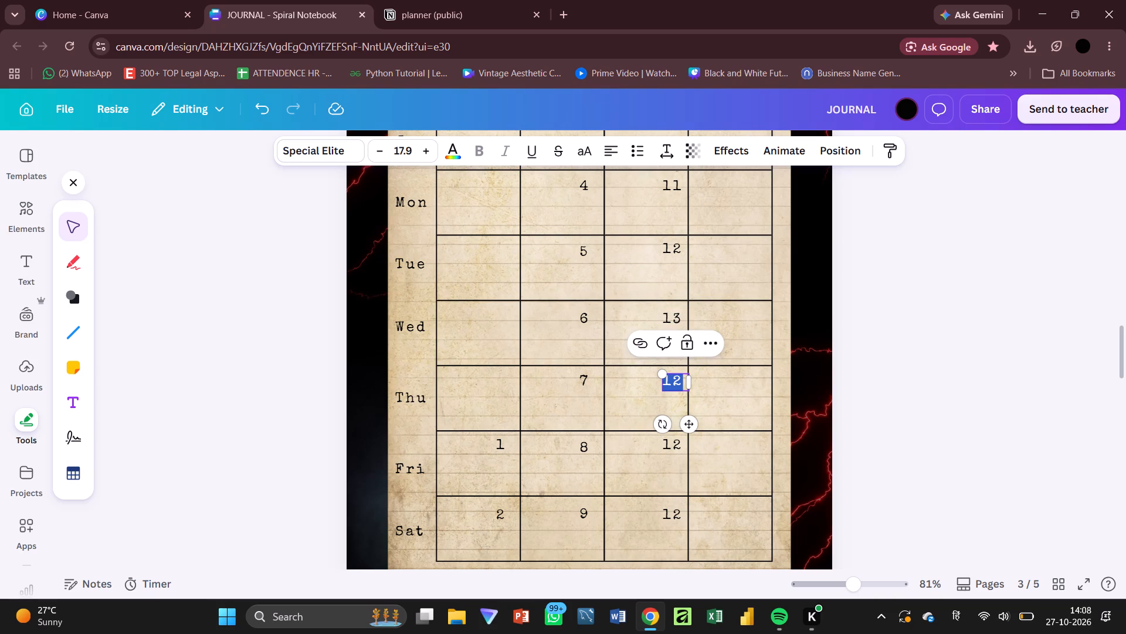
{"action": "left_click", "coordinate": [681, 381]}
{"action": "key", "text": "BackSpace"}
{"action": "key", "text": "4"}
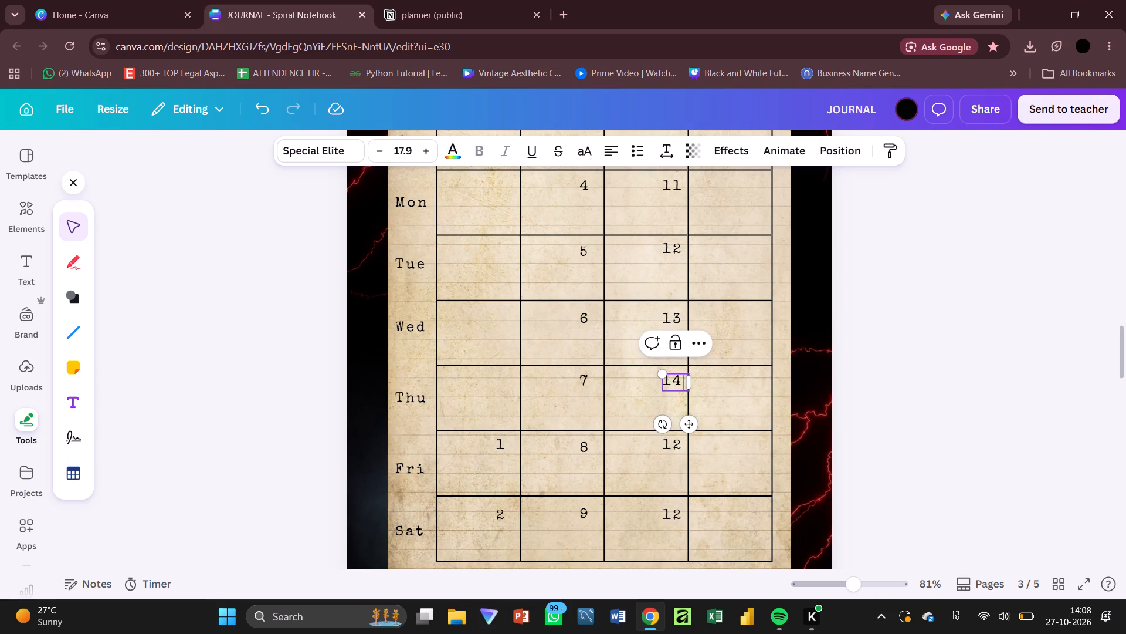
Change the third-column numbers in the Fri and Sat rows to 15 and 16.
{"action": "left_click", "coordinate": [674, 439]}
{"action": "left_click", "coordinate": [683, 444]}
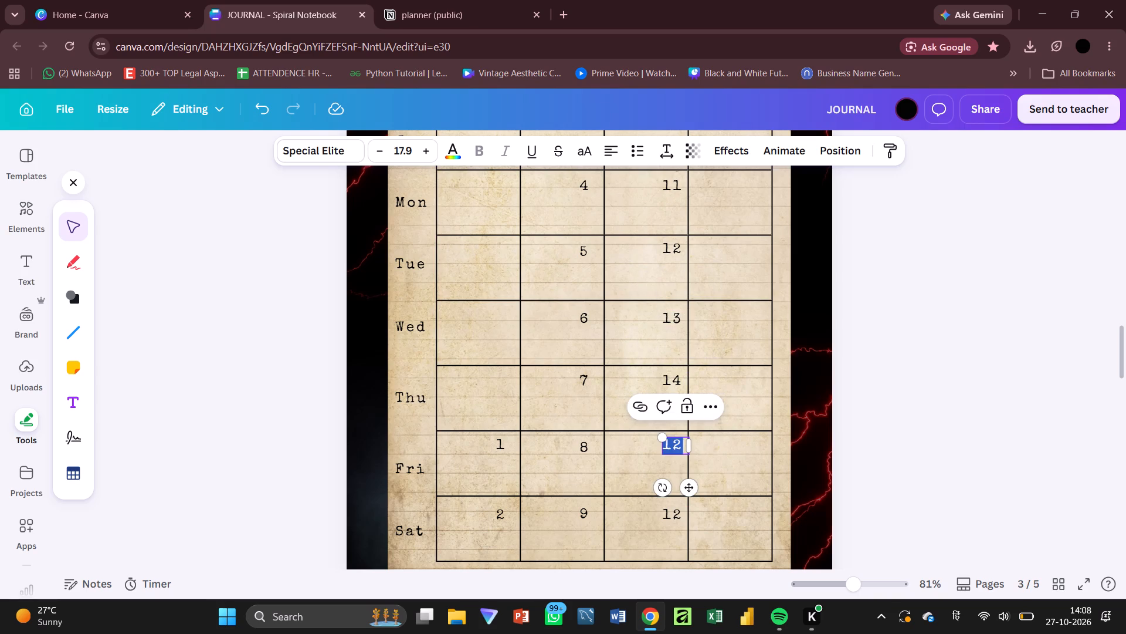
{"action": "left_click", "coordinate": [683, 445]}
{"action": "key", "text": "BackSpace"}
{"action": "key", "text": "5"}
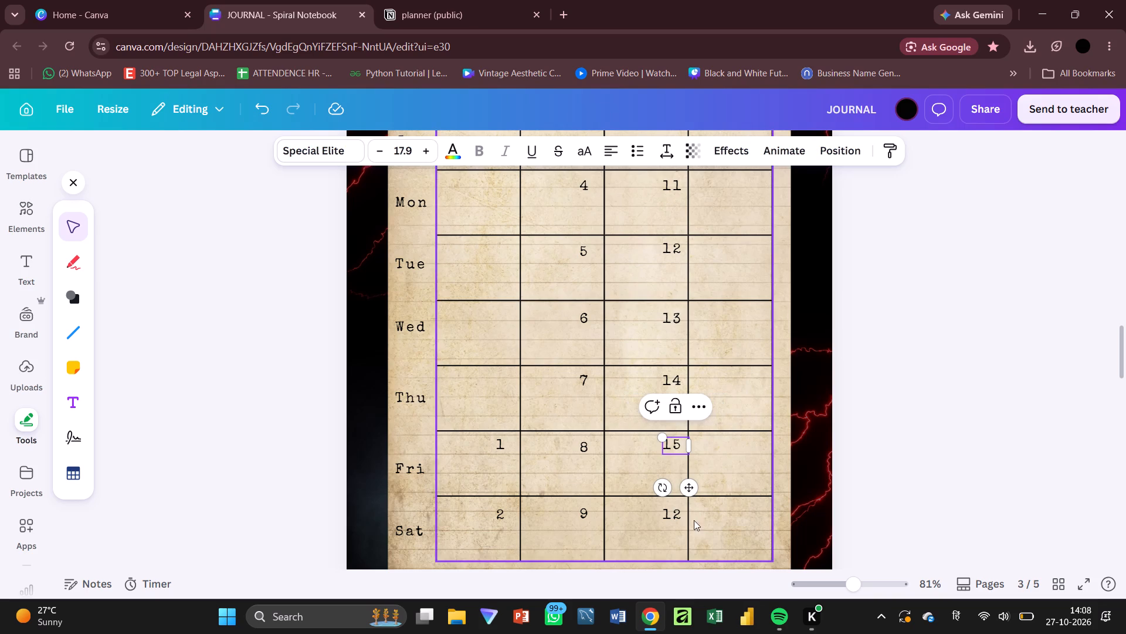
{"action": "left_click", "coordinate": [671, 517]}
{"action": "left_click", "coordinate": [683, 515]}
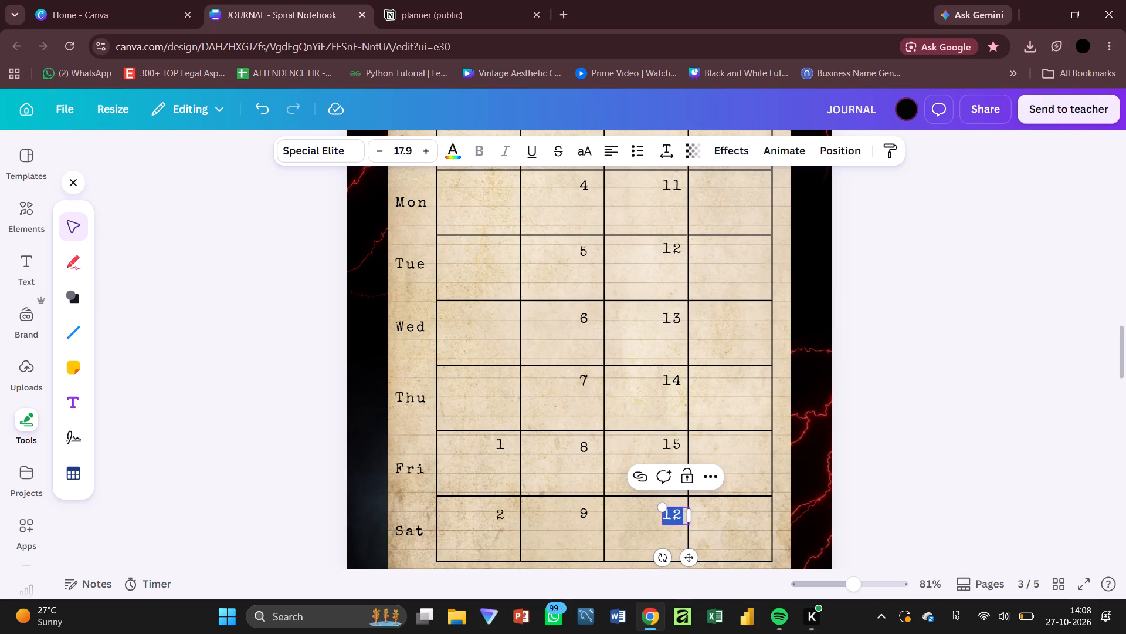
{"action": "left_click", "coordinate": [683, 515]}
{"action": "key", "text": "BackSpace"}
{"action": "key", "text": "6"}
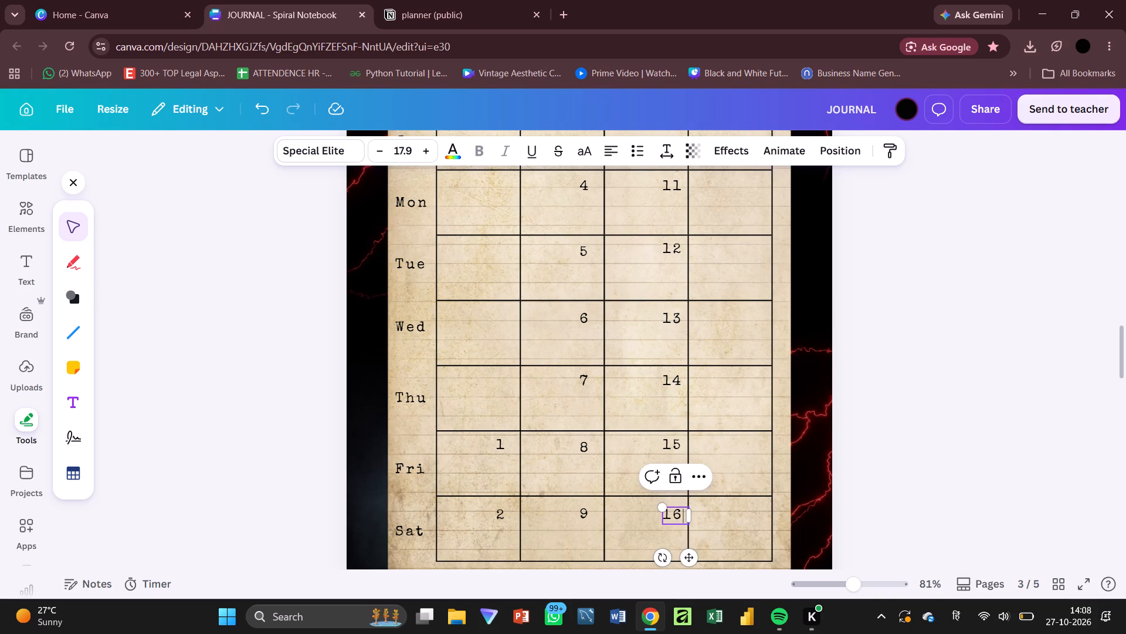
Change the number in the fourth-column cell of the Sun row to 17.
{"action": "scroll", "coordinate": [683, 515], "scroll_direction": "up", "scroll_amount": 1}
{"action": "scroll", "coordinate": [755, 181], "scroll_direction": "up", "scroll_amount": 1}
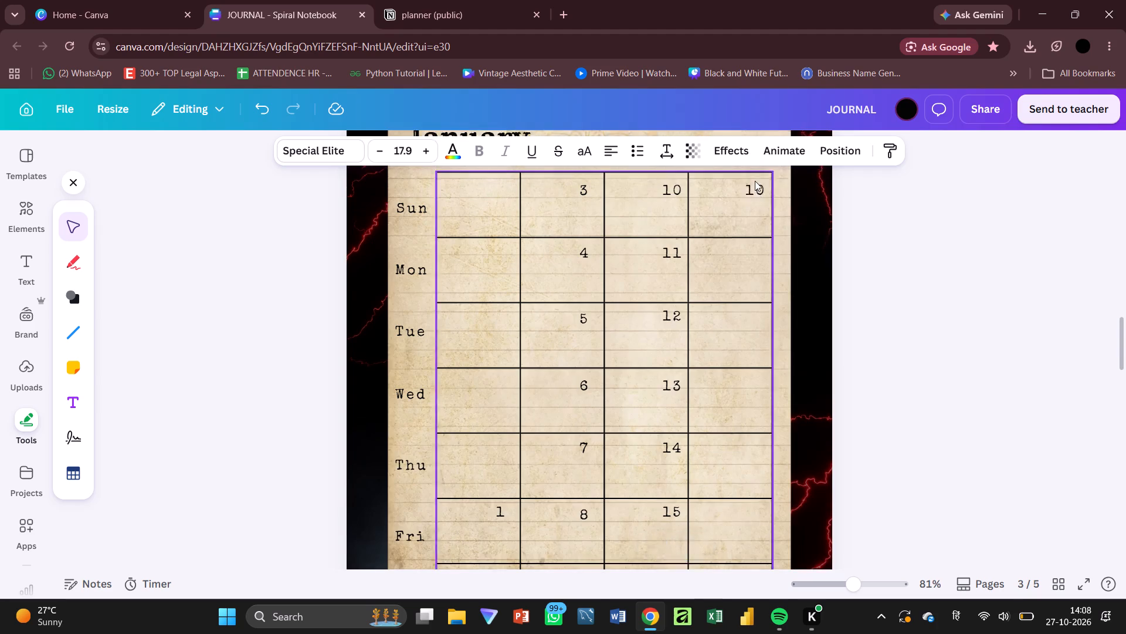
{"action": "scroll", "coordinate": [755, 181], "scroll_direction": "up", "scroll_amount": 1}
{"action": "left_click", "coordinate": [761, 215]}
{"action": "left_click", "coordinate": [766, 221]}
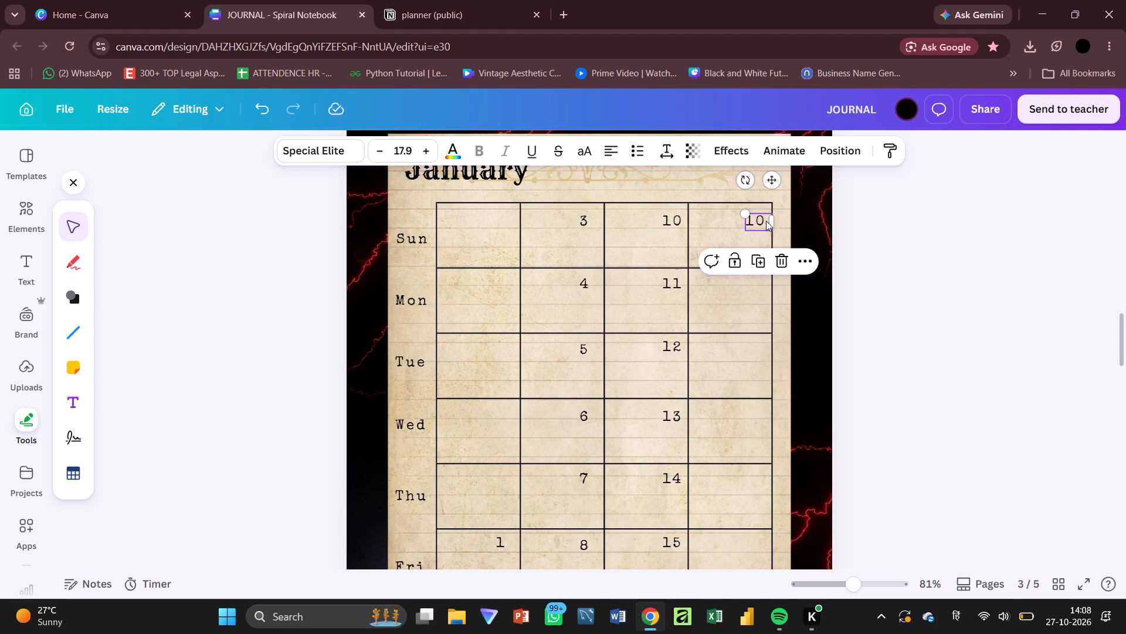
{"action": "left_click", "coordinate": [766, 221]}
{"action": "key", "text": "BackSpace"}
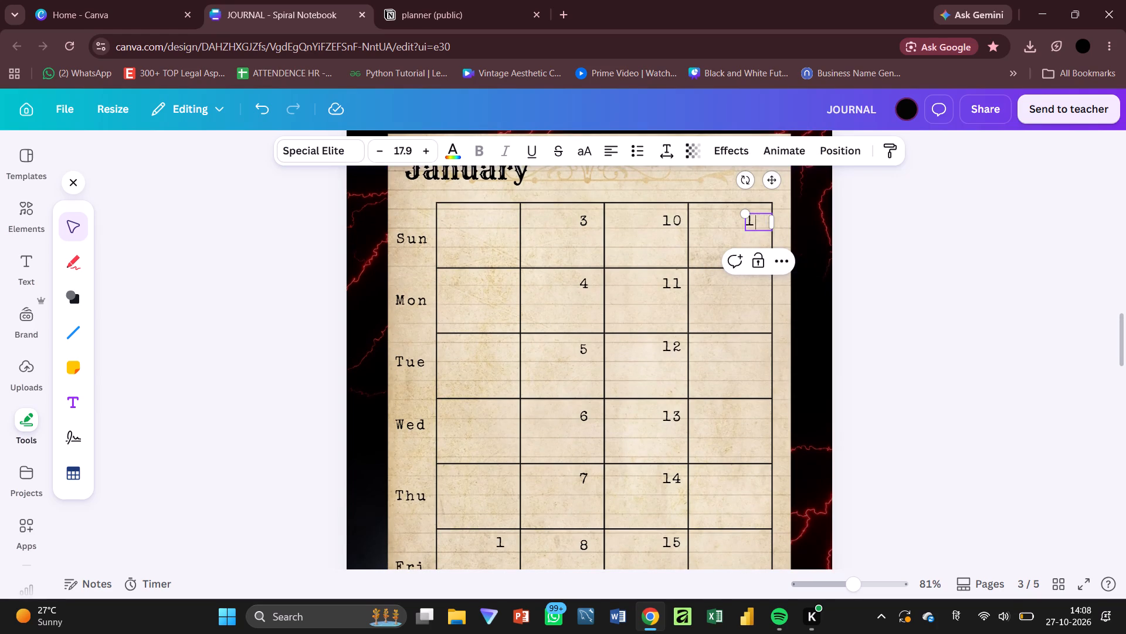
{"action": "key", "text": "4"}
{"action": "key", "text": "BackSpace"}
{"action": "key", "text": "7"}
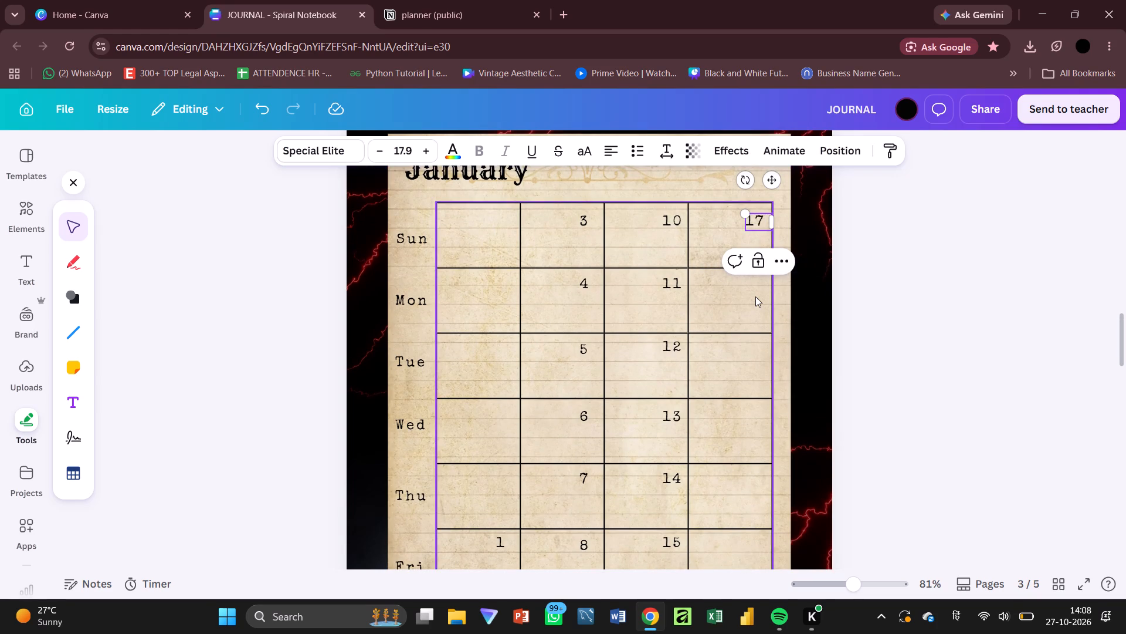
Duplicate the 17 into the fourth-column cell of the Mon row and change the copy's text to 18.
{"action": "left_click", "coordinate": [755, 296]}
{"action": "left_click", "coordinate": [755, 218]}
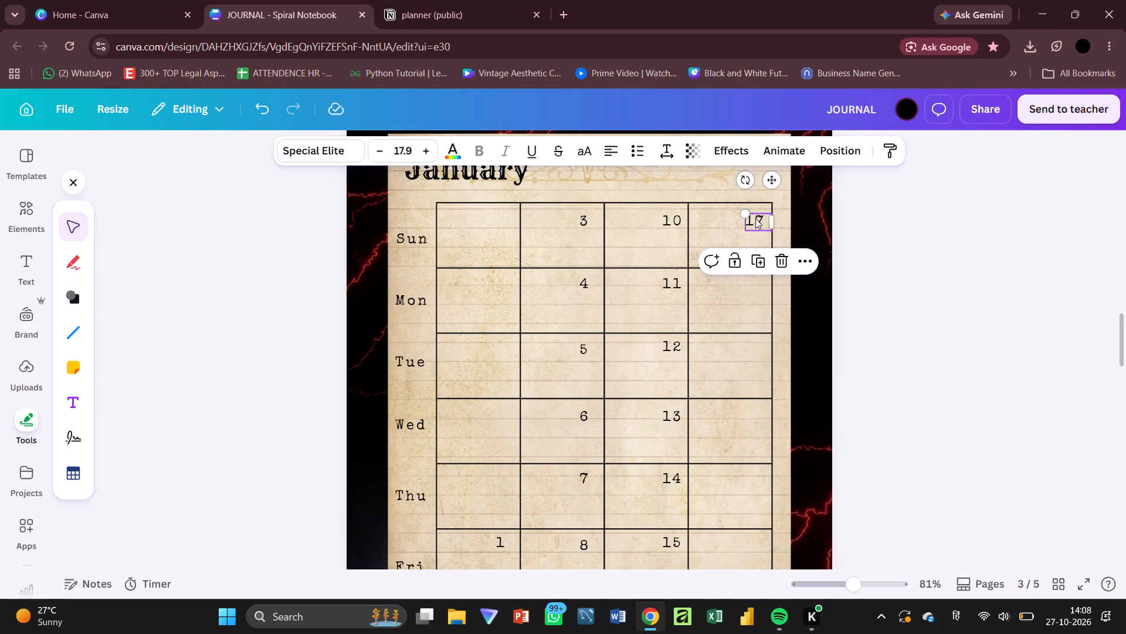
{"action": "key", "text": "ctrl+d"}
{"action": "left_click_drag", "start_coordinate": [785, 278], "coordinate": [781, 298]}
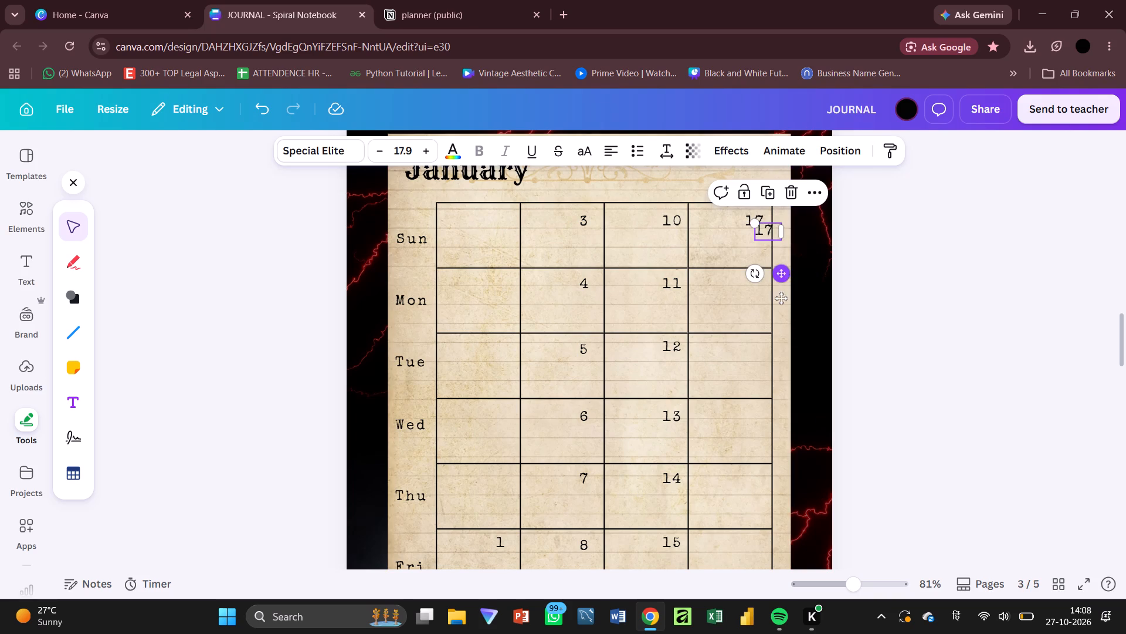
{"action": "left_click_drag", "start_coordinate": [781, 298], "coordinate": [775, 328]}
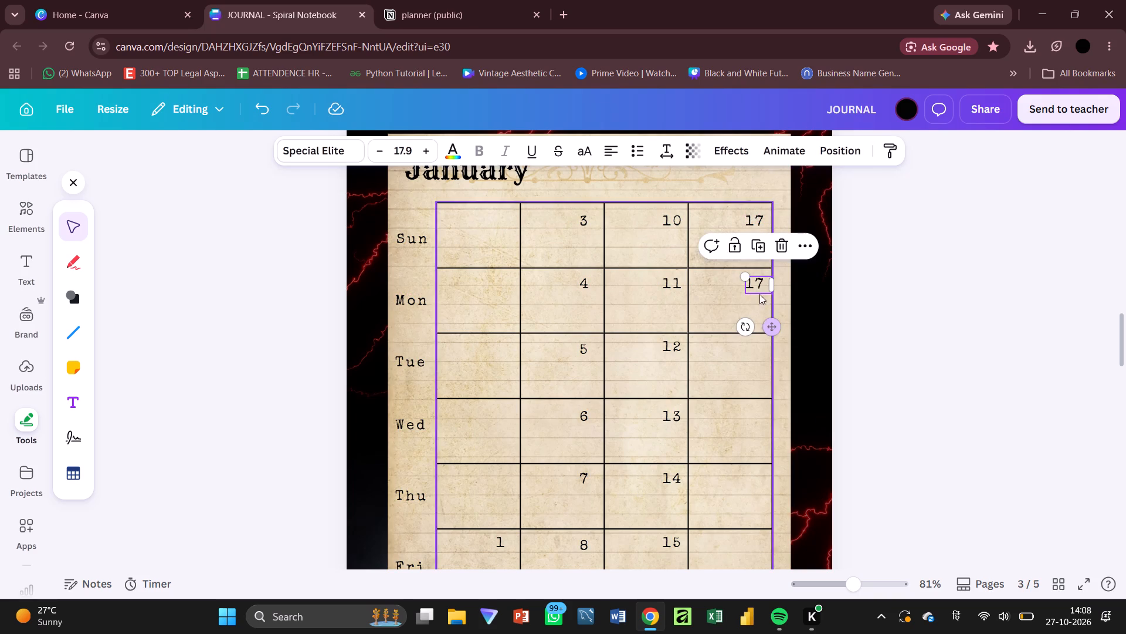
{"action": "left_click", "coordinate": [760, 282]}
{"action": "left_click", "coordinate": [761, 282]}
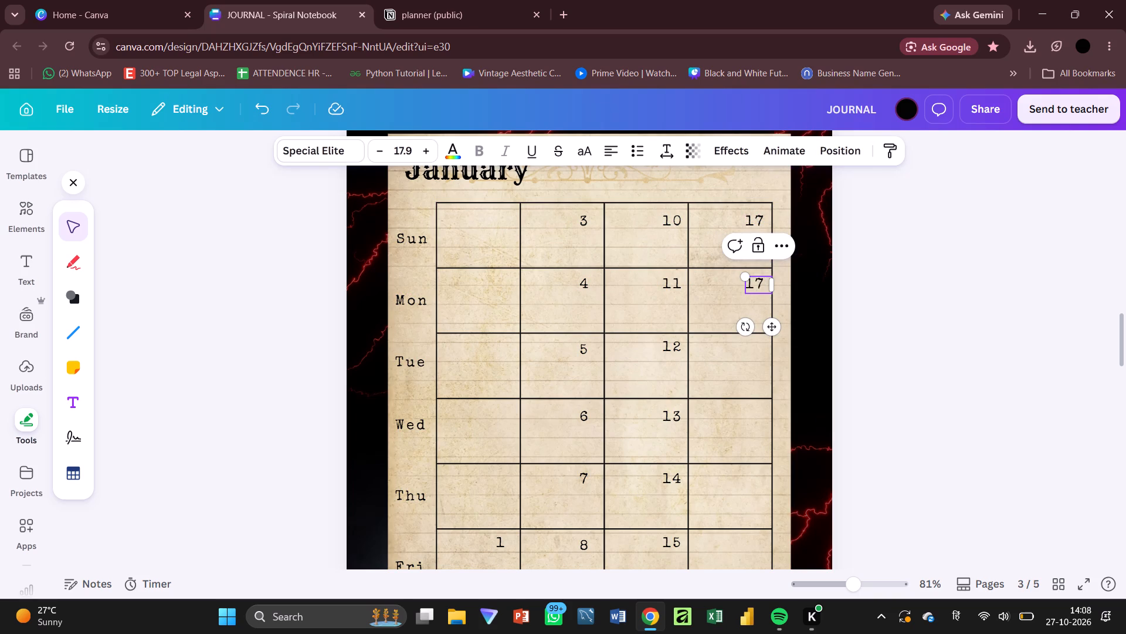
{"action": "key", "text": "BackSpace"}
{"action": "key", "text": "8"}
{"action": "left_click", "coordinate": [892, 285]}
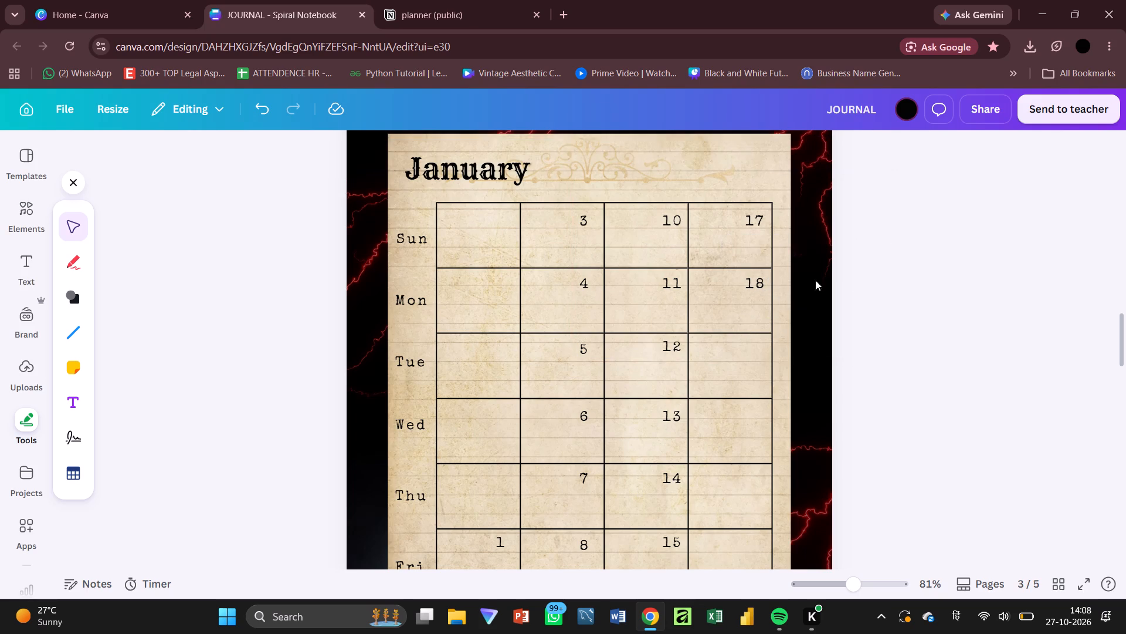
Duplicate the 18 down the fourth column so the Tue, Wed, Thu, Fri and Sat rows each have a copy.
{"action": "left_click", "coordinate": [765, 282]}
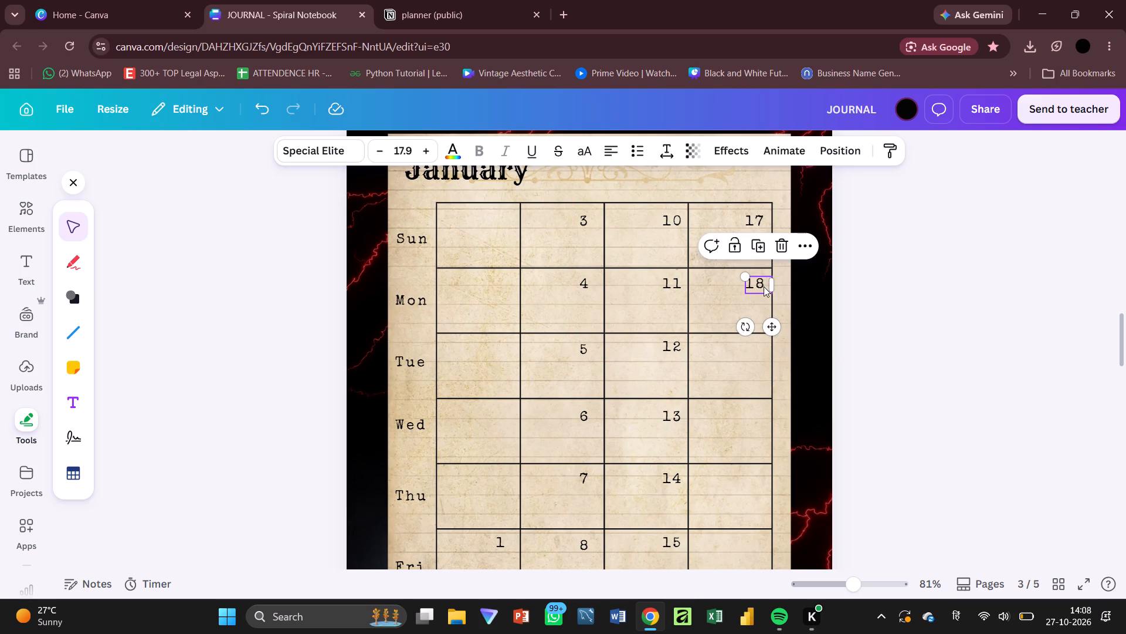
{"action": "key", "text": "ctrl+d"}
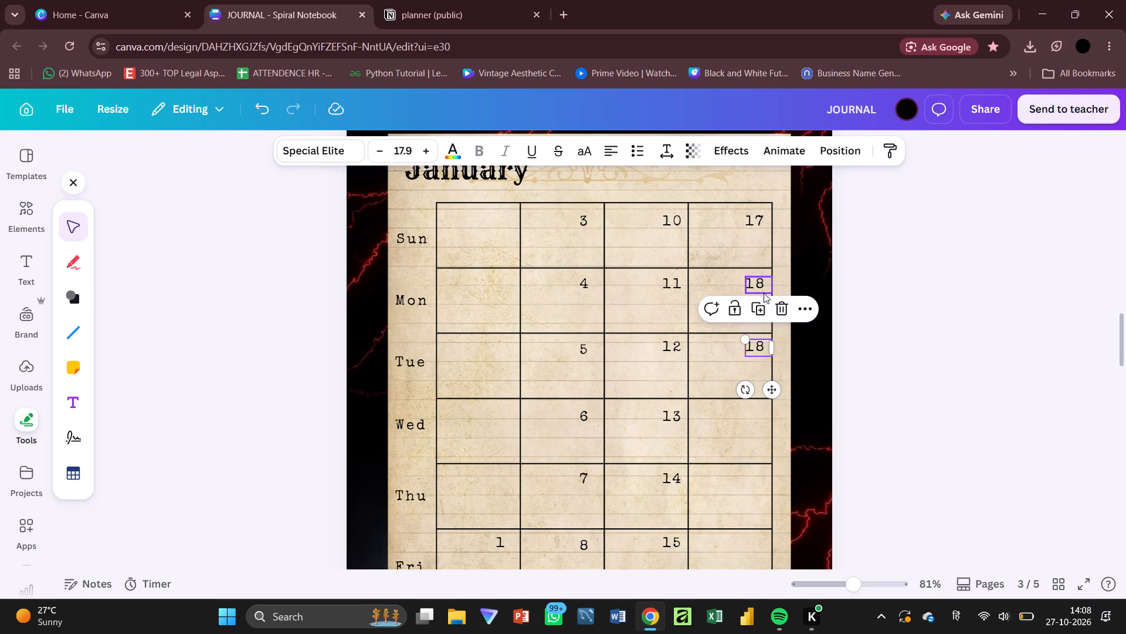
{"action": "key", "text": "ctrl+d"}
{"action": "key", "text": "ctrl+d"}
{"action": "key", "text": "ctrl+d"}
{"action": "key", "text": "ctrl+d"}
{"action": "scroll", "coordinate": [764, 293], "scroll_direction": "down", "scroll_amount": 1}
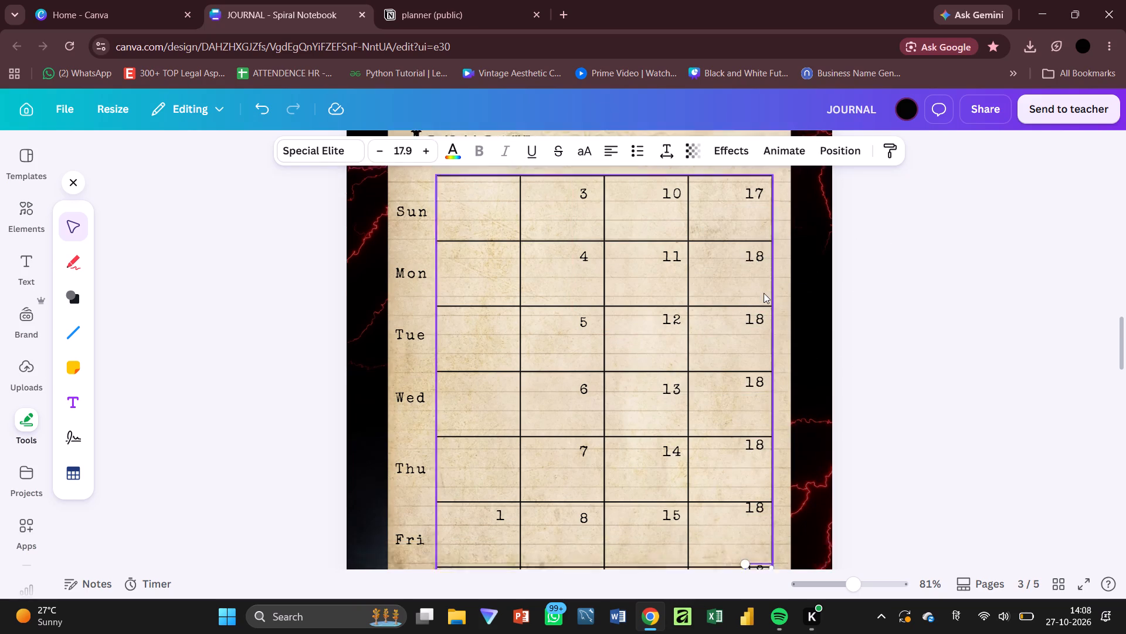
{"action": "scroll", "coordinate": [764, 293], "scroll_direction": "down", "scroll_amount": 2}
Change the fourth-column copies in the Tue and Wed rows to 19 and 20.
{"action": "scroll", "coordinate": [764, 293], "scroll_direction": "up", "scroll_amount": 1}
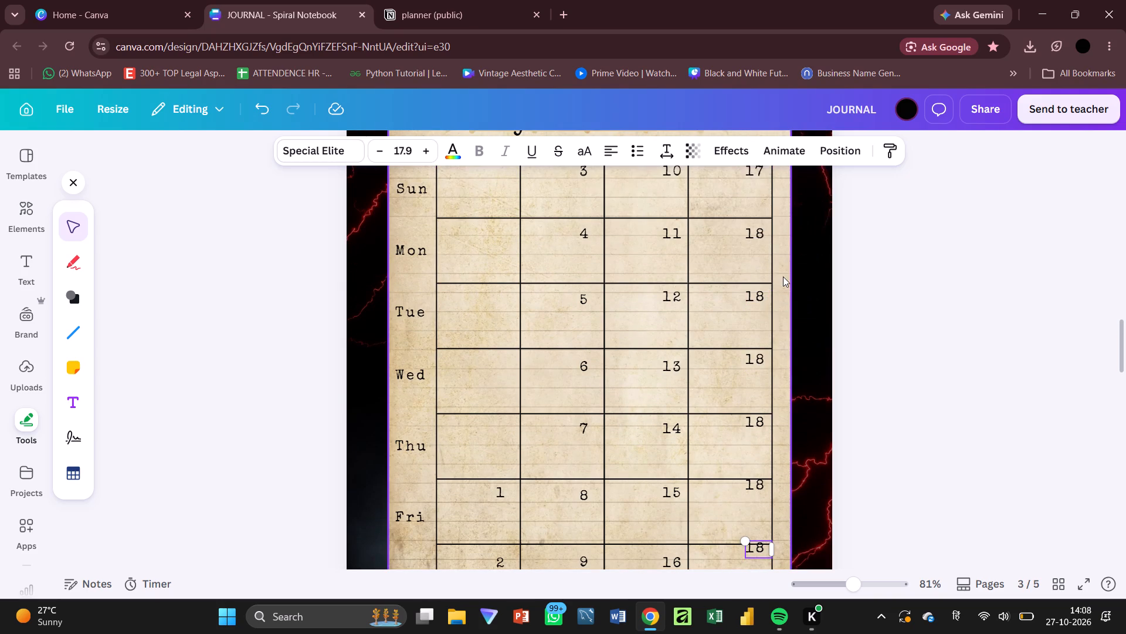
{"action": "scroll", "coordinate": [783, 276], "scroll_direction": "up", "scroll_amount": 1}
{"action": "left_click", "coordinate": [757, 331]}
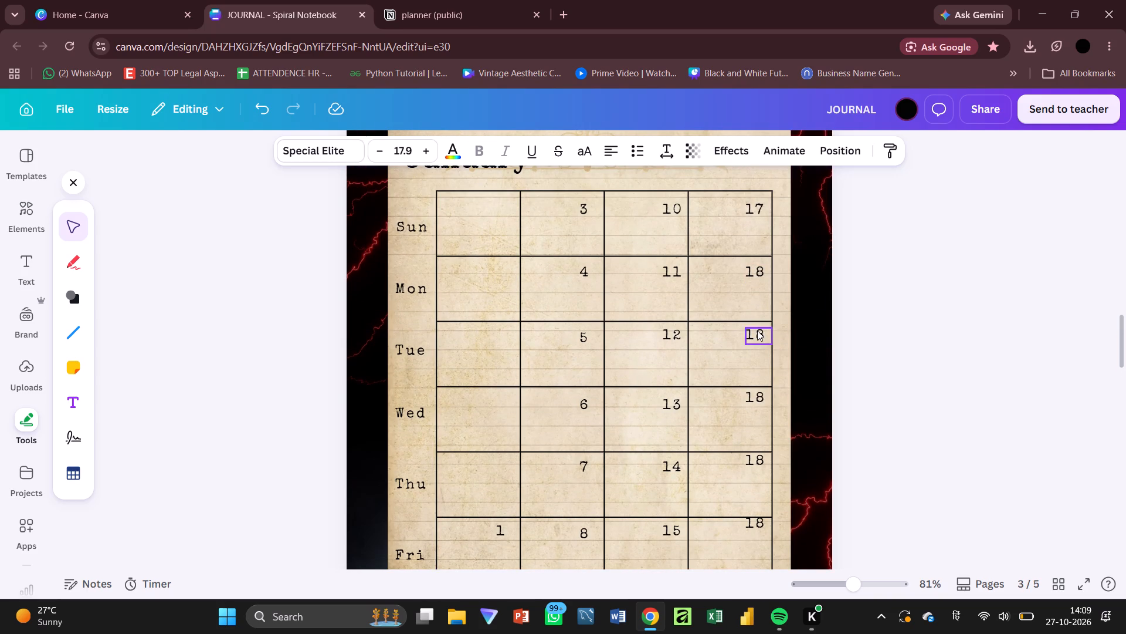
{"action": "left_click", "coordinate": [759, 331]}
{"action": "left_click", "coordinate": [764, 332]}
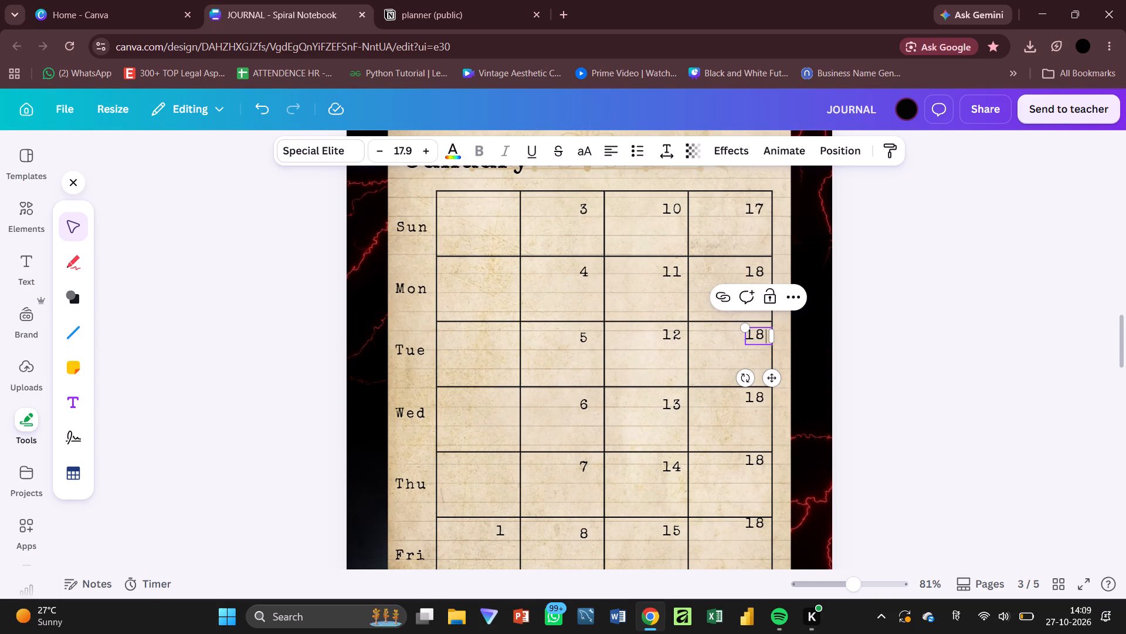
{"action": "key", "text": "BackSpace"}
{"action": "key", "text": "9"}
{"action": "scroll", "coordinate": [764, 332], "scroll_direction": "down", "scroll_amount": 1}
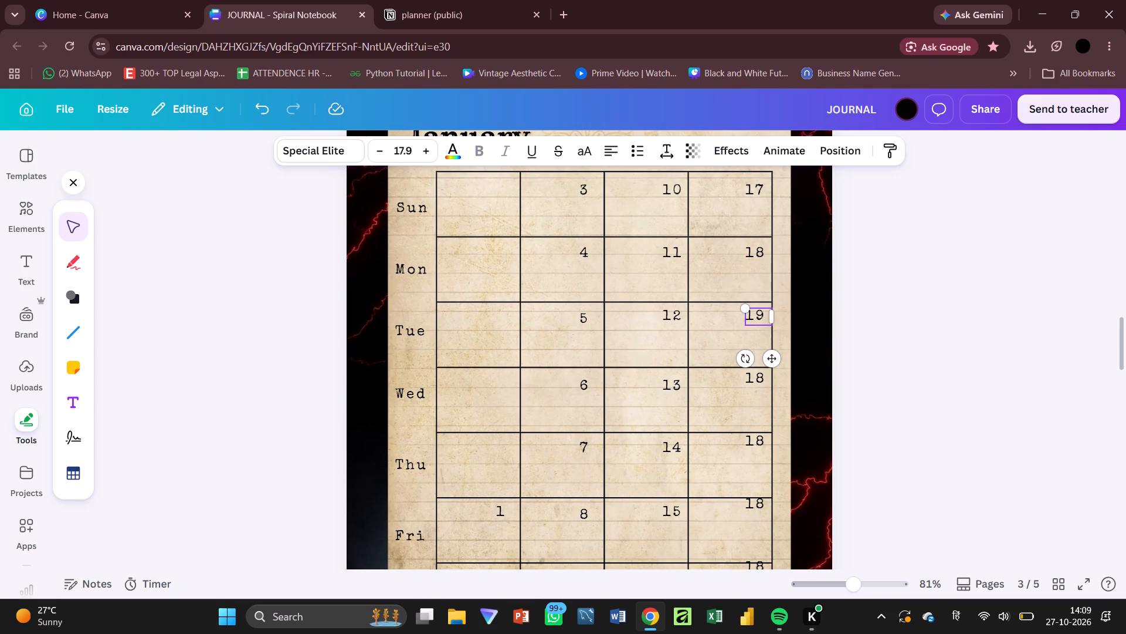
{"action": "left_click", "coordinate": [763, 378]}
{"action": "left_click", "coordinate": [764, 377]}
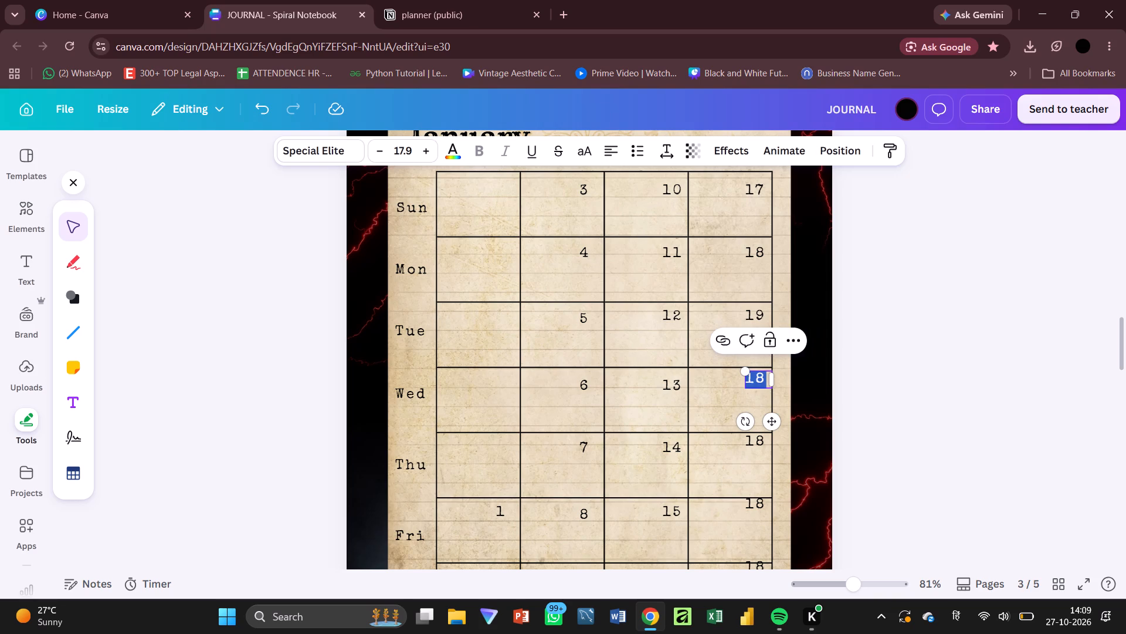
{"action": "key", "text": "BackSpace"}
{"action": "type", "text": "20"}
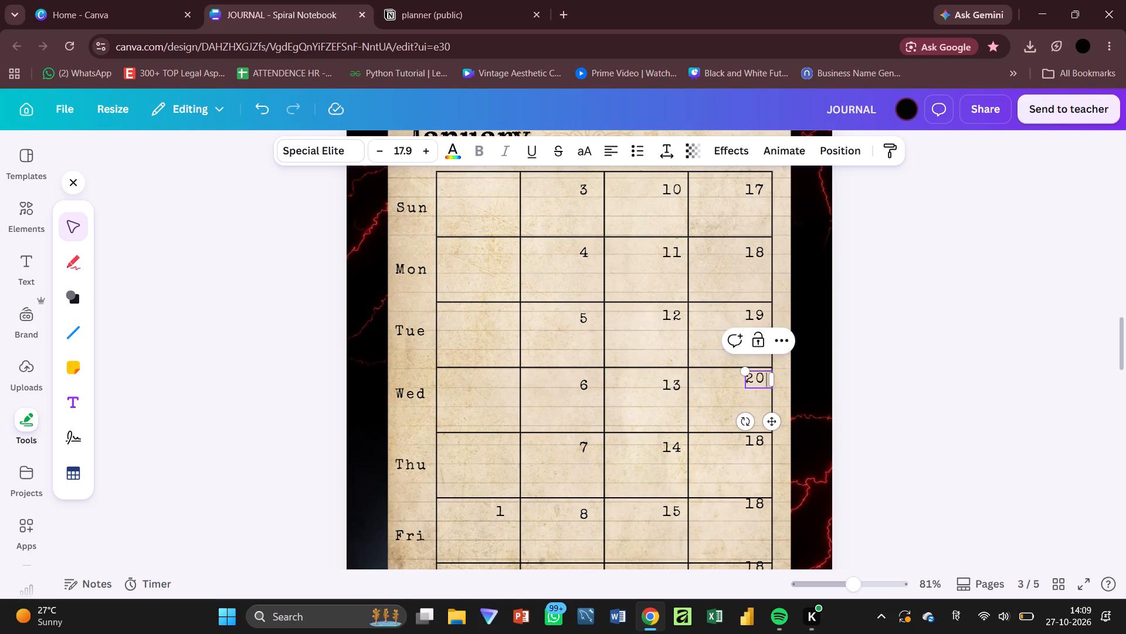
Change the fourth-column copy in the Thu row to 21.
{"action": "scroll", "coordinate": [764, 377], "scroll_direction": "down", "scroll_amount": 1}
{"action": "double_click", "coordinate": [760, 416]}
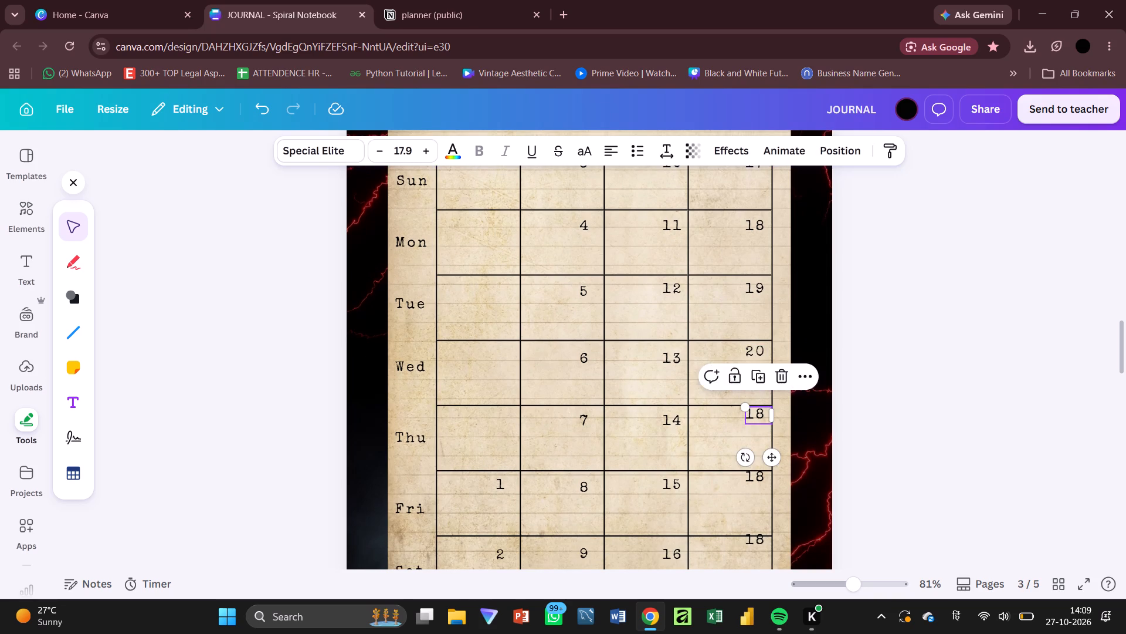
{"action": "type", "text": "21"}
{"action": "scroll", "coordinate": [760, 416], "scroll_direction": "down", "scroll_amount": 1}
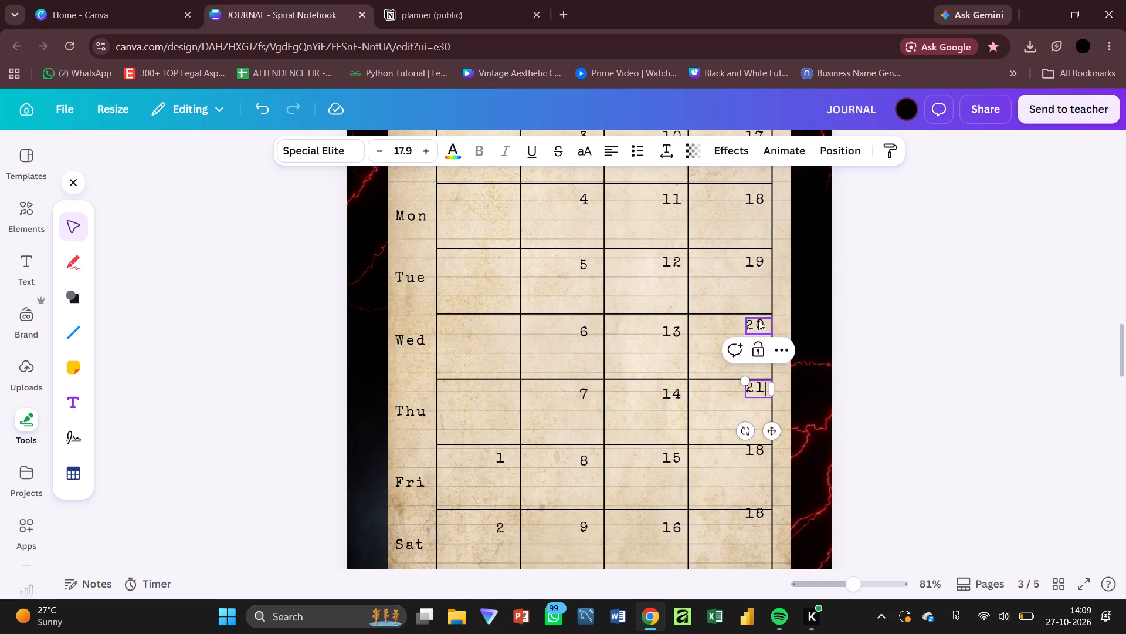
Move the fourth-column 20 and 21 down to line up with the 13 and 14 in their rows.
{"action": "left_click_drag", "start_coordinate": [761, 325], "coordinate": [759, 329]}
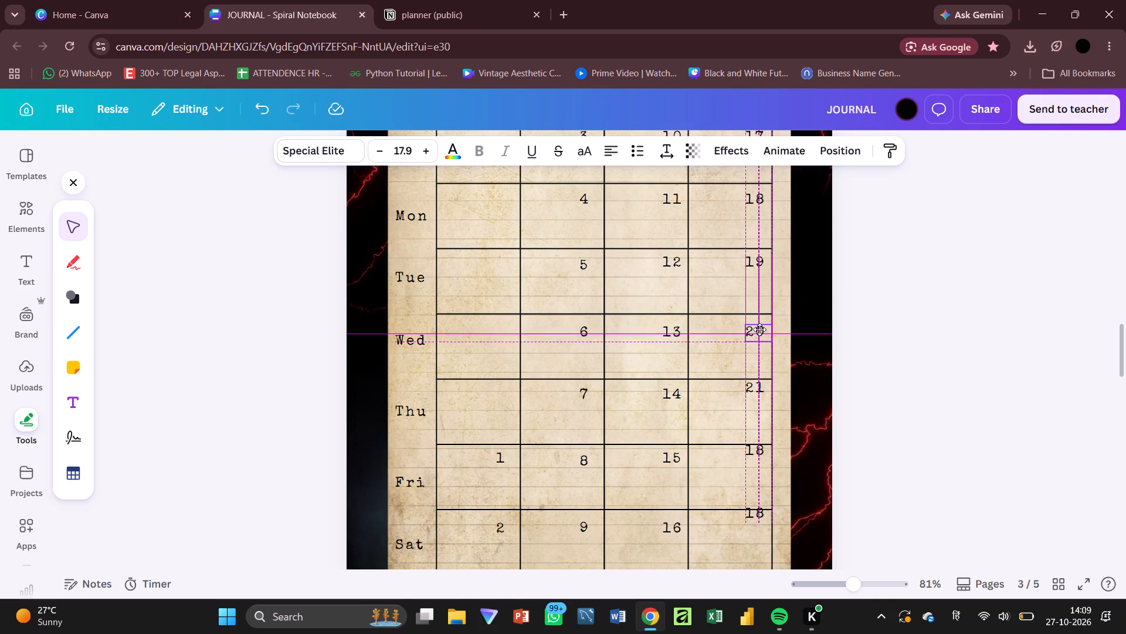
{"action": "left_click_drag", "start_coordinate": [759, 329], "coordinate": [759, 331]}
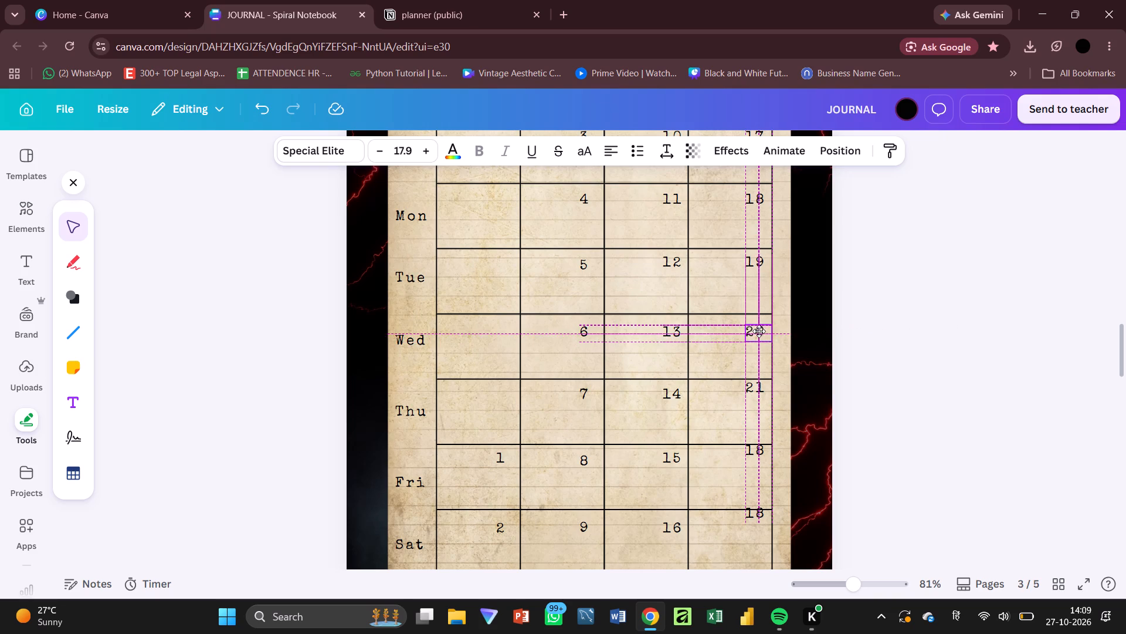
{"action": "left_click_drag", "start_coordinate": [759, 331], "coordinate": [758, 331]}
{"action": "left_click", "coordinate": [751, 261]}
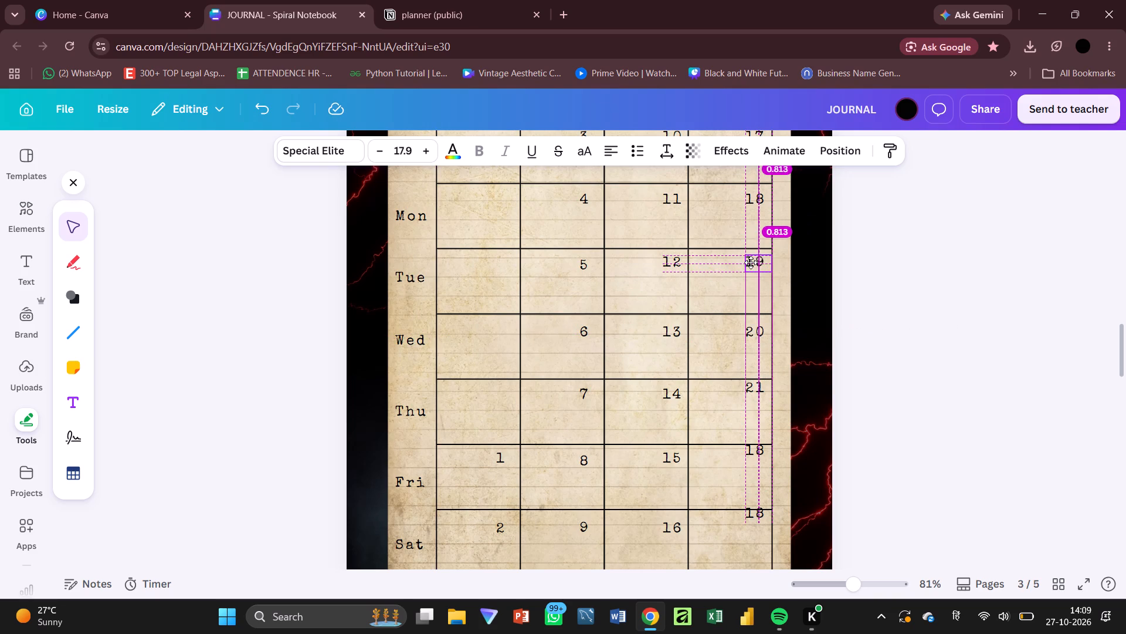
{"action": "left_click", "coordinate": [764, 392]}
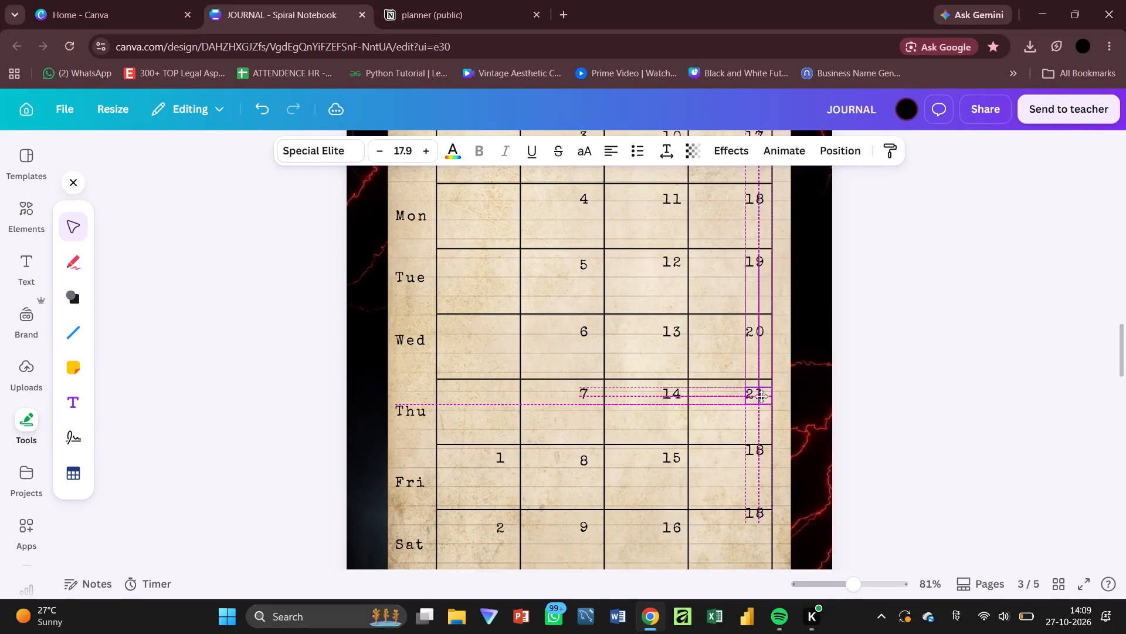
{"action": "double_click", "coordinate": [761, 396]}
Line up the fourth-column copies in the Fri and Sat rows with 15 and 16, and change their text to 22 and 23.
{"action": "left_click_drag", "start_coordinate": [751, 453], "coordinate": [751, 460]}
{"action": "double_click", "coordinate": [753, 459]}
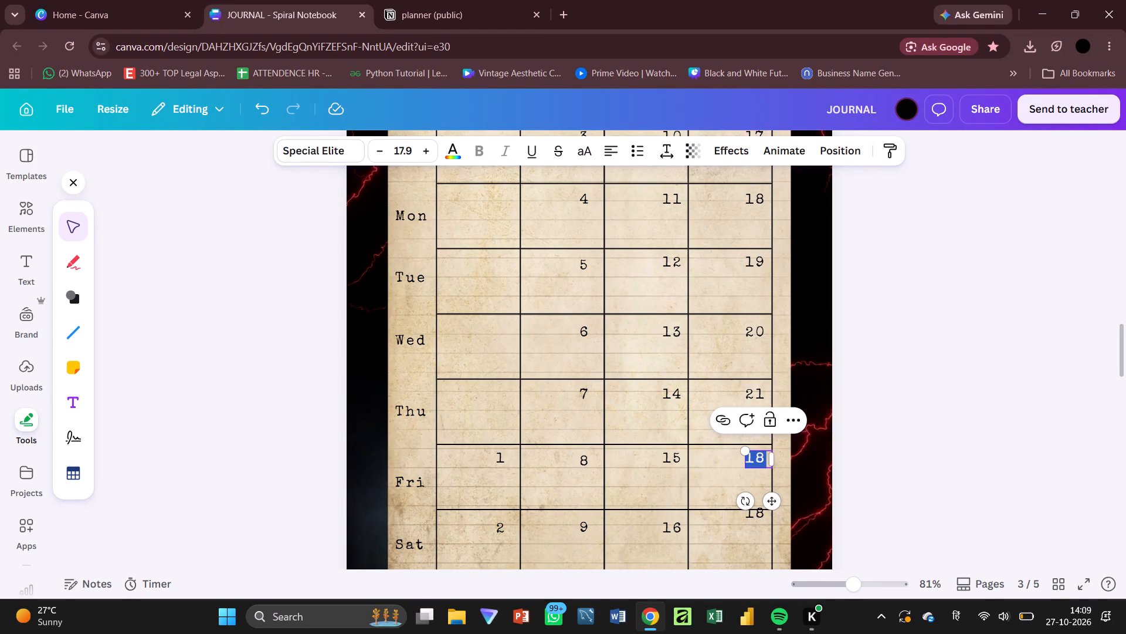
{"action": "type", "text": "22"}
{"action": "scroll", "coordinate": [753, 459], "scroll_direction": "down", "scroll_amount": 2}
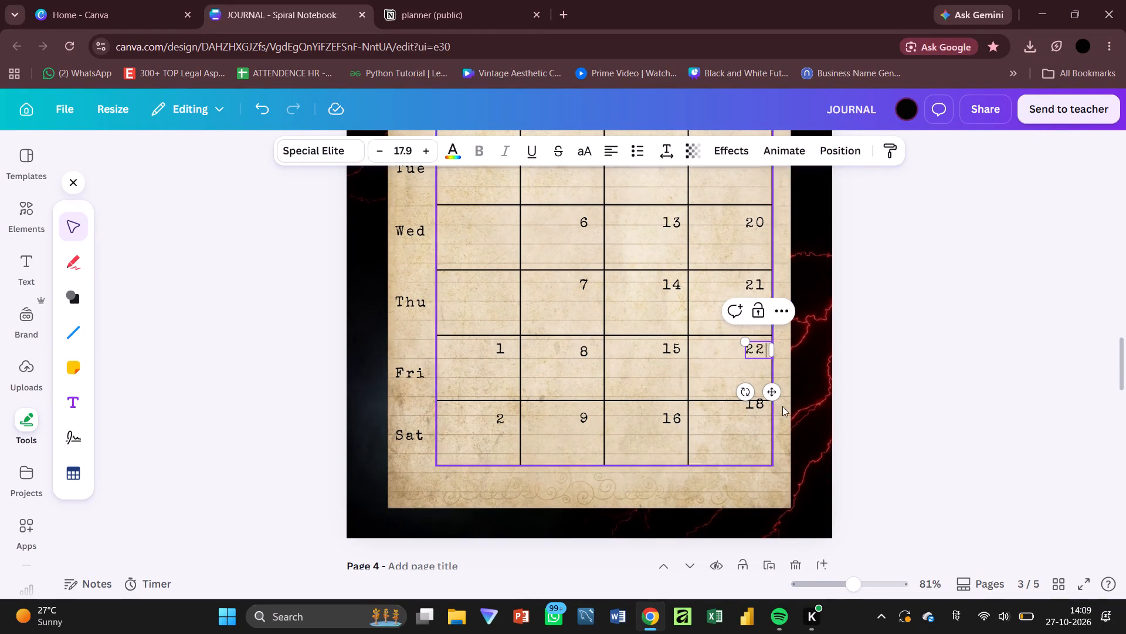
{"action": "left_click_drag", "start_coordinate": [759, 406], "coordinate": [758, 417]}
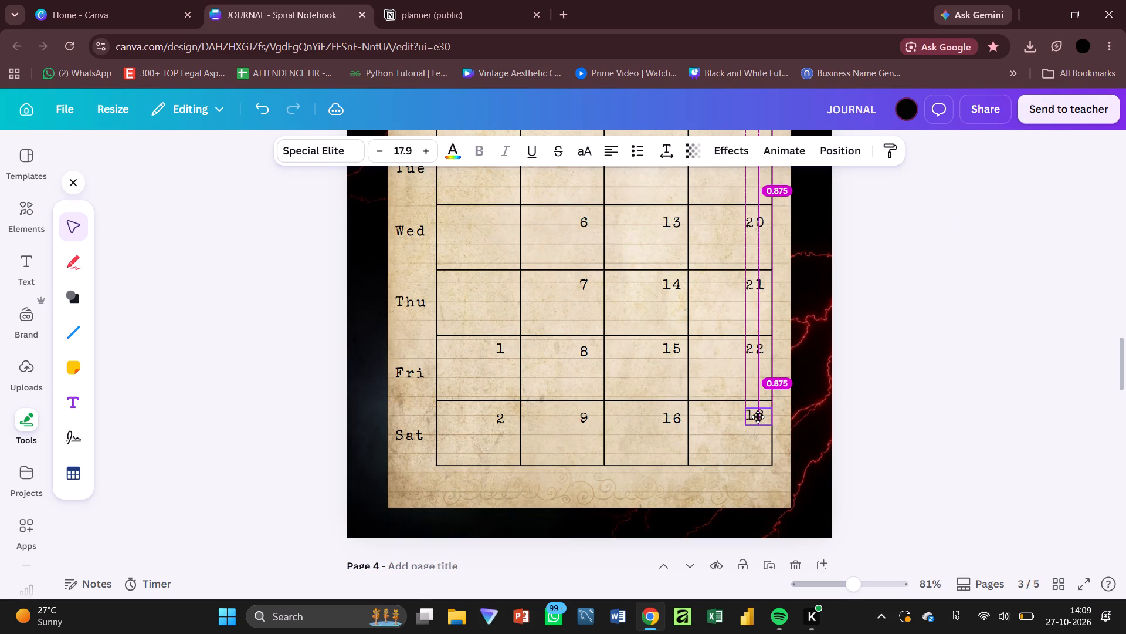
{"action": "left_click_drag", "start_coordinate": [758, 417], "coordinate": [758, 420]}
{"action": "double_click", "coordinate": [761, 419]}
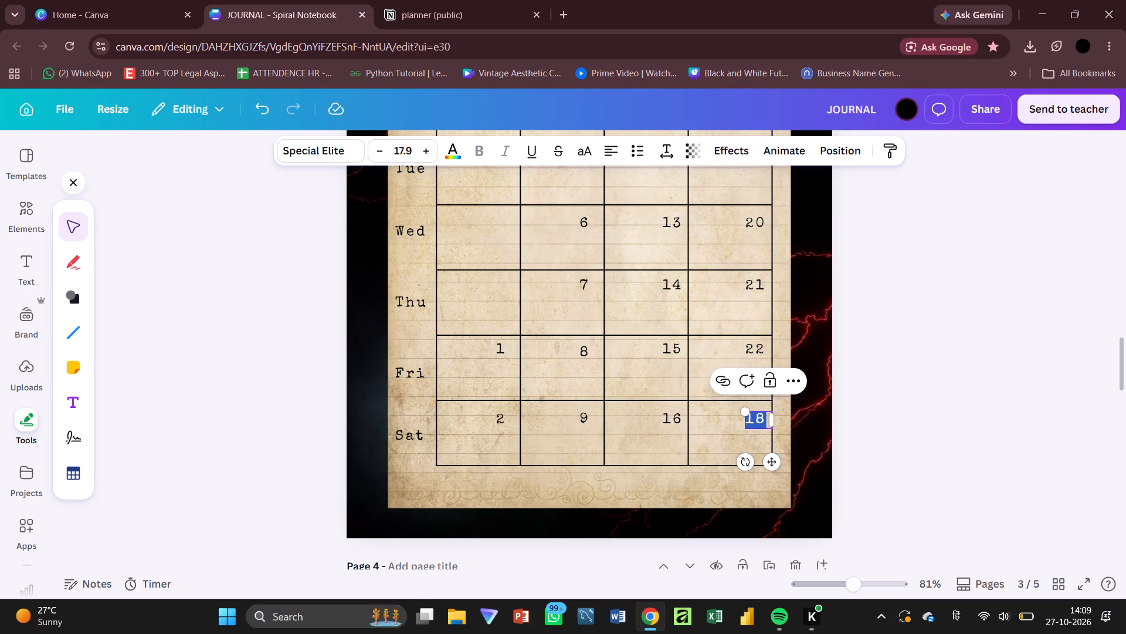
{"action": "type", "text": "23"}
{"action": "left_click", "coordinate": [931, 350]}
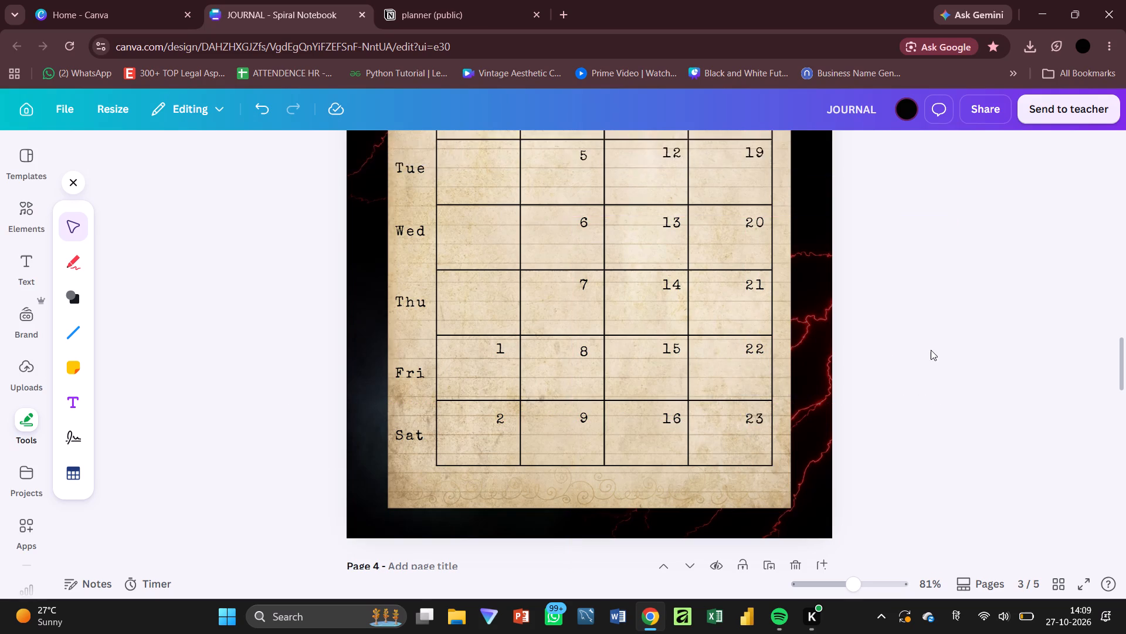
Add a fifth column after the last column of the January calendar table.
{"action": "scroll", "coordinate": [931, 350], "scroll_direction": "up", "scroll_amount": 2}
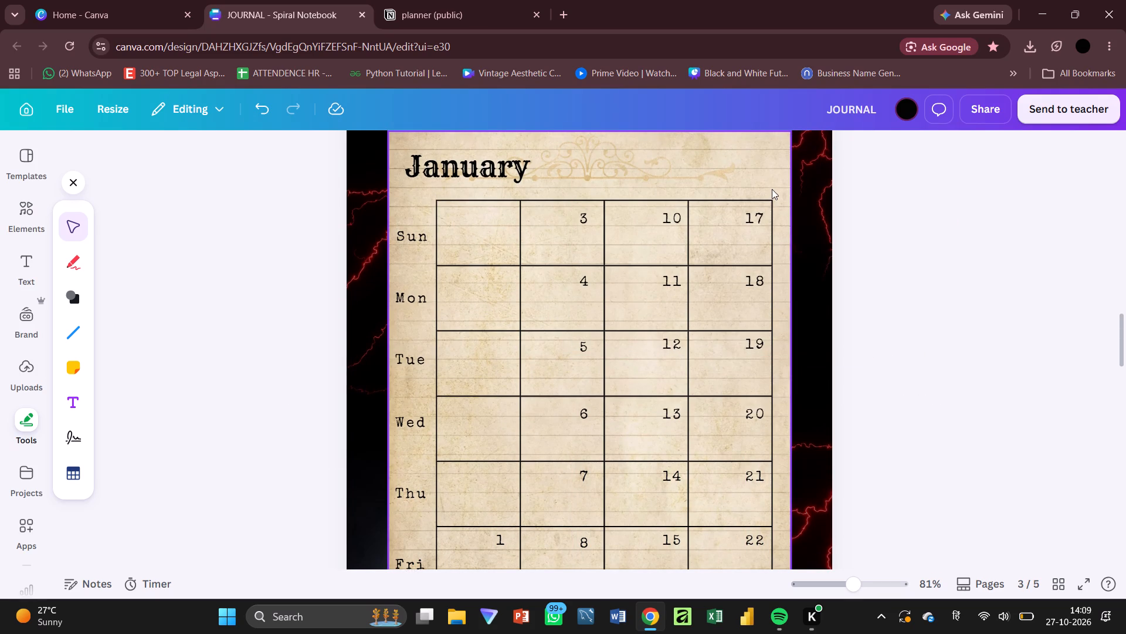
{"action": "left_click", "coordinate": [769, 200]}
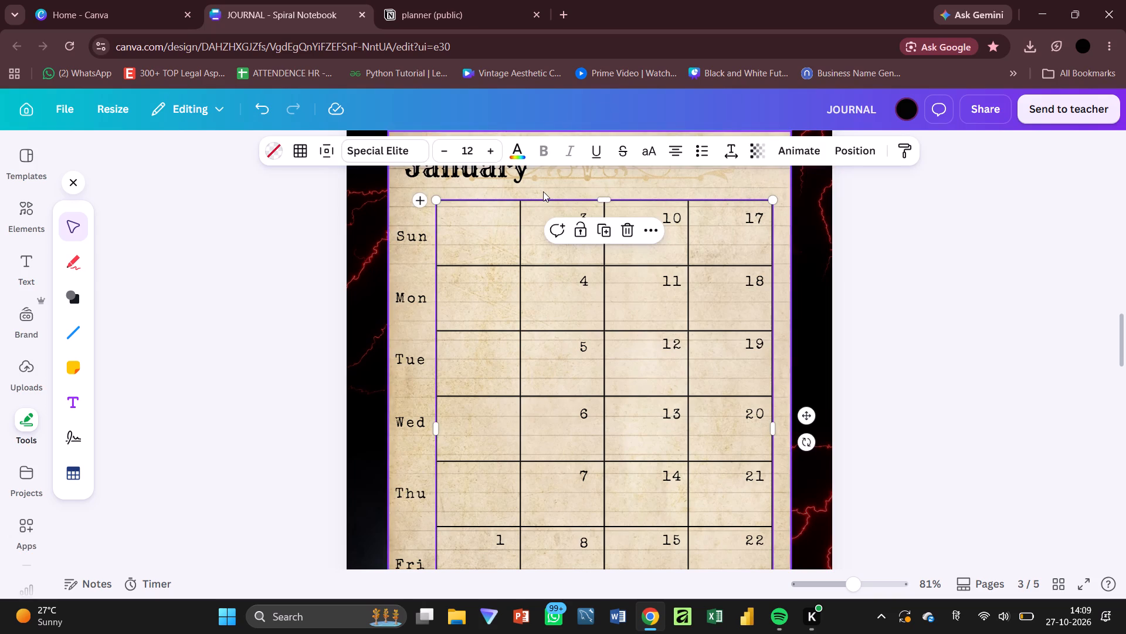
{"action": "scroll", "coordinate": [567, 351], "scroll_direction": "down", "scroll_amount": 1}
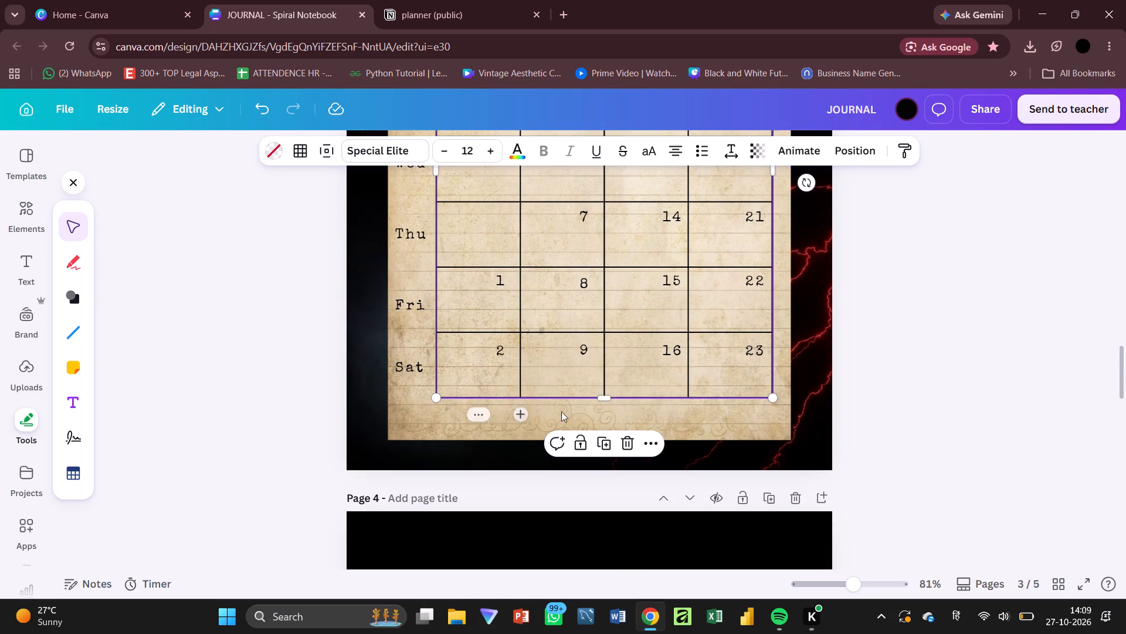
{"action": "left_click", "coordinate": [772, 413]}
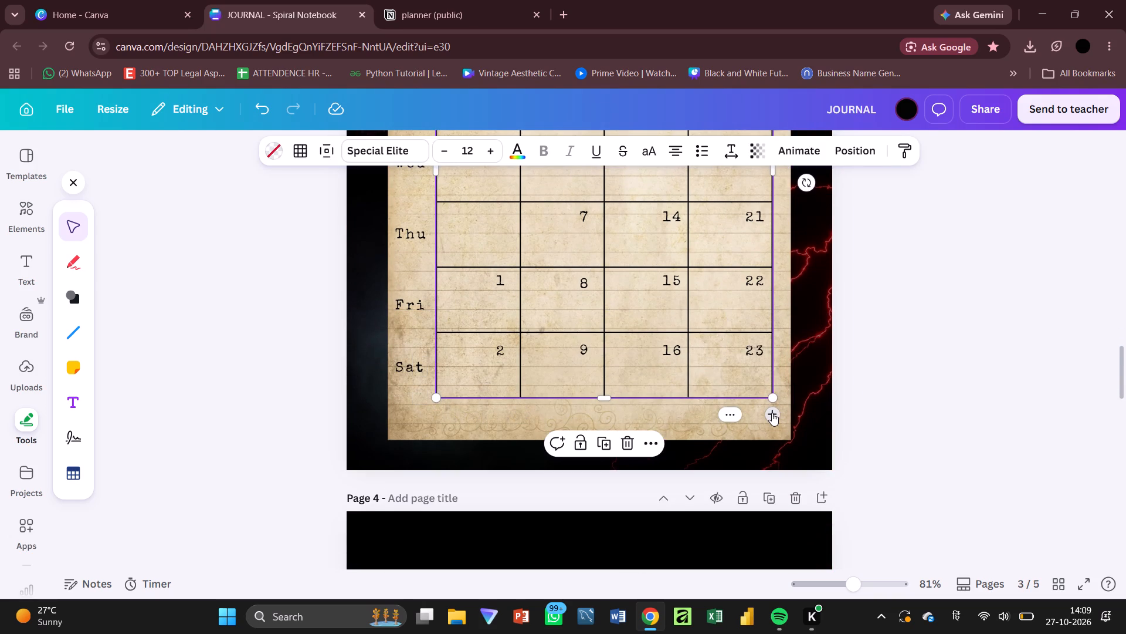
Narrow the five-column calendar table so that it fits within the width of the vintage paper.
{"action": "scroll", "coordinate": [772, 413], "scroll_direction": "up", "scroll_amount": 1}
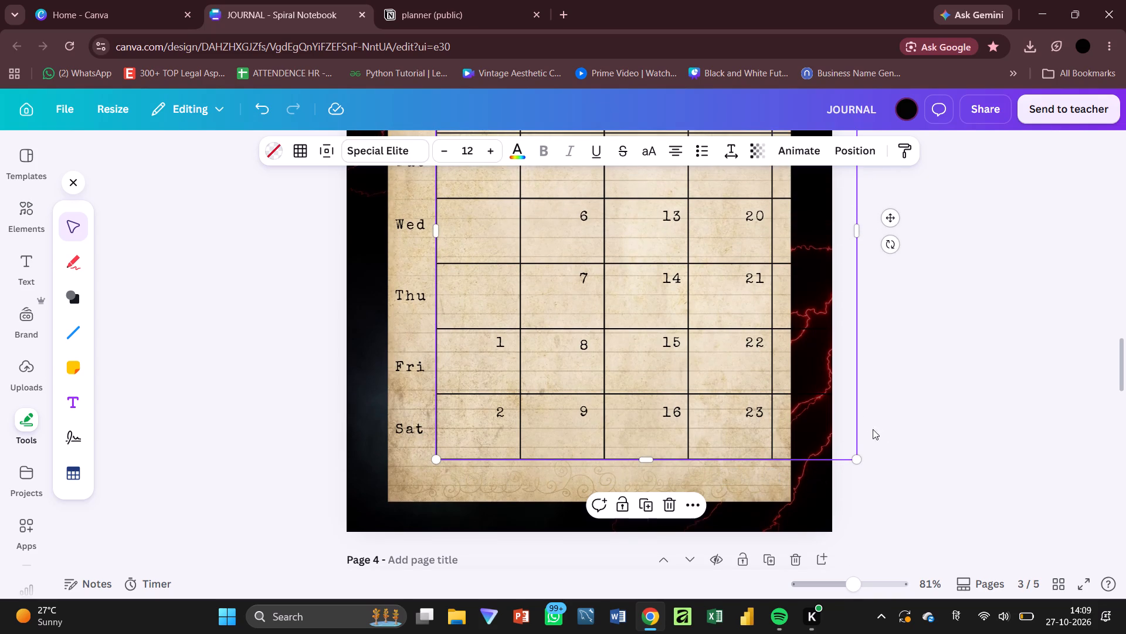
{"action": "left_click_drag", "start_coordinate": [861, 459], "coordinate": [809, 450]}
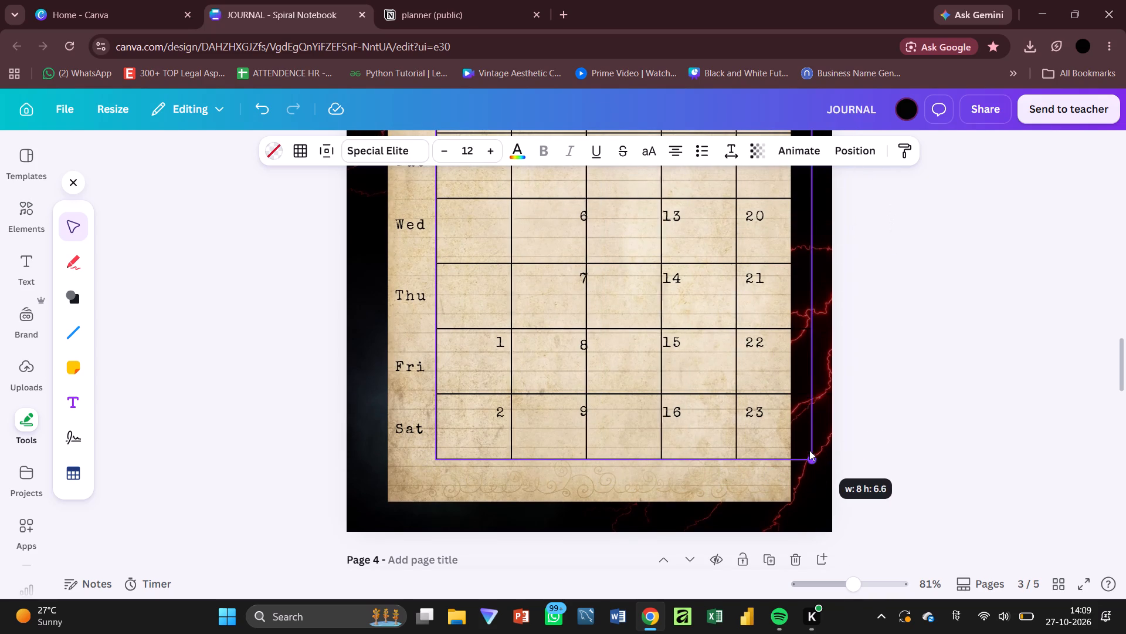
{"action": "left_click_drag", "start_coordinate": [809, 450], "coordinate": [792, 447]}
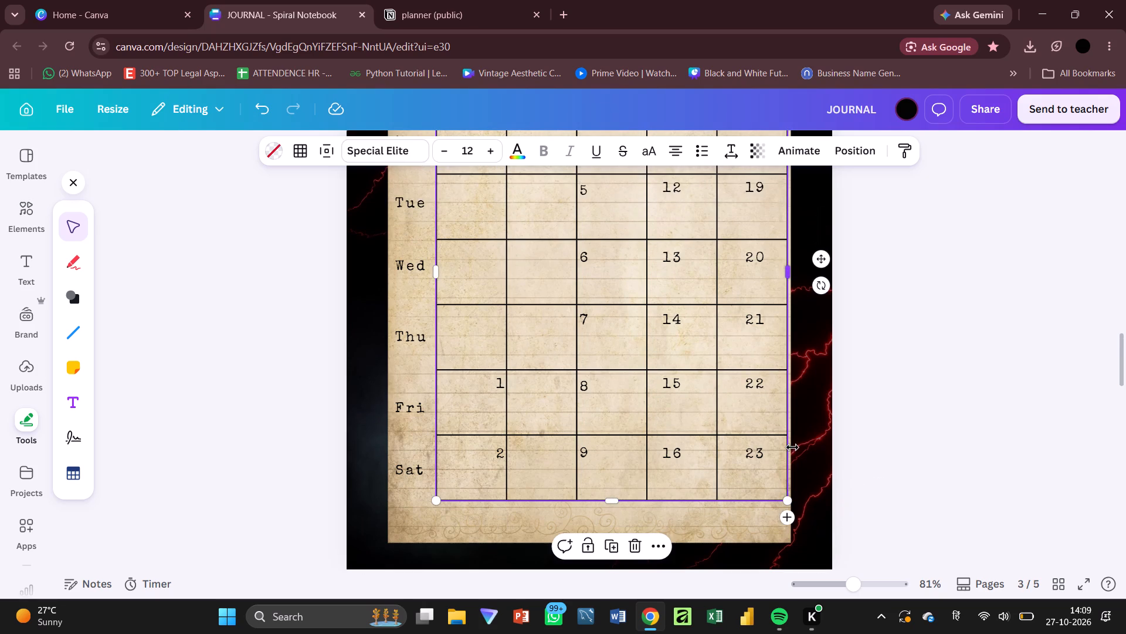
{"action": "left_click", "coordinate": [788, 504]}
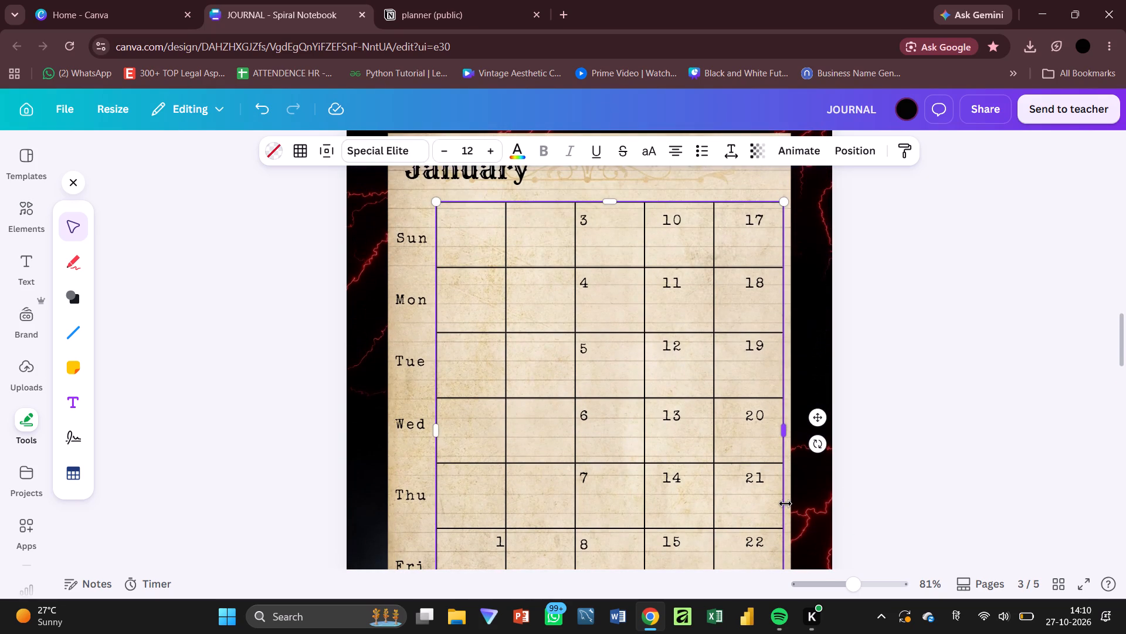
{"action": "left_click", "coordinate": [883, 181]}
Reposition the calendar table below the January heading, with its outer edge just beside the weekday labels.
{"action": "left_click_drag", "start_coordinate": [582, 207], "coordinate": [657, 306]}
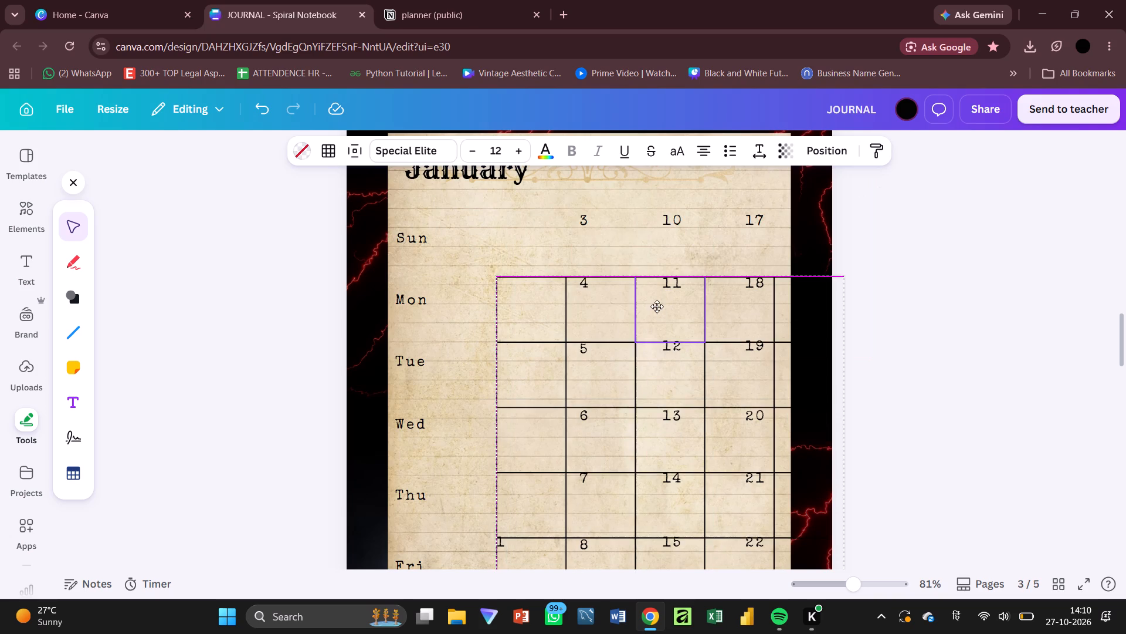
{"action": "left_click_drag", "start_coordinate": [657, 306], "coordinate": [591, 197]}
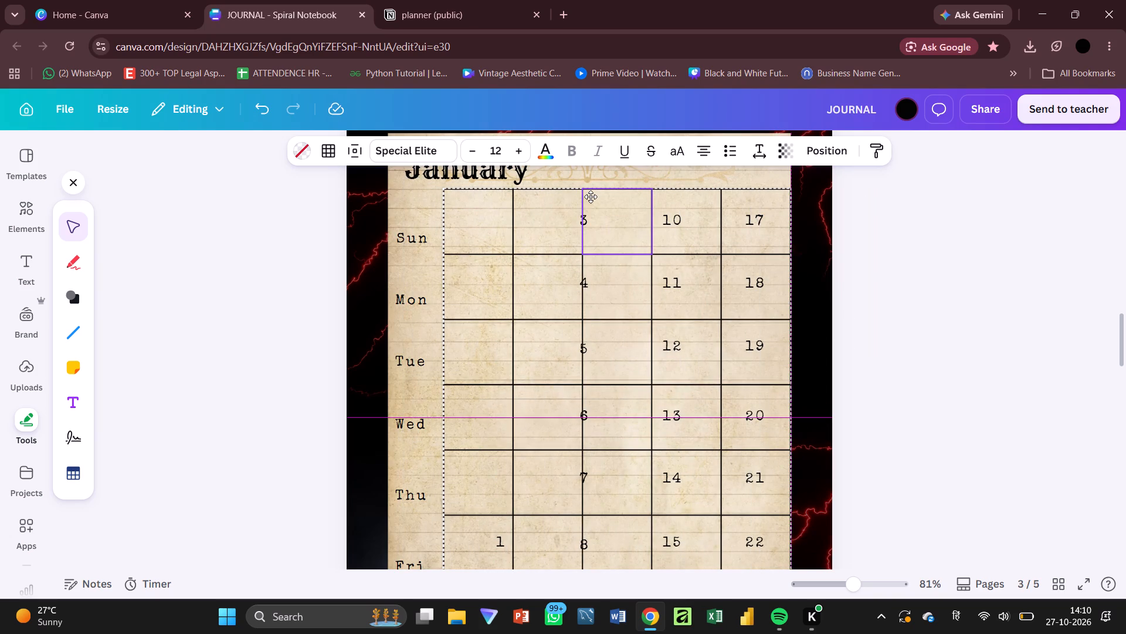
{"action": "left_click_drag", "start_coordinate": [591, 197], "coordinate": [579, 195]}
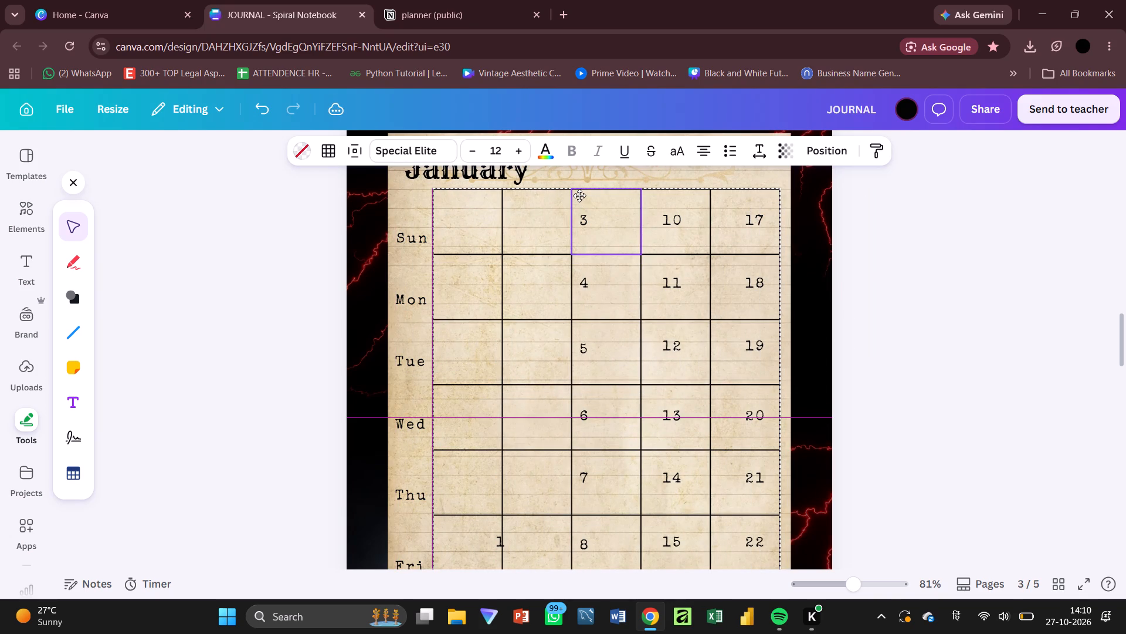
{"action": "left_click_drag", "start_coordinate": [579, 195], "coordinate": [572, 196]}
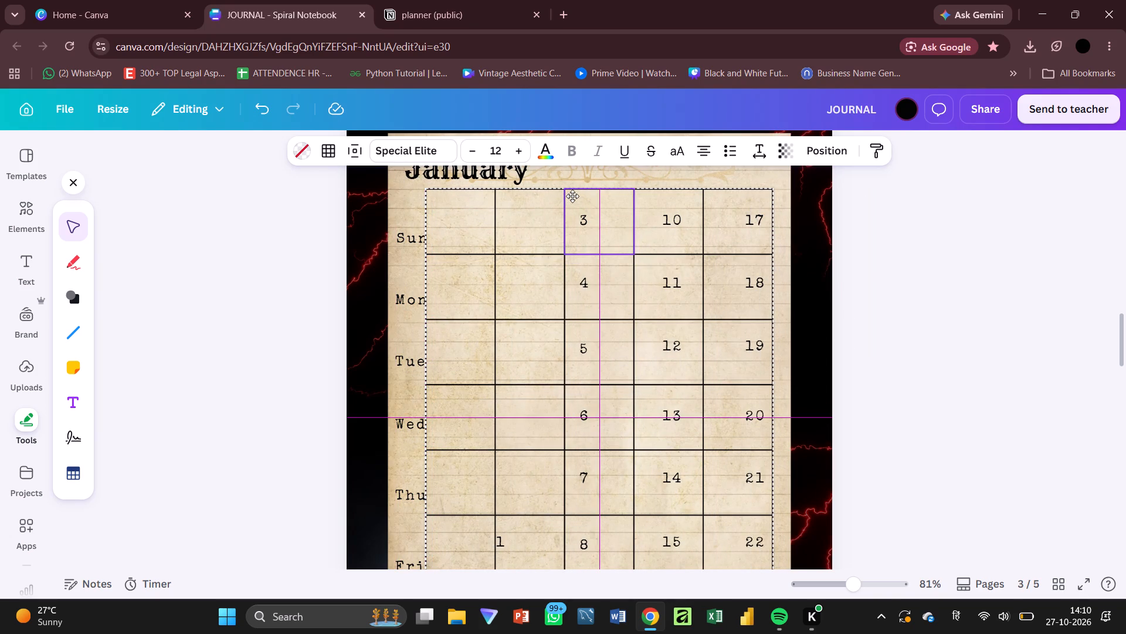
{"action": "left_click_drag", "start_coordinate": [572, 196], "coordinate": [576, 196]}
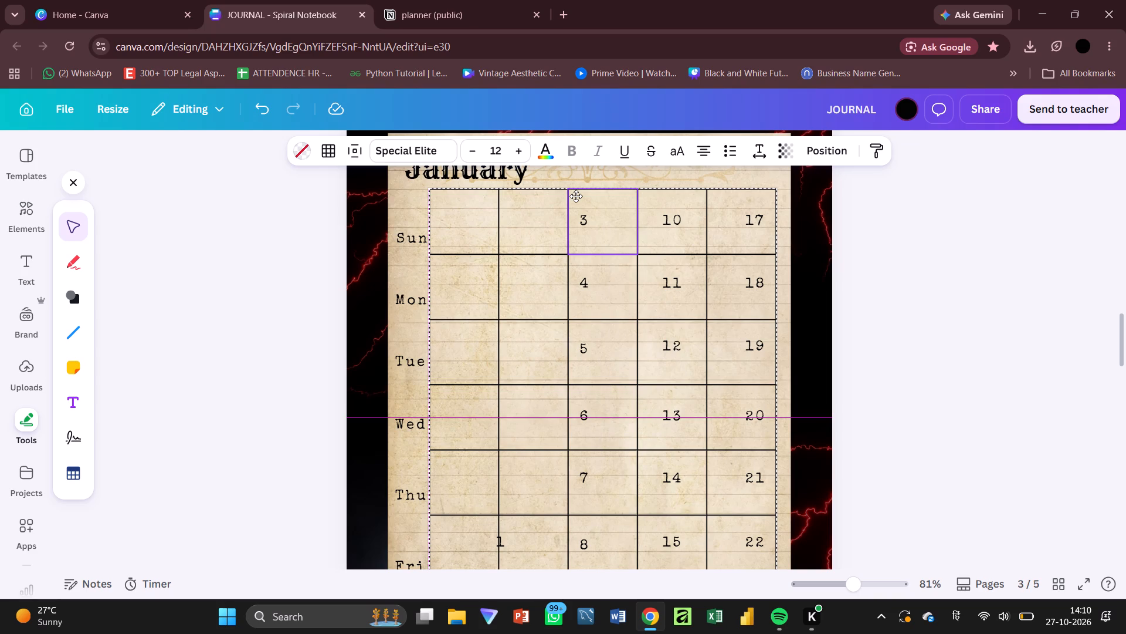
{"action": "left_click_drag", "start_coordinate": [576, 196], "coordinate": [585, 200]}
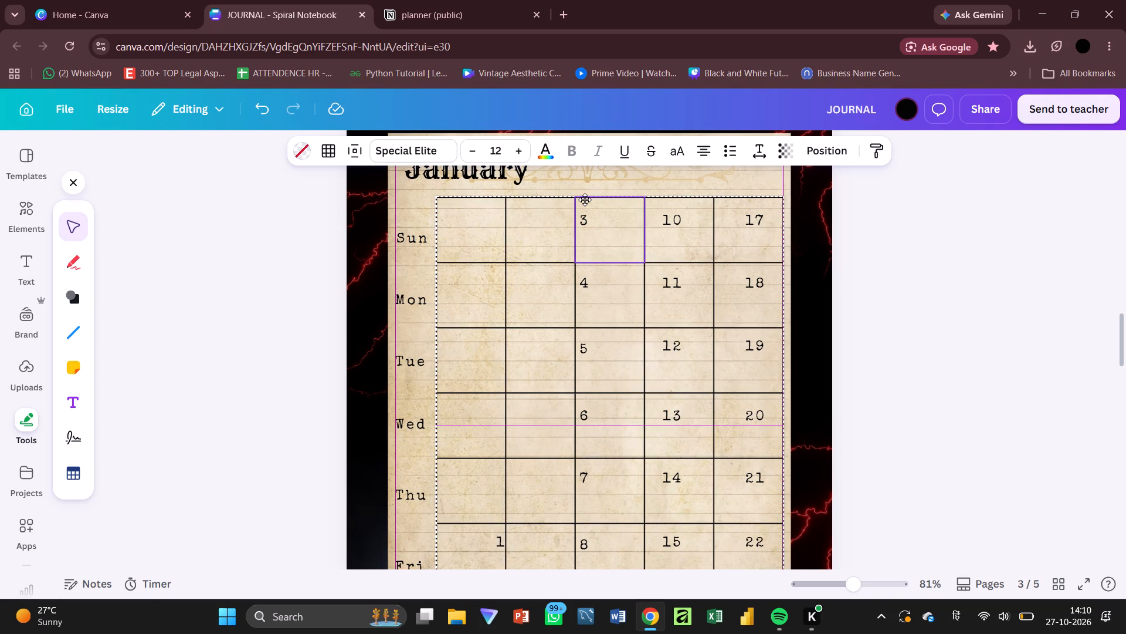
{"action": "left_click_drag", "start_coordinate": [585, 200], "coordinate": [585, 200]}
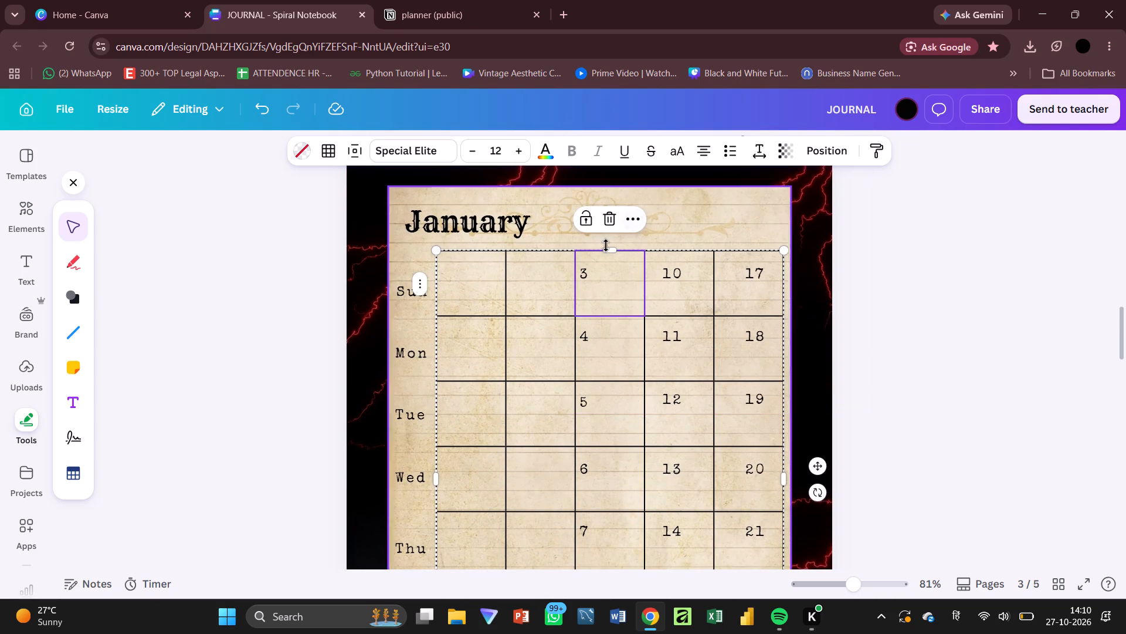
{"action": "left_click_drag", "start_coordinate": [553, 264], "coordinate": [552, 277]}
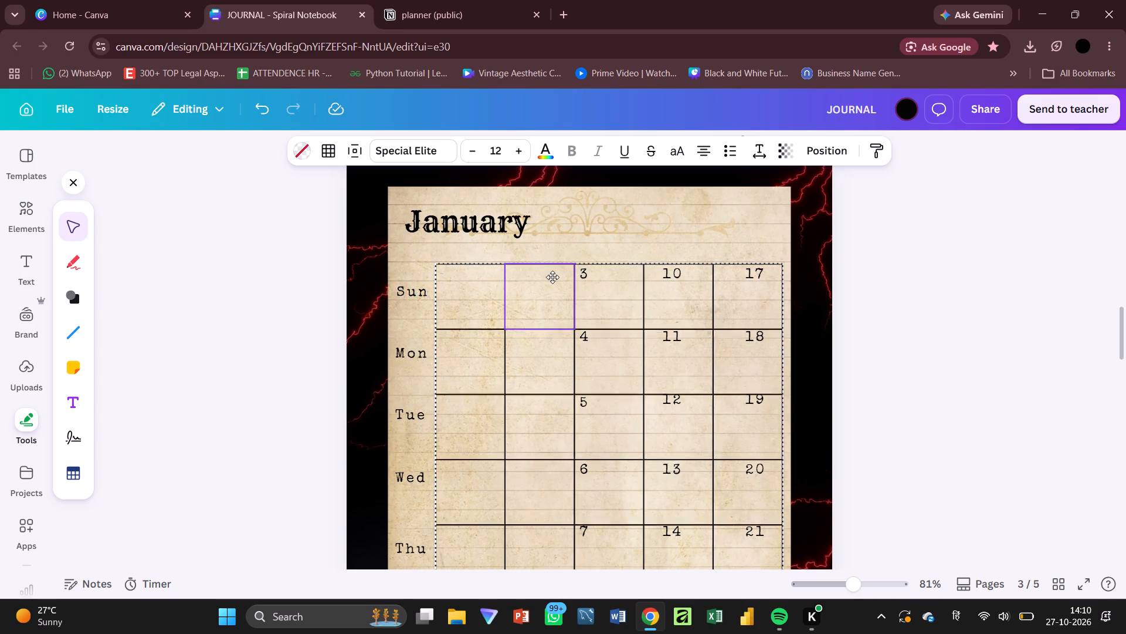
{"action": "left_click_drag", "start_coordinate": [552, 277], "coordinate": [554, 273]}
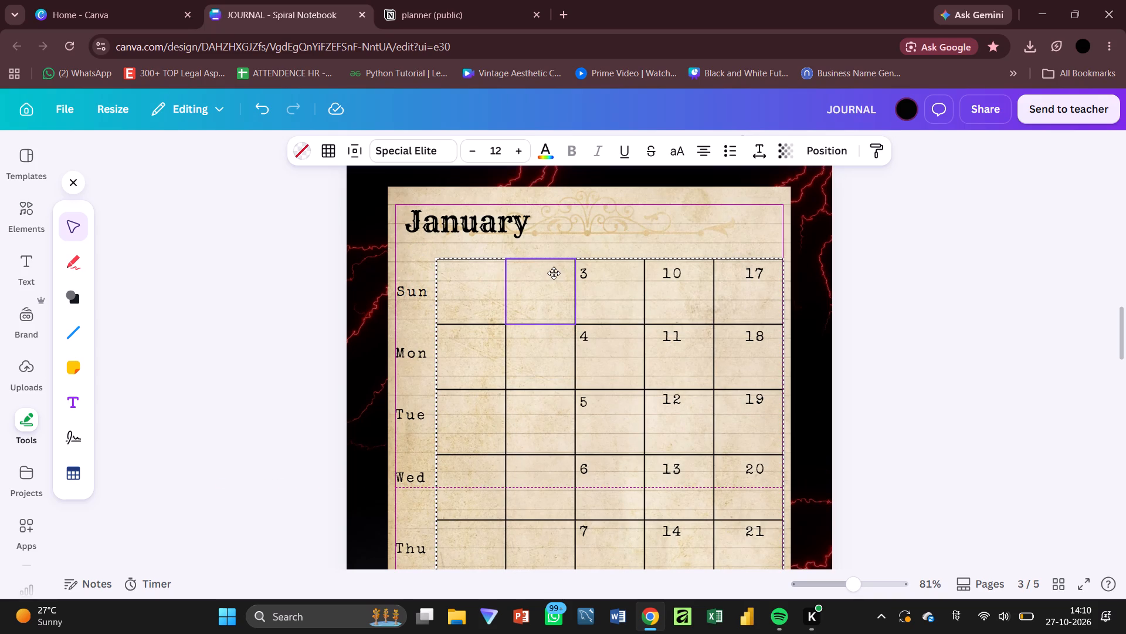
{"action": "left_click_drag", "start_coordinate": [554, 273], "coordinate": [554, 274]}
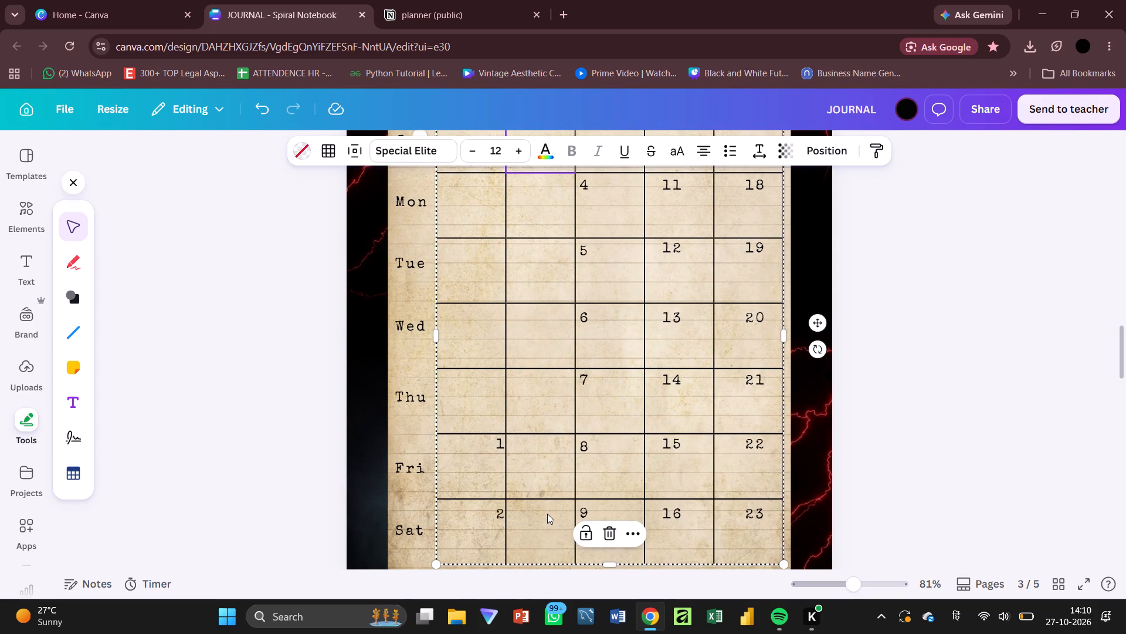
{"action": "left_click", "coordinate": [547, 514]}
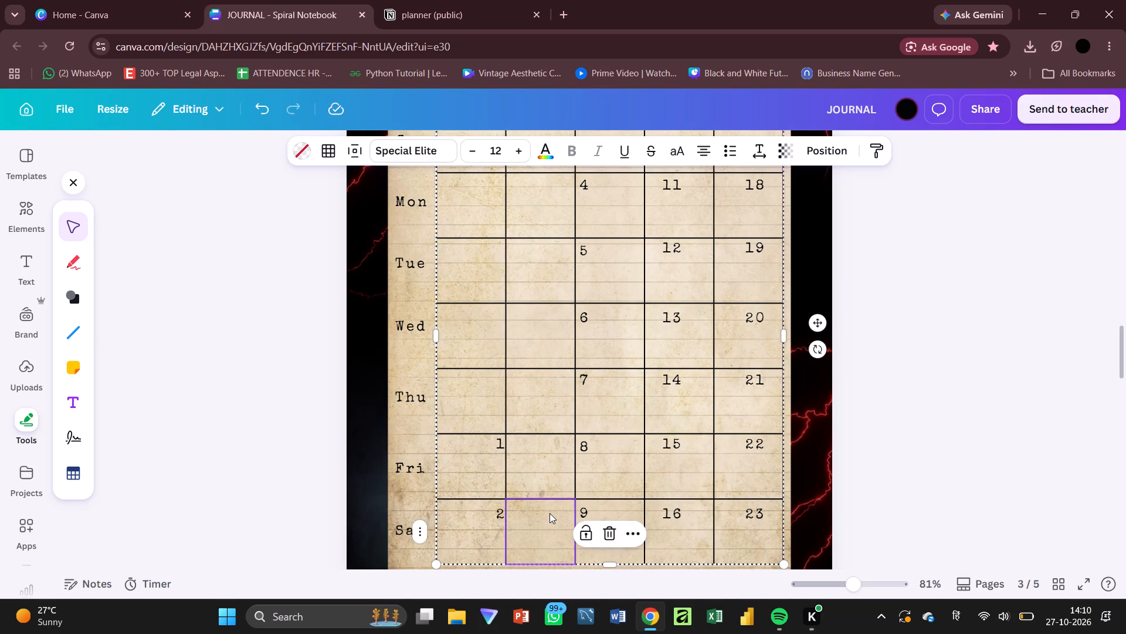
{"action": "left_click", "coordinate": [848, 269]}
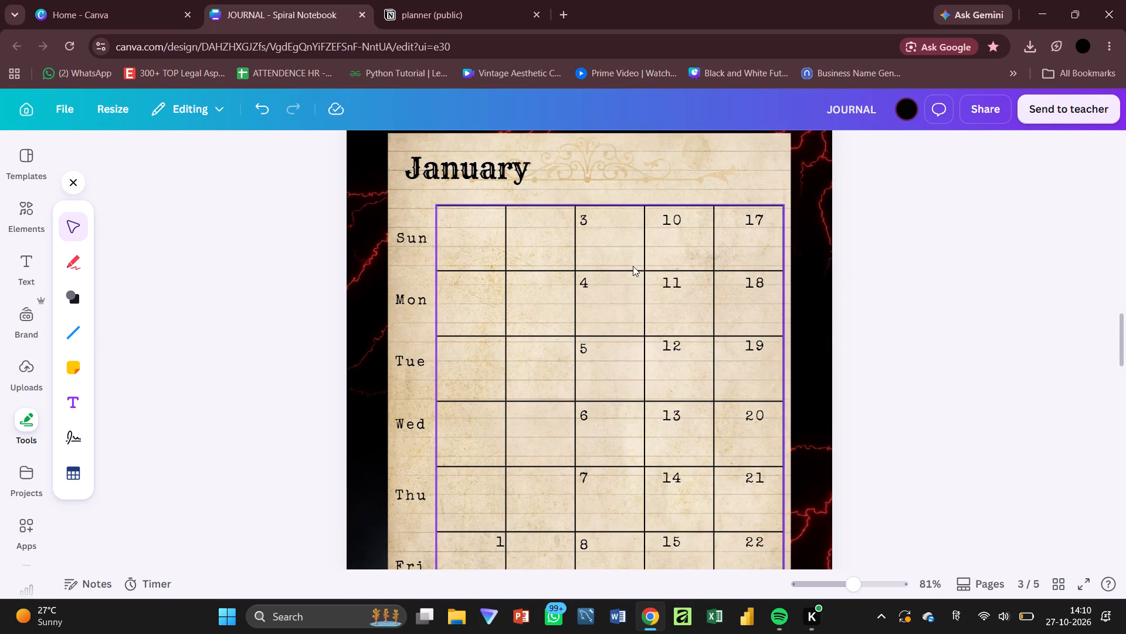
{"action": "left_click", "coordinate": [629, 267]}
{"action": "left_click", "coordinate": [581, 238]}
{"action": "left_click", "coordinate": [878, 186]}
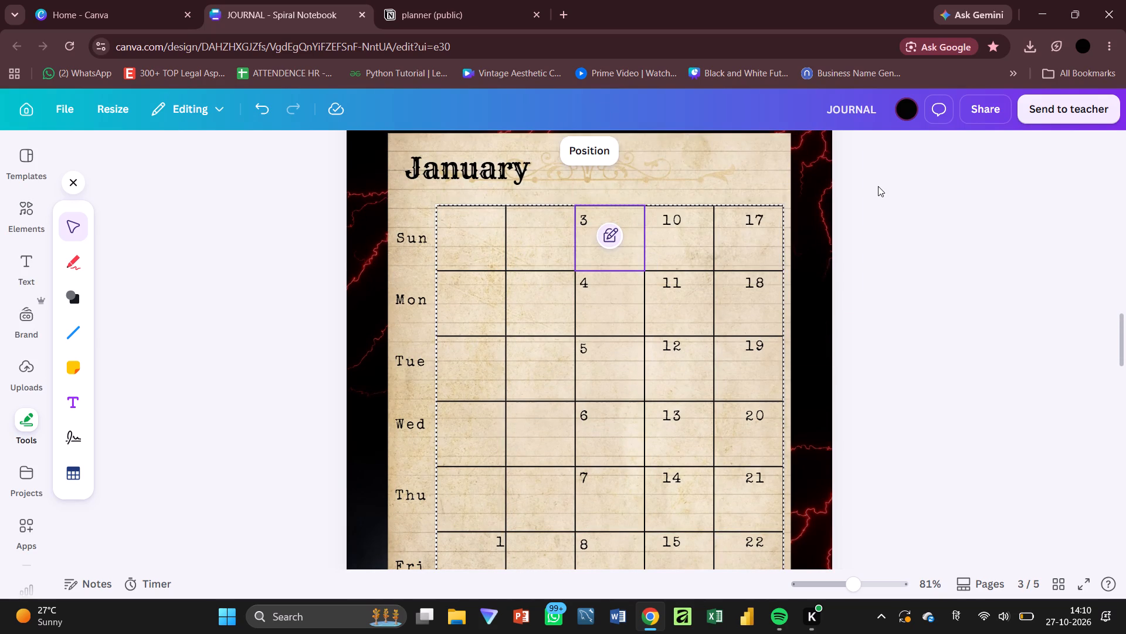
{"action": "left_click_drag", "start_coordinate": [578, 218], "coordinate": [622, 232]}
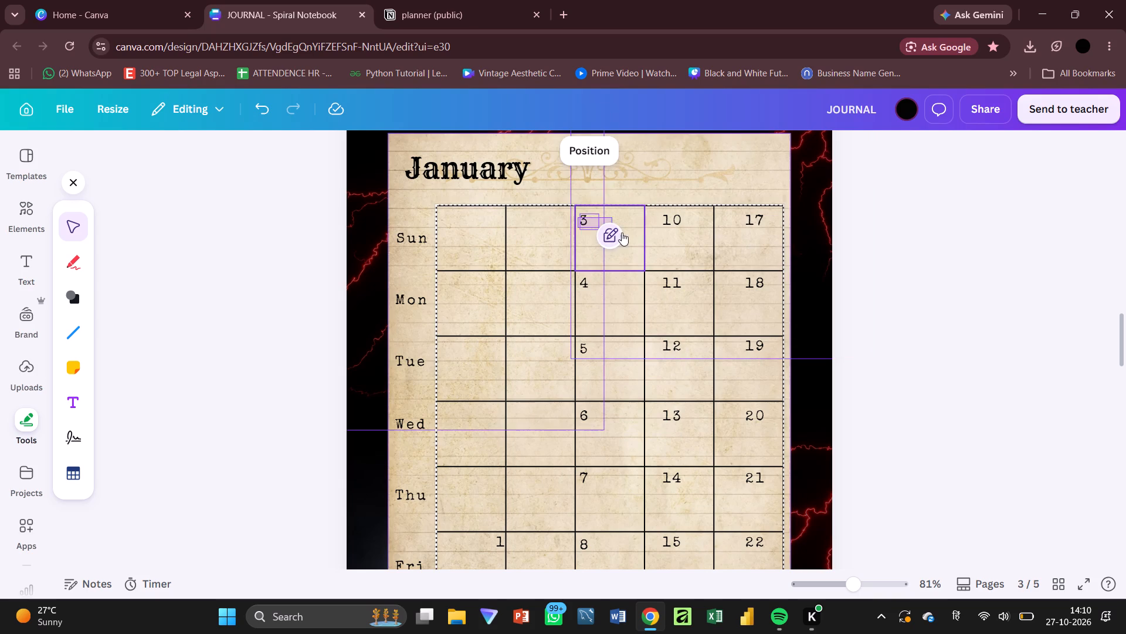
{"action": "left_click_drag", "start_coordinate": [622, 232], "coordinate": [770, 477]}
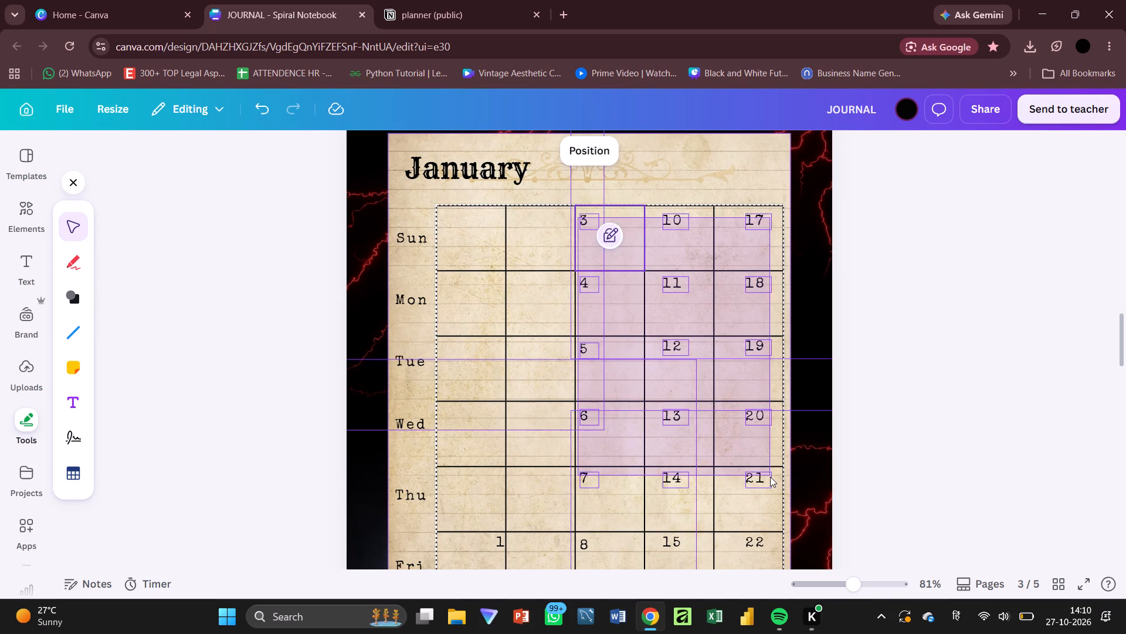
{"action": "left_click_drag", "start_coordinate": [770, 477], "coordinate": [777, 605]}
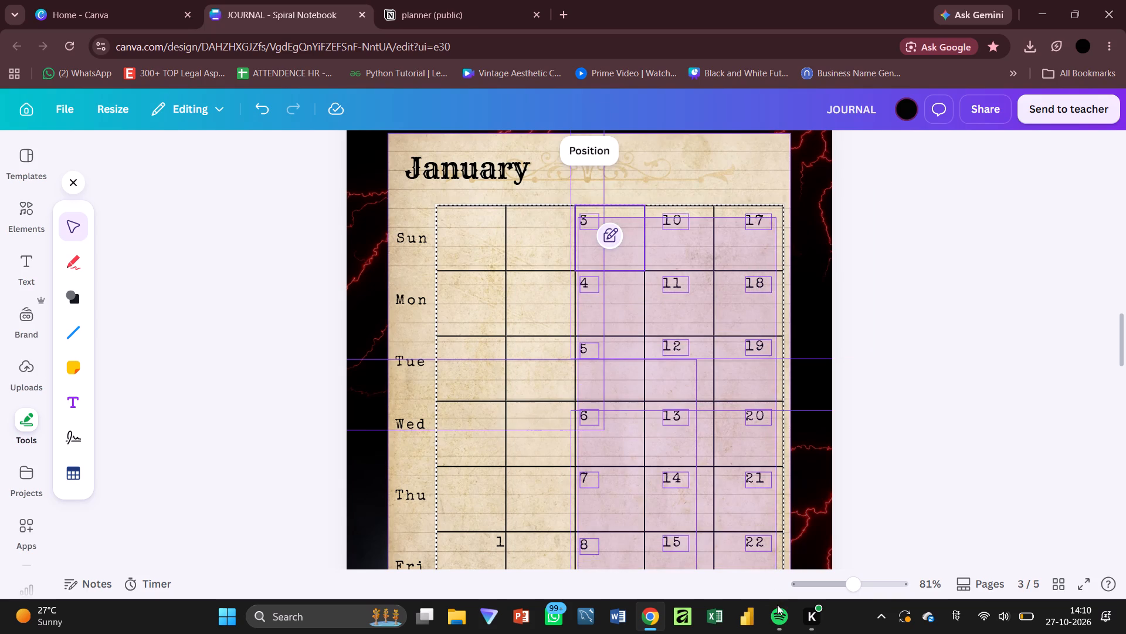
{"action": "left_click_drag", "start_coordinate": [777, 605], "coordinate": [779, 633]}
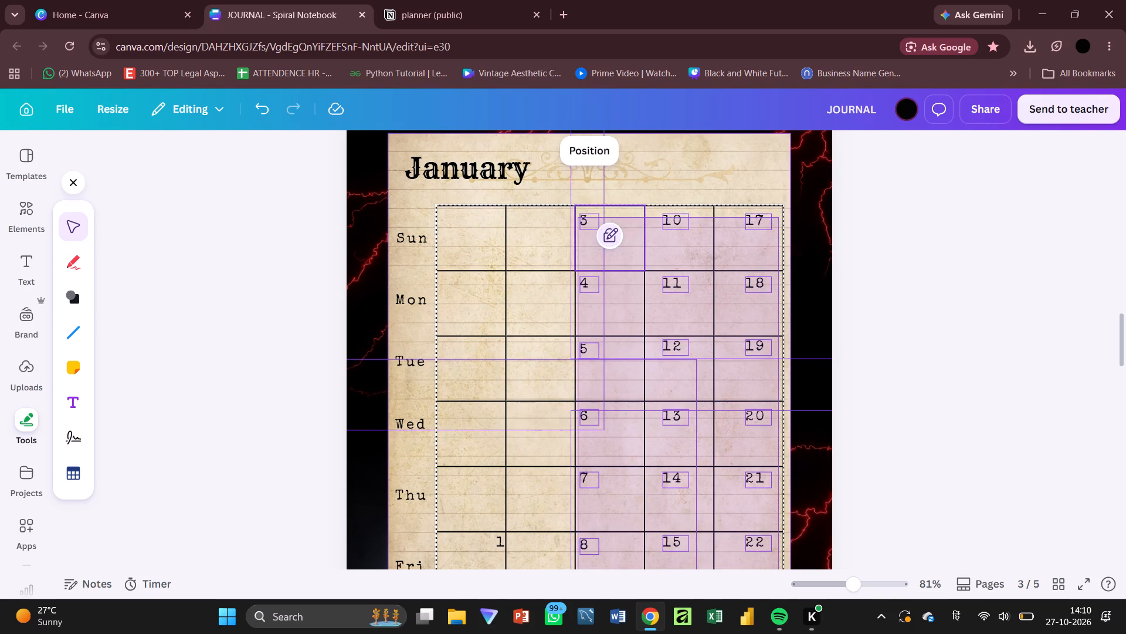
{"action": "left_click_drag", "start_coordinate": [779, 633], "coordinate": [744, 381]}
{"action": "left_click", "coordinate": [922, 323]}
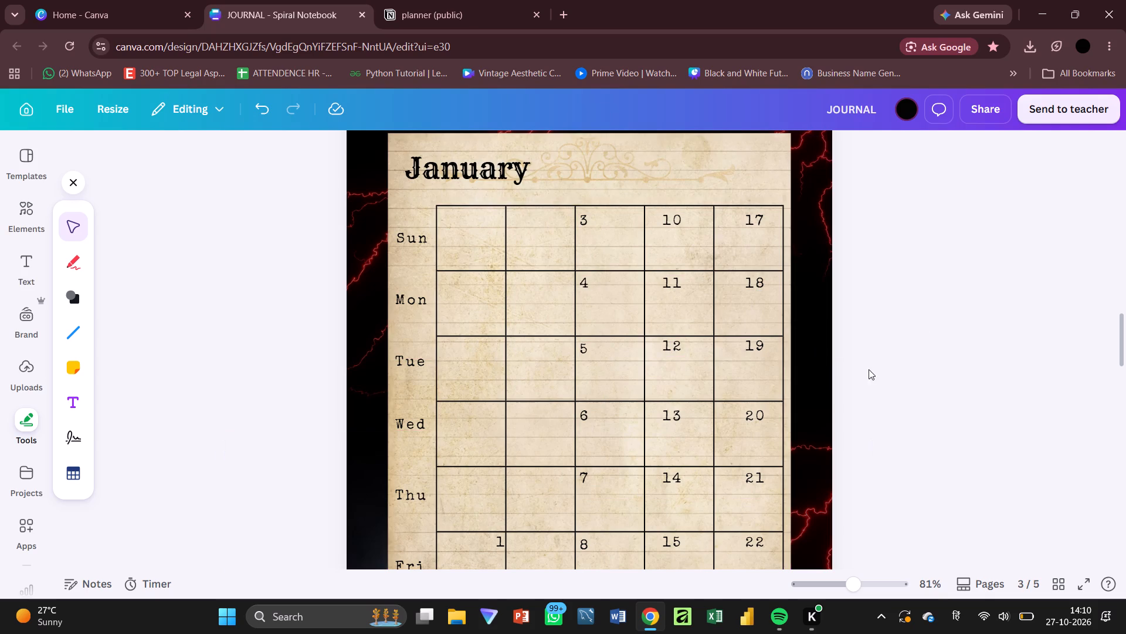
Delete the three red lightning images and the dark textured image from the black border around the January page's vintage paper.
{"action": "left_click", "coordinate": [816, 471]}
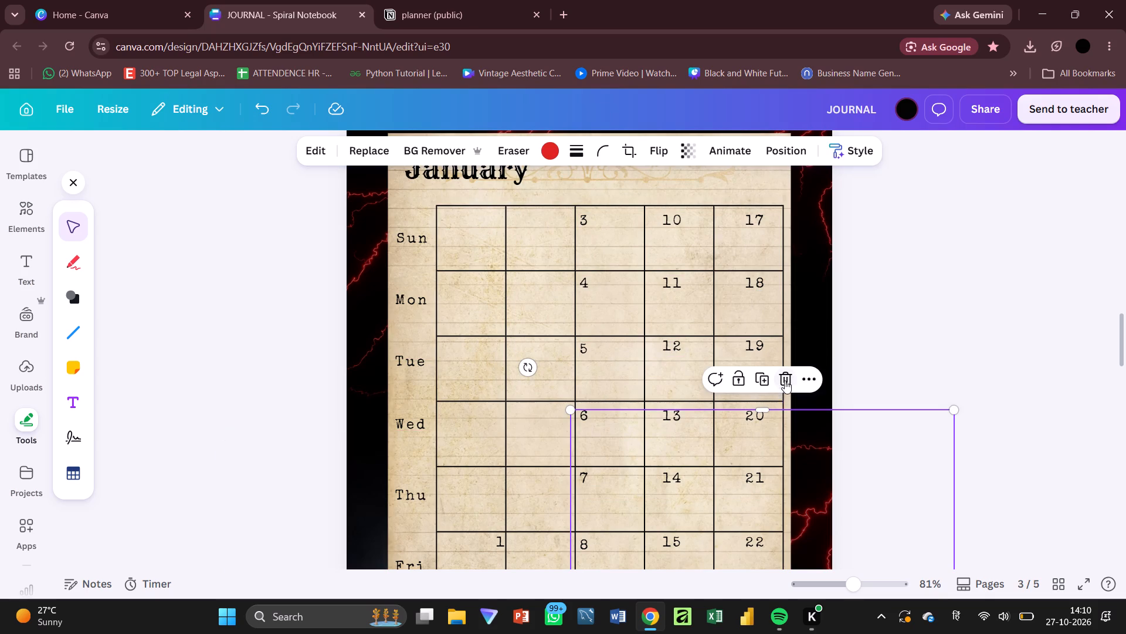
{"action": "left_click", "coordinate": [785, 380]}
{"action": "right_click", "coordinate": [818, 243]}
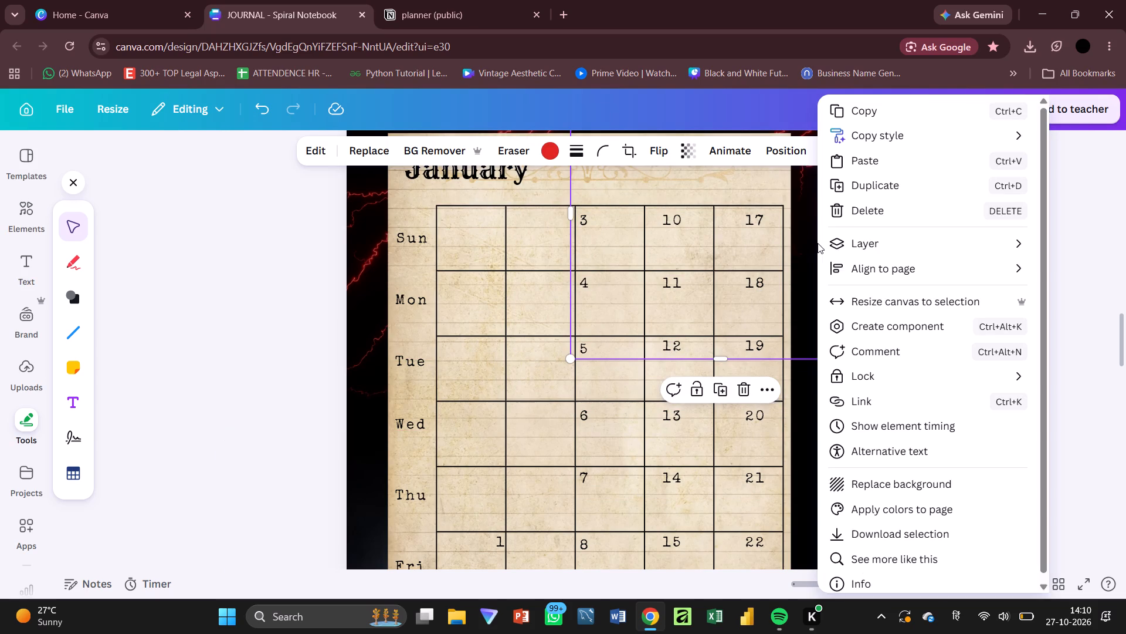
{"action": "left_click", "coordinate": [740, 393]}
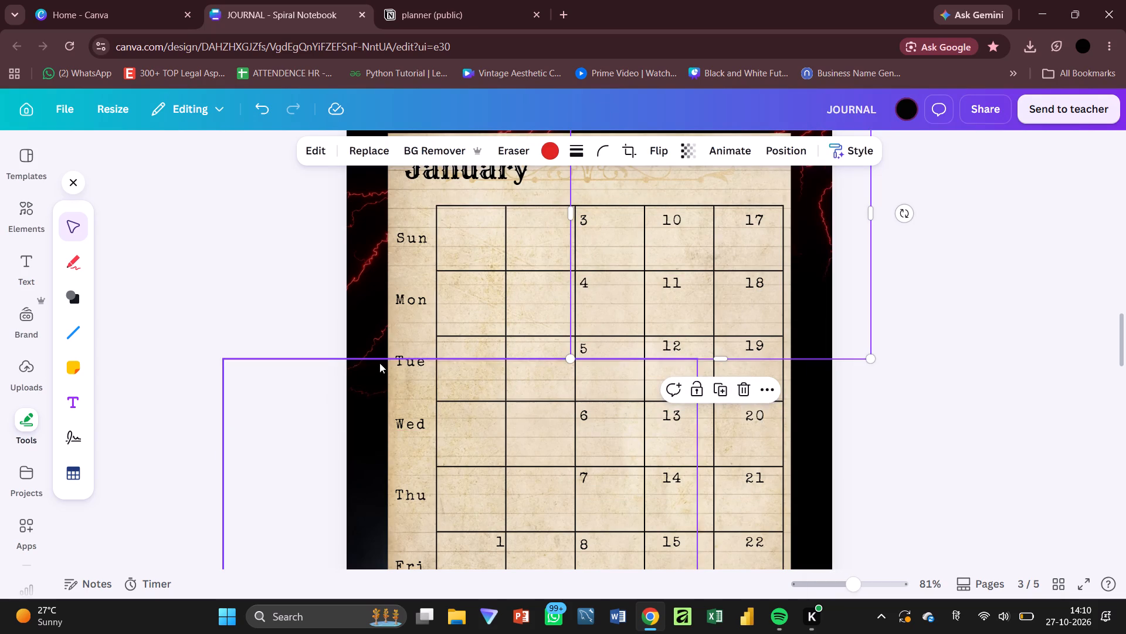
{"action": "left_click", "coordinate": [750, 393]}
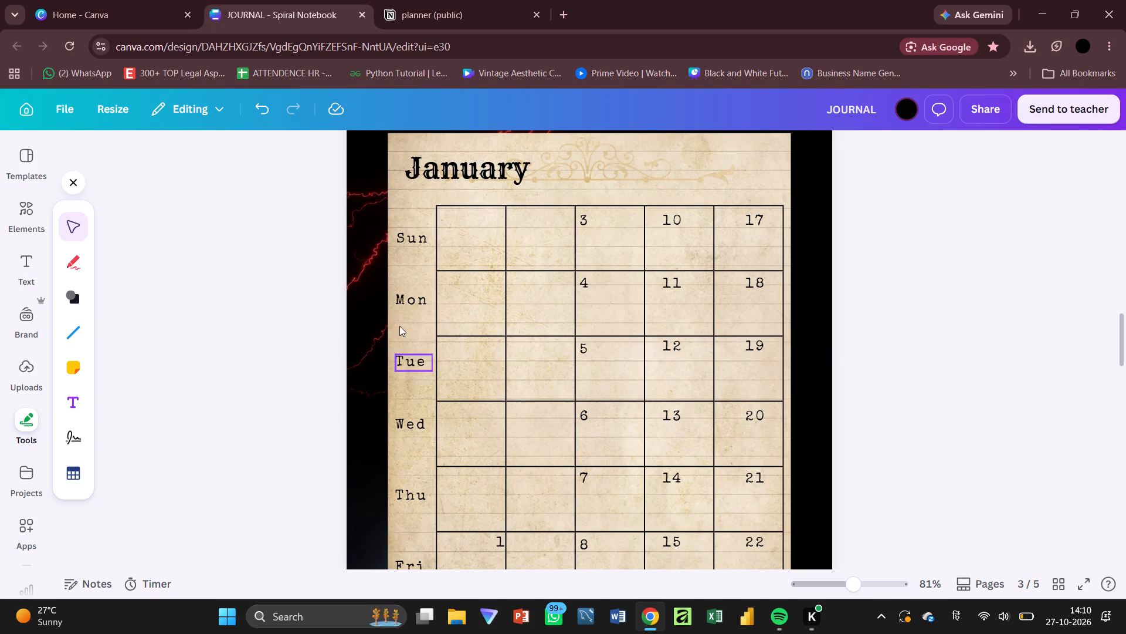
{"action": "left_click", "coordinate": [373, 308]}
{"action": "left_click", "coordinate": [439, 457]}
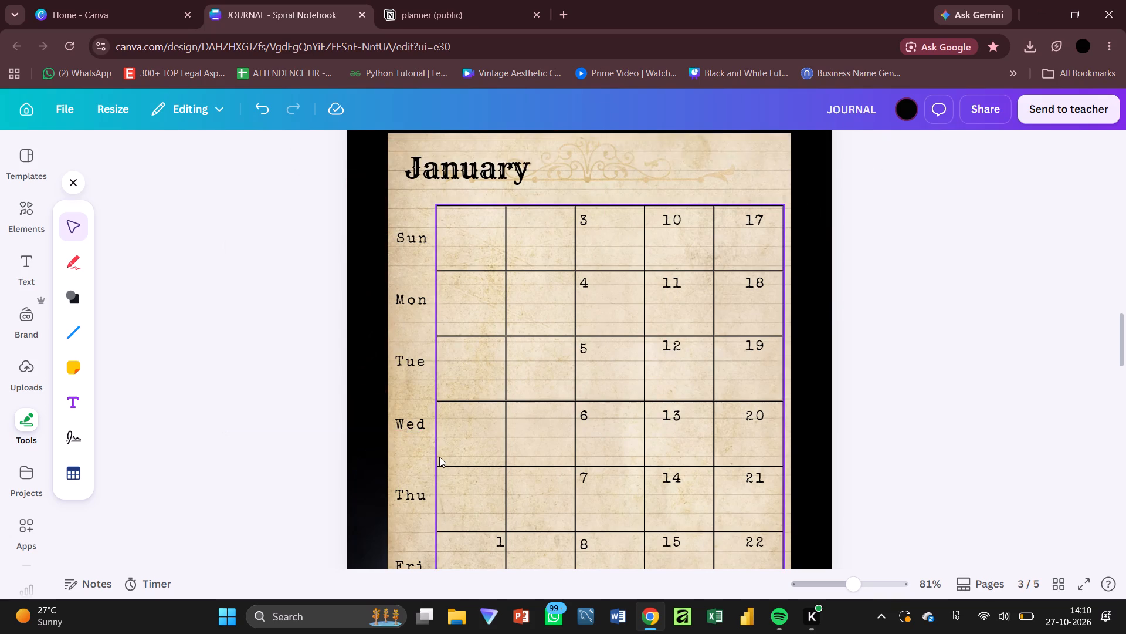
{"action": "left_click", "coordinate": [357, 356]}
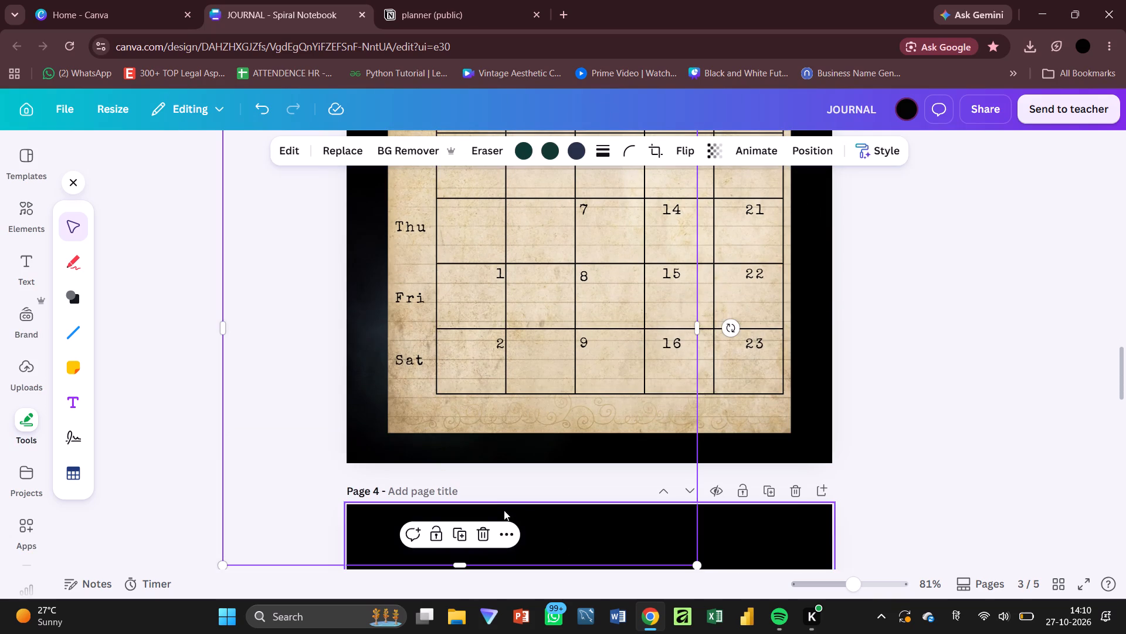
{"action": "left_click", "coordinate": [484, 531]}
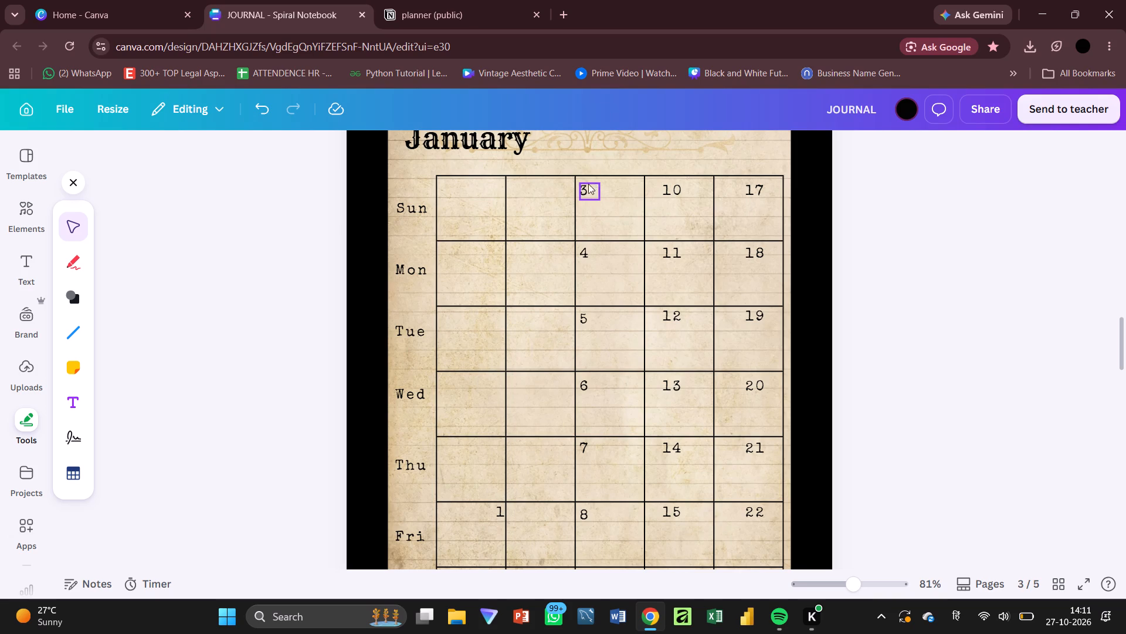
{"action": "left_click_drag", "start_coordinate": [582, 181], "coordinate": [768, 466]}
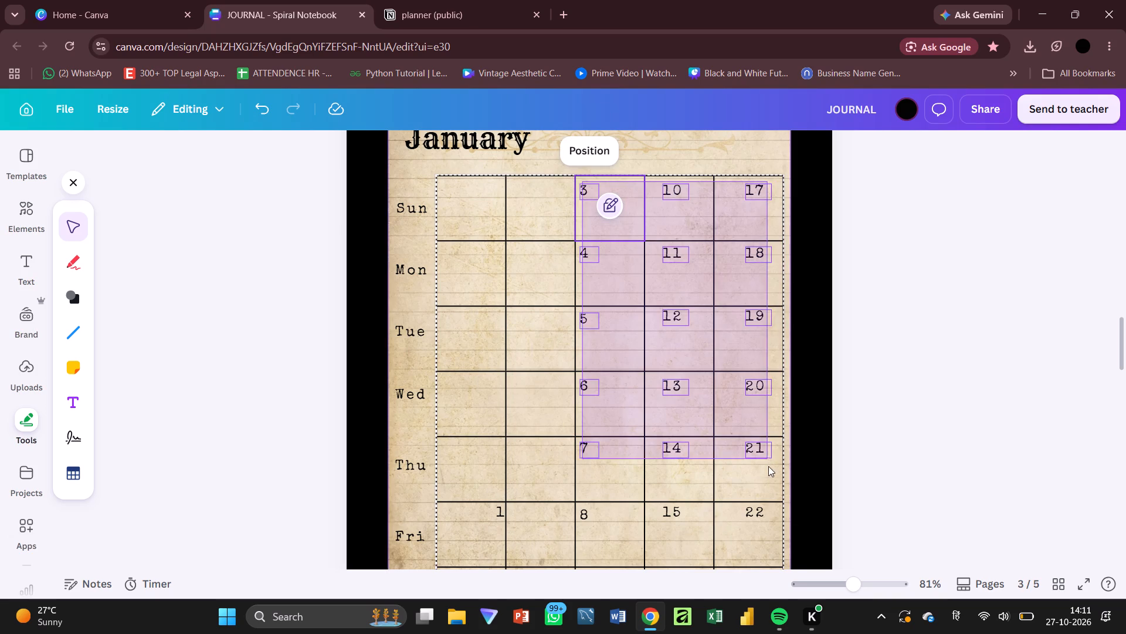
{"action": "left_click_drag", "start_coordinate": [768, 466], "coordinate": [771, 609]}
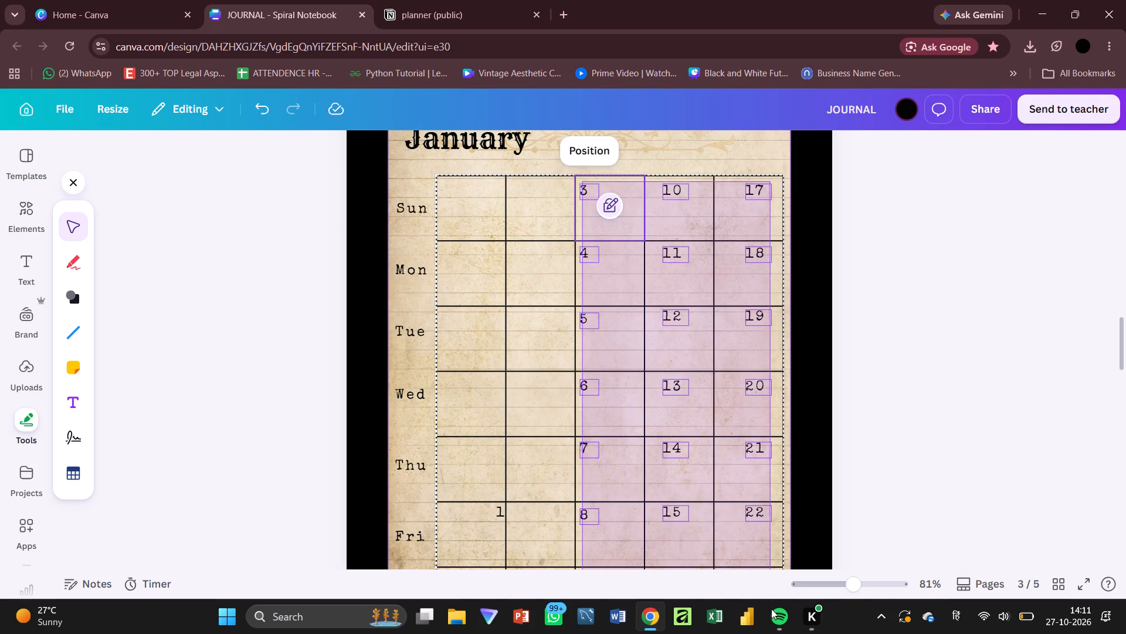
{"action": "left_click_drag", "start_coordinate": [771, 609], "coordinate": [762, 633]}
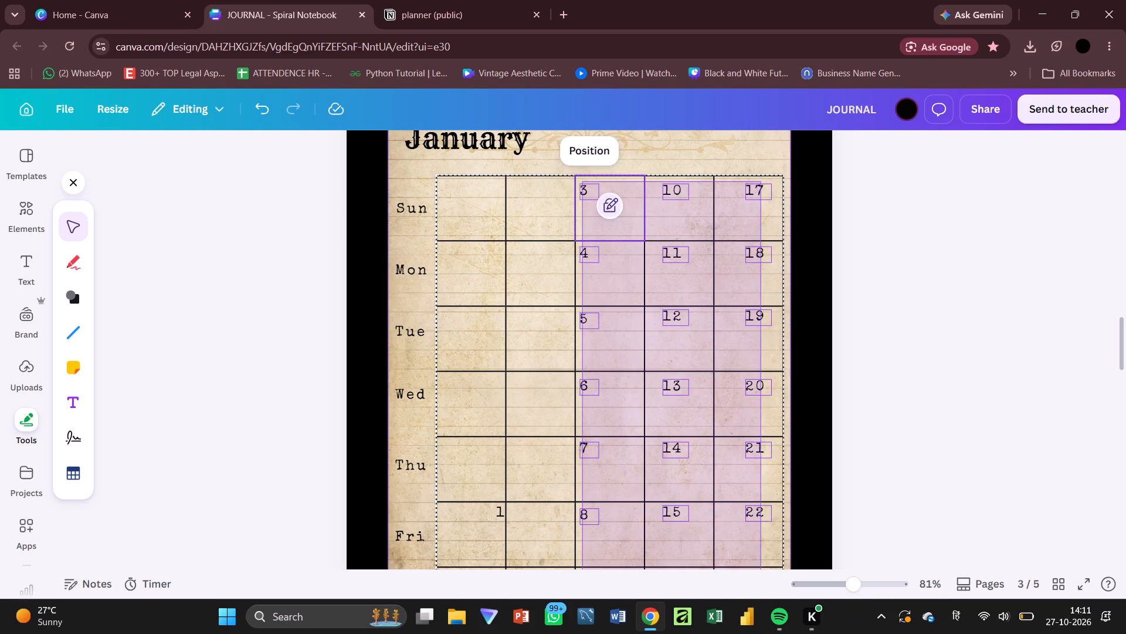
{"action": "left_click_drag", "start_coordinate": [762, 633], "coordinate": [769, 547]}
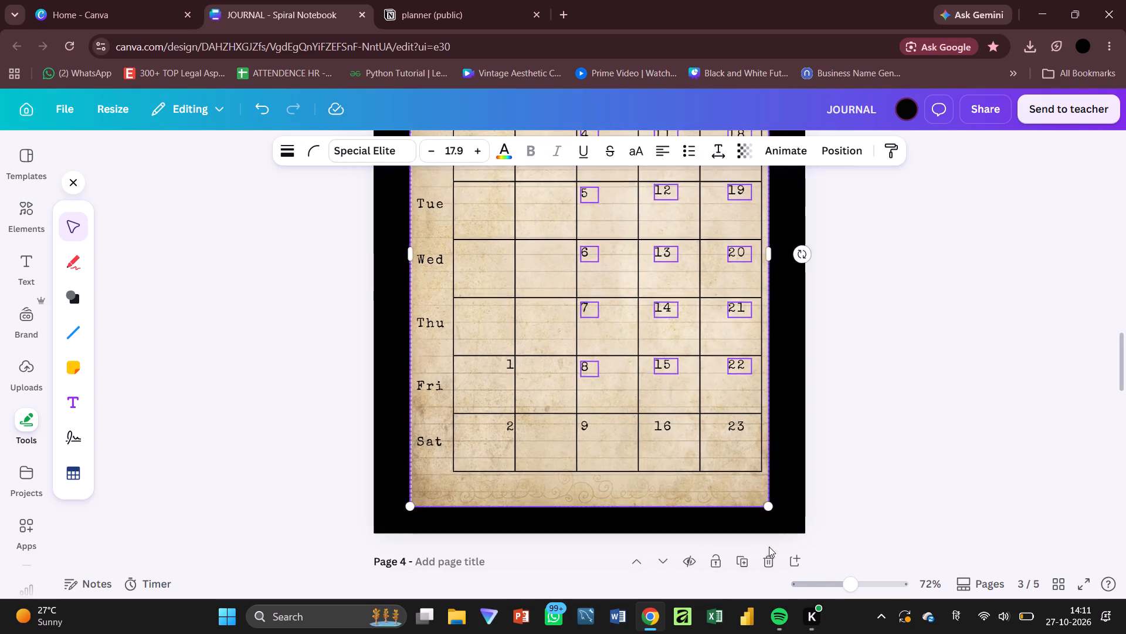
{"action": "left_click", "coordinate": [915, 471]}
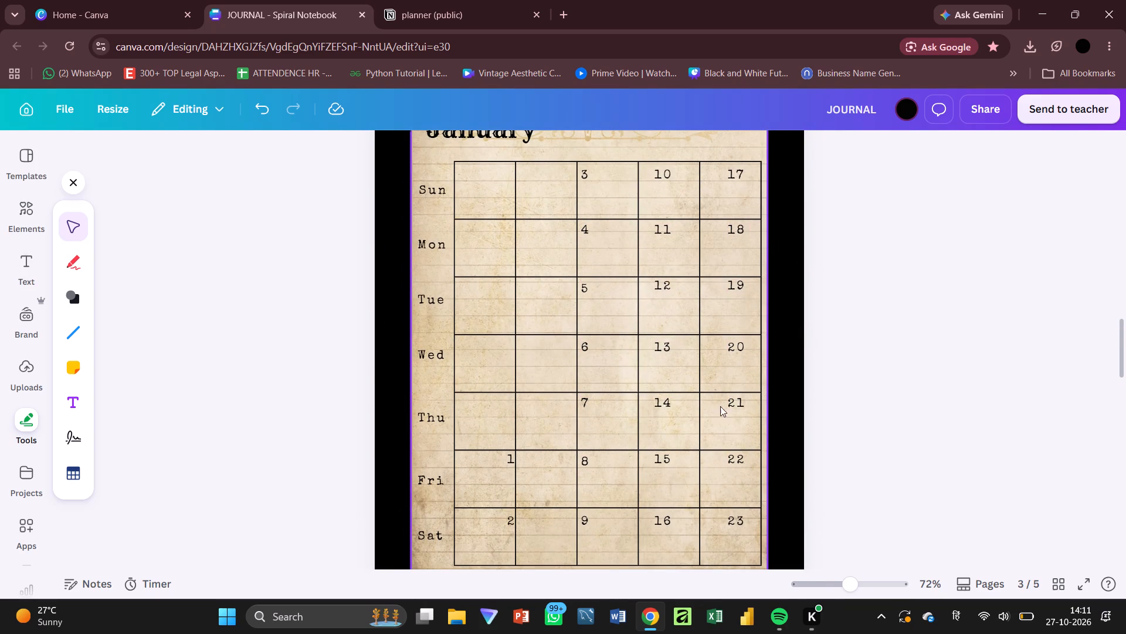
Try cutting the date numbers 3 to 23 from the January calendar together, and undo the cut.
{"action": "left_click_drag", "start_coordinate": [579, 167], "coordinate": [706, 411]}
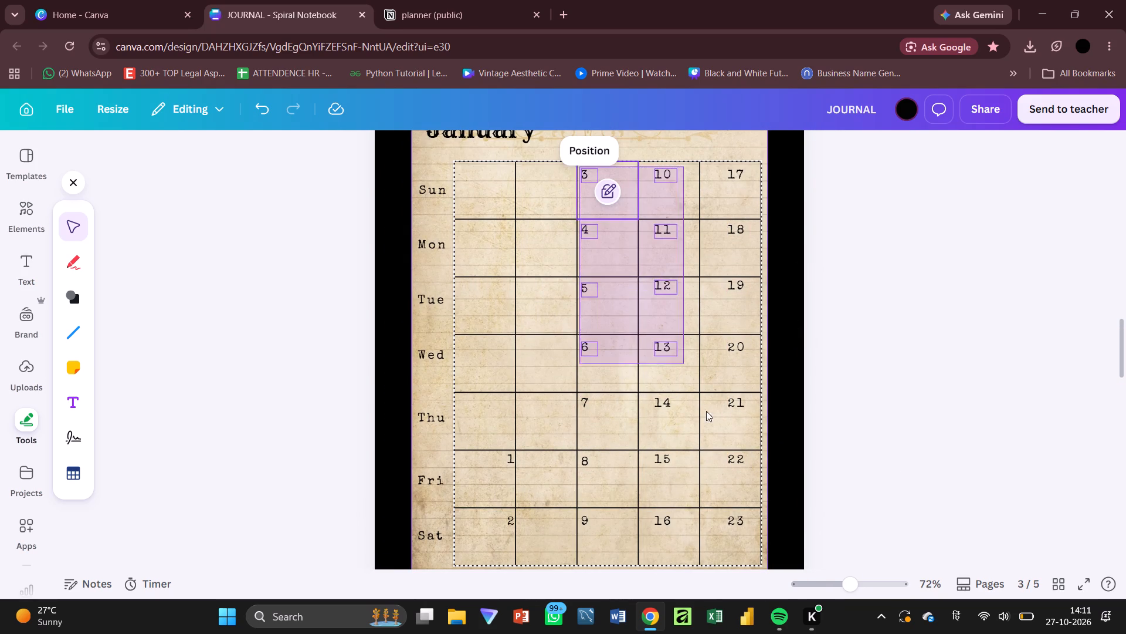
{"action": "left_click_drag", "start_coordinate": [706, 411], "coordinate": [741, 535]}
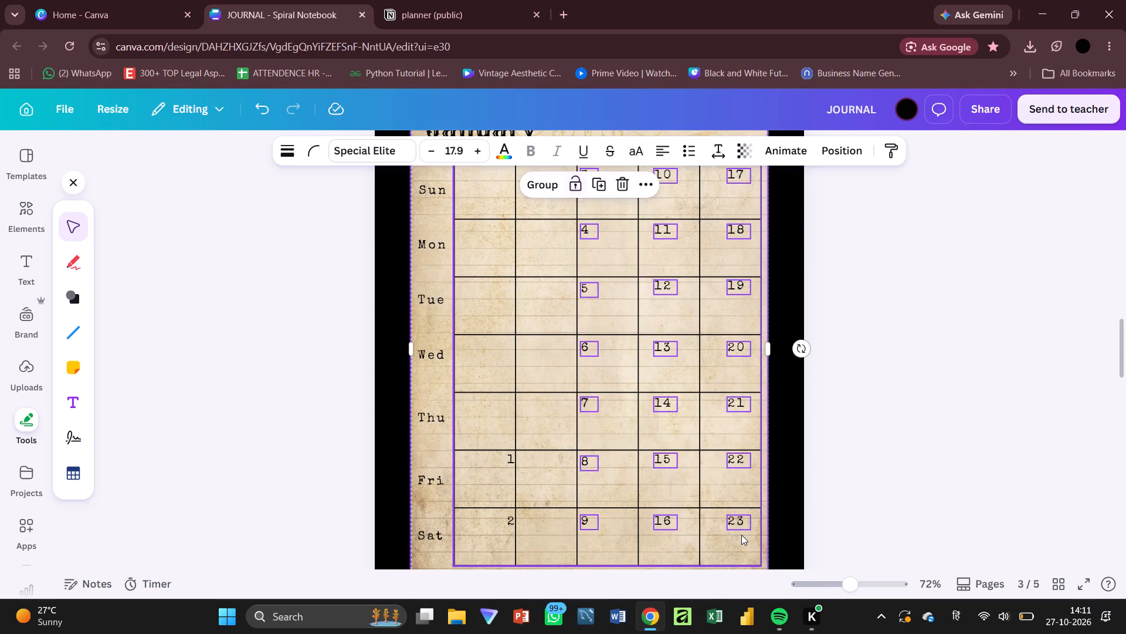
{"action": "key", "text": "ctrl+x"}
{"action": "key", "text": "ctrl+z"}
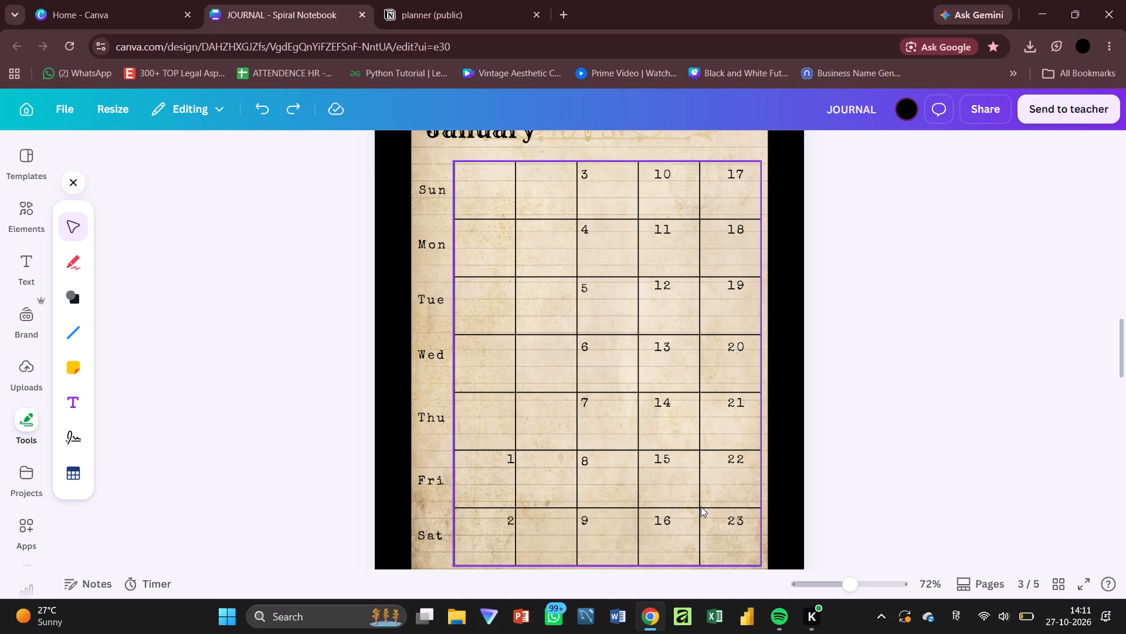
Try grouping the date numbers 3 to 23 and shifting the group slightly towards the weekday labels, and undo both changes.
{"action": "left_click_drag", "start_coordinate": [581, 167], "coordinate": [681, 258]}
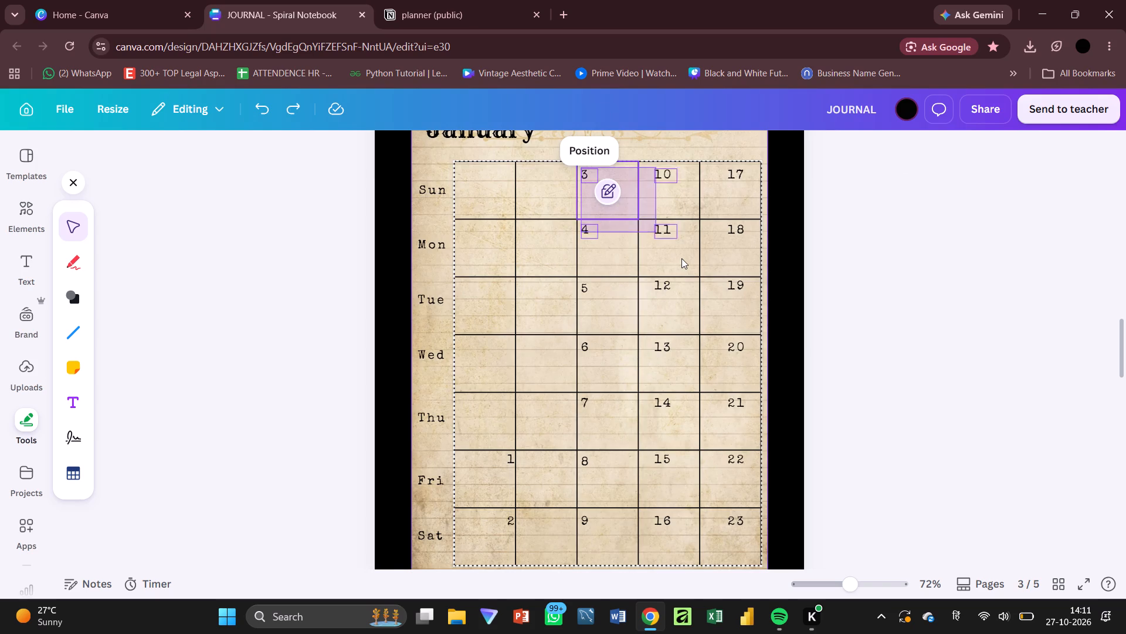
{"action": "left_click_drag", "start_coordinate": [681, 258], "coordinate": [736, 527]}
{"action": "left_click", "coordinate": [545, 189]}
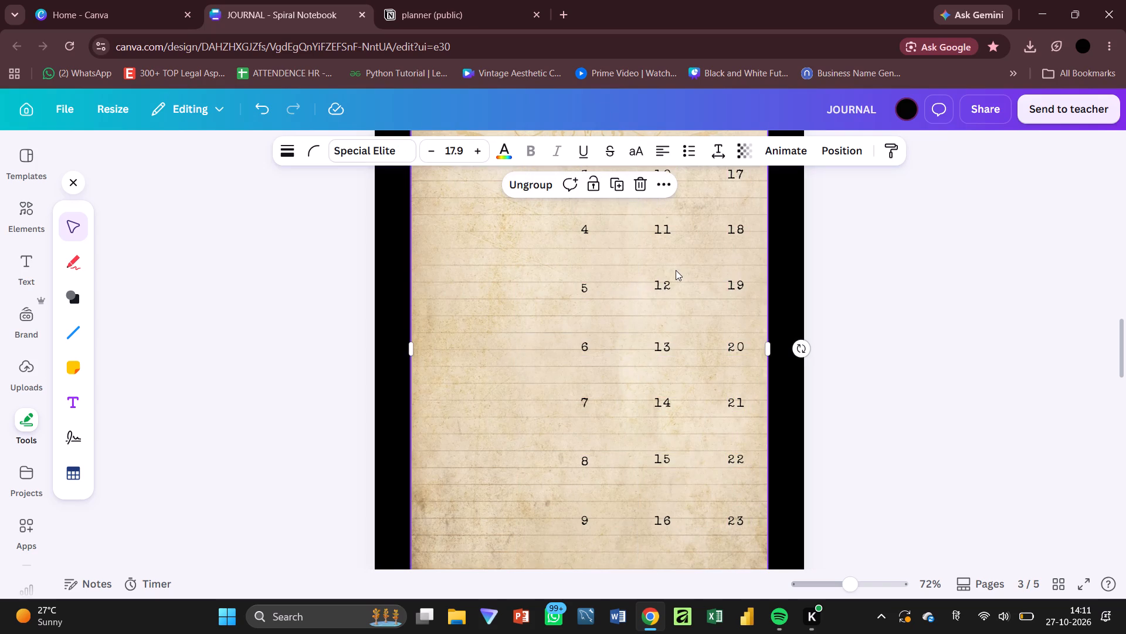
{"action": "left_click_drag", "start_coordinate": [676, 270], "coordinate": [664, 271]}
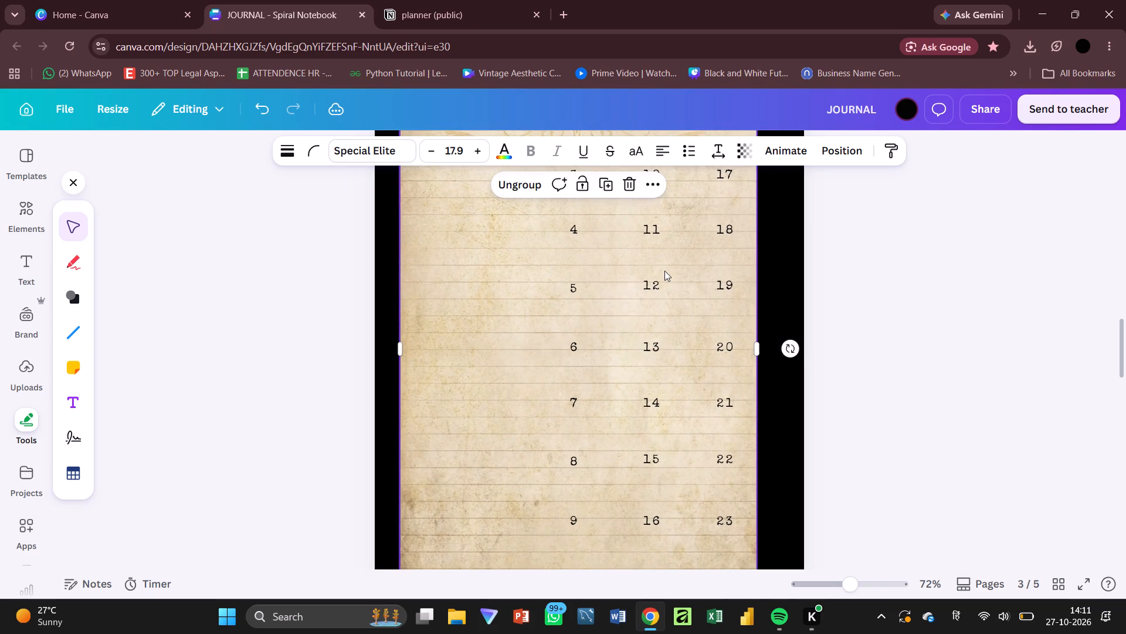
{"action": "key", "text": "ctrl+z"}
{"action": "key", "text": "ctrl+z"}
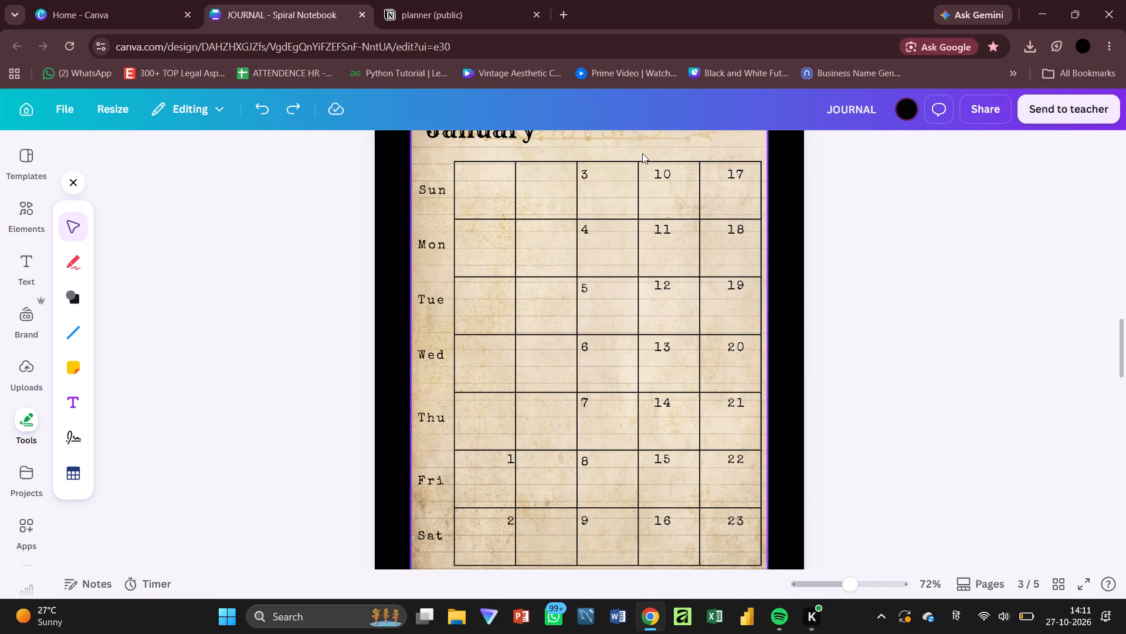
Lock the position and appearance of the vintage paper image behind the January calendar.
{"action": "left_click", "coordinate": [721, 151]}
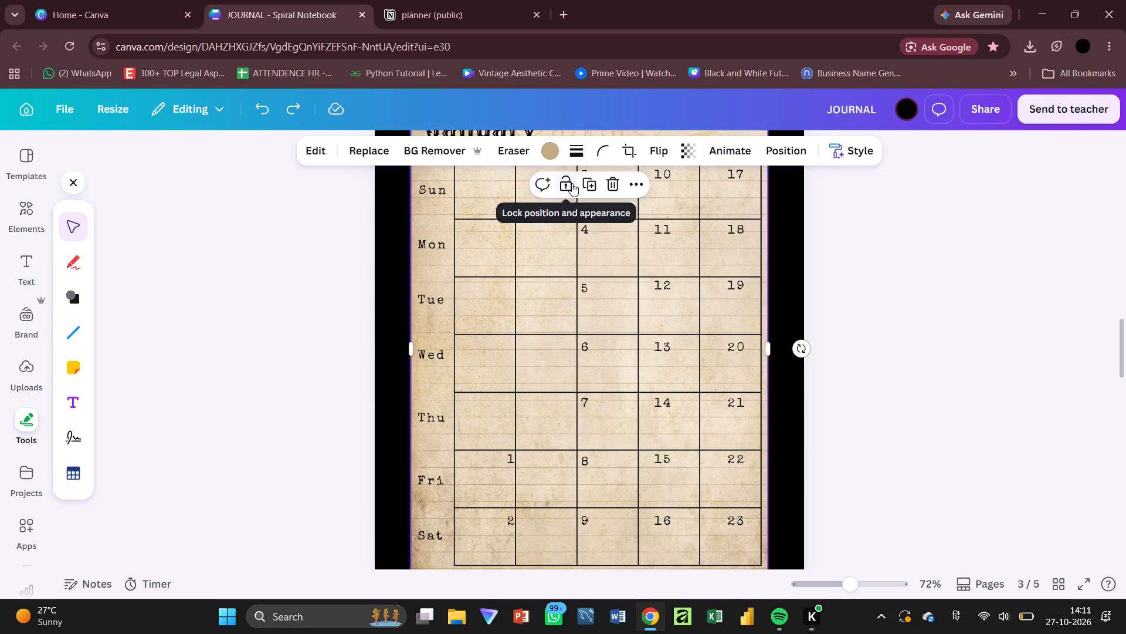
{"action": "left_click", "coordinate": [572, 183]}
{"action": "left_click", "coordinate": [853, 266]}
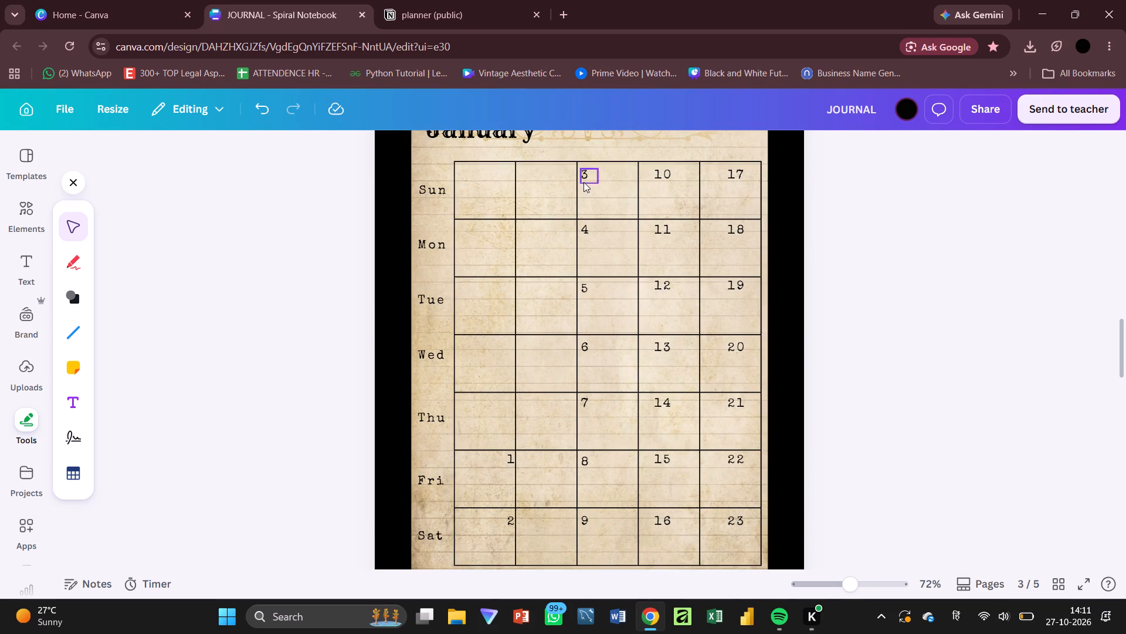
Lock the January page's background image and the calendar grid in place.
{"action": "left_click", "coordinate": [728, 145]}
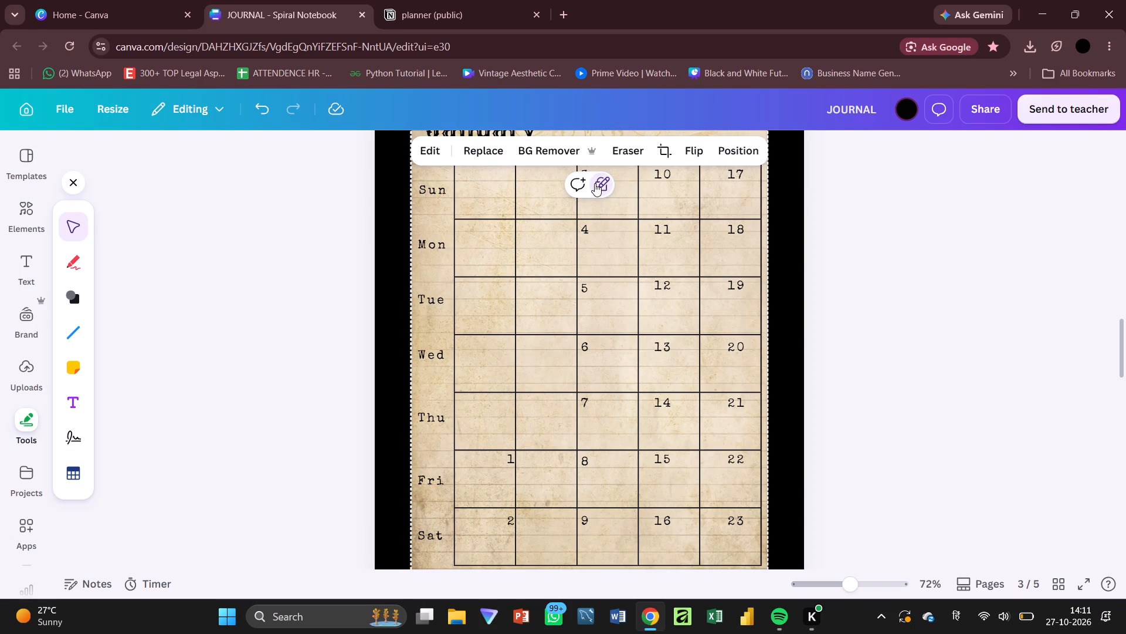
{"action": "left_click", "coordinate": [595, 183]}
{"action": "left_click", "coordinate": [679, 160]}
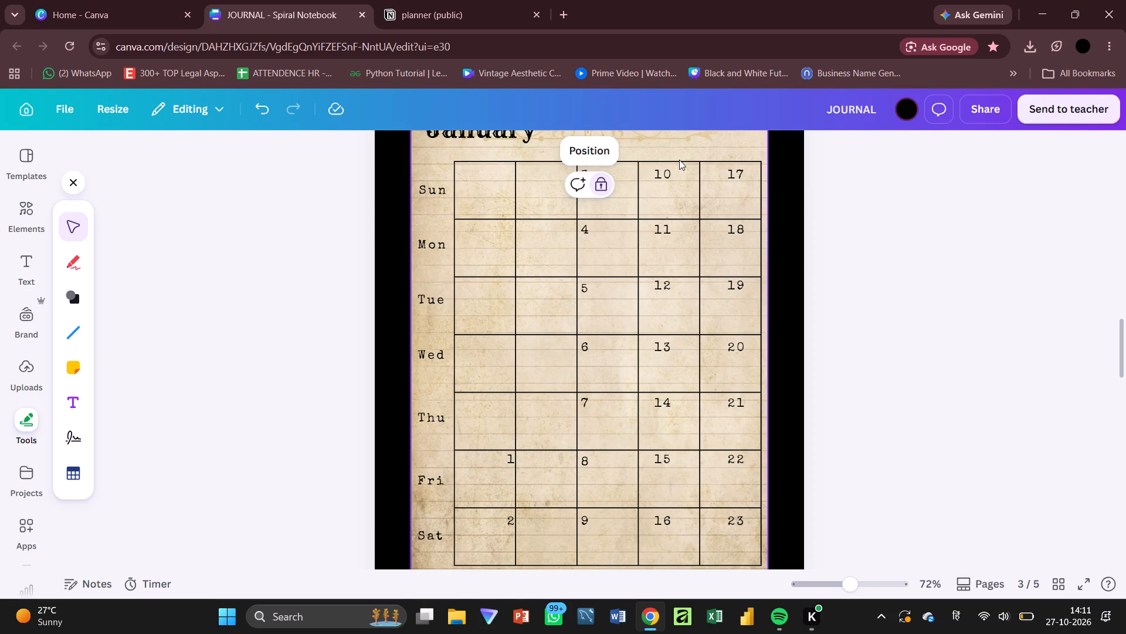
{"action": "left_click", "coordinate": [685, 163]}
{"action": "left_click", "coordinate": [607, 193]}
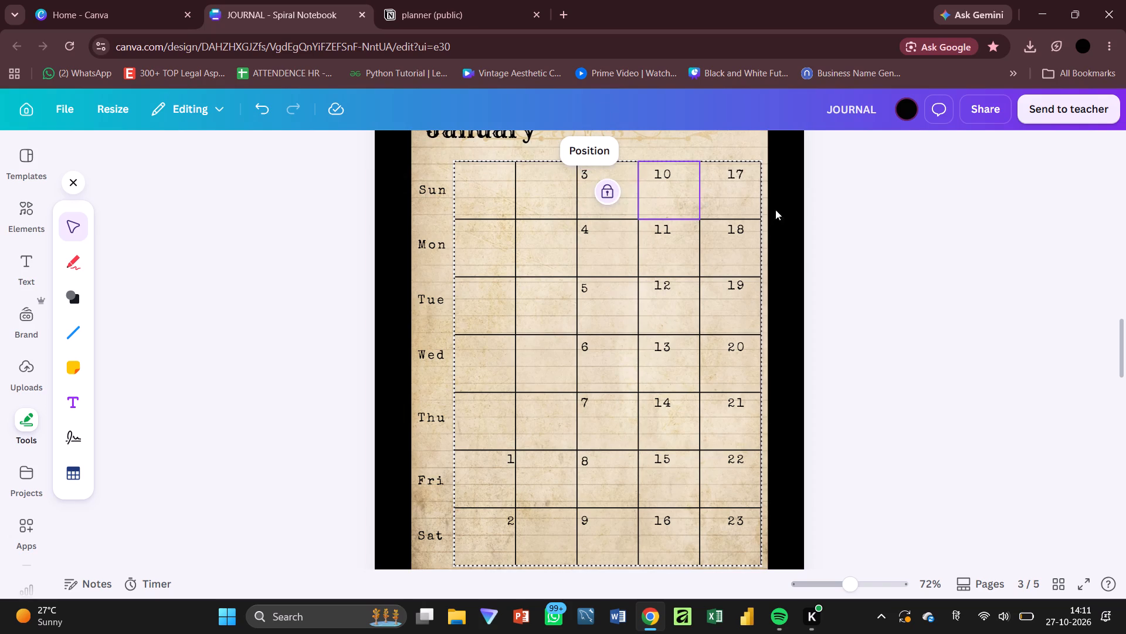
{"action": "left_click", "coordinate": [849, 230]}
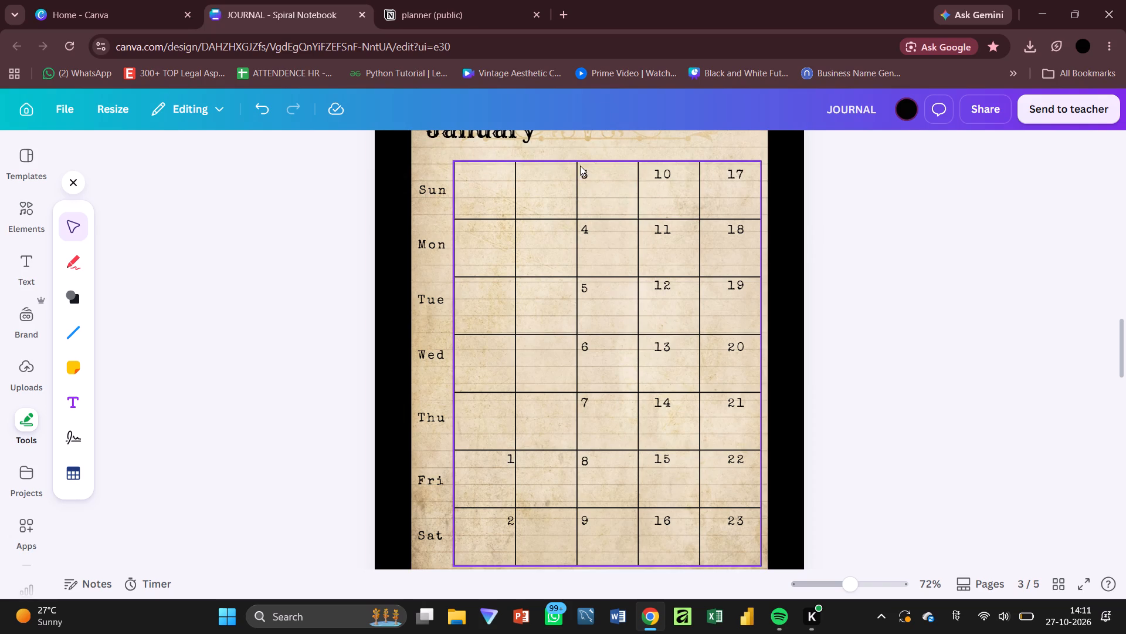
Group the date numbers 3 to 23 and move the group one column to the left in the January grid.
{"action": "left_click_drag", "start_coordinate": [580, 166], "coordinate": [742, 296]}
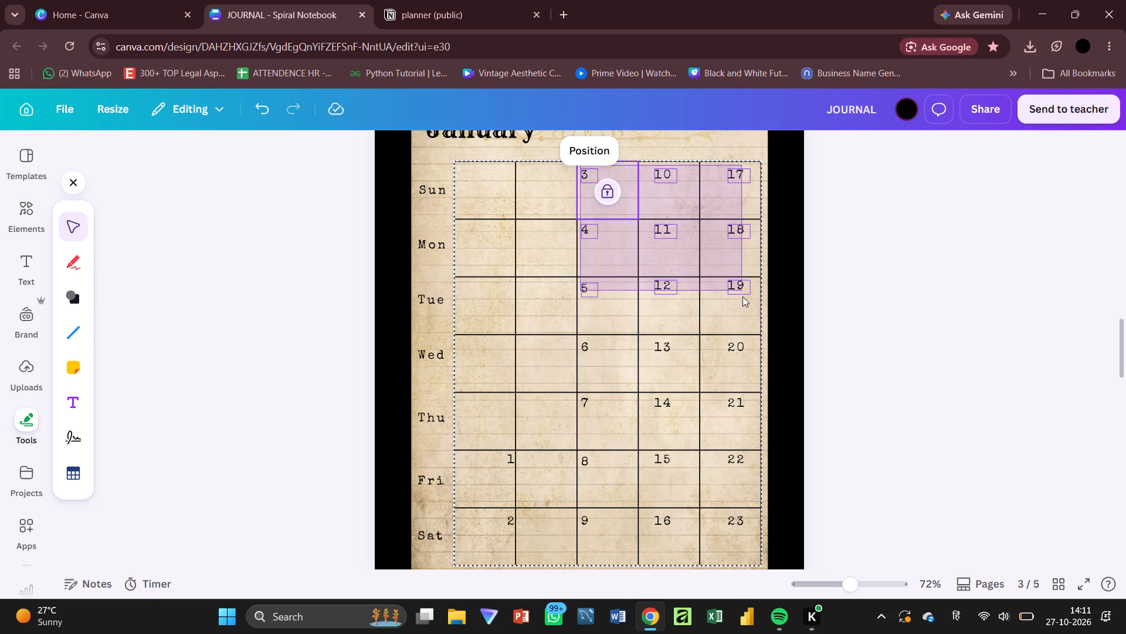
{"action": "left_click_drag", "start_coordinate": [742, 296], "coordinate": [749, 342]}
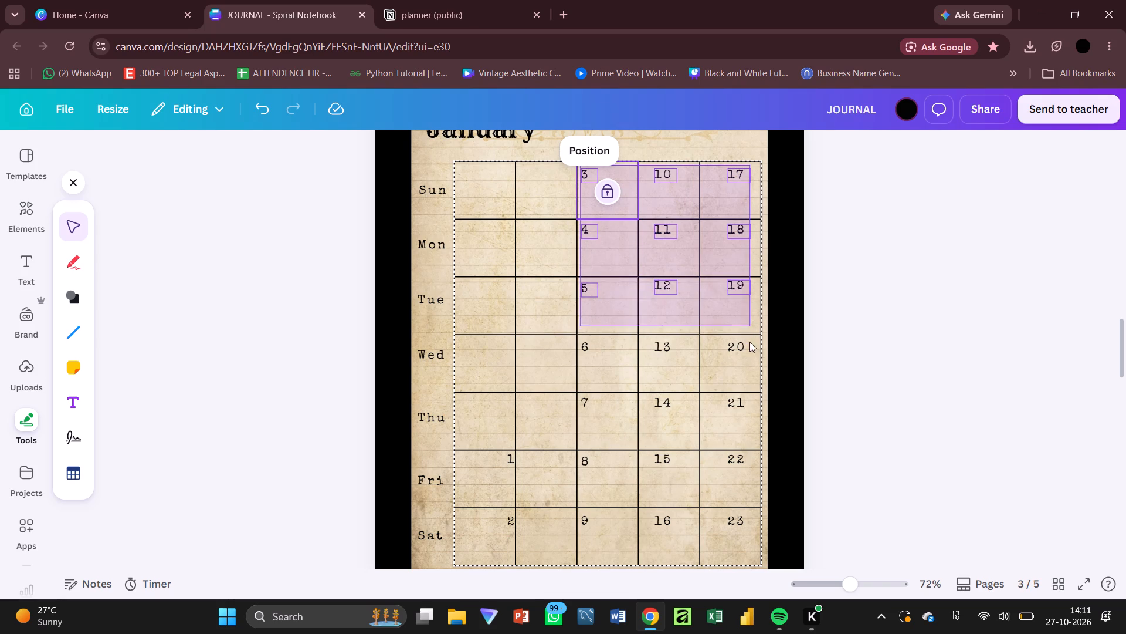
{"action": "left_click_drag", "start_coordinate": [749, 342], "coordinate": [749, 524]}
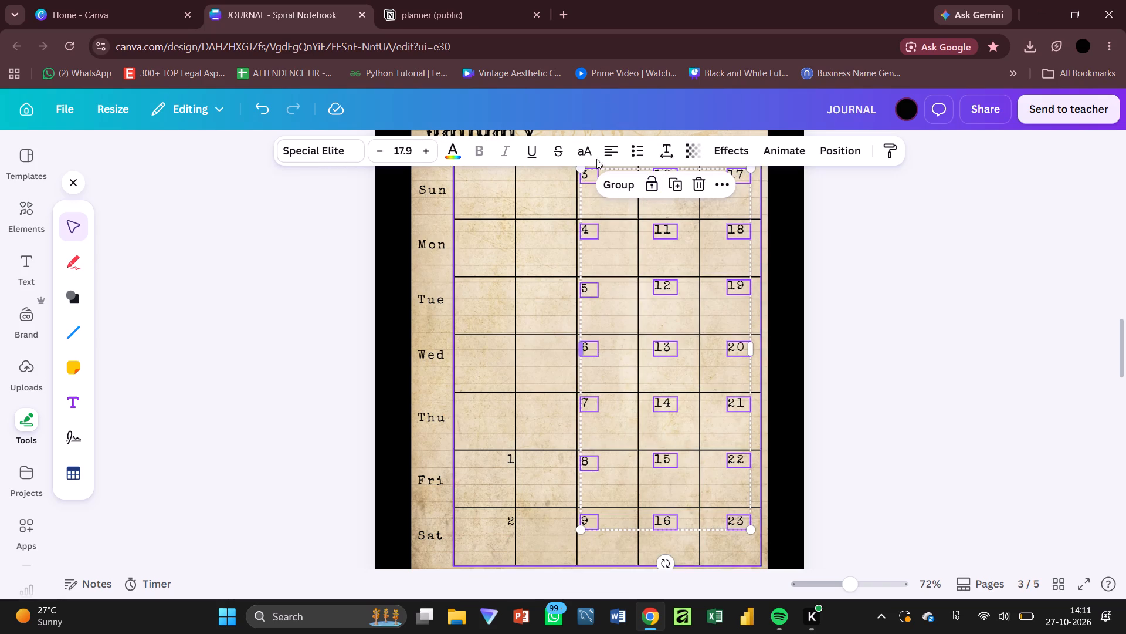
{"action": "left_click", "coordinate": [634, 182]}
{"action": "left_click_drag", "start_coordinate": [679, 324], "coordinate": [657, 323]}
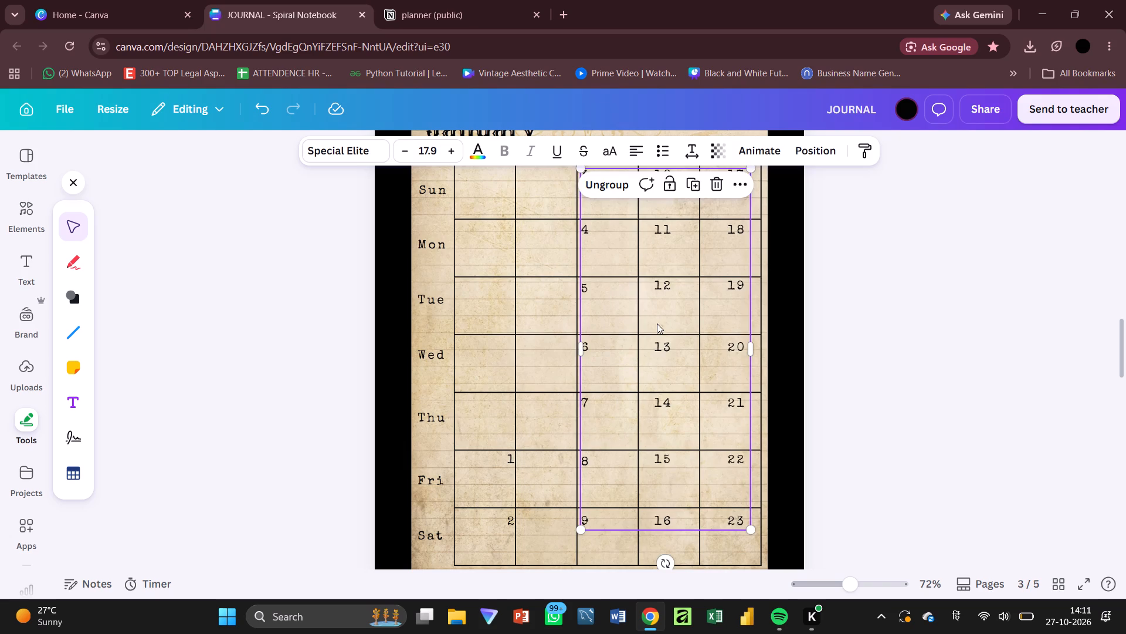
{"action": "left_click_drag", "start_coordinate": [657, 323], "coordinate": [630, 328]}
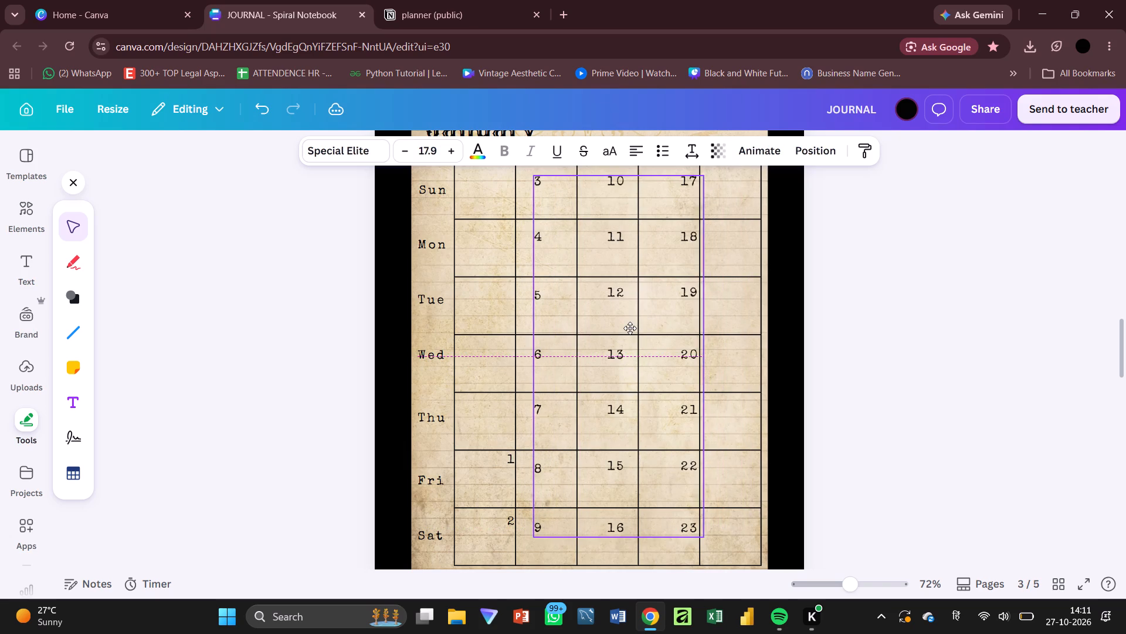
{"action": "left_click_drag", "start_coordinate": [630, 328], "coordinate": [631, 327]}
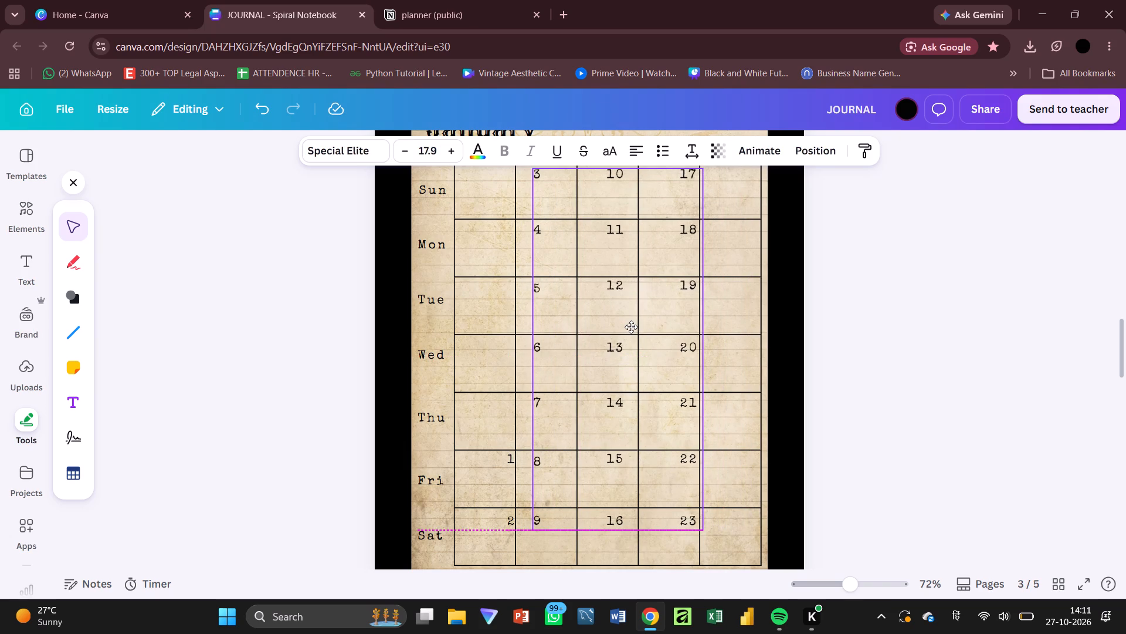
{"action": "left_click_drag", "start_coordinate": [631, 327], "coordinate": [629, 328]}
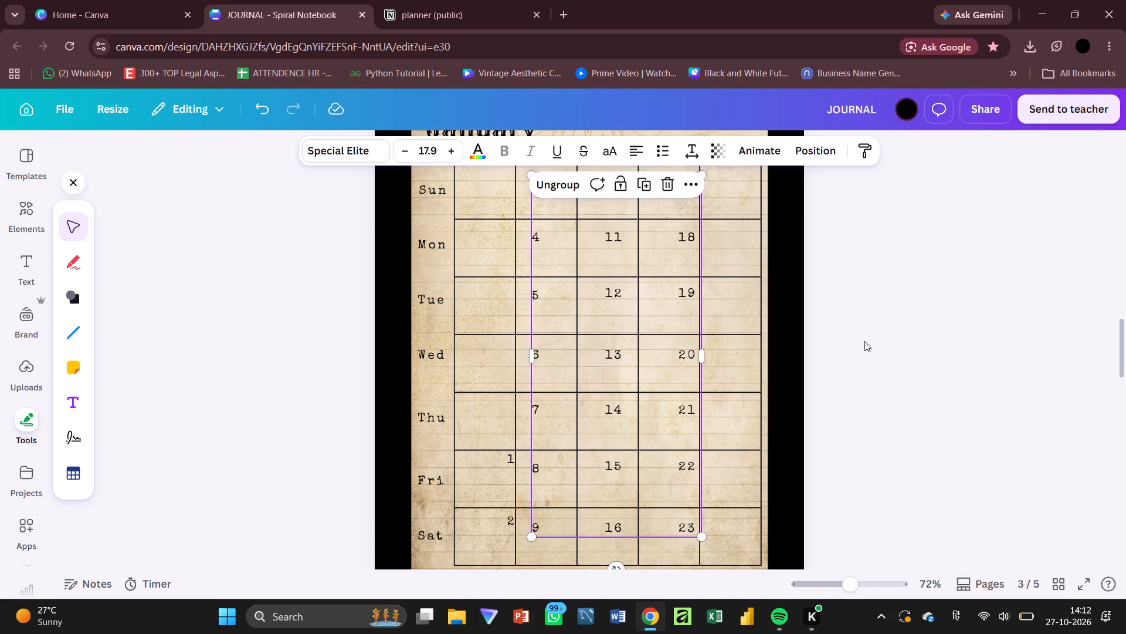
{"action": "left_click", "coordinate": [864, 341]}
{"action": "left_click_drag", "start_coordinate": [612, 332], "coordinate": [612, 323]}
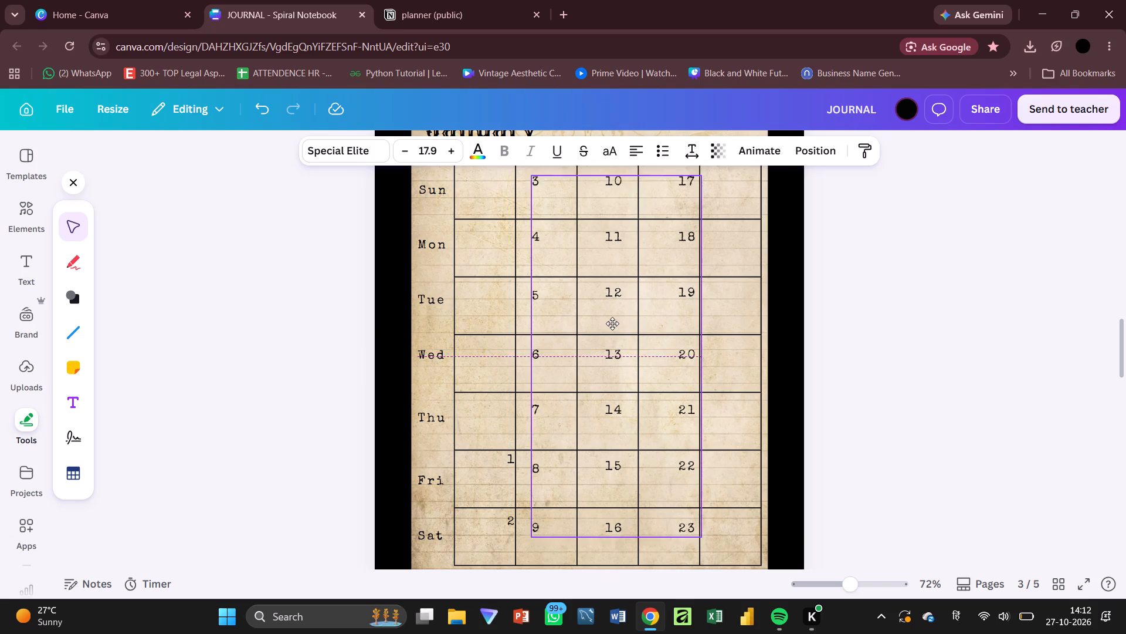
{"action": "left_click_drag", "start_coordinate": [612, 323], "coordinate": [611, 324]}
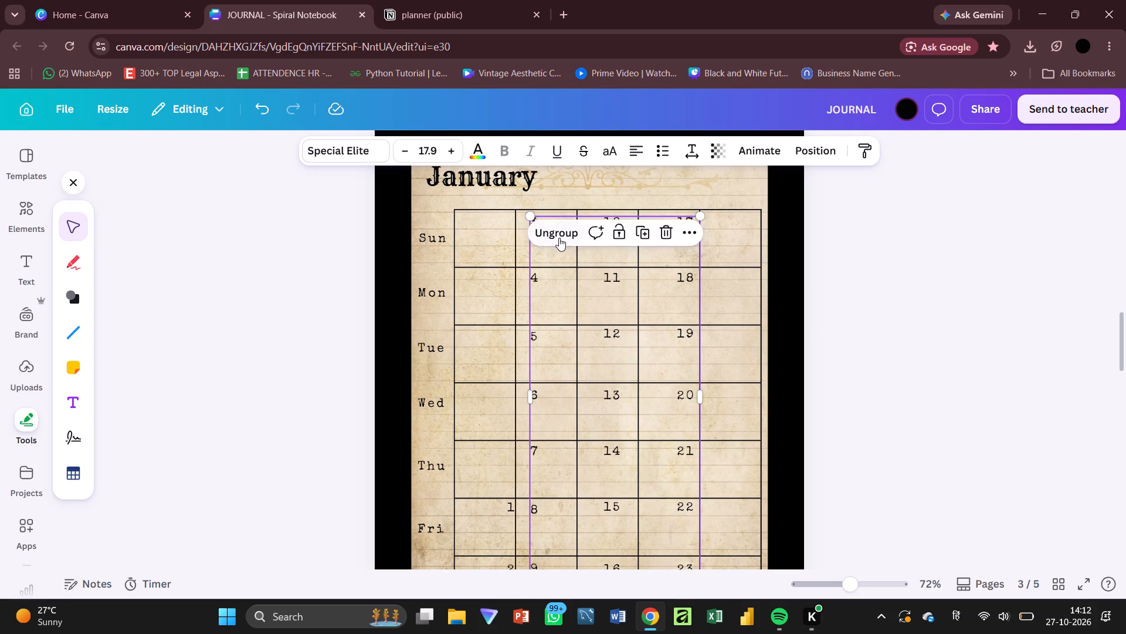
Ungroup the moved date numbers 3 to 23 so each can be positioned separately.
{"action": "left_click", "coordinate": [559, 238]}
{"action": "left_click", "coordinate": [523, 232]}
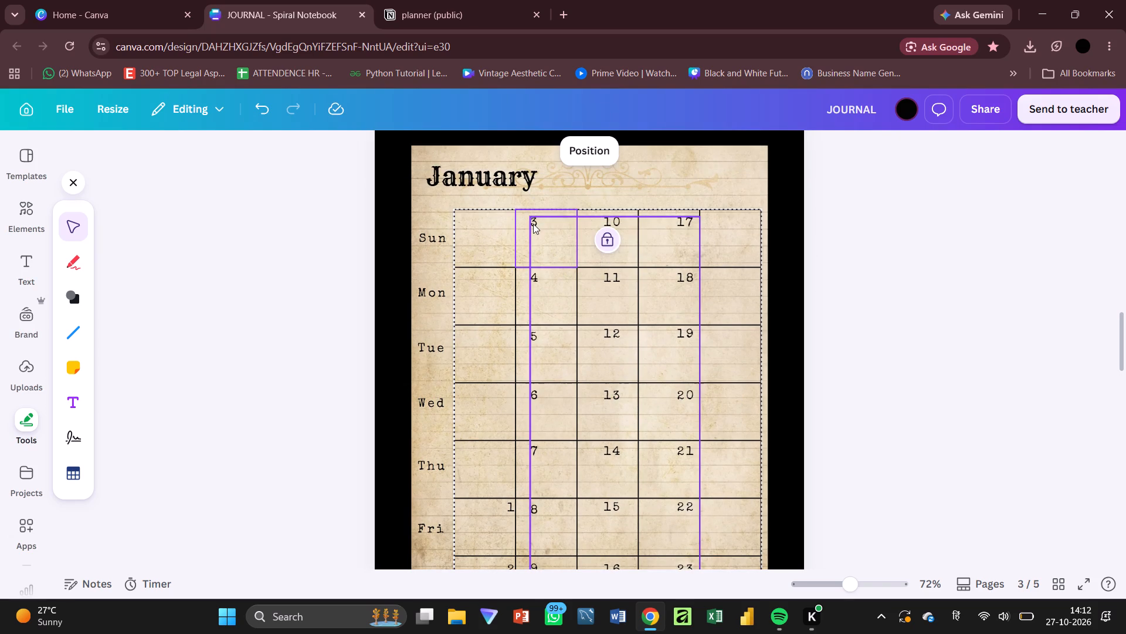
{"action": "left_click", "coordinate": [533, 224]}
{"action": "left_click", "coordinate": [551, 192]}
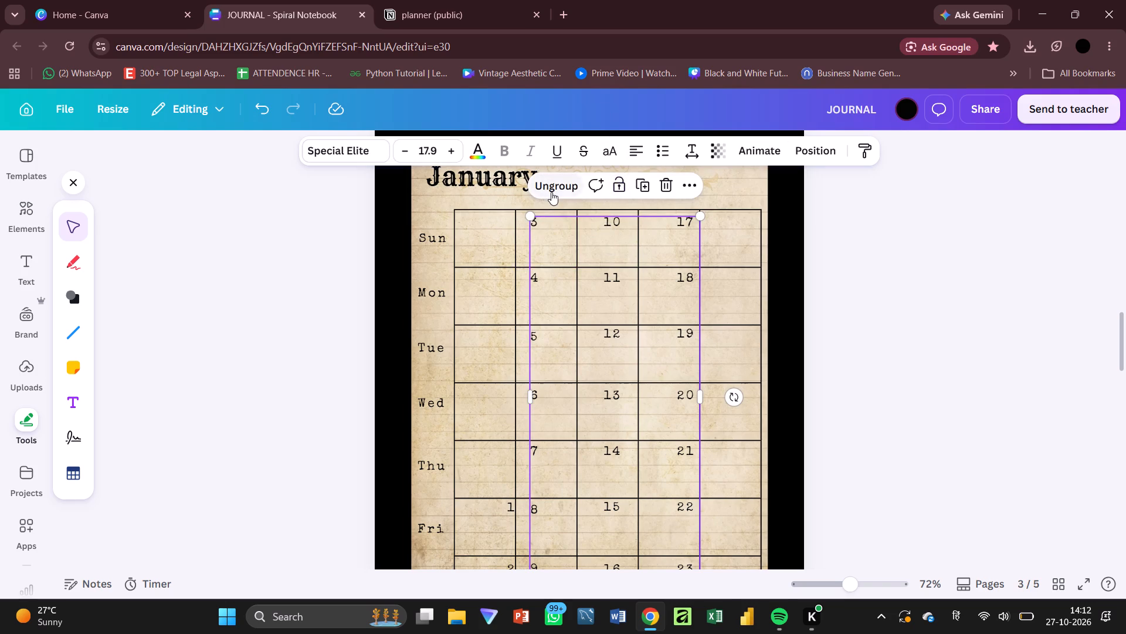
{"action": "left_click", "coordinate": [849, 275]}
Move the dates 3, 4 and 5 to the upper-right corners of their Sunday, Monday and Tuesday cells in the second column.
{"action": "left_click_drag", "start_coordinate": [539, 224], "coordinate": [562, 222]}
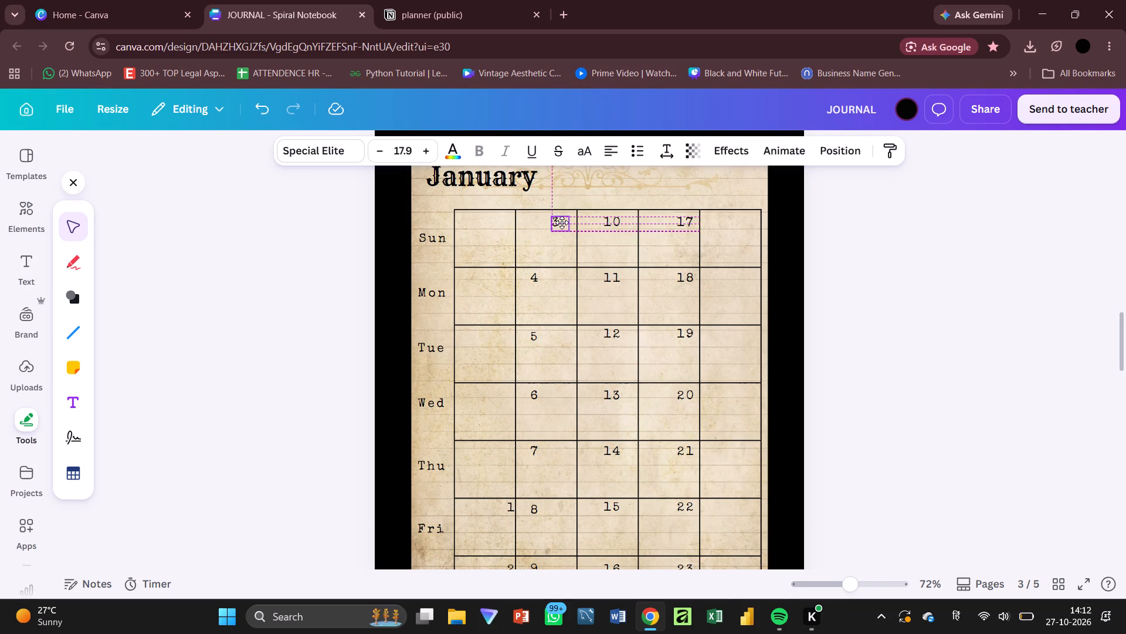
{"action": "left_click_drag", "start_coordinate": [562, 222], "coordinate": [563, 222]}
{"action": "left_click_drag", "start_coordinate": [534, 275], "coordinate": [556, 276]}
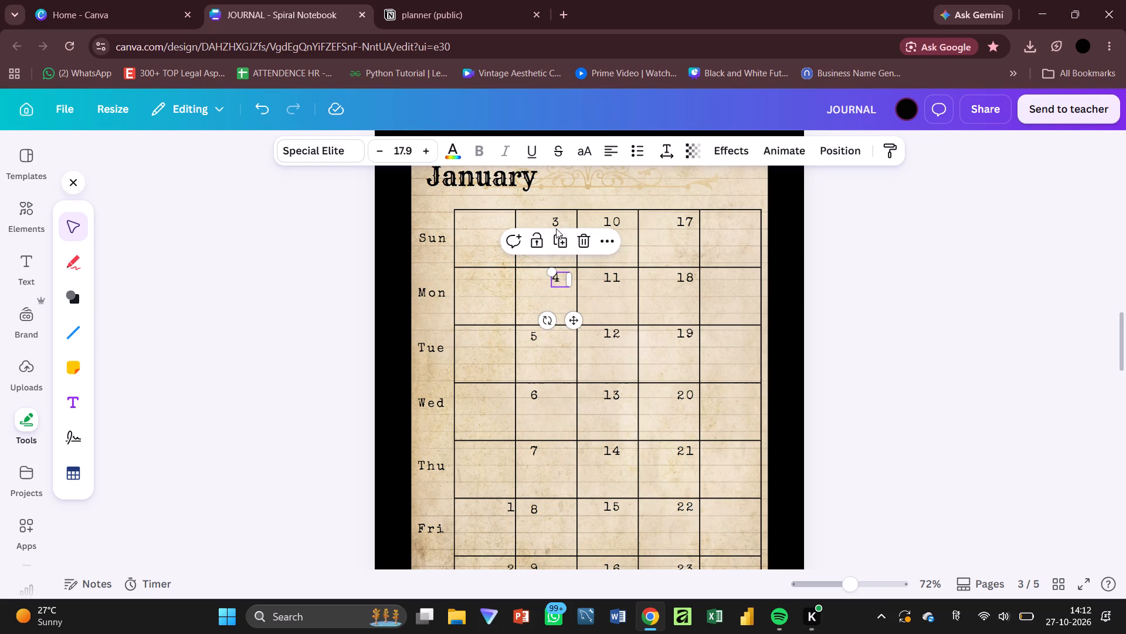
{"action": "left_click", "coordinate": [555, 222]}
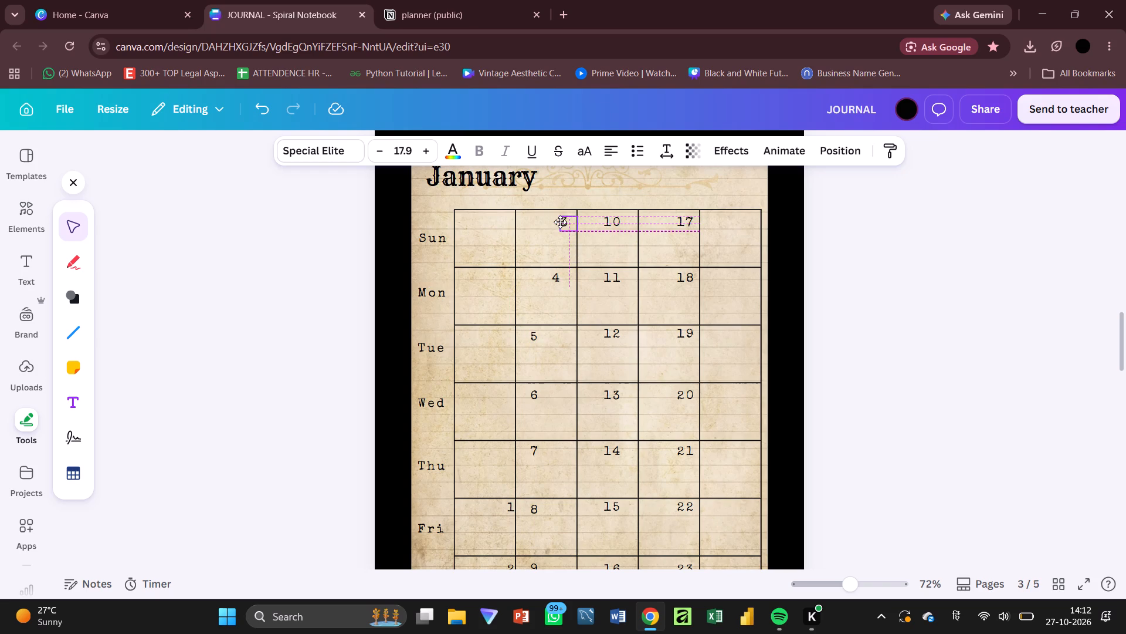
{"action": "left_click_drag", "start_coordinate": [555, 285], "coordinate": [561, 285]}
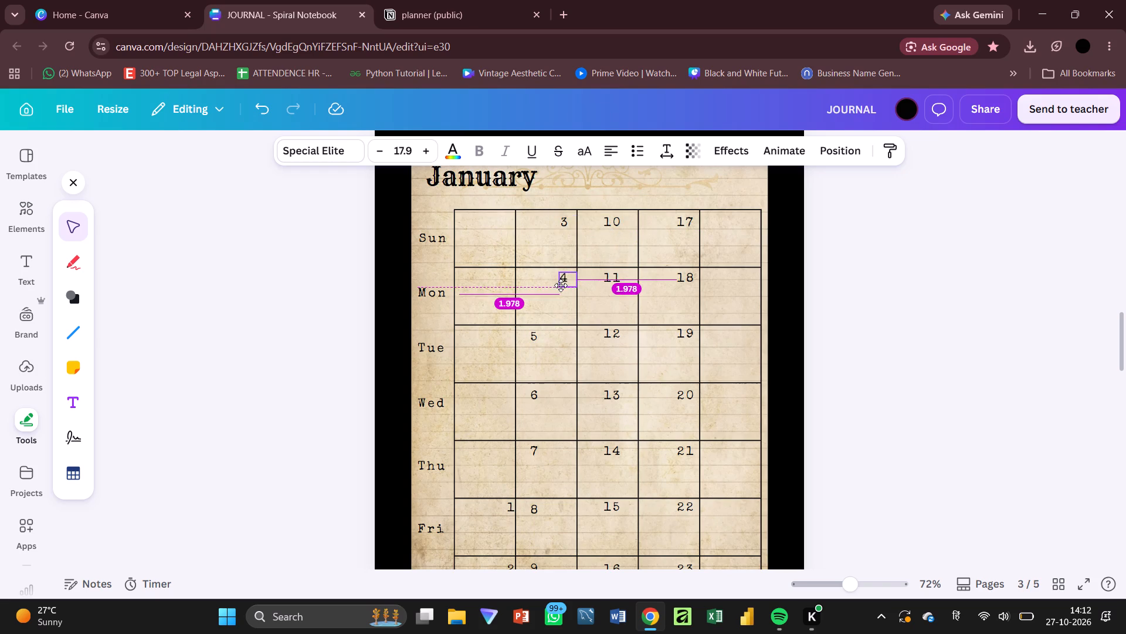
{"action": "left_click_drag", "start_coordinate": [533, 335], "coordinate": [560, 332]}
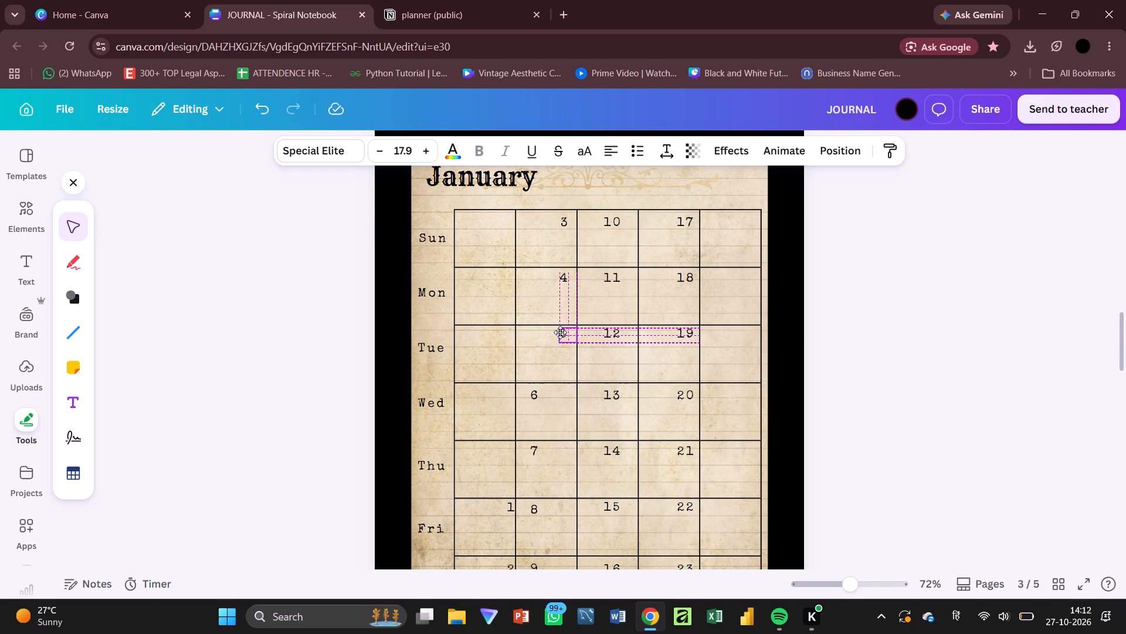
{"action": "left_click_drag", "start_coordinate": [560, 332], "coordinate": [559, 336]}
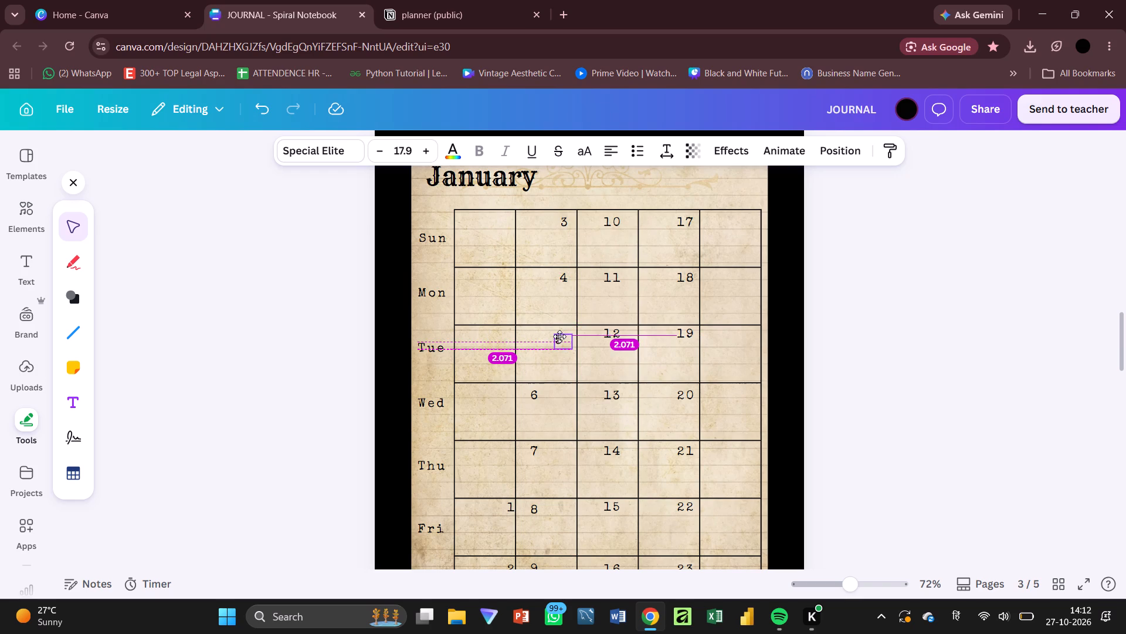
{"action": "left_click_drag", "start_coordinate": [559, 336], "coordinate": [560, 335]}
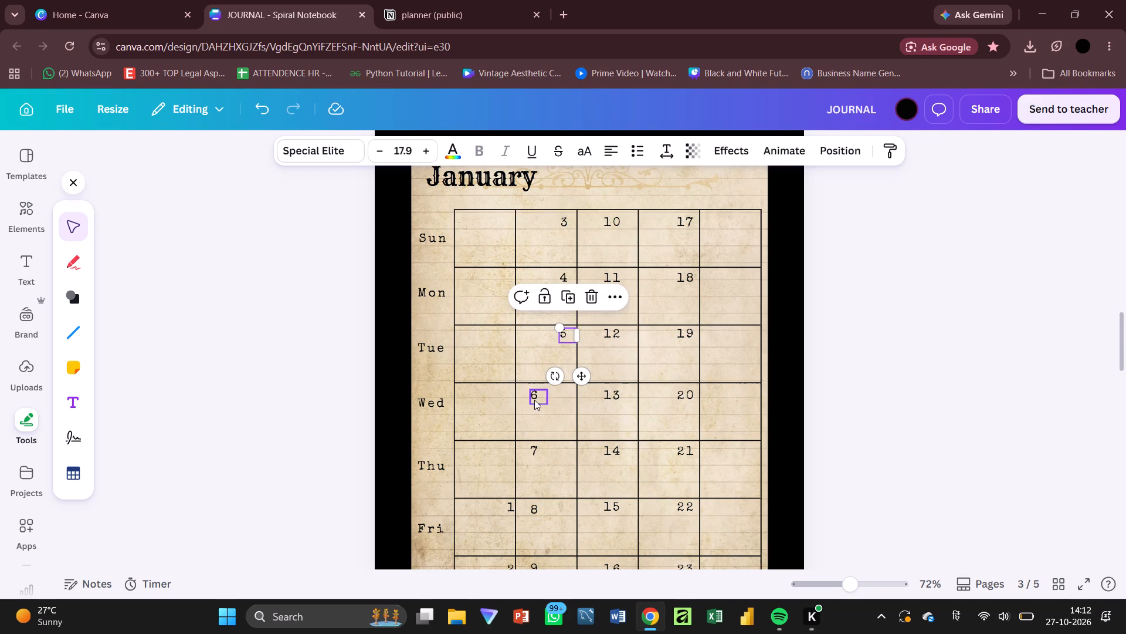
Move the dates 6, 7, 8 and 9 to the right side of their Wednesday to Saturday cells, in line with the dates above.
{"action": "left_click_drag", "start_coordinate": [534, 400], "coordinate": [561, 402]}
{"action": "left_click_drag", "start_coordinate": [535, 456], "coordinate": [551, 457]}
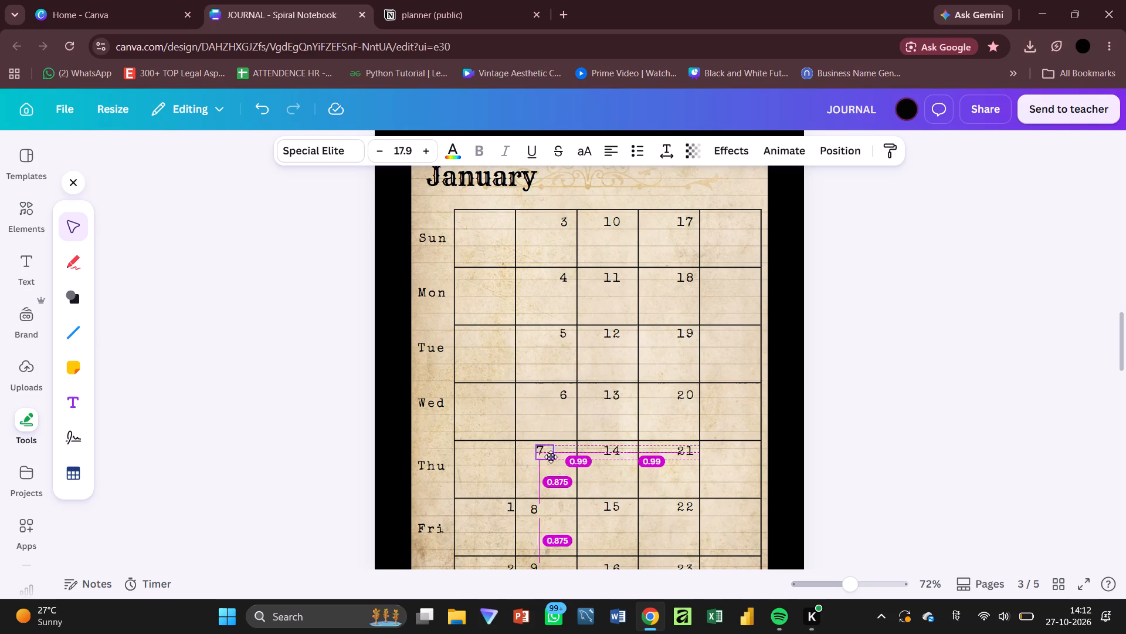
{"action": "left_click_drag", "start_coordinate": [551, 457], "coordinate": [566, 456]}
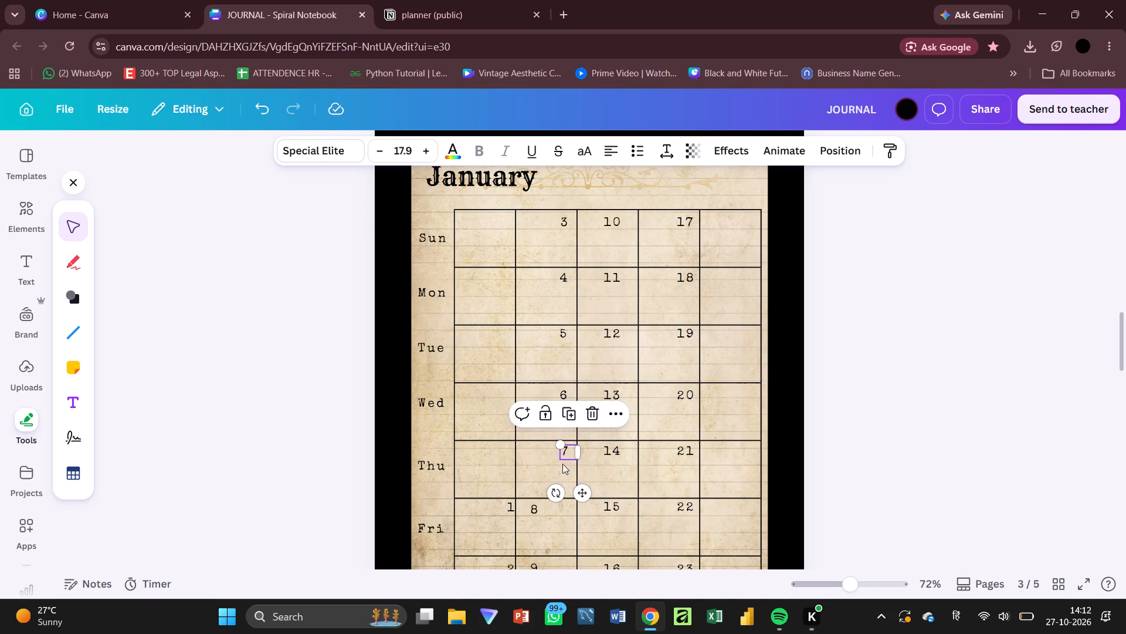
{"action": "left_click_drag", "start_coordinate": [535, 512], "coordinate": [554, 512]}
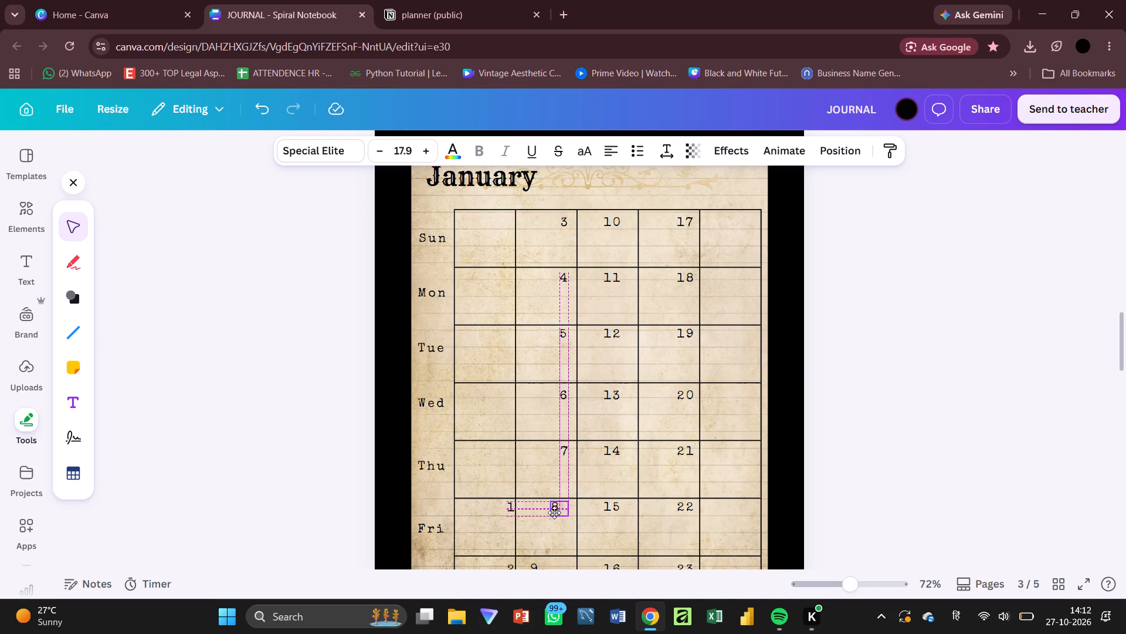
{"action": "left_click_drag", "start_coordinate": [554, 512], "coordinate": [567, 512]}
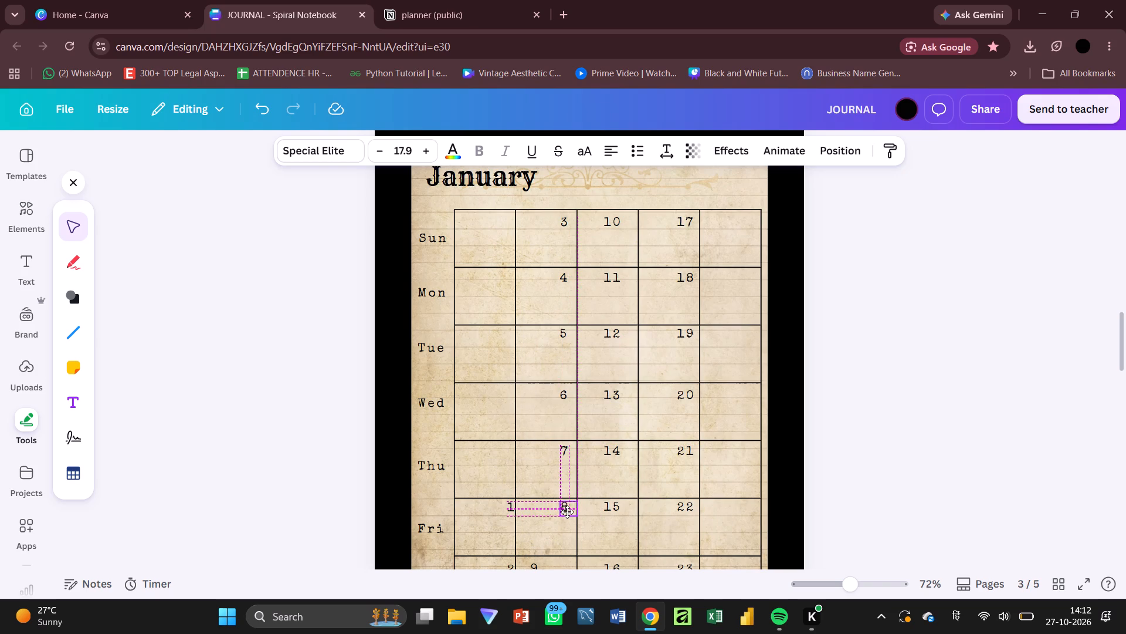
{"action": "left_click_drag", "start_coordinate": [567, 512], "coordinate": [565, 512]}
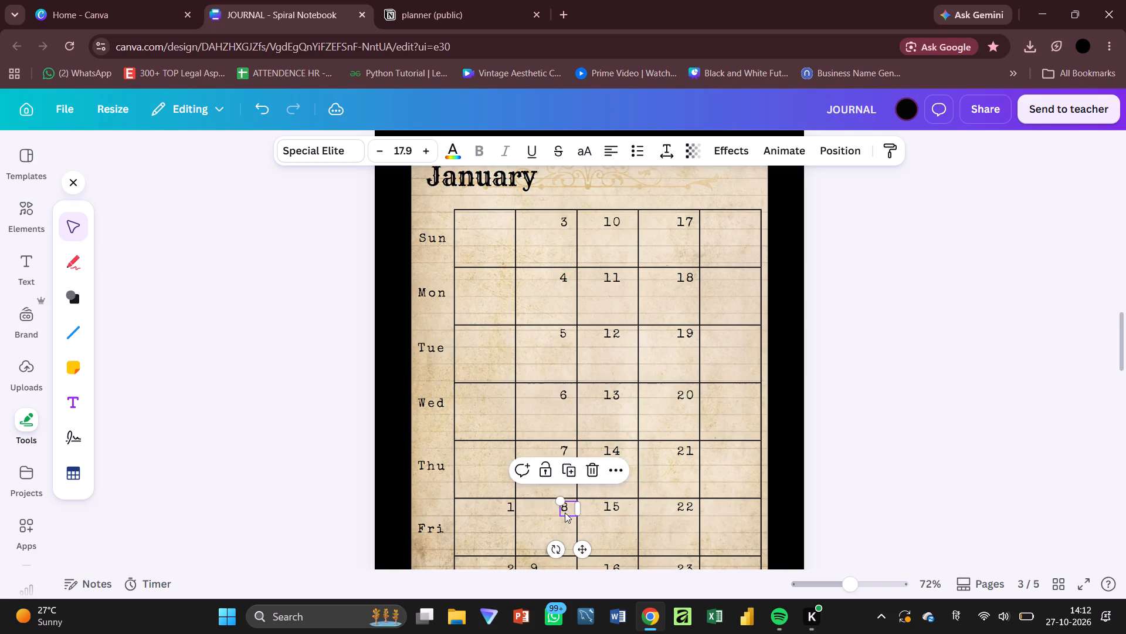
{"action": "left_click_drag", "start_coordinate": [539, 409], "coordinate": [564, 405]}
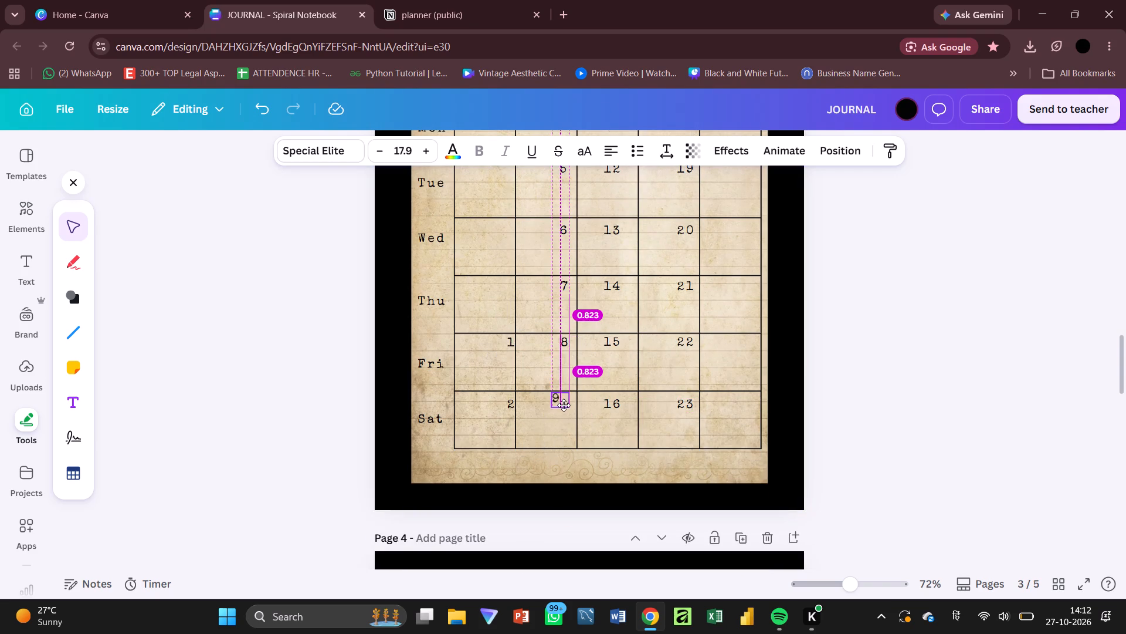
{"action": "left_click_drag", "start_coordinate": [564, 405], "coordinate": [567, 407]}
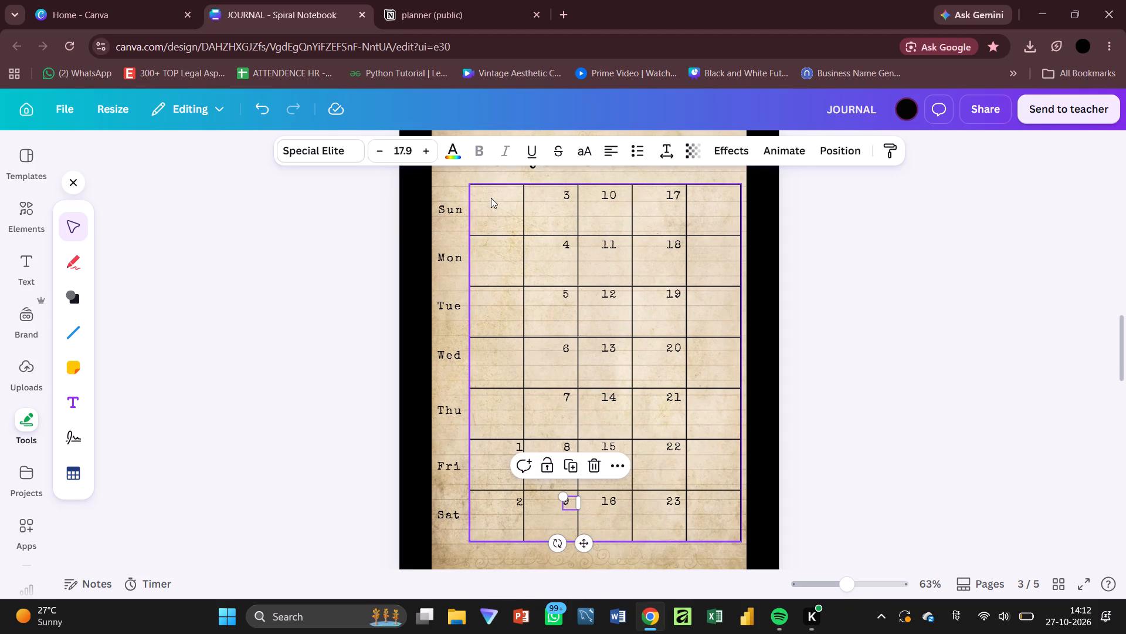
Duplicate the date 17 into the last column's Sunday cell and change its text to 24.
{"action": "left_click", "coordinate": [673, 495]}
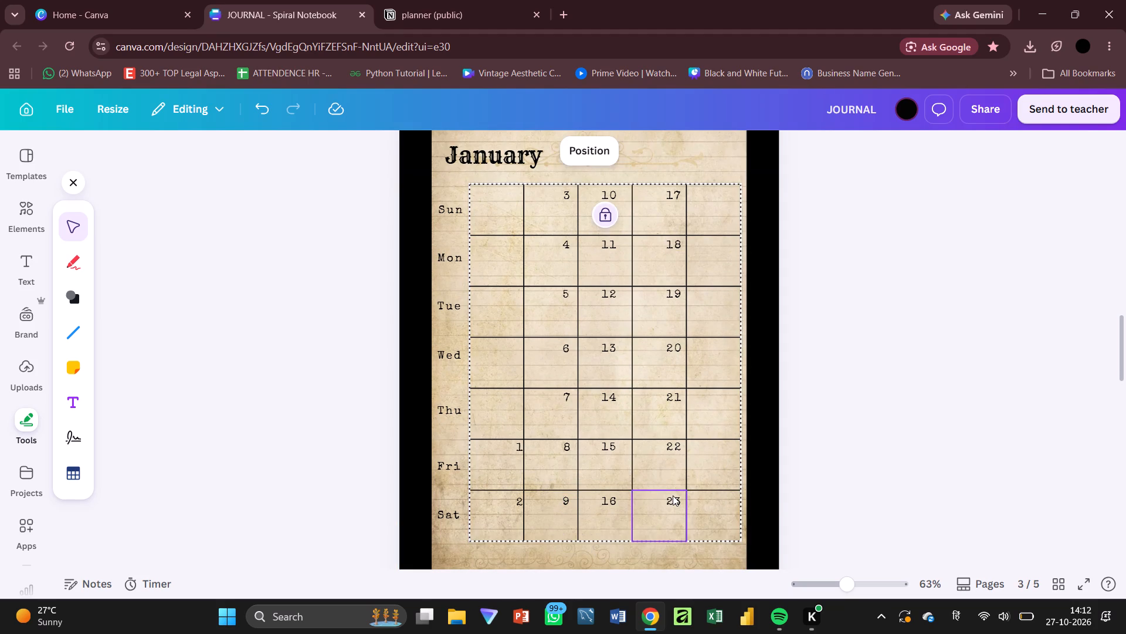
{"action": "left_click", "coordinate": [674, 195]}
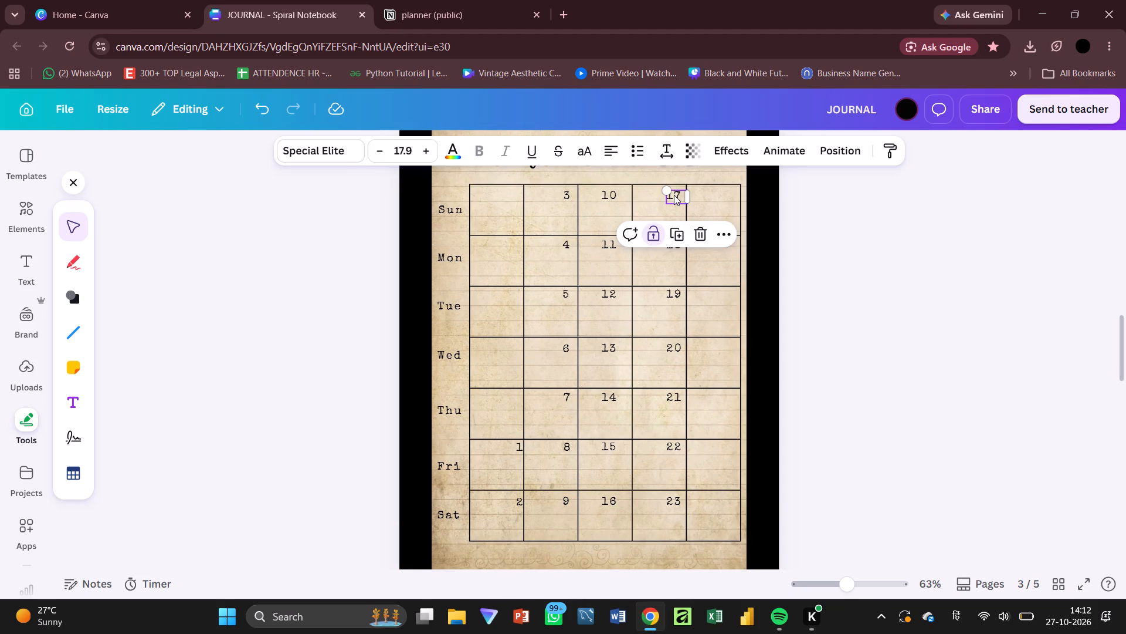
{"action": "key", "text": "ctrl+d"}
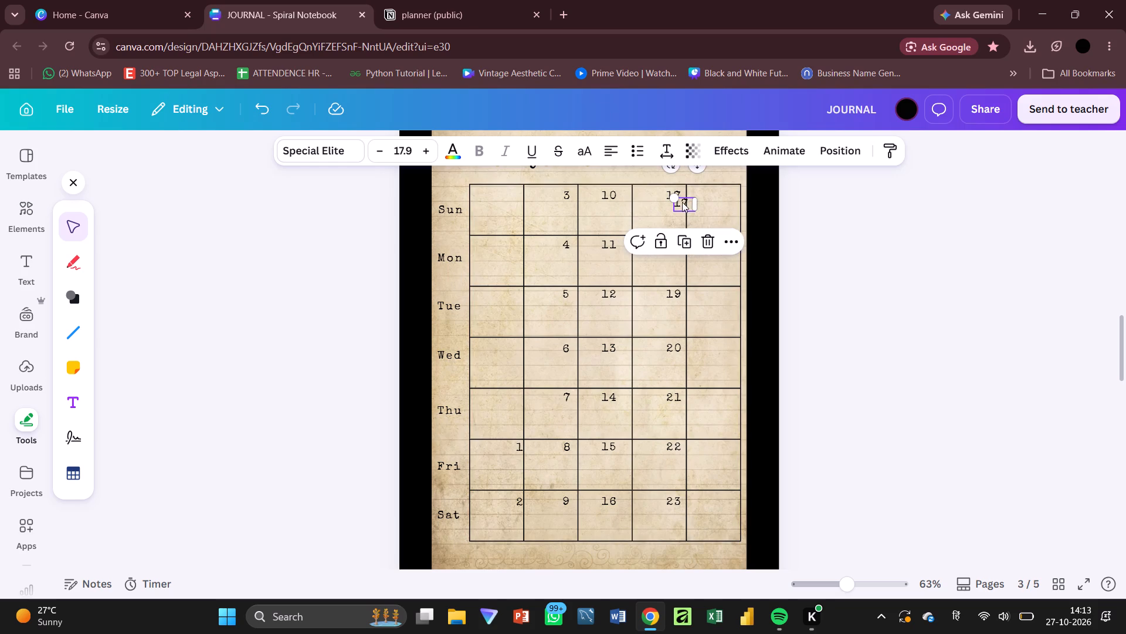
{"action": "left_click_drag", "start_coordinate": [682, 202], "coordinate": [727, 193]}
{"action": "left_click", "coordinate": [728, 193]}
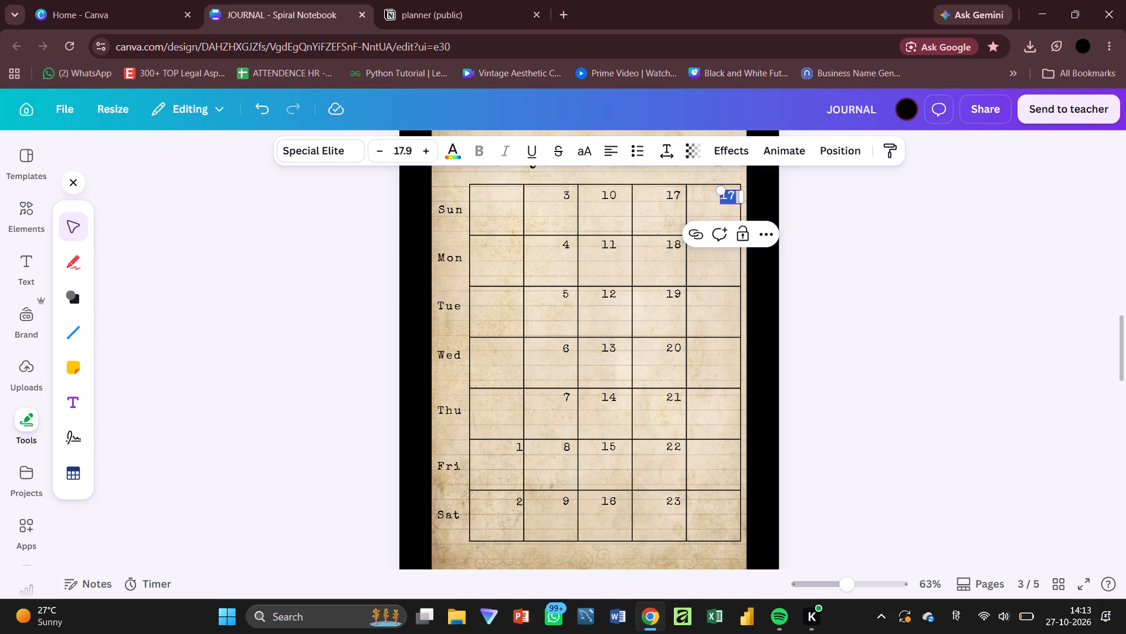
{"action": "type", "text": "24"}
{"action": "left_click", "coordinate": [852, 237]}
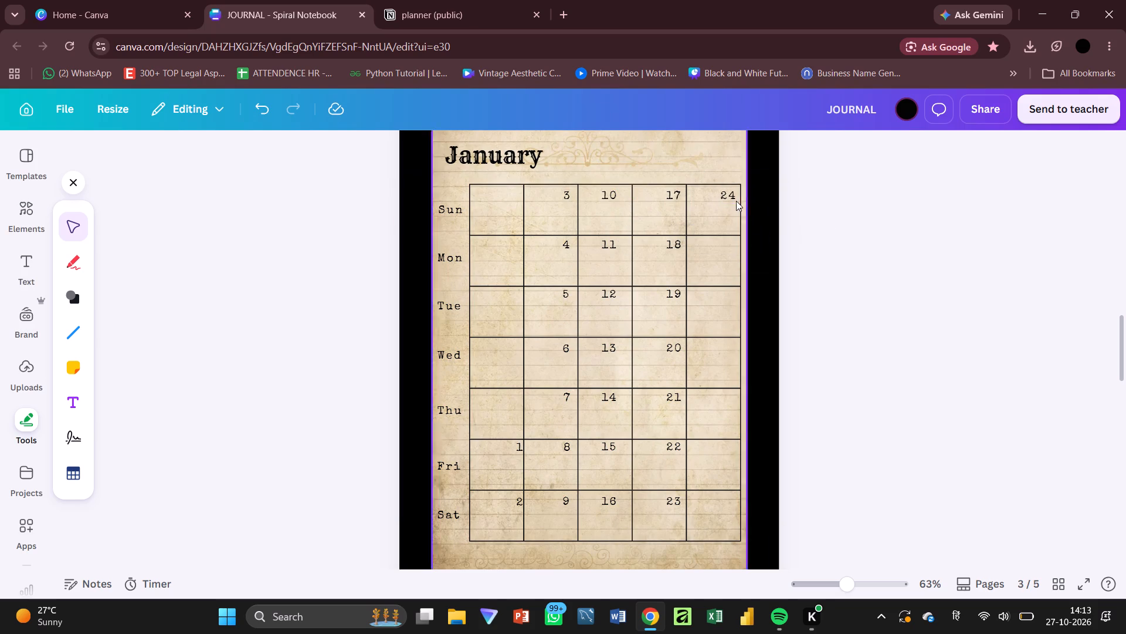
Duplicate the date 24 into the last column's Monday cell and change the copy's text to 25.
{"action": "left_click", "coordinate": [735, 200]}
{"action": "key", "text": "ctrl+d"}
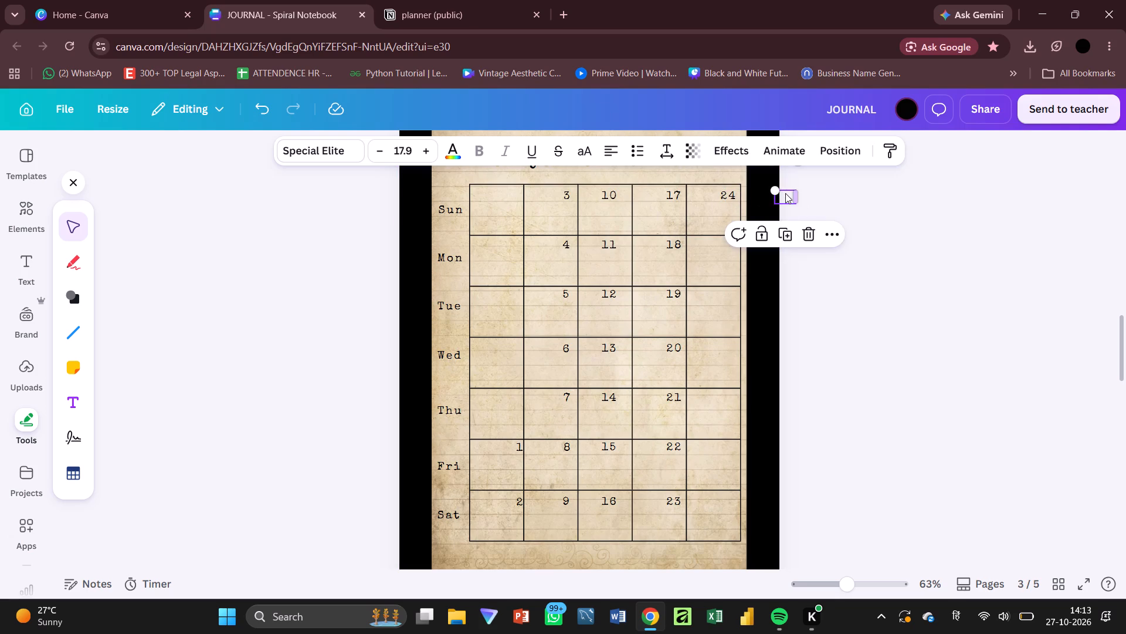
{"action": "left_click_drag", "start_coordinate": [785, 193], "coordinate": [730, 243]}
{"action": "left_click", "coordinate": [732, 247]}
{"action": "left_click", "coordinate": [732, 247]}
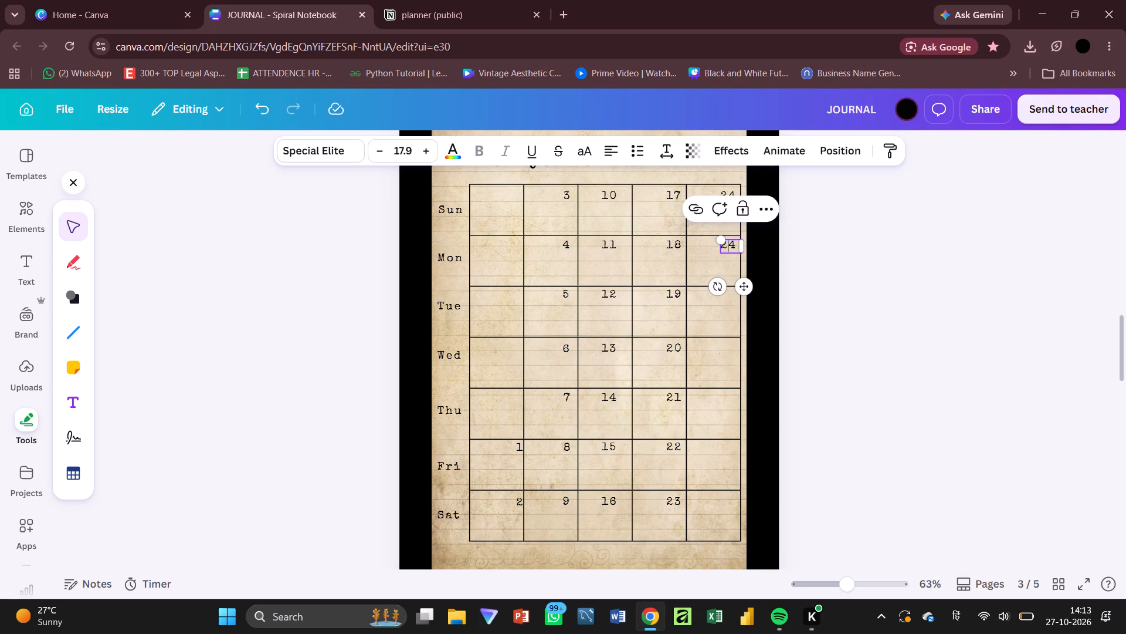
{"action": "key", "text": "Right"}
{"action": "key", "text": "BackSpace"}
{"action": "key", "text": "5"}
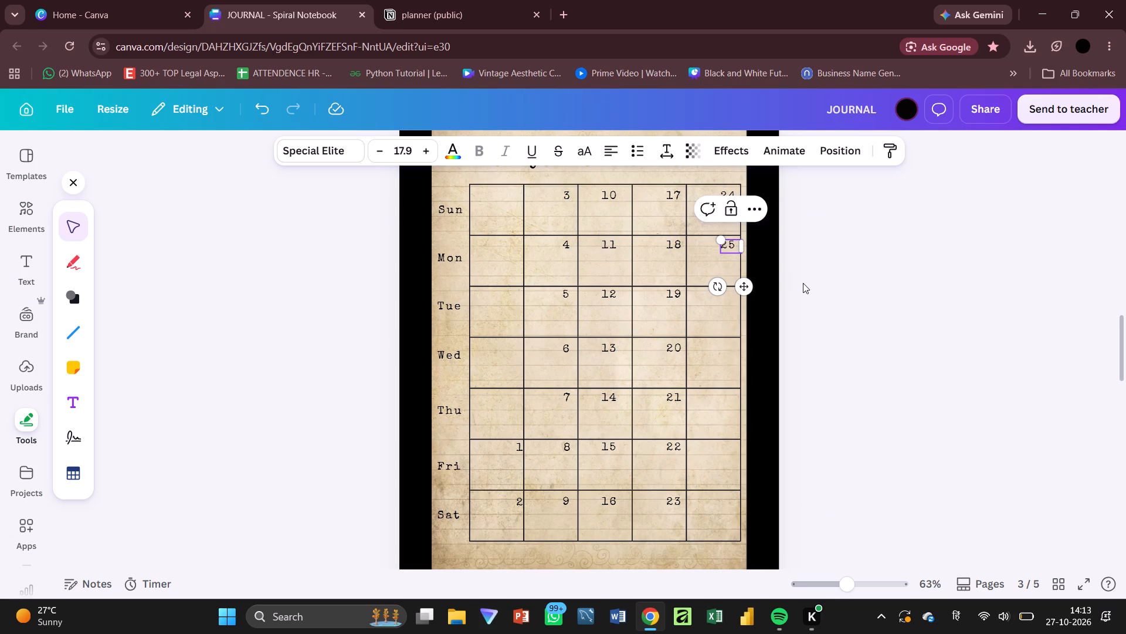
{"action": "left_click", "coordinate": [803, 283]}
Duplicate the date 25 five times down the last column, one copy for each day from Tuesday to Saturday.
{"action": "left_click", "coordinate": [726, 245]}
{"action": "key", "text": "ctrl+d"}
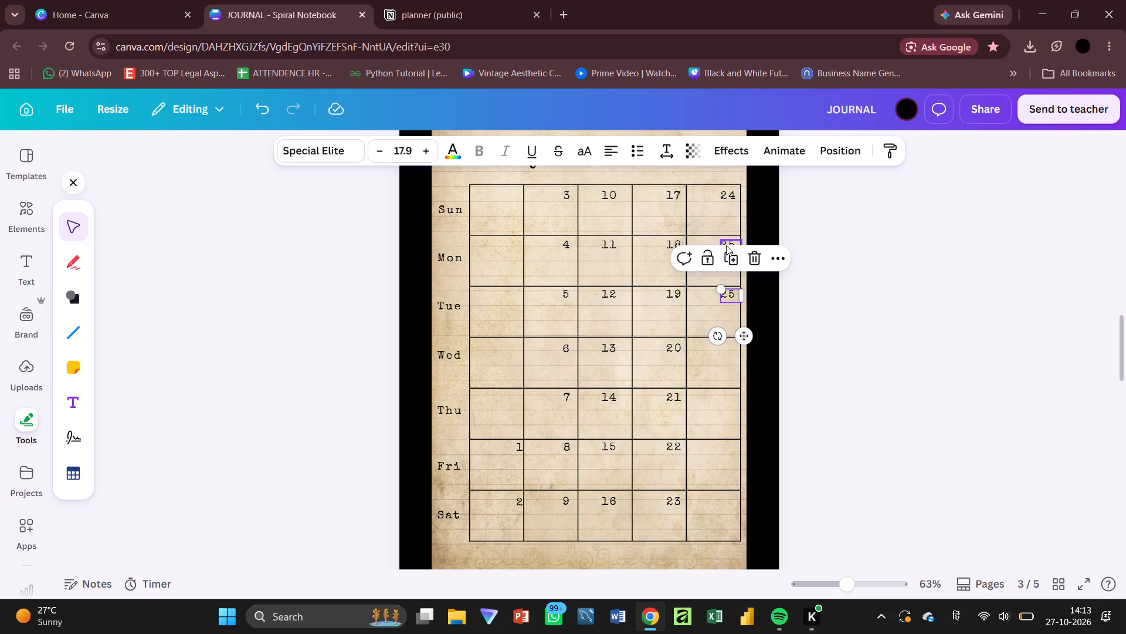
{"action": "key", "text": "ctrl+d"}
{"action": "key", "text": "ctrl+d"}
{"action": "key", "text": "ctrl+d"}
{"action": "key", "text": "ctrl+d"}
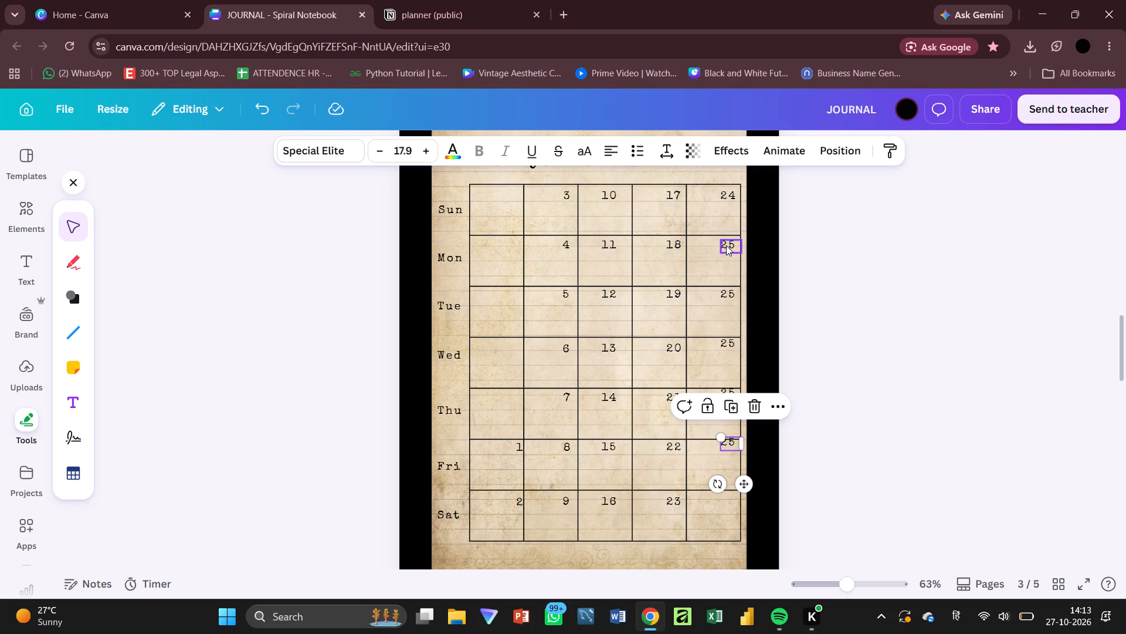
Change the copied date in the last column's Tuesday cell to 26, keeping it level with 19.
{"action": "left_click", "coordinate": [732, 294]}
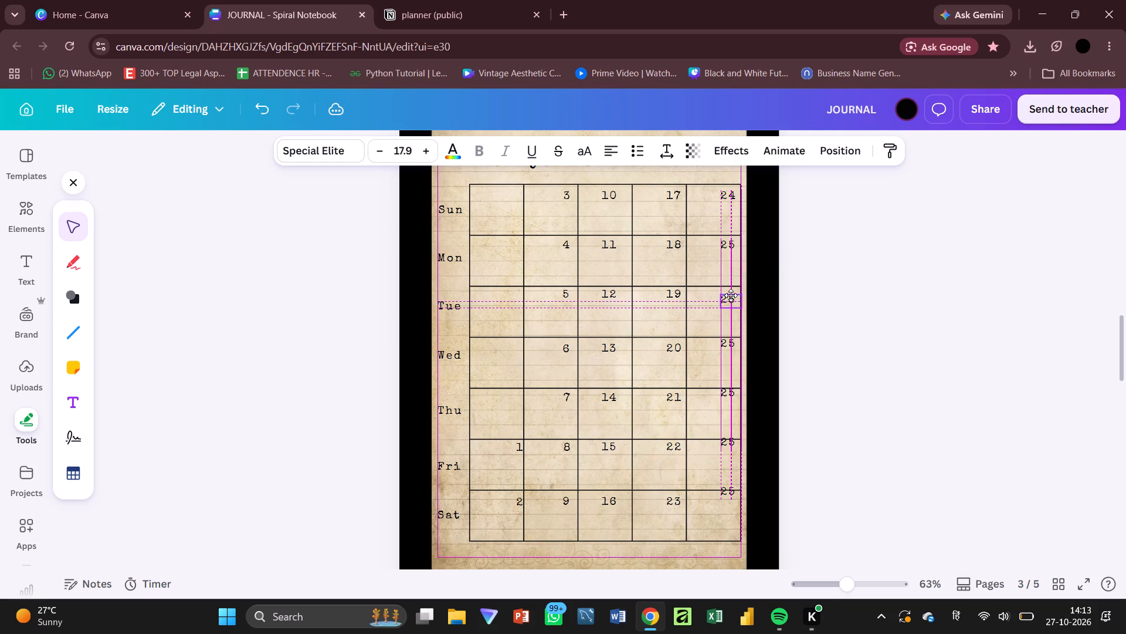
{"action": "left_click", "coordinate": [731, 293]}
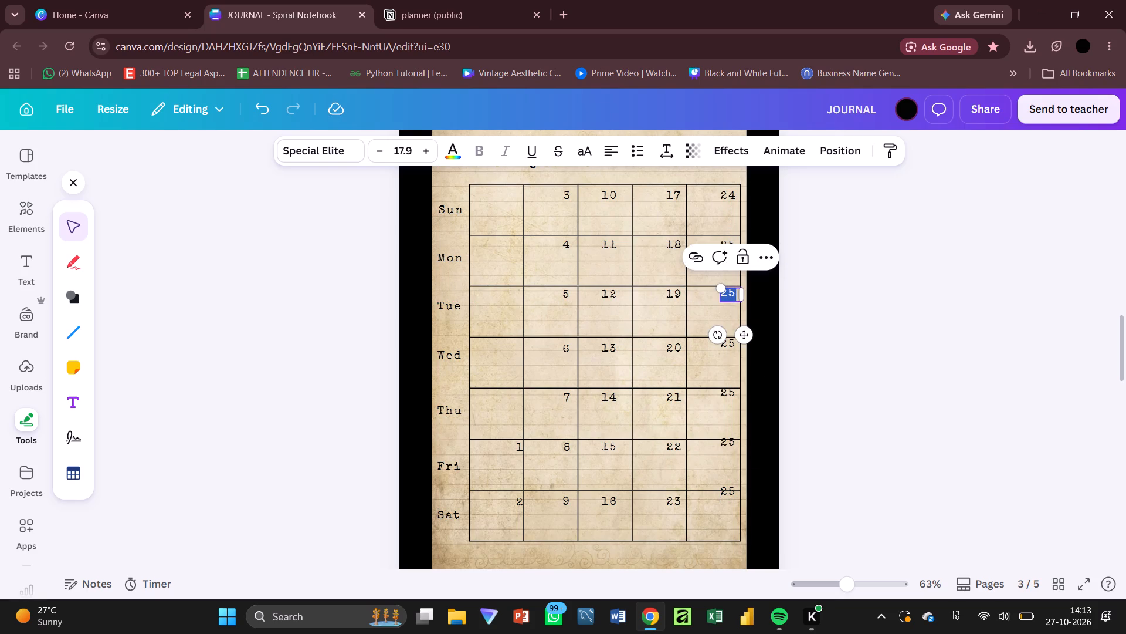
{"action": "left_click", "coordinate": [735, 291]}
{"action": "key", "text": "BackSpace"}
{"action": "key", "text": "6"}
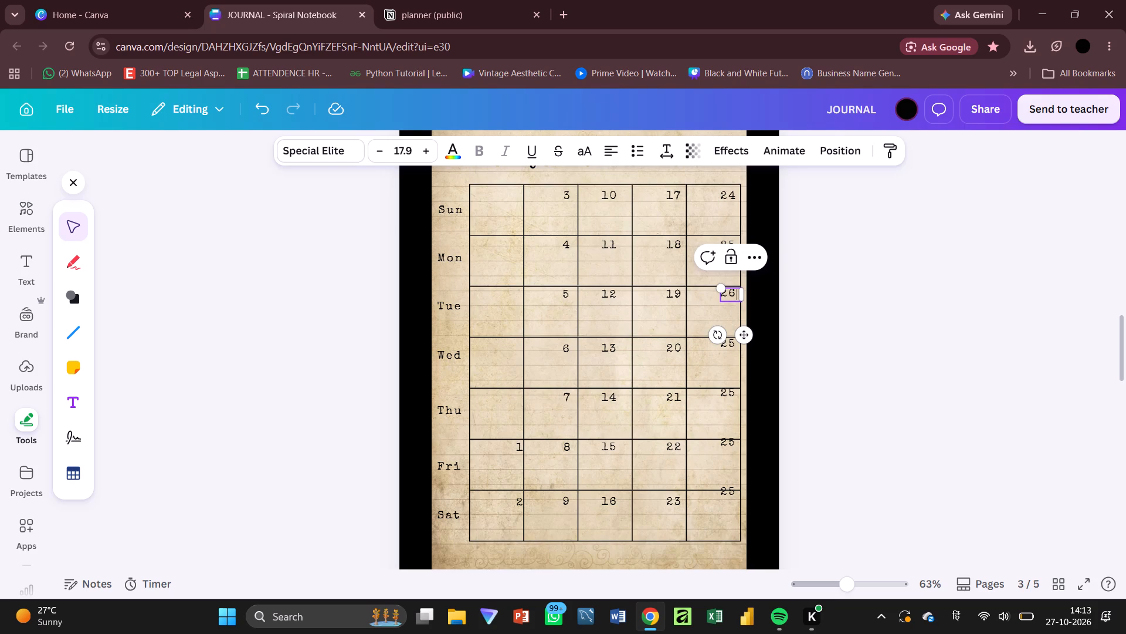
Align the last column's Wednesday copy with the date 20 and change its text to 27.
{"action": "left_click_drag", "start_coordinate": [730, 348], "coordinate": [731, 353]}
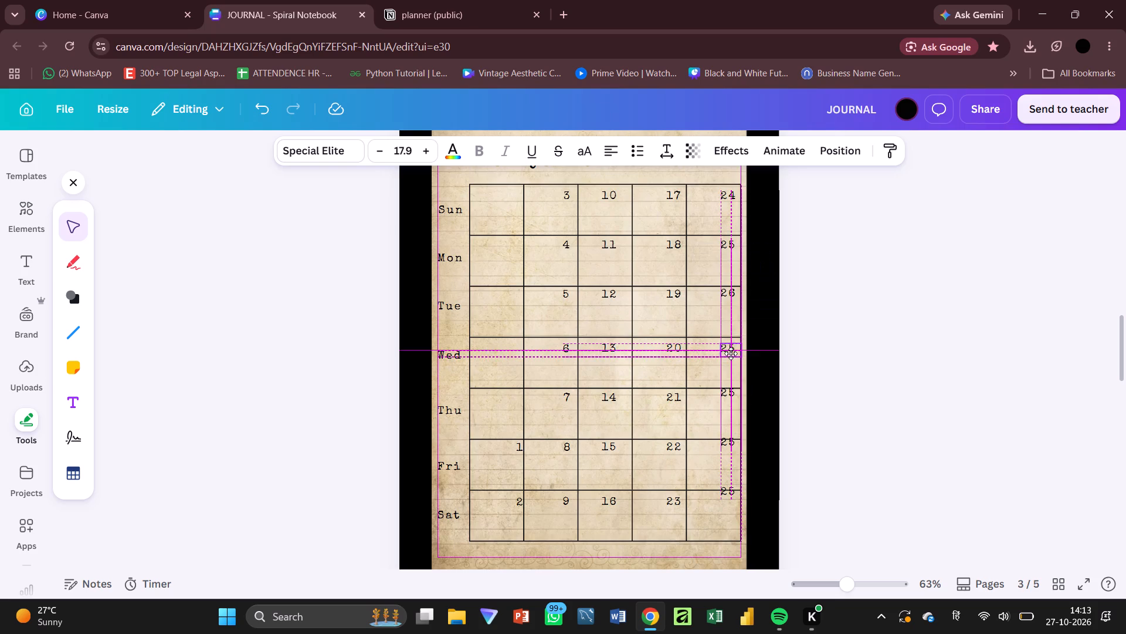
{"action": "left_click_drag", "start_coordinate": [731, 353], "coordinate": [730, 353]}
{"action": "left_click", "coordinate": [732, 349]}
{"action": "double_click", "coordinate": [732, 349]}
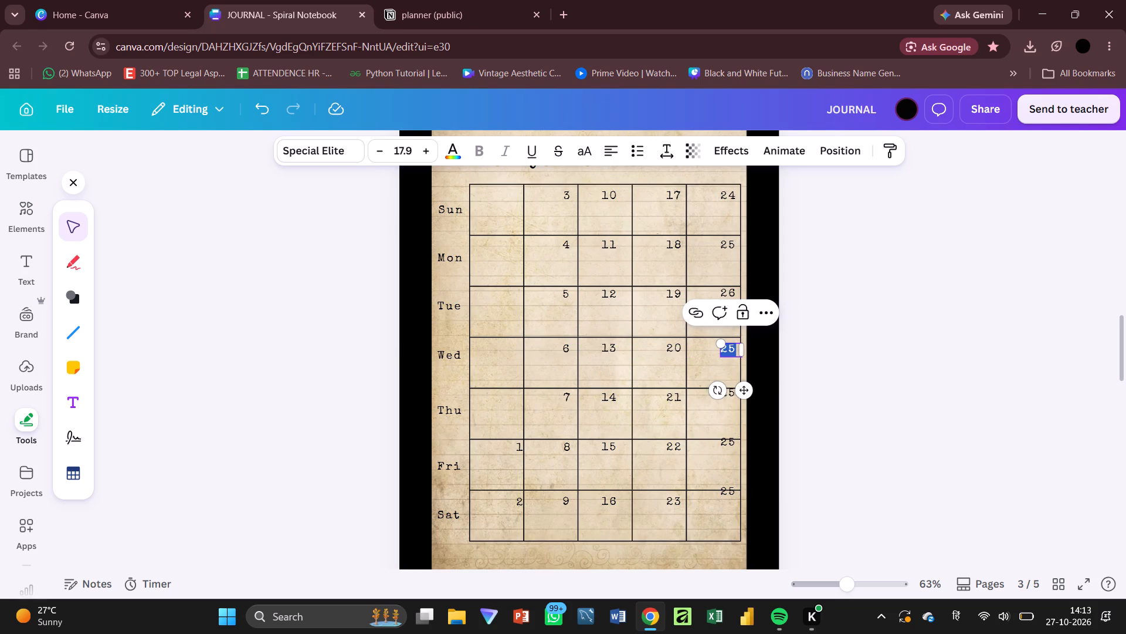
{"action": "left_click", "coordinate": [732, 349]}
{"action": "left_click", "coordinate": [738, 349]}
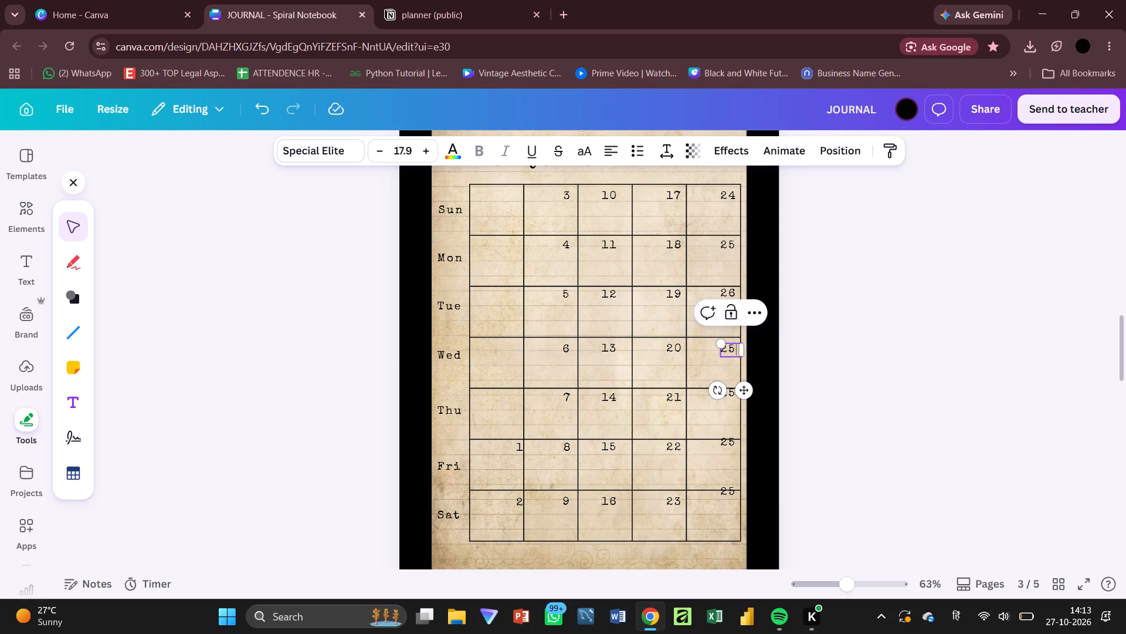
{"action": "key", "text": "BackSpace"}
{"action": "key", "text": "7"}
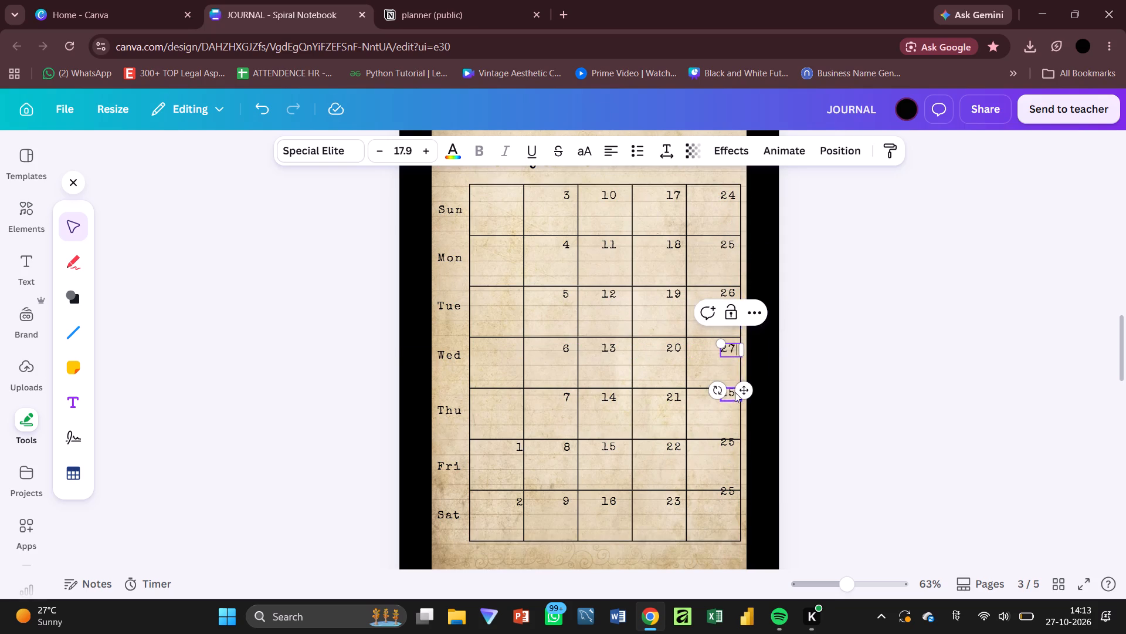
Align the last column's Thursday copy with the date 21 and change its text to 28.
{"action": "left_click", "coordinate": [735, 392]}
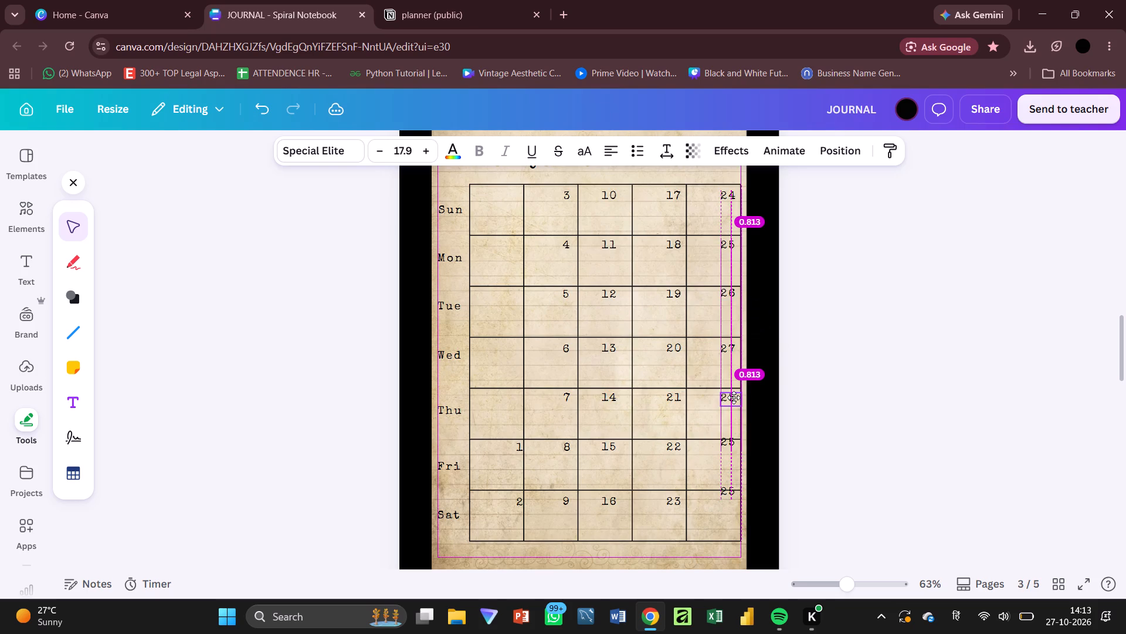
{"action": "double_click", "coordinate": [734, 397]}
{"action": "left_click", "coordinate": [734, 397]}
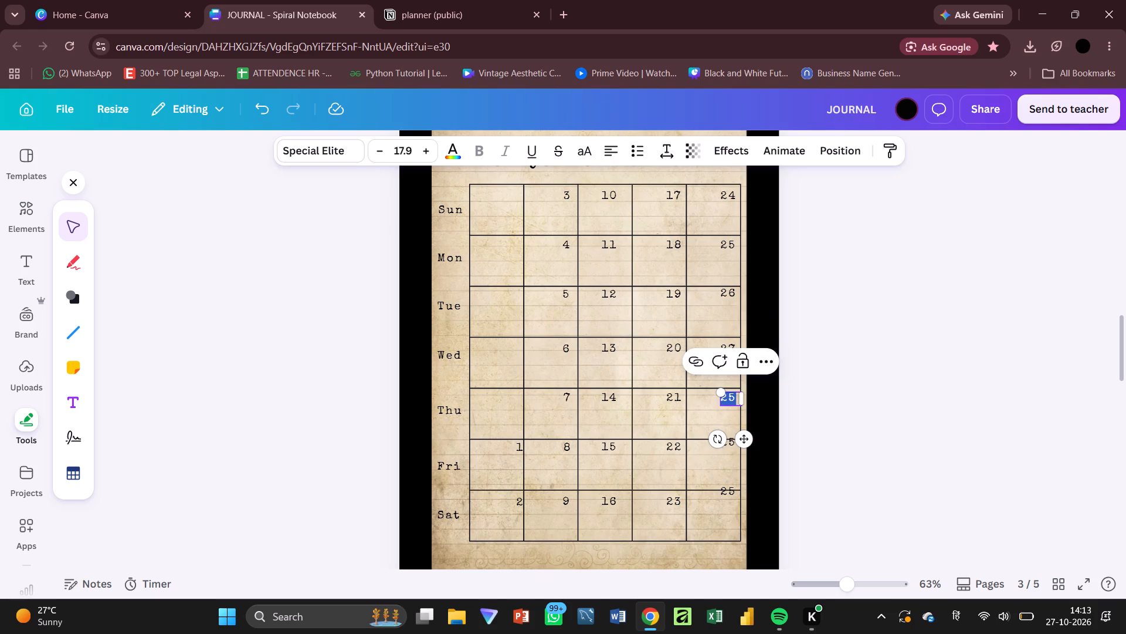
{"action": "left_click", "coordinate": [734, 397]}
{"action": "key", "text": "BackSpace"}
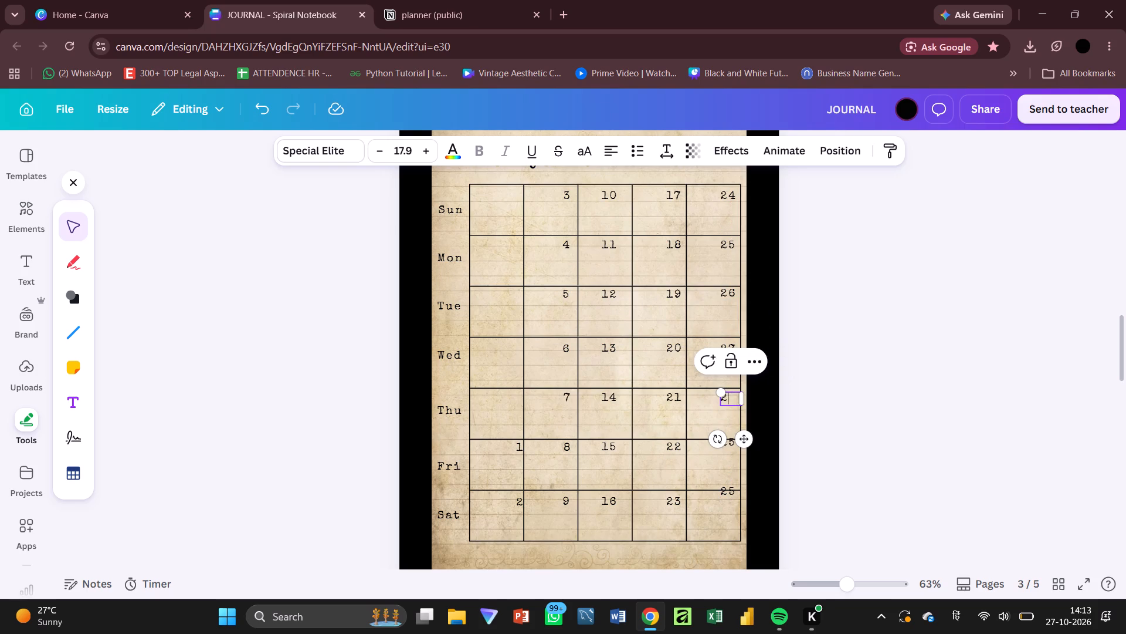
{"action": "key", "text": "8"}
Align the last column's Friday copy with the date 22 and change its text to 29.
{"action": "left_click_drag", "start_coordinate": [730, 445], "coordinate": [731, 451]}
{"action": "left_click", "coordinate": [732, 450]}
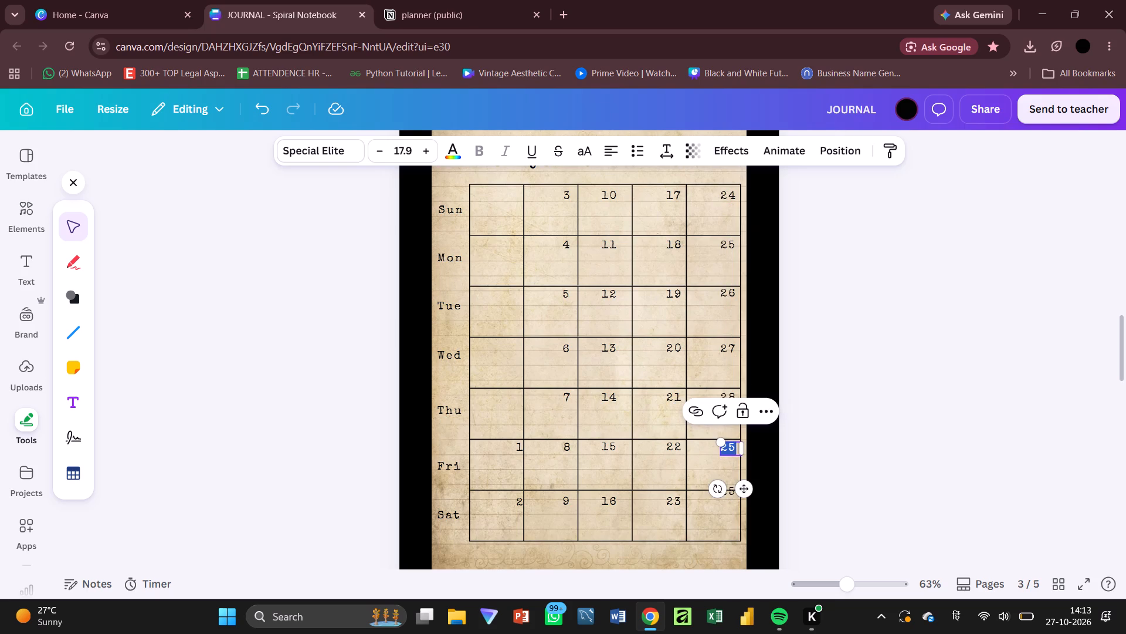
{"action": "left_click", "coordinate": [734, 449]}
{"action": "key", "text": "BackSpace"}
{"action": "key", "text": "9"}
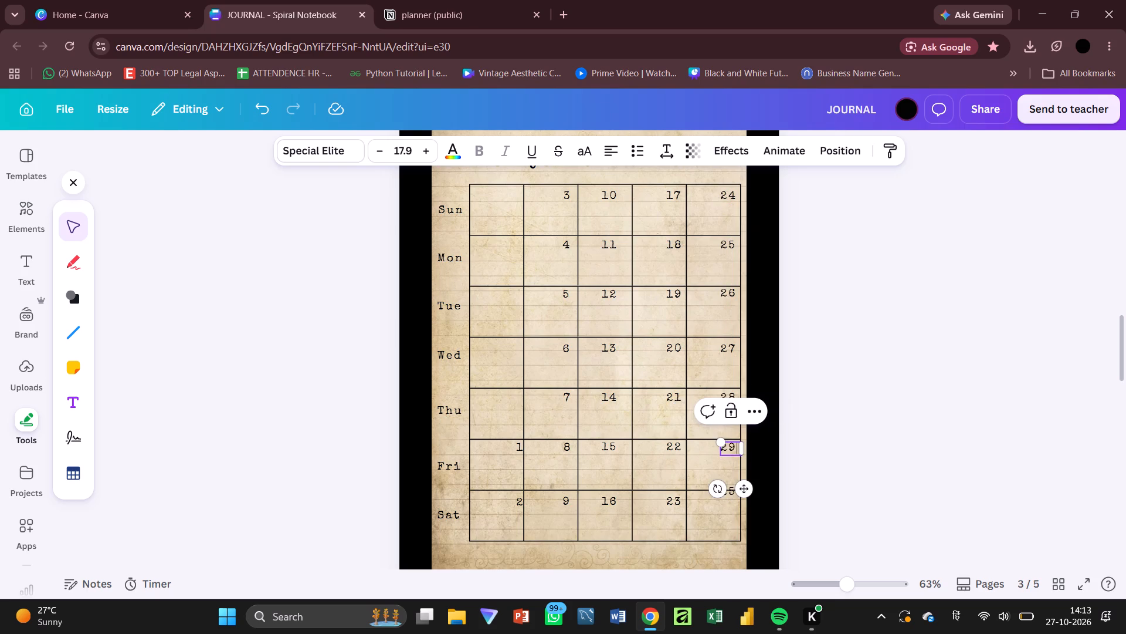
Align the last column's Saturday copy with the date 23 and change its text to 30.
{"action": "left_click_drag", "start_coordinate": [731, 495], "coordinate": [733, 504]}
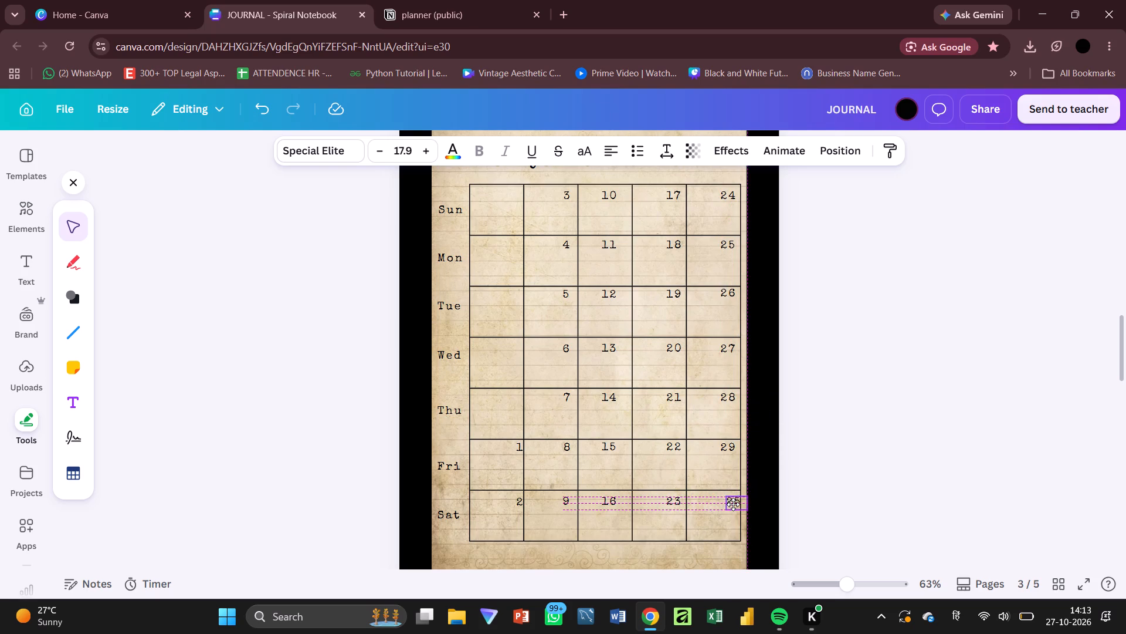
{"action": "left_click_drag", "start_coordinate": [733, 504], "coordinate": [731, 503]}
{"action": "left_click", "coordinate": [735, 501]}
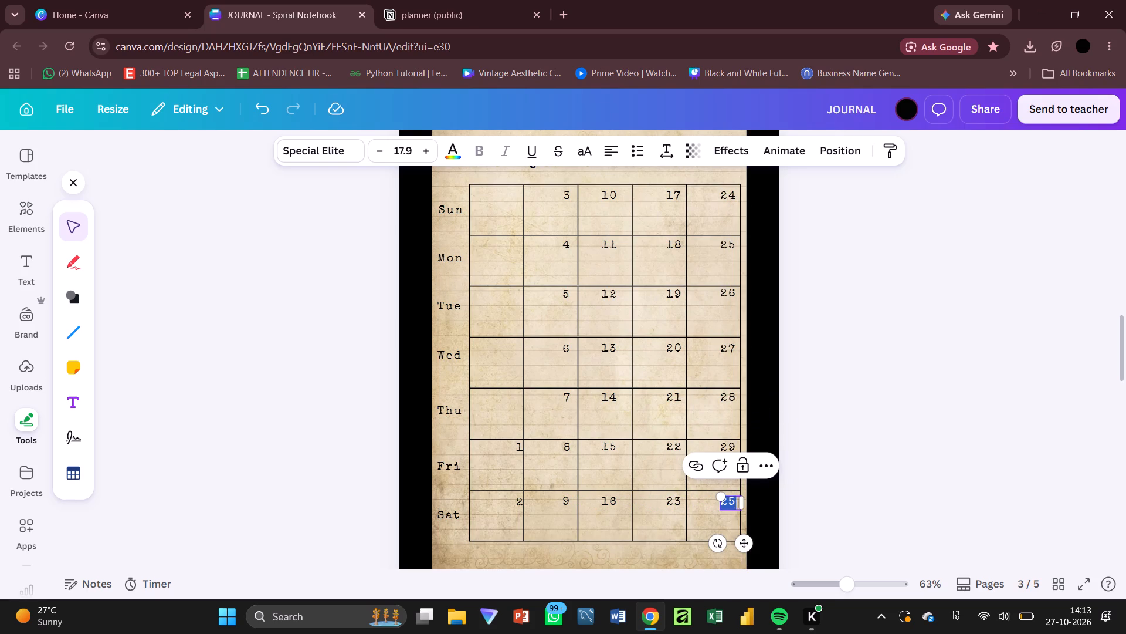
{"action": "left_click", "coordinate": [735, 501]}
{"action": "key", "text": "BackSpace"}
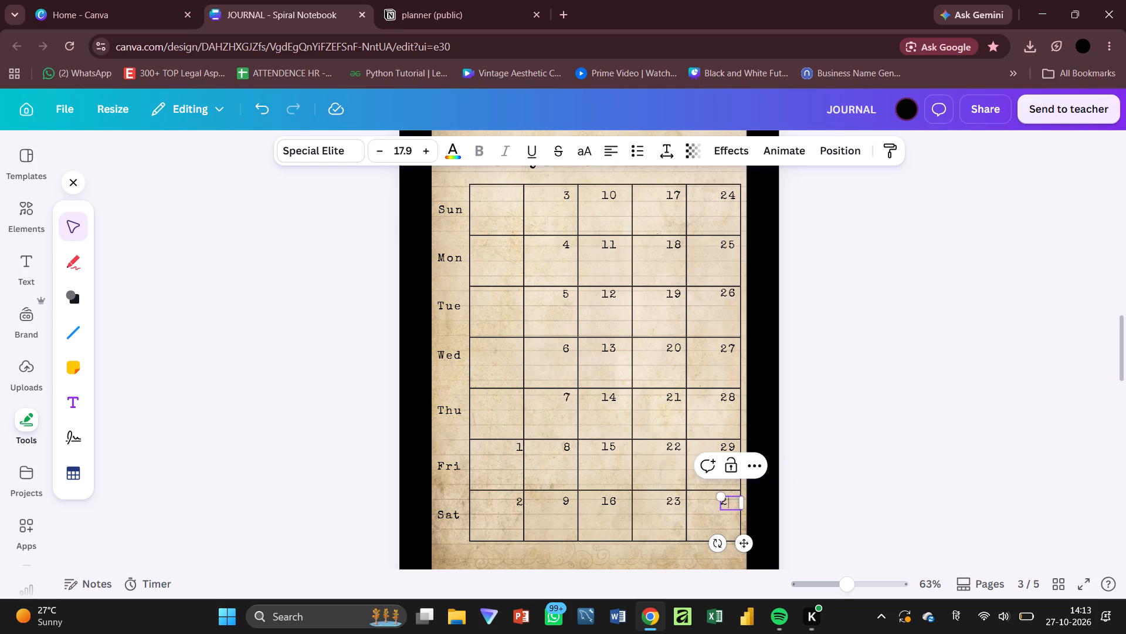
{"action": "key", "text": "BackSpace"}
{"action": "type", "text": "30"}
{"action": "left_click", "coordinate": [828, 486]}
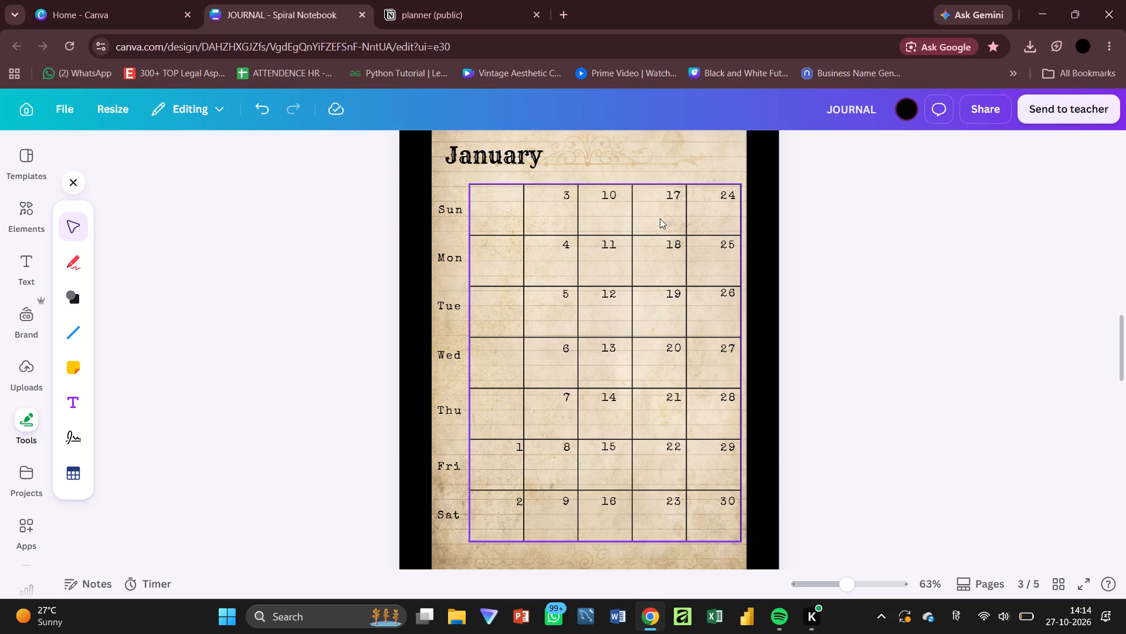
Move the dates 10 to 16 in the third column to the upper-right corners of their Sunday to Saturday cells.
{"action": "left_click_drag", "start_coordinate": [606, 194], "coordinate": [615, 193]}
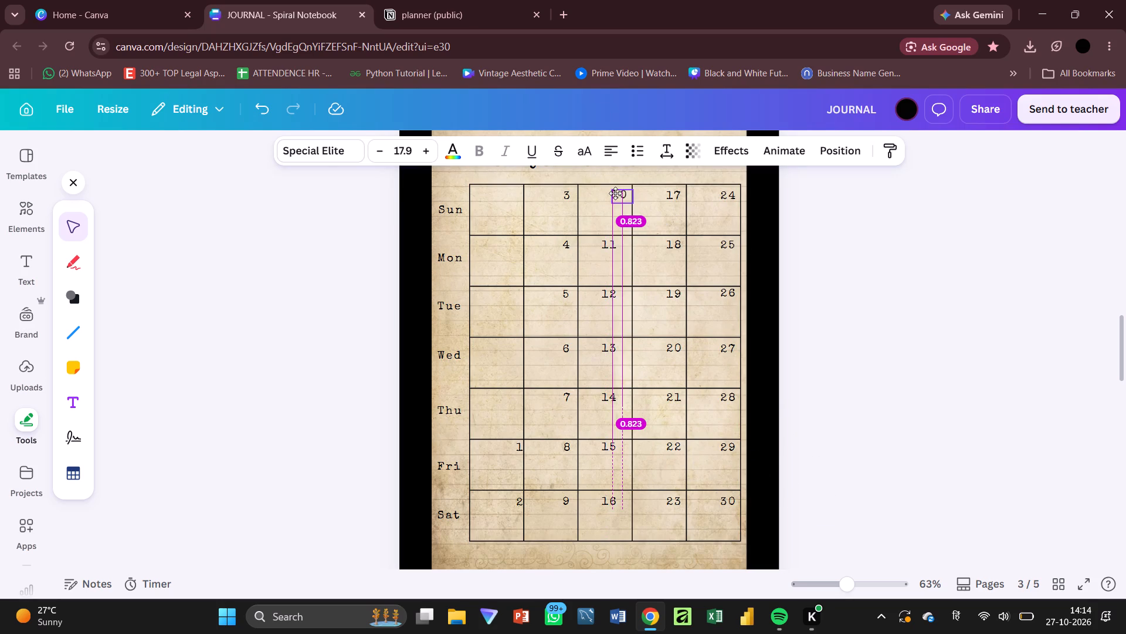
{"action": "left_click_drag", "start_coordinate": [615, 193], "coordinate": [617, 194]}
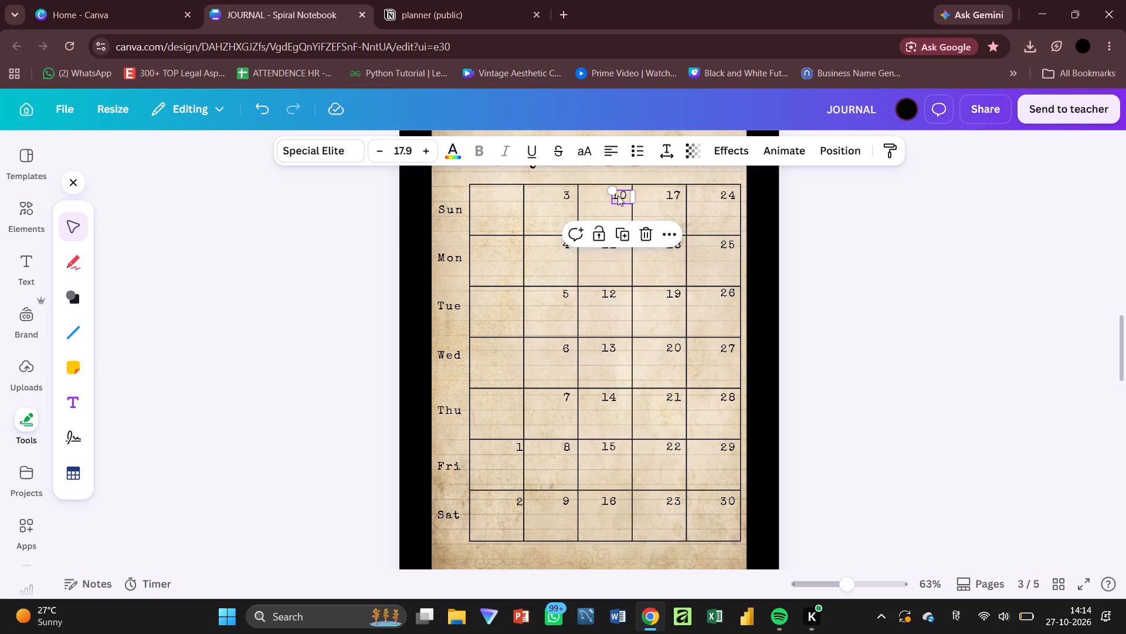
{"action": "left_click_drag", "start_coordinate": [613, 250], "coordinate": [625, 251]}
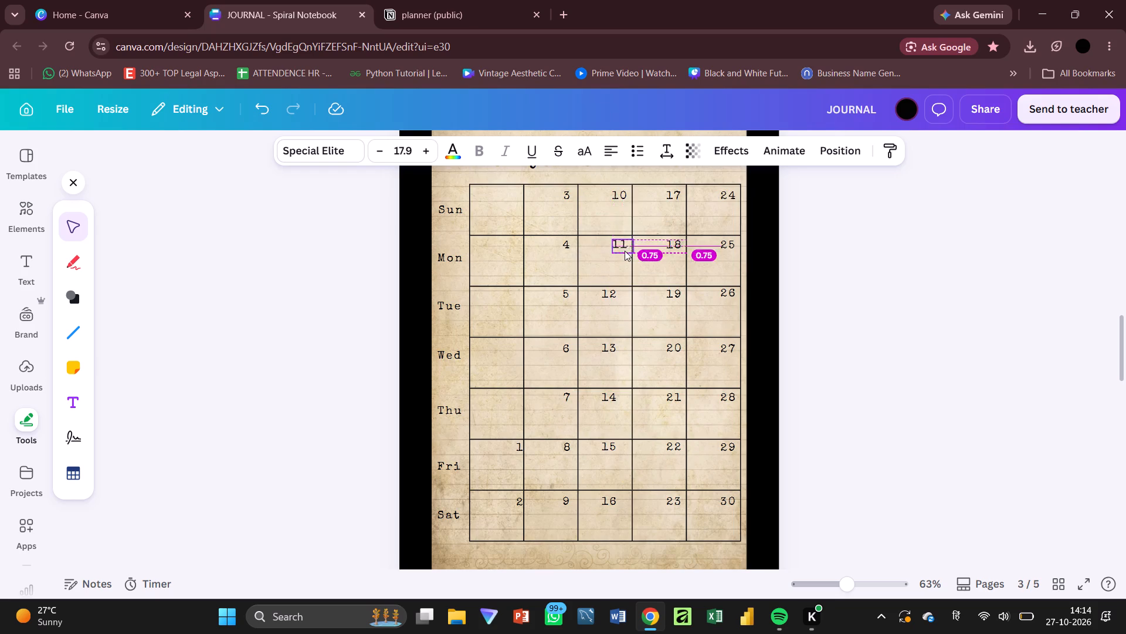
{"action": "left_click_drag", "start_coordinate": [611, 299], "coordinate": [622, 299]}
{"action": "left_click_drag", "start_coordinate": [613, 349], "coordinate": [619, 348]}
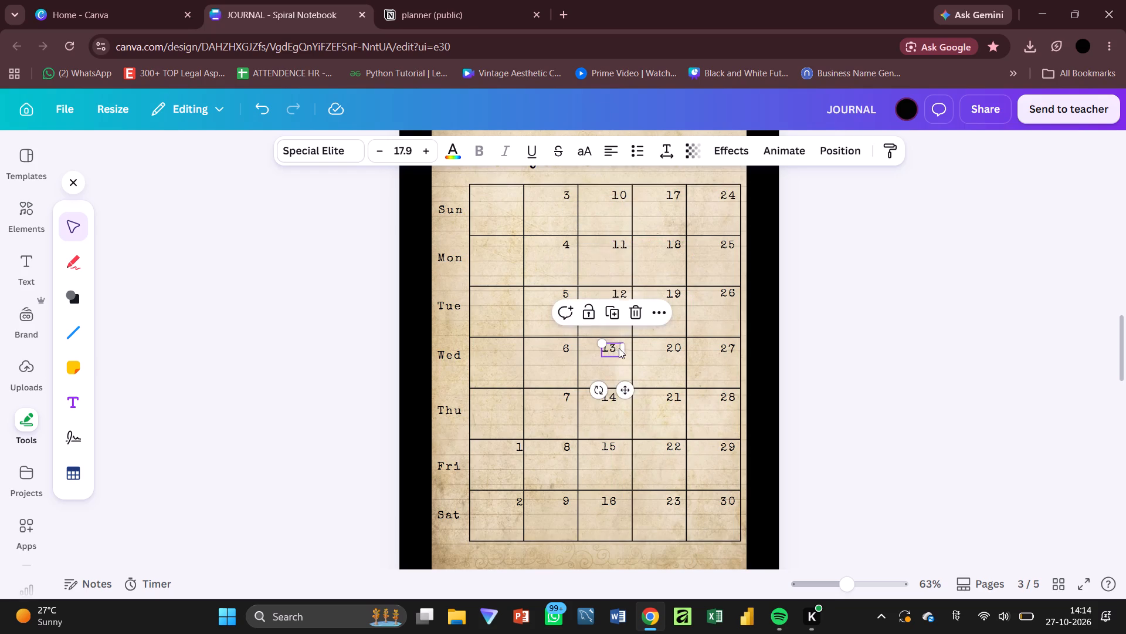
{"action": "left_click_drag", "start_coordinate": [619, 348], "coordinate": [624, 348]}
{"action": "left_click_drag", "start_coordinate": [616, 399], "coordinate": [625, 400]}
{"action": "left_click_drag", "start_coordinate": [615, 453], "coordinate": [625, 452]}
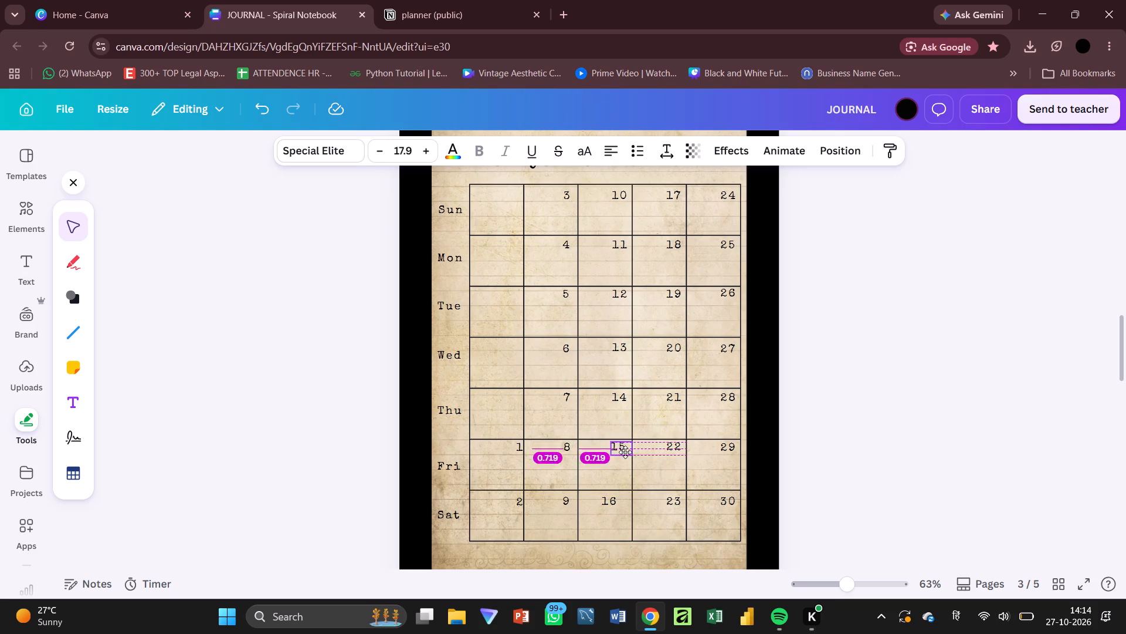
{"action": "left_click_drag", "start_coordinate": [625, 452], "coordinate": [626, 452]}
{"action": "left_click_drag", "start_coordinate": [614, 504], "coordinate": [625, 504]}
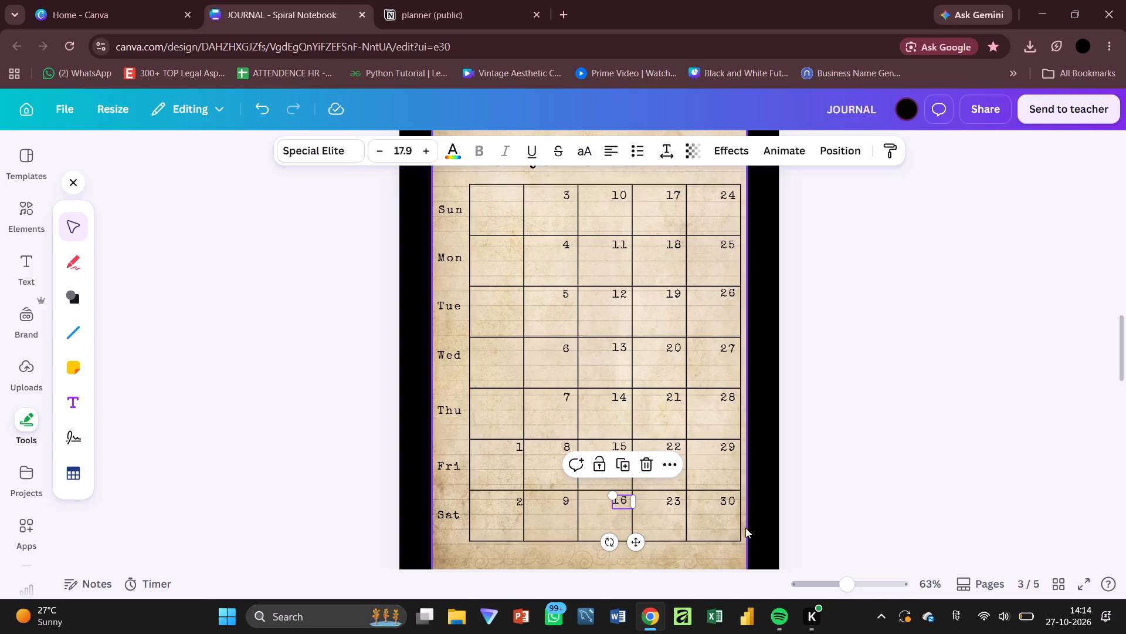
Duplicate the date 30 into the first column's empty Sunday cell and change the copy's text to 31.
{"action": "left_click", "coordinate": [723, 498]}
{"action": "key", "text": "ctrl+d"}
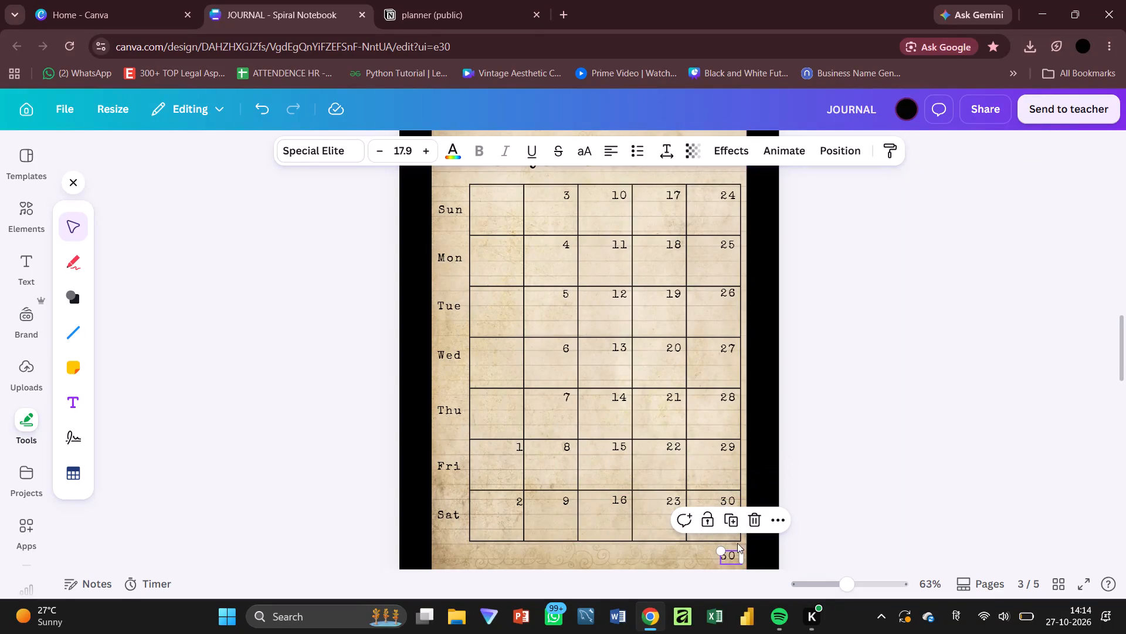
{"action": "left_click_drag", "start_coordinate": [731, 558], "coordinate": [511, 195]}
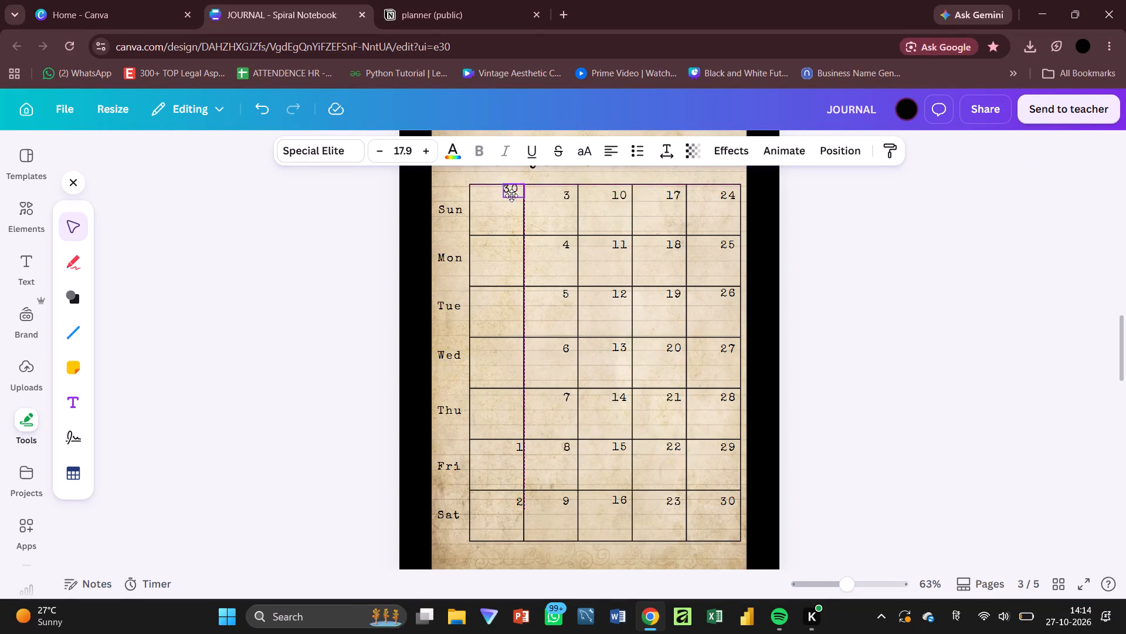
{"action": "left_click_drag", "start_coordinate": [511, 195], "coordinate": [512, 197]}
{"action": "left_click", "coordinate": [514, 197]}
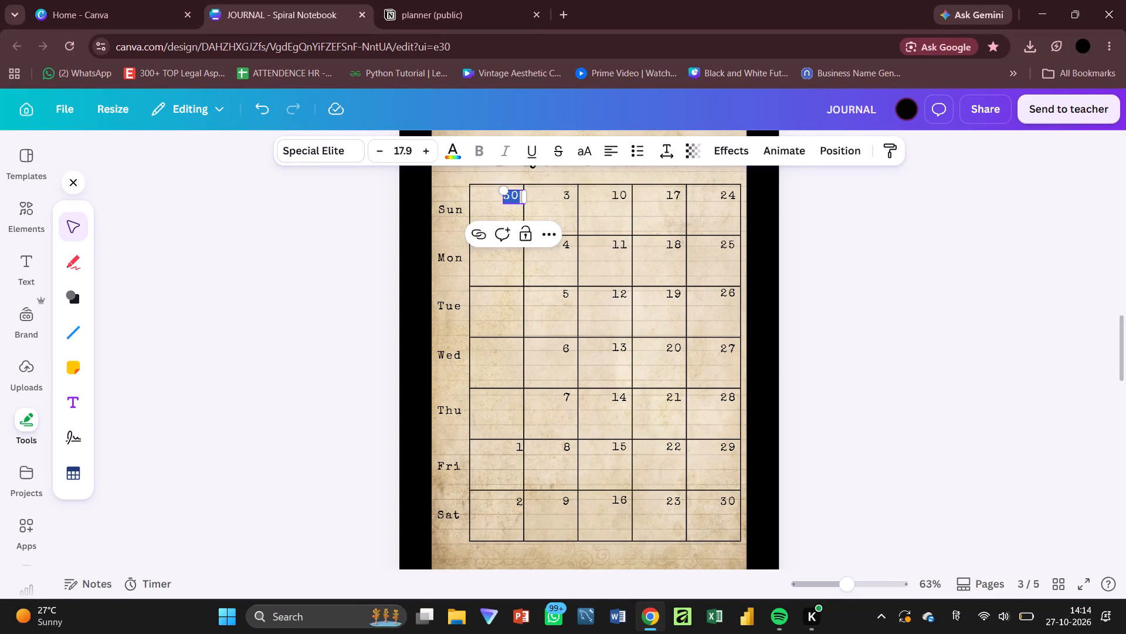
{"action": "left_click", "coordinate": [514, 197]}
{"action": "key", "text": "Right"}
{"action": "key", "text": "BackSpace"}
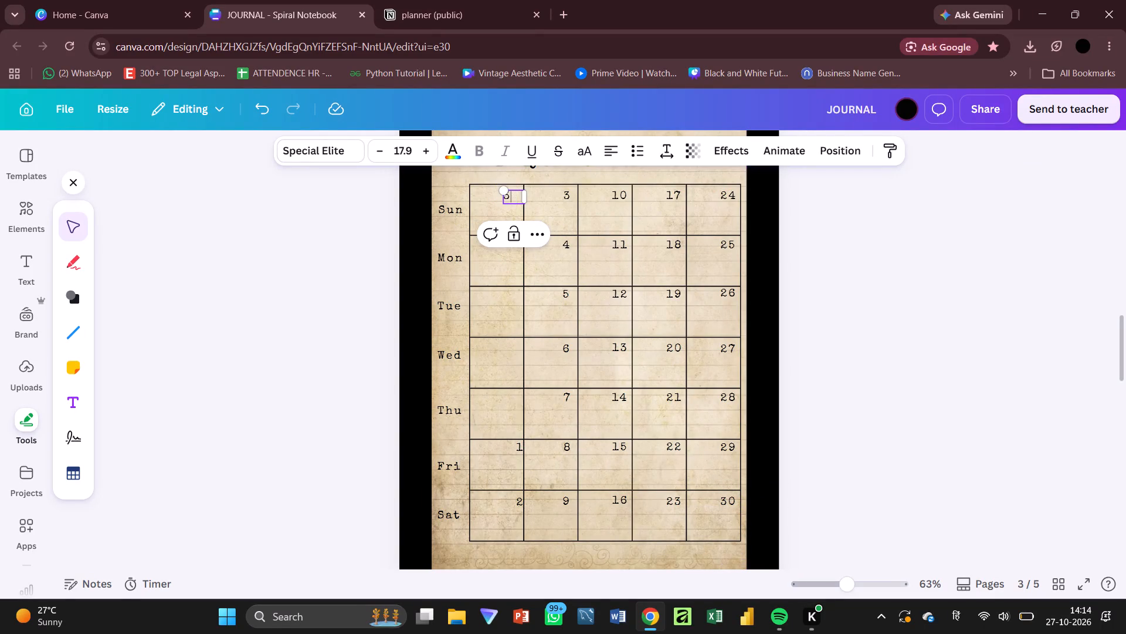
{"action": "key", "text": "1"}
{"action": "left_click", "coordinate": [886, 321]}
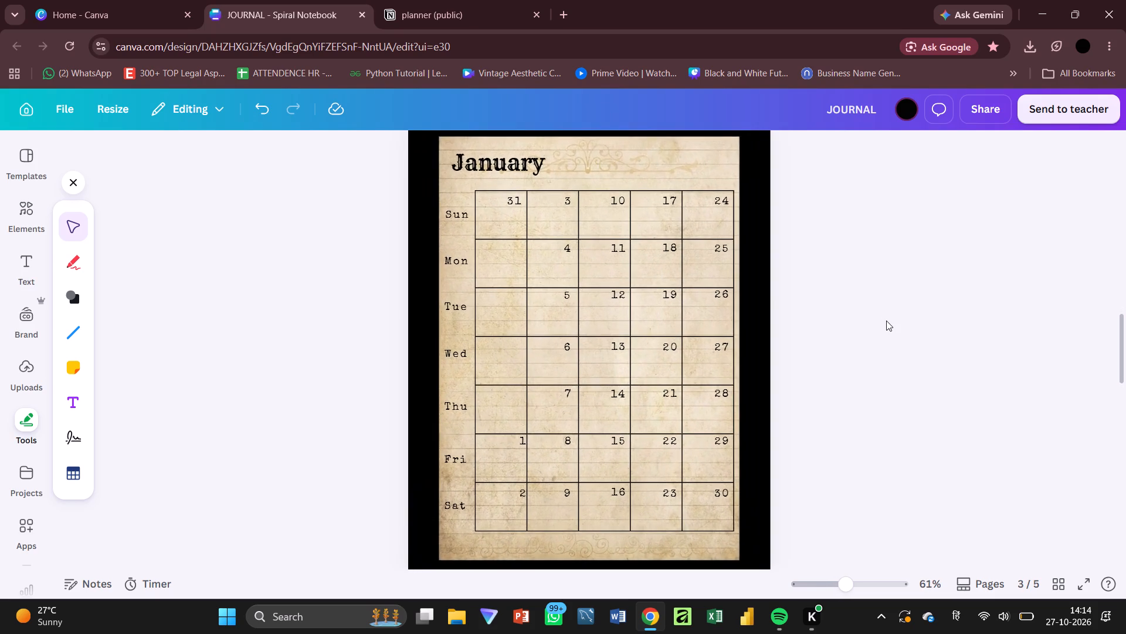
Shift the dates 1 and 2 slightly left, off the grid line, within their Friday and Saturday cells.
{"action": "scroll", "coordinate": [886, 321], "scroll_direction": "down", "scroll_amount": 1}
{"action": "left_click", "coordinate": [524, 380]}
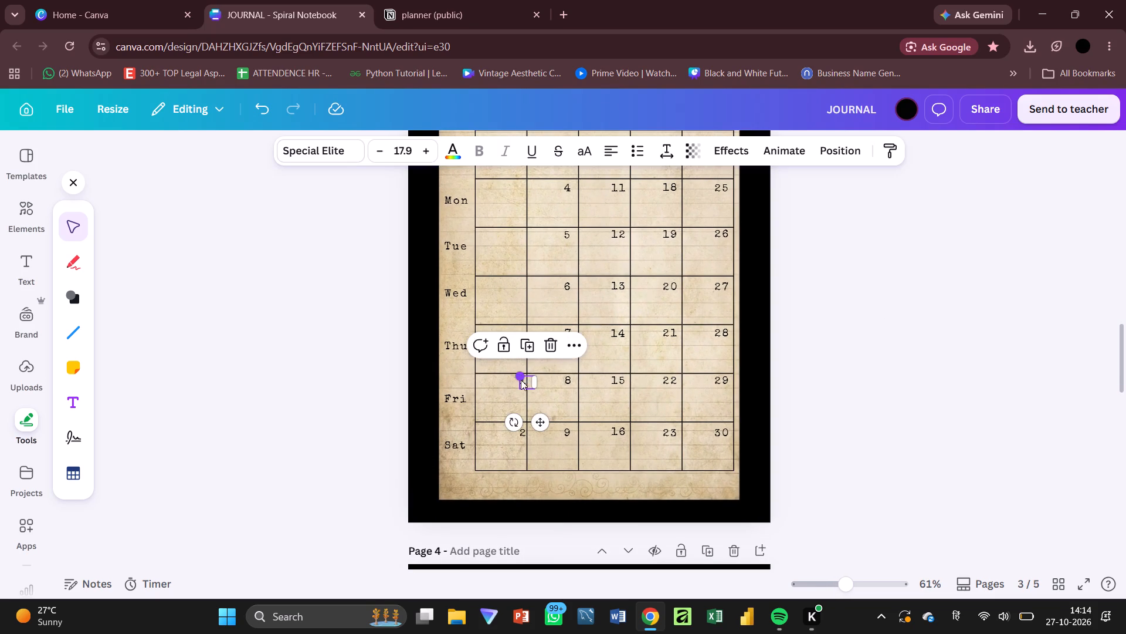
{"action": "left_click_drag", "start_coordinate": [523, 385], "coordinate": [516, 385]}
{"action": "left_click_drag", "start_coordinate": [524, 439], "coordinate": [517, 440]}
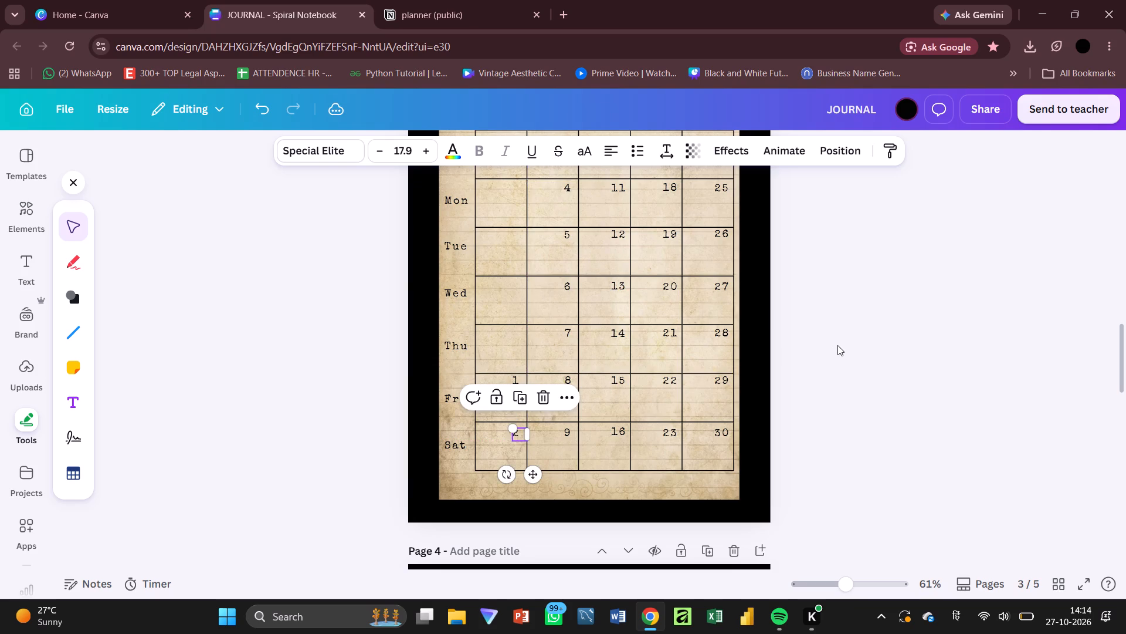
{"action": "left_click", "coordinate": [837, 345]}
{"action": "scroll", "coordinate": [837, 345], "scroll_direction": "up", "scroll_amount": 2}
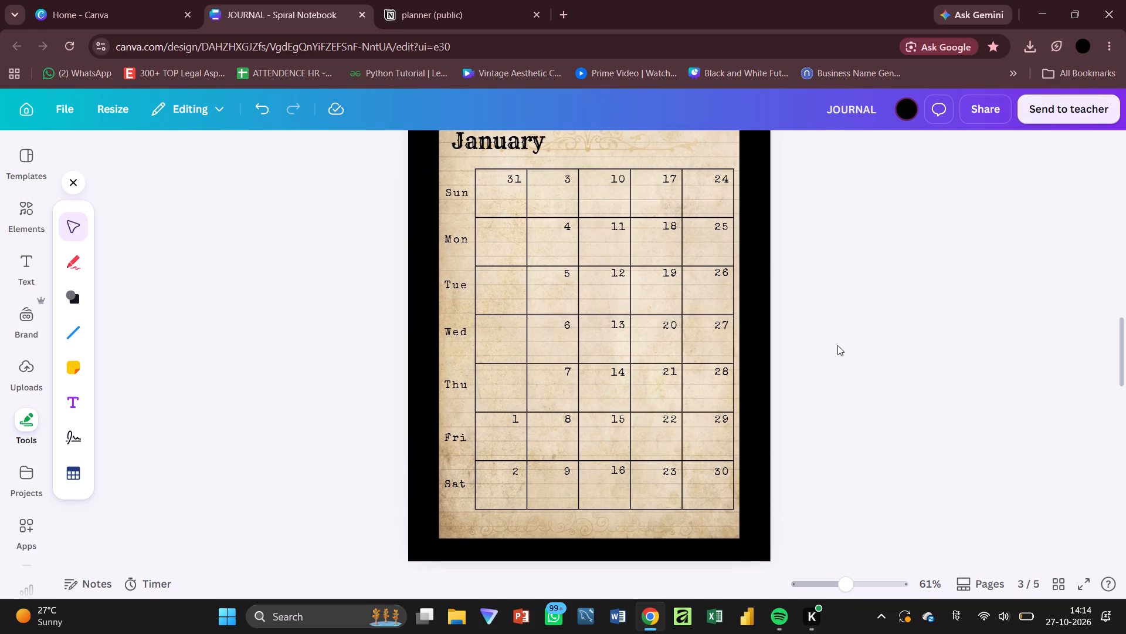
Add the recently used red lightning graphic to page 3 at the upper-right corner and send it behind the parchment.
{"action": "scroll", "coordinate": [837, 345], "scroll_direction": "up", "scroll_amount": 1}
{"action": "scroll", "coordinate": [837, 345], "scroll_direction": "down", "scroll_amount": 1}
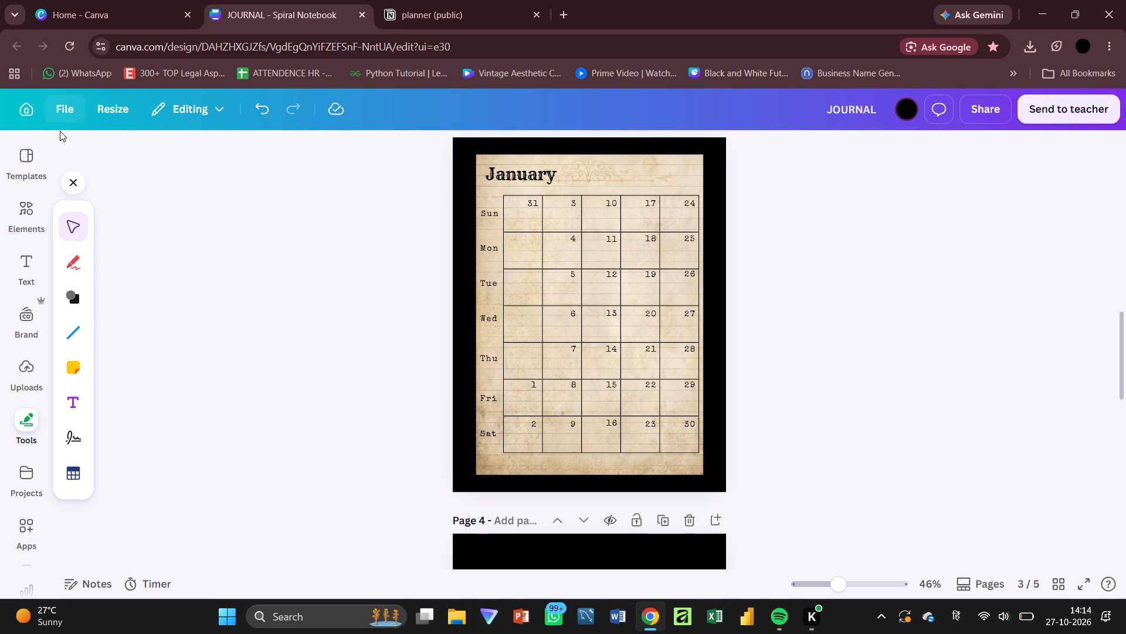
{"action": "left_click", "coordinate": [26, 205]}
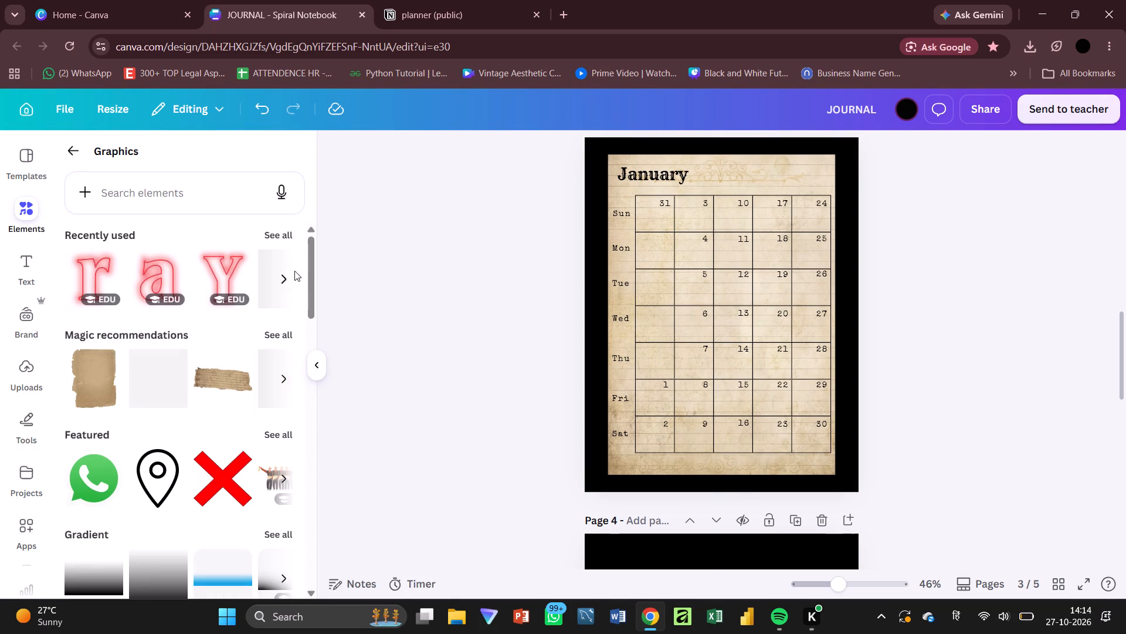
{"action": "left_click", "coordinate": [289, 338]}
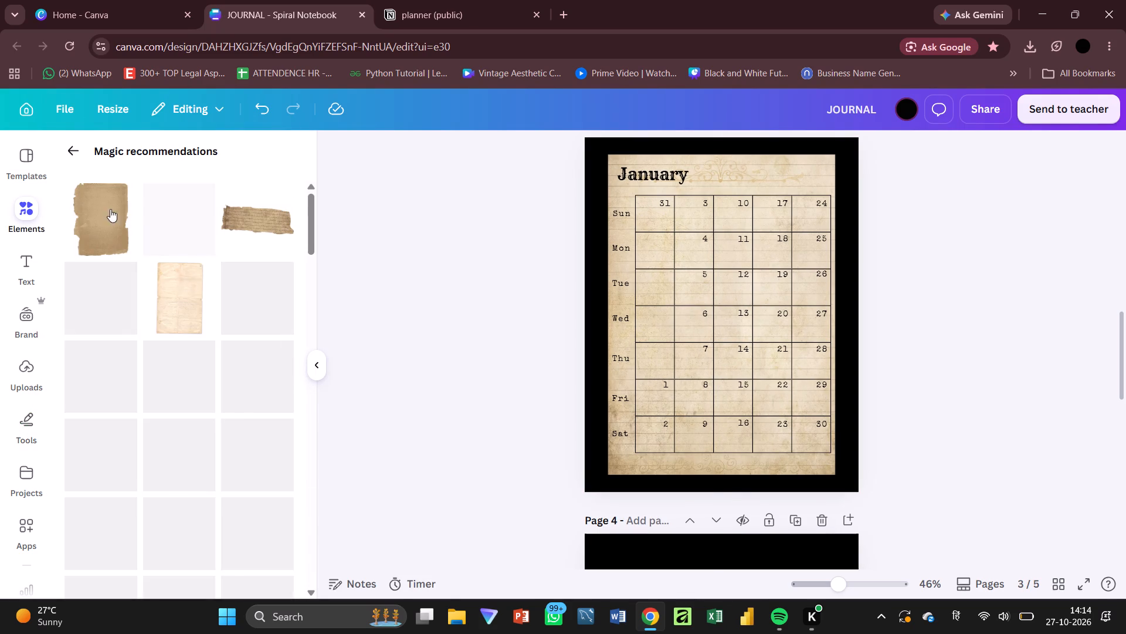
{"action": "left_click", "coordinate": [74, 153]}
{"action": "left_click", "coordinate": [276, 238]}
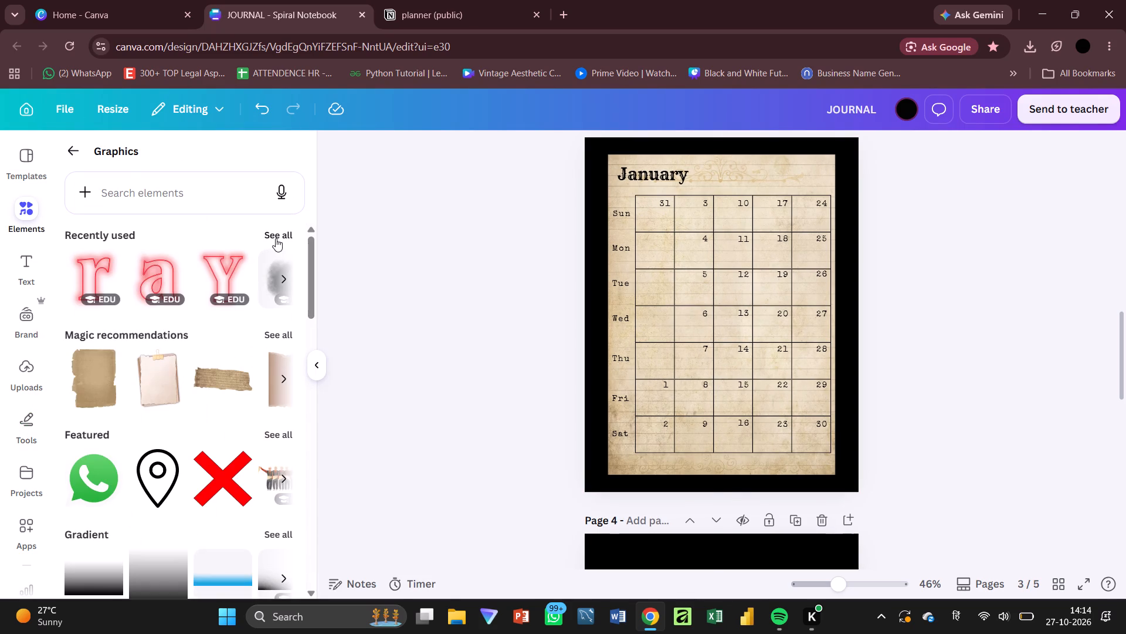
{"action": "left_click", "coordinate": [171, 288]}
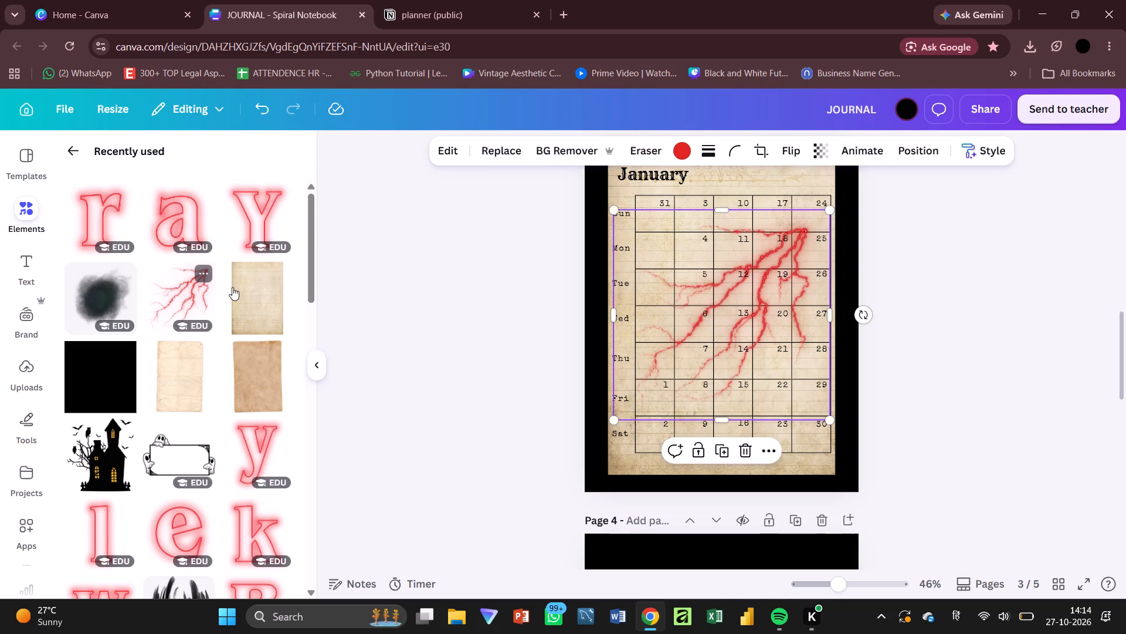
{"action": "left_click_drag", "start_coordinate": [778, 288], "coordinate": [849, 221]}
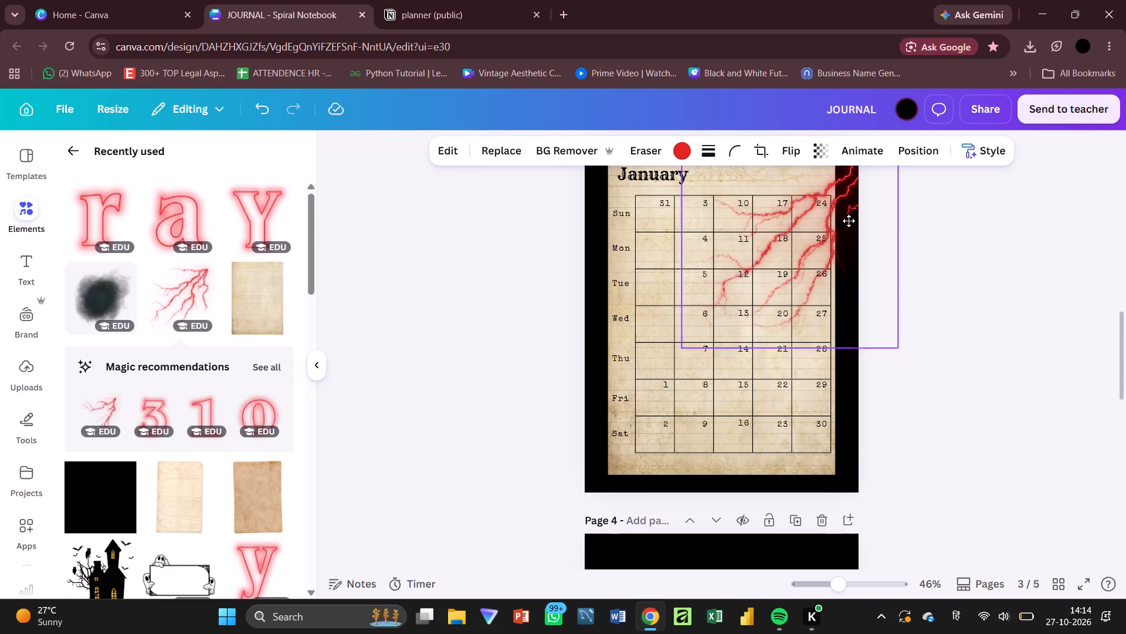
{"action": "left_click_drag", "start_coordinate": [849, 221], "coordinate": [847, 221]}
{"action": "left_click_drag", "start_coordinate": [833, 271], "coordinate": [827, 240]}
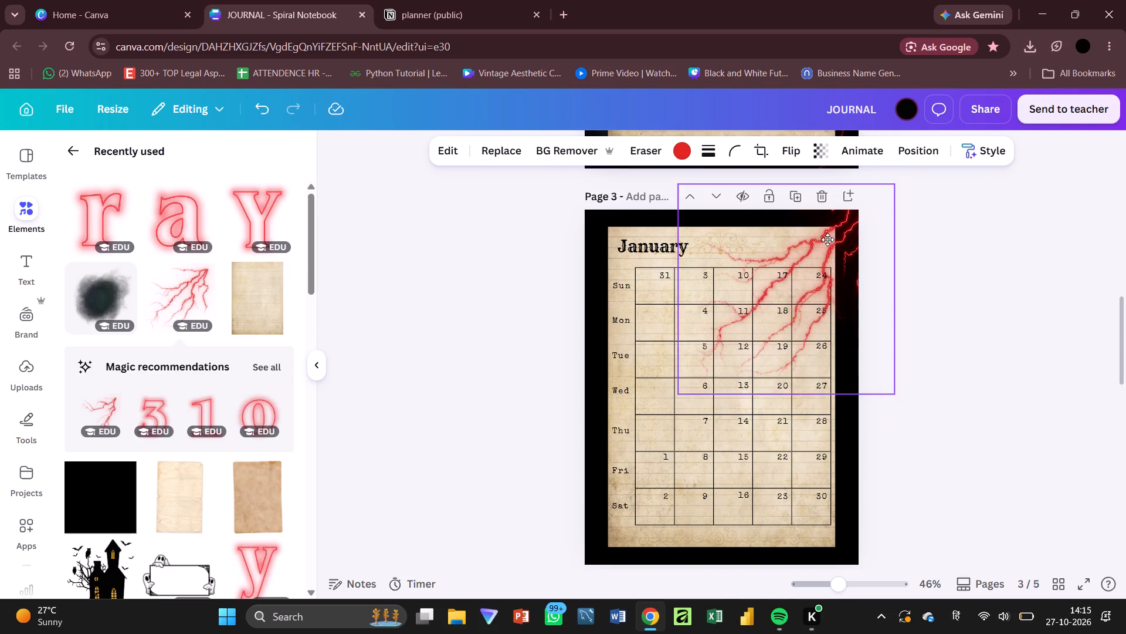
{"action": "left_click_drag", "start_coordinate": [827, 240], "coordinate": [840, 237]}
{"action": "key", "text": "ctrl+bracketleft"}
{"action": "key", "text": "ctrl+bracketleft"}
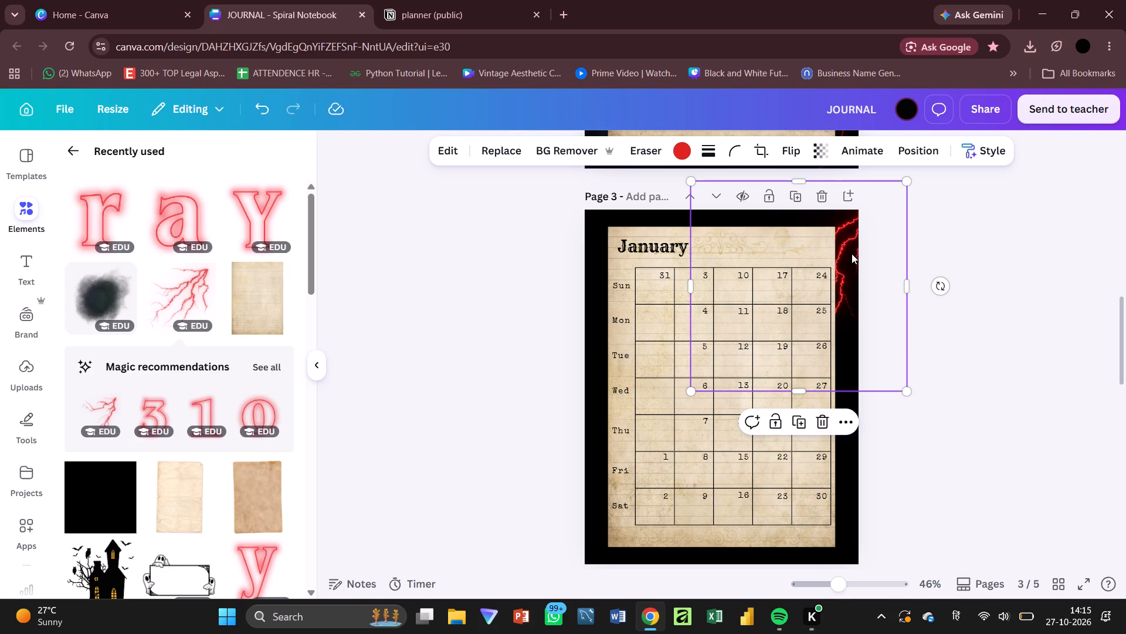
Duplicate the red lightning, place the copy over the page's left edge beside the upper rows, and send it behind the parchment.
{"action": "key", "text": "ctrl+d"}
{"action": "left_click_drag", "start_coordinate": [857, 286], "coordinate": [653, 344]}
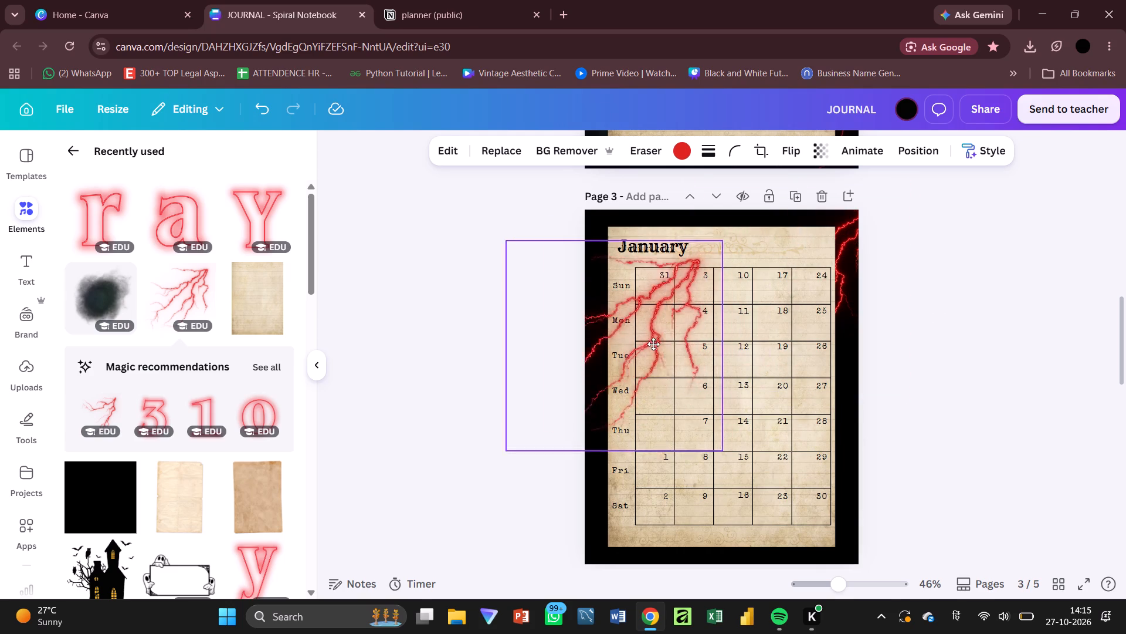
{"action": "left_click_drag", "start_coordinate": [653, 344], "coordinate": [625, 349]}
{"action": "key", "text": "ctrl+bracketleft"}
{"action": "key", "text": "ctrl+bracketleft"}
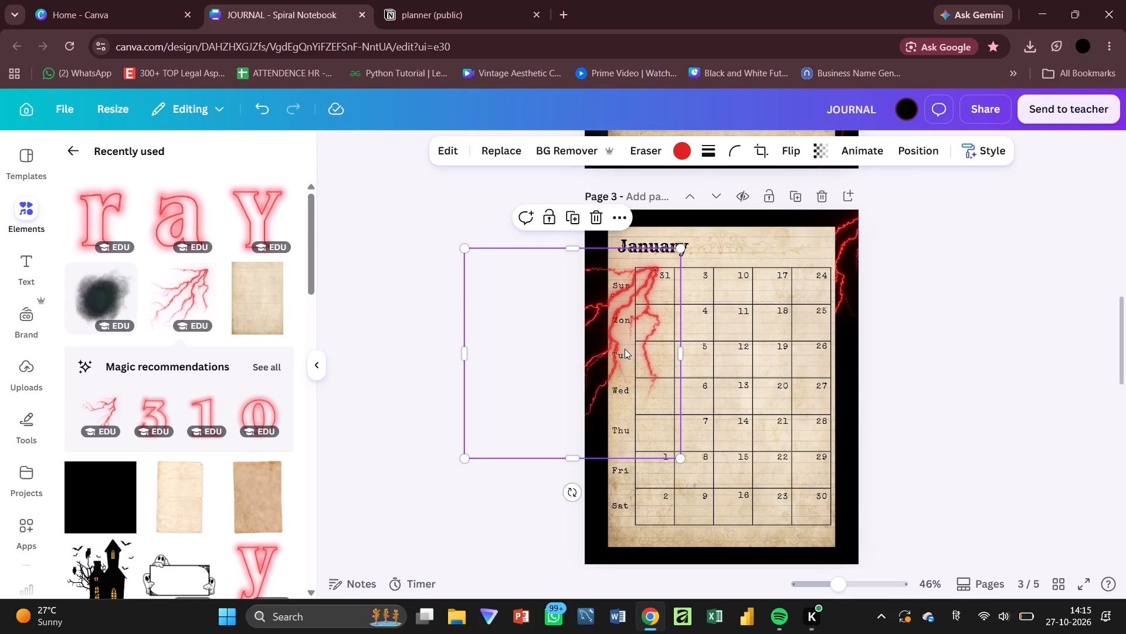
{"action": "key", "text": "ctrl+bracketleft"}
{"action": "key", "text": "ctrl+bracketleft"}
{"action": "key", "text": "ctrl+bracketleft"}
{"action": "key", "text": "ctrl+bracketleft"}
{"action": "key", "text": "ctrl+bracketleft"}
{"action": "key", "text": "ctrl+bracketleft"}
{"action": "key", "text": "ctrl+bracketleft"}
{"action": "key", "text": "ctrl+bracketleft"}
{"action": "key", "text": "ctrl+bracketleft"}
{"action": "key", "text": "ctrl+bracketleft"}
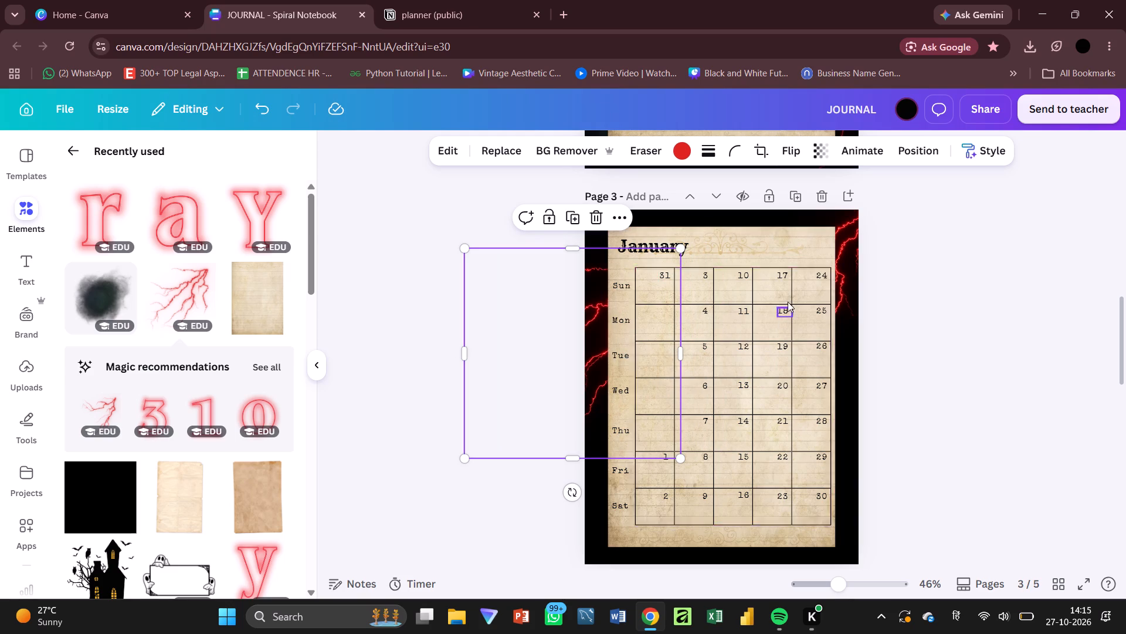
Slightly lower the opacity of the left-edge lightning and the upper-right lightning.
{"action": "left_click", "coordinate": [822, 147]}
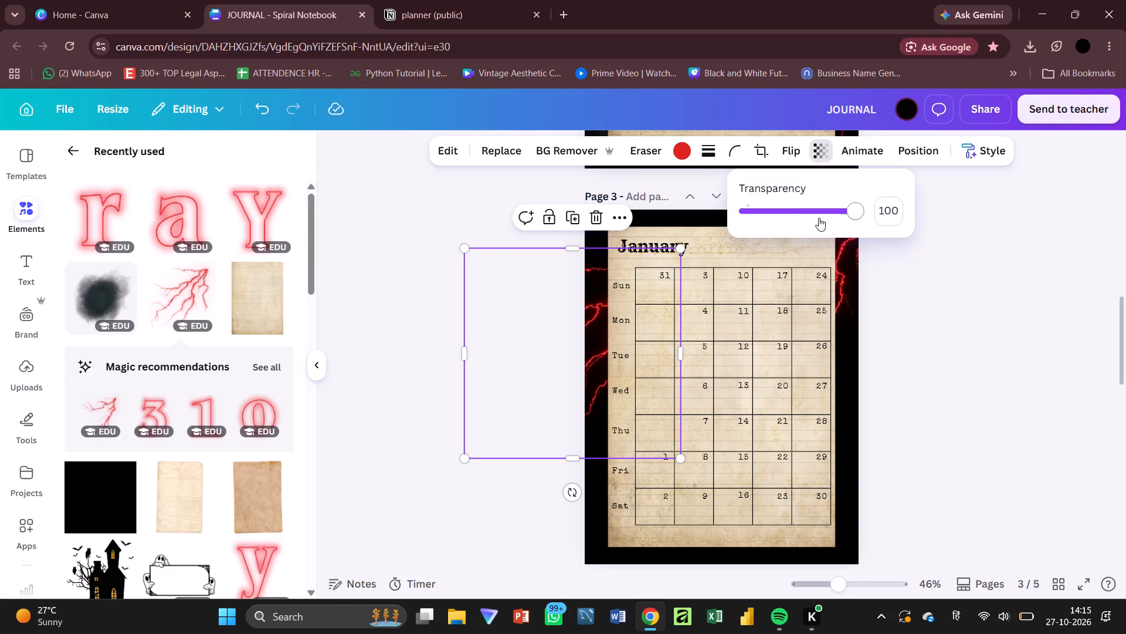
{"action": "left_click", "coordinate": [832, 213]}
{"action": "left_click", "coordinate": [844, 275]}
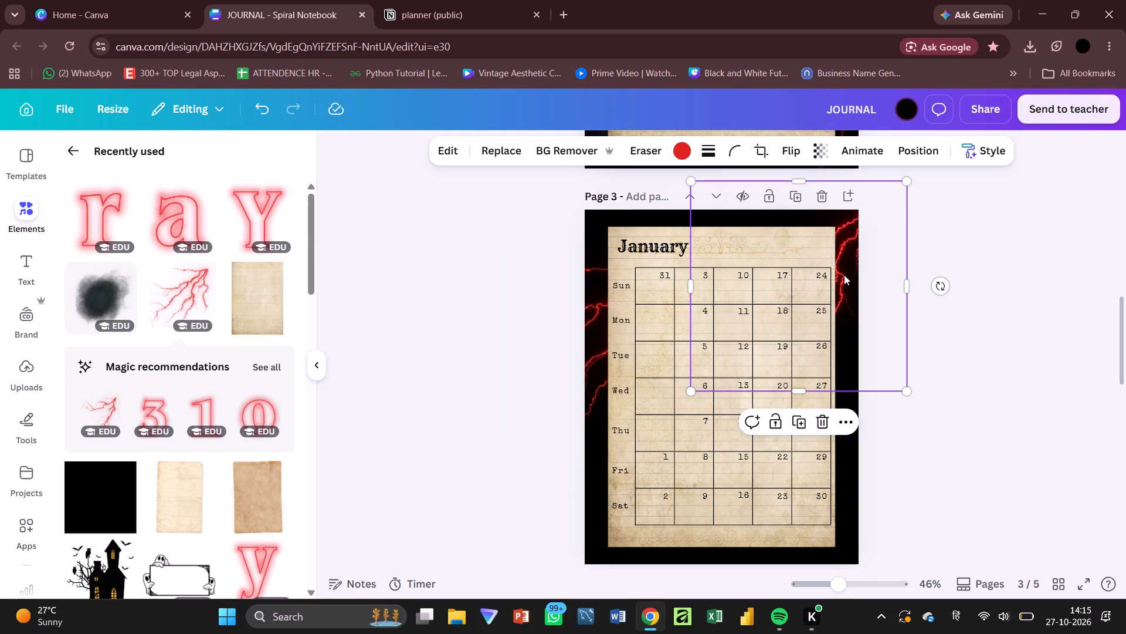
{"action": "left_click", "coordinate": [826, 159]}
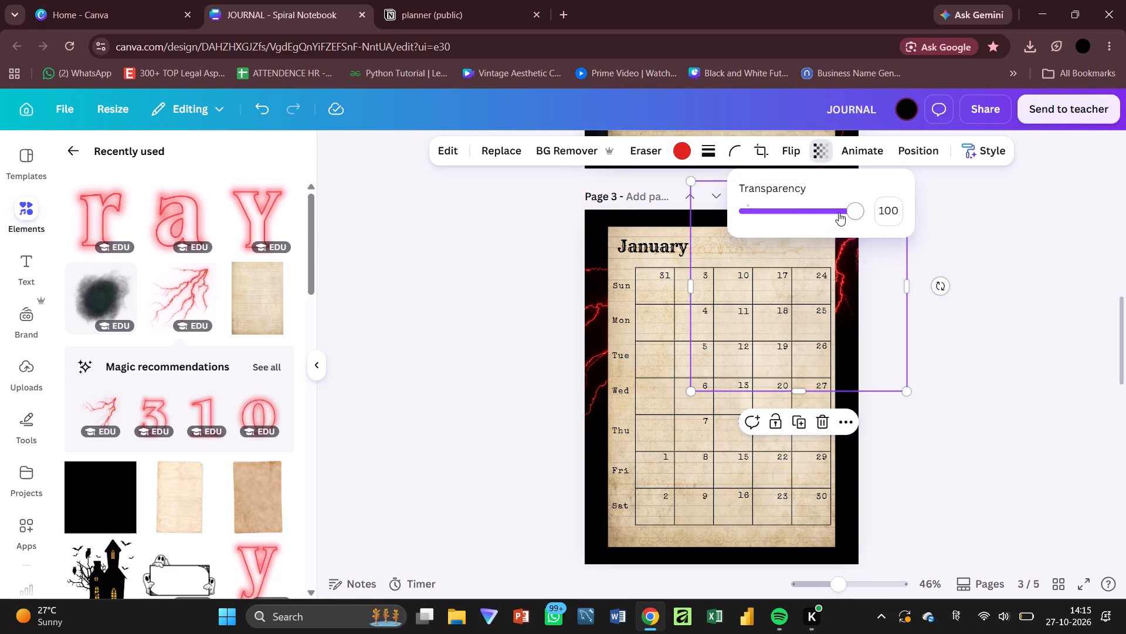
{"action": "left_click", "coordinate": [839, 213]}
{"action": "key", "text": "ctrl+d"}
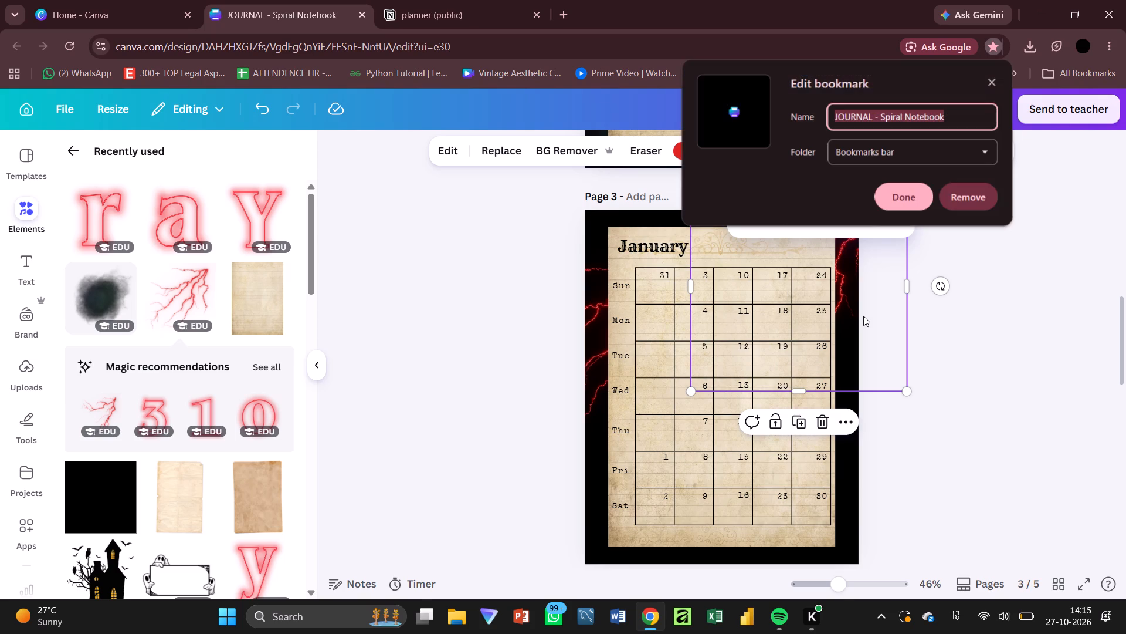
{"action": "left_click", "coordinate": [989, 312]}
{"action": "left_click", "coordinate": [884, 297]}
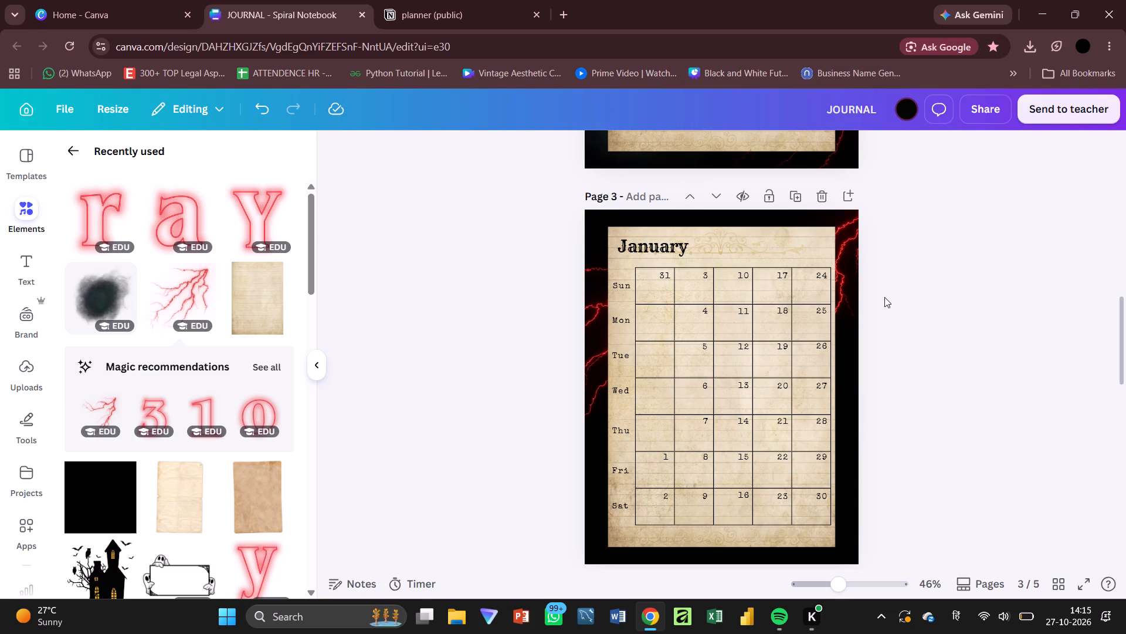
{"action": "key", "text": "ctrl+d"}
Duplicate the upper-right lightning into the page's lower-right corner and send the copy behind the parchment.
{"action": "left_click", "coordinate": [848, 265]}
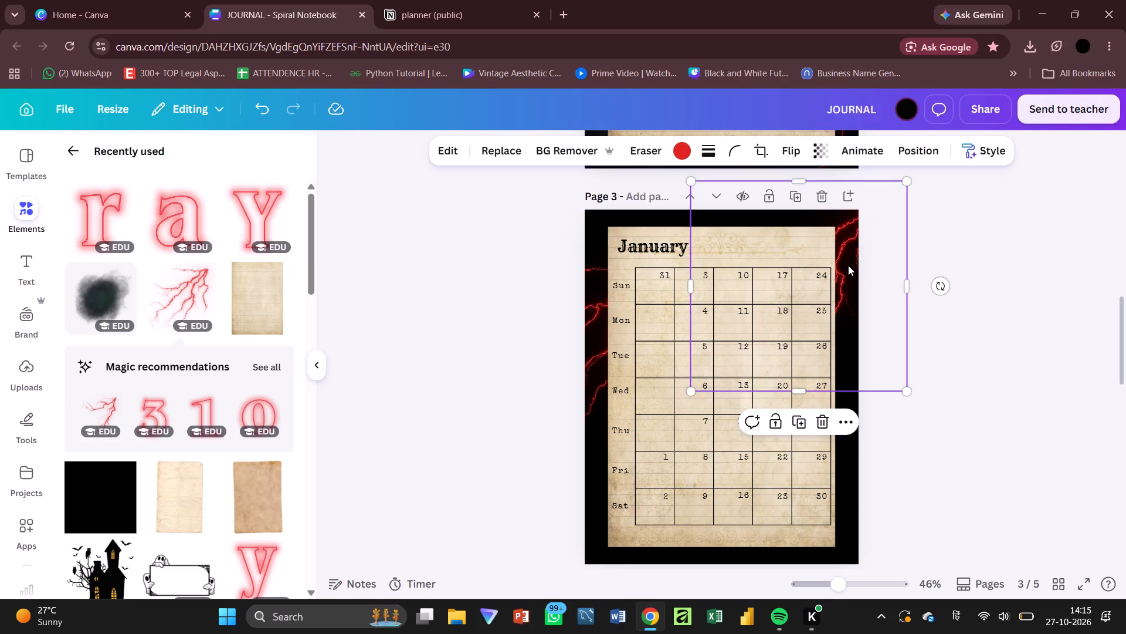
{"action": "key", "text": "ctrl+d"}
{"action": "left_click_drag", "start_coordinate": [849, 278], "coordinate": [849, 501]}
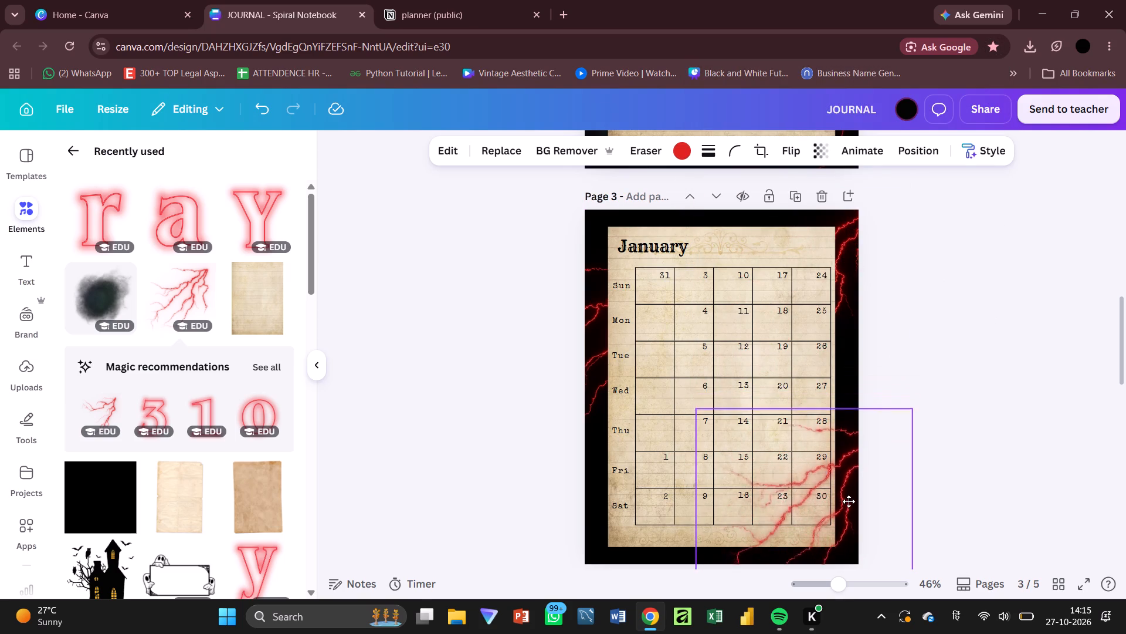
{"action": "left_click_drag", "start_coordinate": [849, 501], "coordinate": [835, 540]}
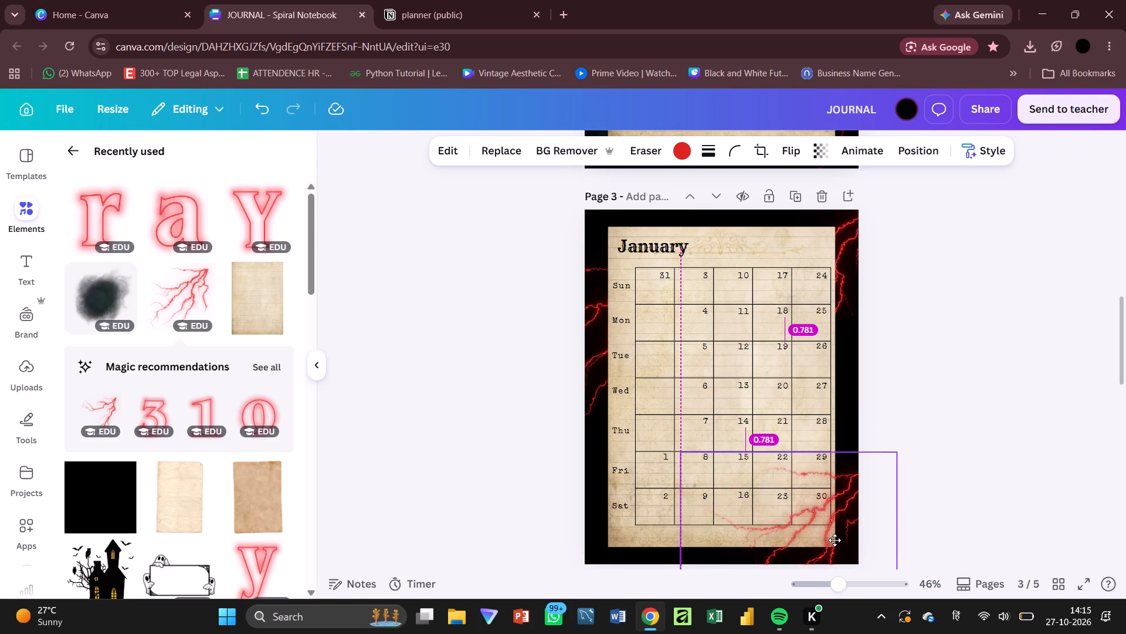
{"action": "left_click_drag", "start_coordinate": [835, 540], "coordinate": [842, 559]}
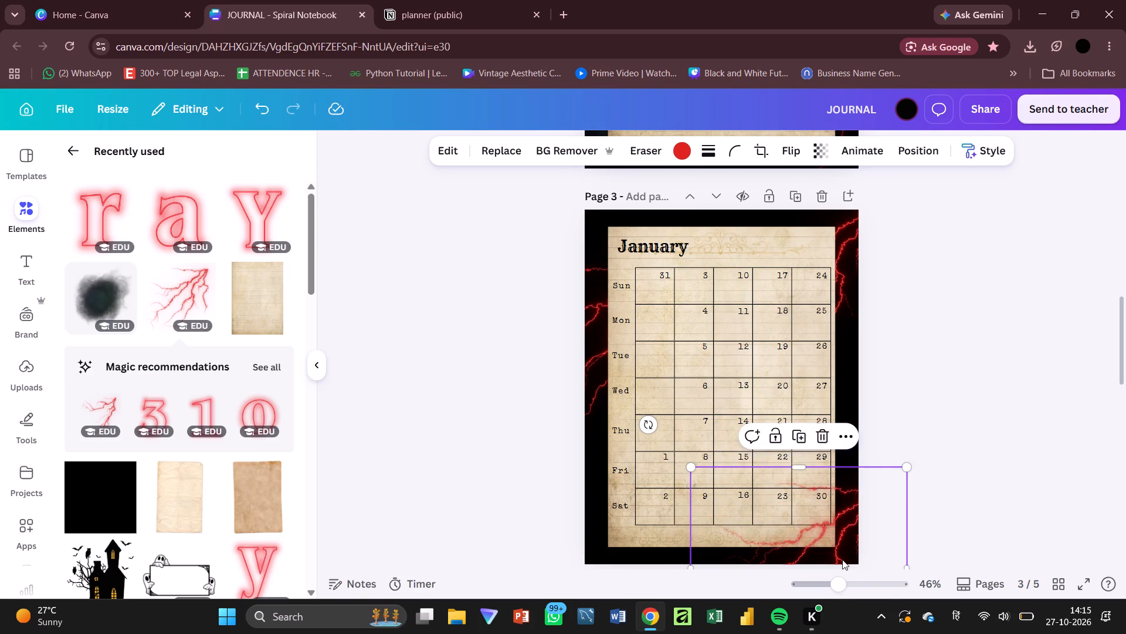
{"action": "key", "text": "ctrl+bracketleft"}
{"action": "key", "text": "ctrl+bracketleft"}
{"action": "key", "text": "ctrl+bracketleft"}
{"action": "key", "text": "ctrl+bracketleft"}
{"action": "key", "text": "ctrl+bracketleft"}
{"action": "key", "text": "ctrl+bracketleft"}
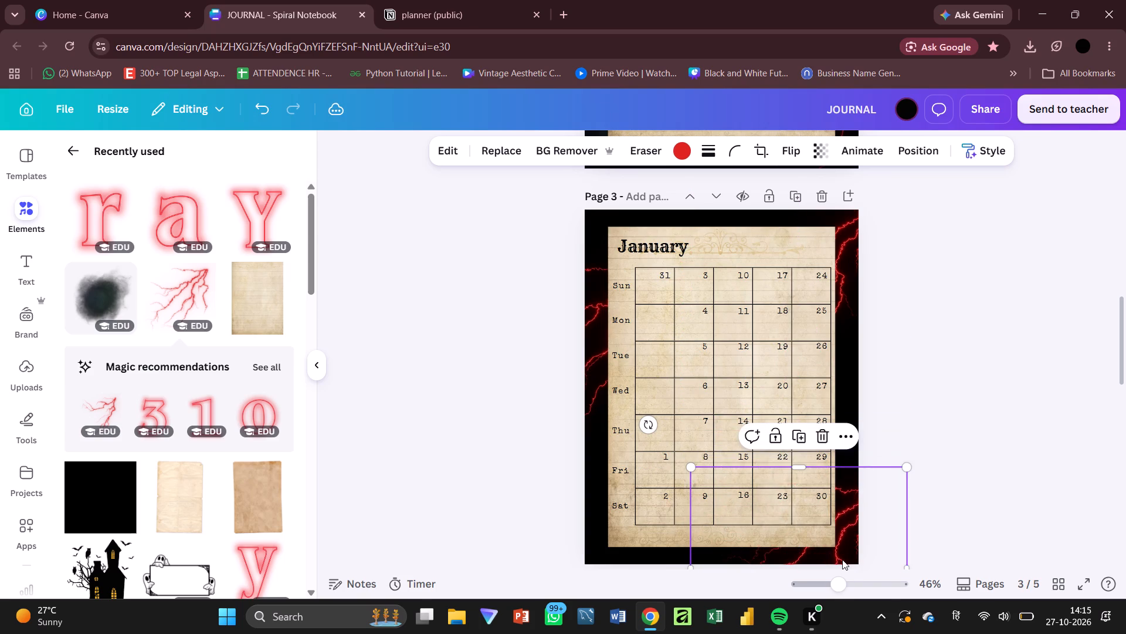
{"action": "key", "text": "ctrl+bracketleft"}
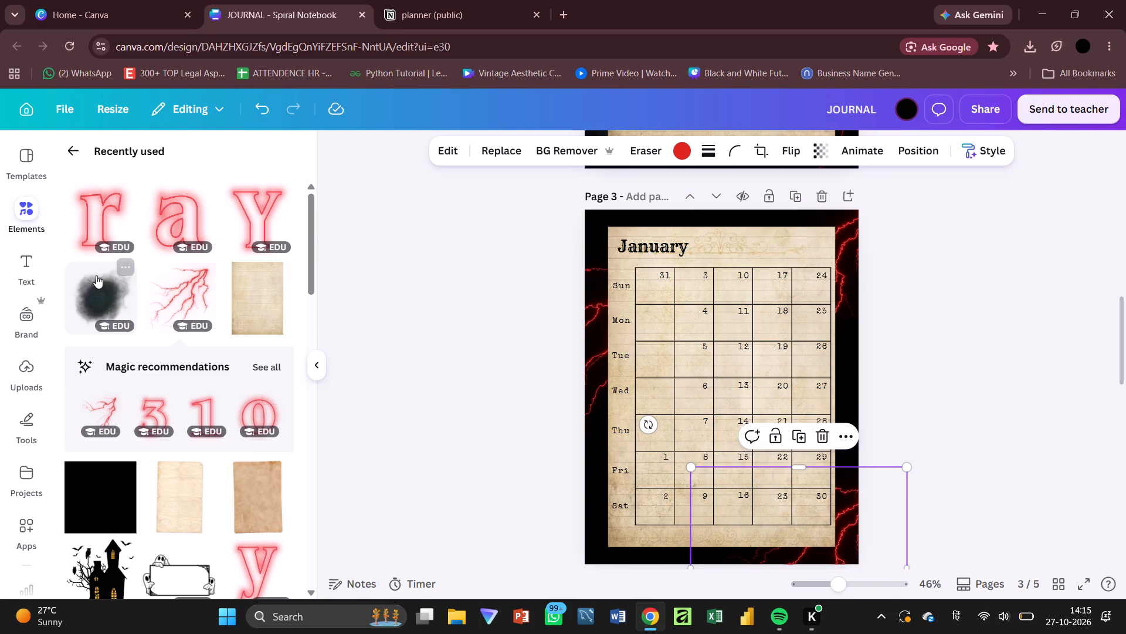
Add the recently used dark smoke graphic at the page's lower-left corner, enlarge it slightly, and send it behind the parchment.
{"action": "left_click", "coordinate": [93, 277]}
{"action": "left_click_drag", "start_coordinate": [712, 398], "coordinate": [593, 550]}
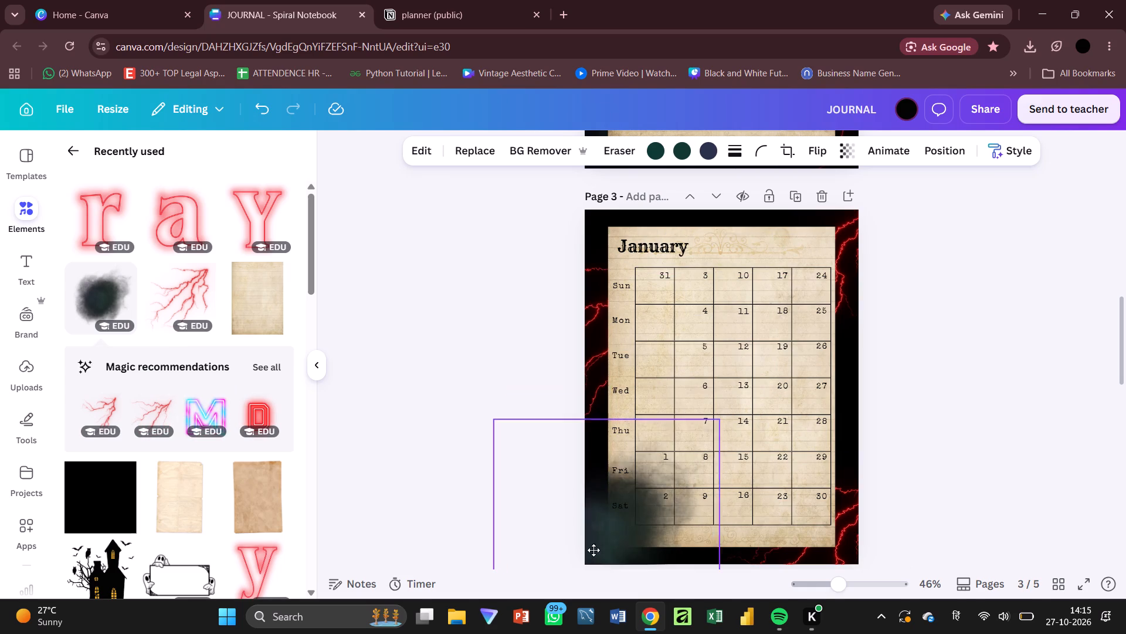
{"action": "left_click_drag", "start_coordinate": [593, 550], "coordinate": [594, 550]}
{"action": "left_click_drag", "start_coordinate": [717, 430], "coordinate": [752, 390]}
{"action": "key", "text": "ctrl+bracketleft"}
{"action": "key", "text": "ctrl+bracketleft"}
{"action": "key", "text": "ctrl+bracketleft"}
{"action": "key", "text": "ctrl+bracketleft"}
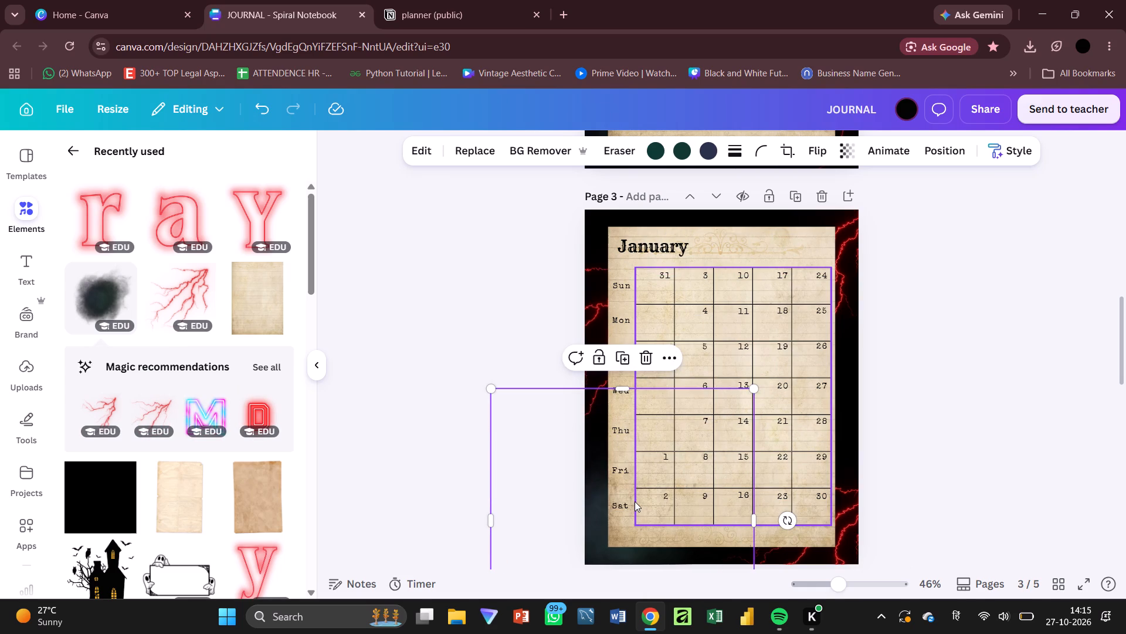
Duplicate the dark smoke graphic and place the copy over the top edge of page 3, right of the January title.
{"action": "key", "text": "ctrl+d"}
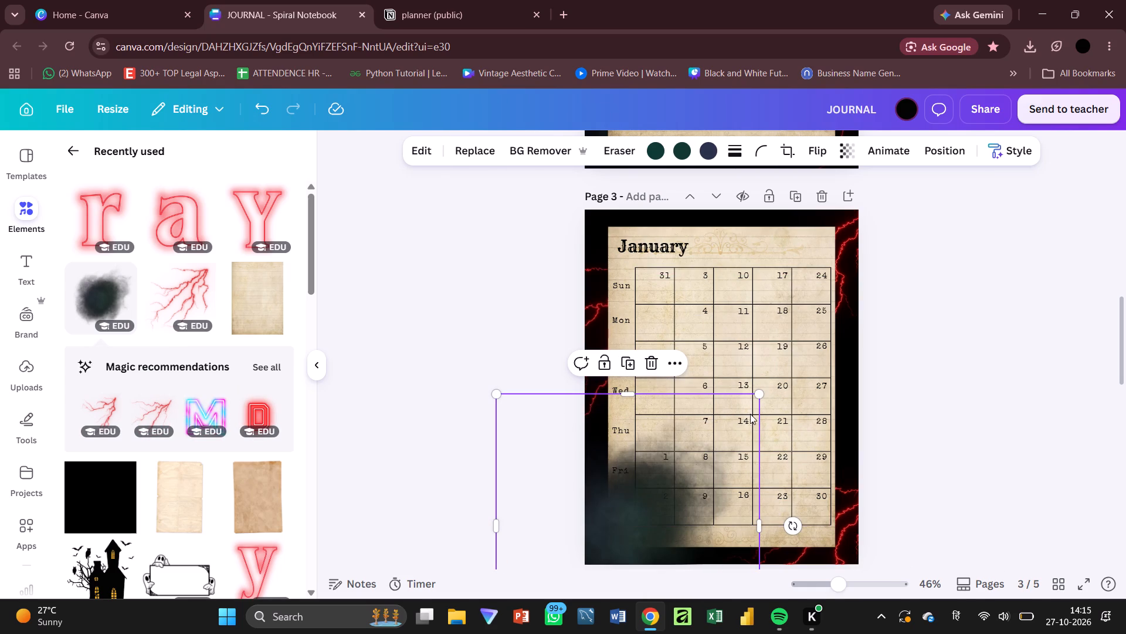
{"action": "left_click_drag", "start_coordinate": [629, 483], "coordinate": [761, 198]}
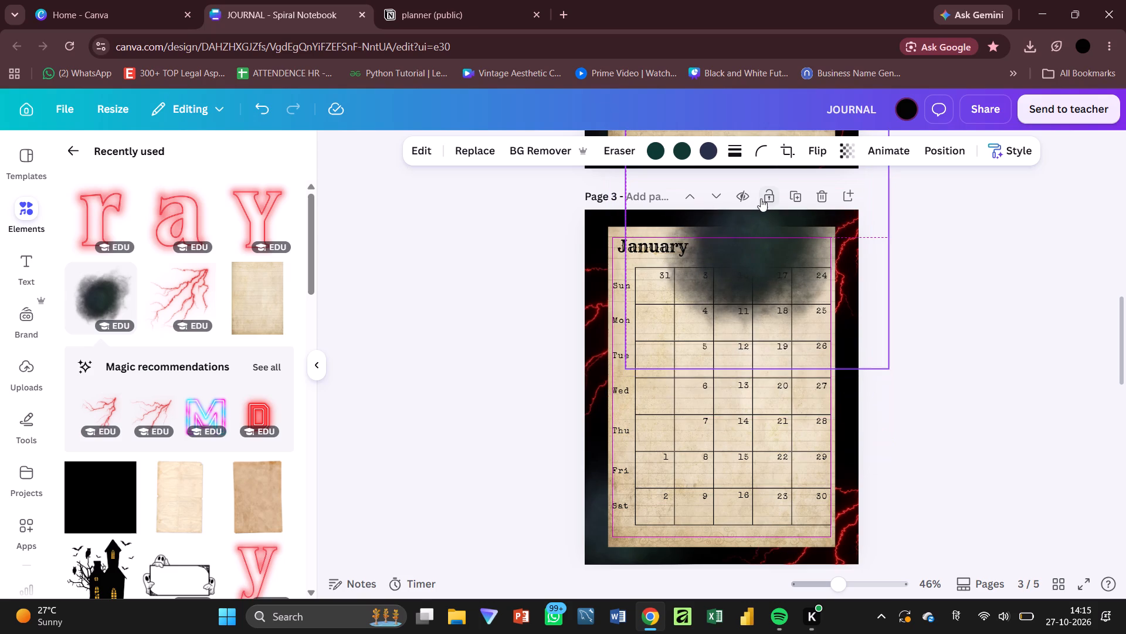
{"action": "left_click_drag", "start_coordinate": [761, 198], "coordinate": [759, 194]}
{"action": "left_click_drag", "start_coordinate": [751, 261], "coordinate": [754, 242]}
Send the smoke copy at the top of page 3 backward until it lies behind the parchment.
{"action": "key", "text": "ctrl+bracketleft"}
{"action": "key", "text": "ctrl+bracketleft"}
{"action": "key", "text": "ctrl+bracketleft"}
{"action": "key", "text": "ctrl+bracketleft"}
{"action": "key", "text": "ctrl+bracketleft"}
{"action": "key", "text": "ctrl+bracketleft"}
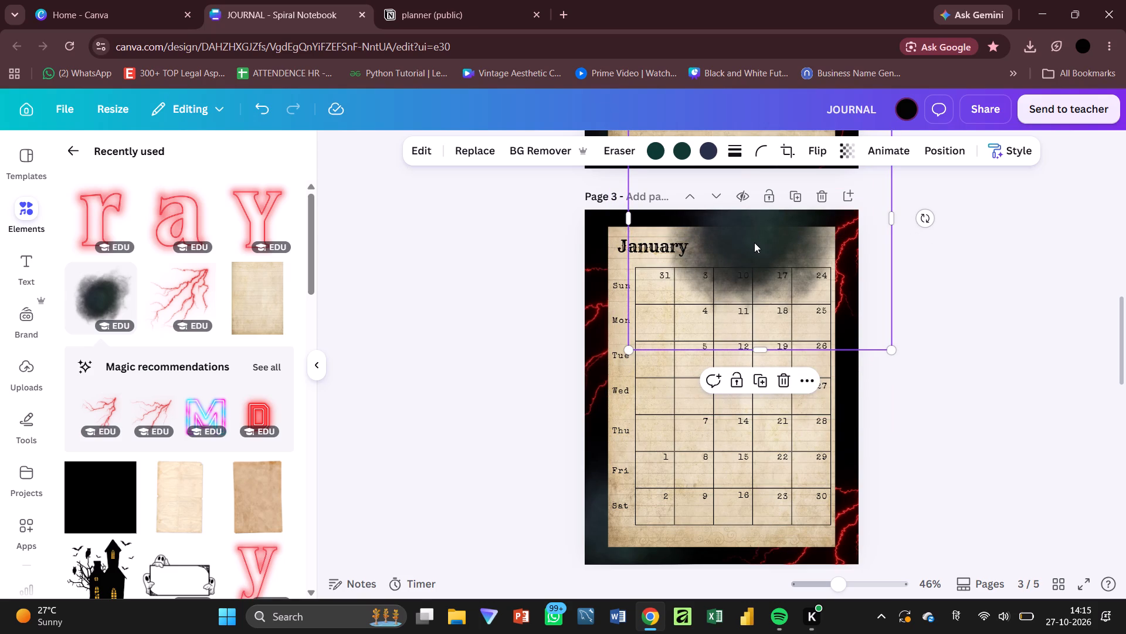
{"action": "key", "text": "ctrl+bracketleft"}
{"action": "key", "text": "ctrl+bracketleft"}
{"action": "key", "text": "ctrl+bracketleft"}
{"action": "left_click", "coordinate": [1019, 309]}
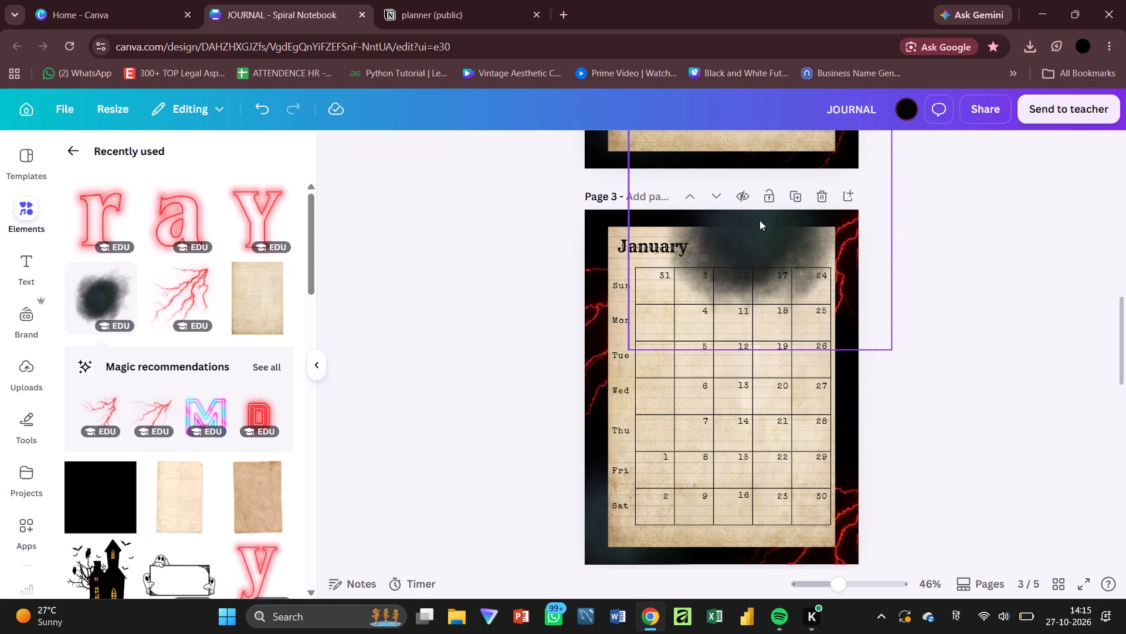
{"action": "left_click", "coordinate": [744, 221]}
{"action": "key", "text": "ctrl+bracketleft"}
{"action": "key", "text": "ctrl+bracketleft"}
{"action": "key", "text": "ctrl+bracketleft"}
{"action": "key", "text": "ctrl+bracketleft"}
{"action": "key", "text": "ctrl+bracketleft"}
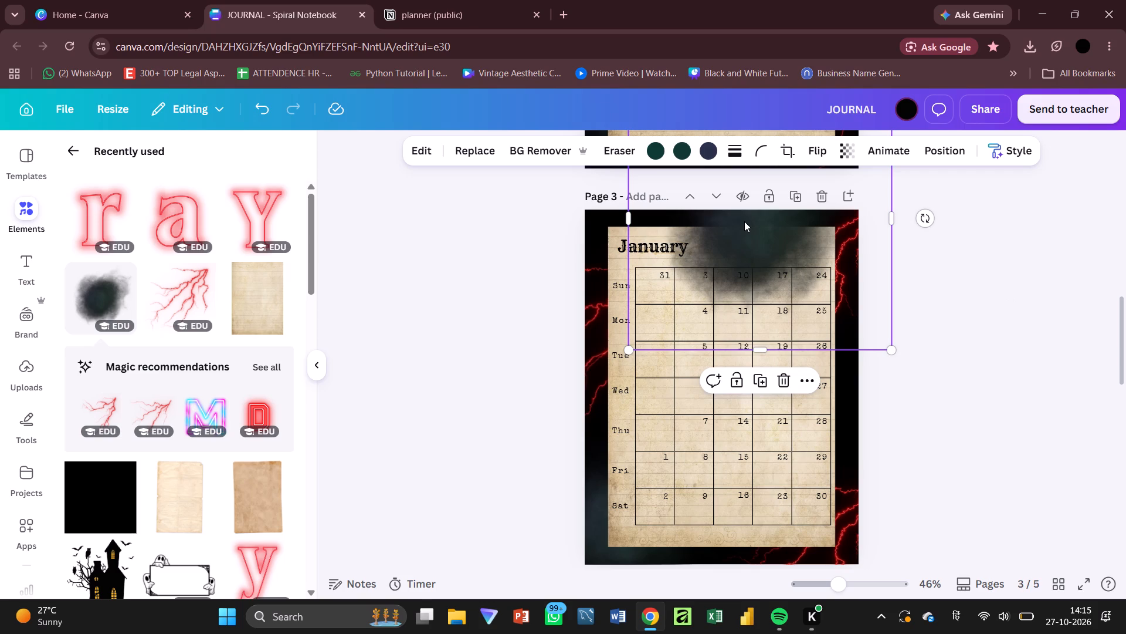
{"action": "key", "text": "ctrl+bracketleft"}
{"action": "key", "text": "ctrl+bracketleft"}
{"action": "key", "text": "ctrl+bracketleft"}
{"action": "key", "text": "ctrl+bracketleft"}
{"action": "key", "text": "ctrl+bracketleft"}
{"action": "key", "text": "ctrl+bracketleft"}
{"action": "key", "text": "ctrl+bracketleft"}
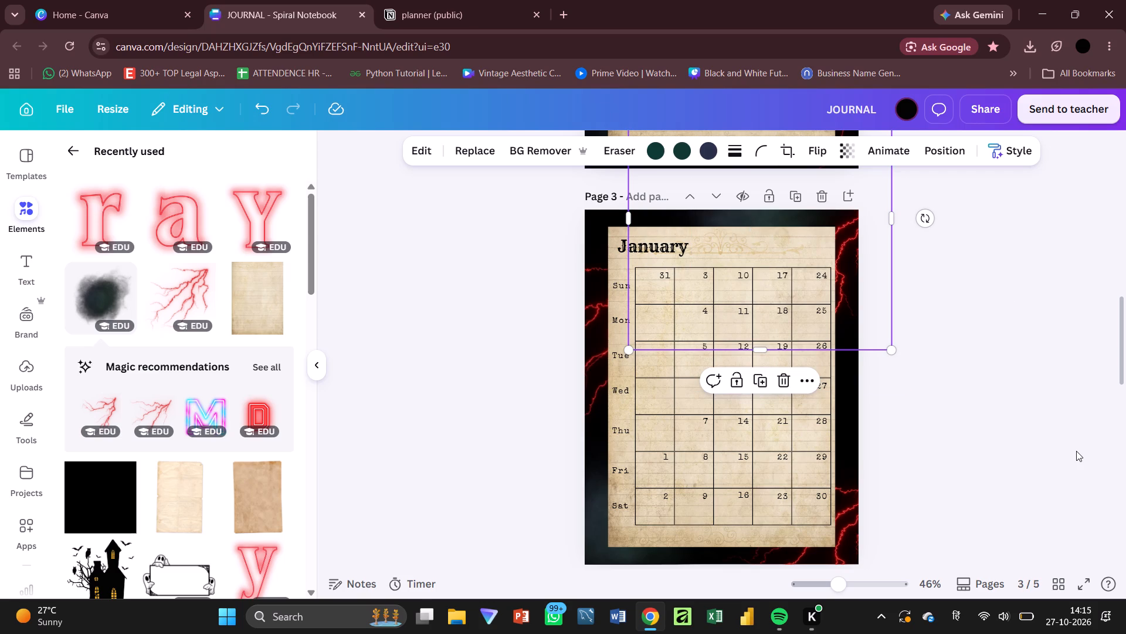
{"action": "left_click", "coordinate": [1076, 451]}
Duplicate the decorated January calendar page 3 as a new page 4.
{"action": "scroll", "coordinate": [1076, 451], "scroll_direction": "down", "scroll_amount": 1}
{"action": "scroll", "coordinate": [1076, 451], "scroll_direction": "up", "scroll_amount": 1}
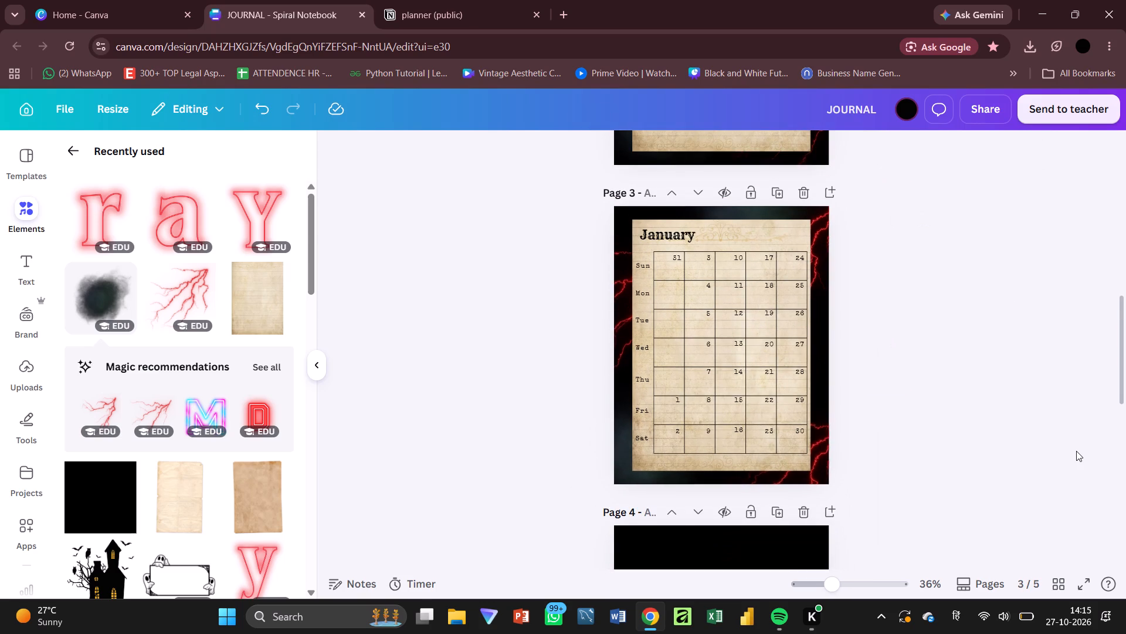
{"action": "left_click", "coordinate": [781, 196]}
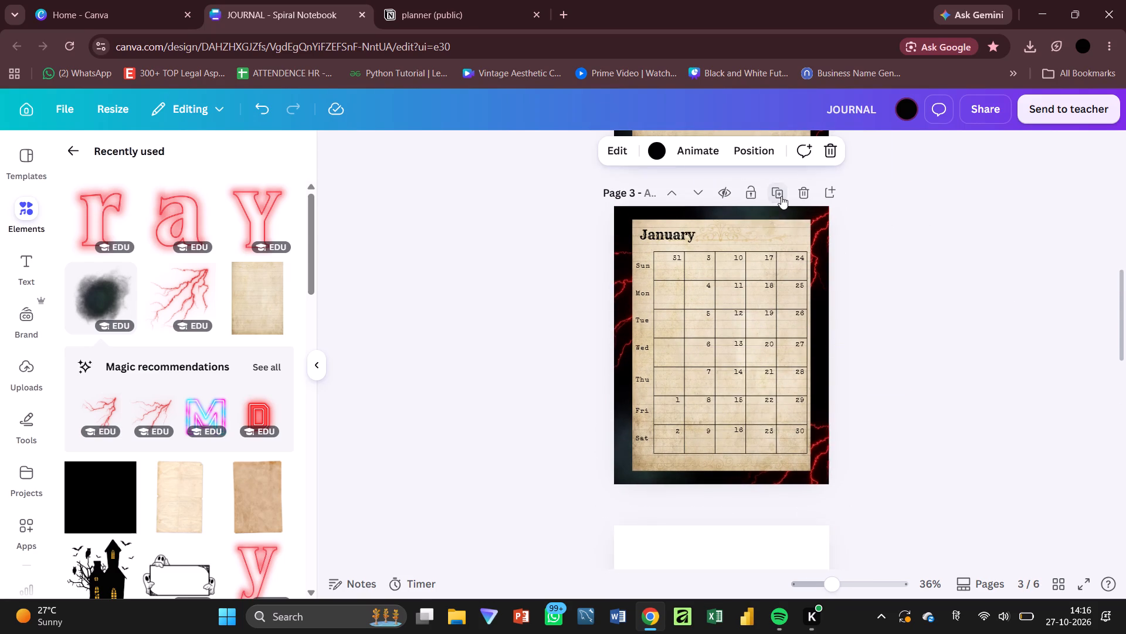
{"action": "scroll", "coordinate": [794, 432], "scroll_direction": "down", "scroll_amount": 1}
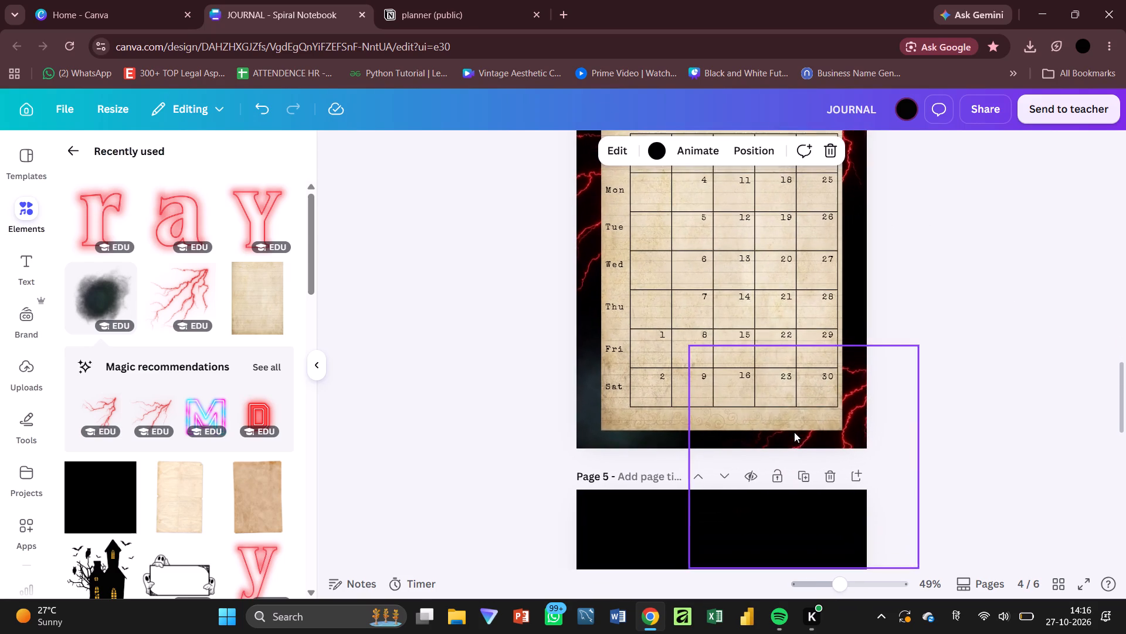
{"action": "scroll", "coordinate": [794, 432], "scroll_direction": "up", "scroll_amount": 3}
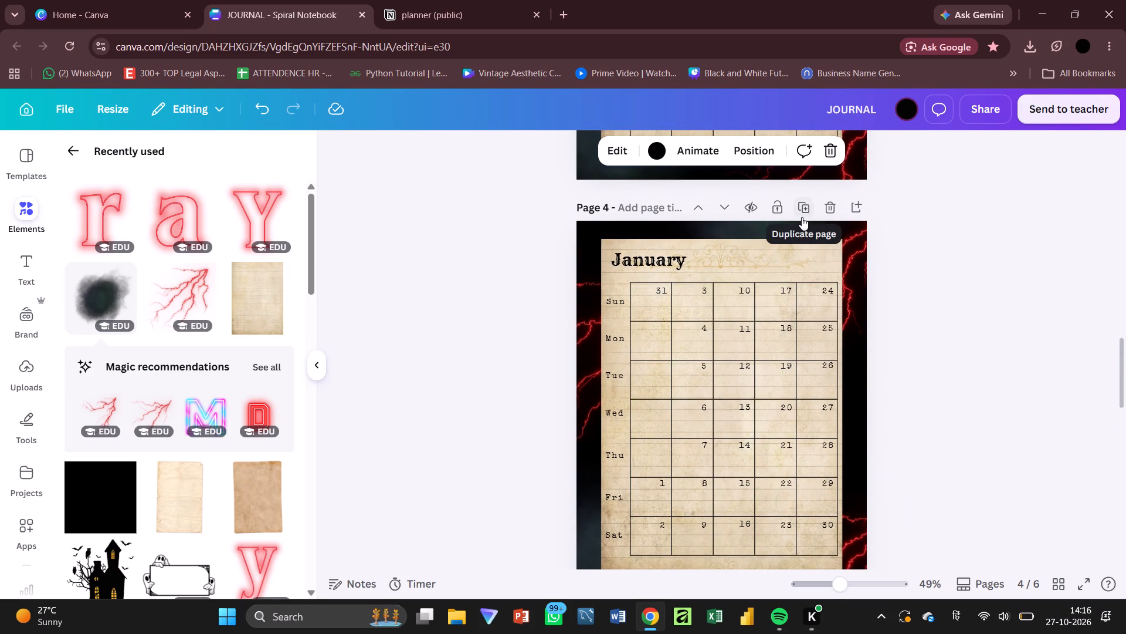
Duplicate the decorated January calendar page ten more times to provide pages for the remaining months.
{"action": "left_click", "coordinate": [802, 217]}
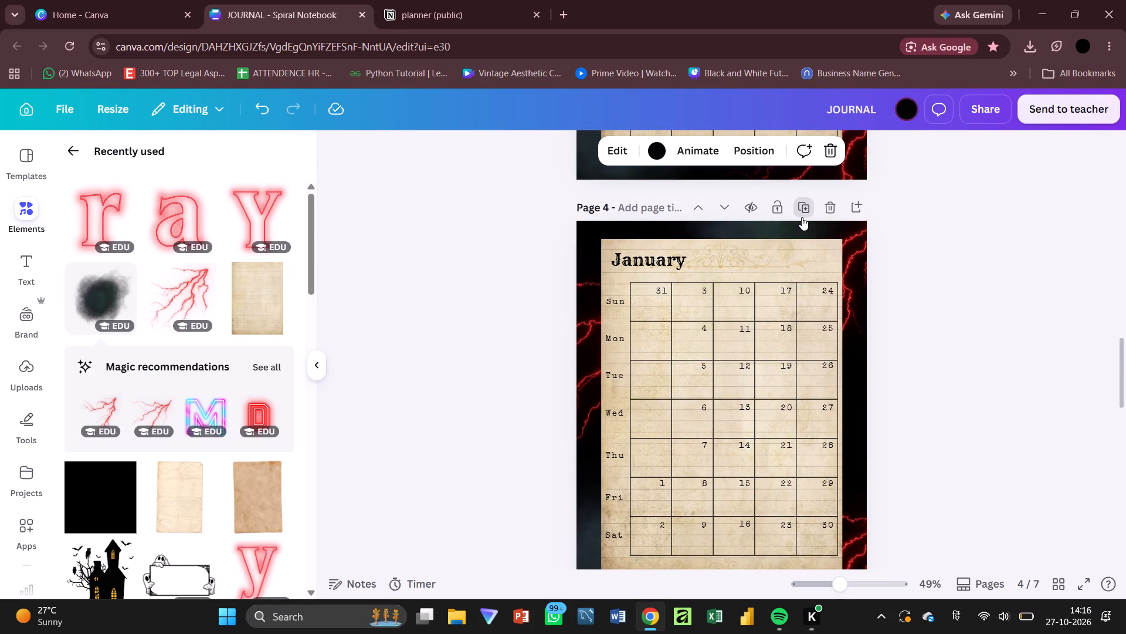
{"action": "left_click", "coordinate": [802, 217]}
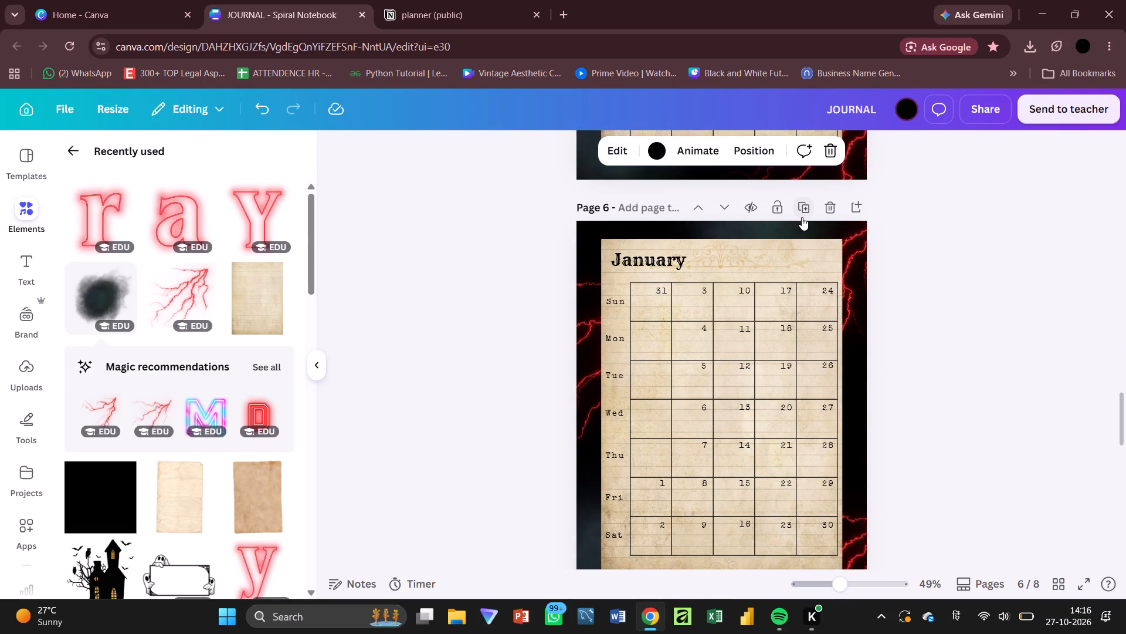
{"action": "left_click", "coordinate": [802, 217]}
{"action": "left_click", "coordinate": [802, 217]}
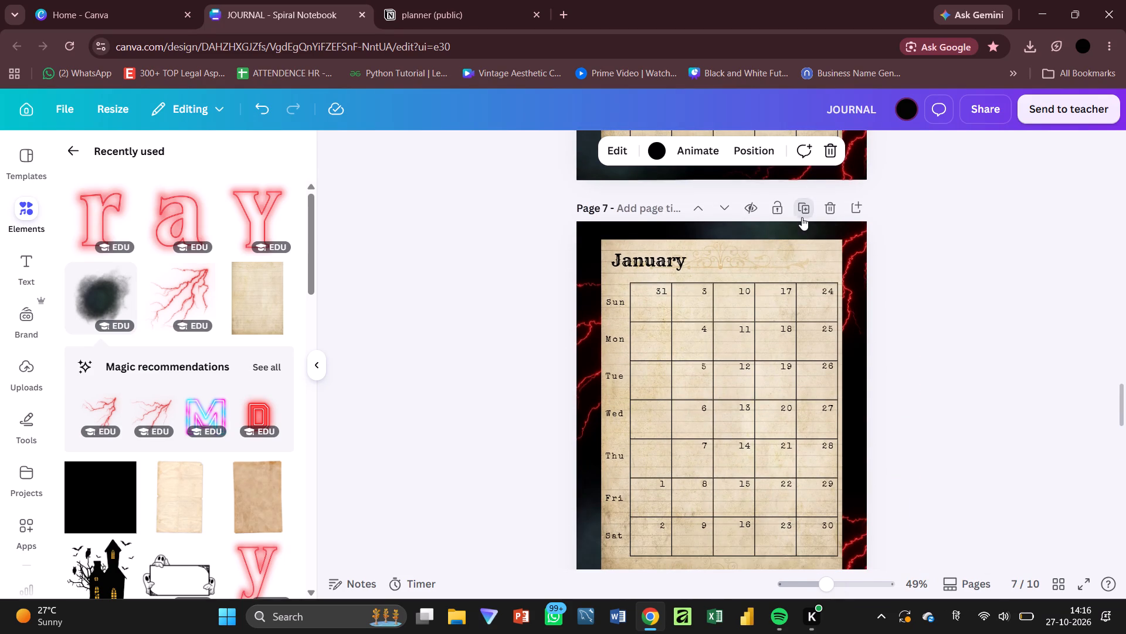
{"action": "left_click", "coordinate": [802, 217]}
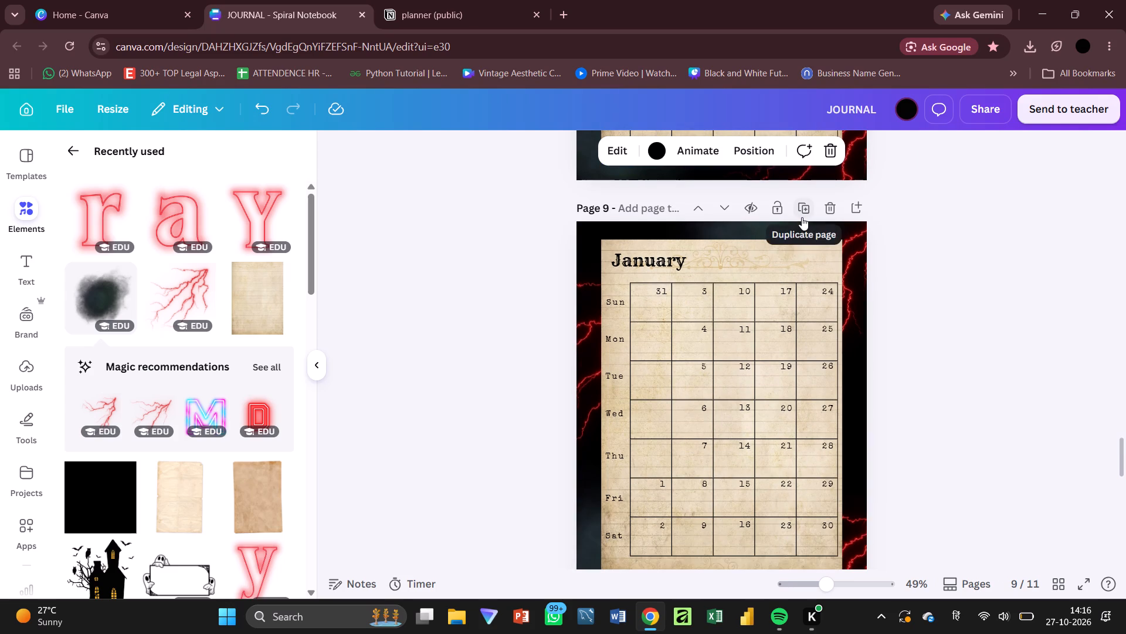
{"action": "left_click", "coordinate": [802, 217]}
{"action": "left_click", "coordinate": [802, 217]}
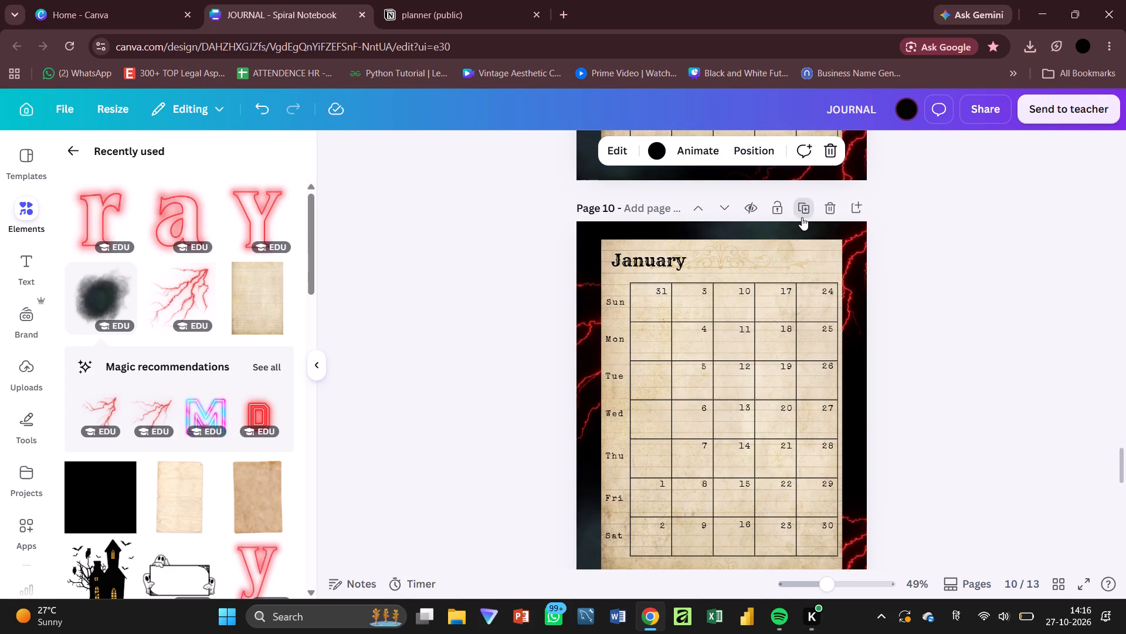
{"action": "left_click", "coordinate": [802, 217]}
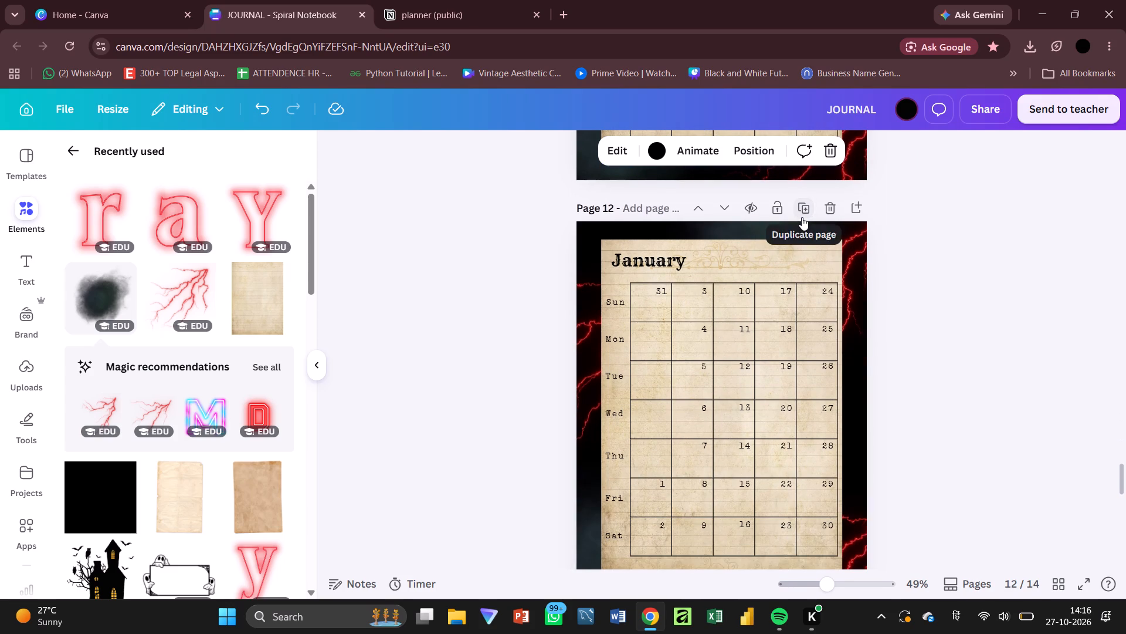
{"action": "left_click", "coordinate": [802, 217]}
{"action": "left_click", "coordinate": [802, 217]}
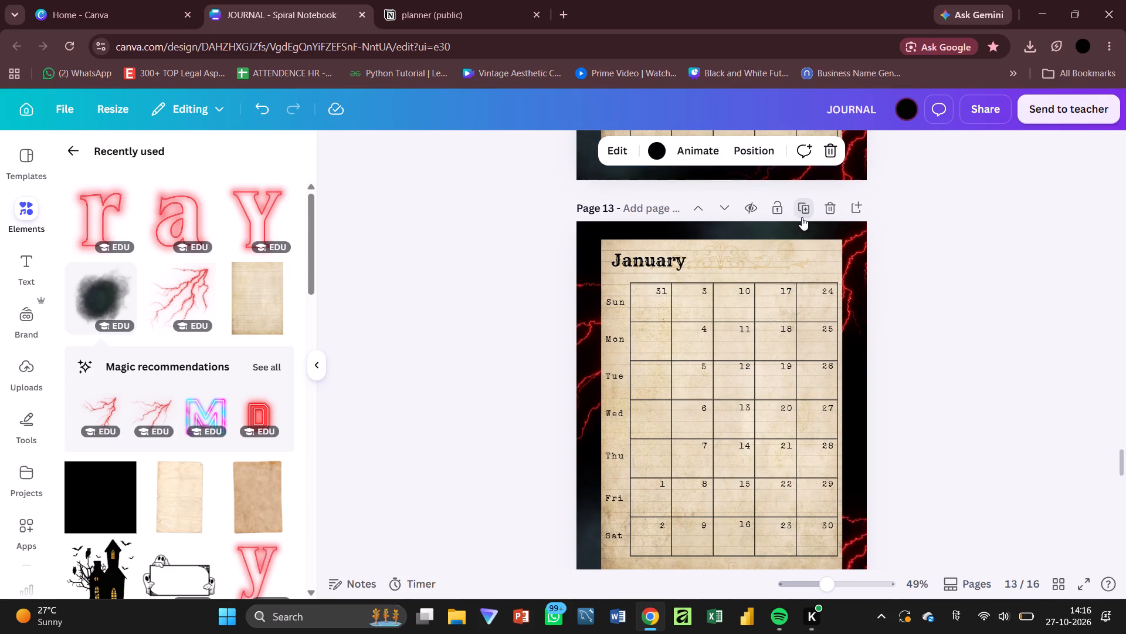
Replace the January title on page 4 with February.
{"action": "scroll", "coordinate": [863, 290], "scroll_direction": "up", "scroll_amount": 5}
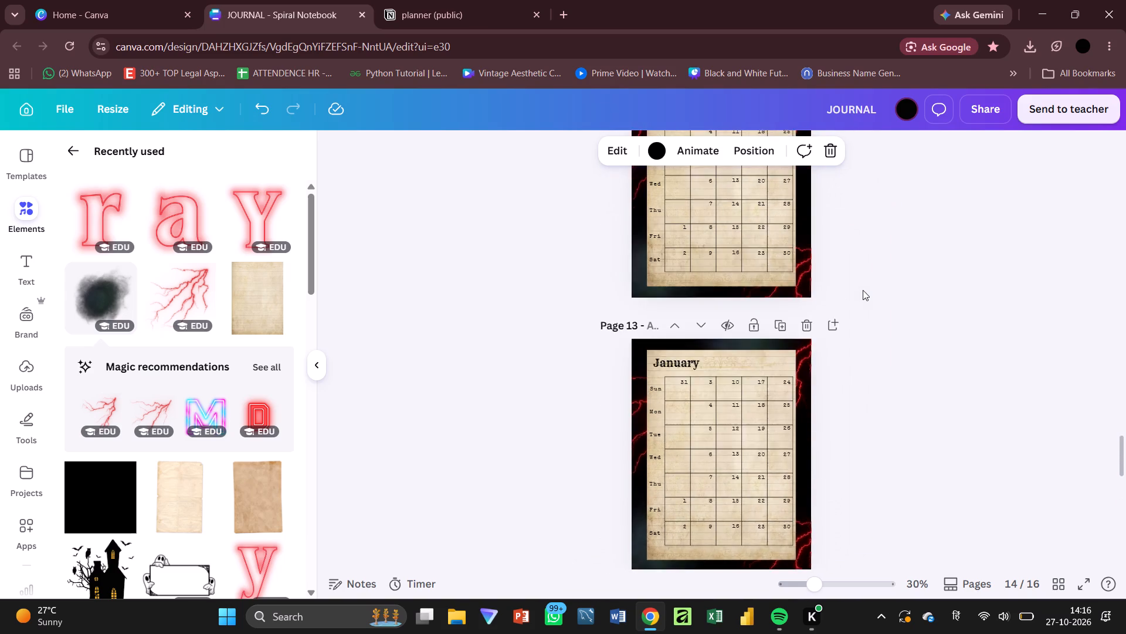
{"action": "scroll", "coordinate": [863, 290], "scroll_direction": "up", "scroll_amount": 6}
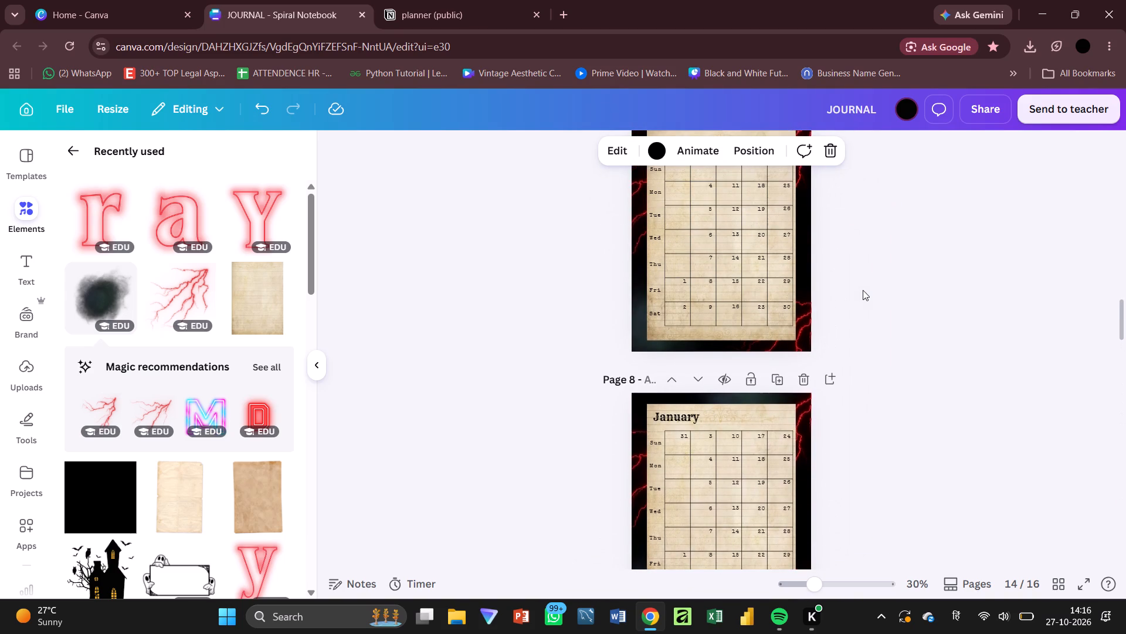
{"action": "scroll", "coordinate": [863, 290], "scroll_direction": "up", "scroll_amount": 5}
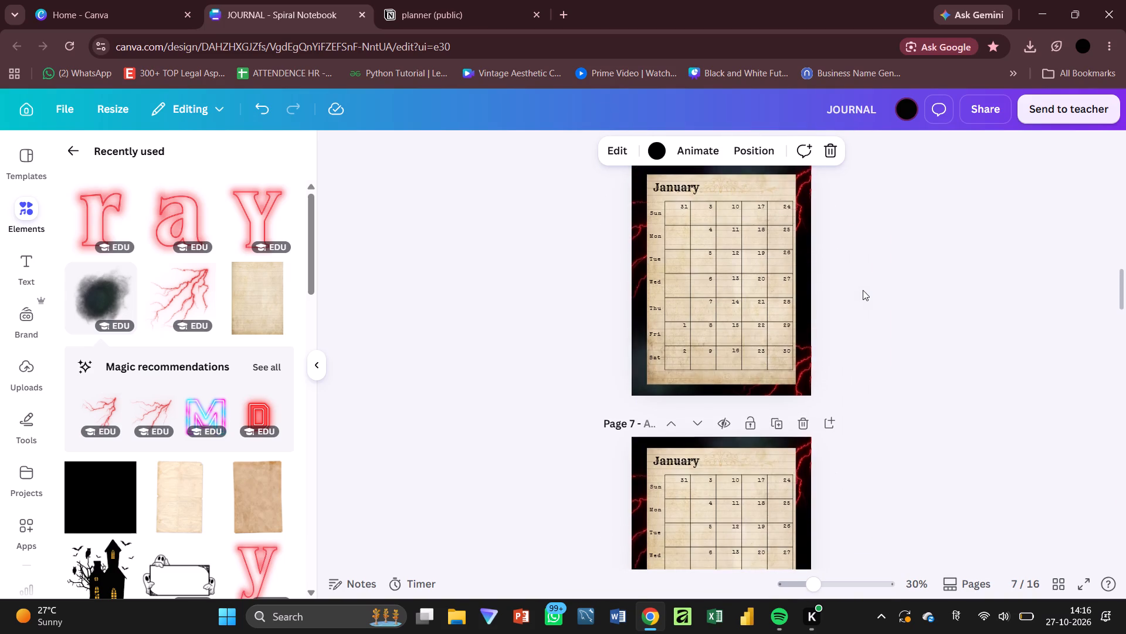
{"action": "scroll", "coordinate": [863, 290], "scroll_direction": "up", "scroll_amount": 9}
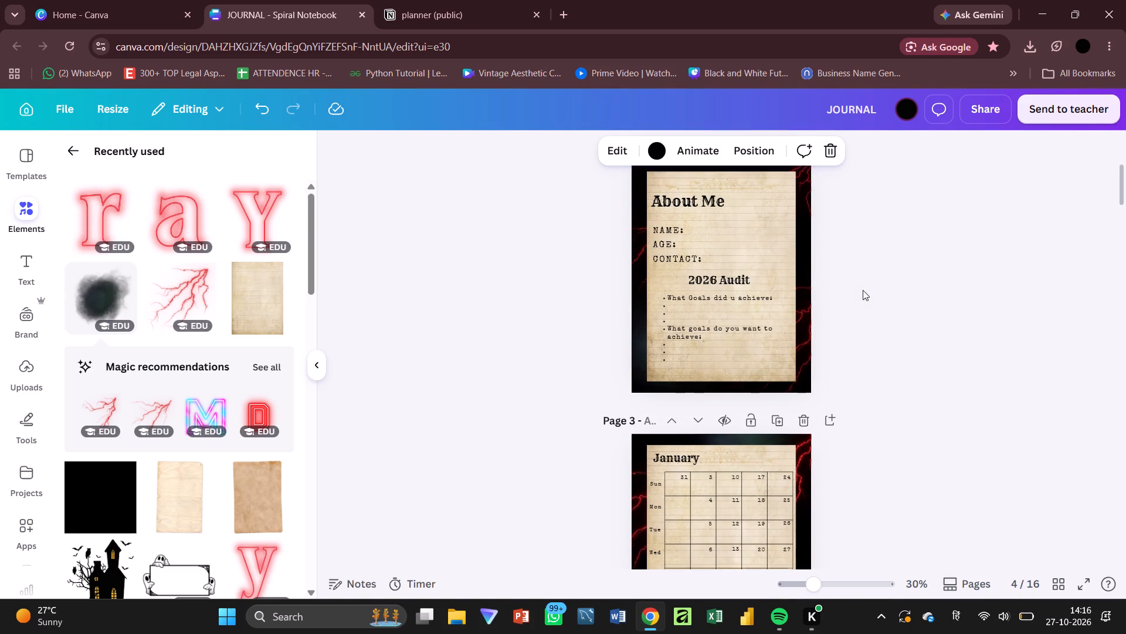
{"action": "scroll", "coordinate": [863, 290], "scroll_direction": "down", "scroll_amount": 3}
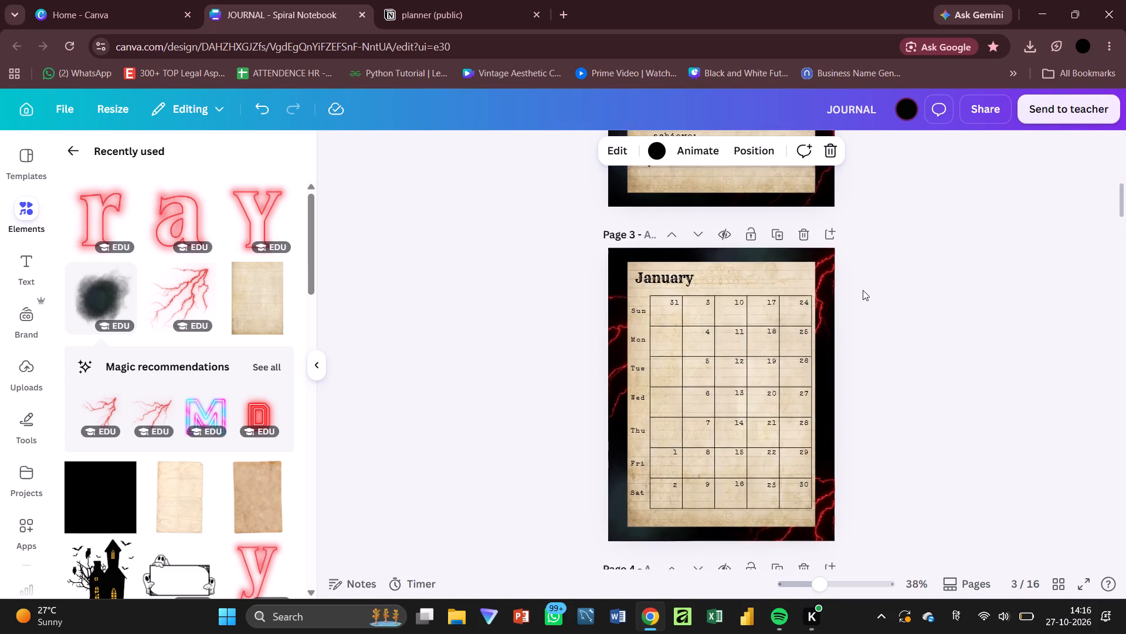
{"action": "scroll", "coordinate": [863, 290], "scroll_direction": "down", "scroll_amount": 4}
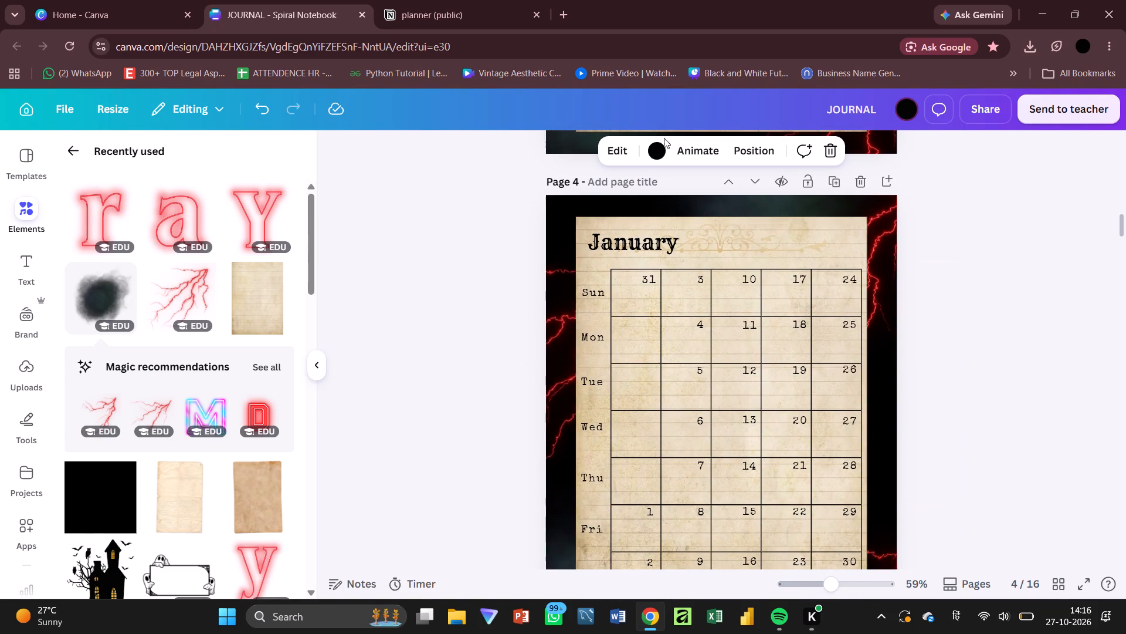
{"action": "double_click", "coordinate": [660, 248]}
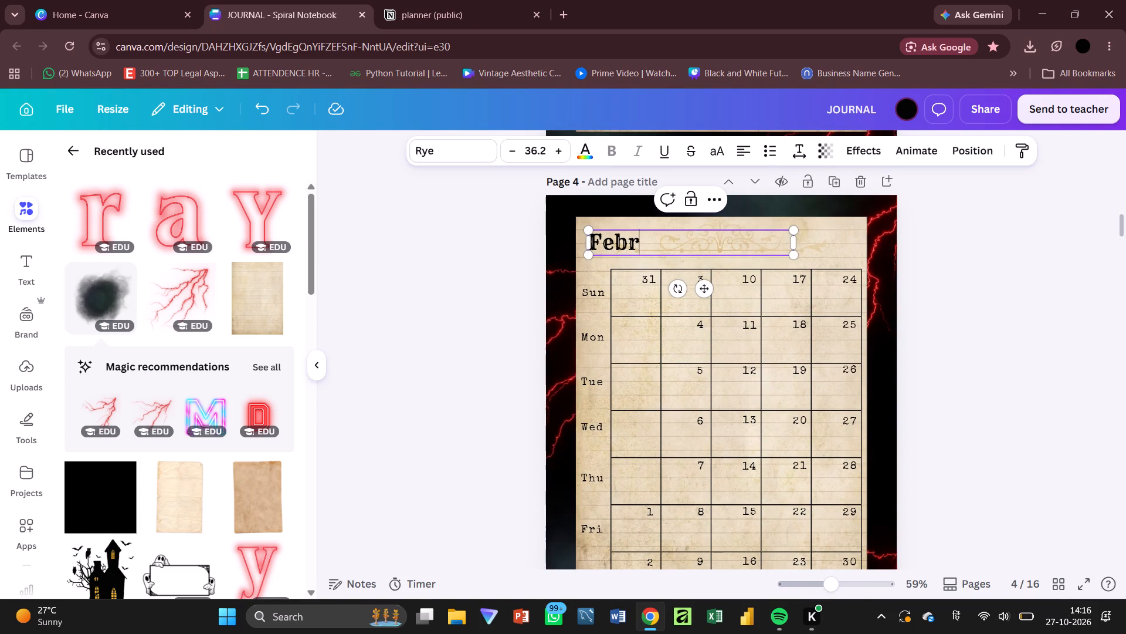
Replace the January title on page 5 with March.
{"action": "scroll", "coordinate": [660, 248], "scroll_direction": "down", "scroll_amount": 3}
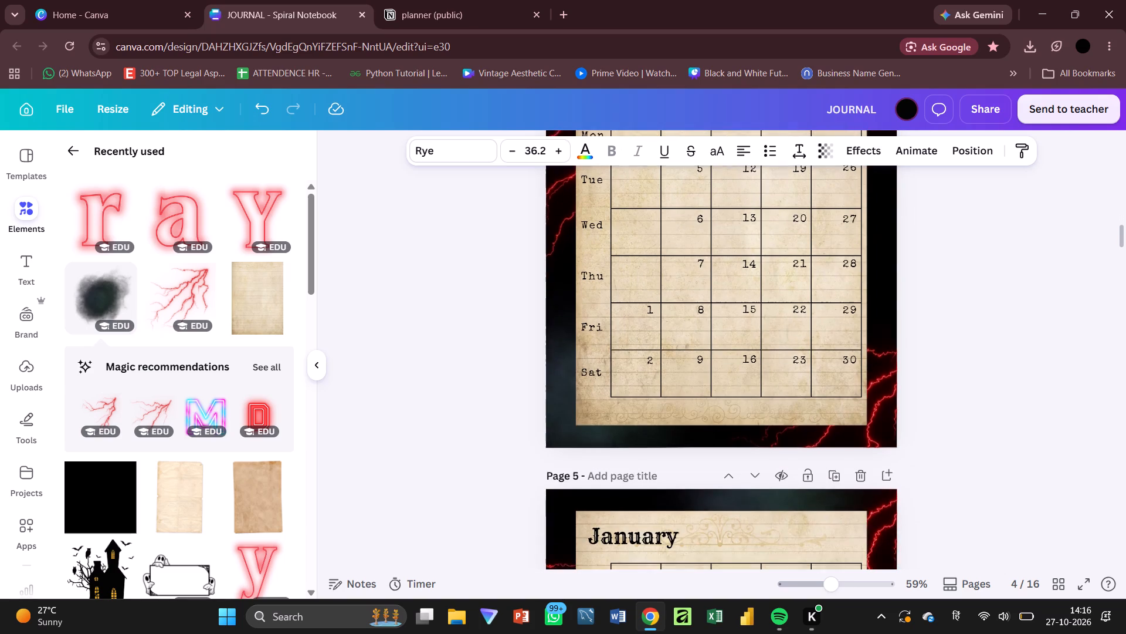
{"action": "double_click", "coordinate": [648, 520]}
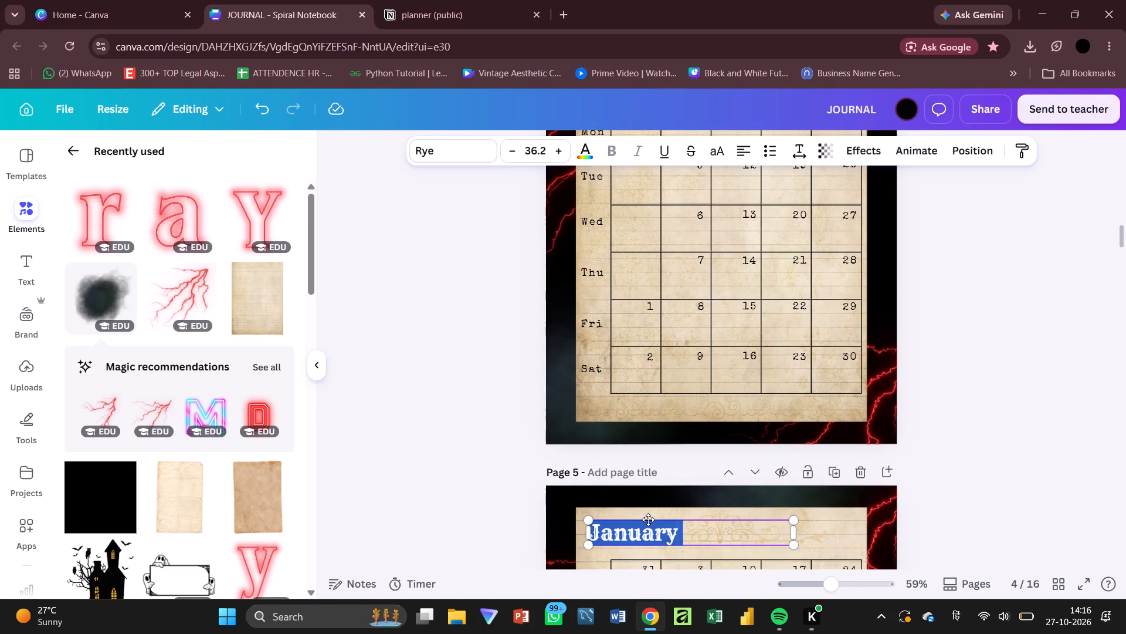
{"action": "key", "text": "a"}
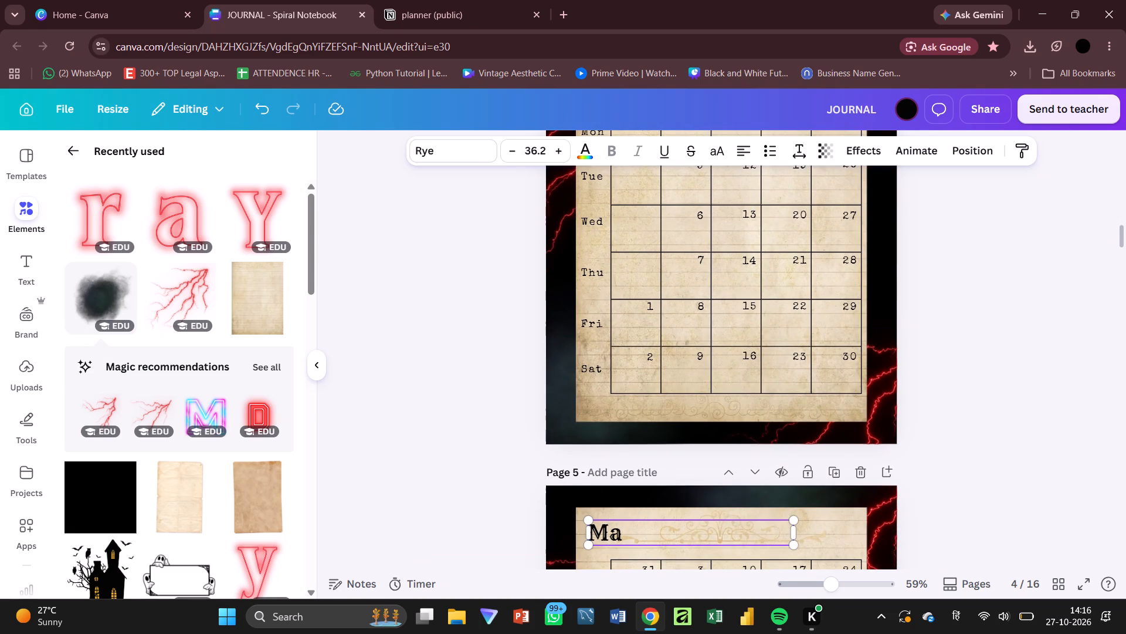
{"action": "type", "text": "r h"}
{"action": "key", "text": "BackSpace"}
{"action": "key", "text": "BackSpace"}
{"action": "type", "text": "ch"}
Retitle the calendar on page 6 as April and the one on page 7 as May.
{"action": "scroll", "coordinate": [648, 520], "scroll_direction": "down", "scroll_amount": 4}
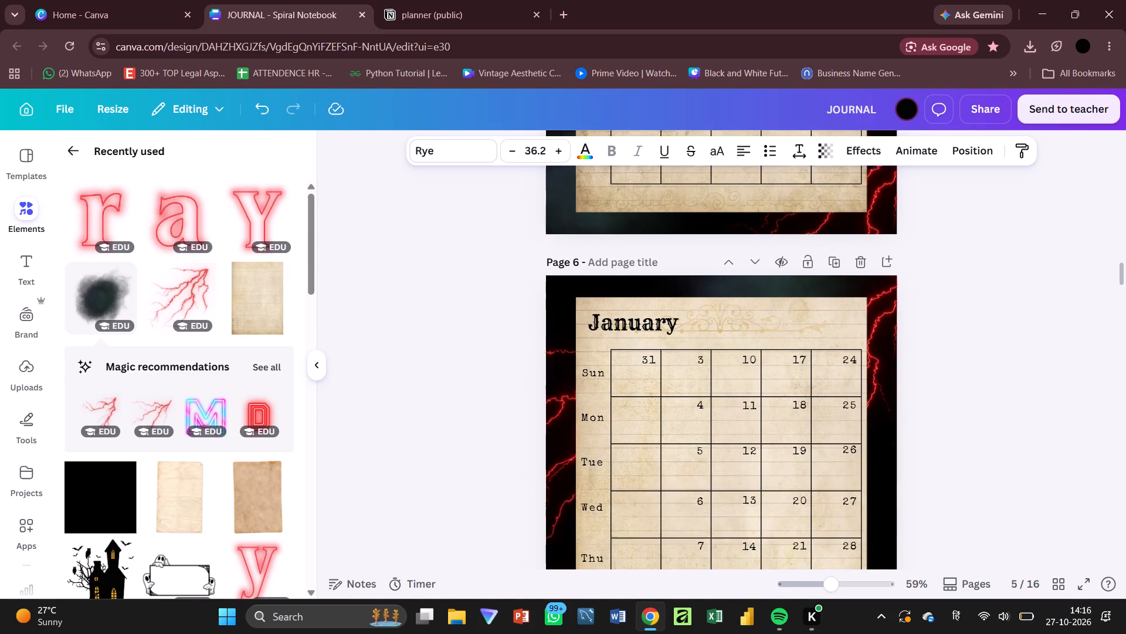
{"action": "scroll", "coordinate": [648, 520], "scroll_direction": "down", "scroll_amount": 1}
{"action": "double_click", "coordinate": [658, 326]}
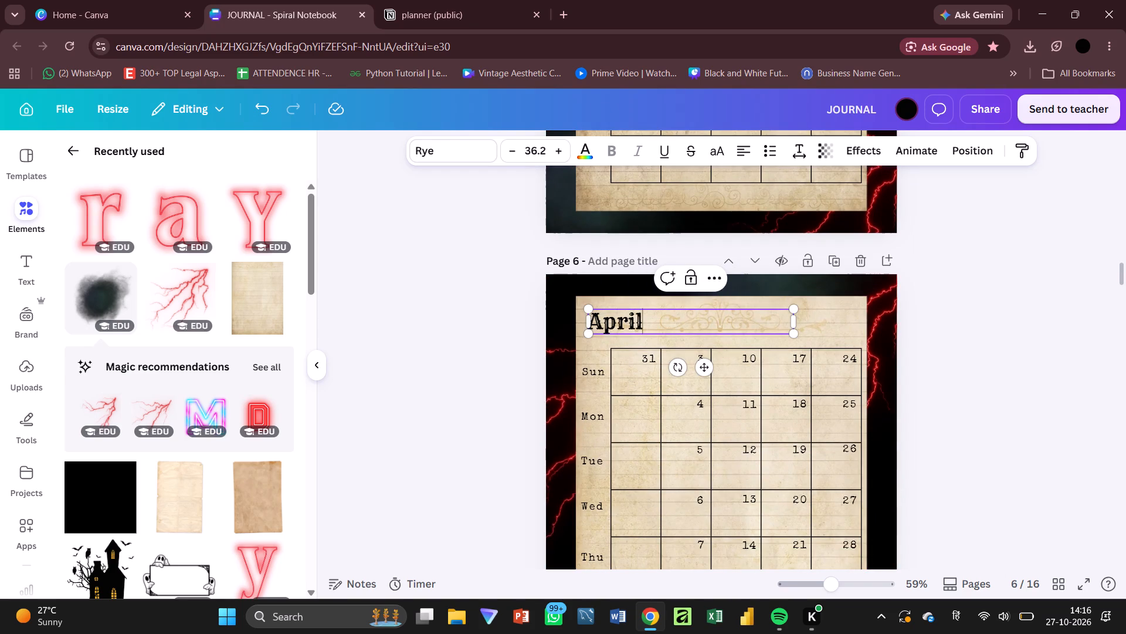
{"action": "scroll", "coordinate": [658, 326], "scroll_direction": "down", "scroll_amount": 5}
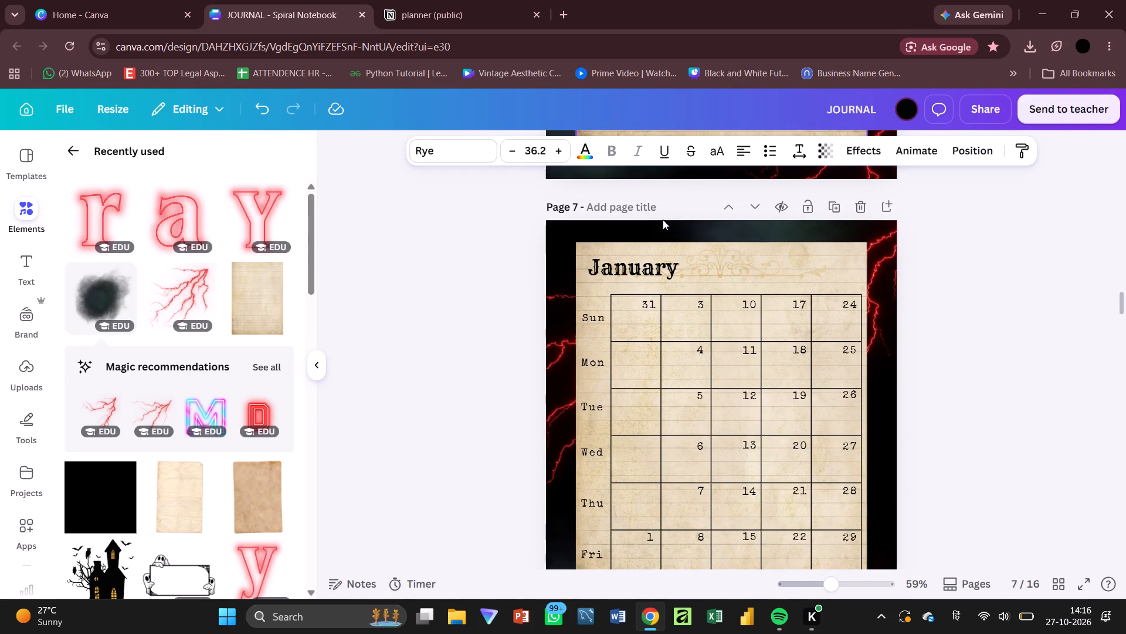
{"action": "double_click", "coordinate": [656, 258]}
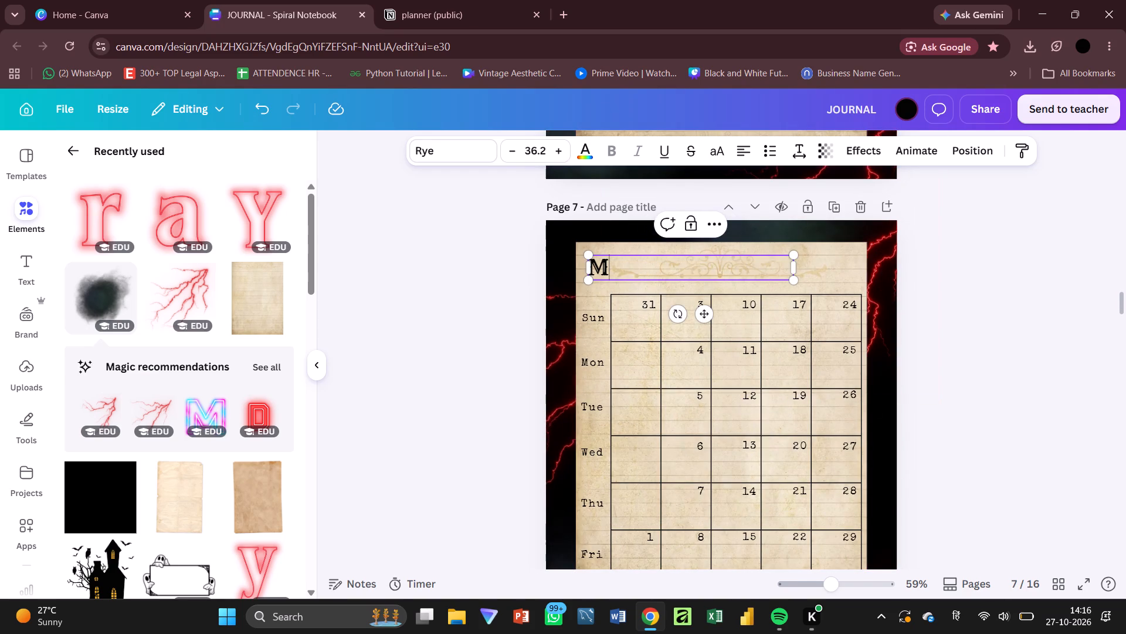
Retitle the calendar on page 8 as June and the one on page 9 as July.
{"action": "scroll", "coordinate": [656, 258], "scroll_direction": "down", "scroll_amount": 3}
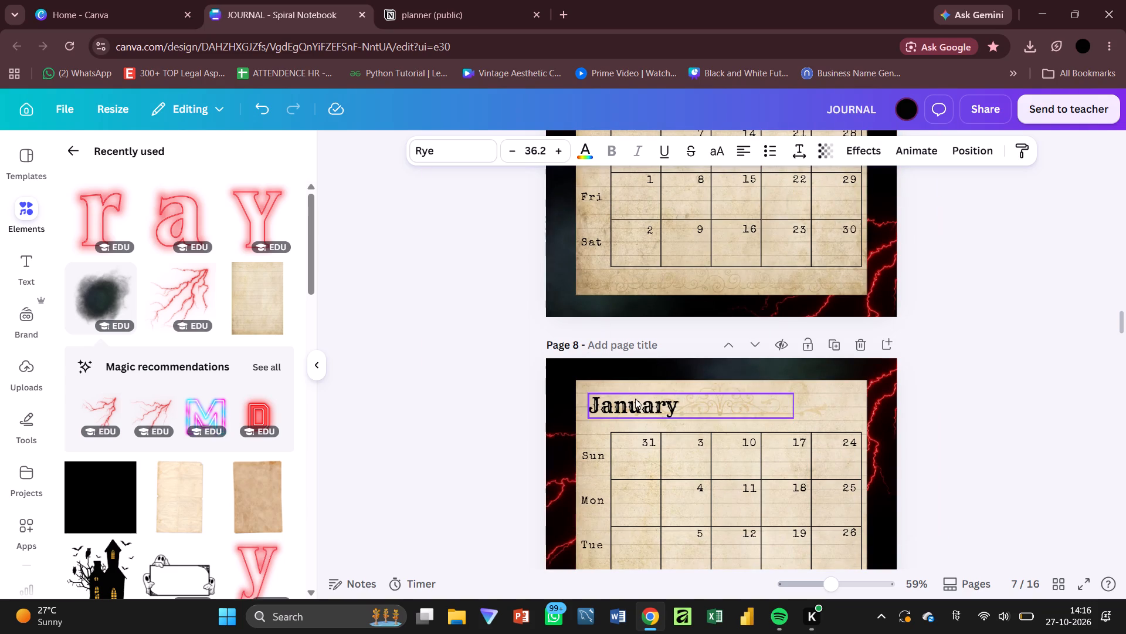
{"action": "double_click", "coordinate": [635, 399]}
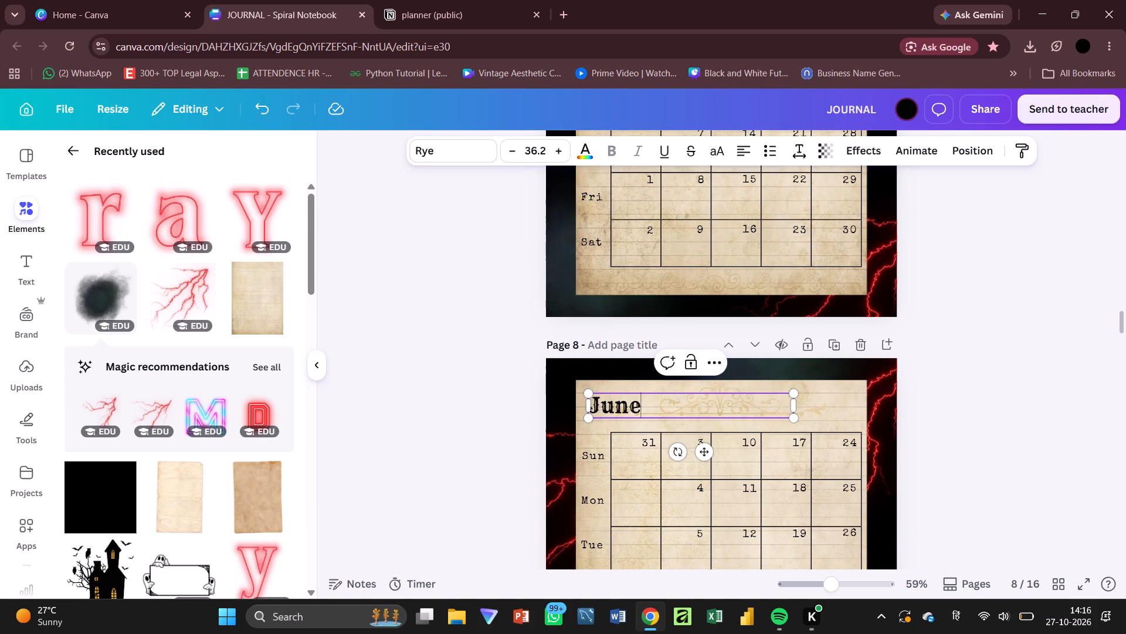
{"action": "scroll", "coordinate": [635, 399], "scroll_direction": "down", "scroll_amount": 4}
{"action": "scroll", "coordinate": [653, 549], "scroll_direction": "down", "scroll_amount": 1}
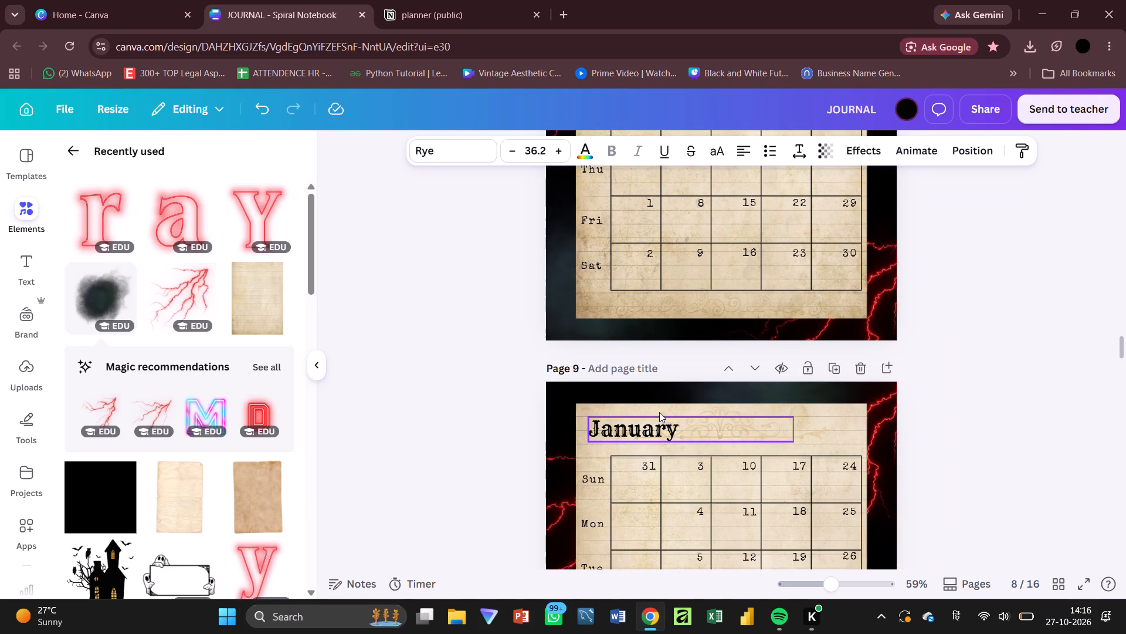
{"action": "double_click", "coordinate": [658, 423]}
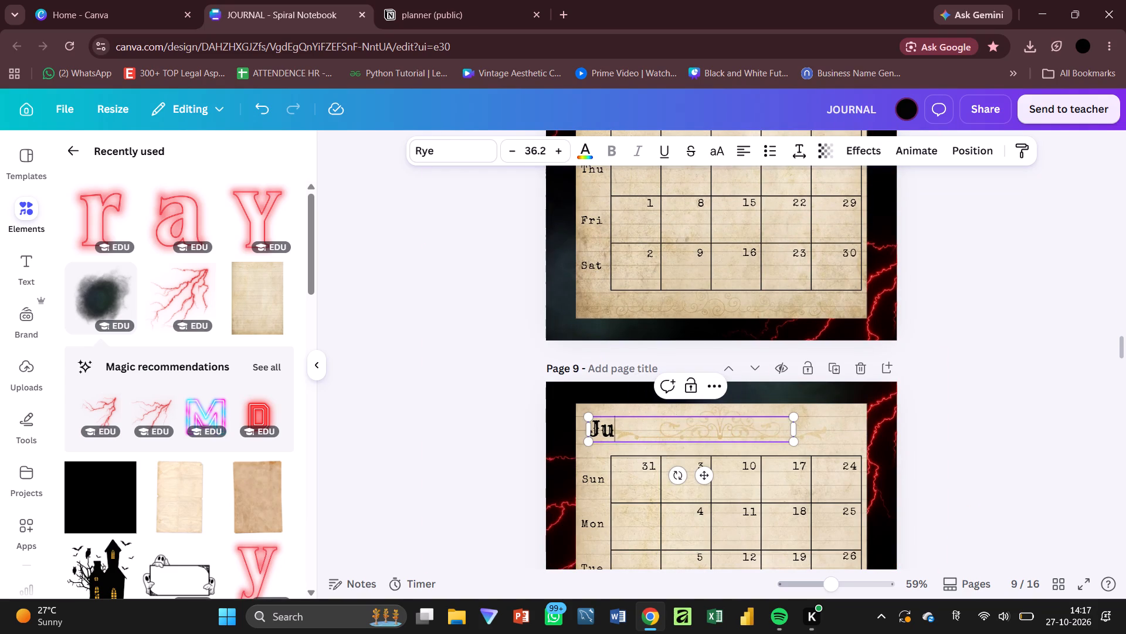
{"action": "type", "text": "ly"}
Retitle the calendar on page 10 as August and the one on page 11 as September.
{"action": "scroll", "coordinate": [658, 423], "scroll_direction": "down", "scroll_amount": 5}
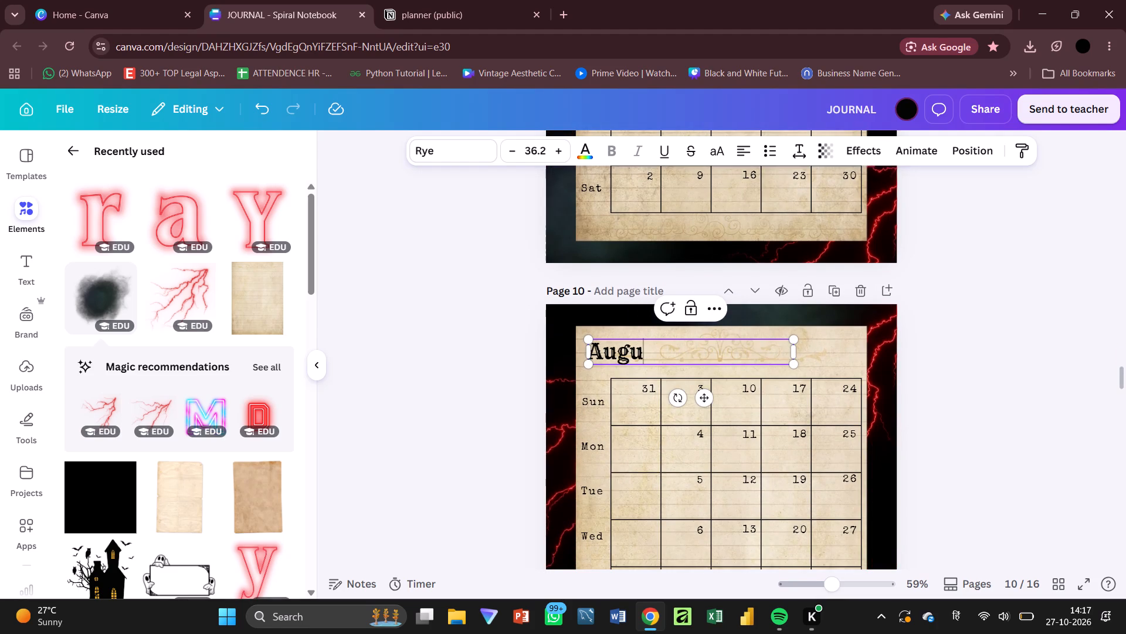
{"action": "scroll", "coordinate": [670, 362], "scroll_direction": "down", "scroll_amount": 5}
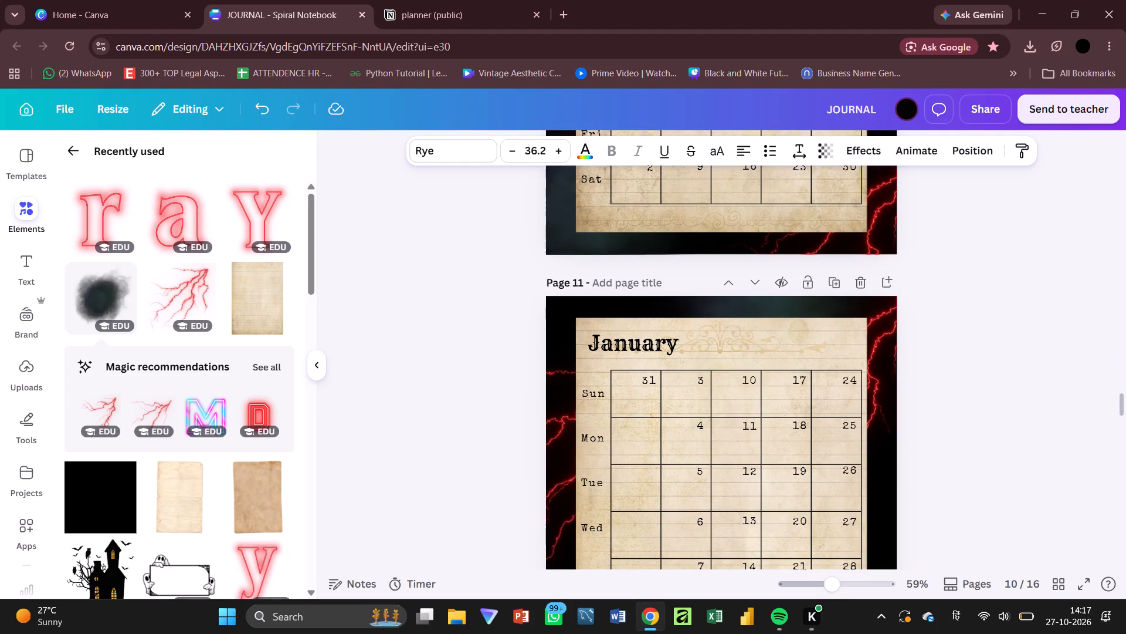
{"action": "double_click", "coordinate": [635, 339]}
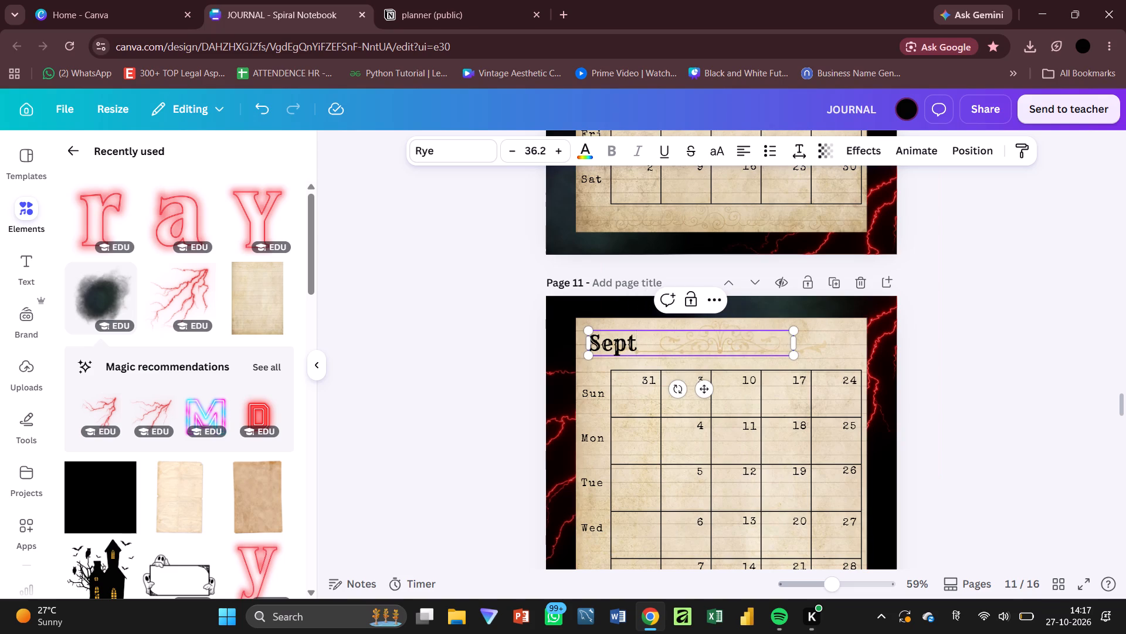
Retitle the calendar on page 12 as October and the one on page 13 as November.
{"action": "scroll", "coordinate": [635, 339], "scroll_direction": "right", "scroll_amount": 1}
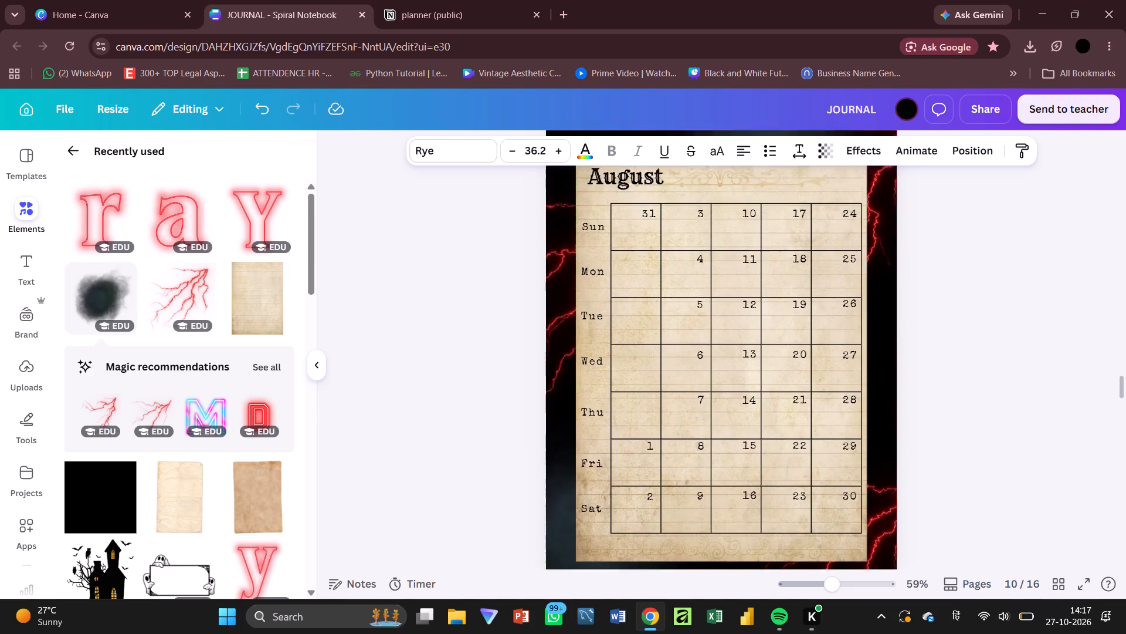
{"action": "scroll", "coordinate": [635, 339], "scroll_direction": "right", "scroll_amount": 1}
{"action": "scroll", "coordinate": [635, 339], "scroll_direction": "down", "scroll_amount": 1}
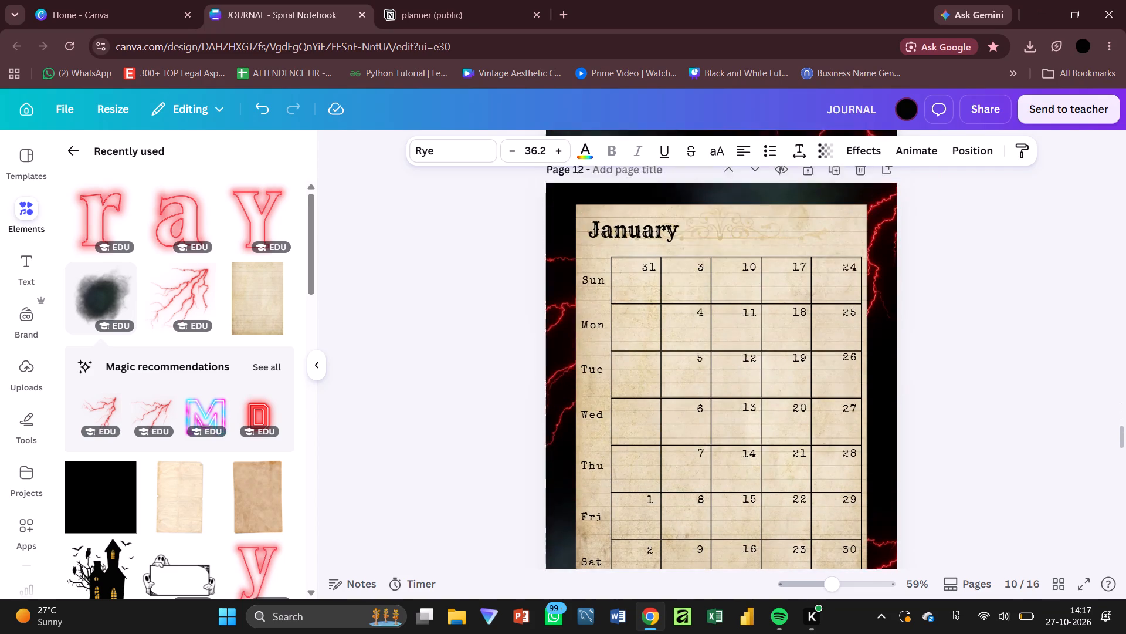
{"action": "scroll", "coordinate": [635, 339], "scroll_direction": "down", "scroll_amount": 1}
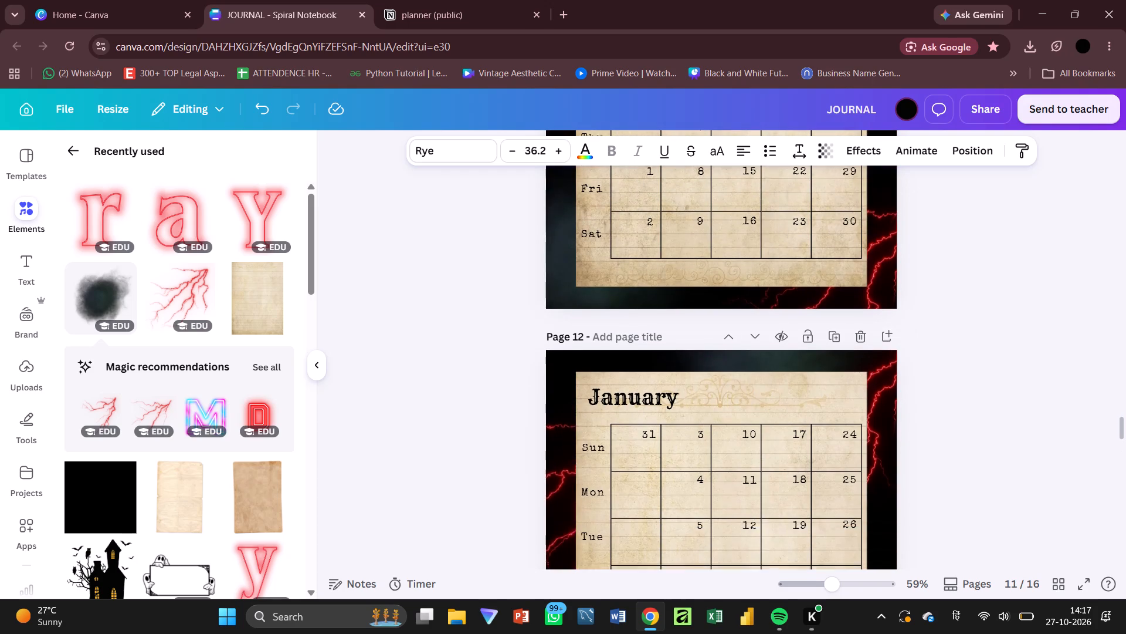
{"action": "scroll", "coordinate": [635, 339], "scroll_direction": "down", "scroll_amount": 1}
{"action": "double_click", "coordinate": [635, 401]}
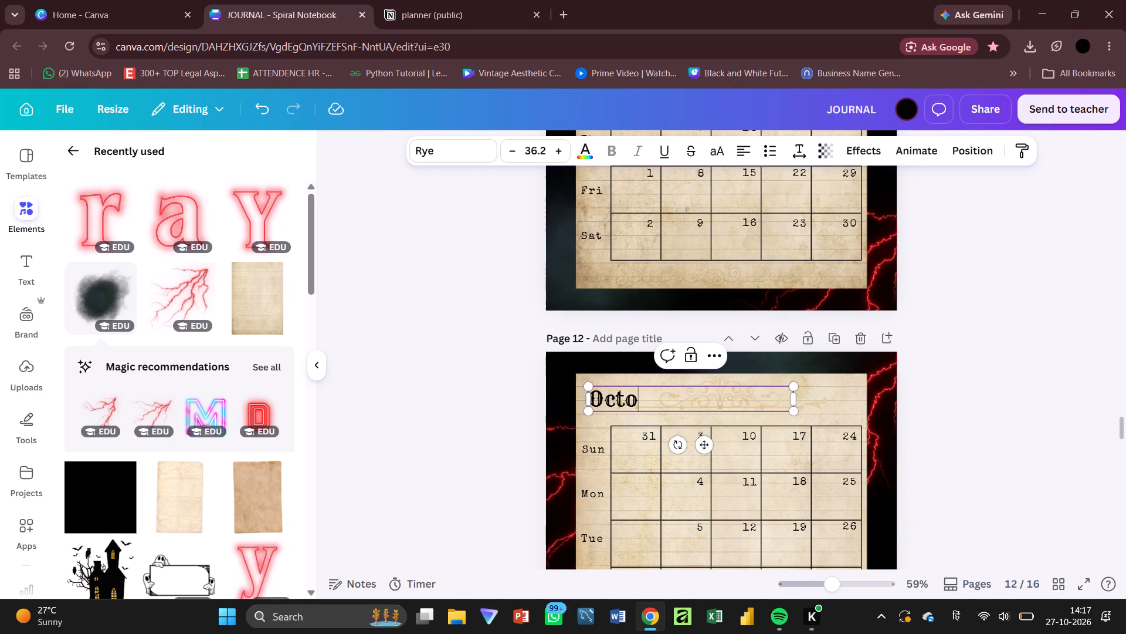
{"action": "scroll", "coordinate": [635, 401], "scroll_direction": "down", "scroll_amount": 3}
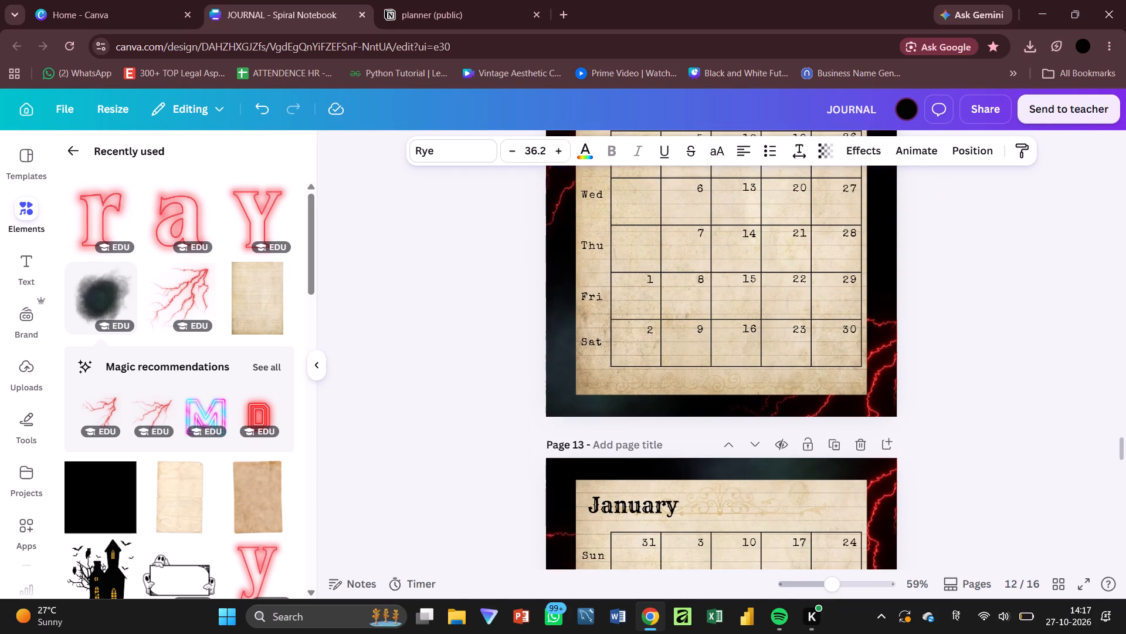
{"action": "scroll", "coordinate": [635, 401], "scroll_direction": "down", "scroll_amount": 1}
{"action": "double_click", "coordinate": [660, 412]}
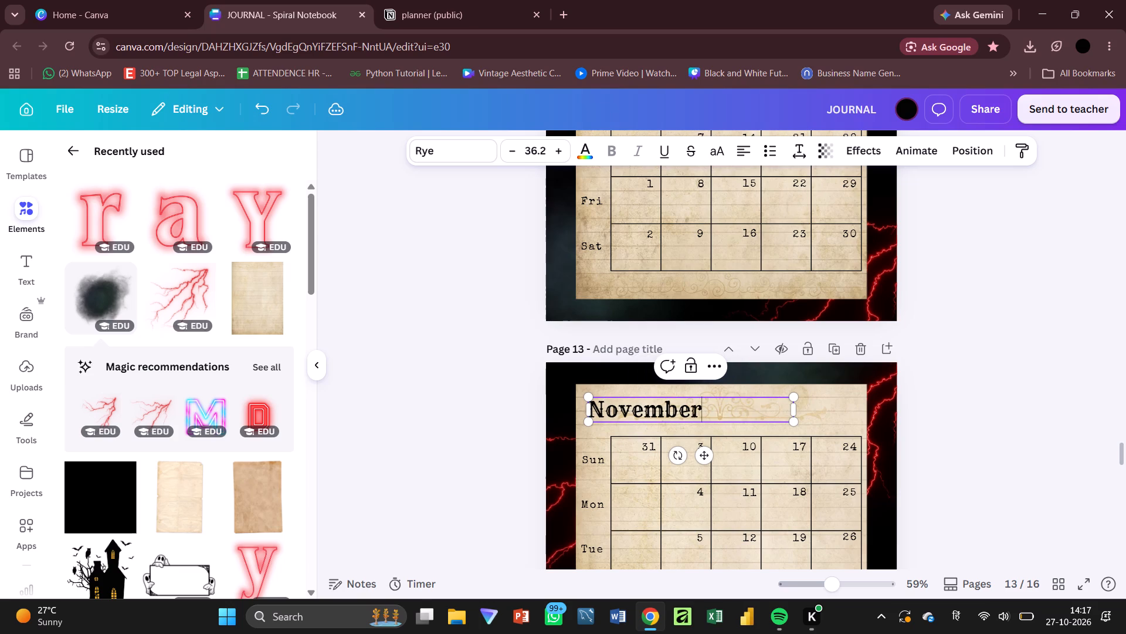
Retitle the calendar on page 14 as December.
{"action": "scroll", "coordinate": [660, 412], "scroll_direction": "down", "scroll_amount": 4}
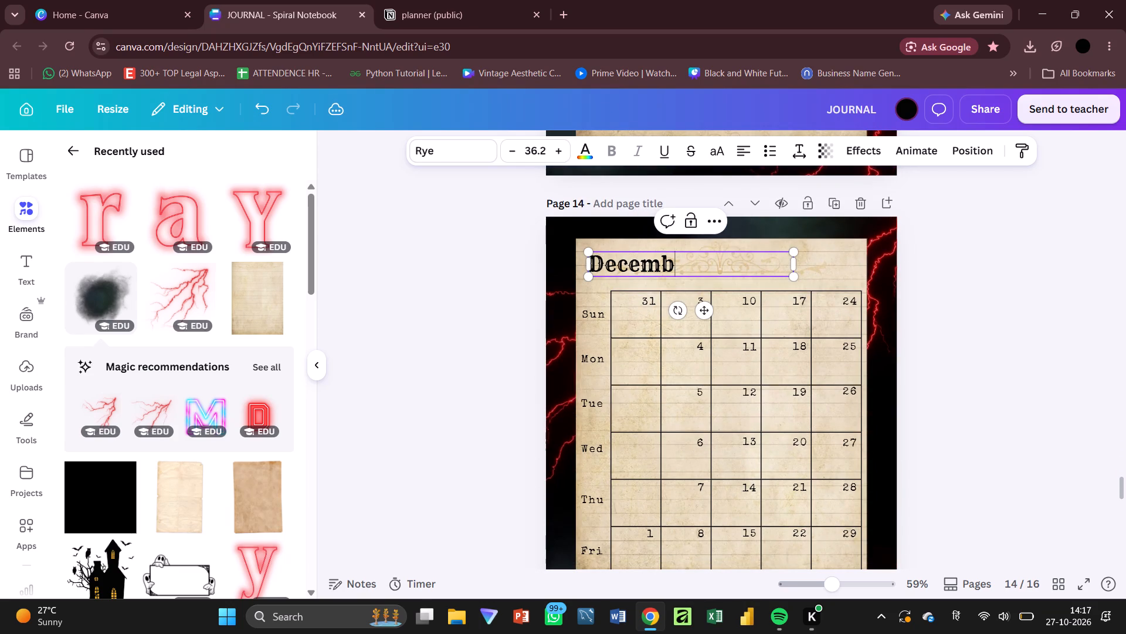
Go back to the February page and look up the weekday layout of February 2027 in the system calendar.
{"action": "scroll", "coordinate": [660, 257], "scroll_direction": "down", "scroll_amount": 3}
{"action": "scroll", "coordinate": [660, 257], "scroll_direction": "up", "scroll_amount": 14}
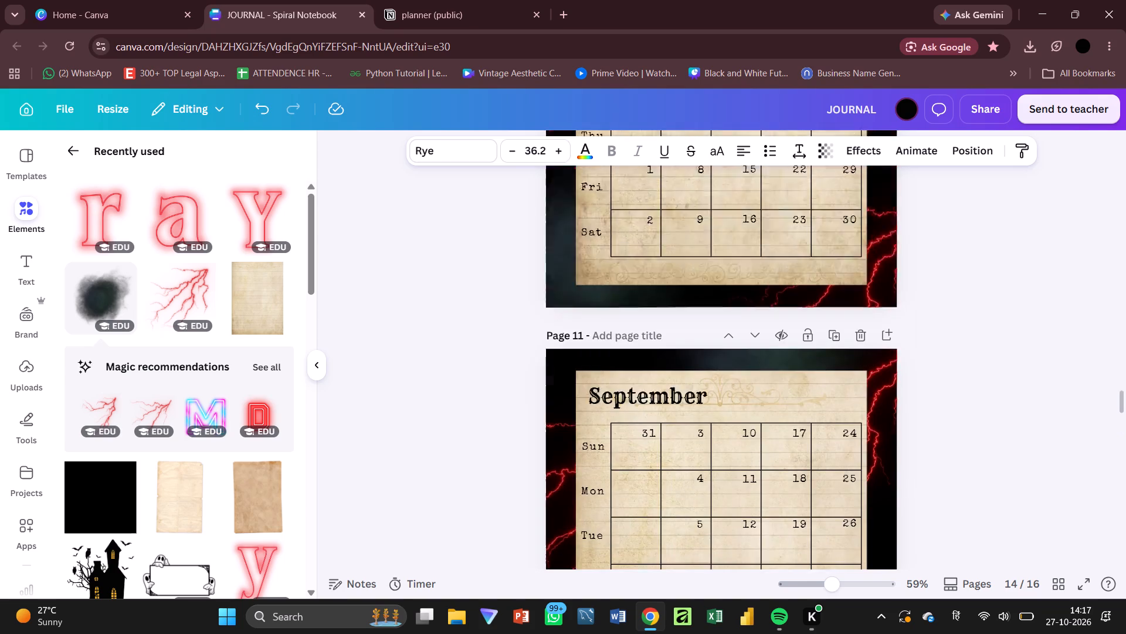
{"action": "scroll", "coordinate": [660, 257], "scroll_direction": "up", "scroll_amount": 6}
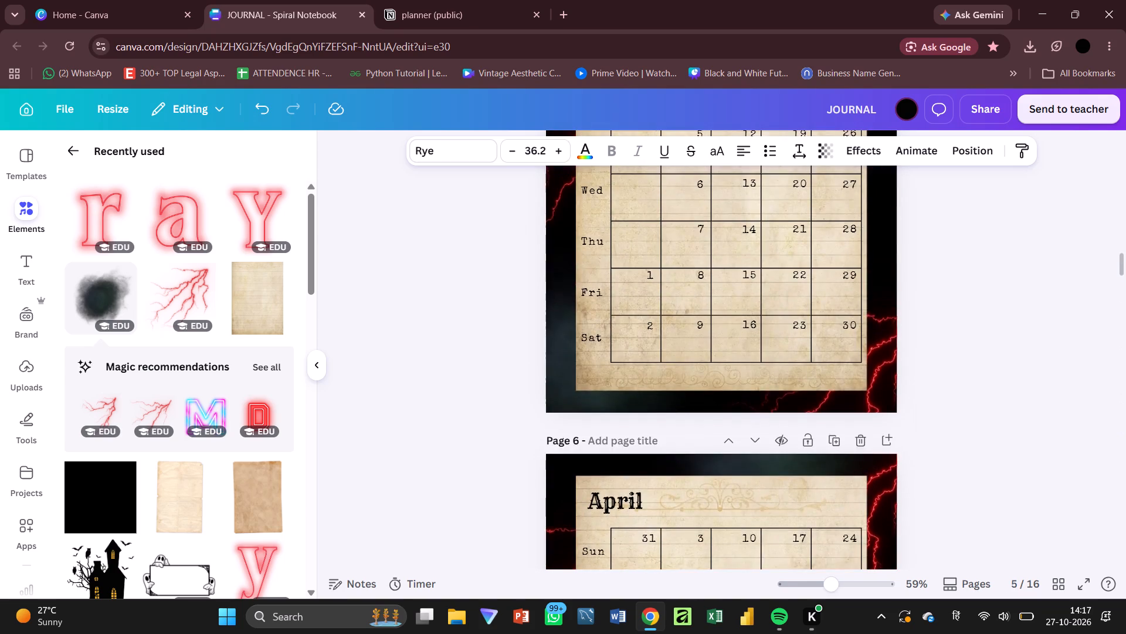
{"action": "scroll", "coordinate": [660, 257], "scroll_direction": "up", "scroll_amount": 3}
{"action": "scroll", "coordinate": [660, 257], "scroll_direction": "down", "scroll_amount": 5}
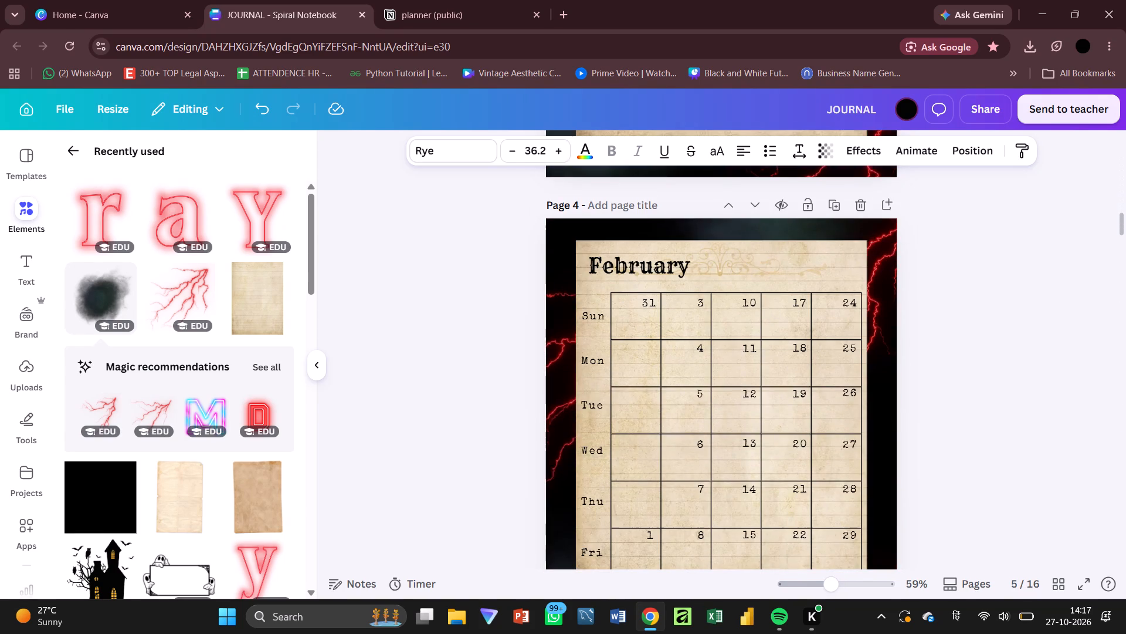
{"action": "scroll", "coordinate": [660, 257], "scroll_direction": "down", "scroll_amount": 1}
{"action": "left_click", "coordinate": [1080, 615]}
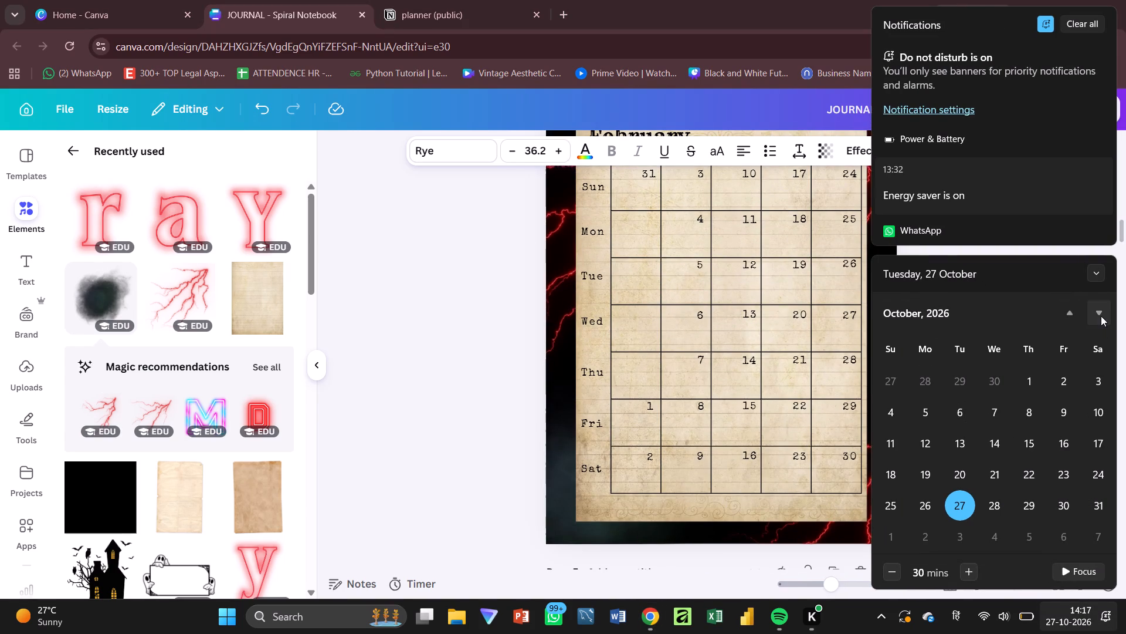
{"action": "triple_click", "coordinate": [1099, 314]}
{"action": "left_click", "coordinate": [1099, 314]}
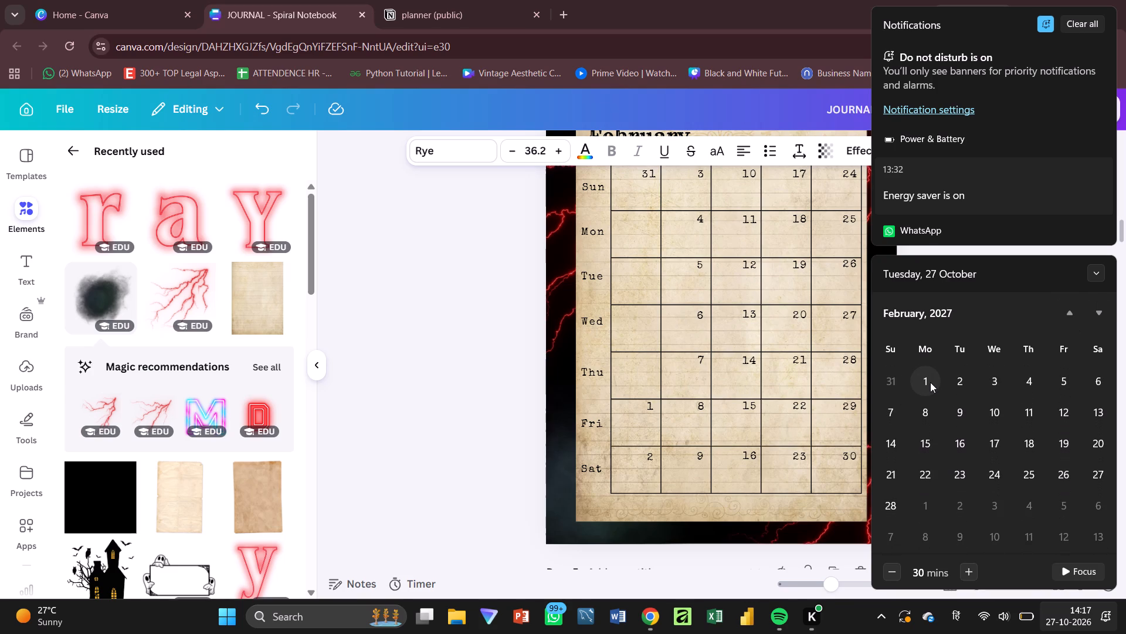
{"action": "left_click", "coordinate": [480, 249]}
Delete the 31 from the first Sunday cell of the February calendar.
{"action": "scroll", "coordinate": [480, 249], "scroll_direction": "up", "scroll_amount": 1}
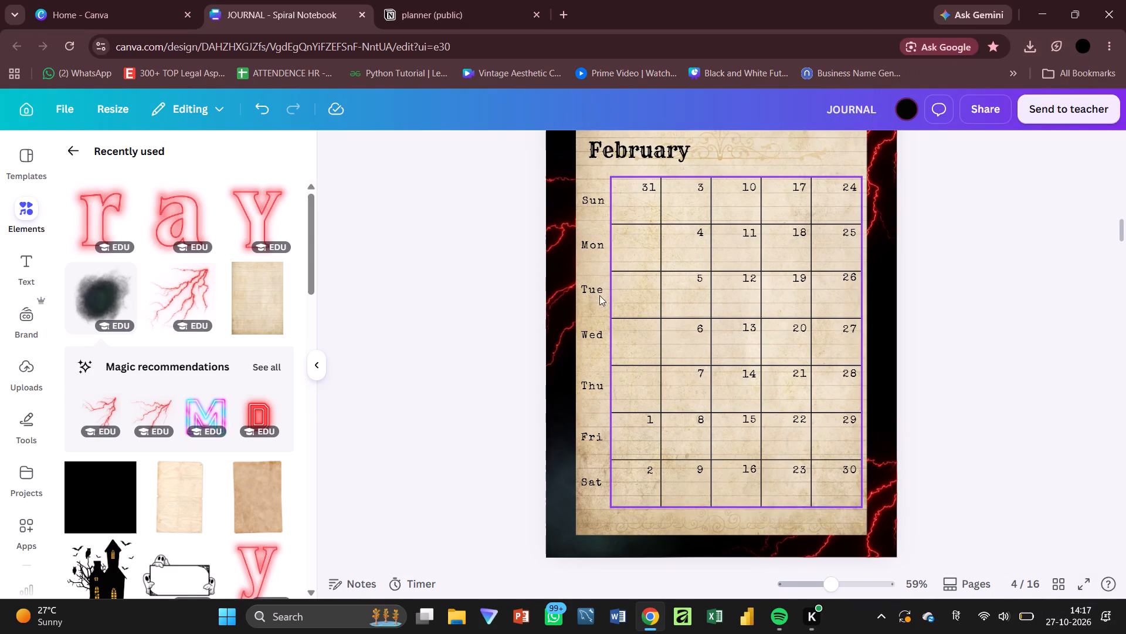
{"action": "left_click", "coordinate": [650, 192]}
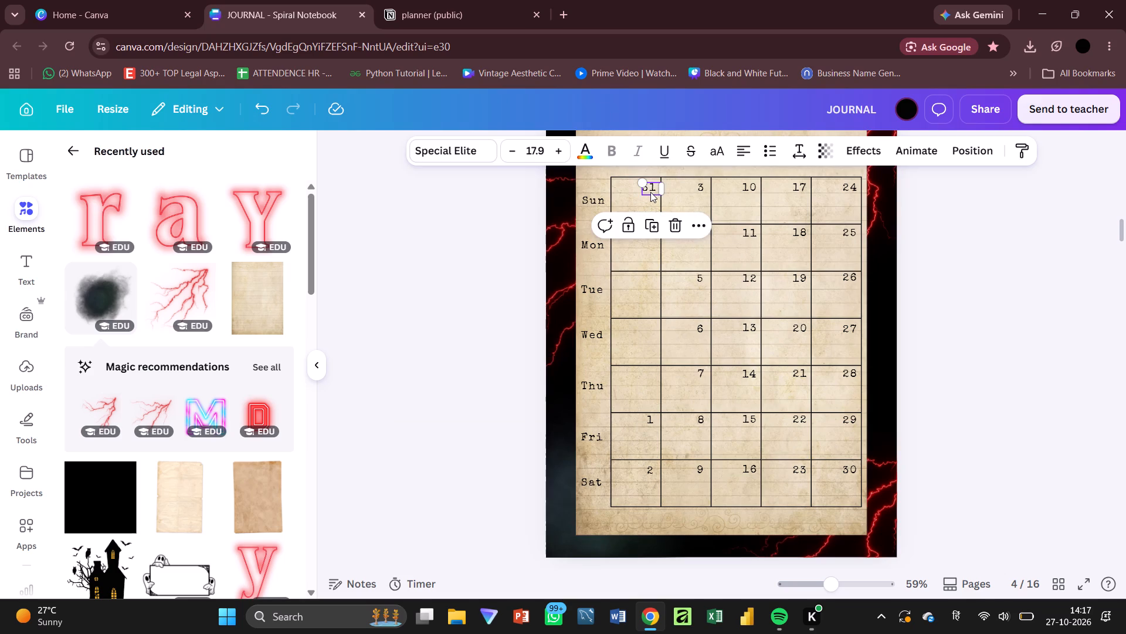
{"action": "key", "text": "Delete"}
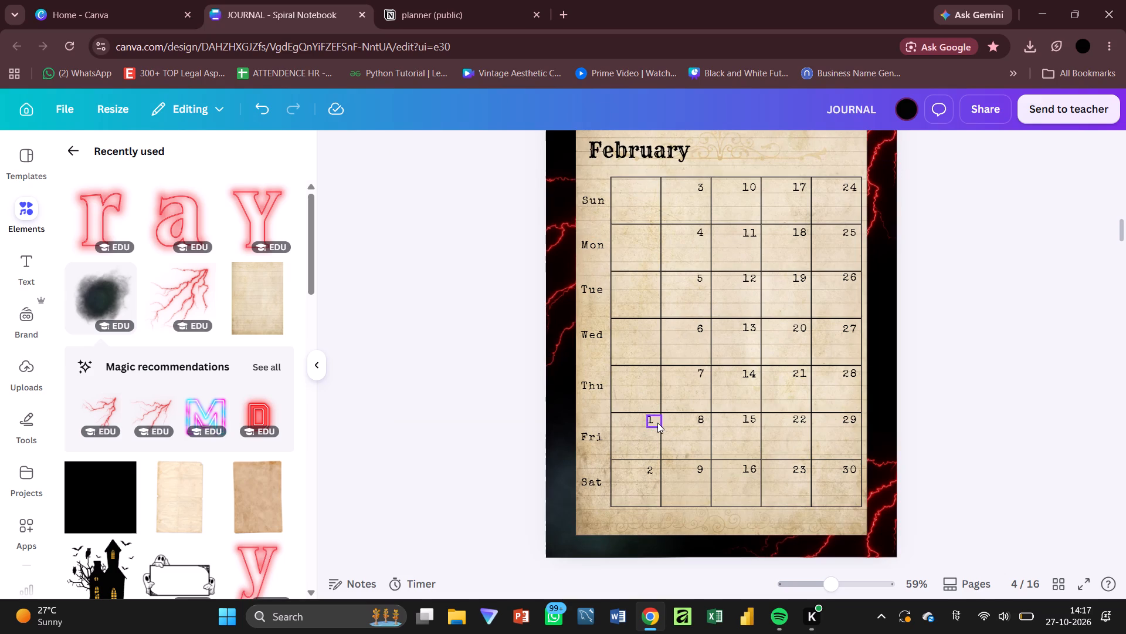
Move February's dates 1 to 6 into the first week column, one per row from Monday to Saturday.
{"action": "left_click_drag", "start_coordinate": [660, 421], "coordinate": [659, 235]}
{"action": "left_click_drag", "start_coordinate": [650, 472], "coordinate": [653, 326]}
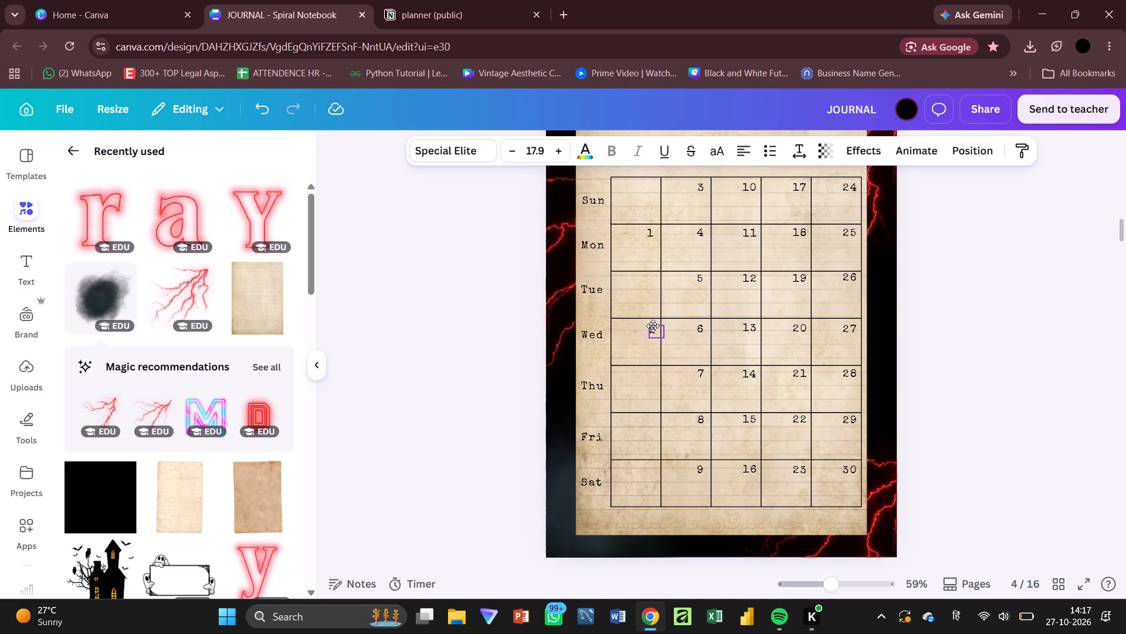
{"action": "left_click_drag", "start_coordinate": [653, 326], "coordinate": [651, 286]}
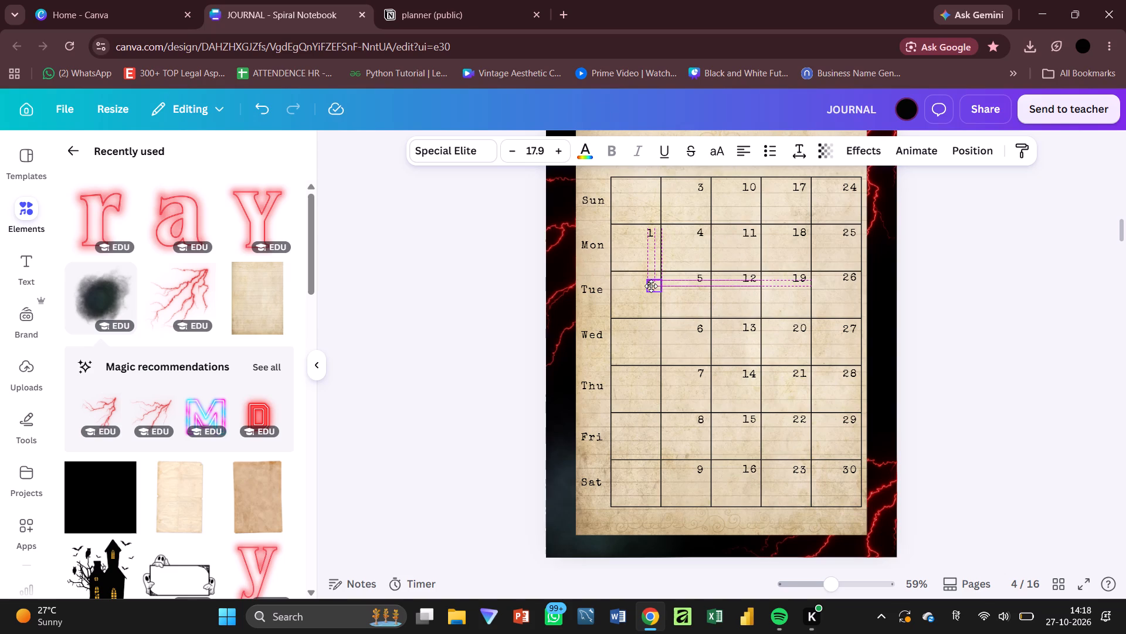
{"action": "left_click_drag", "start_coordinate": [651, 286], "coordinate": [651, 279]}
{"action": "left_click_drag", "start_coordinate": [703, 184], "coordinate": [653, 324]}
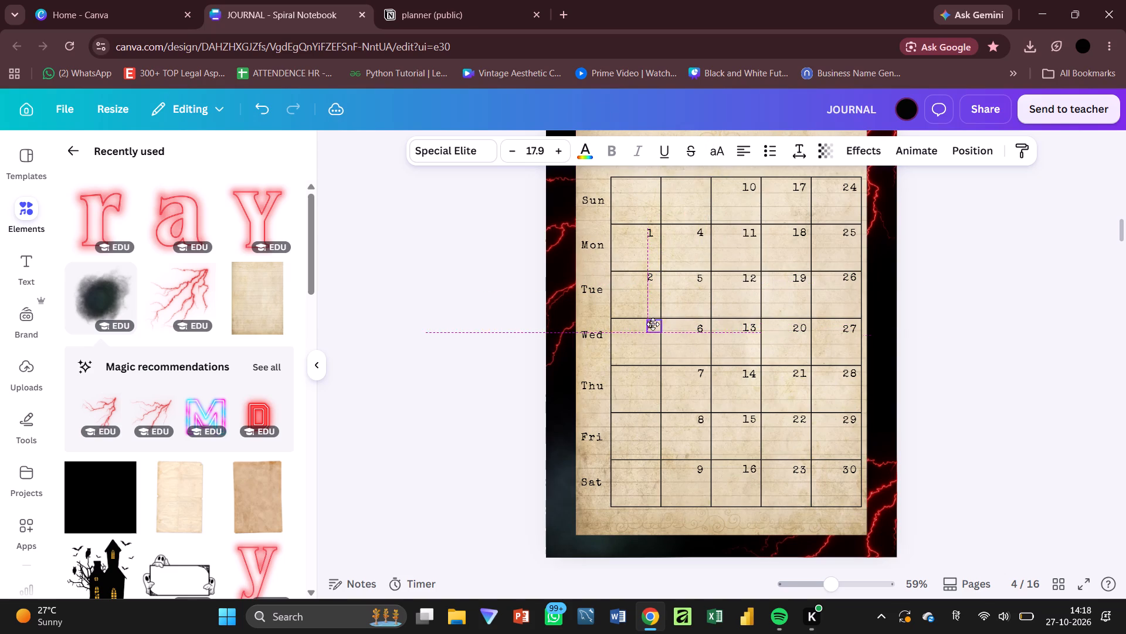
{"action": "left_click_drag", "start_coordinate": [653, 324], "coordinate": [653, 325]}
{"action": "left_click_drag", "start_coordinate": [703, 235], "coordinate": [653, 375]}
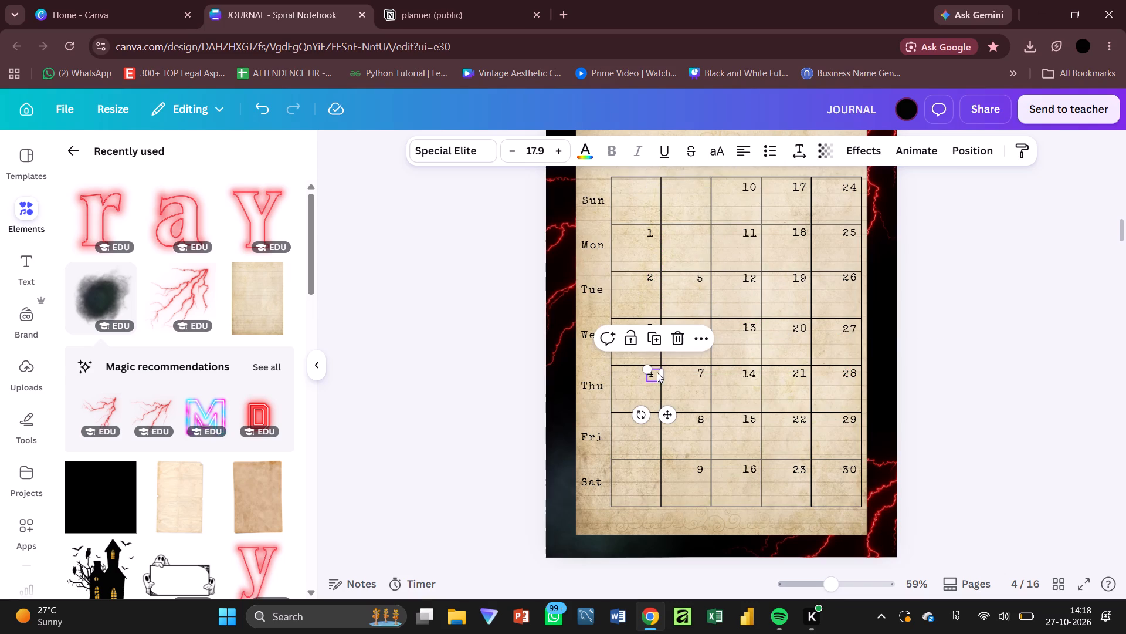
{"action": "left_click_drag", "start_coordinate": [700, 284], "coordinate": [649, 419]}
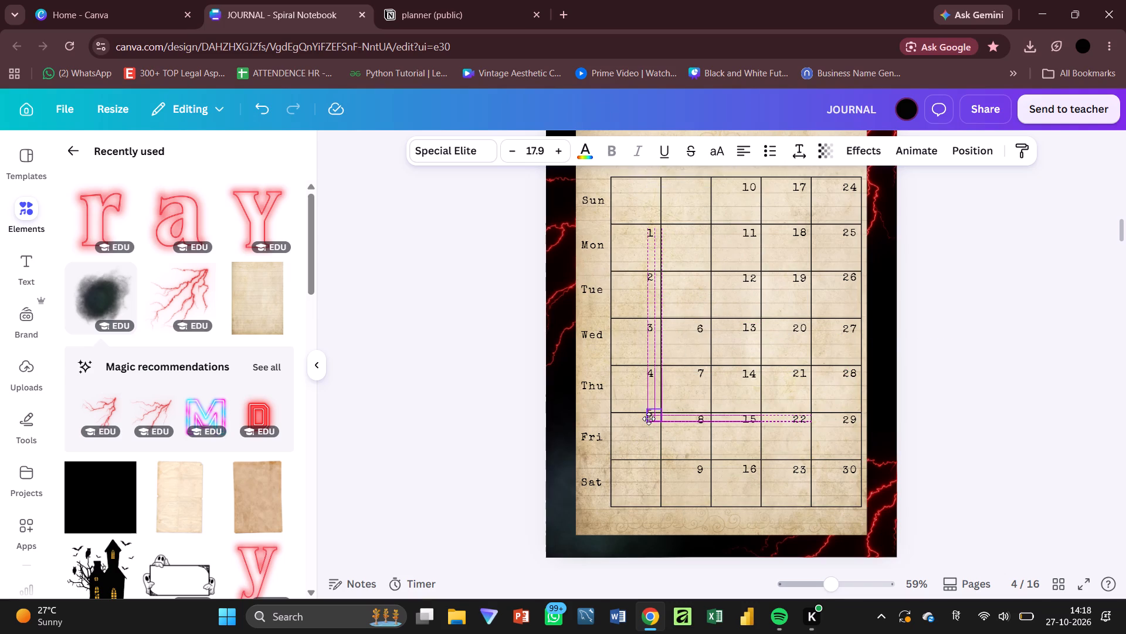
{"action": "left_click_drag", "start_coordinate": [649, 419], "coordinate": [648, 424]}
{"action": "left_click_drag", "start_coordinate": [697, 329], "coordinate": [650, 447]}
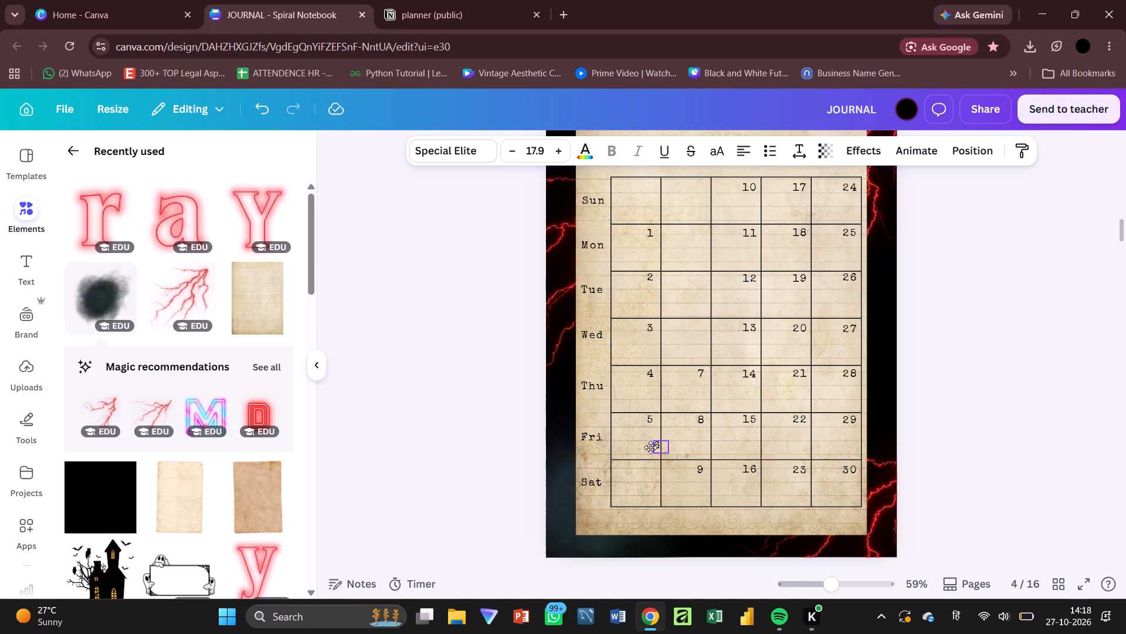
{"action": "left_click_drag", "start_coordinate": [650, 447], "coordinate": [645, 468]}
Move February's dates 7 to 10 into the second week column, one per row from Sunday to Wednesday.
{"action": "left_click_drag", "start_coordinate": [699, 376], "coordinate": [696, 187]}
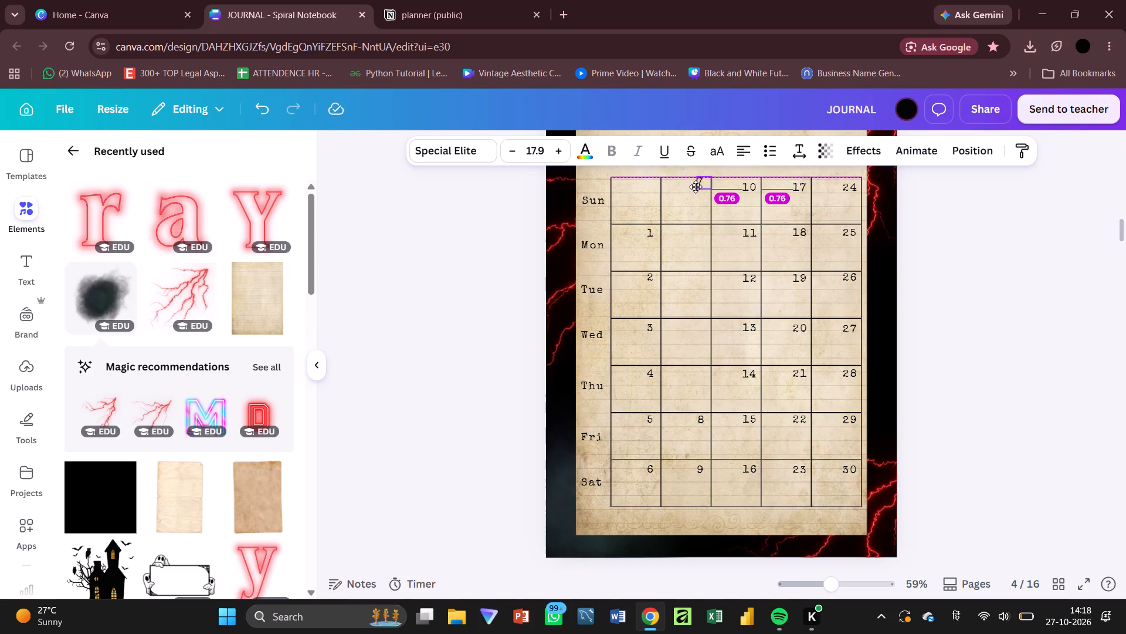
{"action": "left_click_drag", "start_coordinate": [696, 187], "coordinate": [695, 188]}
{"action": "left_click_drag", "start_coordinate": [702, 418], "coordinate": [704, 295]}
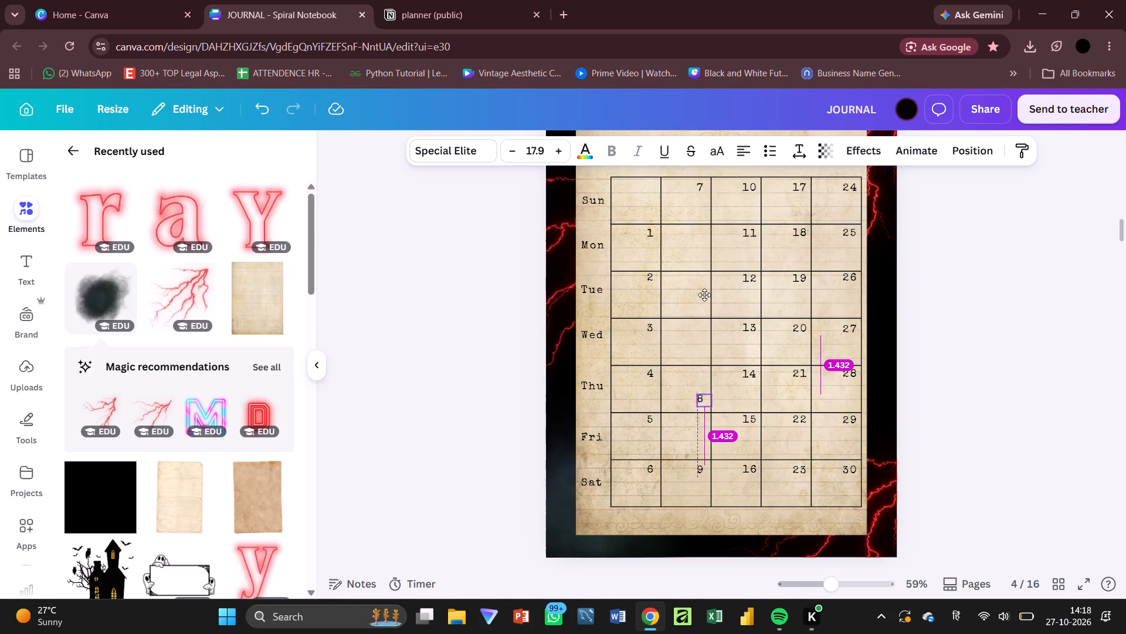
{"action": "left_click_drag", "start_coordinate": [704, 295], "coordinate": [701, 231]}
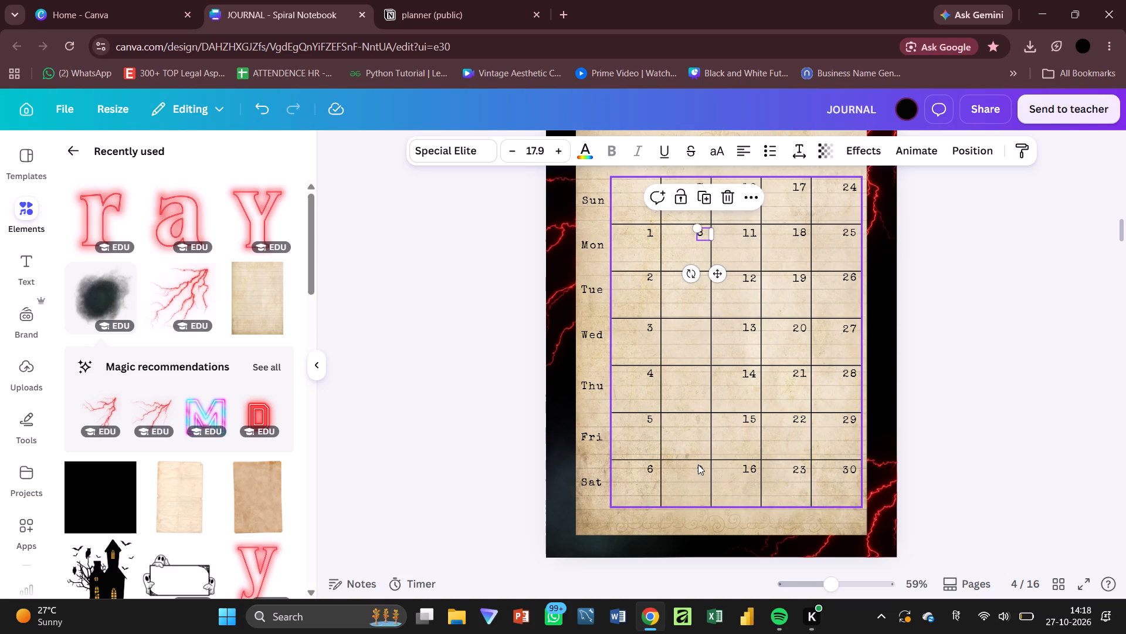
{"action": "left_click_drag", "start_coordinate": [702, 468], "coordinate": [700, 280]}
{"action": "left_click_drag", "start_coordinate": [746, 183], "coordinate": [701, 327]}
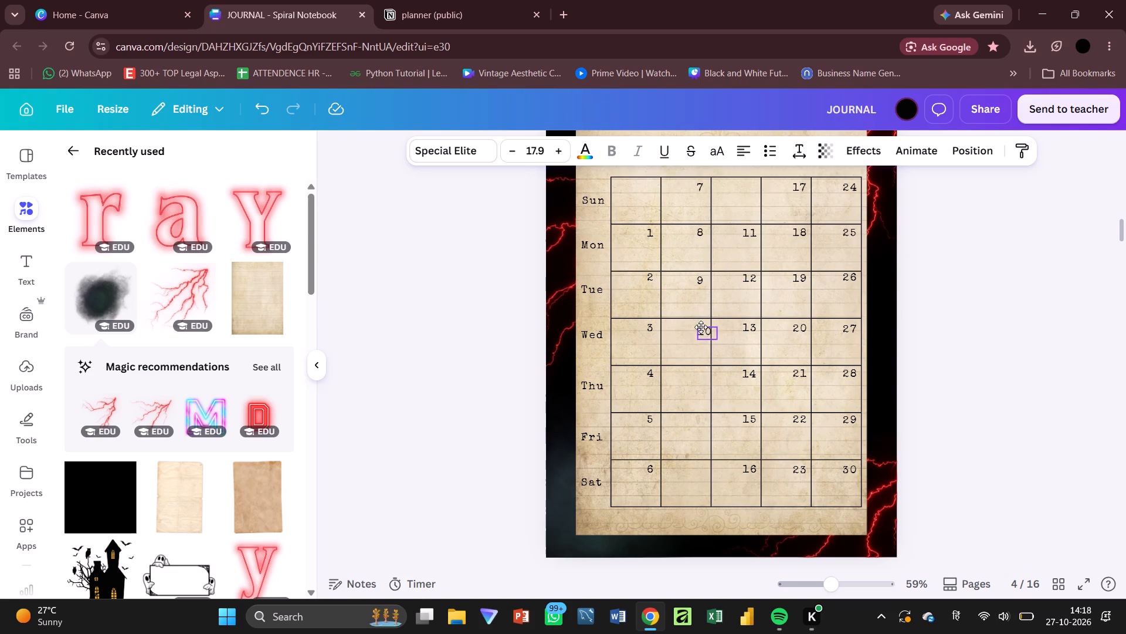
{"action": "left_click_drag", "start_coordinate": [701, 327], "coordinate": [696, 322]}
Move February's dates 11, 12 and 13 into the Thursday, Friday and Saturday cells of the second week column.
{"action": "left_click_drag", "start_coordinate": [751, 234], "coordinate": [701, 350]}
{"action": "left_click_drag", "start_coordinate": [701, 350], "coordinate": [699, 374]}
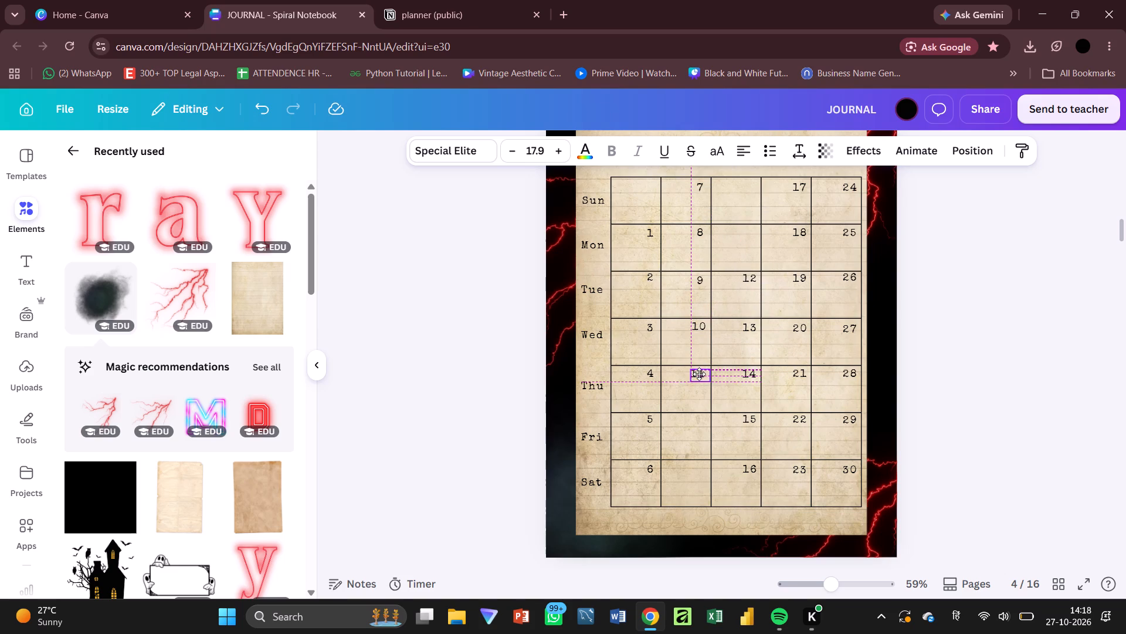
{"action": "left_click_drag", "start_coordinate": [699, 374], "coordinate": [699, 373]}
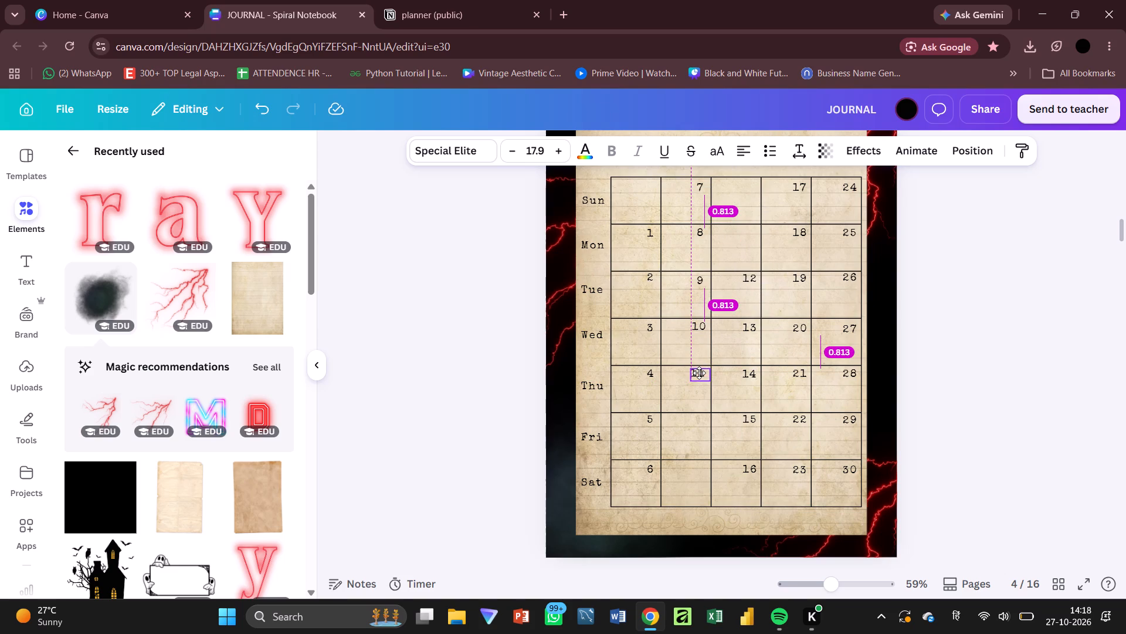
{"action": "left_click_drag", "start_coordinate": [699, 373], "coordinate": [700, 375]}
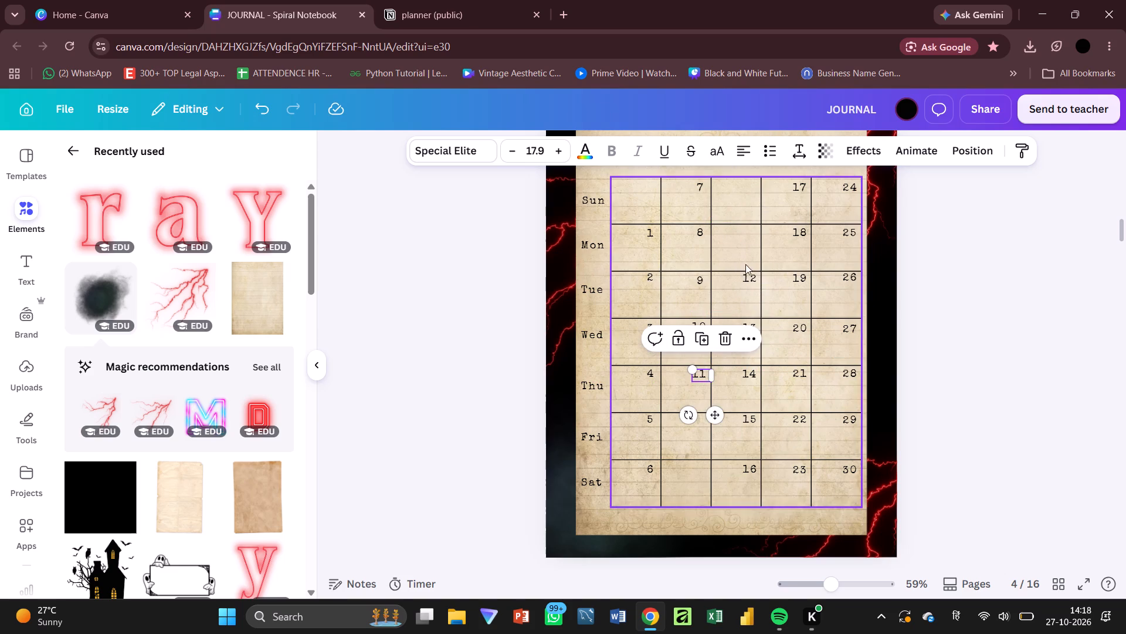
{"action": "left_click_drag", "start_coordinate": [751, 280], "coordinate": [700, 424]}
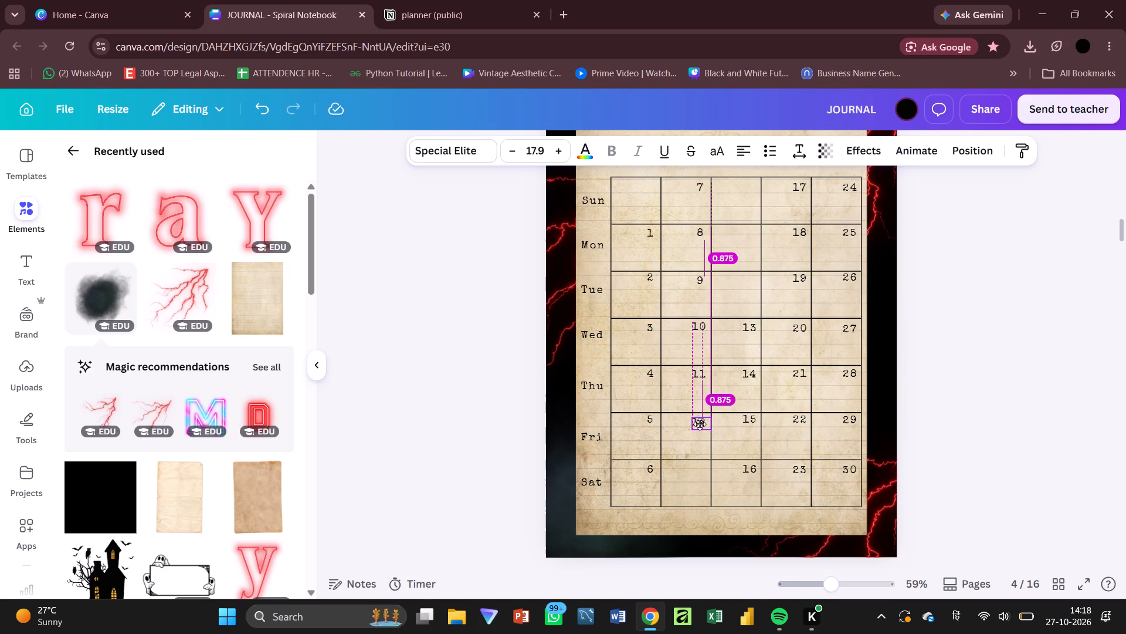
{"action": "left_click_drag", "start_coordinate": [700, 424], "coordinate": [701, 419]}
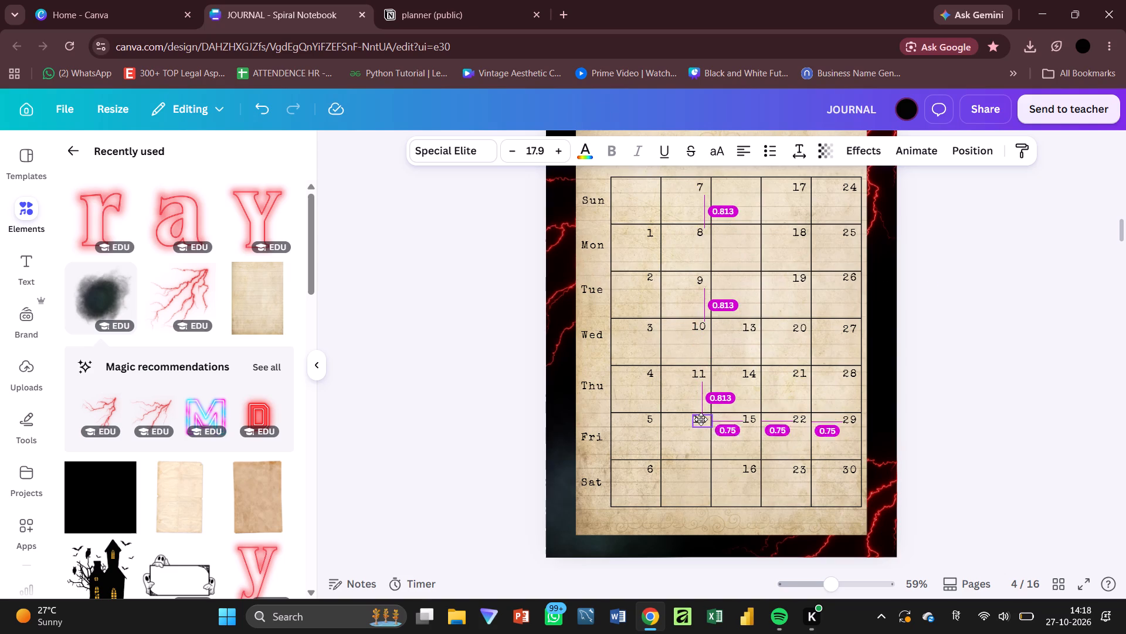
{"action": "left_click_drag", "start_coordinate": [701, 419], "coordinate": [700, 420]}
{"action": "left_click_drag", "start_coordinate": [755, 326], "coordinate": [704, 467]}
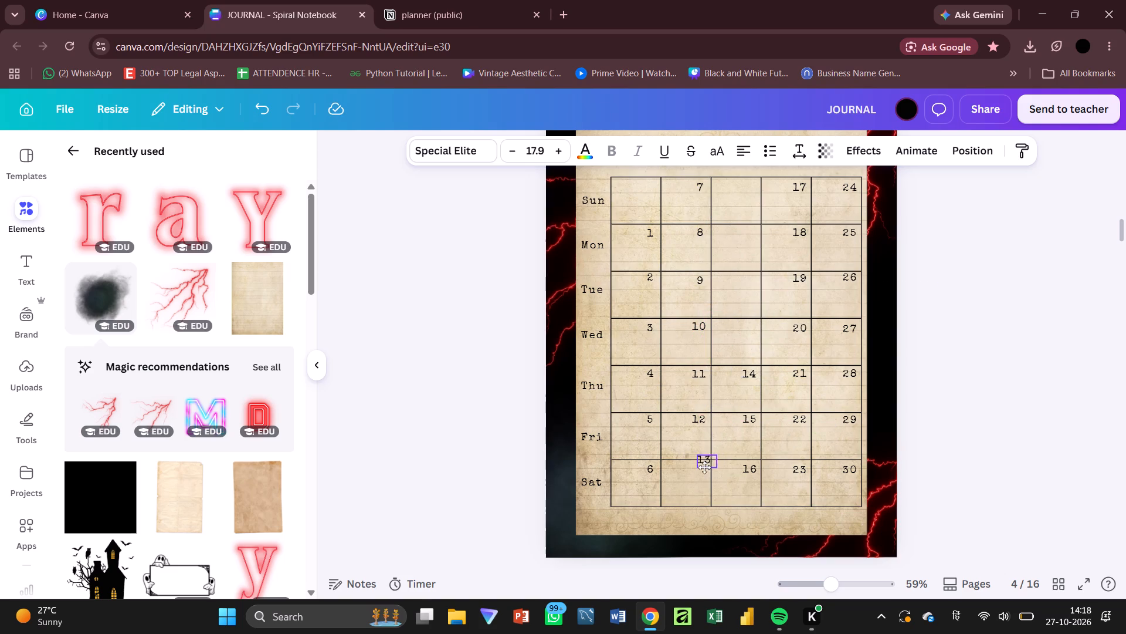
{"action": "left_click_drag", "start_coordinate": [704, 467], "coordinate": [705, 469]}
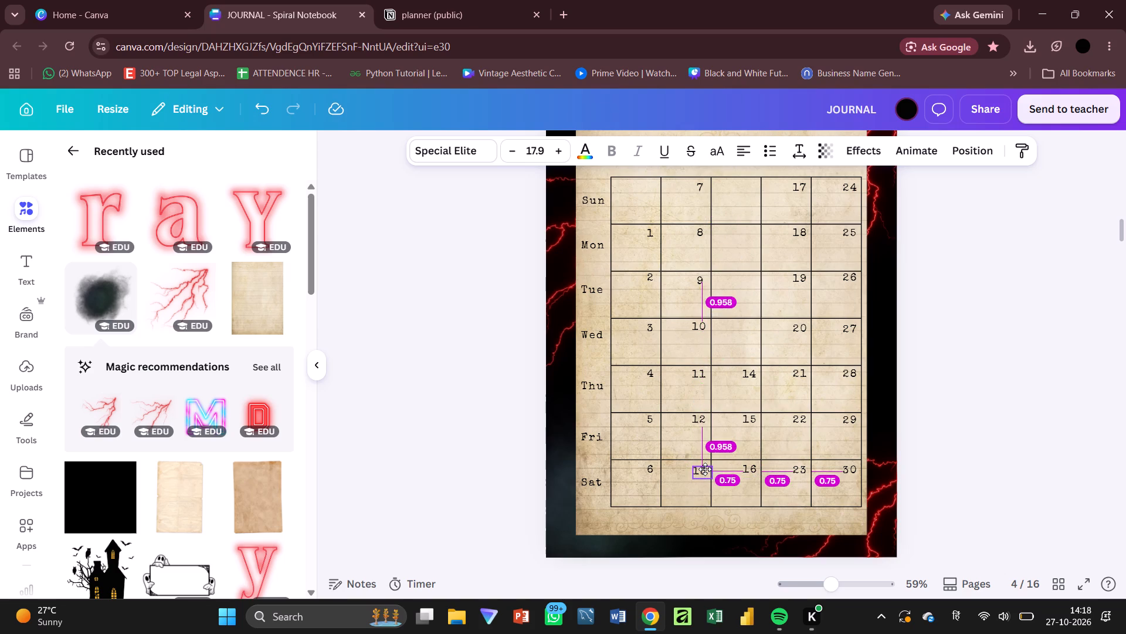
{"action": "left_click_drag", "start_coordinate": [705, 469], "coordinate": [704, 467]}
Move February's dates 14 to 17 into the third week column, one per row from Sunday to Wednesday.
{"action": "left_click_drag", "start_coordinate": [742, 370], "coordinate": [742, 360]}
{"action": "left_click_drag", "start_coordinate": [749, 363], "coordinate": [734, 210]}
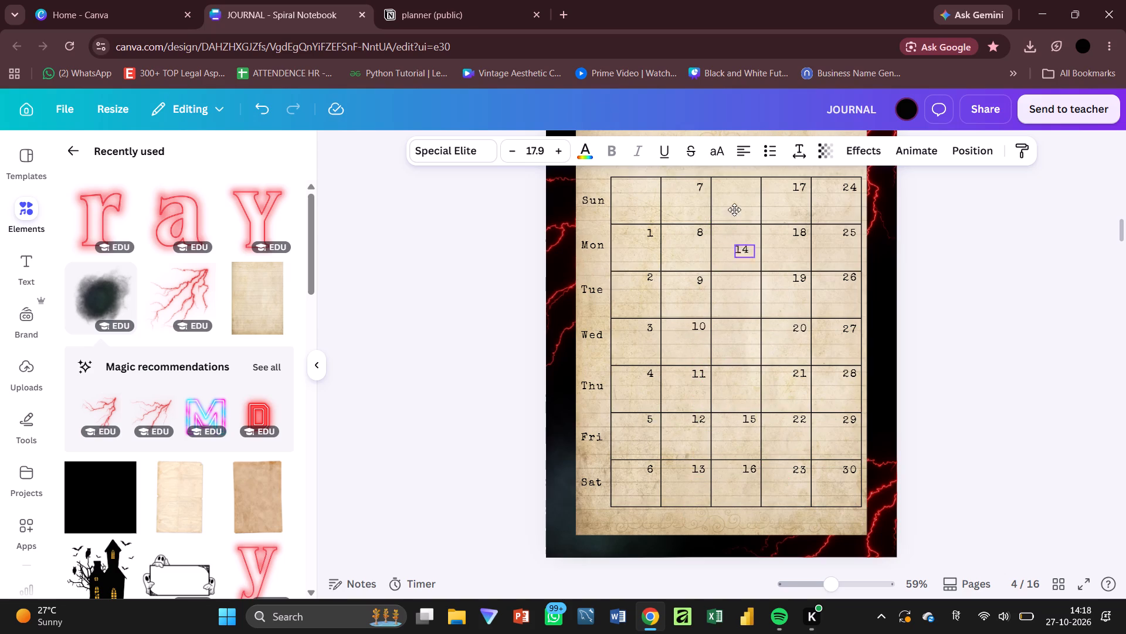
{"action": "left_click_drag", "start_coordinate": [734, 210], "coordinate": [747, 188]}
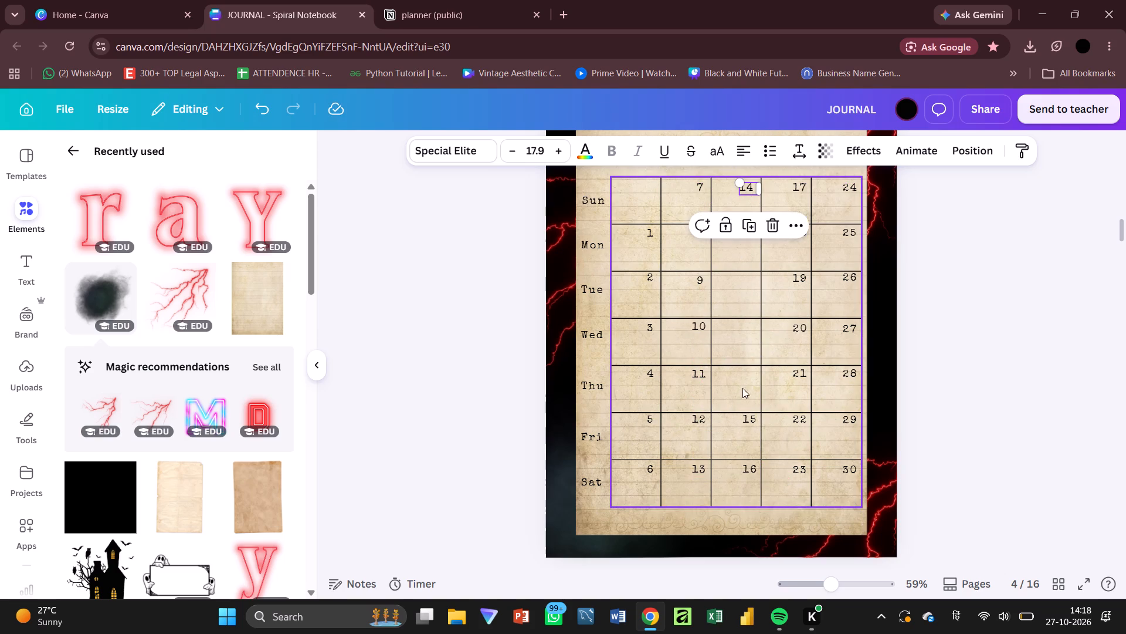
{"action": "left_click_drag", "start_coordinate": [745, 417], "coordinate": [742, 231]}
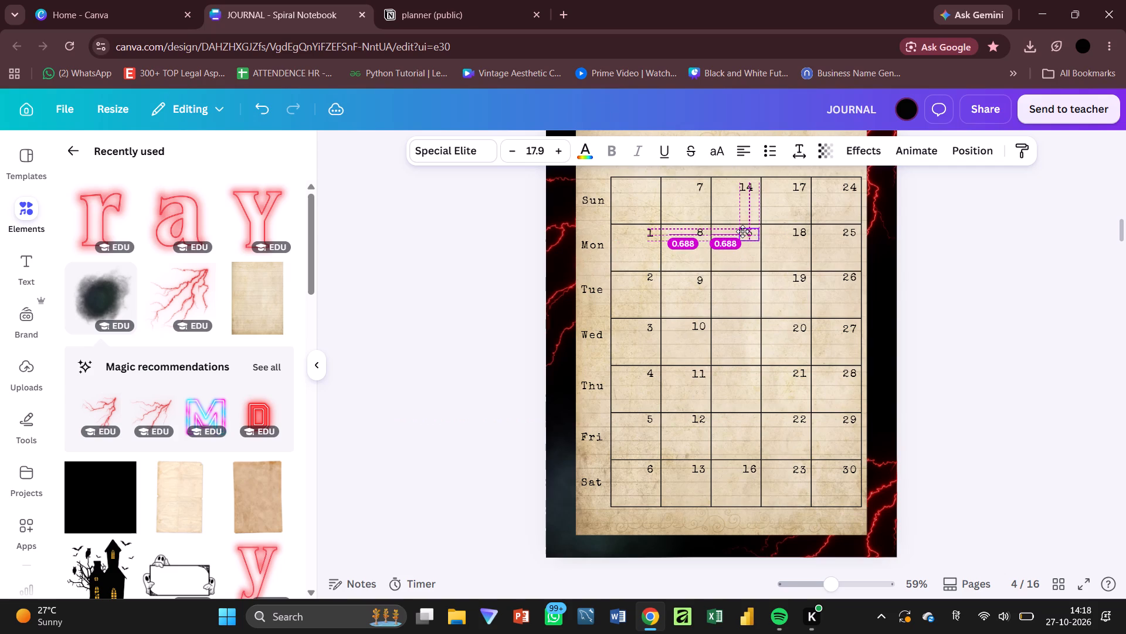
{"action": "left_click_drag", "start_coordinate": [742, 231], "coordinate": [744, 231]}
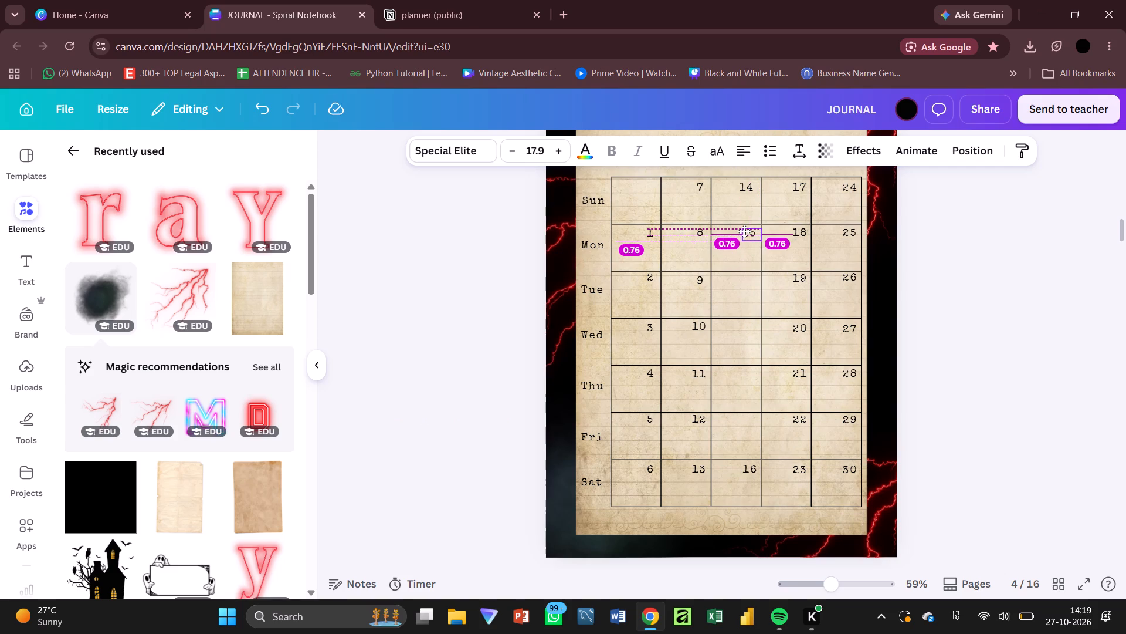
{"action": "left_click_drag", "start_coordinate": [744, 231], "coordinate": [742, 231]}
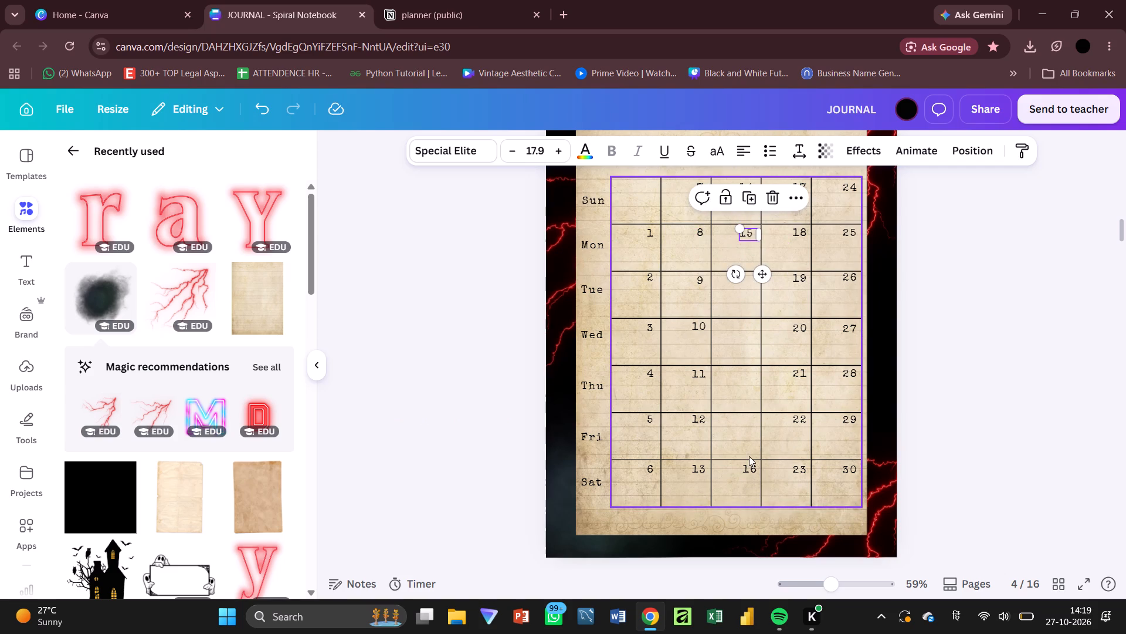
{"action": "left_click_drag", "start_coordinate": [750, 464], "coordinate": [747, 280]}
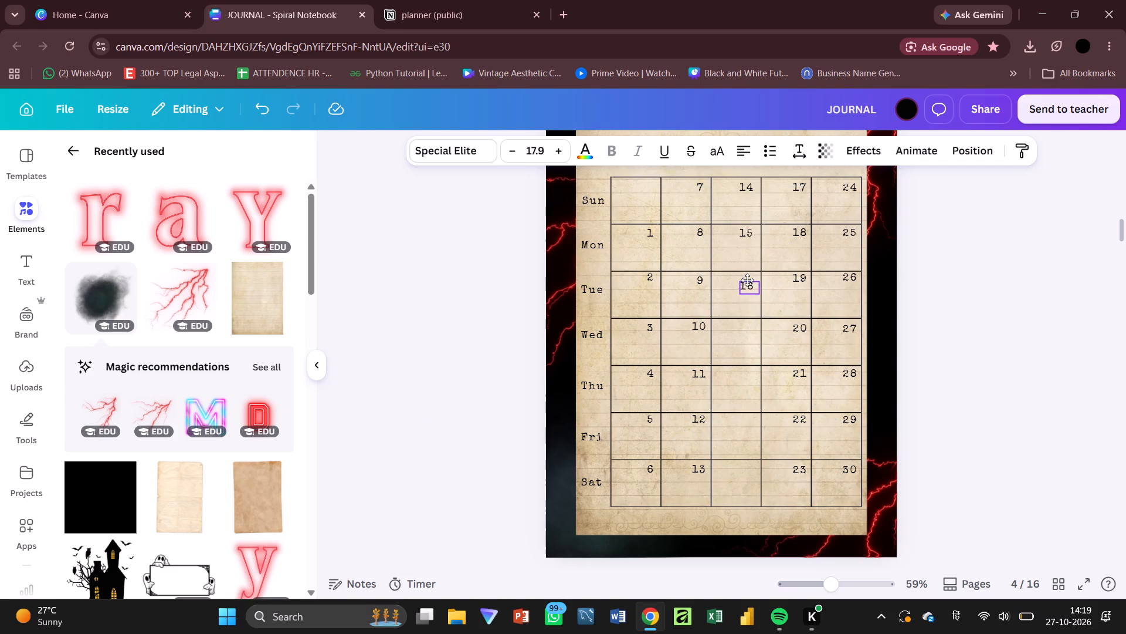
{"action": "left_click_drag", "start_coordinate": [747, 280], "coordinate": [746, 276]}
{"action": "left_click_drag", "start_coordinate": [797, 184], "coordinate": [757, 307]}
{"action": "left_click_drag", "start_coordinate": [757, 307], "coordinate": [743, 324]}
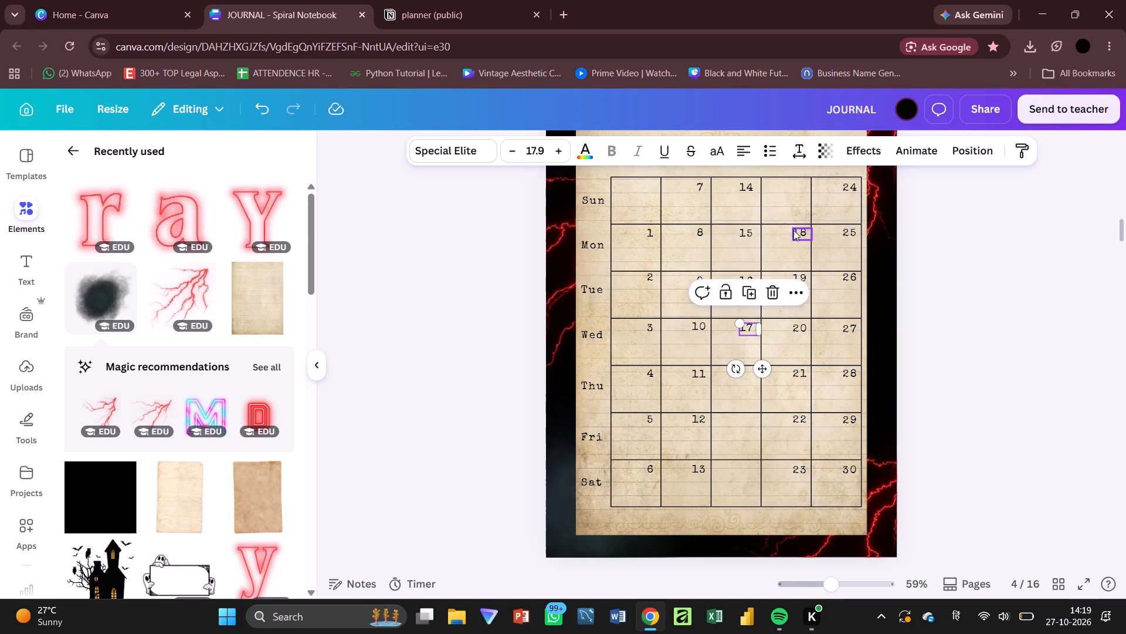
Move February's dates 18, 19 and 20 into the Thursday, Friday and Saturday cells of the third week column.
{"action": "left_click_drag", "start_coordinate": [793, 230], "coordinate": [740, 368]}
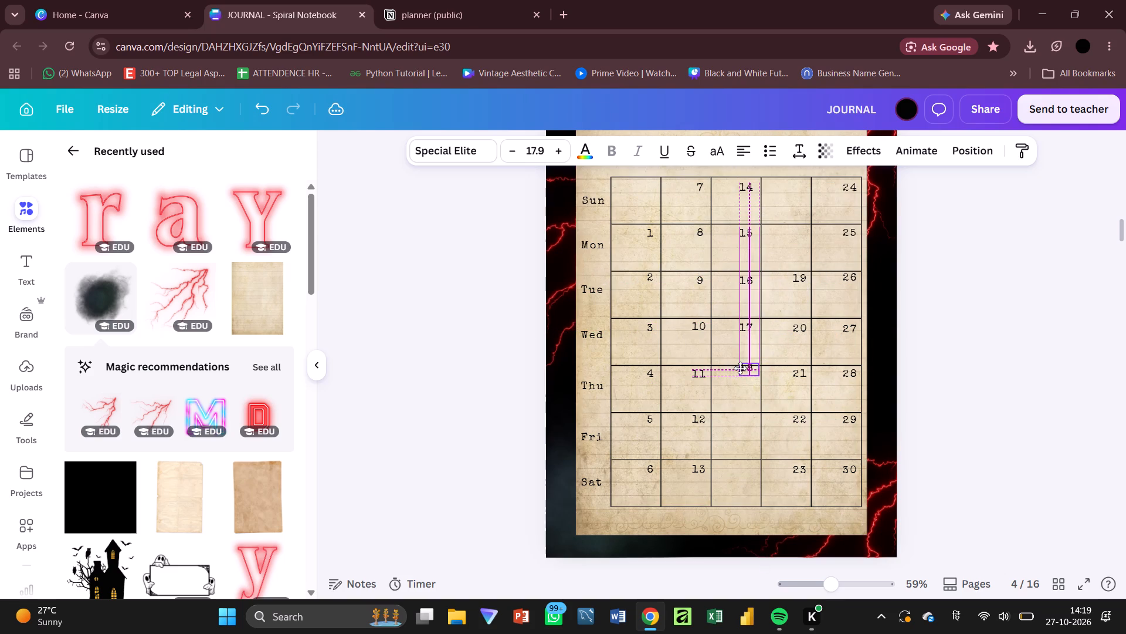
{"action": "left_click_drag", "start_coordinate": [740, 368], "coordinate": [740, 372]}
{"action": "left_click_drag", "start_coordinate": [740, 372], "coordinate": [740, 371]}
{"action": "left_click_drag", "start_coordinate": [800, 279], "coordinate": [744, 416]}
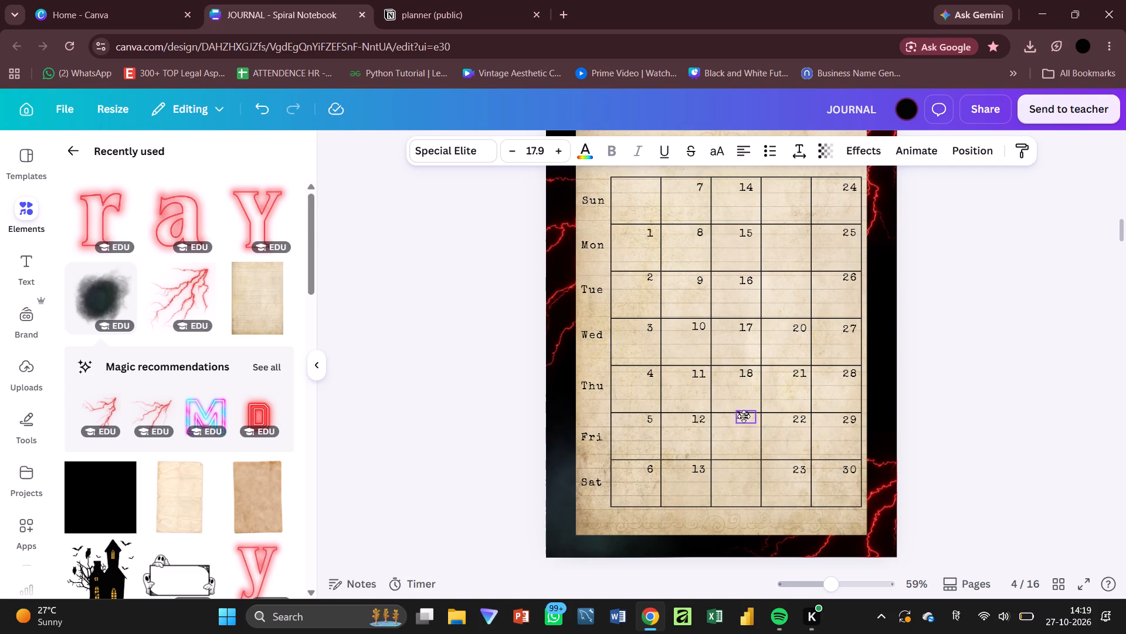
{"action": "left_click_drag", "start_coordinate": [744, 416], "coordinate": [748, 422]}
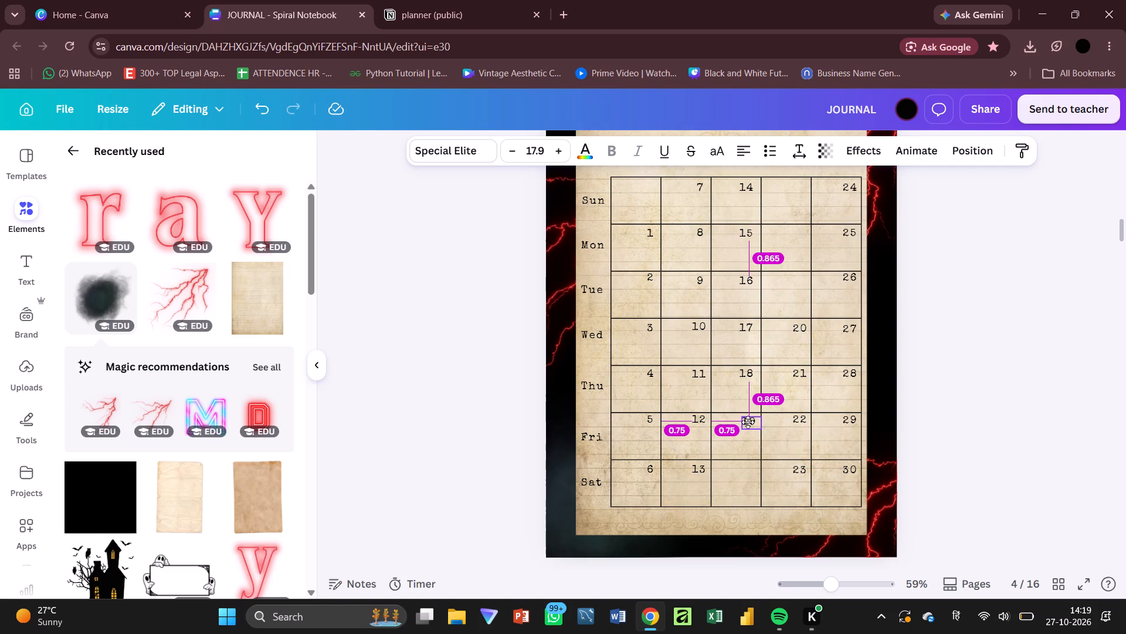
{"action": "left_click_drag", "start_coordinate": [748, 422], "coordinate": [746, 419]}
{"action": "left_click_drag", "start_coordinate": [801, 334], "coordinate": [751, 464]}
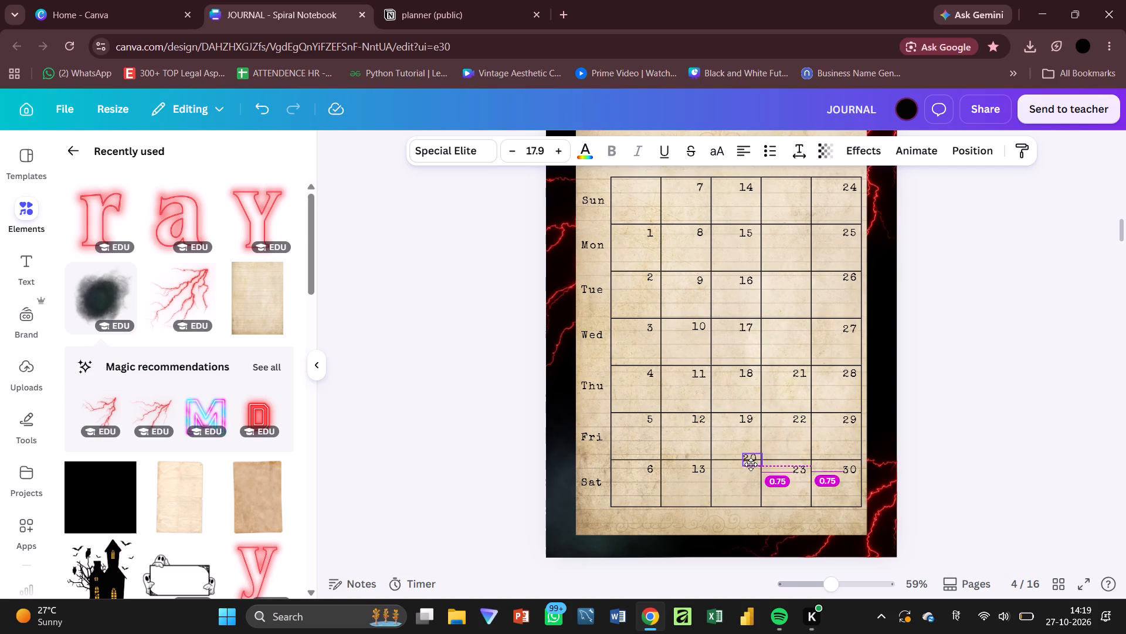
{"action": "left_click_drag", "start_coordinate": [751, 464], "coordinate": [749, 474]}
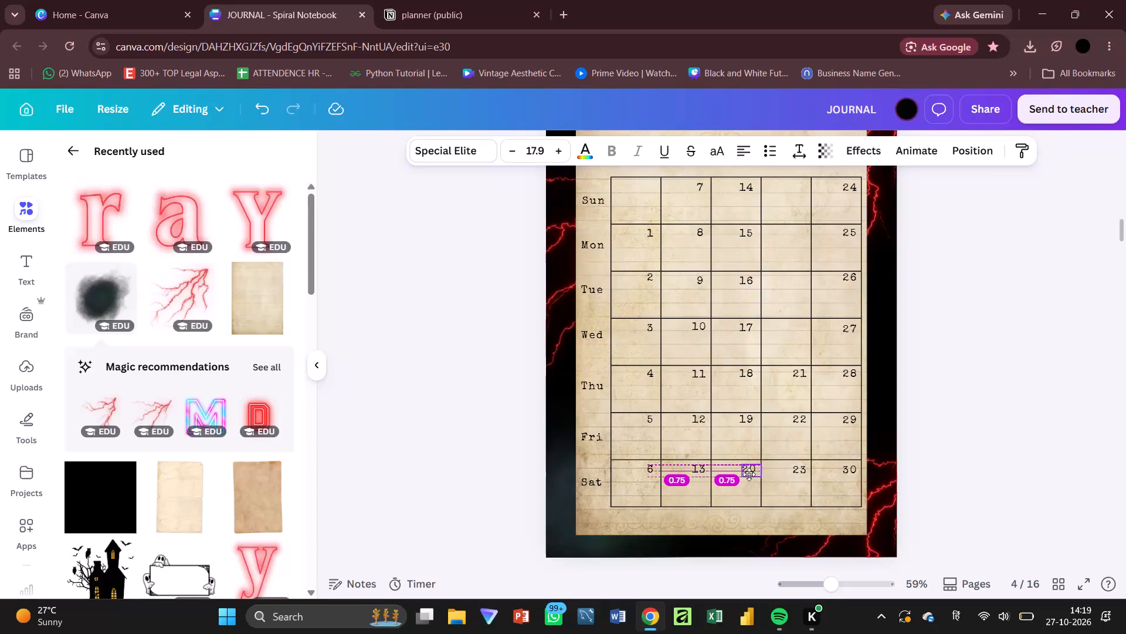
{"action": "left_click_drag", "start_coordinate": [749, 474], "coordinate": [748, 474]}
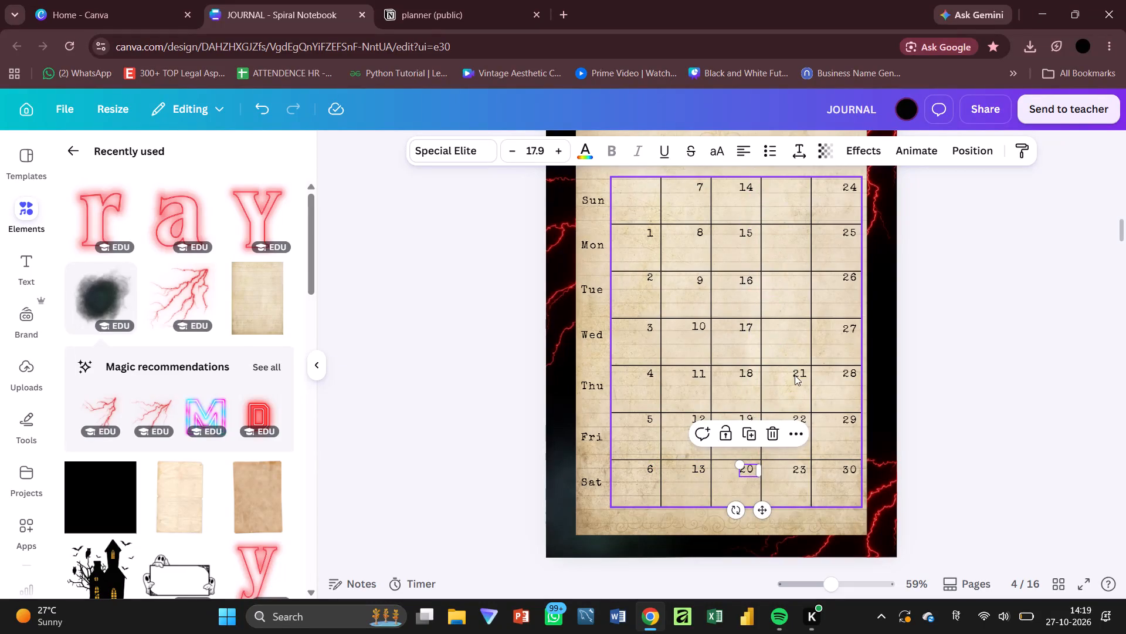
Move February's dates 21 to 24 into the fourth week column, one per row from Sunday to Wednesday.
{"action": "left_click_drag", "start_coordinate": [795, 375], "coordinate": [792, 187]}
{"action": "left_click_drag", "start_coordinate": [799, 420], "coordinate": [792, 232]}
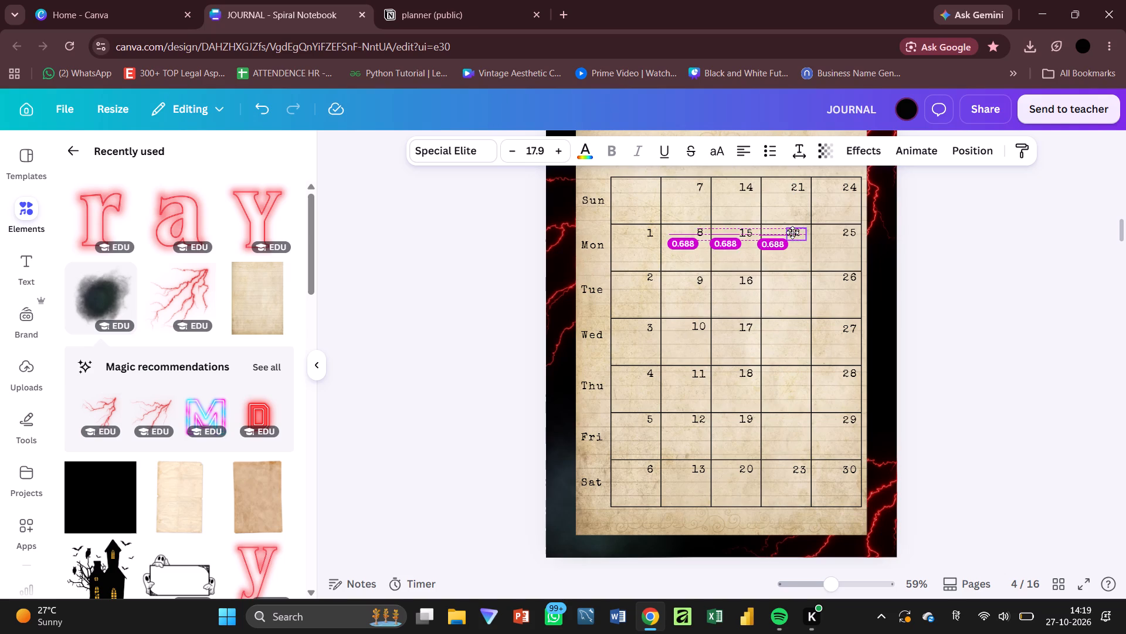
{"action": "left_click_drag", "start_coordinate": [792, 232], "coordinate": [797, 233]}
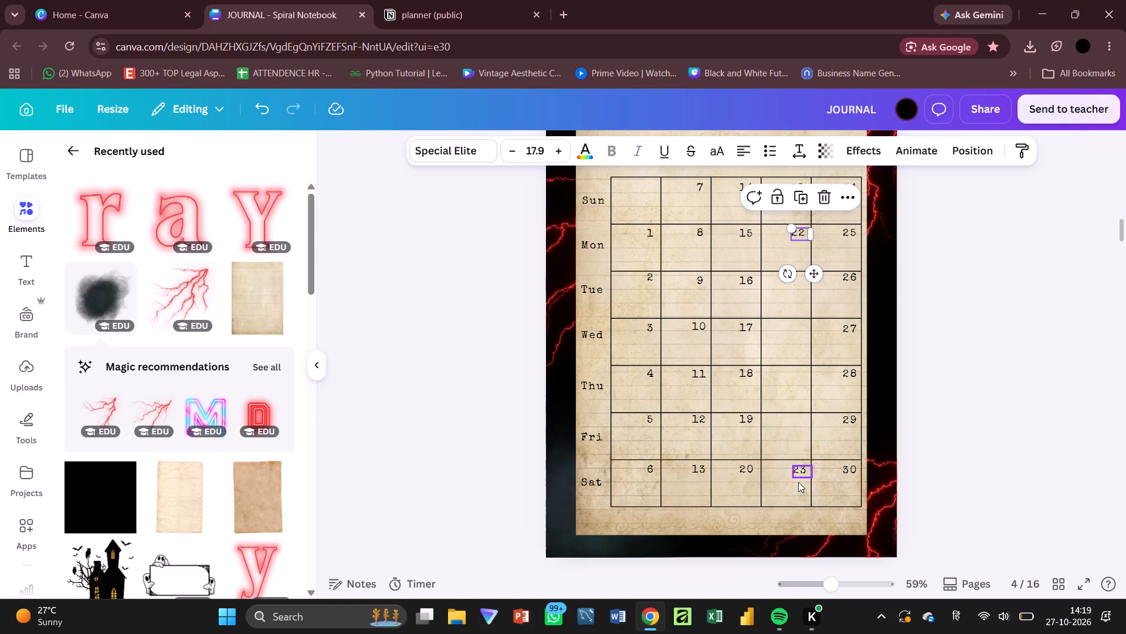
{"action": "left_click_drag", "start_coordinate": [798, 465], "coordinate": [796, 276]}
{"action": "left_click_drag", "start_coordinate": [847, 185], "coordinate": [795, 324]}
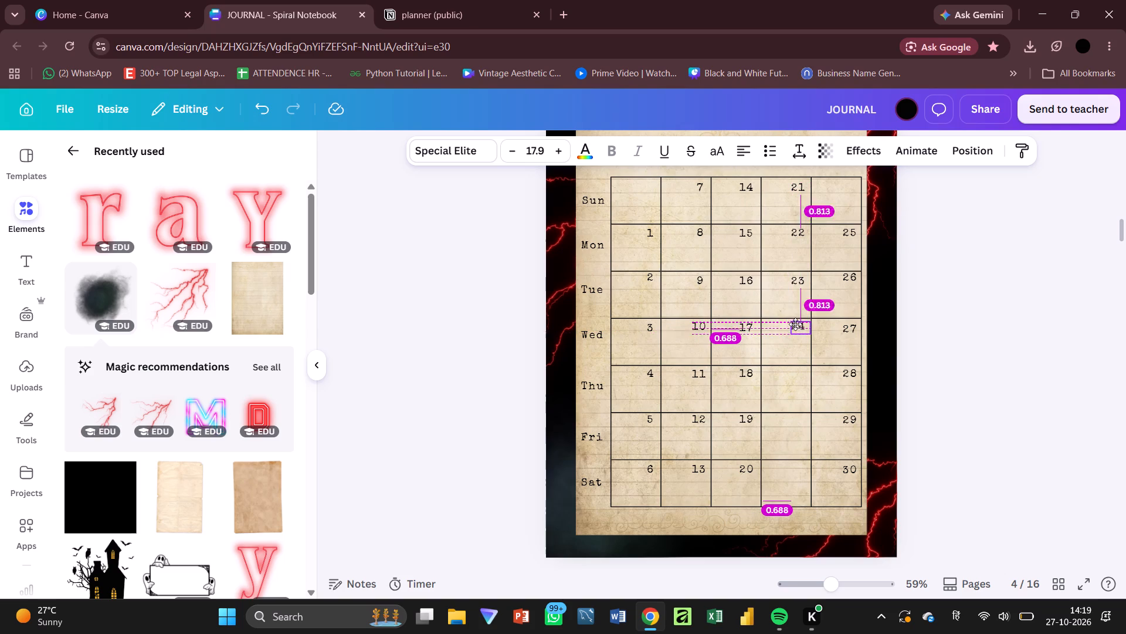
{"action": "left_click_drag", "start_coordinate": [795, 324], "coordinate": [795, 327]}
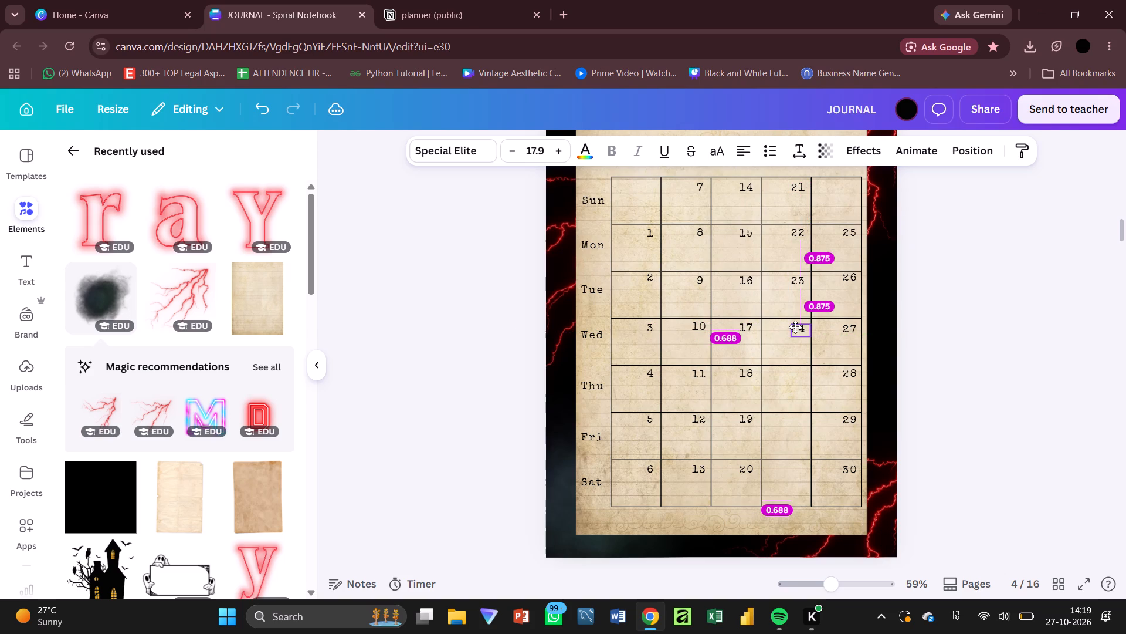
{"action": "left_click_drag", "start_coordinate": [795, 327], "coordinate": [795, 326]}
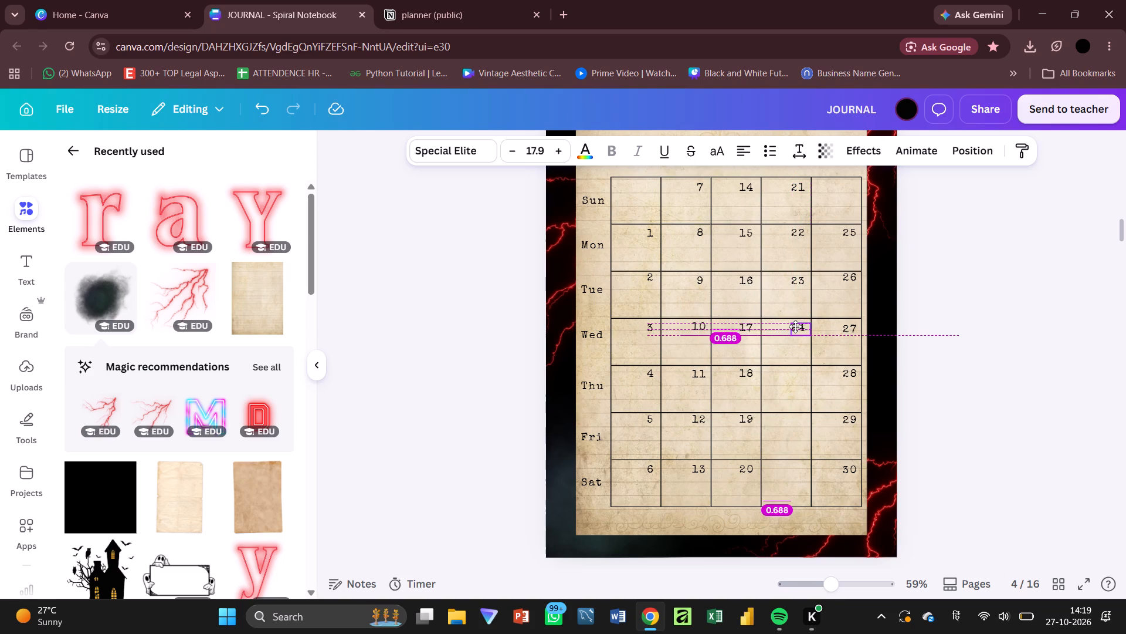
{"action": "left_click_drag", "start_coordinate": [795, 326], "coordinate": [796, 326]}
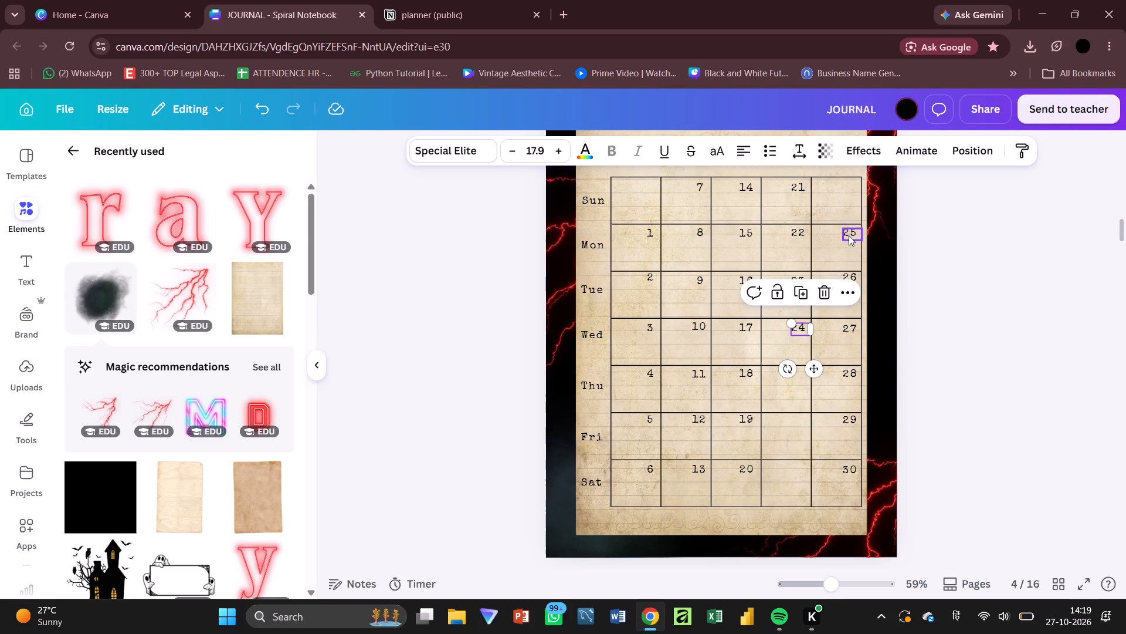
Move February's dates 25, 26 and 27 into the Thursday, Friday and Saturday cells of the fourth week column.
{"action": "left_click_drag", "start_coordinate": [849, 235], "coordinate": [797, 379]}
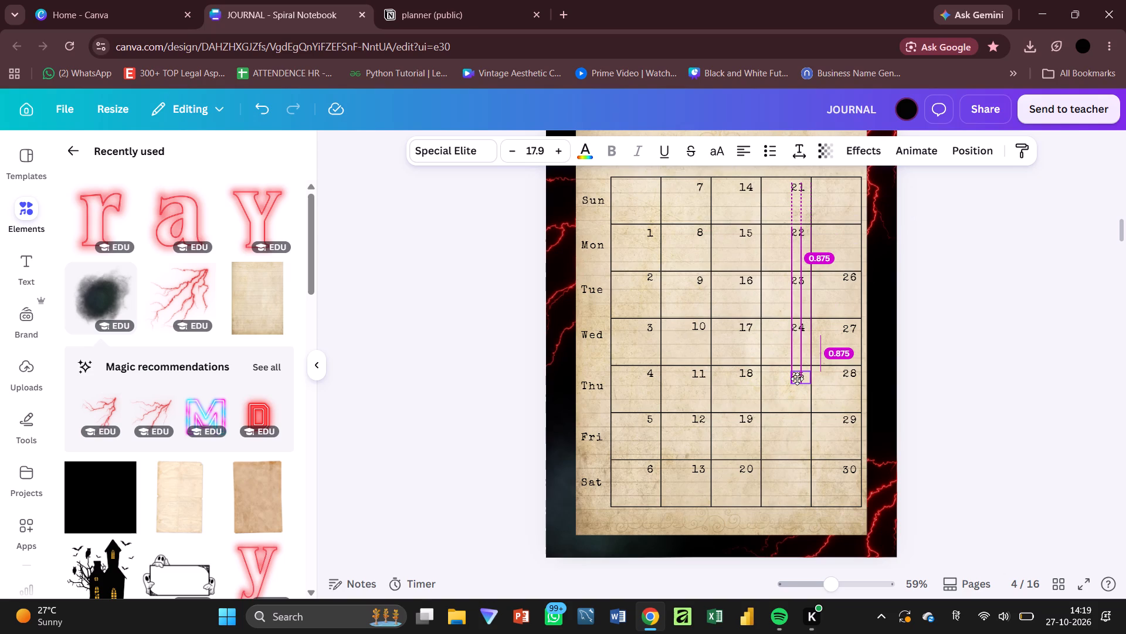
{"action": "left_click_drag", "start_coordinate": [797, 379], "coordinate": [798, 376]}
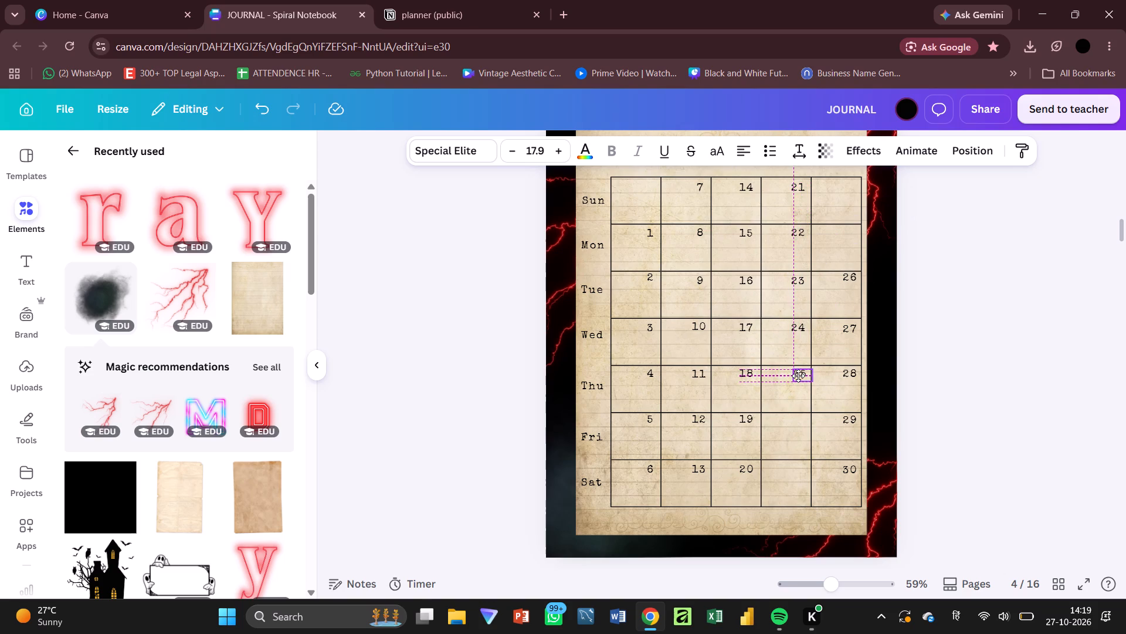
{"action": "left_click_drag", "start_coordinate": [798, 376], "coordinate": [797, 376]}
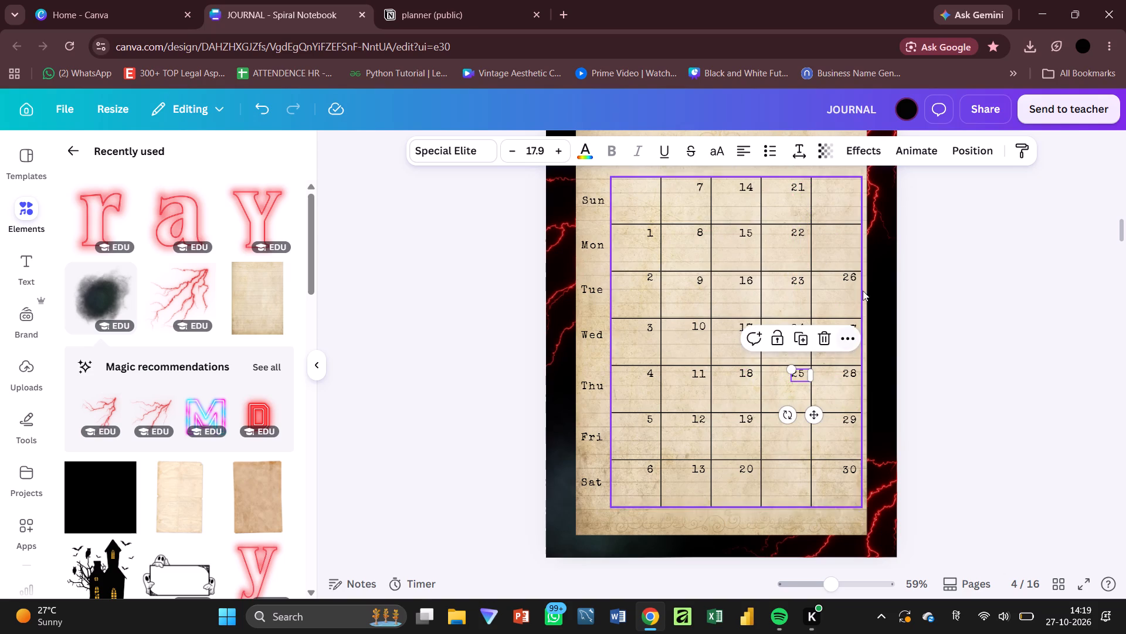
{"action": "left_click_drag", "start_coordinate": [852, 277], "coordinate": [801, 420]}
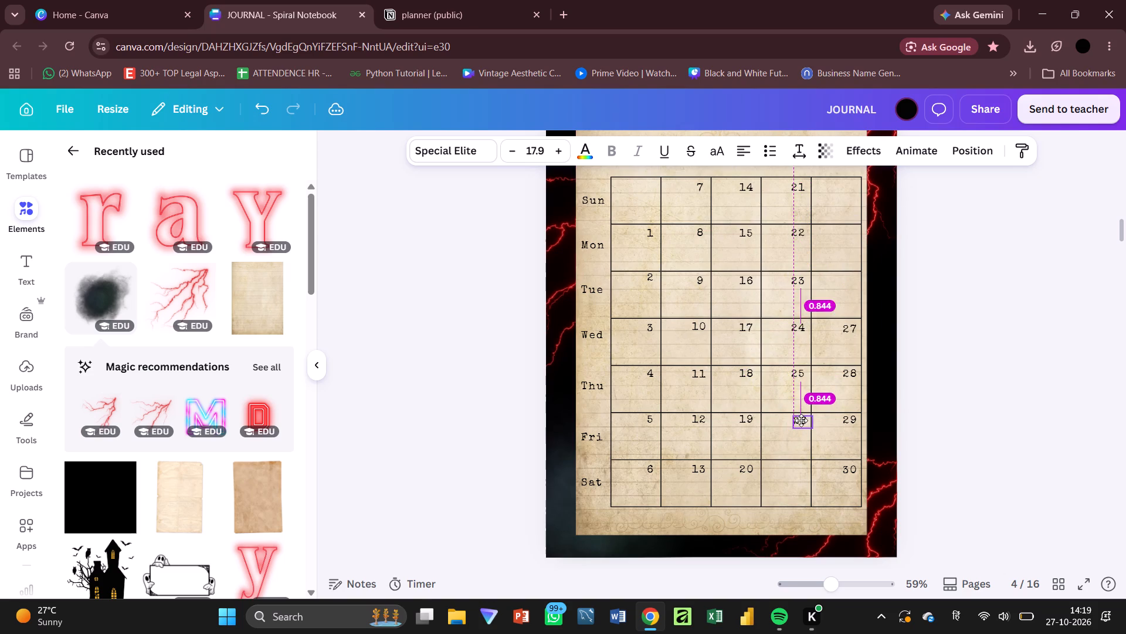
{"action": "left_click_drag", "start_coordinate": [801, 420], "coordinate": [799, 417]}
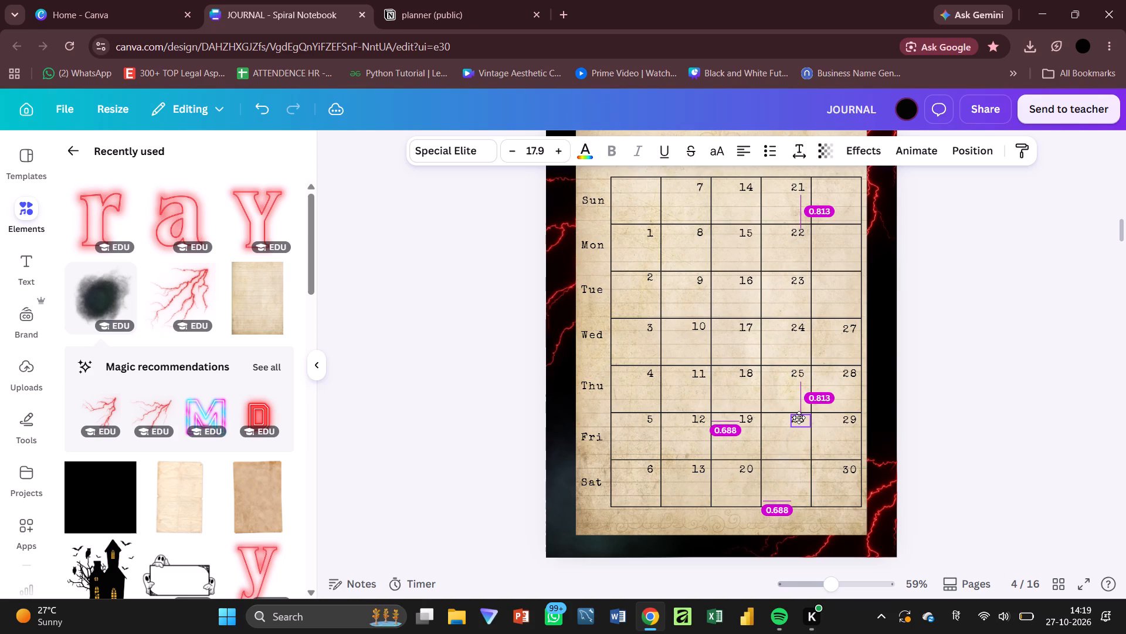
{"action": "left_click_drag", "start_coordinate": [799, 417], "coordinate": [799, 419]}
{"action": "left_click_drag", "start_coordinate": [799, 419], "coordinate": [800, 419]}
{"action": "left_click", "coordinate": [848, 337]}
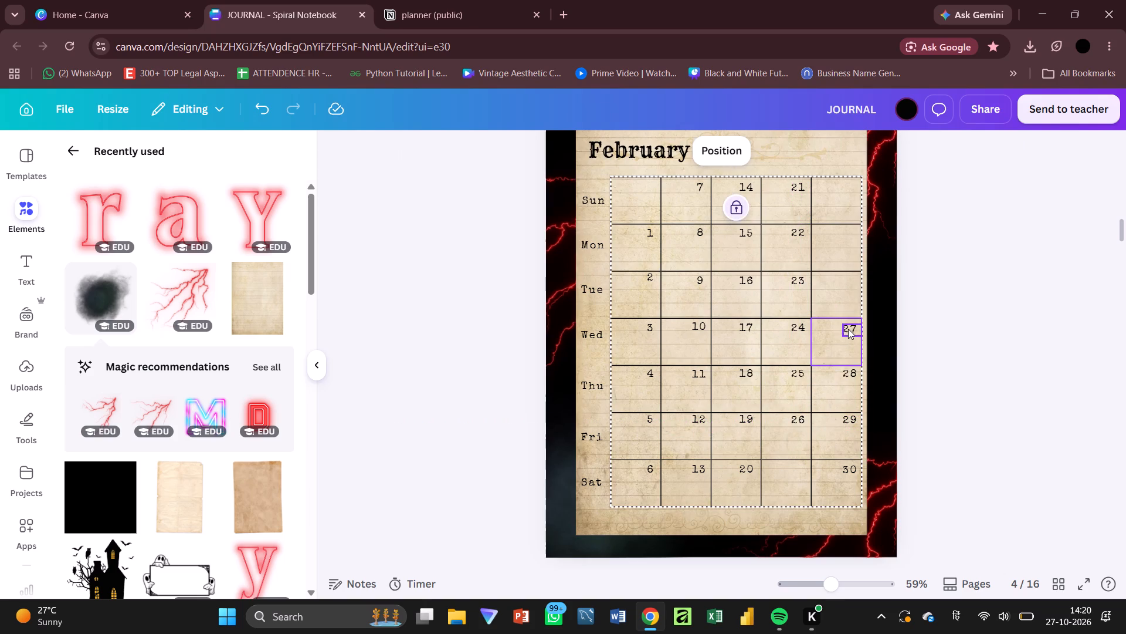
{"action": "left_click_drag", "start_coordinate": [848, 329], "coordinate": [796, 466]}
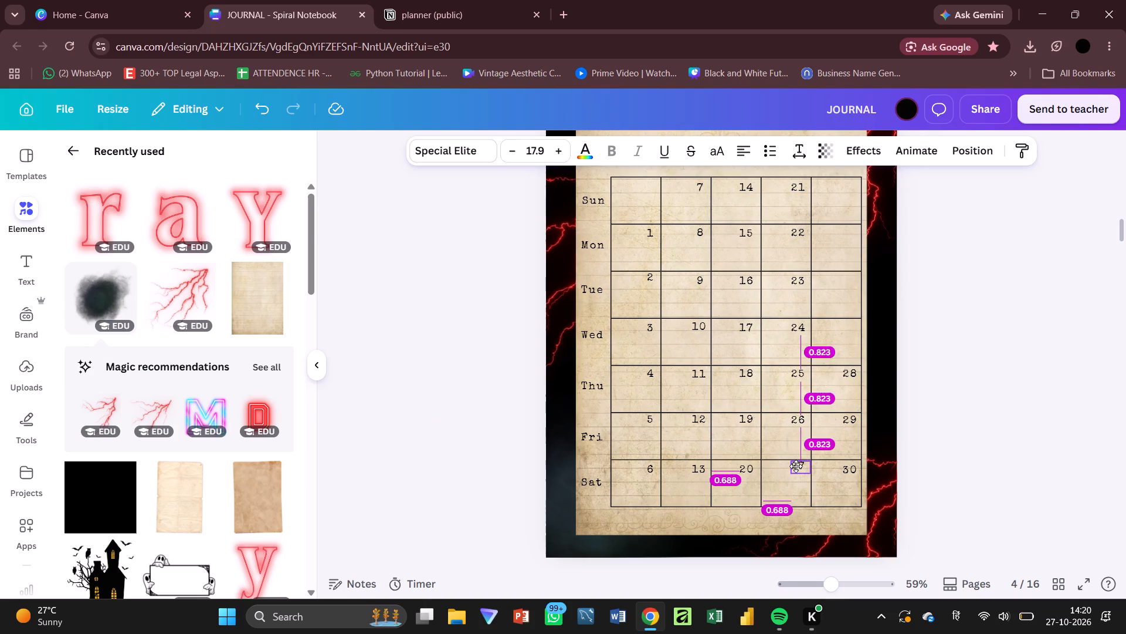
{"action": "left_click_drag", "start_coordinate": [796, 466], "coordinate": [796, 471]}
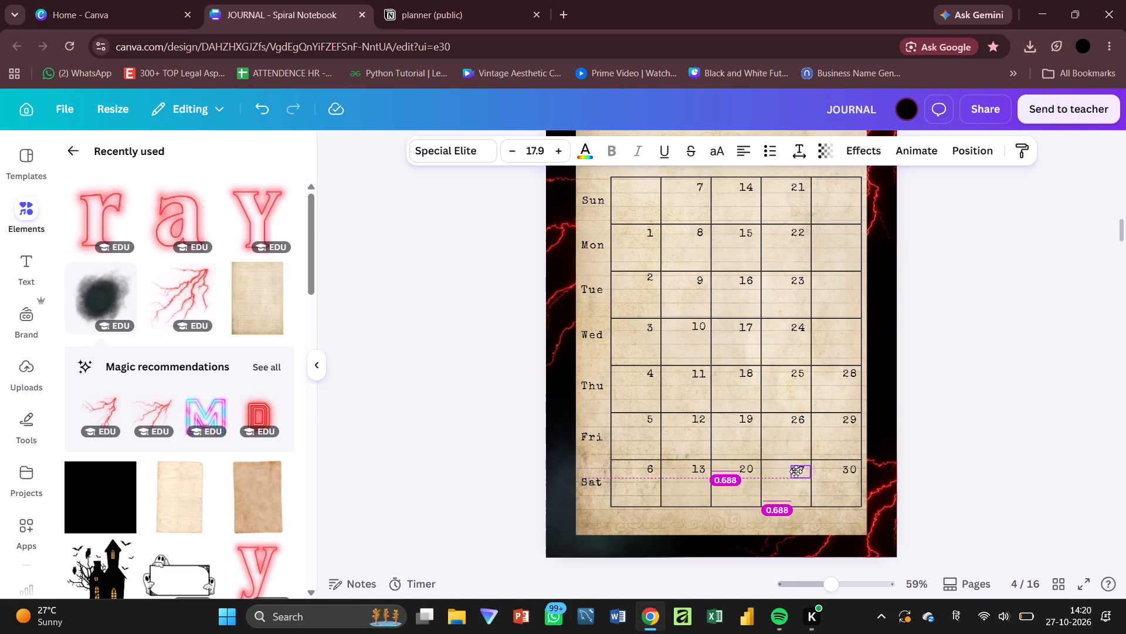
{"action": "left_click_drag", "start_coordinate": [796, 471], "coordinate": [800, 470]}
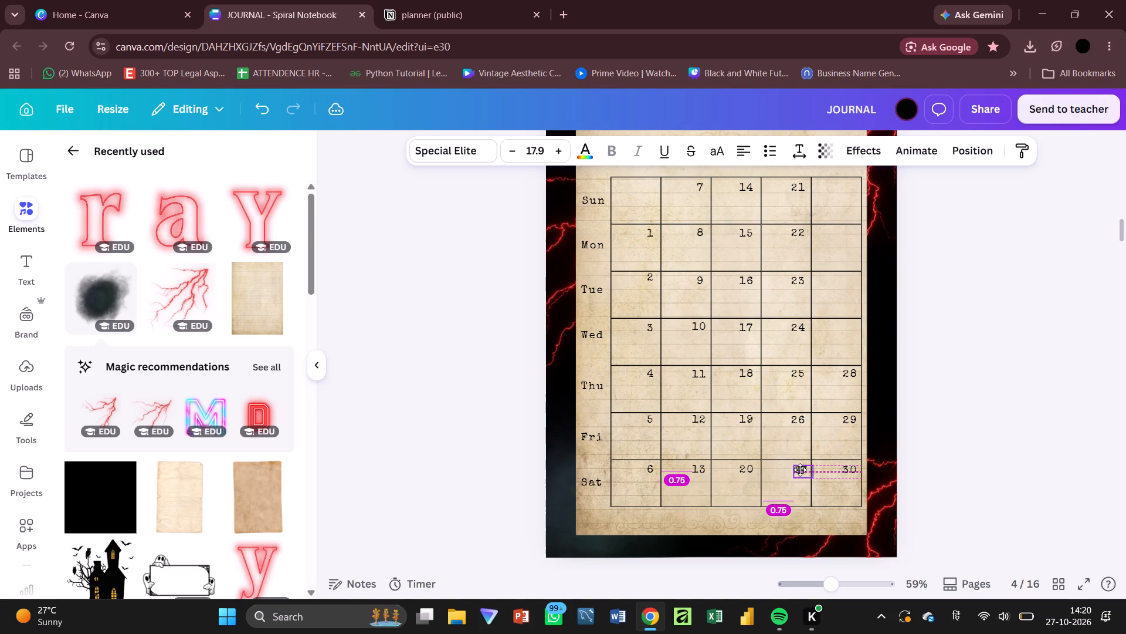
{"action": "left_click_drag", "start_coordinate": [800, 470], "coordinate": [796, 468]}
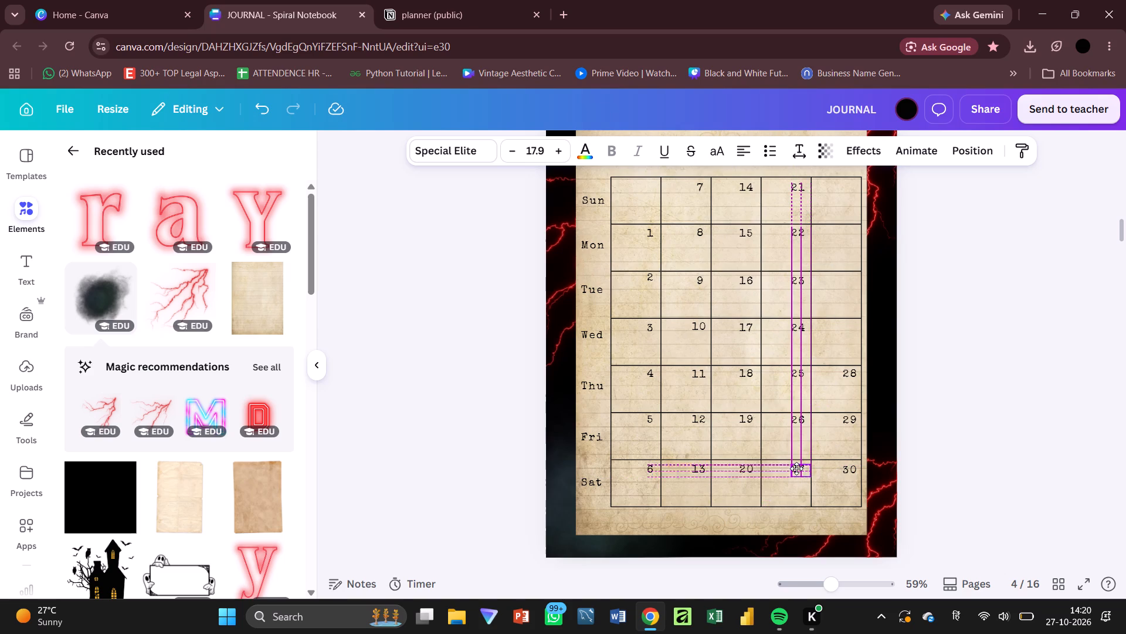
{"action": "left_click_drag", "start_coordinate": [796, 468], "coordinate": [796, 469]}
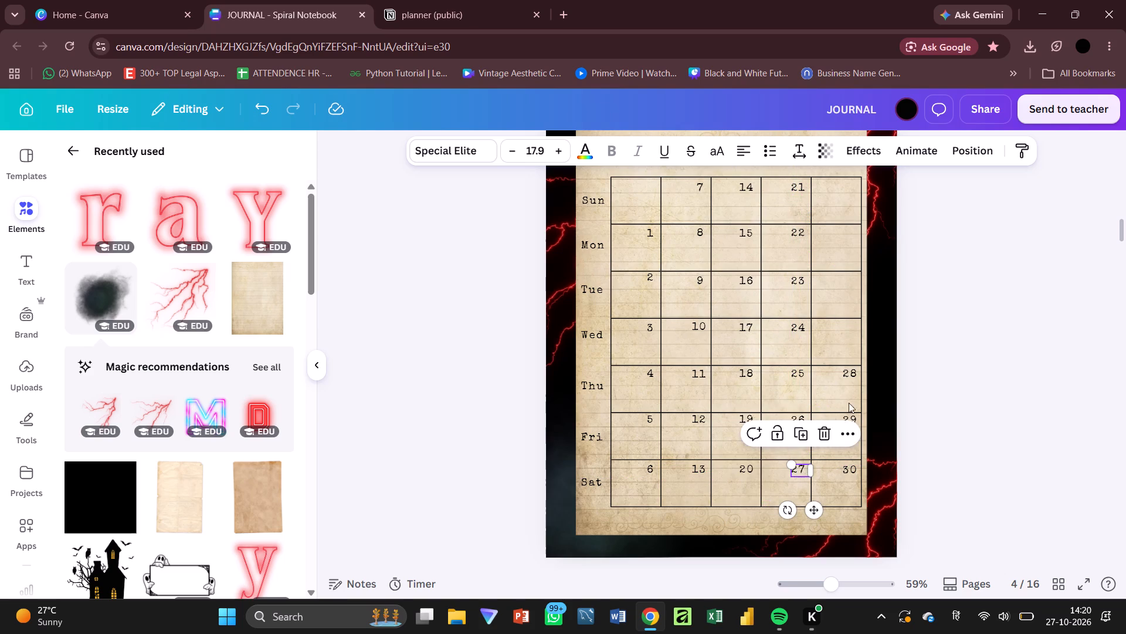
Move February's date 28 into the Sunday cell of the fifth week column, in line with the other Sunday dates.
{"action": "left_click", "coordinate": [850, 373]}
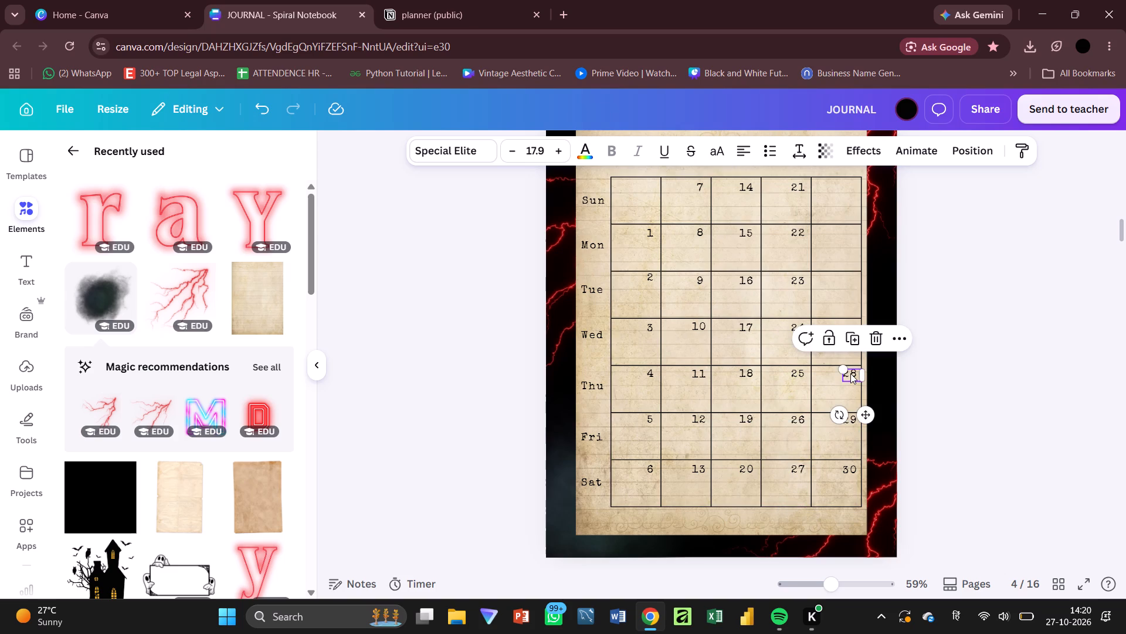
{"action": "left_click_drag", "start_coordinate": [864, 411], "coordinate": [847, 231]}
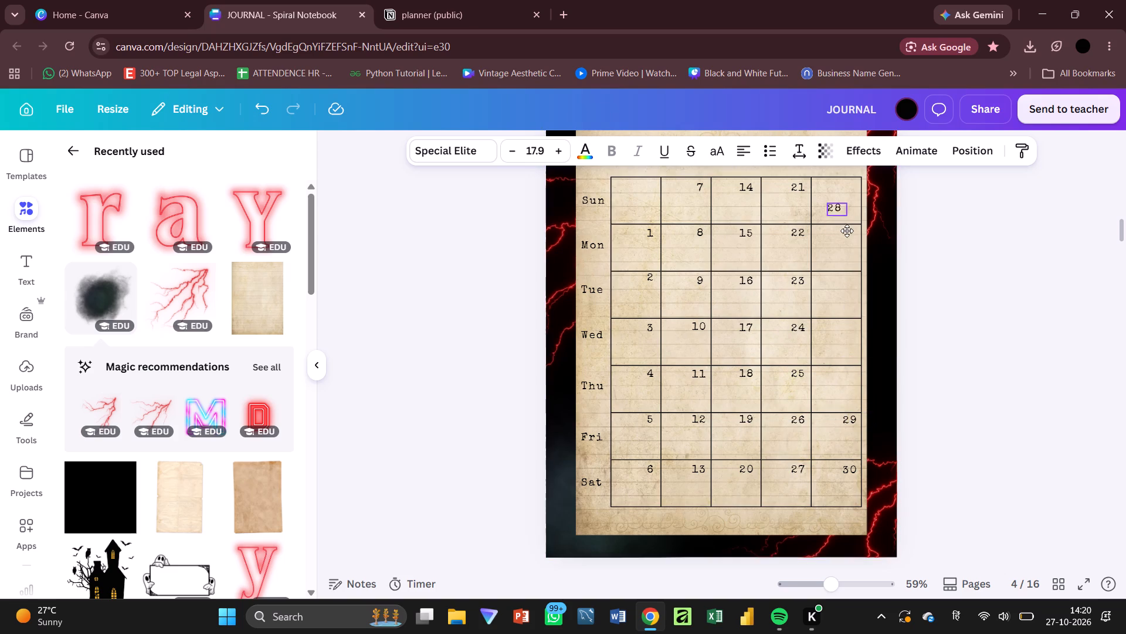
{"action": "left_click_drag", "start_coordinate": [847, 231], "coordinate": [863, 223]}
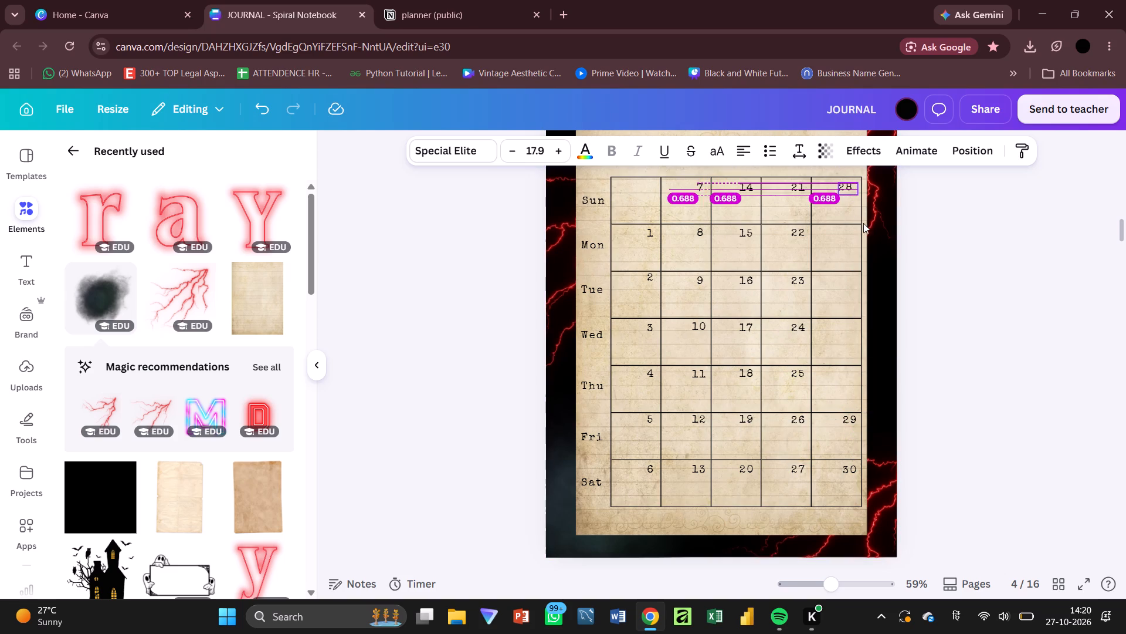
{"action": "left_click_drag", "start_coordinate": [863, 223], "coordinate": [863, 222]}
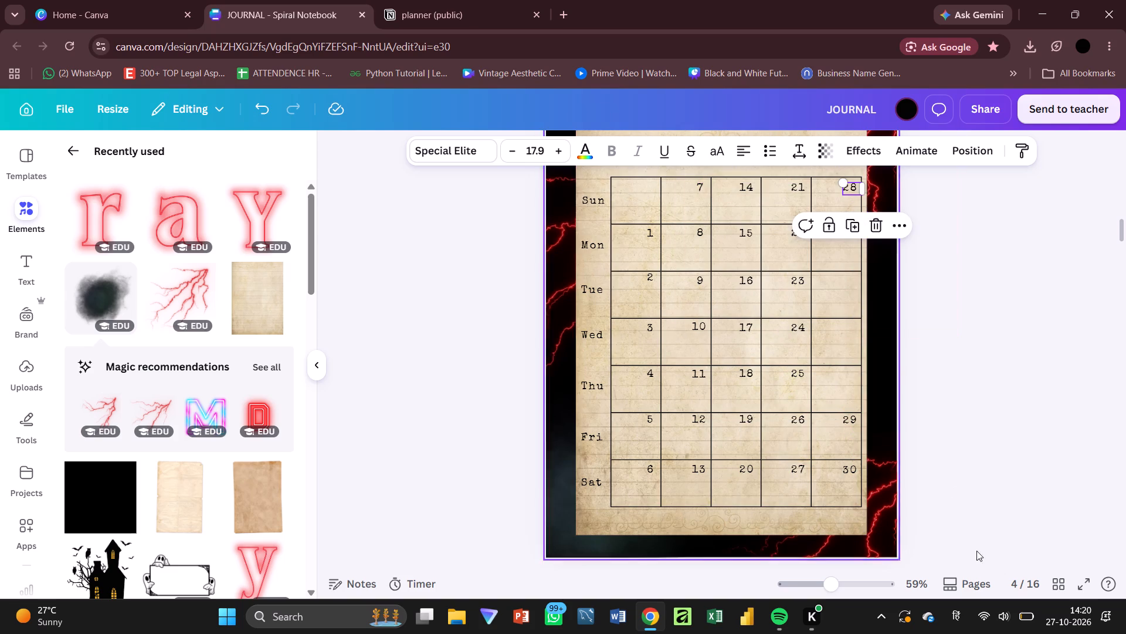
Check February 2027 in the system calendar and delete the surplus dates 29 and 30 from the February page.
{"action": "left_click", "coordinate": [1077, 612]}
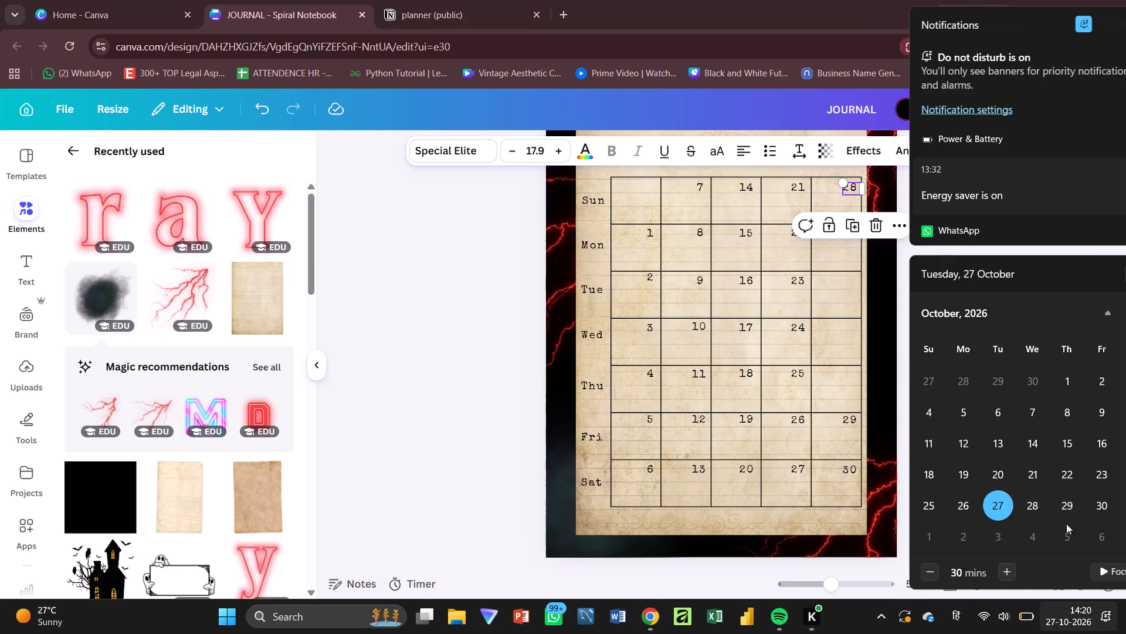
{"action": "triple_click", "coordinate": [1101, 319]}
{"action": "double_click", "coordinate": [1101, 319]}
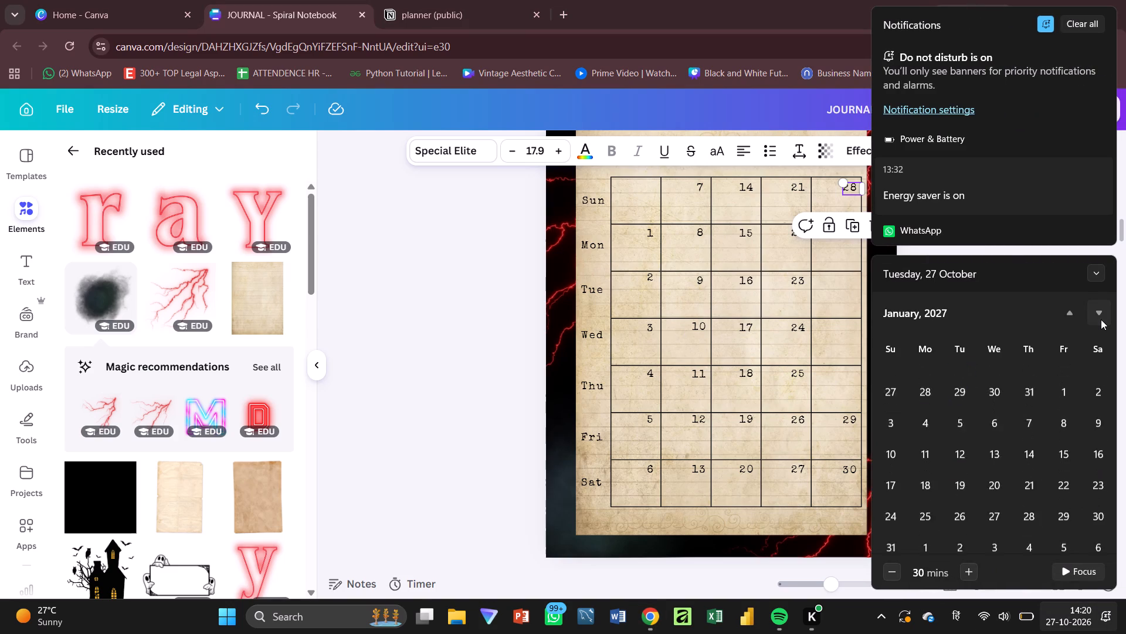
{"action": "left_click", "coordinate": [1082, 317]}
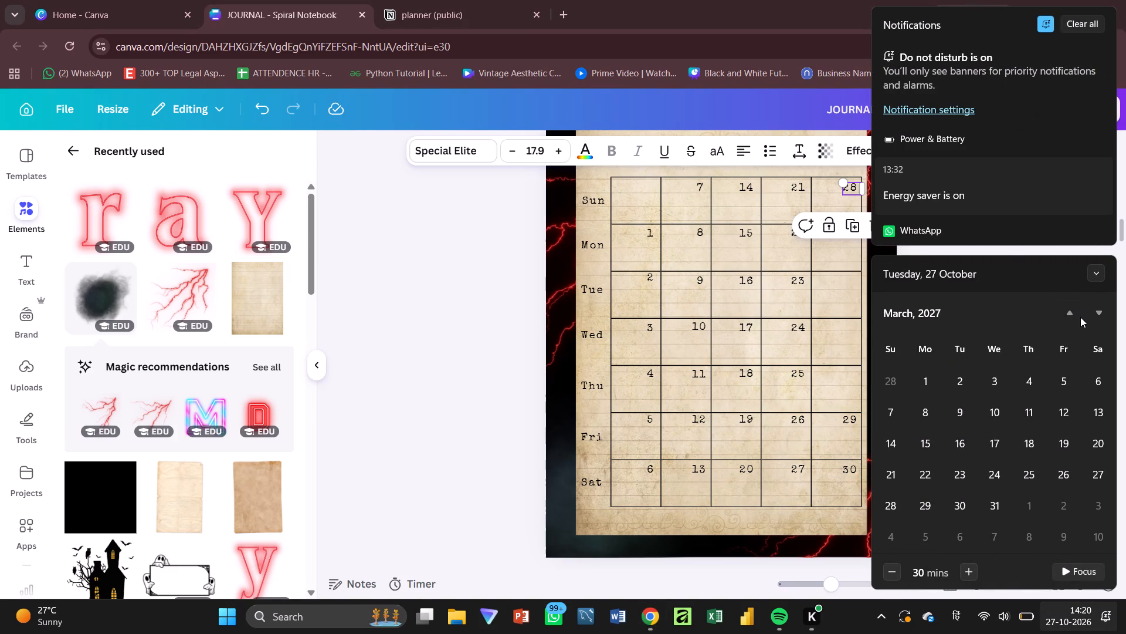
{"action": "left_click", "coordinate": [1079, 317]}
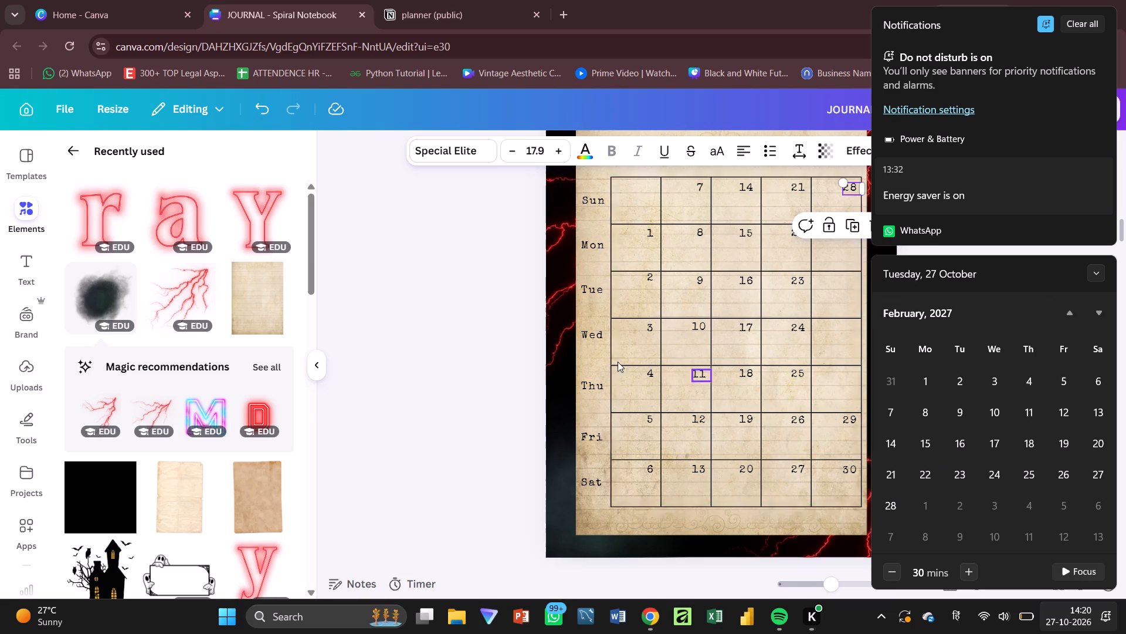
{"action": "left_click", "coordinate": [529, 372]}
{"action": "left_click", "coordinate": [856, 421]}
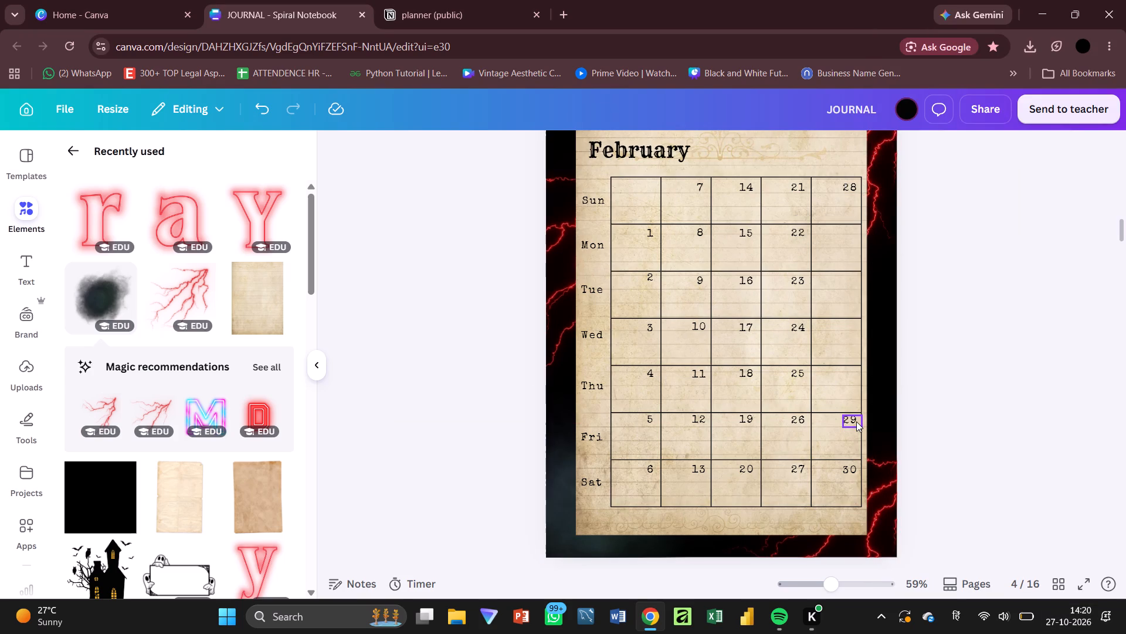
{"action": "key", "text": "Delete"}
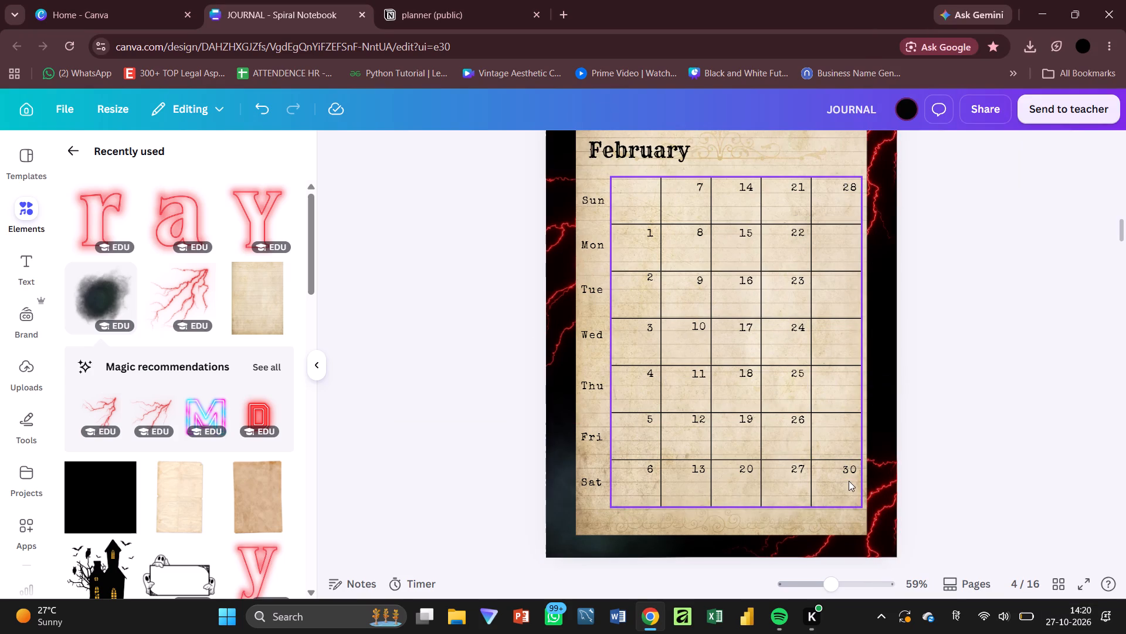
{"action": "left_click", "coordinate": [848, 471]}
{"action": "key", "text": "Delete"}
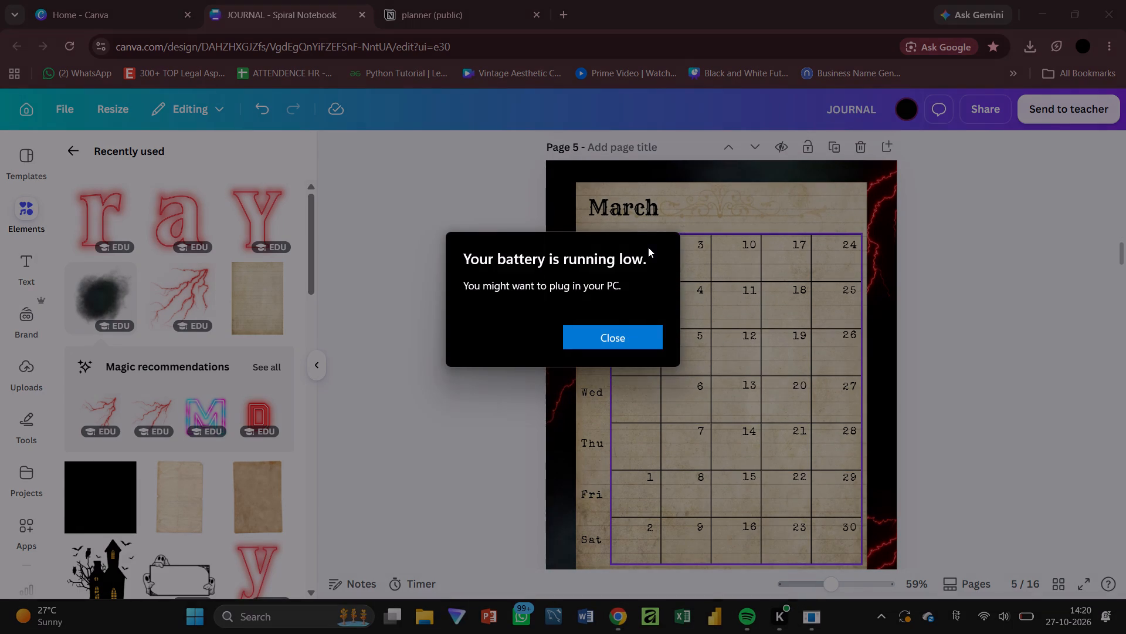
Place March's dates 1, 2 and 3 in the first week column's Monday to Wednesday cells, removing the 31 from its Sunday cell.
{"action": "left_click", "coordinate": [615, 329]}
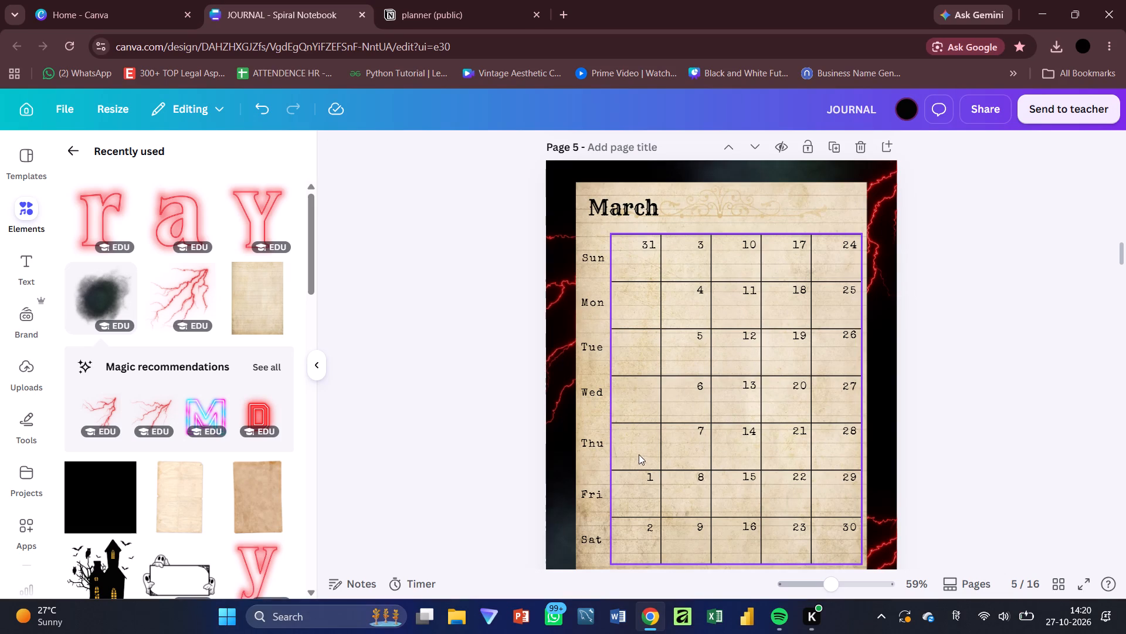
{"action": "left_click_drag", "start_coordinate": [650, 477], "coordinate": [649, 293]}
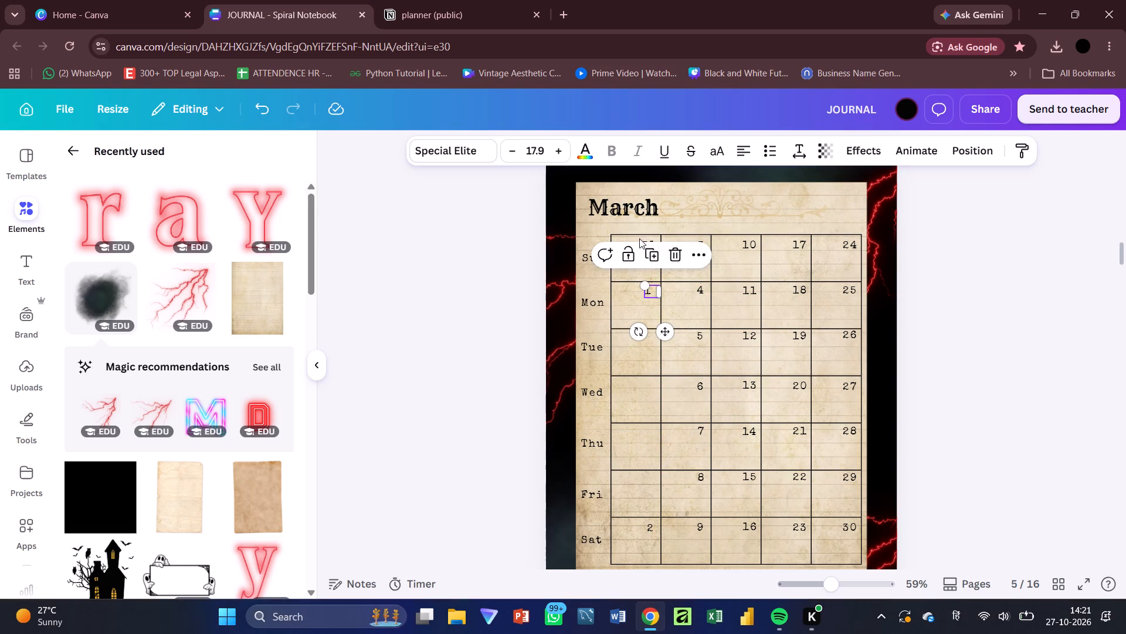
{"action": "left_click_drag", "start_coordinate": [654, 527], "coordinate": [650, 337]}
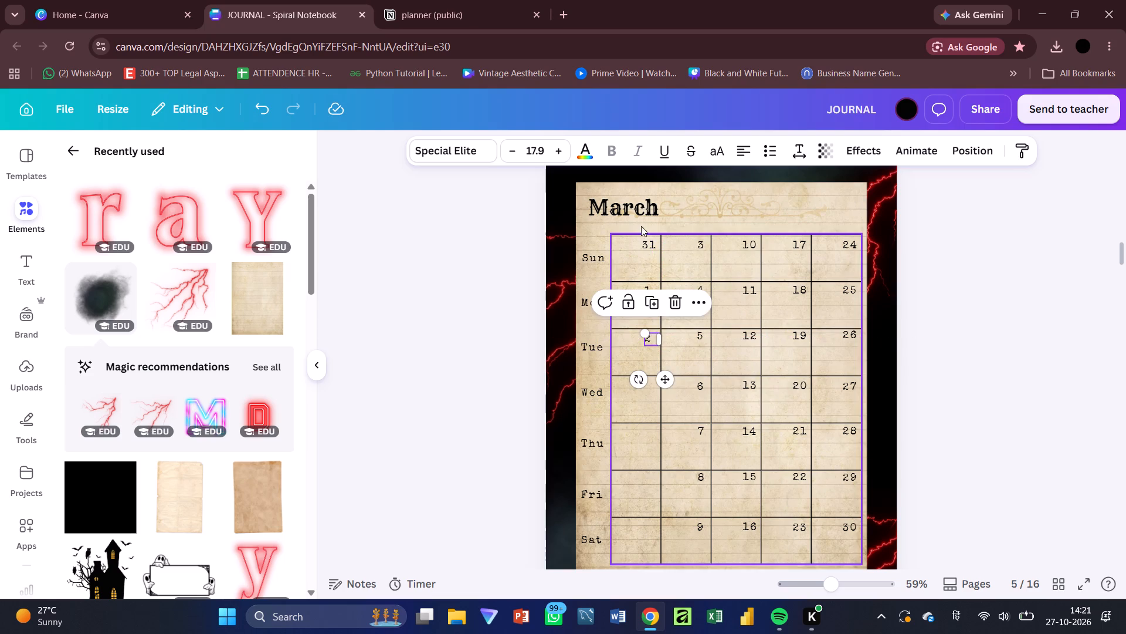
{"action": "left_click", "coordinate": [649, 247]}
{"action": "key", "text": "Delete"}
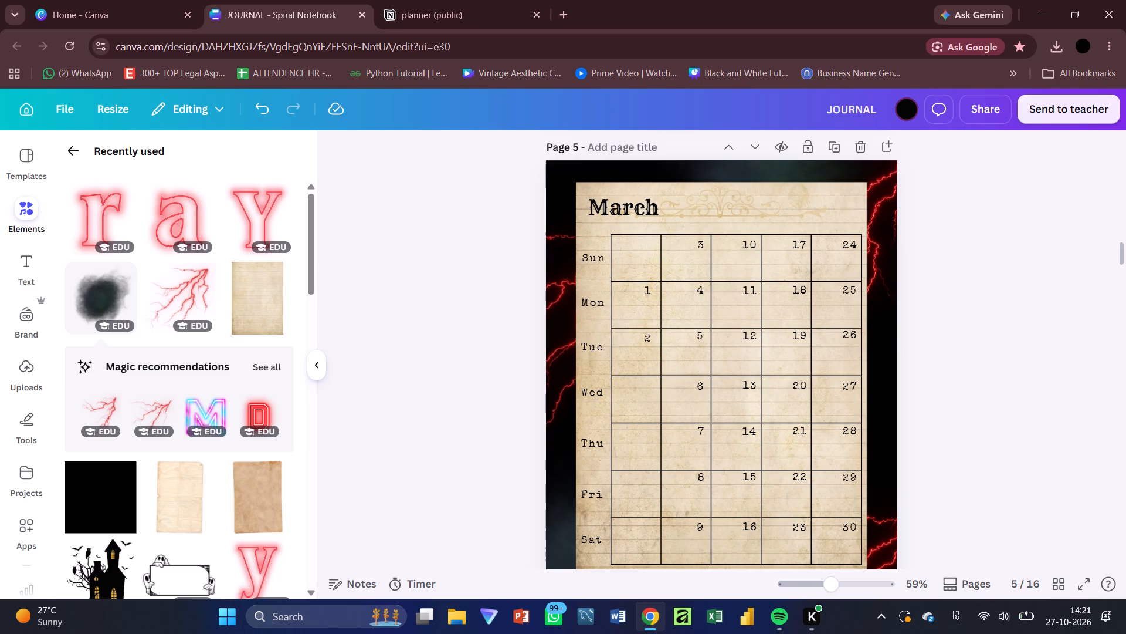
{"action": "left_click_drag", "start_coordinate": [703, 243], "coordinate": [642, 360]}
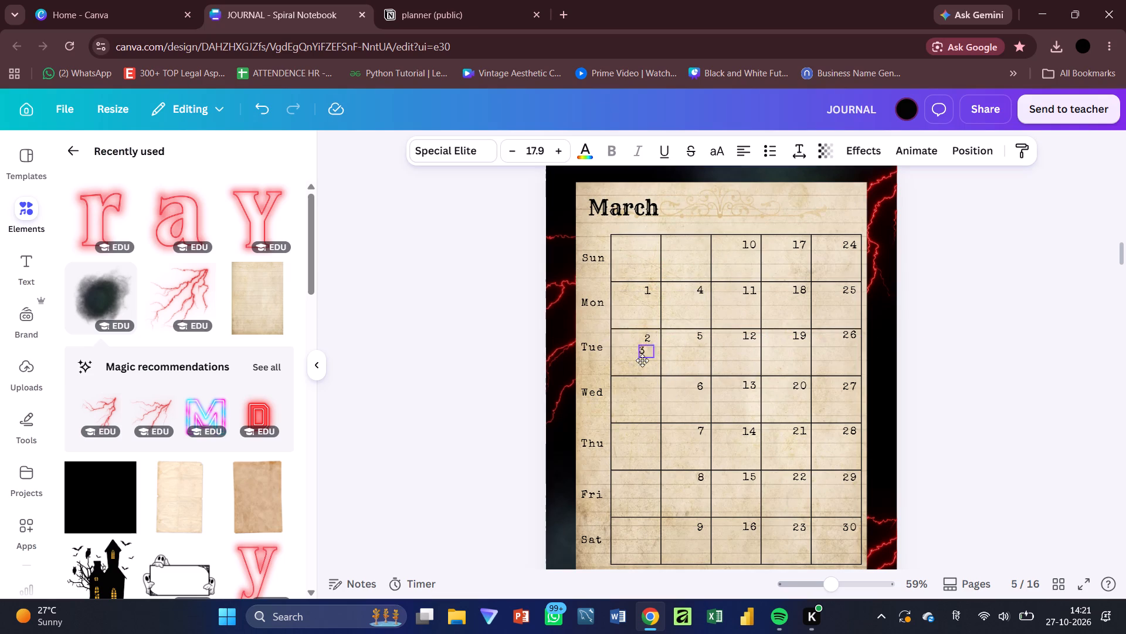
{"action": "left_click_drag", "start_coordinate": [642, 360], "coordinate": [648, 384]}
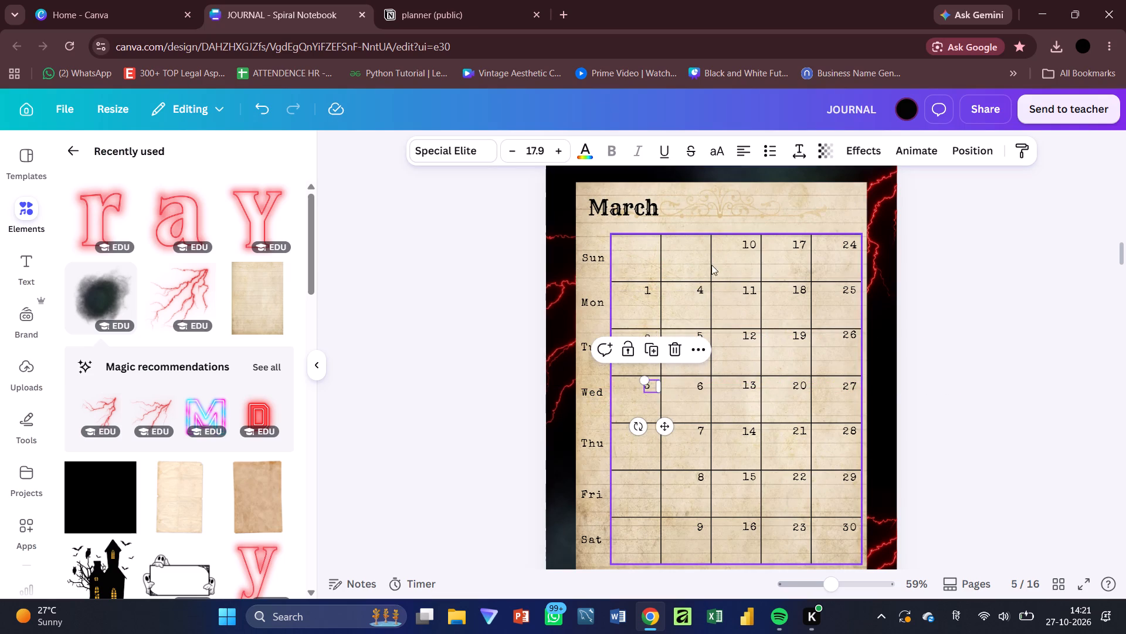
Move March's dates 4, 5 and 6 into the Thursday, Friday and Saturday cells of the first week column.
{"action": "left_click", "coordinate": [696, 292]}
{"action": "double_click", "coordinate": [698, 292]}
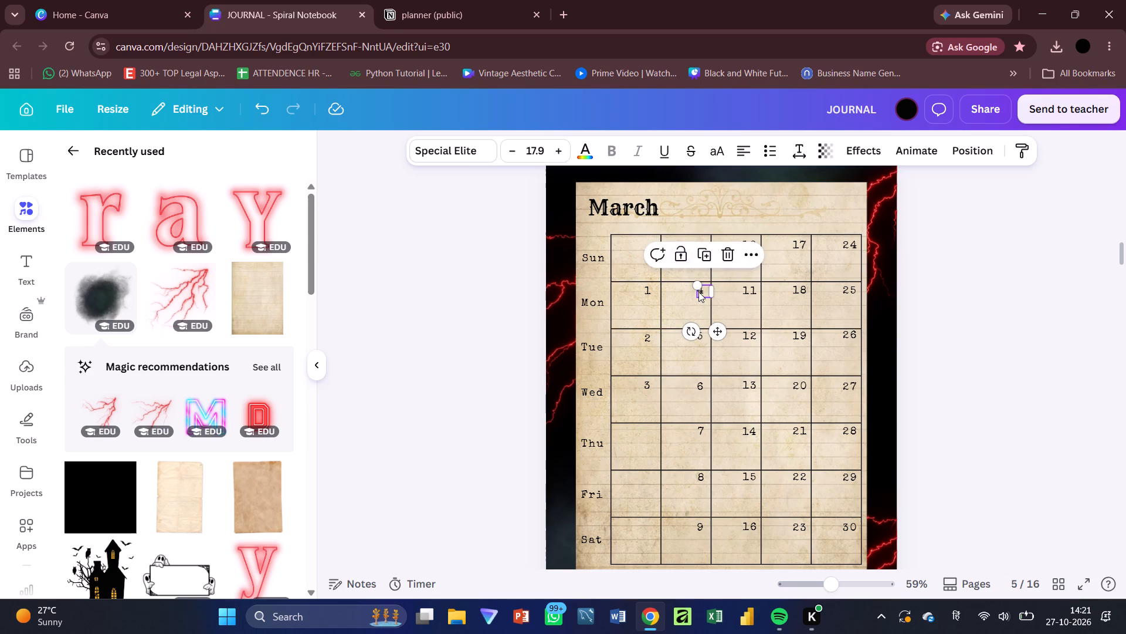
{"action": "left_click", "coordinate": [736, 356]}
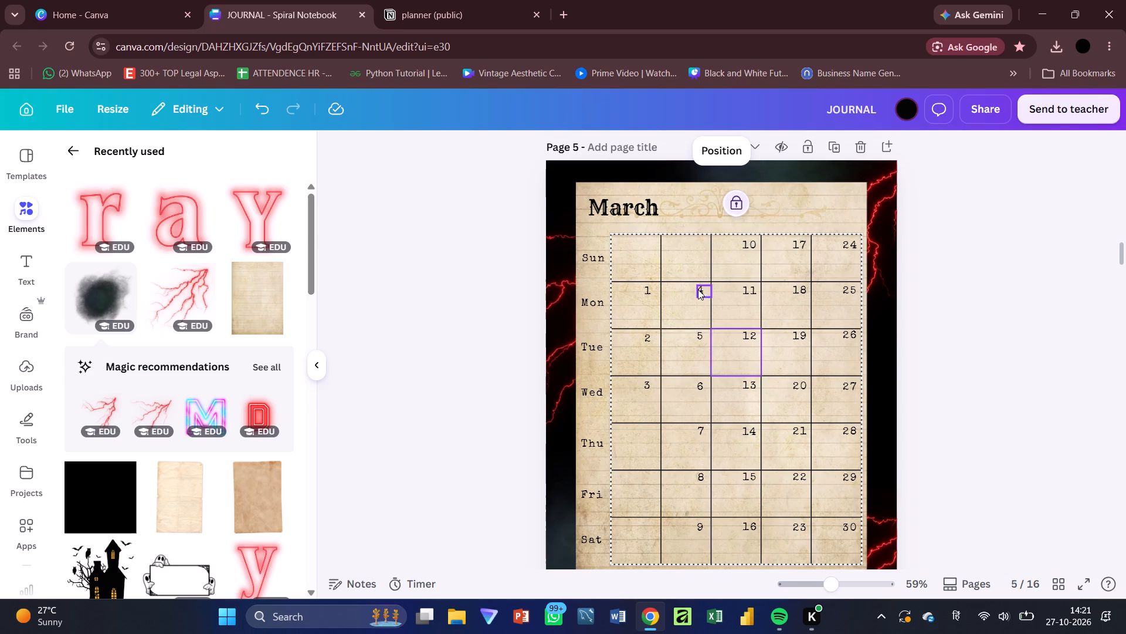
{"action": "left_click_drag", "start_coordinate": [698, 289], "coordinate": [646, 431]}
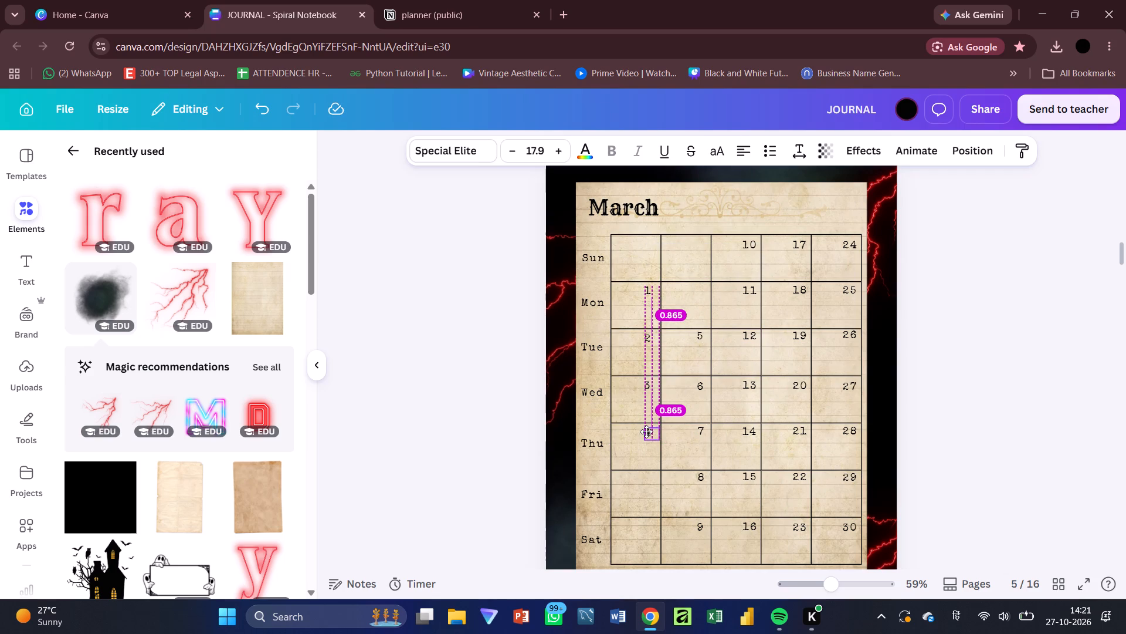
{"action": "left_click_drag", "start_coordinate": [646, 431], "coordinate": [646, 430]}
{"action": "left_click_drag", "start_coordinate": [700, 337], "coordinate": [663, 428]}
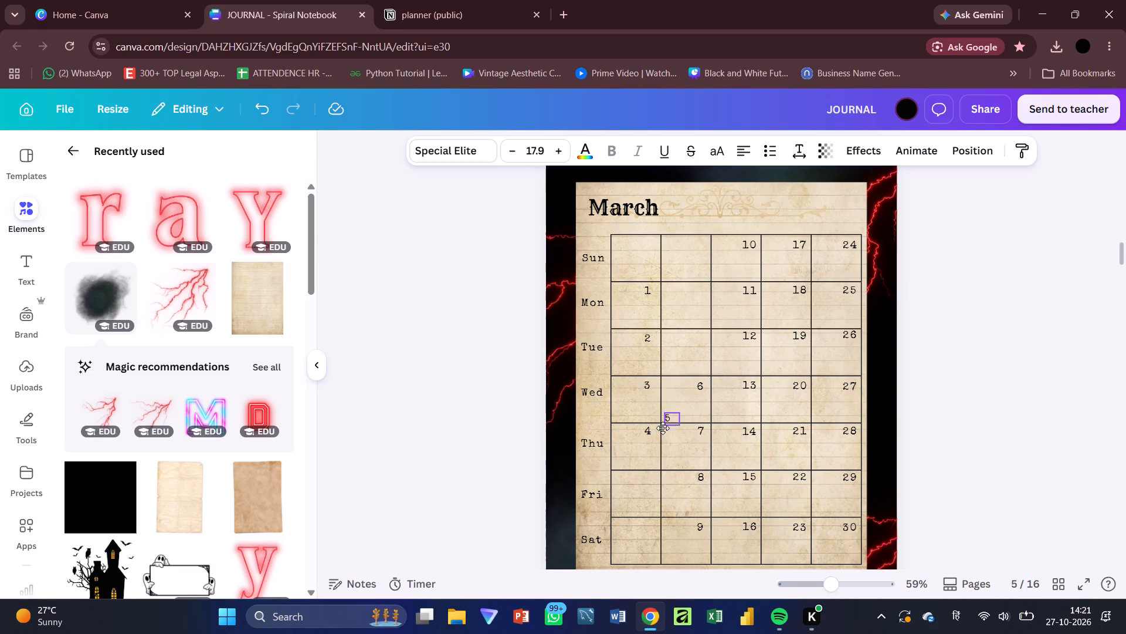
{"action": "left_click_drag", "start_coordinate": [663, 428], "coordinate": [648, 481]}
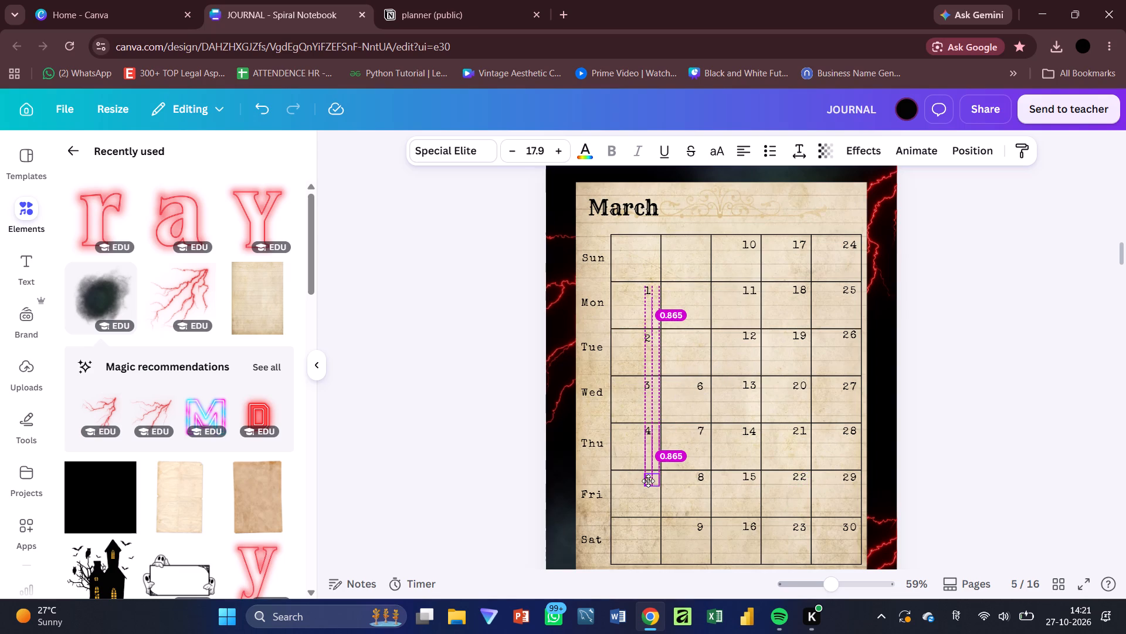
{"action": "left_click_drag", "start_coordinate": [648, 481], "coordinate": [648, 478]}
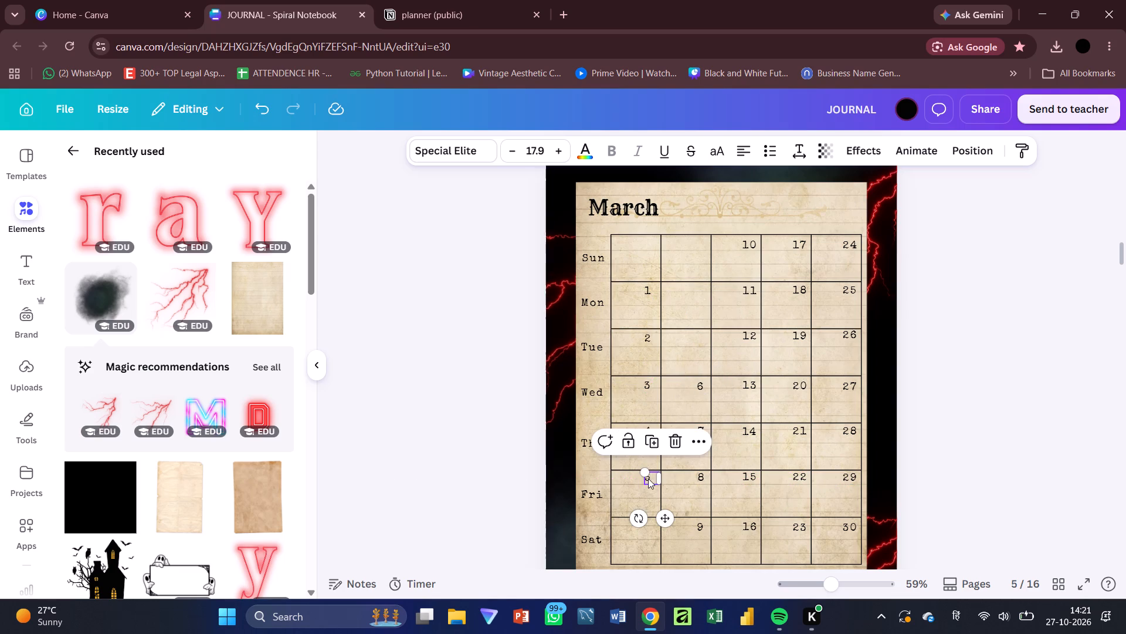
{"action": "left_click_drag", "start_coordinate": [700, 386], "coordinate": [647, 524]}
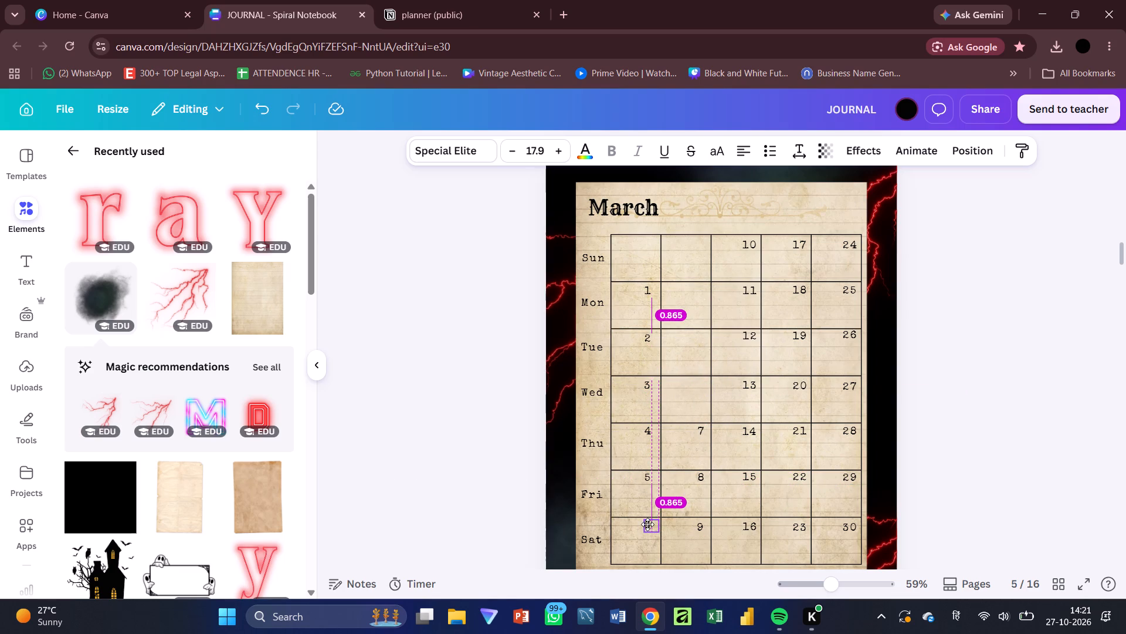
{"action": "left_click_drag", "start_coordinate": [647, 524], "coordinate": [647, 525]}
{"action": "left_click_drag", "start_coordinate": [647, 525], "coordinate": [647, 525]}
Move March's dates 7, 8 and 9 into the Sunday, Monday and Tuesday cells of the second week column.
{"action": "left_click_drag", "start_coordinate": [706, 433], "coordinate": [698, 392]}
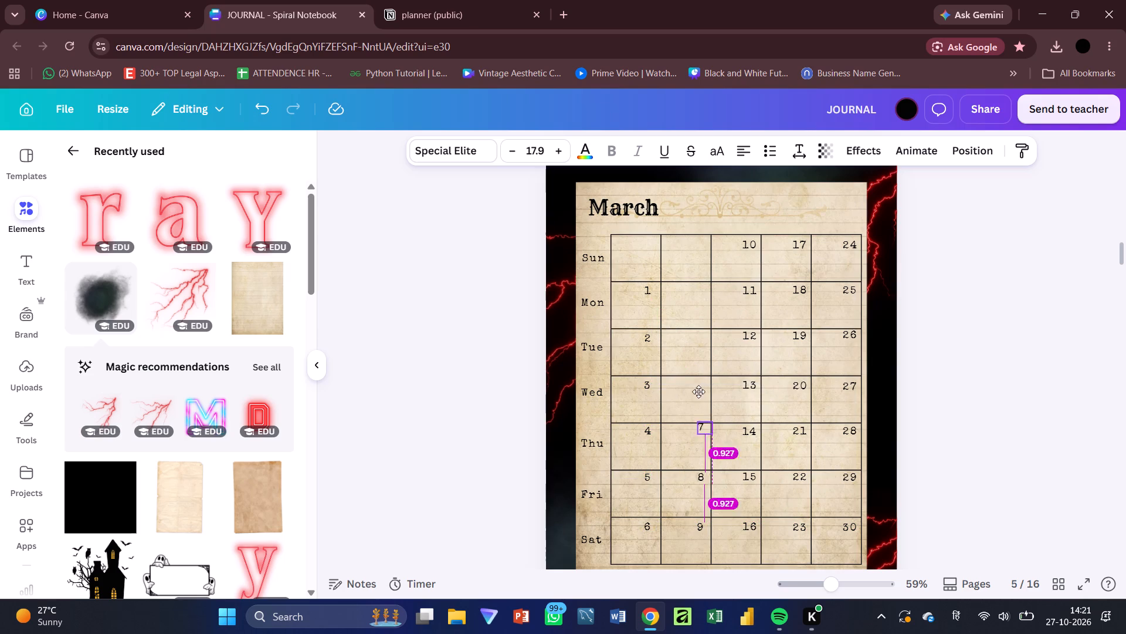
{"action": "left_click_drag", "start_coordinate": [698, 392], "coordinate": [701, 244]}
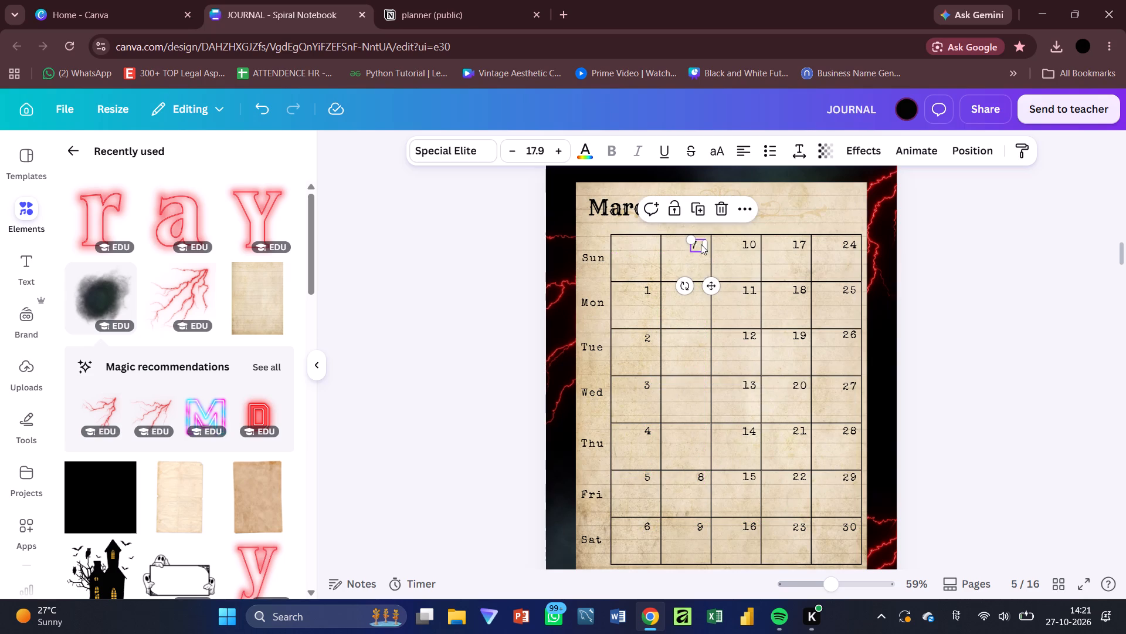
{"action": "left_click", "coordinate": [696, 245]}
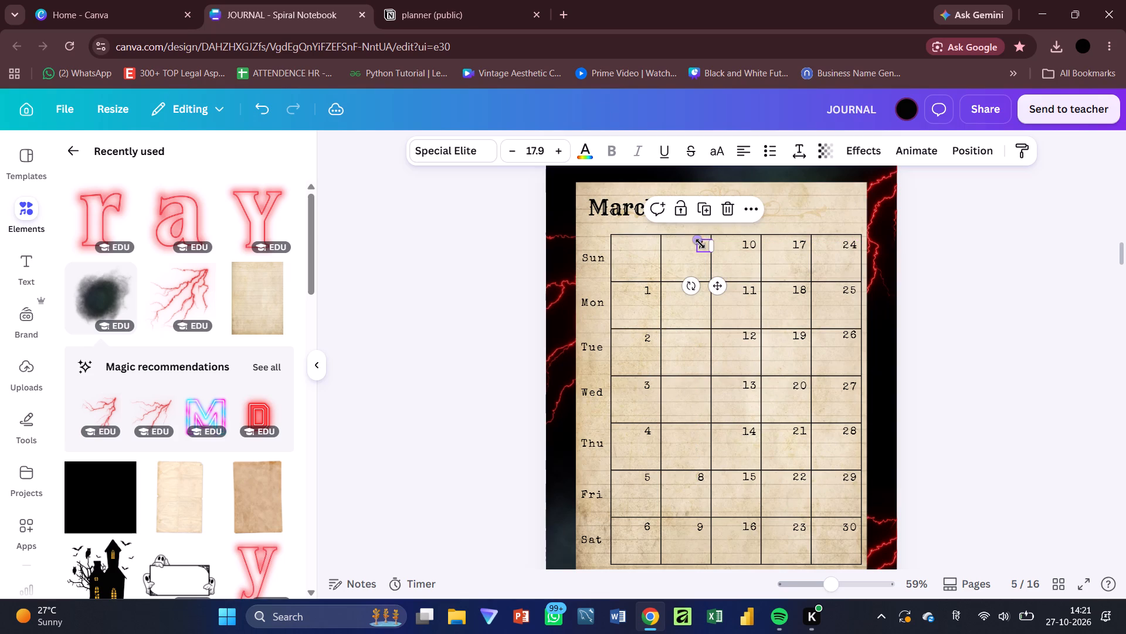
{"action": "left_click_drag", "start_coordinate": [701, 478], "coordinate": [701, 290]}
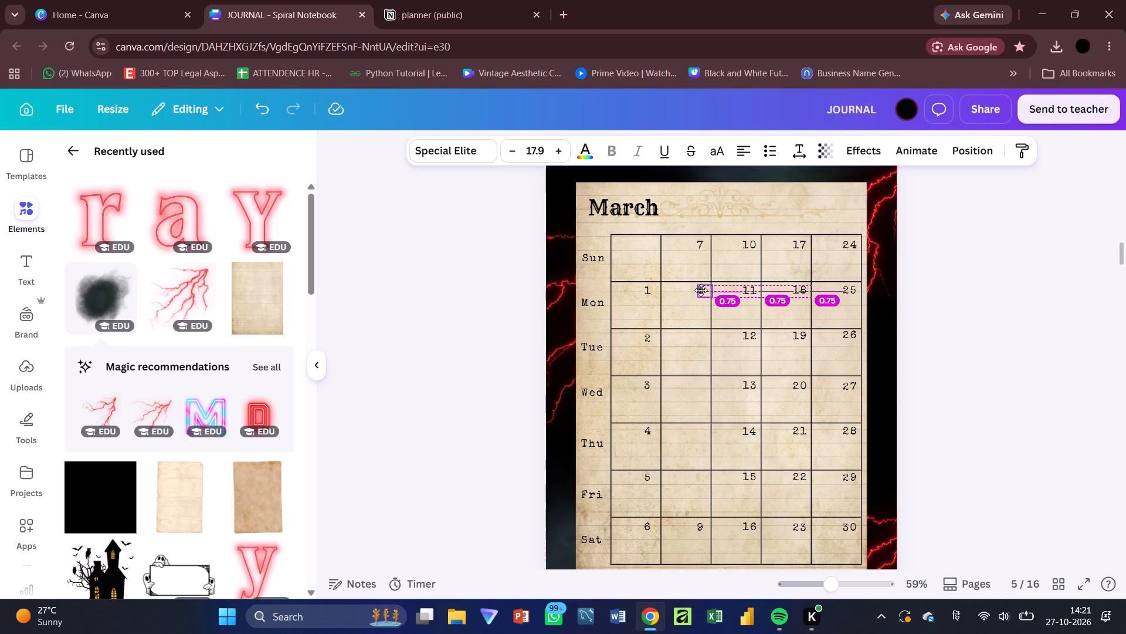
{"action": "left_click_drag", "start_coordinate": [701, 290], "coordinate": [697, 290]}
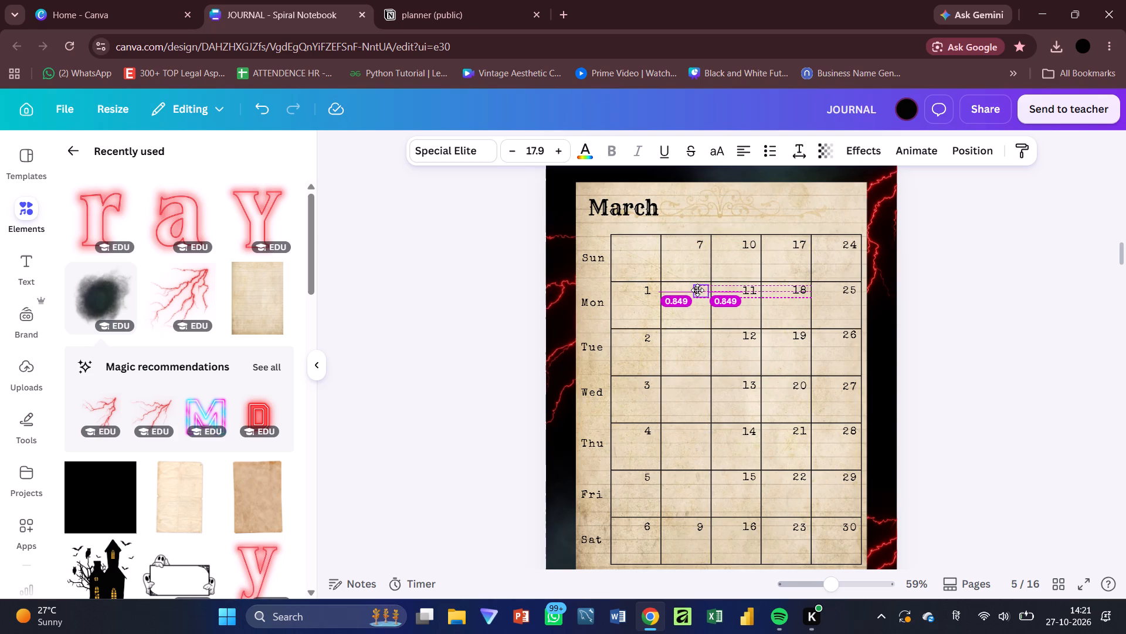
{"action": "left_click_drag", "start_coordinate": [697, 290], "coordinate": [698, 290]}
{"action": "left_click_drag", "start_coordinate": [701, 525], "coordinate": [713, 301]}
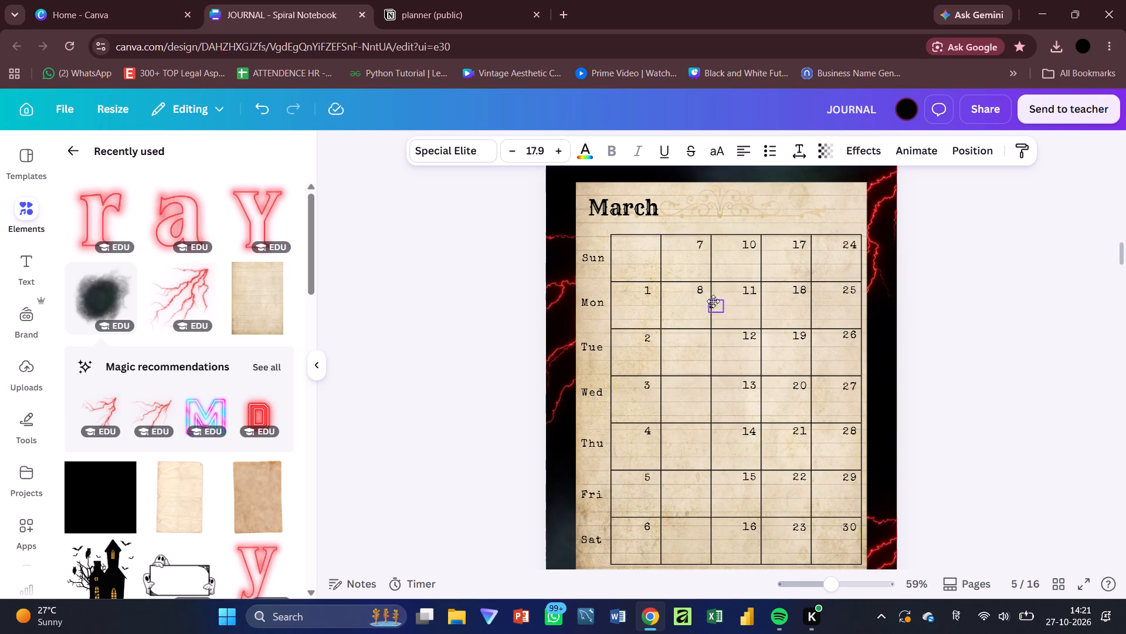
{"action": "left_click_drag", "start_coordinate": [713, 301], "coordinate": [700, 335]}
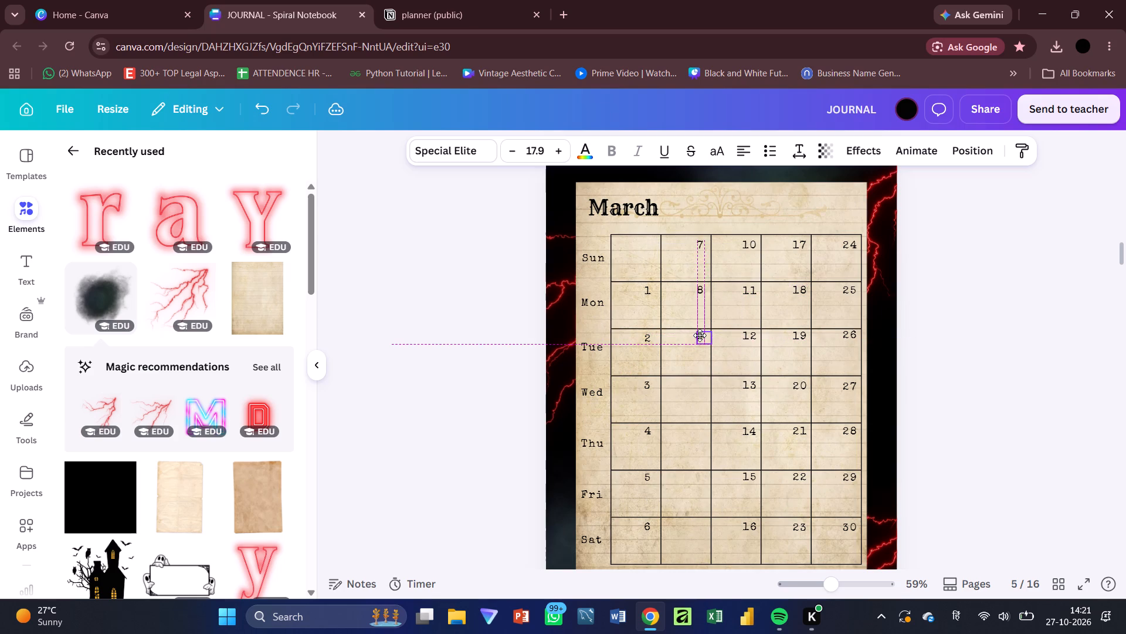
{"action": "left_click_drag", "start_coordinate": [700, 335], "coordinate": [700, 333]}
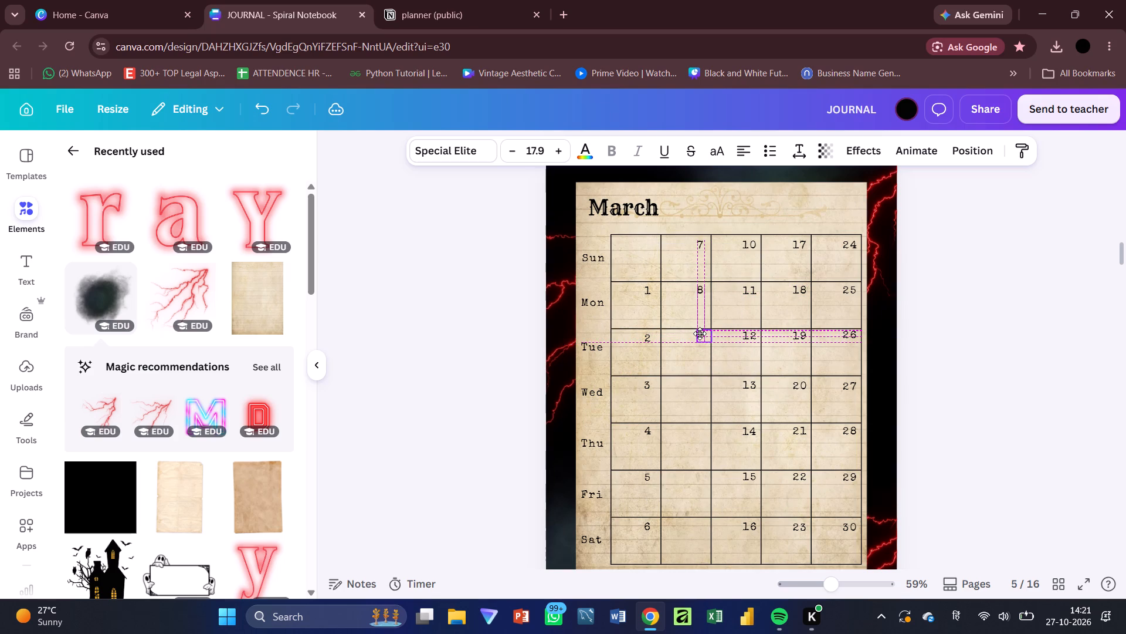
{"action": "left_click_drag", "start_coordinate": [700, 333], "coordinate": [699, 333]}
Move March's dates 10 and 11 into the Wednesday and Thursday cells of the second week column, aligned with the neighbouring dates.
{"action": "left_click_drag", "start_coordinate": [746, 243], "coordinate": [700, 376]}
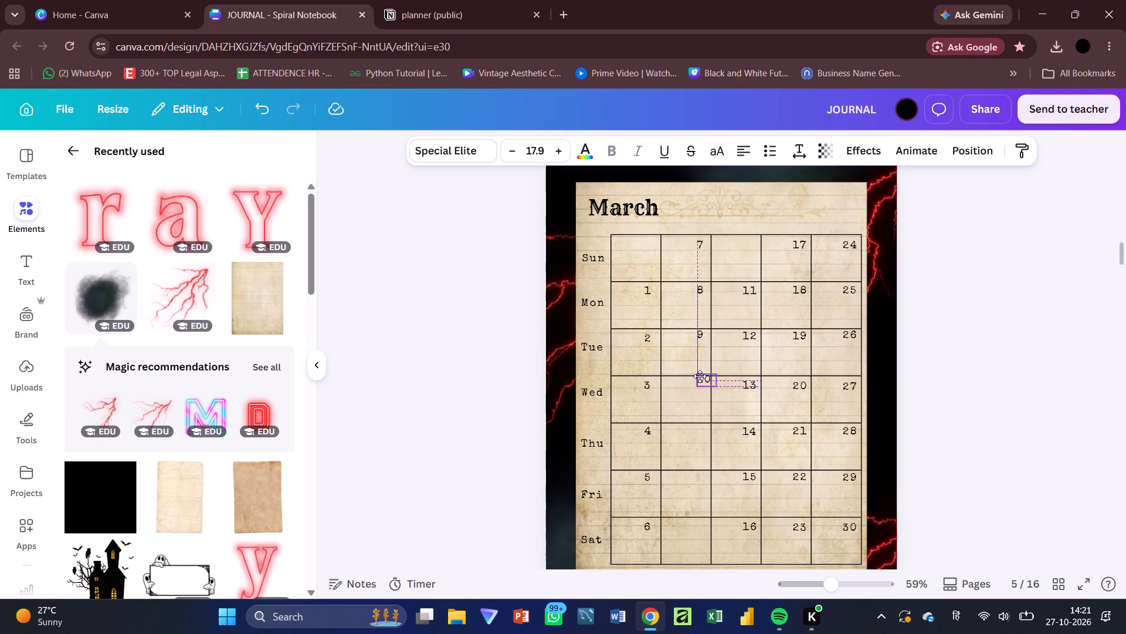
{"action": "left_click_drag", "start_coordinate": [700, 376], "coordinate": [696, 382]}
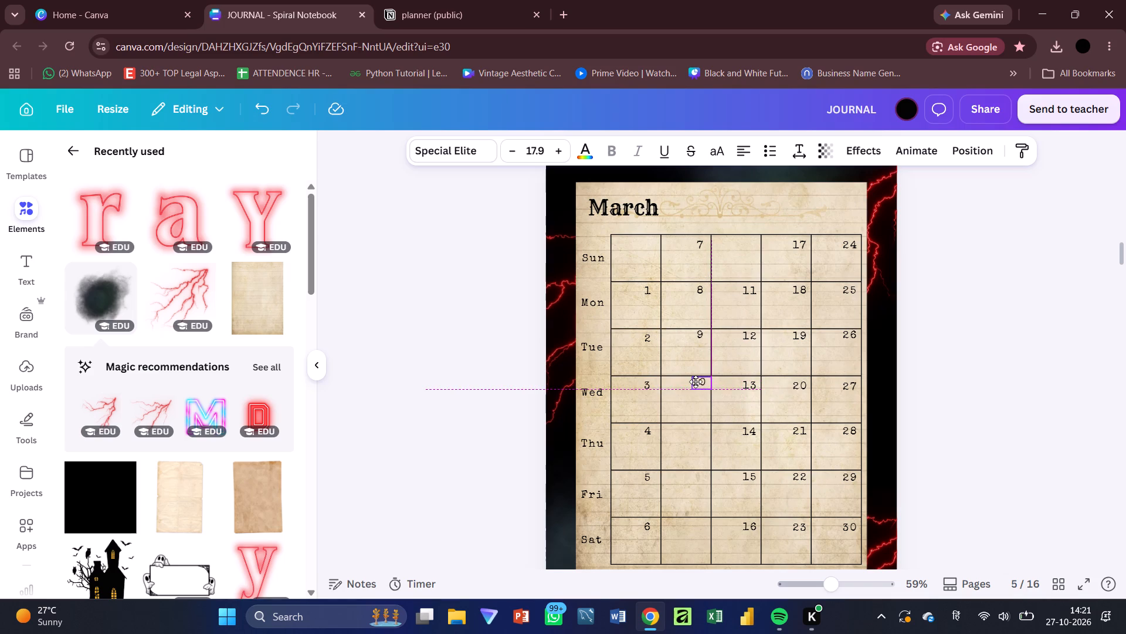
{"action": "left_click_drag", "start_coordinate": [696, 382], "coordinate": [697, 382]}
{"action": "left_click_drag", "start_coordinate": [697, 382], "coordinate": [695, 384]}
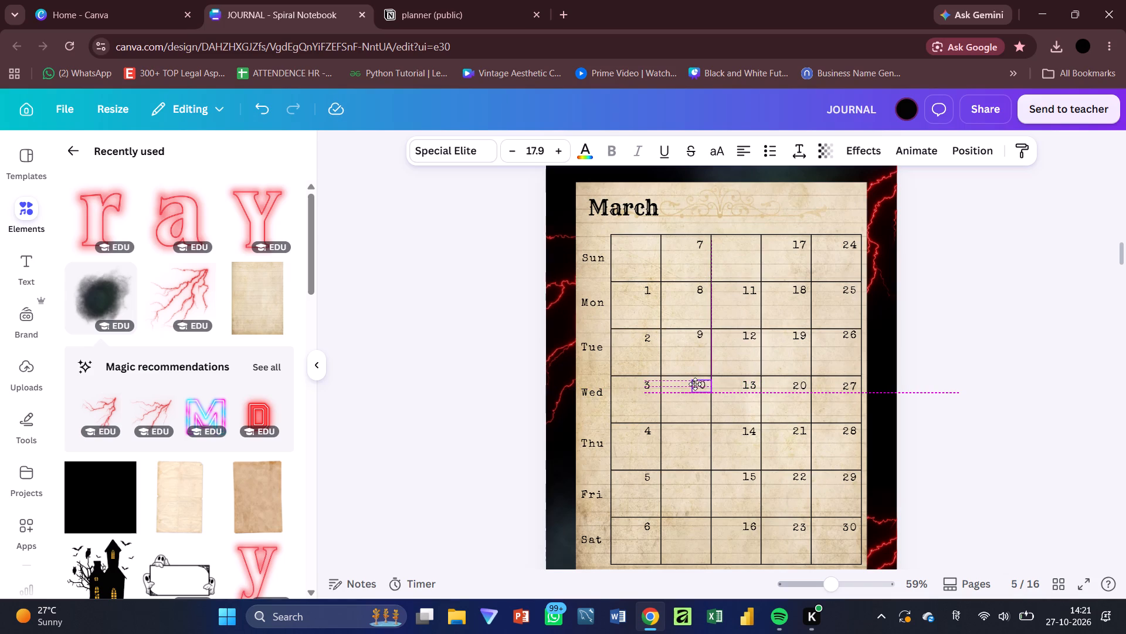
{"action": "left_click_drag", "start_coordinate": [695, 384], "coordinate": [696, 384]}
{"action": "left_click_drag", "start_coordinate": [756, 292], "coordinate": [713, 435]}
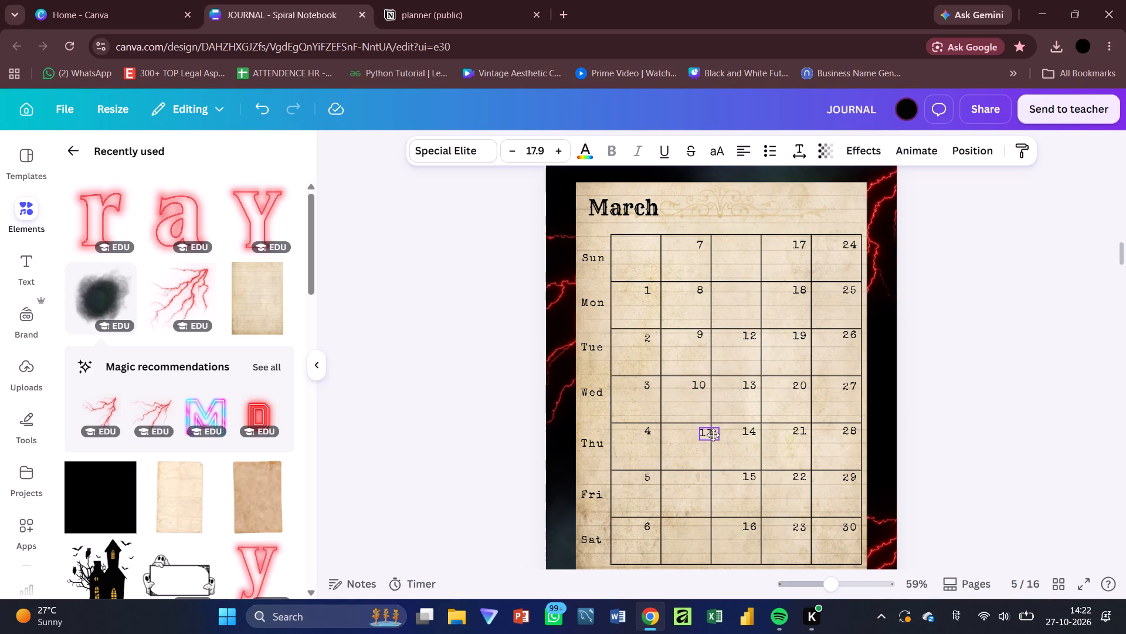
{"action": "left_click_drag", "start_coordinate": [713, 435], "coordinate": [704, 428]}
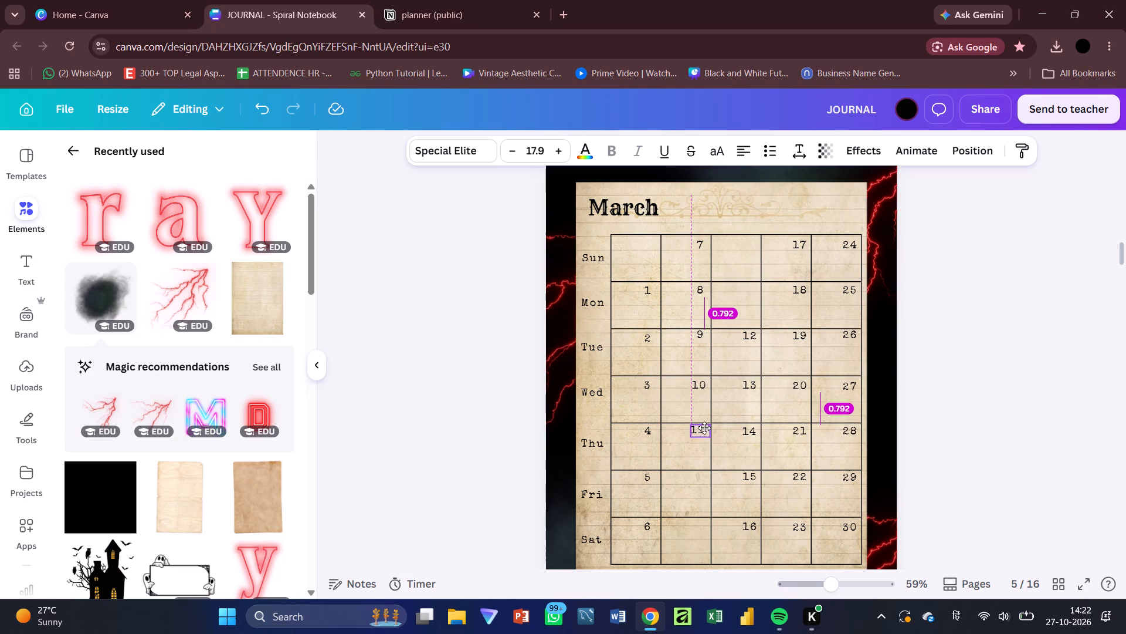
{"action": "left_click_drag", "start_coordinate": [704, 428], "coordinate": [704, 433]}
Move March's dates 12 and 13 into the Friday and Saturday cells of the second week column.
{"action": "left_click_drag", "start_coordinate": [744, 343], "coordinate": [698, 485]}
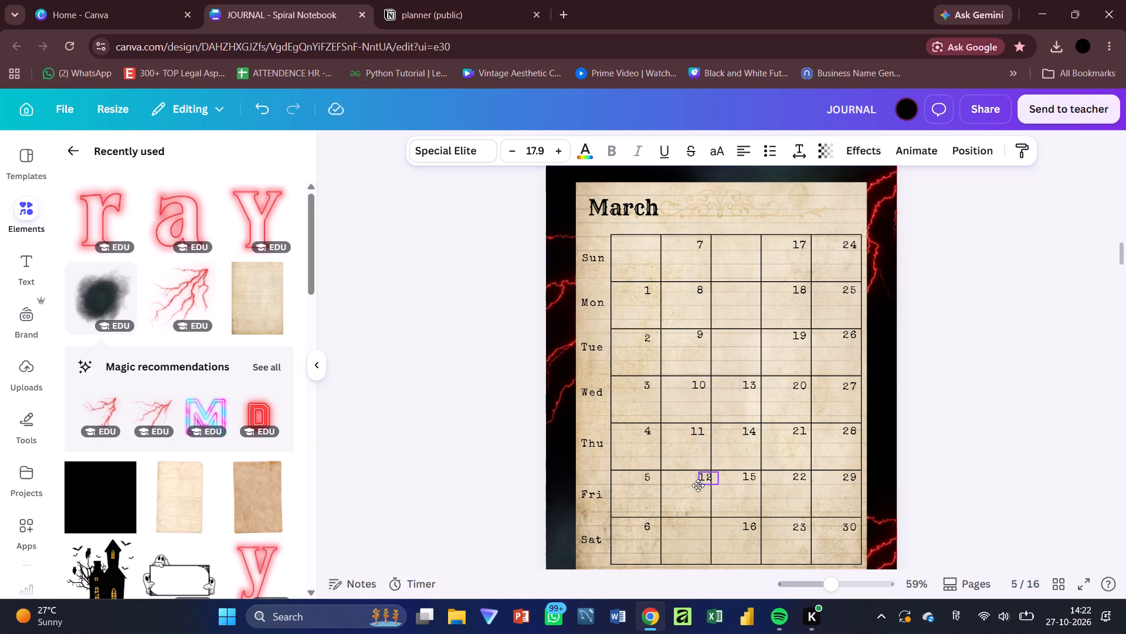
{"action": "left_click_drag", "start_coordinate": [698, 485], "coordinate": [693, 485]}
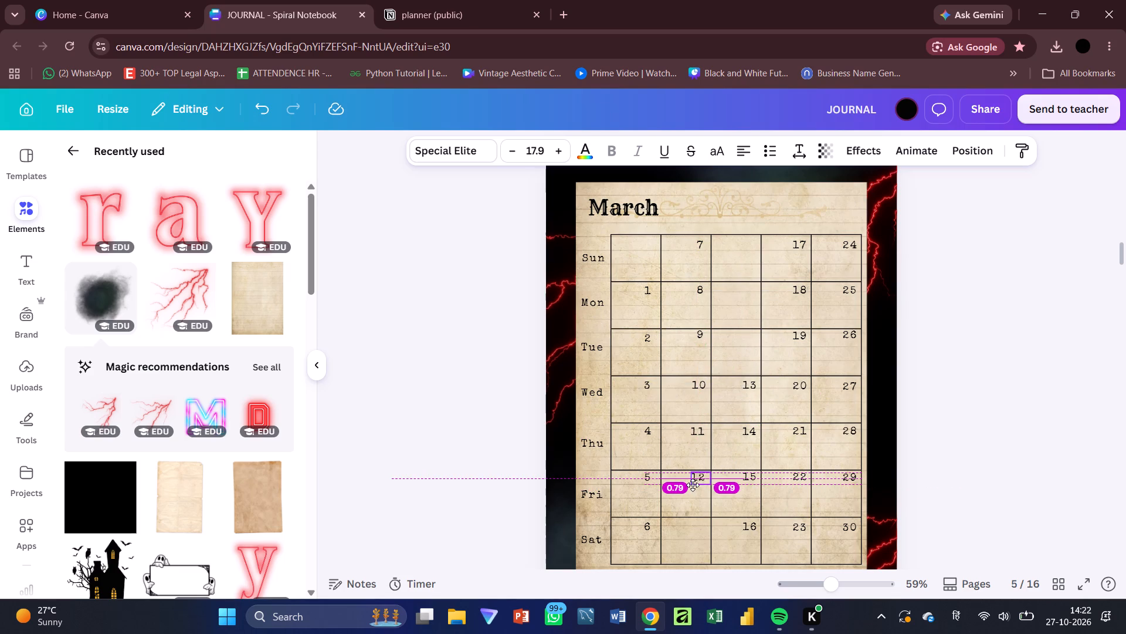
{"action": "left_click_drag", "start_coordinate": [693, 485], "coordinate": [693, 487]}
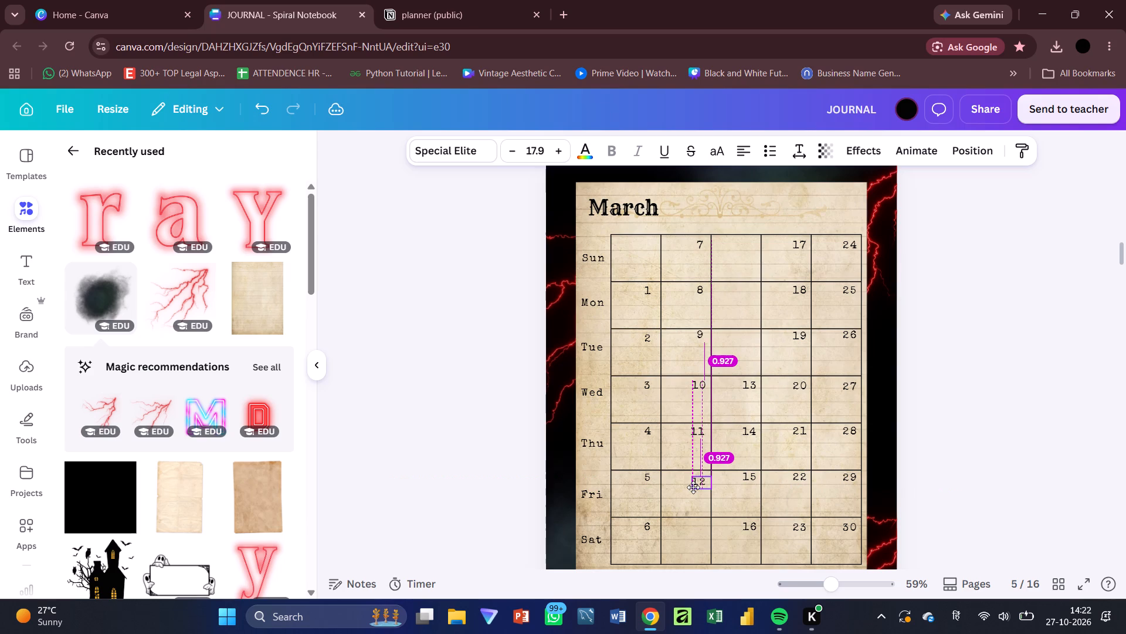
{"action": "left_click_drag", "start_coordinate": [693, 487], "coordinate": [693, 485]}
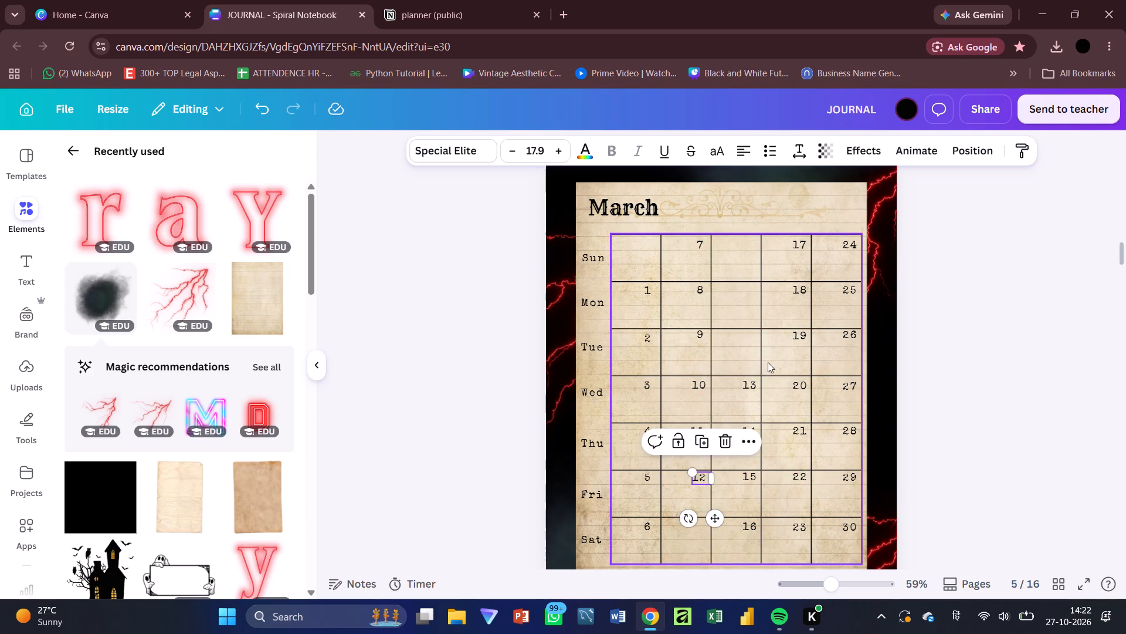
{"action": "left_click_drag", "start_coordinate": [752, 387], "coordinate": [701, 529]}
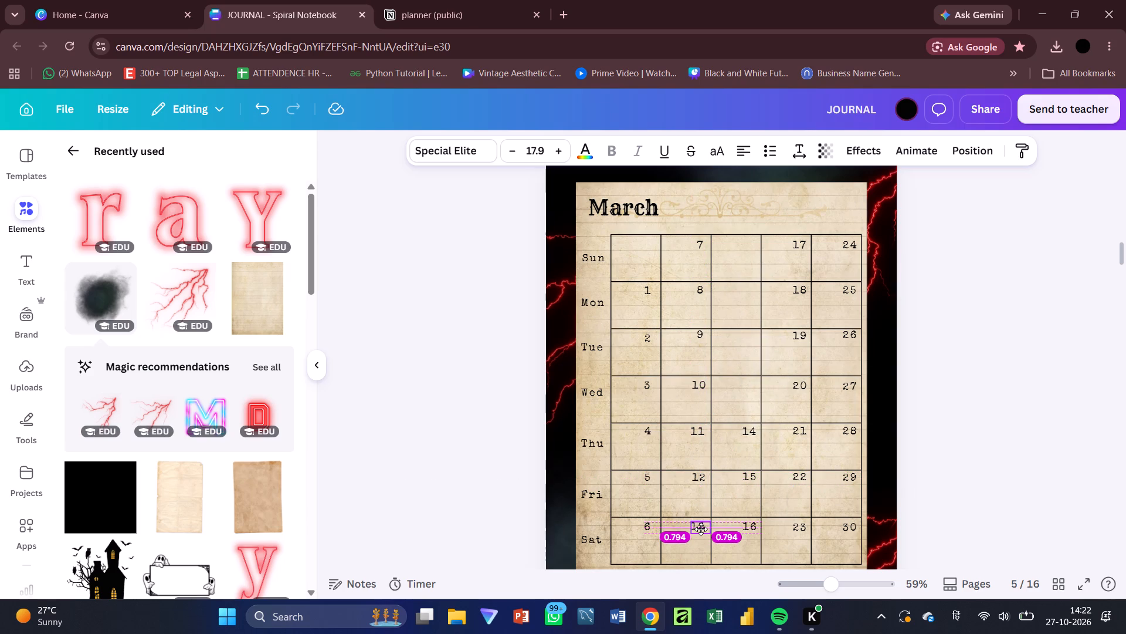
{"action": "left_click_drag", "start_coordinate": [701, 529], "coordinate": [703, 524]}
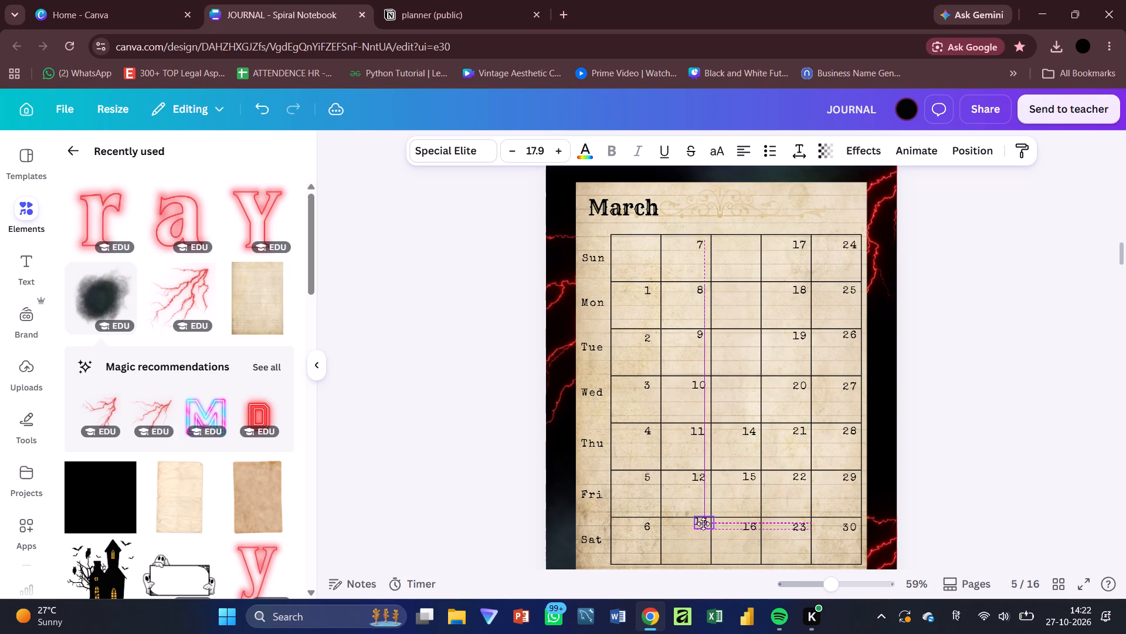
{"action": "left_click_drag", "start_coordinate": [703, 524], "coordinate": [701, 526]}
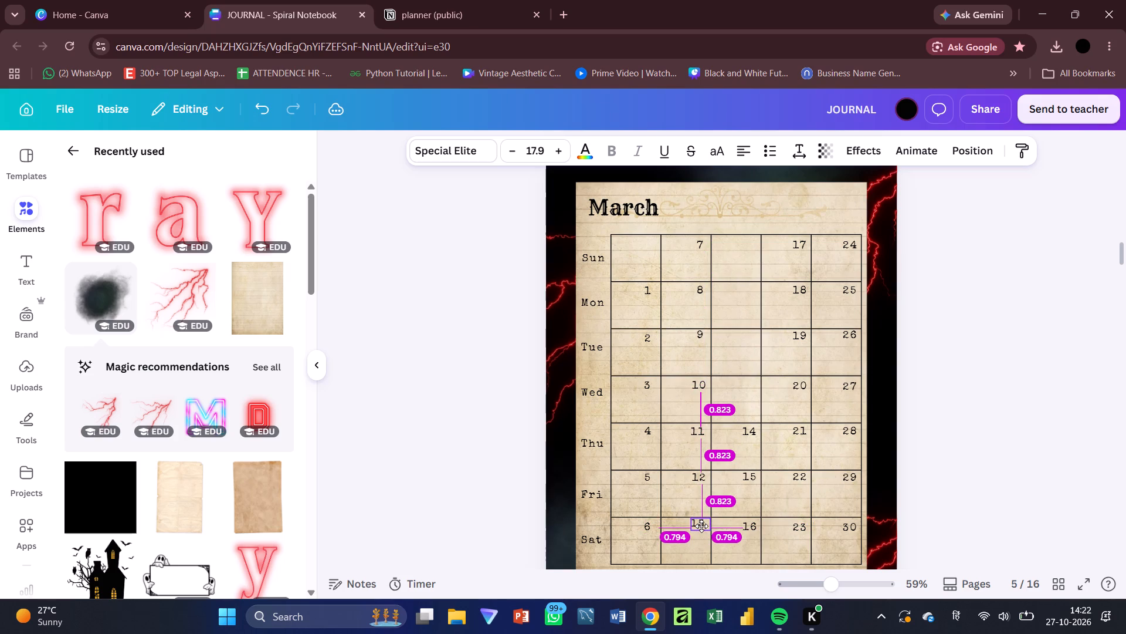
{"action": "left_click_drag", "start_coordinate": [701, 526], "coordinate": [702, 528]}
Move March's dates 14, 15 and 16 into the Sunday, Monday and Tuesday cells of the third week column.
{"action": "left_click_drag", "start_coordinate": [748, 429], "coordinate": [740, 342]}
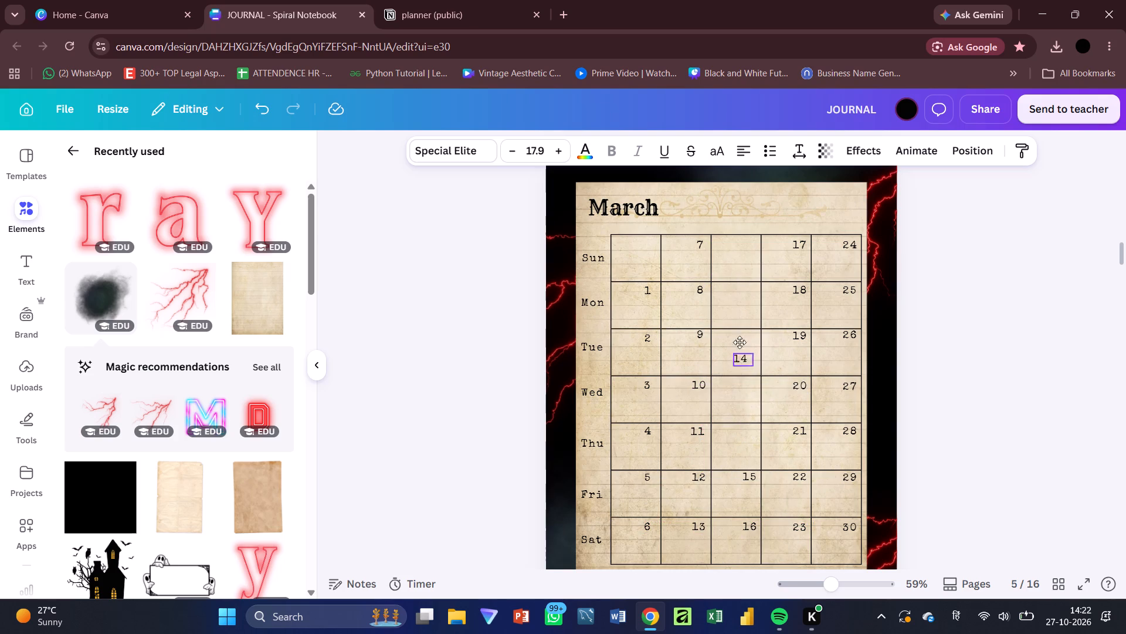
{"action": "left_click_drag", "start_coordinate": [740, 342], "coordinate": [745, 241]}
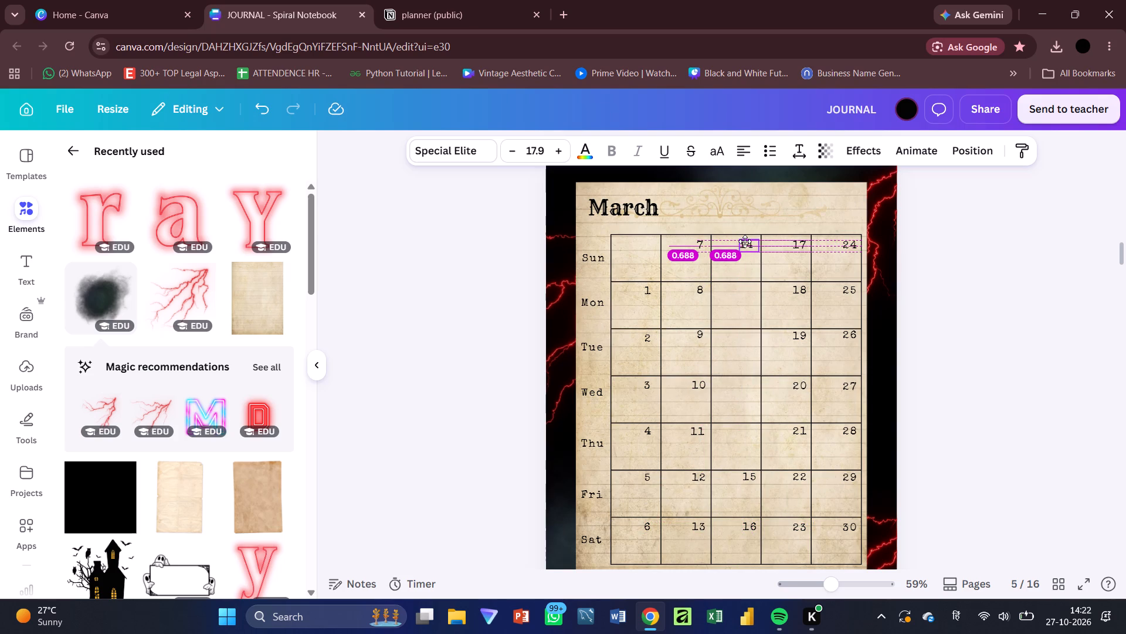
{"action": "left_click_drag", "start_coordinate": [745, 241], "coordinate": [747, 240]}
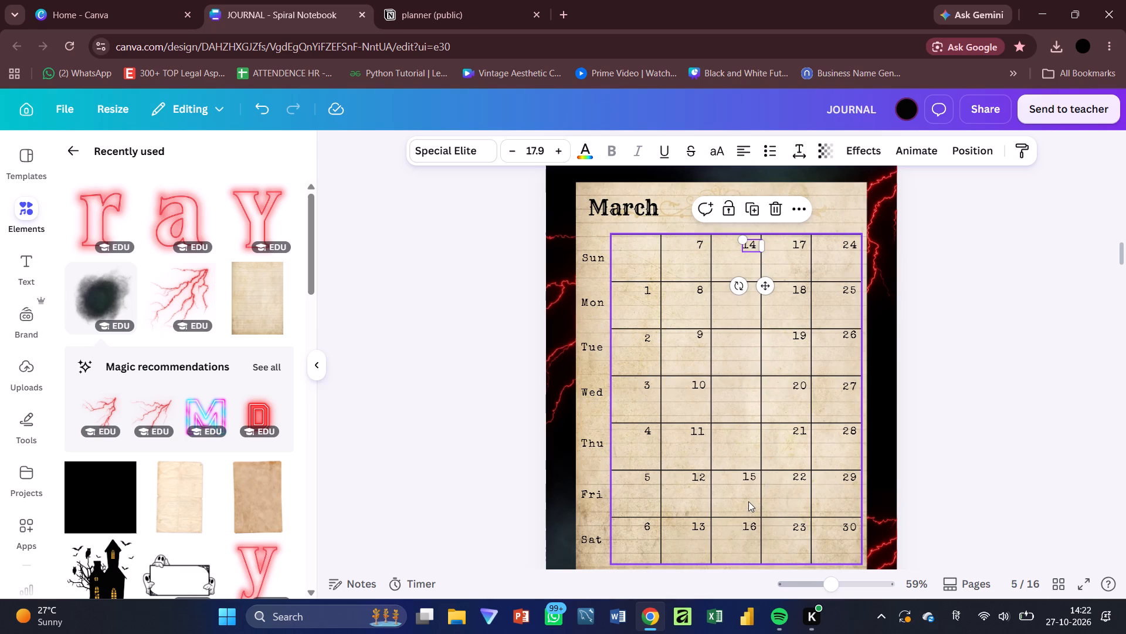
{"action": "left_click_drag", "start_coordinate": [750, 474], "coordinate": [747, 285]}
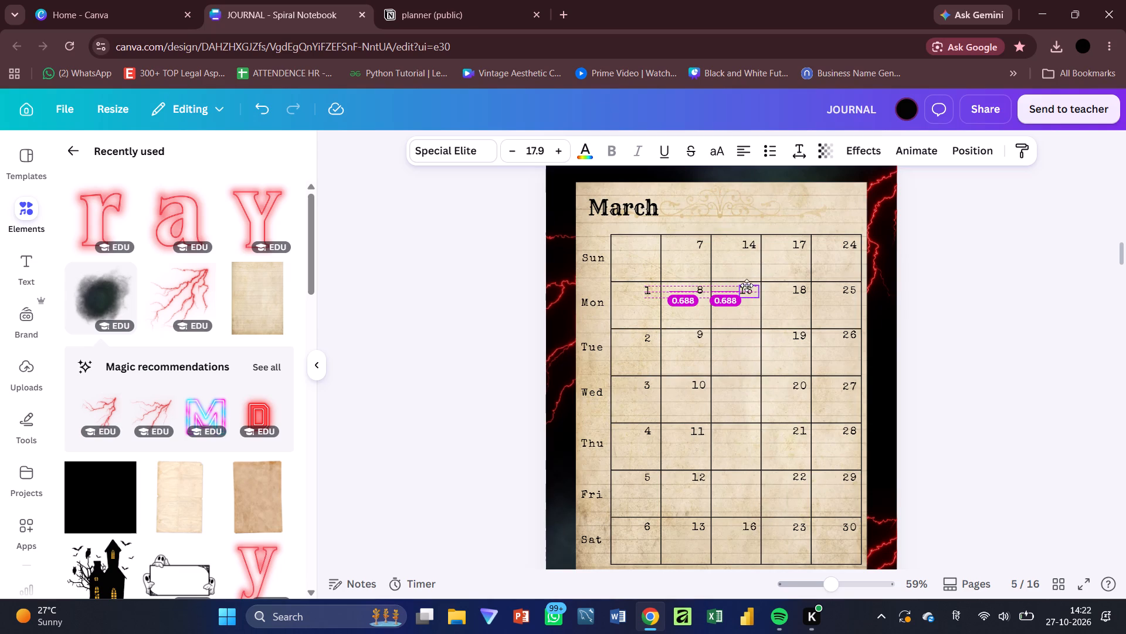
{"action": "left_click_drag", "start_coordinate": [747, 285], "coordinate": [749, 285]}
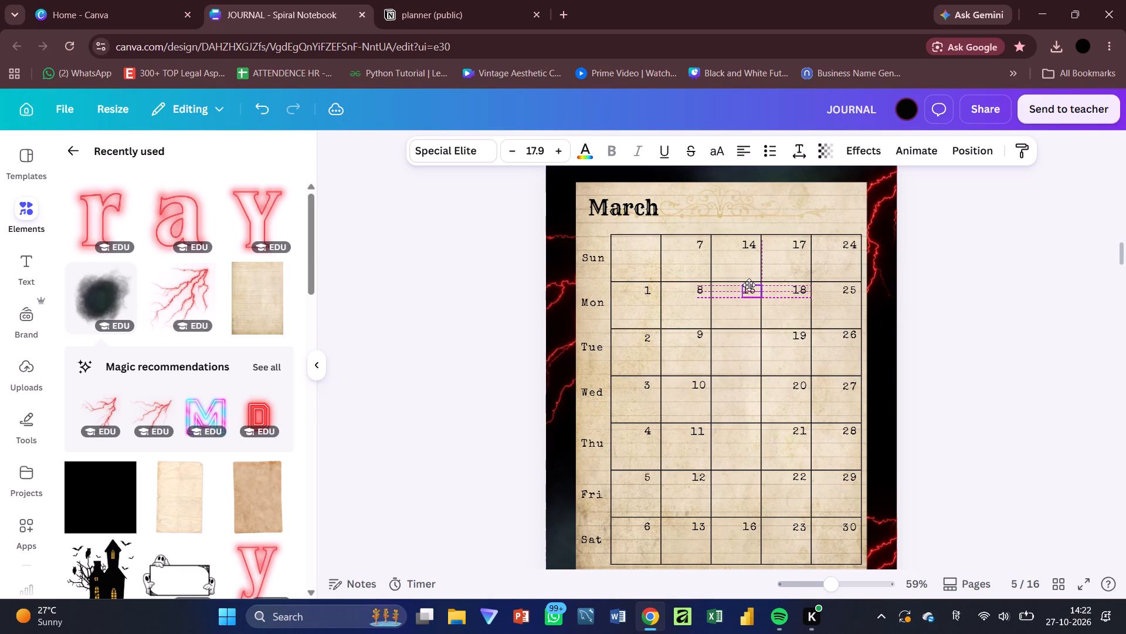
{"action": "left_click_drag", "start_coordinate": [749, 285], "coordinate": [749, 284]}
{"action": "left_click_drag", "start_coordinate": [751, 524], "coordinate": [756, 325]}
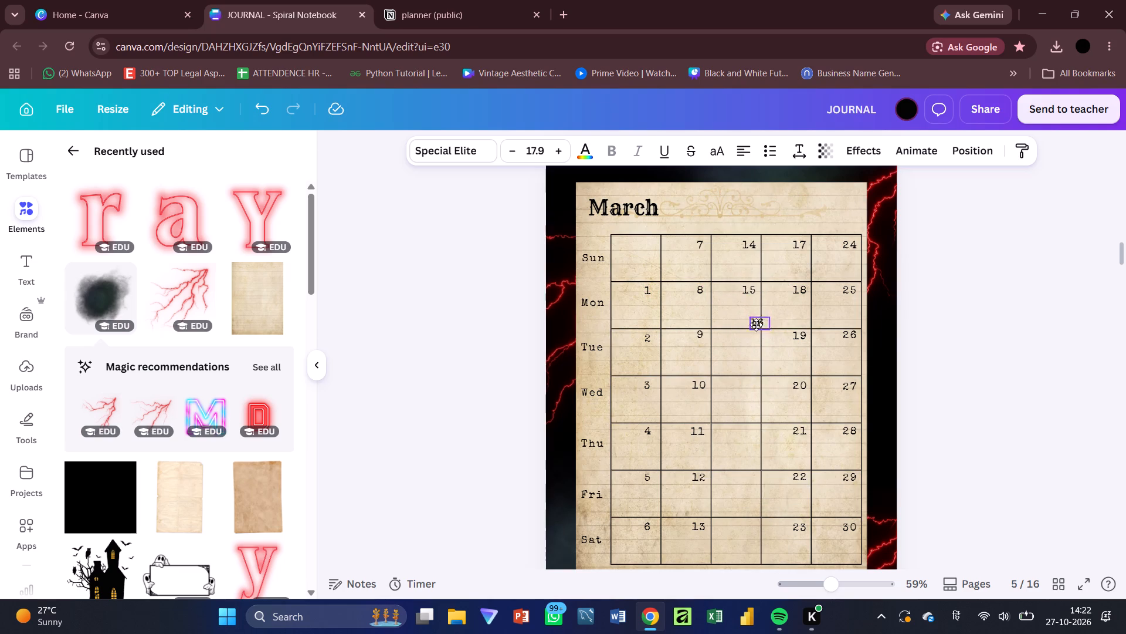
{"action": "left_click_drag", "start_coordinate": [756, 325], "coordinate": [749, 333]}
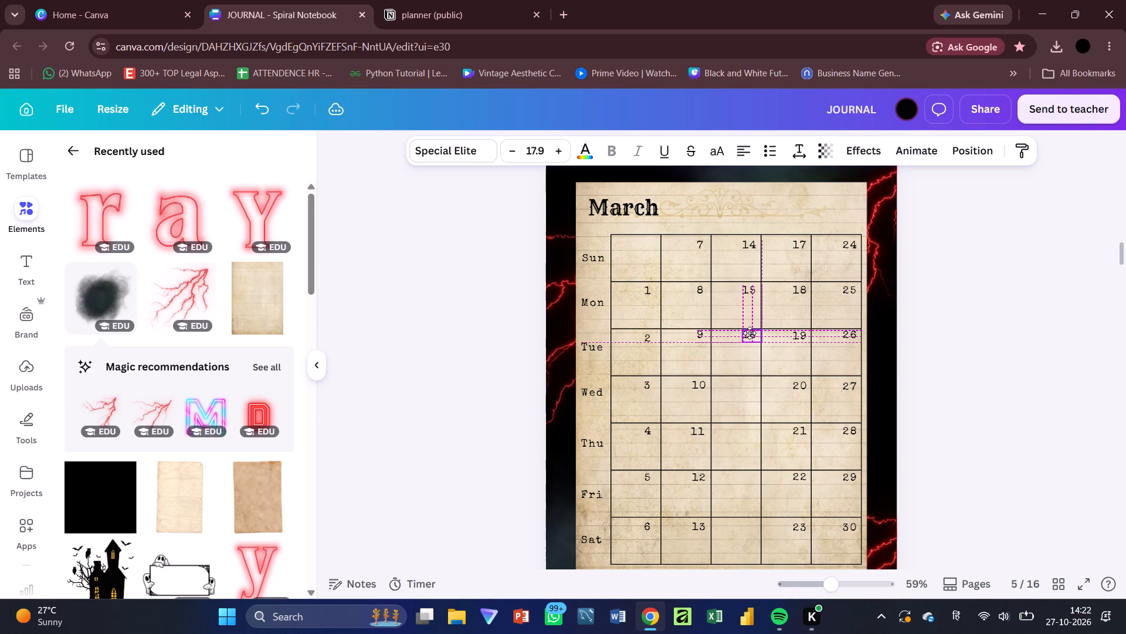
{"action": "left_click_drag", "start_coordinate": [749, 333], "coordinate": [750, 333]}
Move March's dates 17 and 18 into the Wednesday and Thursday cells of the third week column.
{"action": "left_click_drag", "start_coordinate": [805, 242], "coordinate": [774, 341]}
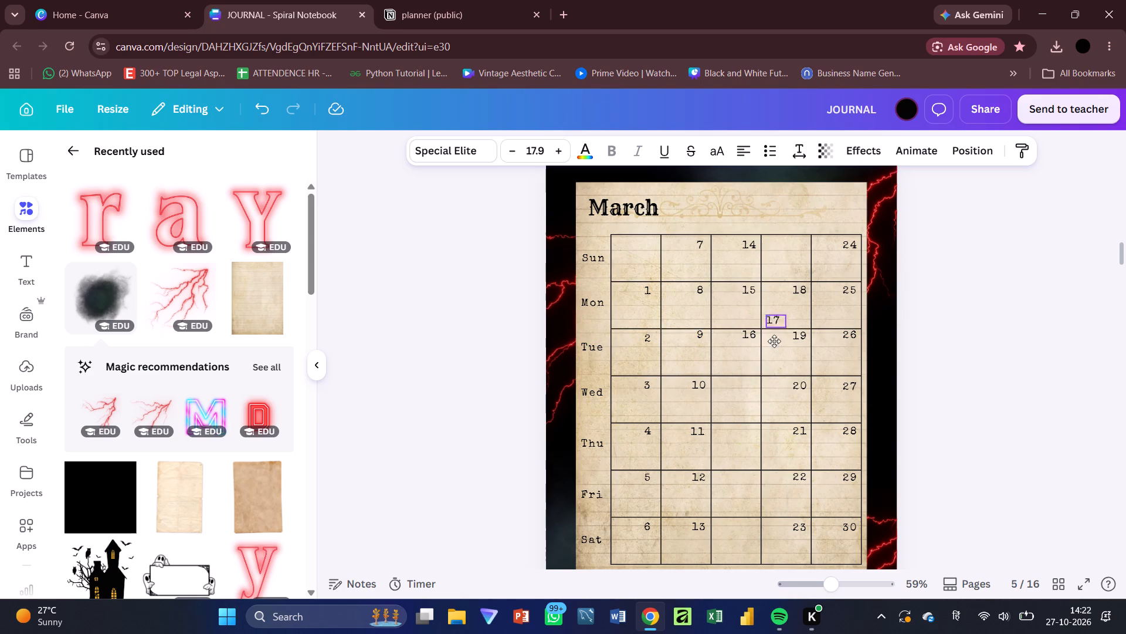
{"action": "left_click_drag", "start_coordinate": [774, 341], "coordinate": [755, 381]}
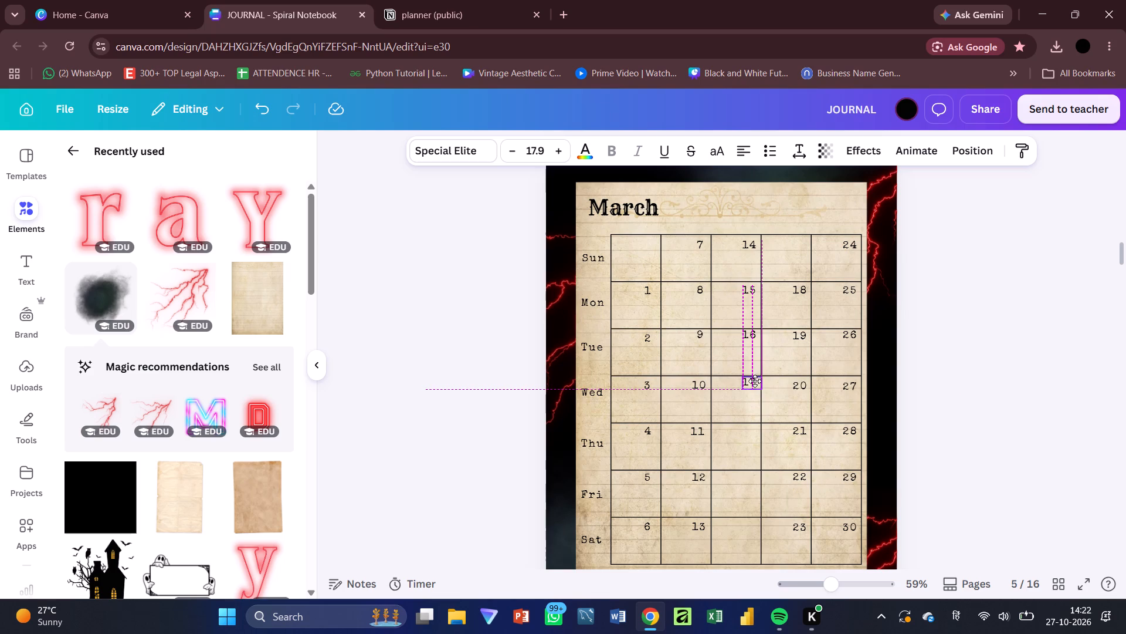
{"action": "left_click_drag", "start_coordinate": [755, 381], "coordinate": [755, 382]}
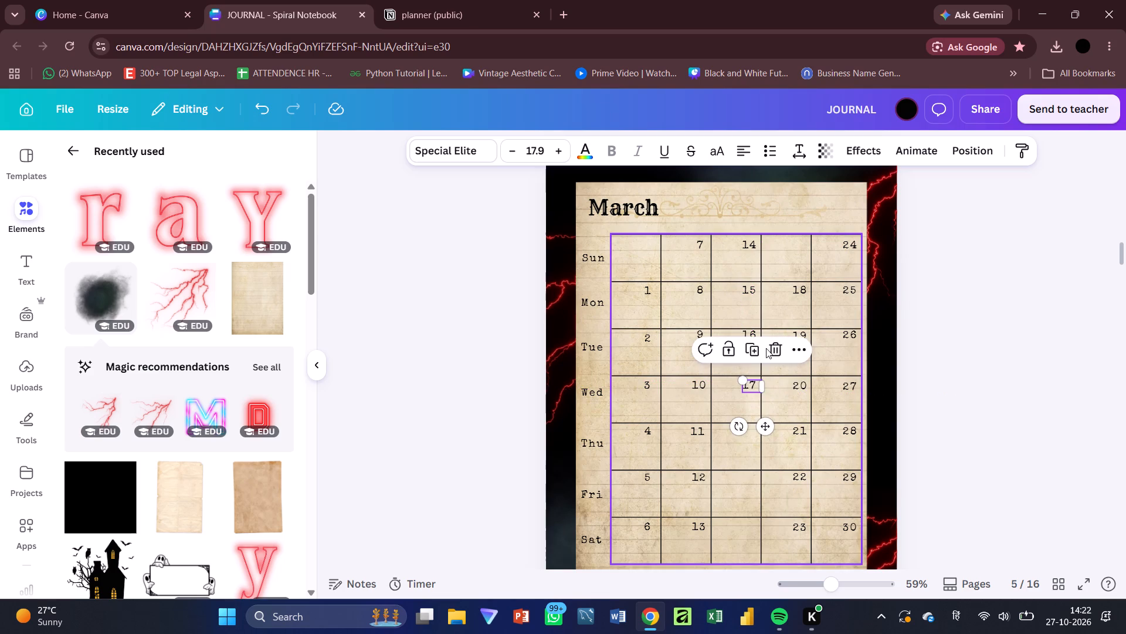
{"action": "left_click_drag", "start_coordinate": [798, 292], "coordinate": [745, 430]}
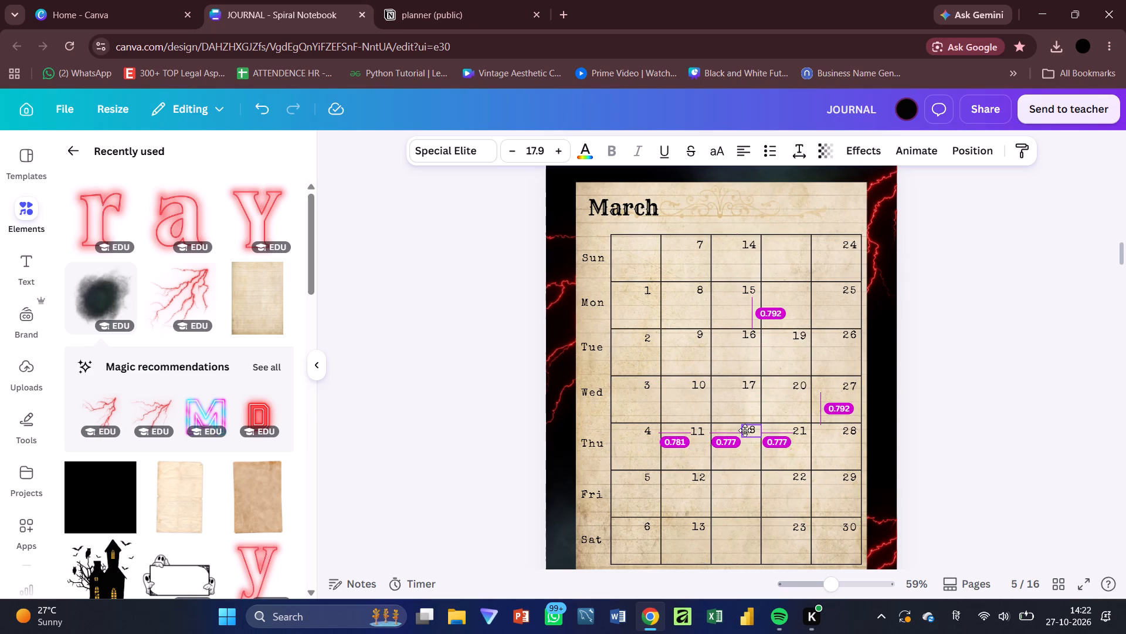
{"action": "left_click_drag", "start_coordinate": [745, 430], "coordinate": [747, 435]}
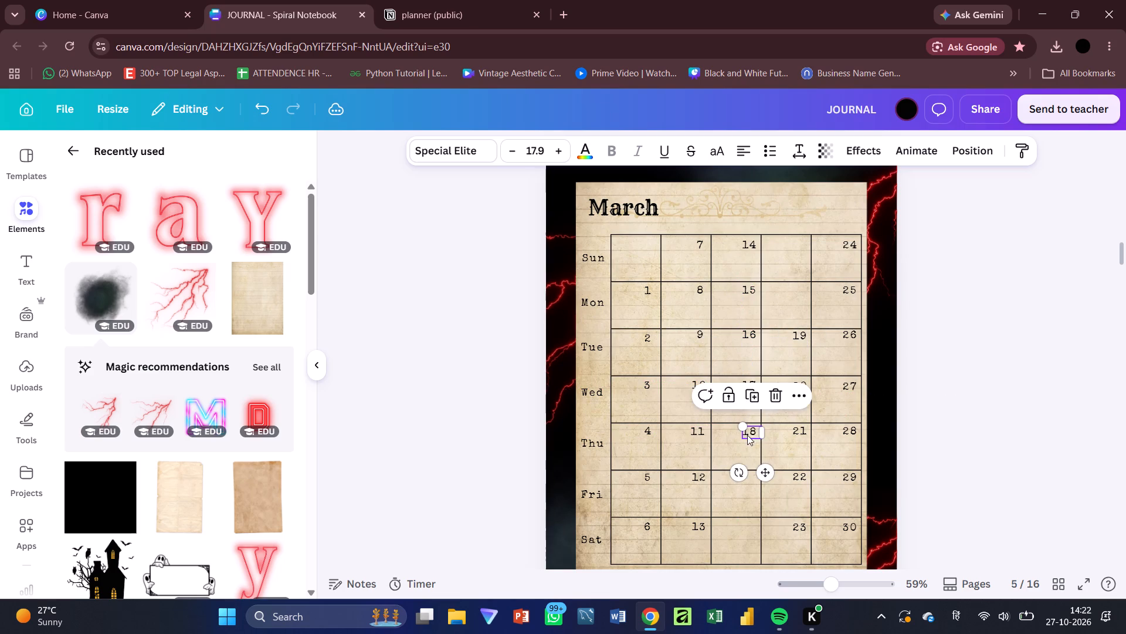
Move March's dates 19 and 20 into the Friday and Saturday cells of the third week column.
{"action": "left_click_drag", "start_coordinate": [798, 342], "coordinate": [751, 480]}
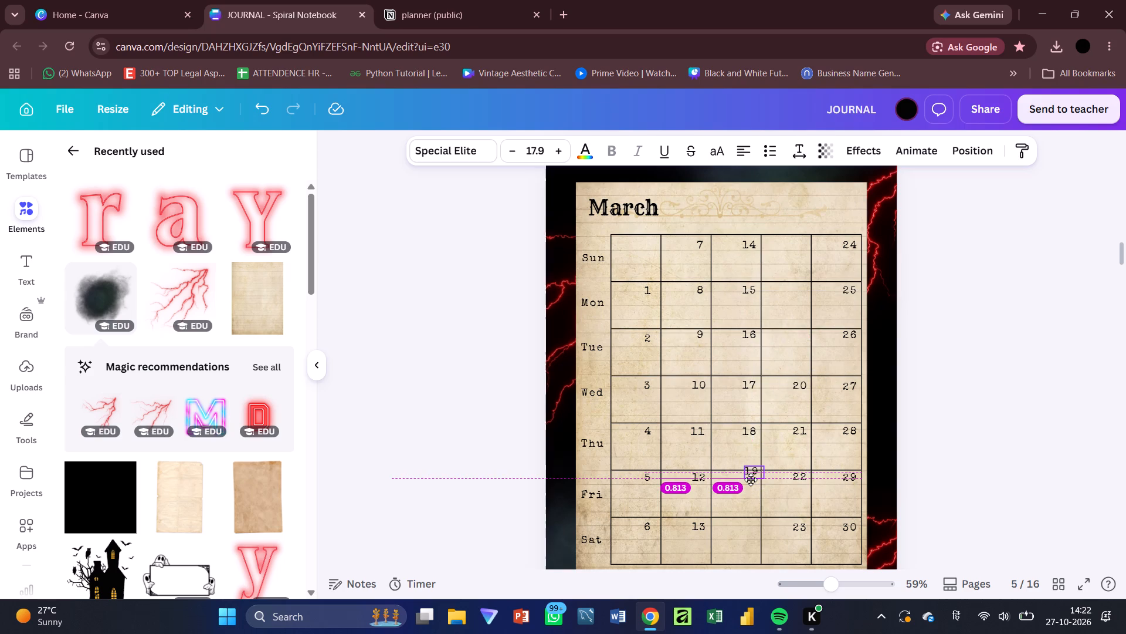
{"action": "left_click_drag", "start_coordinate": [751, 480], "coordinate": [745, 483]}
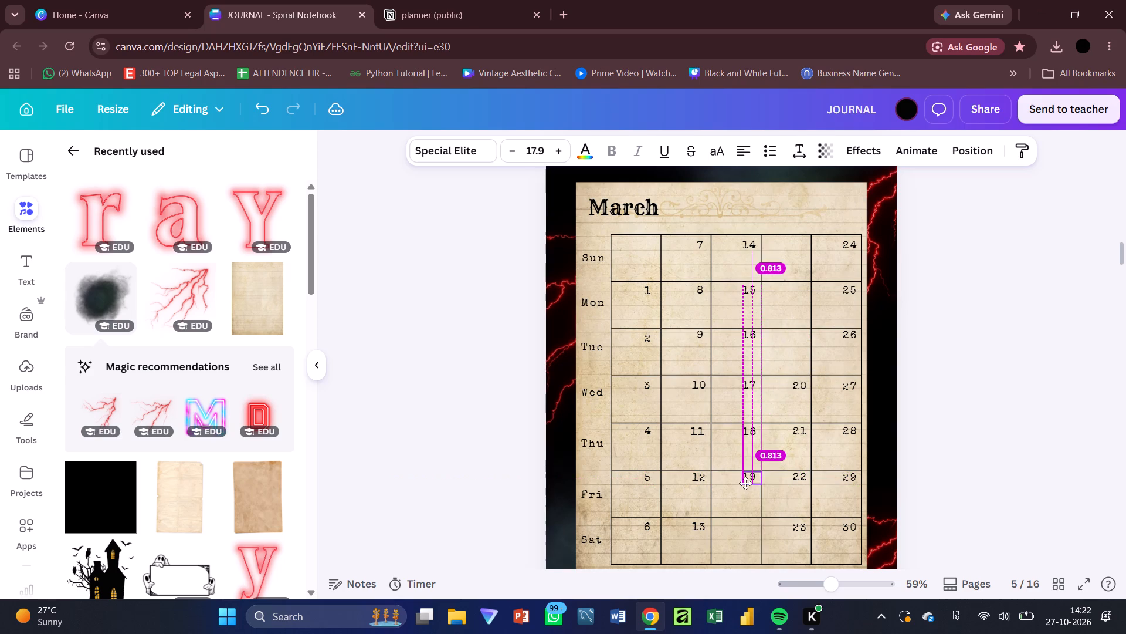
{"action": "left_click_drag", "start_coordinate": [745, 483], "coordinate": [747, 483]}
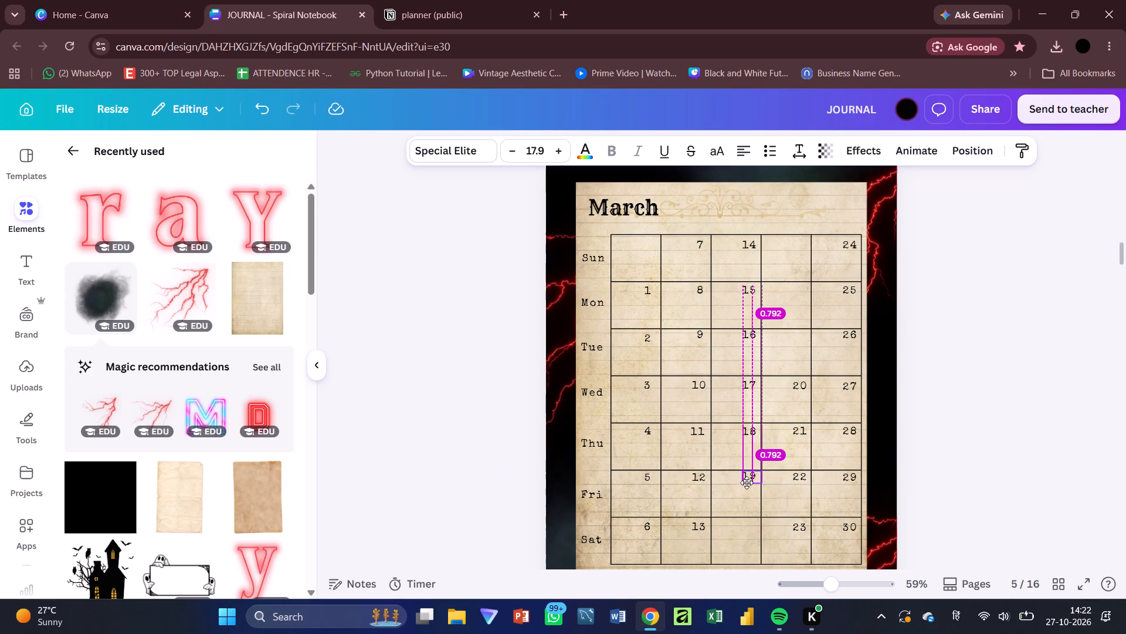
{"action": "left_click_drag", "start_coordinate": [747, 483], "coordinate": [745, 483]}
{"action": "left_click_drag", "start_coordinate": [745, 483], "coordinate": [745, 484]}
{"action": "left_click_drag", "start_coordinate": [795, 387], "coordinate": [776, 431]}
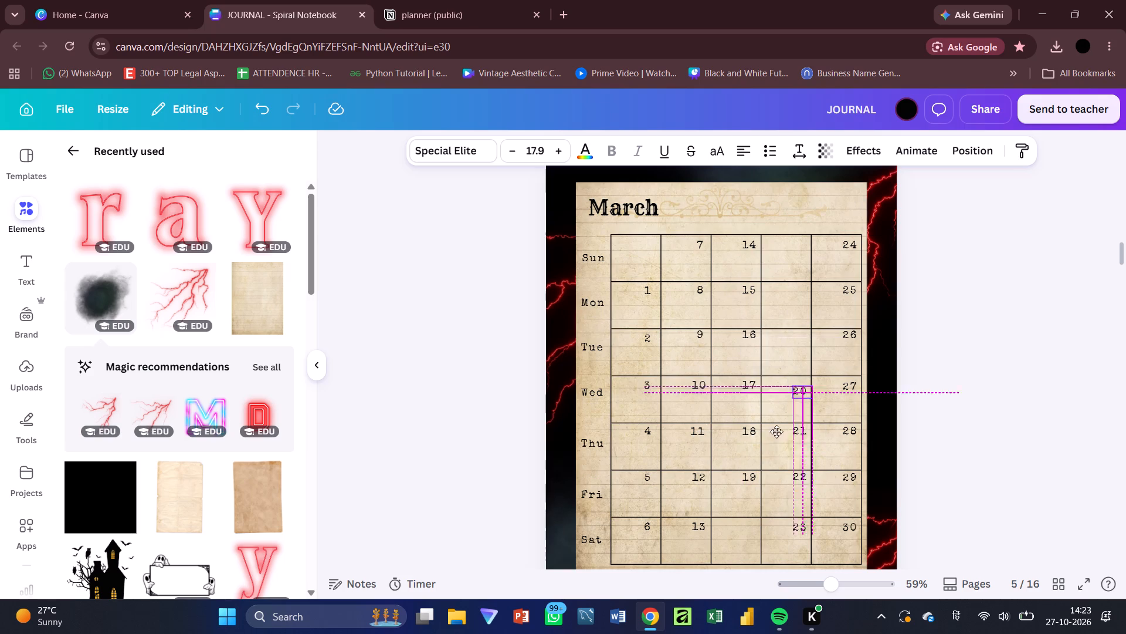
{"action": "left_click_drag", "start_coordinate": [776, 431], "coordinate": [744, 527]}
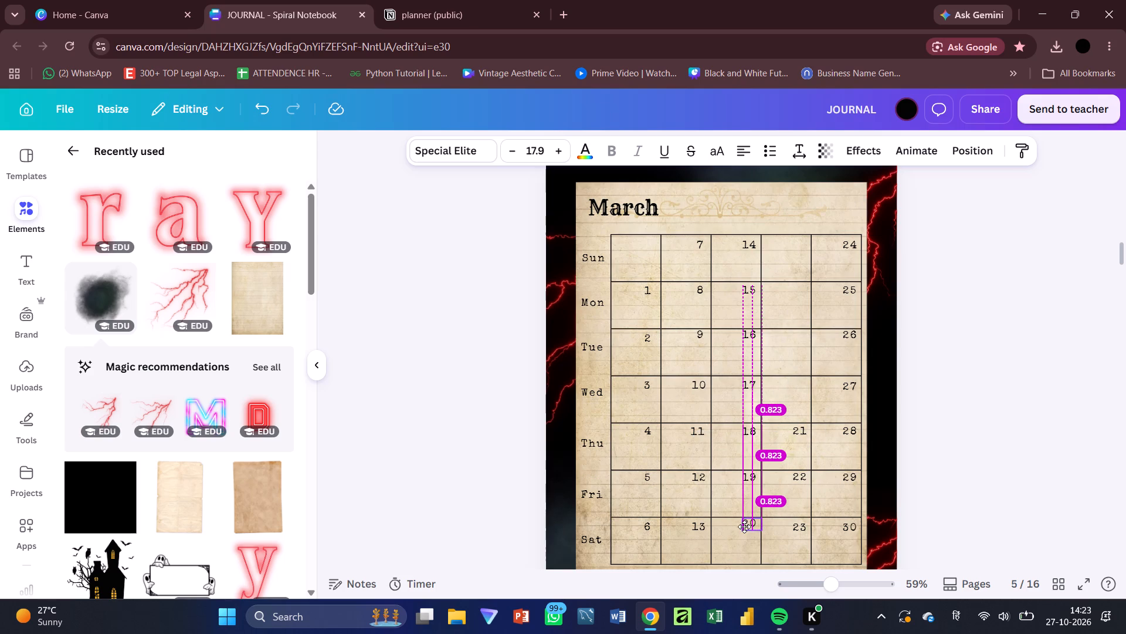
{"action": "left_click_drag", "start_coordinate": [744, 527], "coordinate": [744, 528]}
Move March's dates 21 and 22 into the Sunday and Monday cells of the fourth week column.
{"action": "left_click_drag", "start_coordinate": [801, 437], "coordinate": [801, 417]}
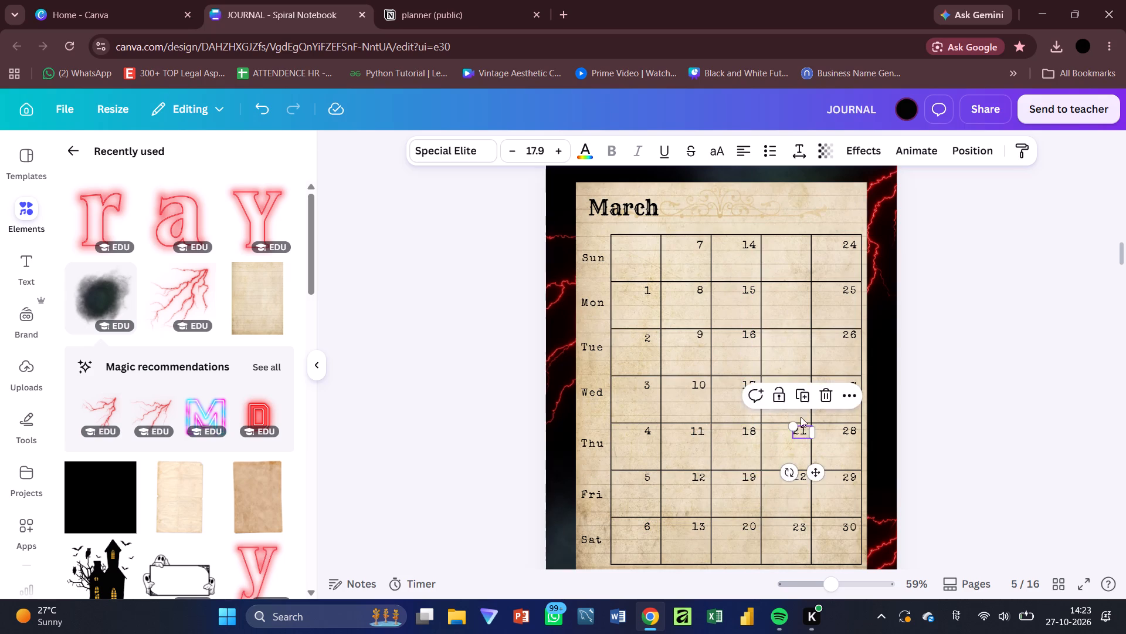
{"action": "left_click_drag", "start_coordinate": [801, 417], "coordinate": [800, 248]}
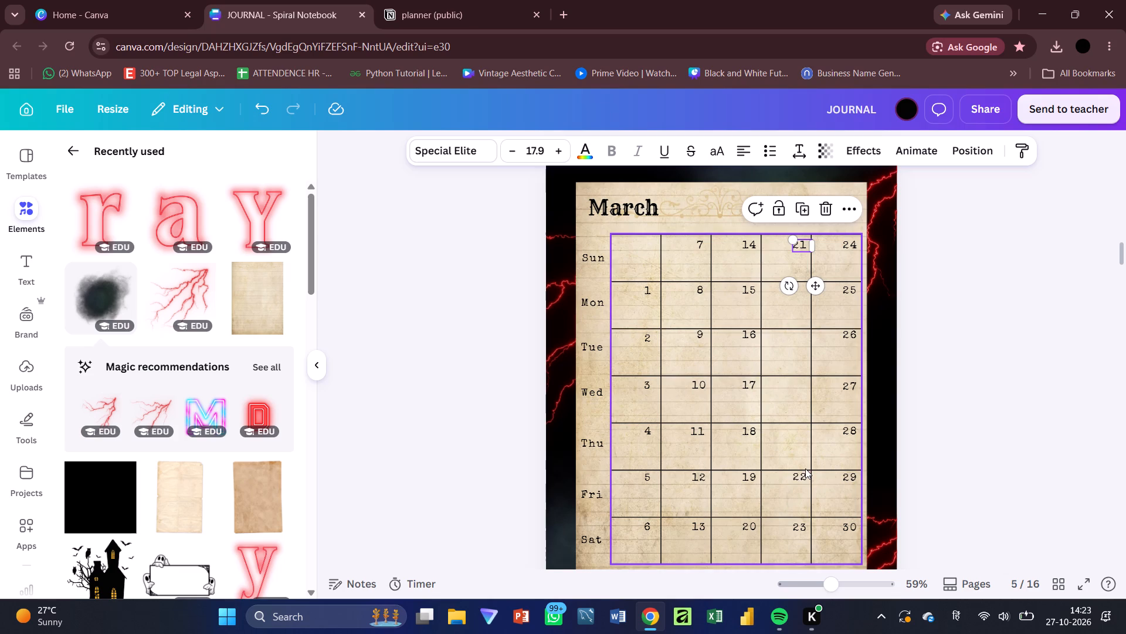
{"action": "left_click_drag", "start_coordinate": [802, 475], "coordinate": [802, 288]}
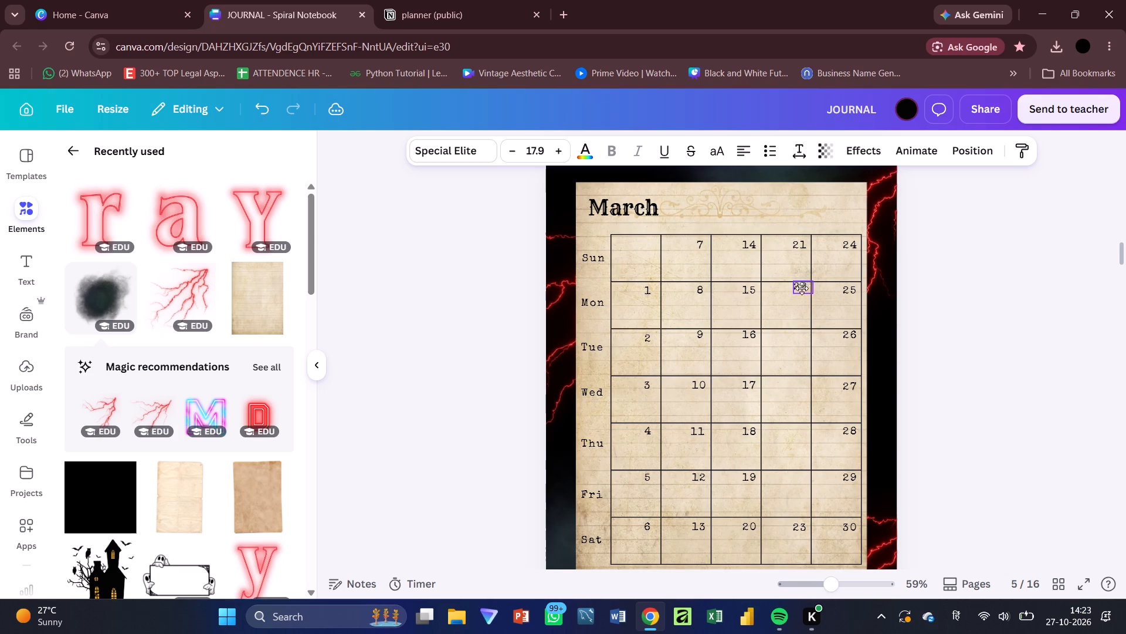
{"action": "left_click_drag", "start_coordinate": [802, 288], "coordinate": [802, 287]}
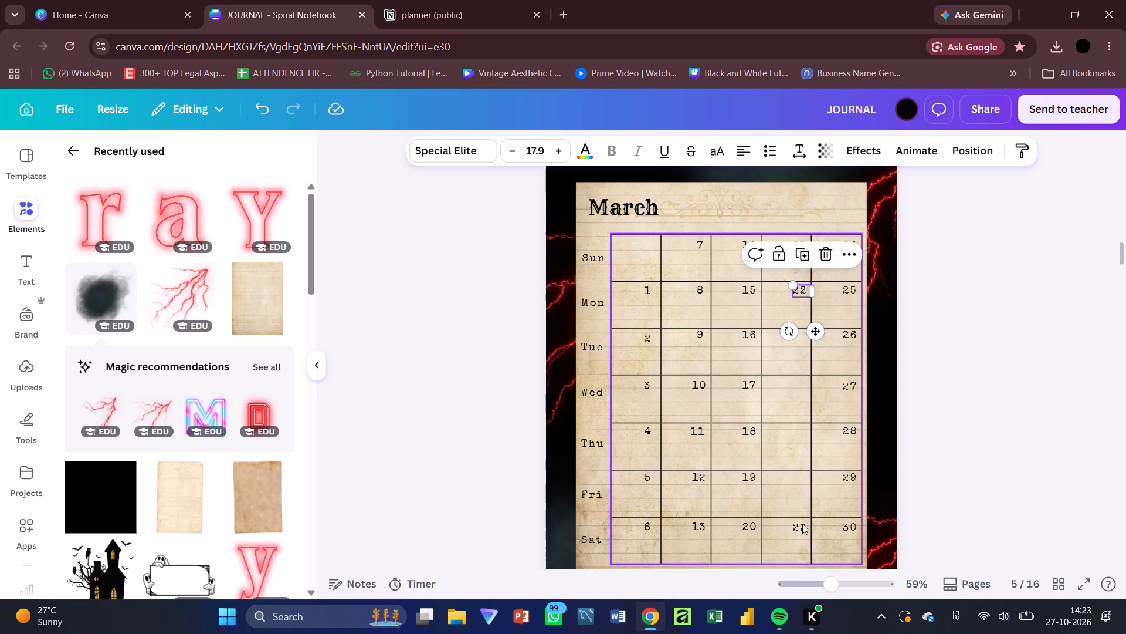
Move March's dates 23 and 24 into the Tuesday and Wednesday cells of the fourth week column.
{"action": "left_click", "coordinate": [801, 536]}
{"action": "left_click_drag", "start_coordinate": [801, 524], "coordinate": [799, 339]}
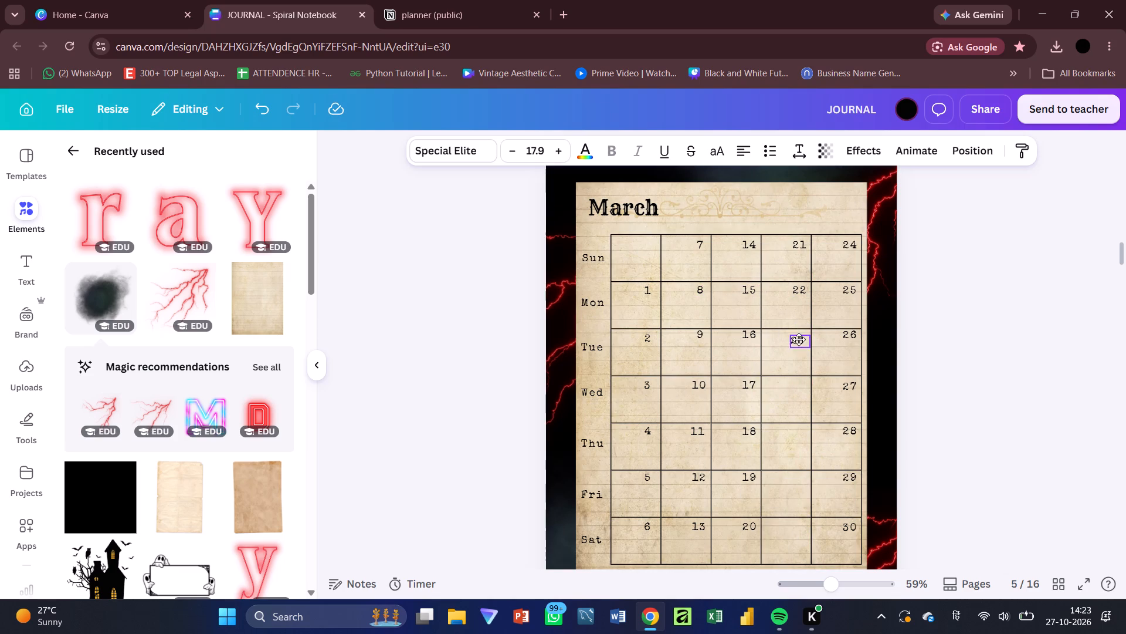
{"action": "left_click_drag", "start_coordinate": [799, 339], "coordinate": [800, 333]}
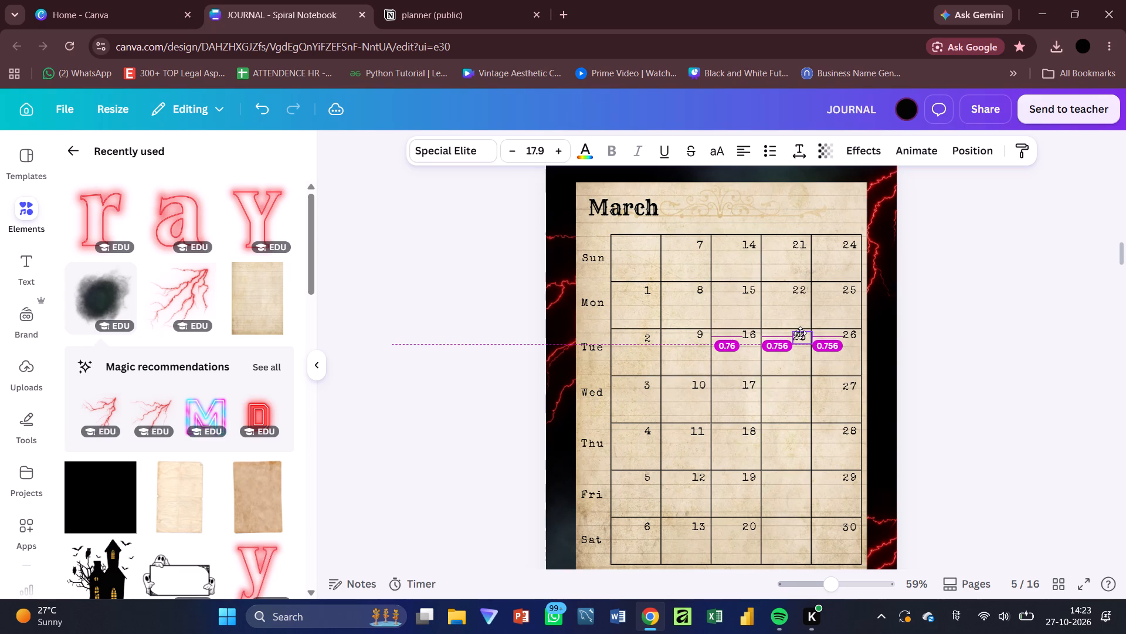
{"action": "left_click_drag", "start_coordinate": [800, 333], "coordinate": [800, 331]}
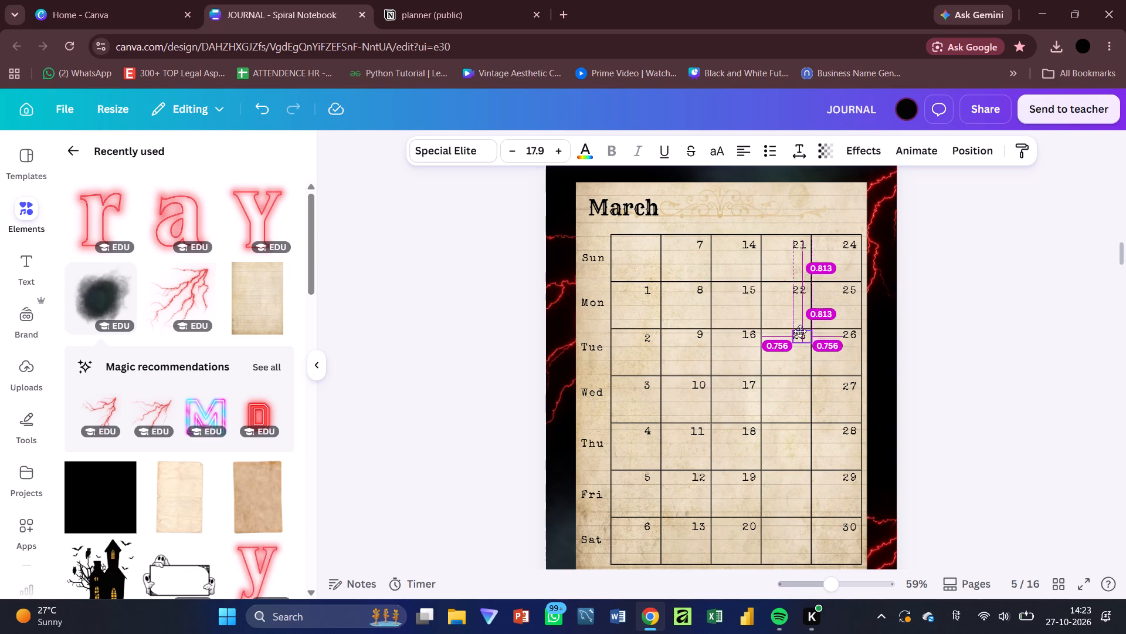
{"action": "left_click_drag", "start_coordinate": [800, 331], "coordinate": [799, 332]}
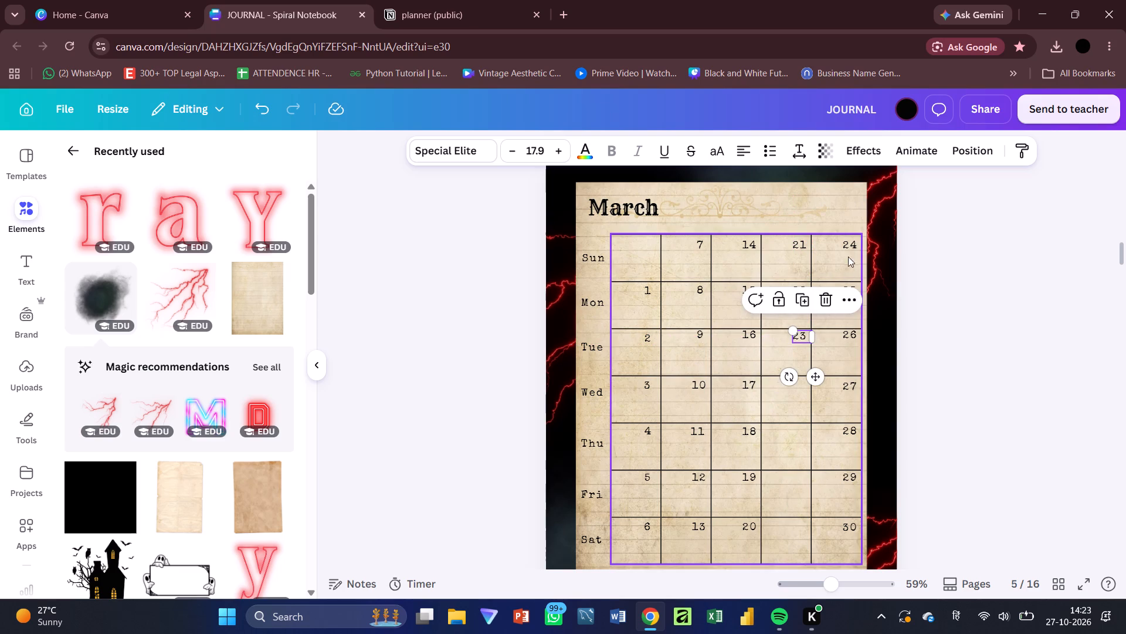
{"action": "left_click_drag", "start_coordinate": [851, 241], "coordinate": [798, 380]}
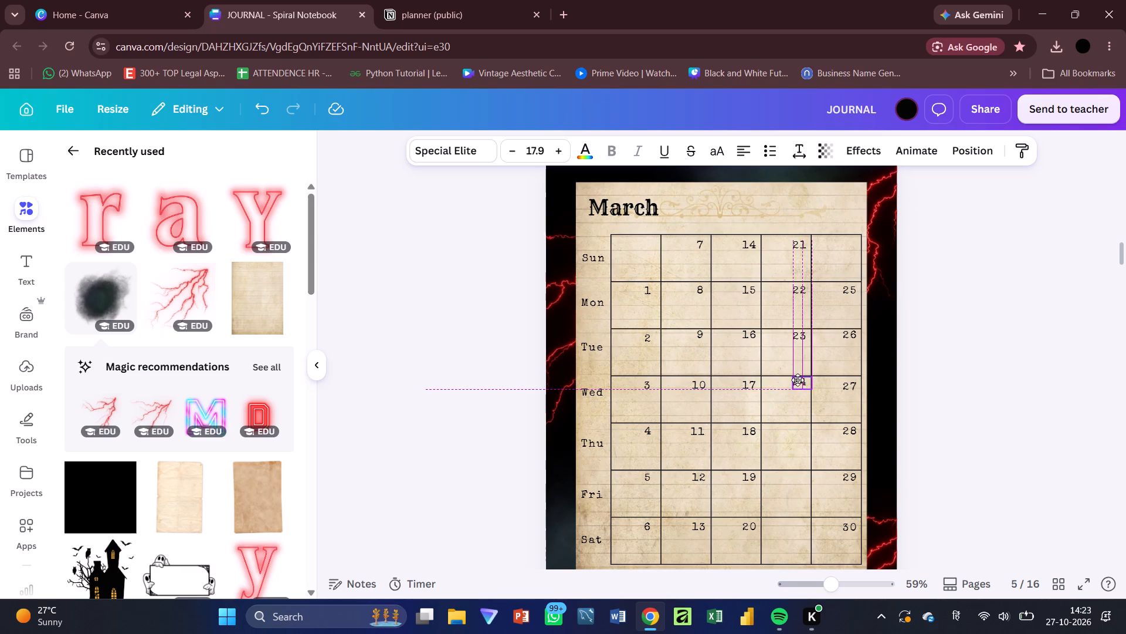
{"action": "left_click_drag", "start_coordinate": [798, 380], "coordinate": [797, 382]}
Move March's dates 25 and 26 into the Thursday and Friday cells of the fourth week column.
{"action": "left_click", "coordinate": [842, 290]}
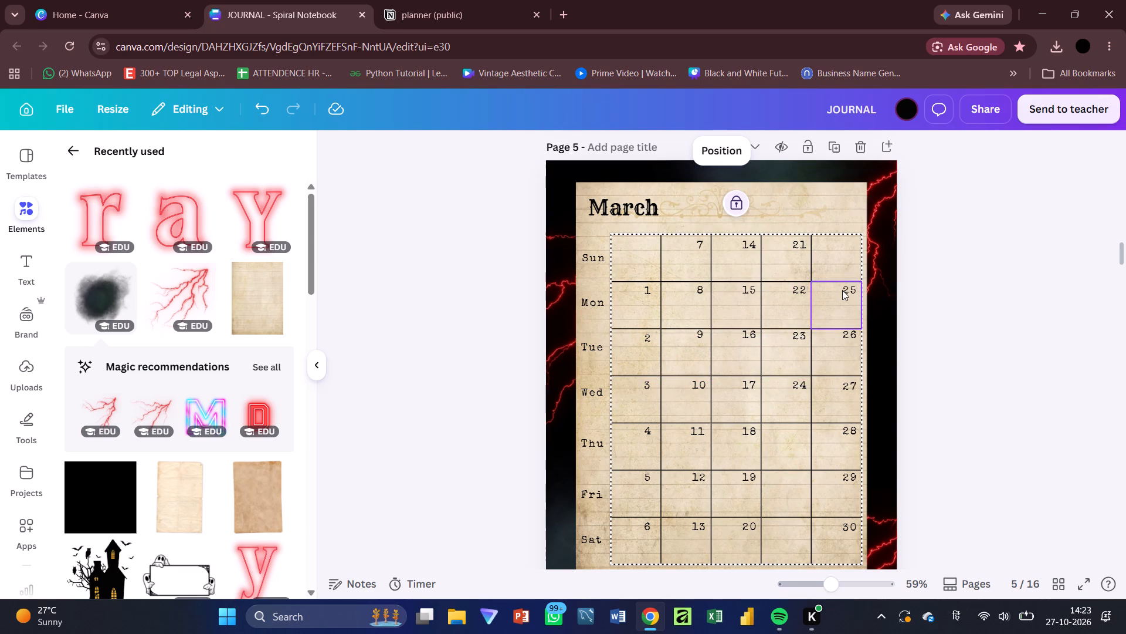
{"action": "left_click_drag", "start_coordinate": [850, 288], "coordinate": [798, 430]}
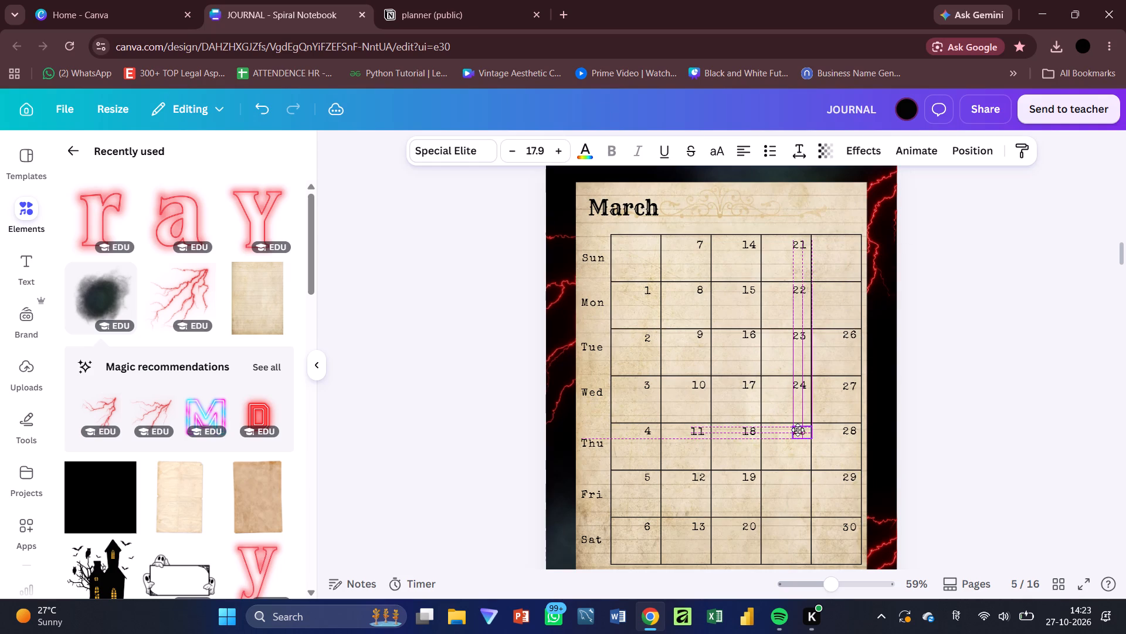
{"action": "left_click_drag", "start_coordinate": [798, 430], "coordinate": [799, 430]}
{"action": "left_click_drag", "start_coordinate": [853, 329], "coordinate": [852, 340]}
{"action": "left_click", "coordinate": [1027, 357]}
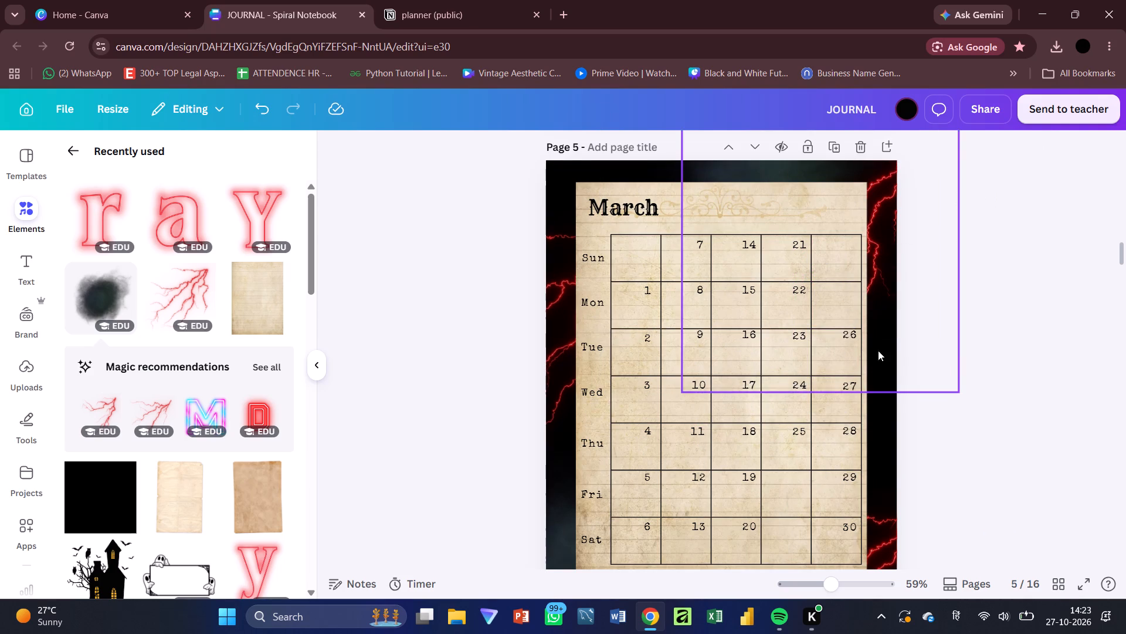
{"action": "left_click_drag", "start_coordinate": [854, 333], "coordinate": [806, 479]}
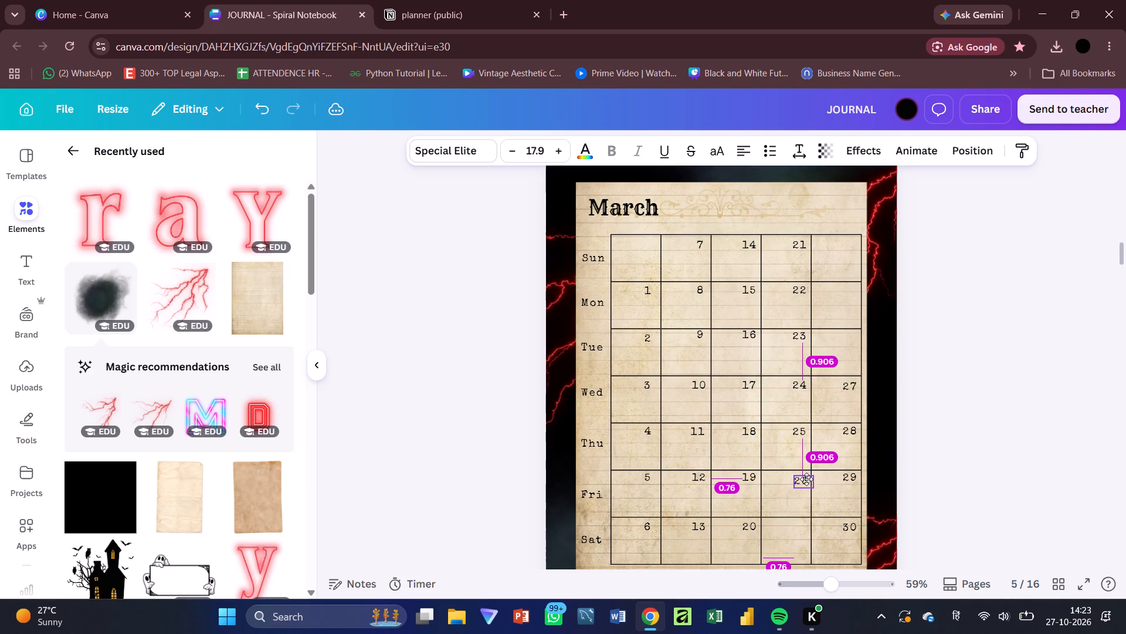
{"action": "left_click_drag", "start_coordinate": [806, 479], "coordinate": [802, 475]}
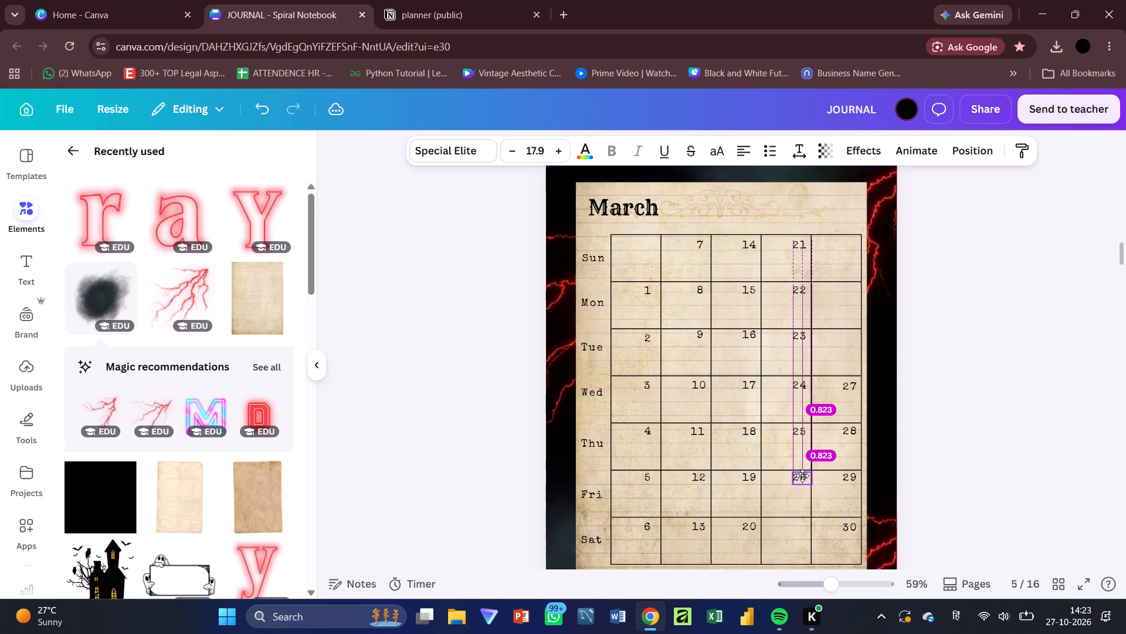
{"action": "left_click_drag", "start_coordinate": [802, 475], "coordinate": [803, 475]}
{"action": "left_click_drag", "start_coordinate": [803, 475], "coordinate": [803, 477]}
{"action": "left_click_drag", "start_coordinate": [803, 477], "coordinate": [804, 476]}
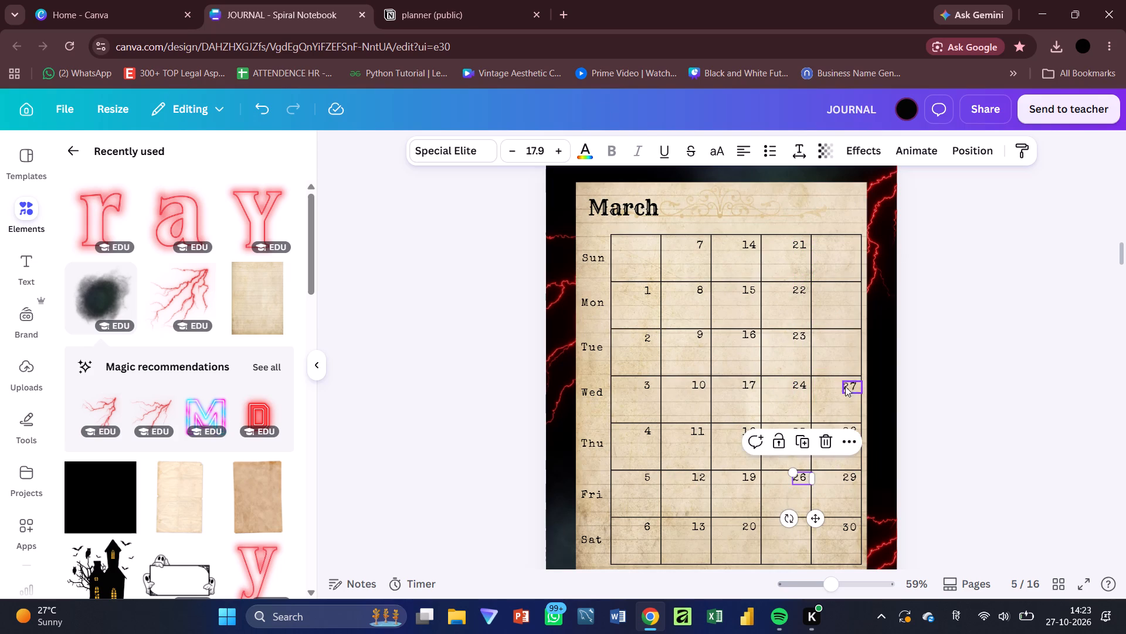
Move March's date 27 into the Saturday cell of the fourth week column.
{"action": "left_click_drag", "start_coordinate": [846, 383], "coordinate": [796, 525]}
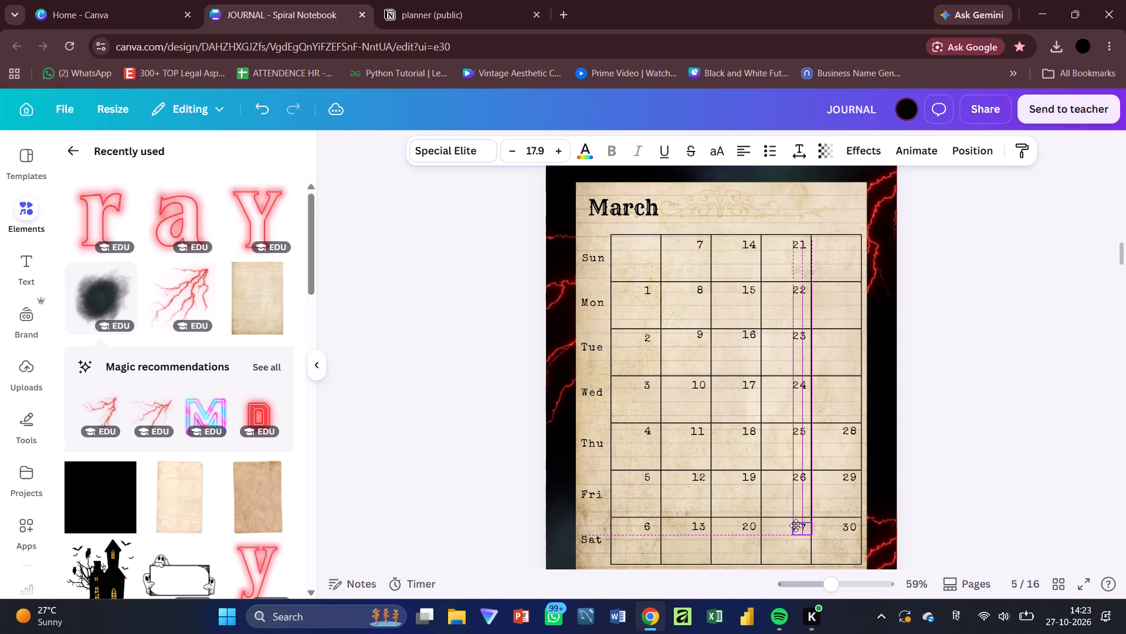
{"action": "left_click_drag", "start_coordinate": [796, 525], "coordinate": [796, 524]}
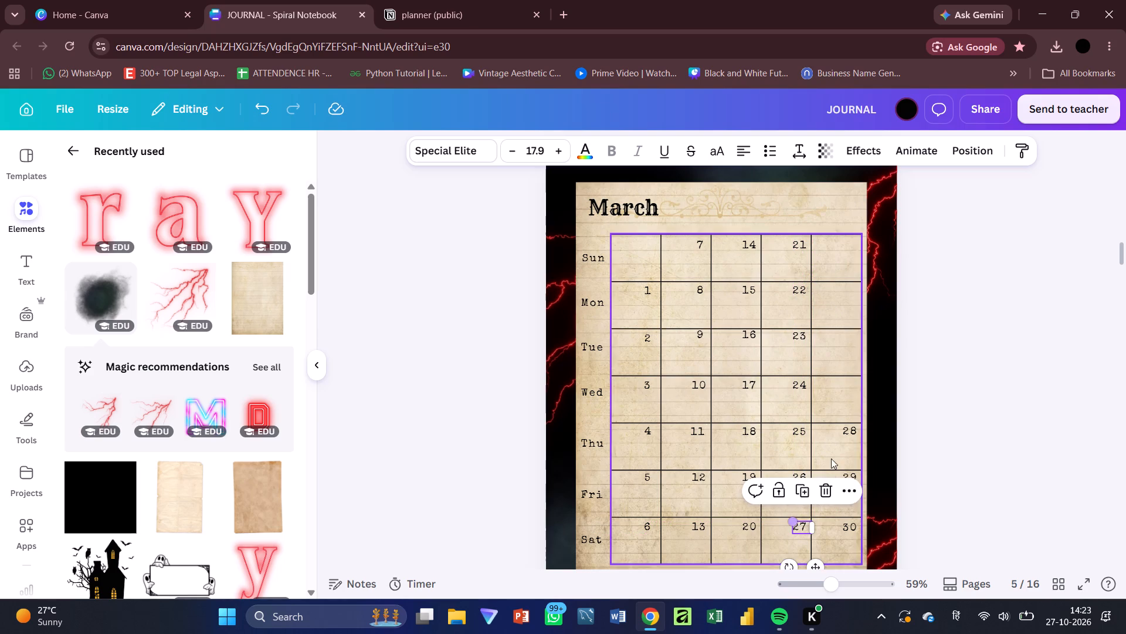
Move March's dates 28, 29 and 30 into the Sunday, Monday and Tuesday cells of the fifth week column.
{"action": "left_click_drag", "start_coordinate": [854, 433], "coordinate": [852, 244]}
{"action": "left_click_drag", "start_coordinate": [851, 480], "coordinate": [852, 299]}
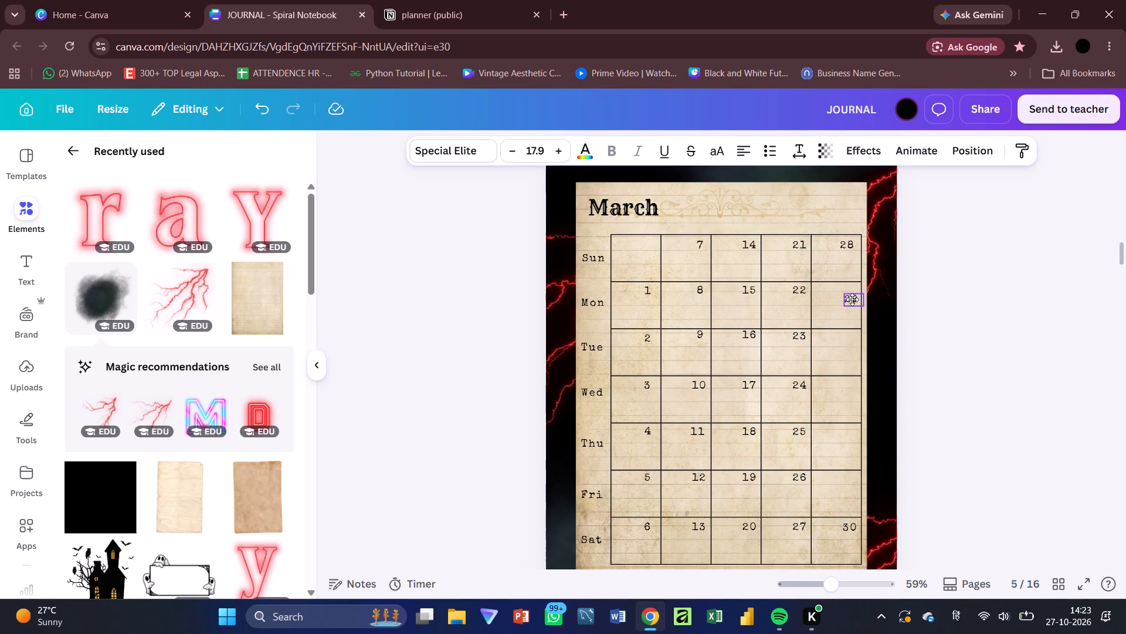
{"action": "left_click_drag", "start_coordinate": [852, 299], "coordinate": [846, 293]}
{"action": "left_click_drag", "start_coordinate": [847, 527], "coordinate": [843, 336]}
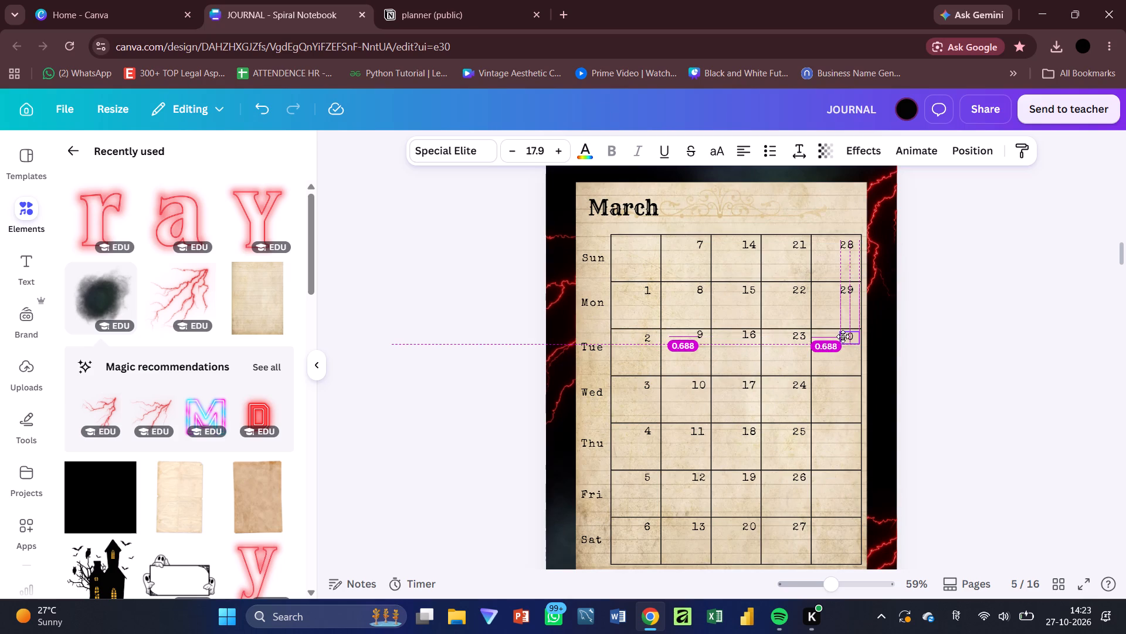
{"action": "left_click_drag", "start_coordinate": [843, 336], "coordinate": [843, 339]}
{"action": "left_click", "coordinate": [843, 339]}
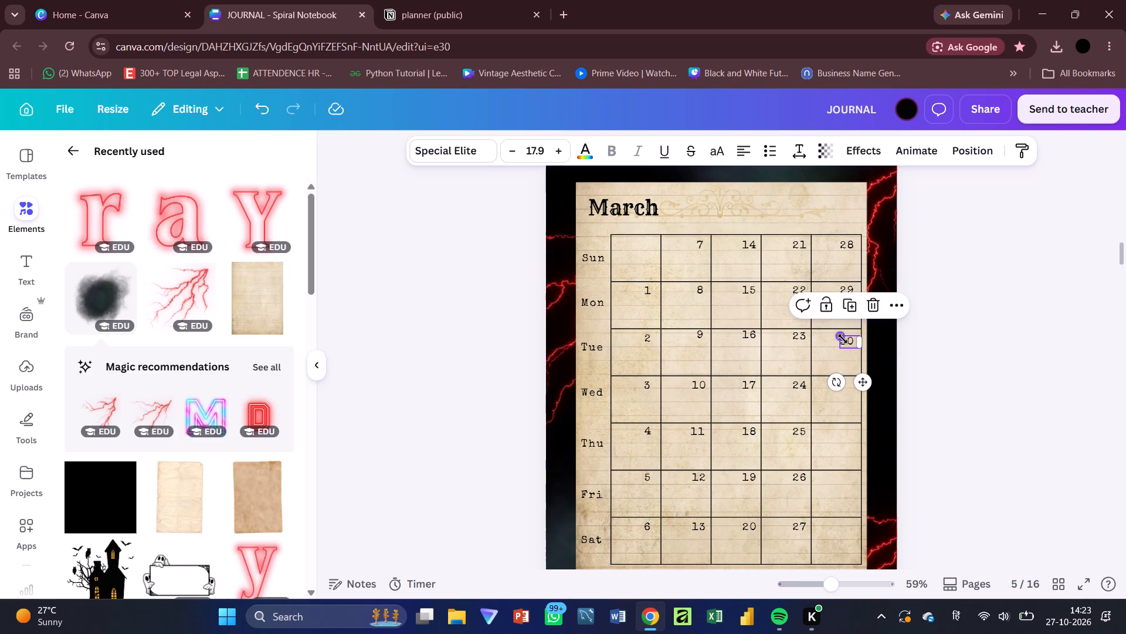
{"action": "left_click_drag", "start_coordinate": [850, 342], "coordinate": [850, 335]}
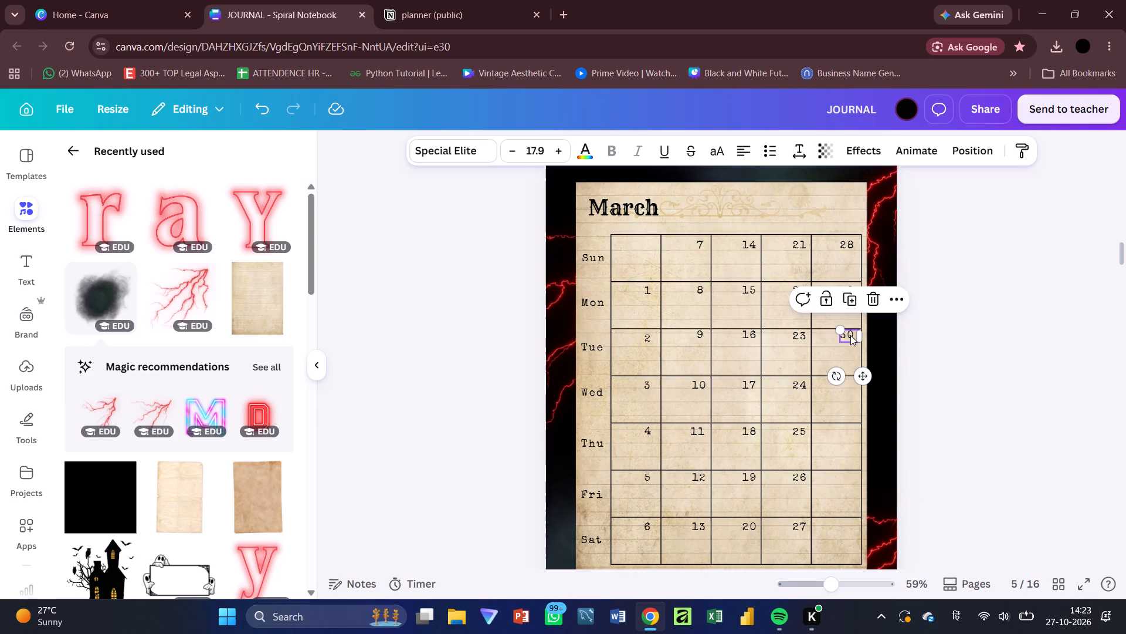
{"action": "left_click", "coordinate": [957, 374]}
Look up March 2027 in the system calendar to check the month's dates.
{"action": "left_click", "coordinate": [1070, 620]}
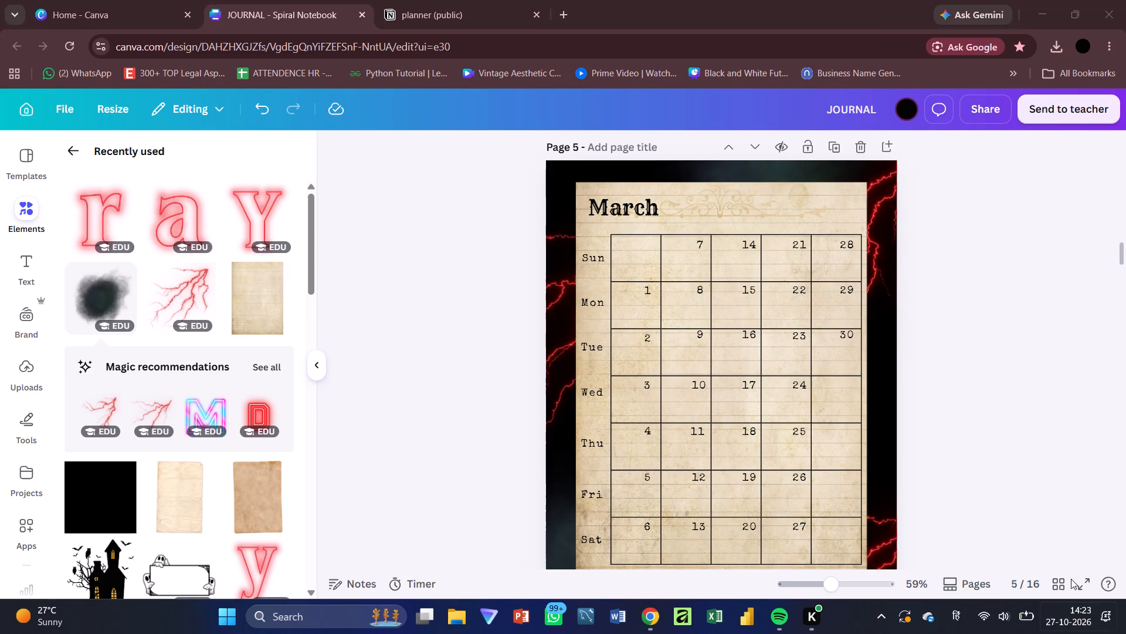
{"action": "triple_click", "coordinate": [1104, 315]}
{"action": "left_click", "coordinate": [1104, 315]}
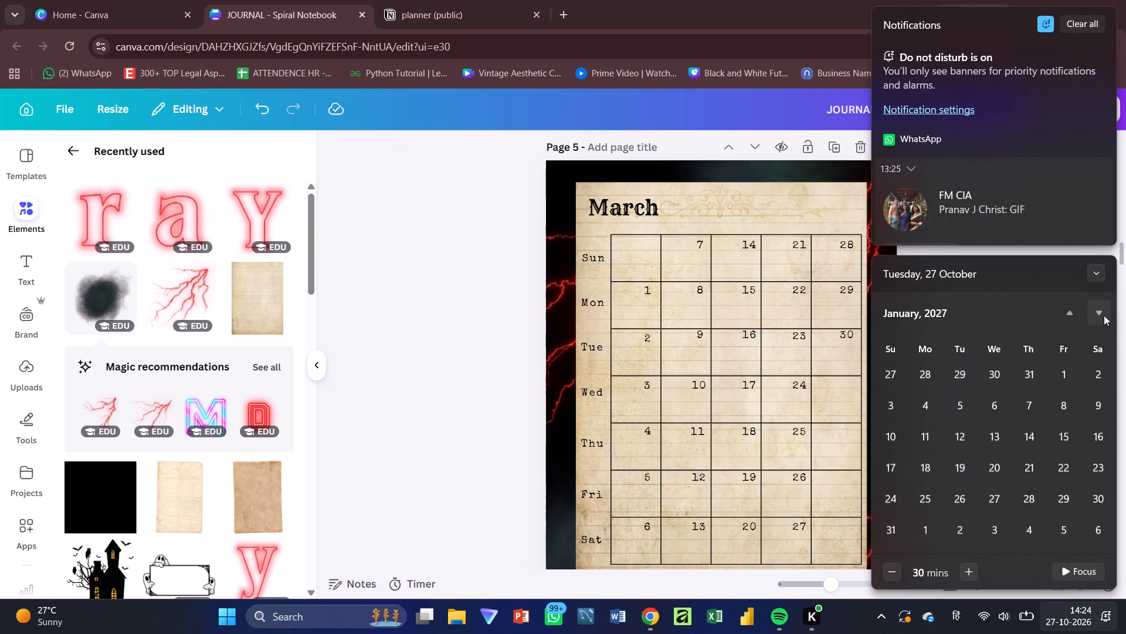
{"action": "left_click", "coordinate": [1104, 315]}
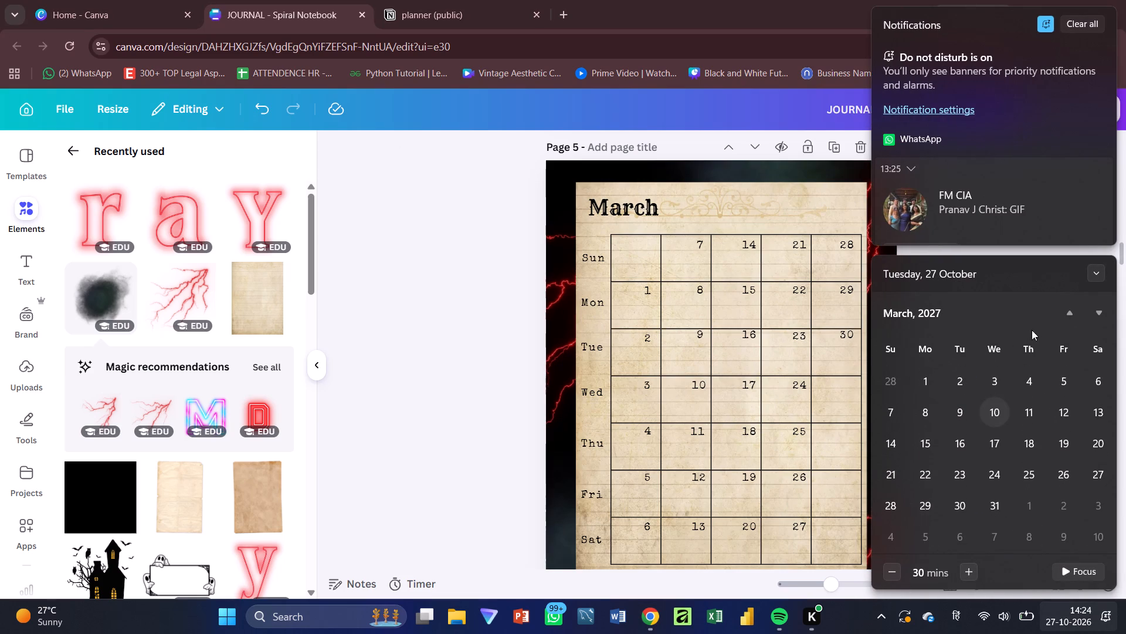
Duplicate March's date 30 into the Wednesday cell of the fifth week column and change the copy to 31.
{"action": "left_click", "coordinate": [847, 338]}
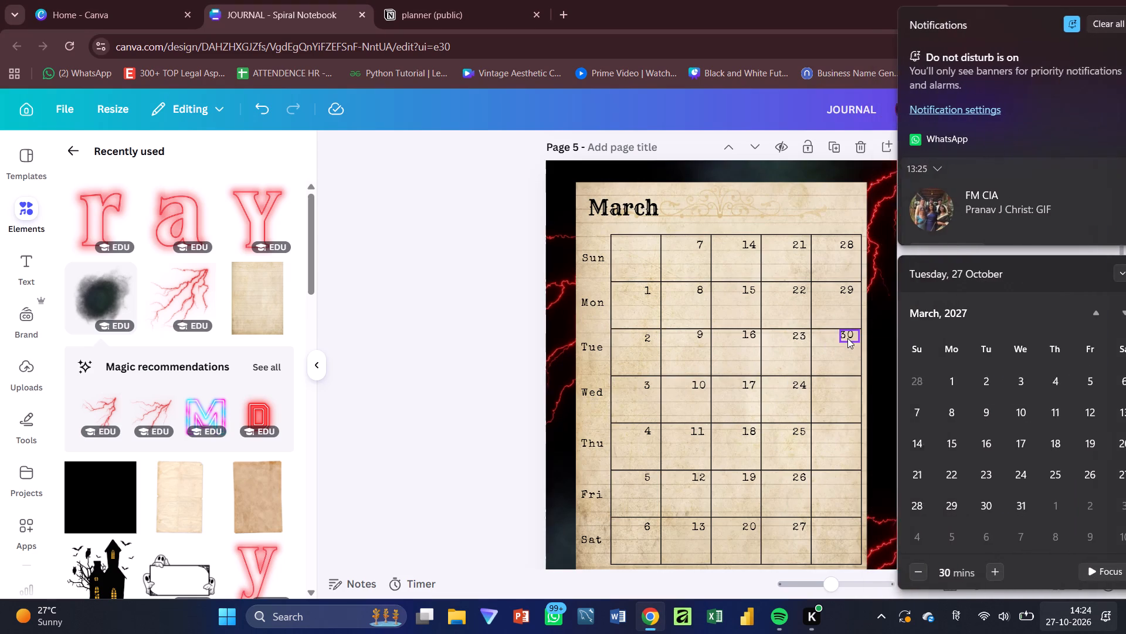
{"action": "key", "text": "ctrl+d"}
{"action": "left_click_drag", "start_coordinate": [871, 382], "coordinate": [864, 421]}
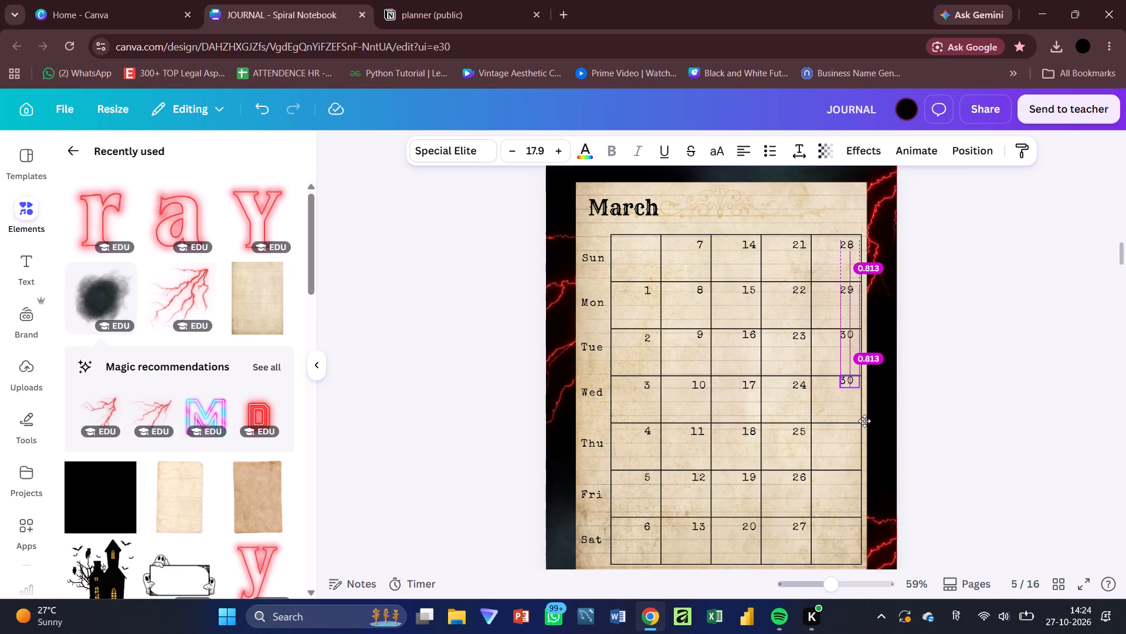
{"action": "left_click_drag", "start_coordinate": [864, 421], "coordinate": [865, 426]}
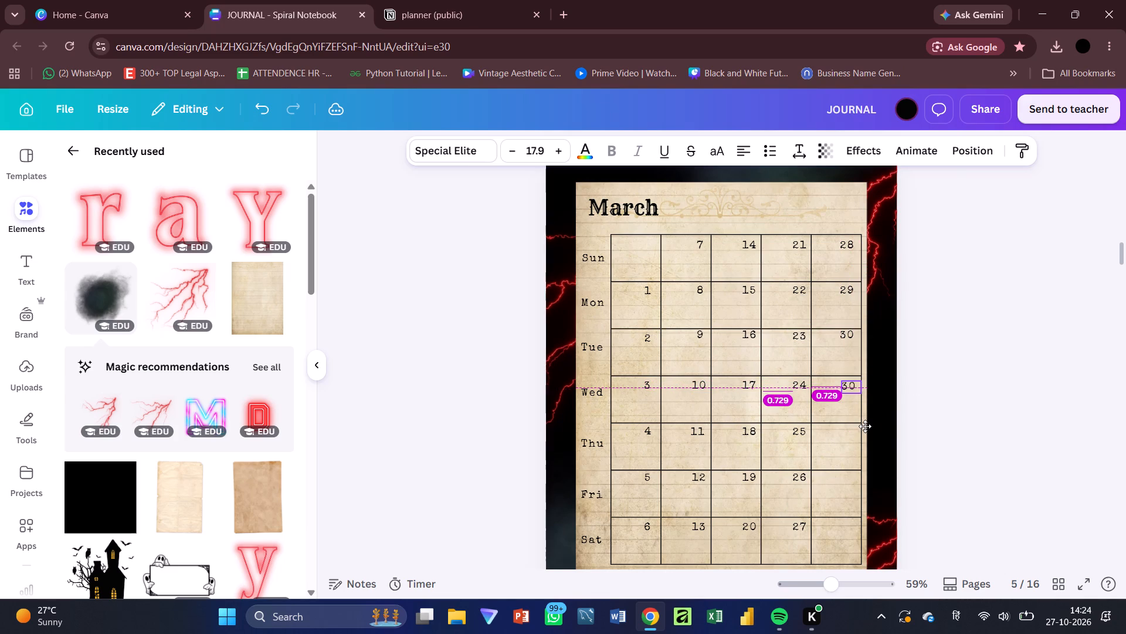
{"action": "left_click_drag", "start_coordinate": [865, 426], "coordinate": [864, 425]}
{"action": "left_click", "coordinate": [855, 389]}
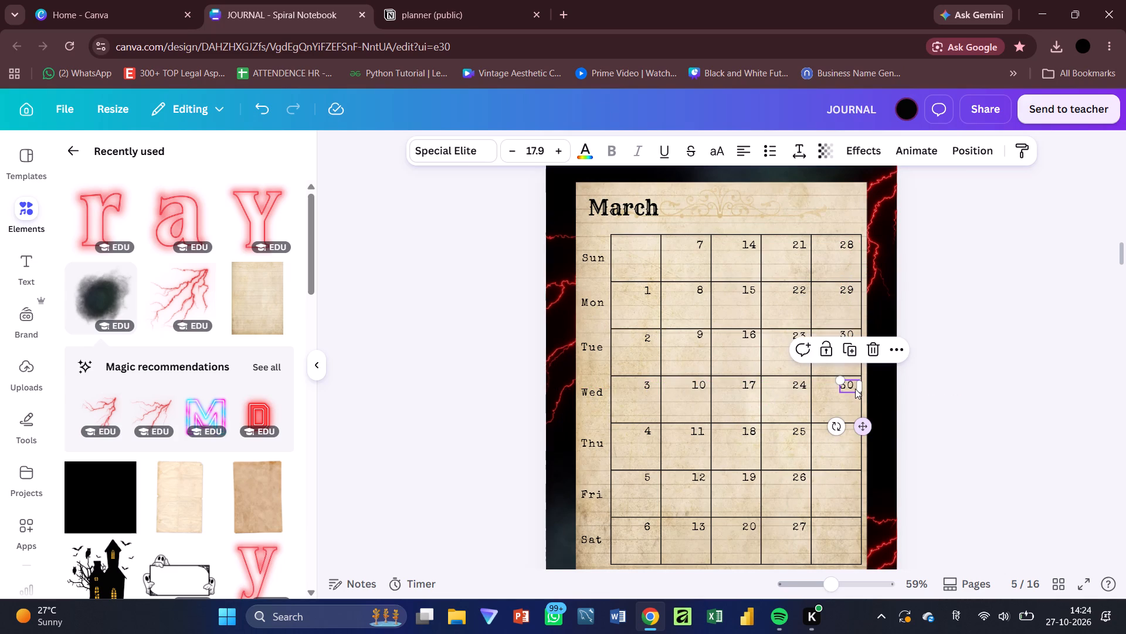
{"action": "left_click", "coordinate": [855, 389]}
{"action": "key", "text": "BackSpace"}
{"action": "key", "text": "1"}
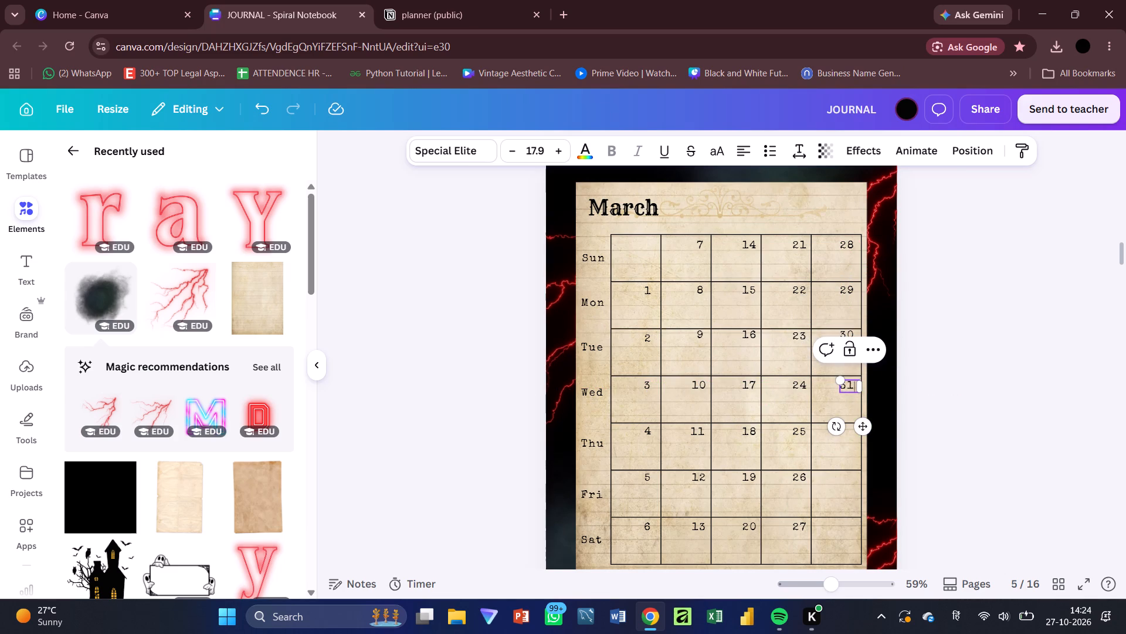
{"action": "left_click", "coordinate": [998, 303]}
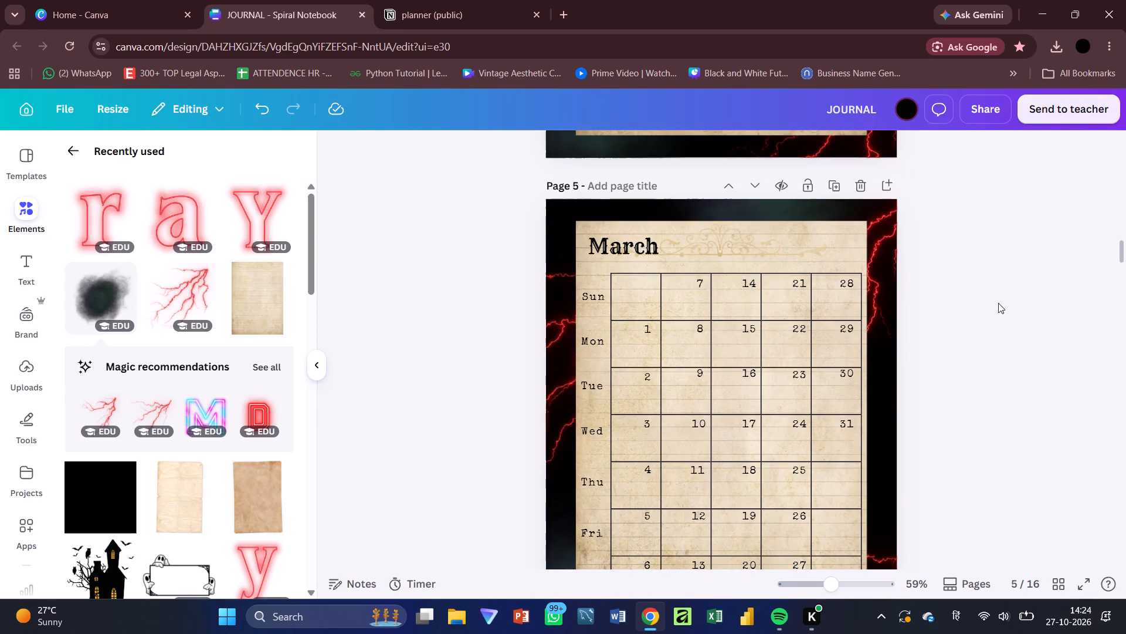
Look over the February and April calendar pages, examining how April's dates are laid out.
{"action": "scroll", "coordinate": [998, 303], "scroll_direction": "up", "scroll_amount": 3}
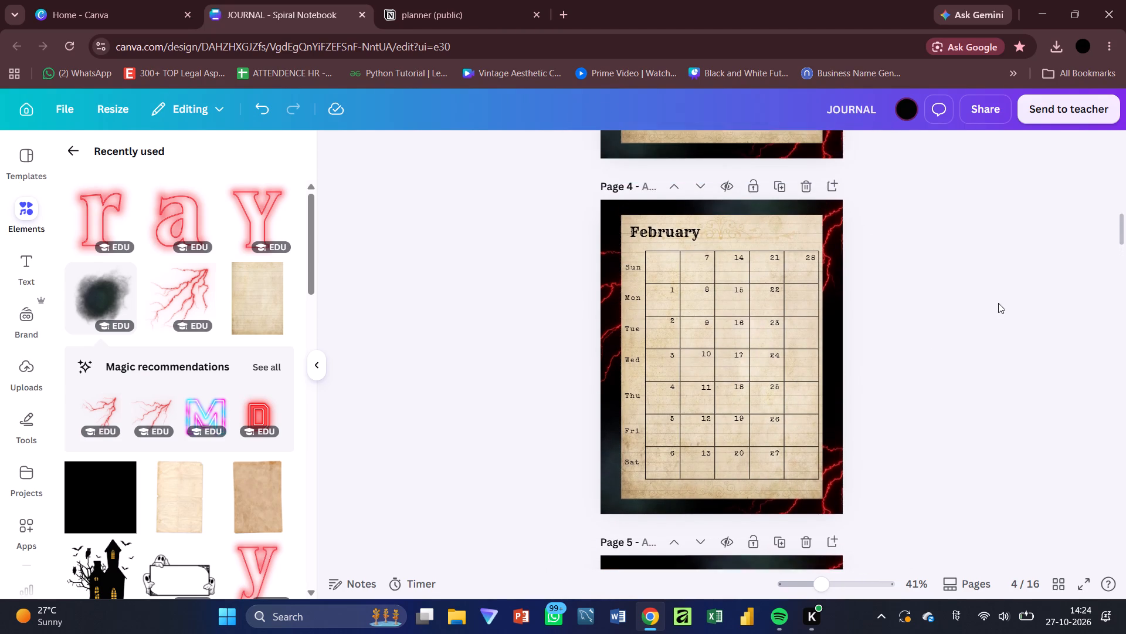
{"action": "scroll", "coordinate": [998, 303], "scroll_direction": "up", "scroll_amount": 1}
{"action": "scroll", "coordinate": [998, 303], "scroll_direction": "down", "scroll_amount": 6}
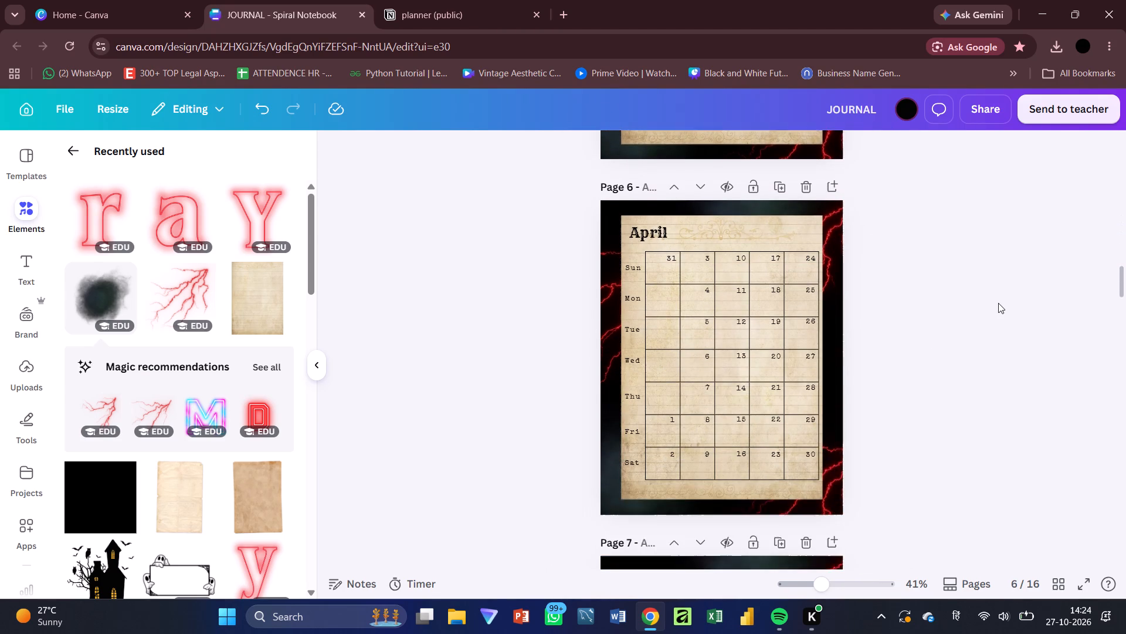
{"action": "scroll", "coordinate": [998, 303], "scroll_direction": "down", "scroll_amount": 1}
{"action": "scroll", "coordinate": [998, 303], "scroll_direction": "up", "scroll_amount": 3}
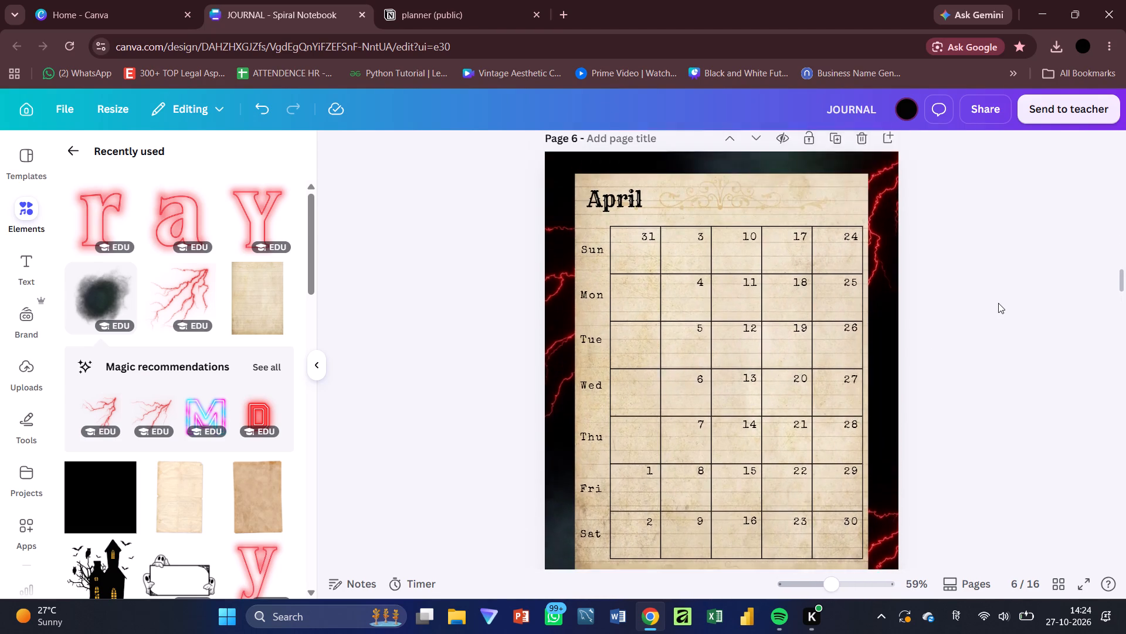
{"action": "scroll", "coordinate": [998, 303], "scroll_direction": "up", "scroll_amount": 1}
{"action": "scroll", "coordinate": [998, 303], "scroll_direction": "right", "scroll_amount": 1}
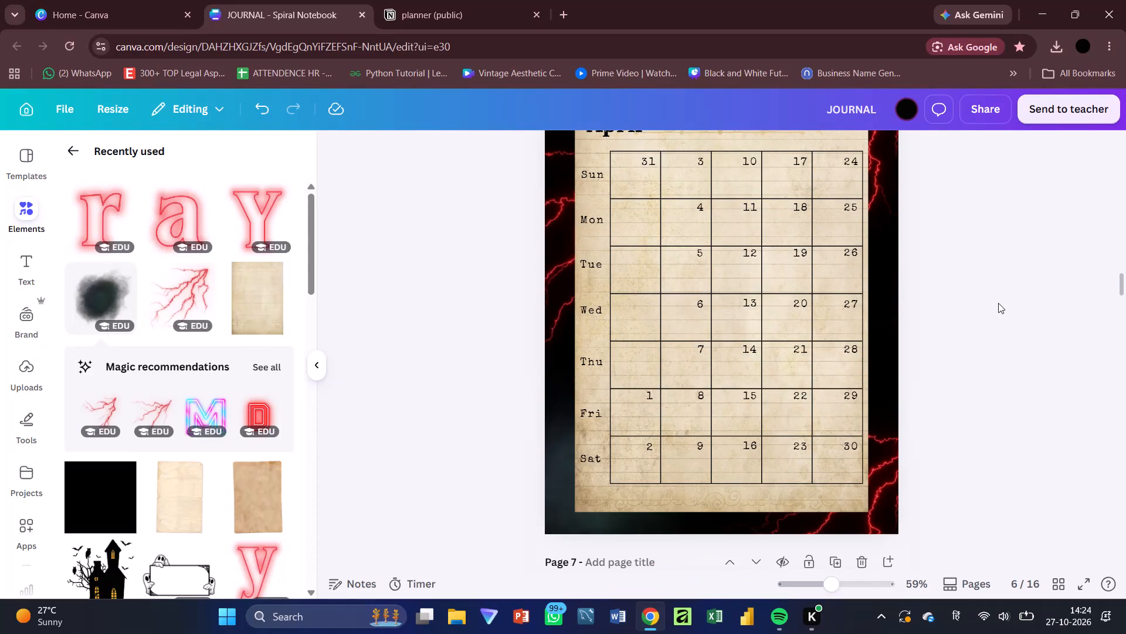
Move April's dates 1, 2 and 3 into the Thursday, Friday and Saturday cells of the first week column.
{"action": "scroll", "coordinate": [998, 303], "scroll_direction": "up", "scroll_amount": 1}
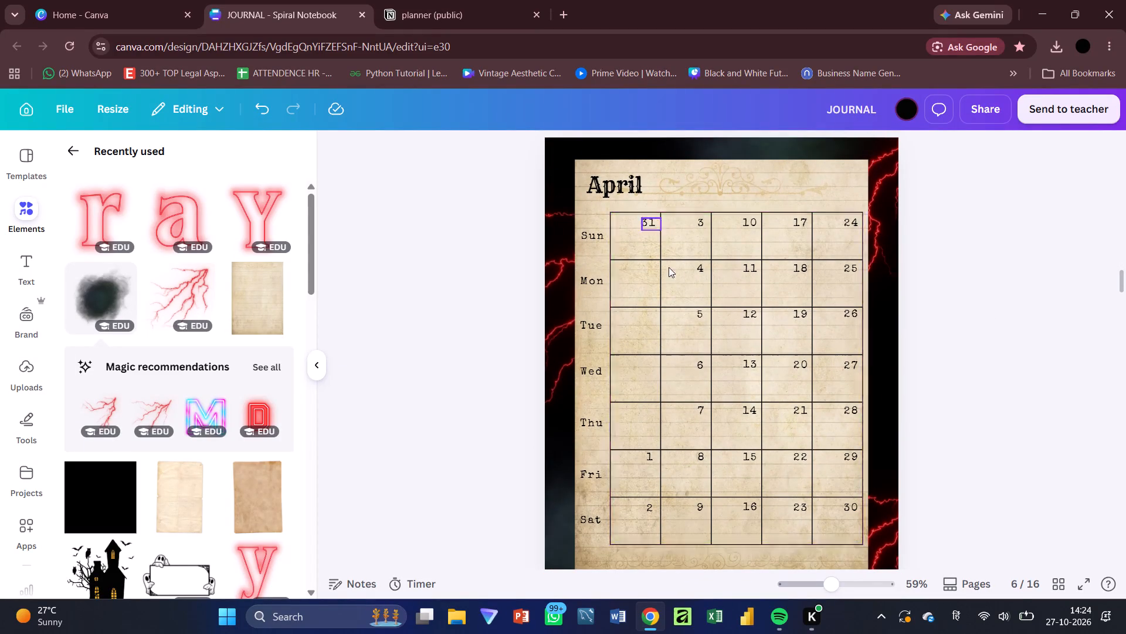
{"action": "left_click_drag", "start_coordinate": [647, 458], "coordinate": [645, 414]}
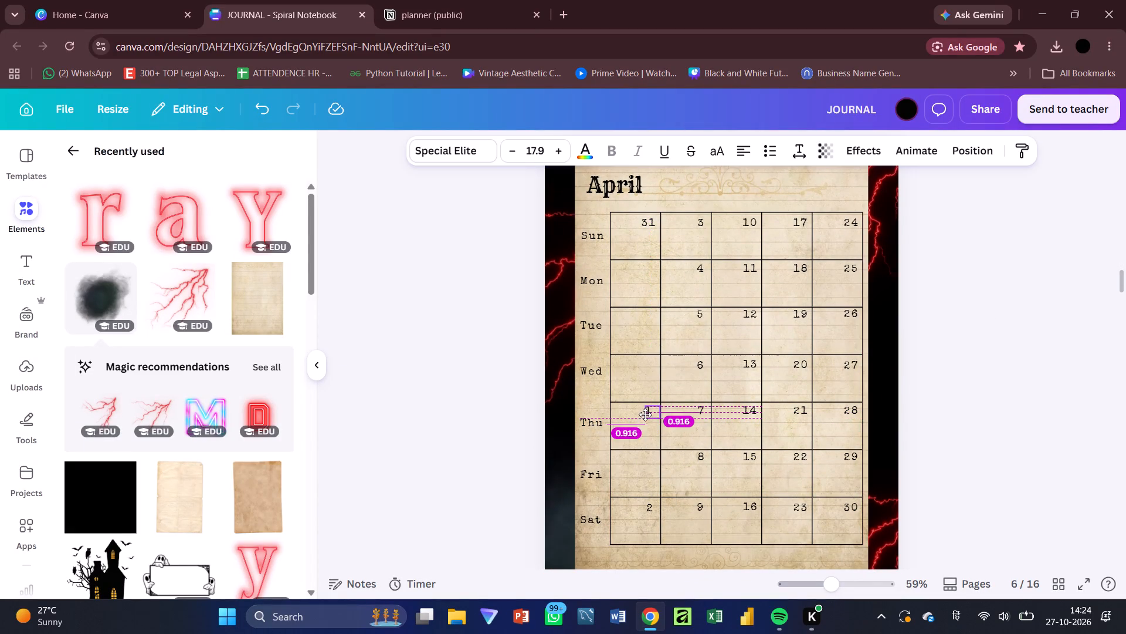
{"action": "left_click_drag", "start_coordinate": [645, 414], "coordinate": [645, 412]}
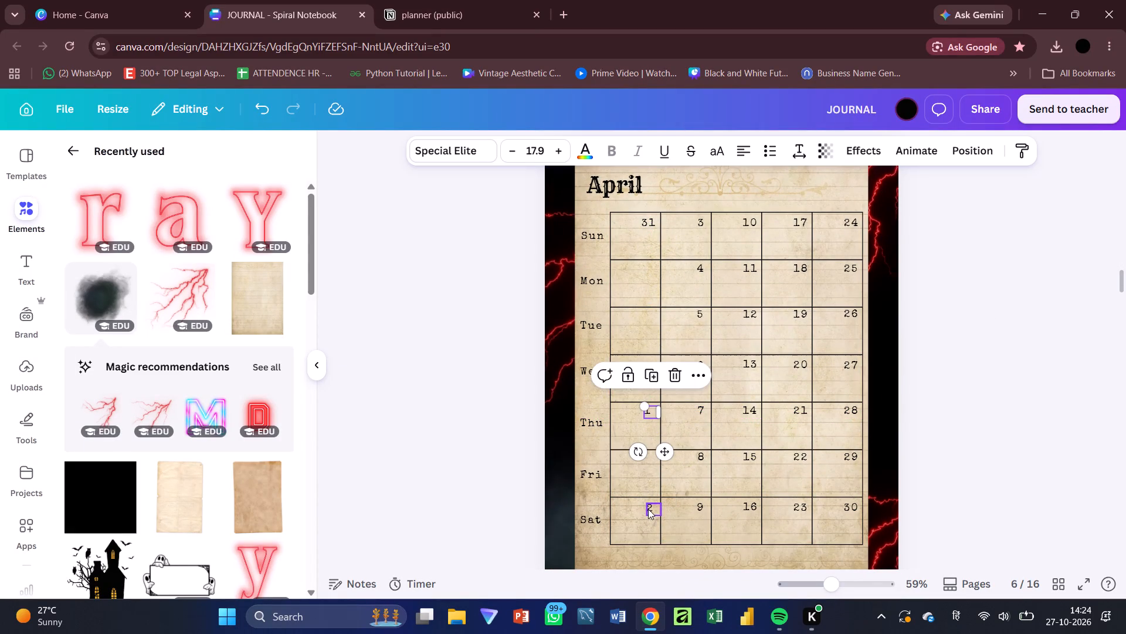
{"action": "left_click_drag", "start_coordinate": [649, 508], "coordinate": [647, 458]}
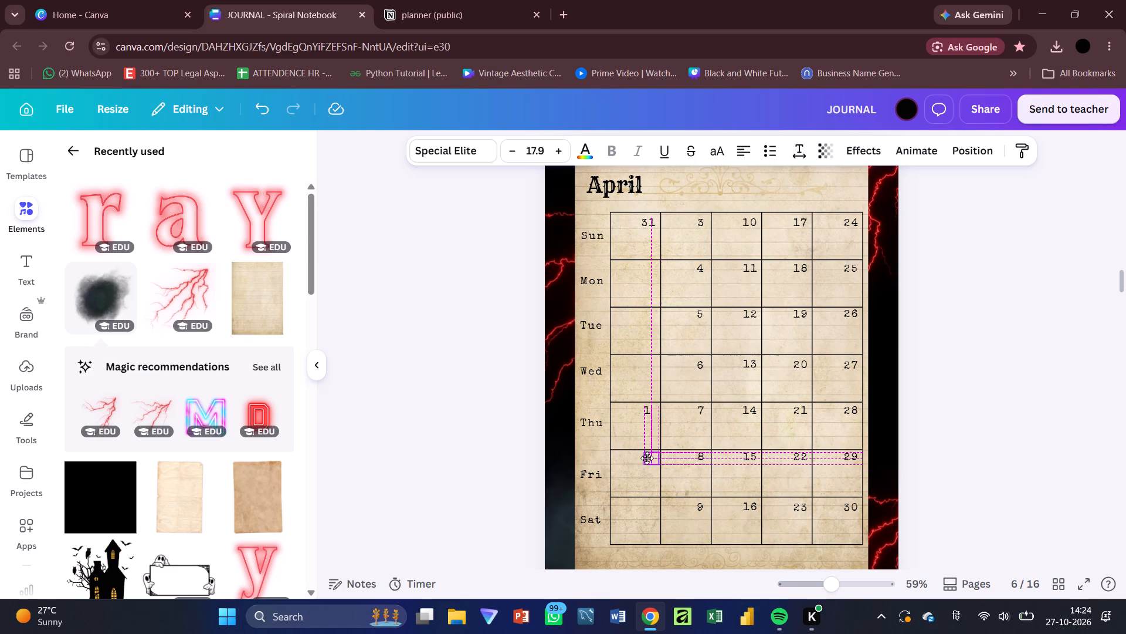
{"action": "left_click_drag", "start_coordinate": [647, 458], "coordinate": [647, 457]}
{"action": "left_click_drag", "start_coordinate": [703, 218], "coordinate": [649, 483]}
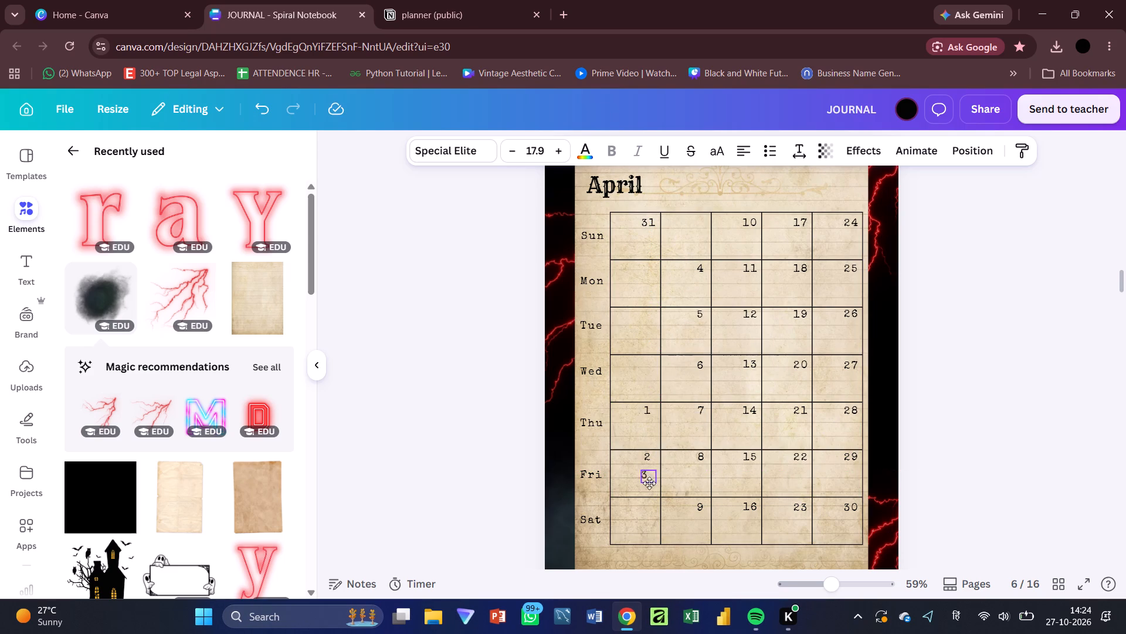
Place April's date 3 in the Saturday cell of the first week column, aligned with the dates around it.
{"action": "left_click_drag", "start_coordinate": [649, 483], "coordinate": [650, 500]}
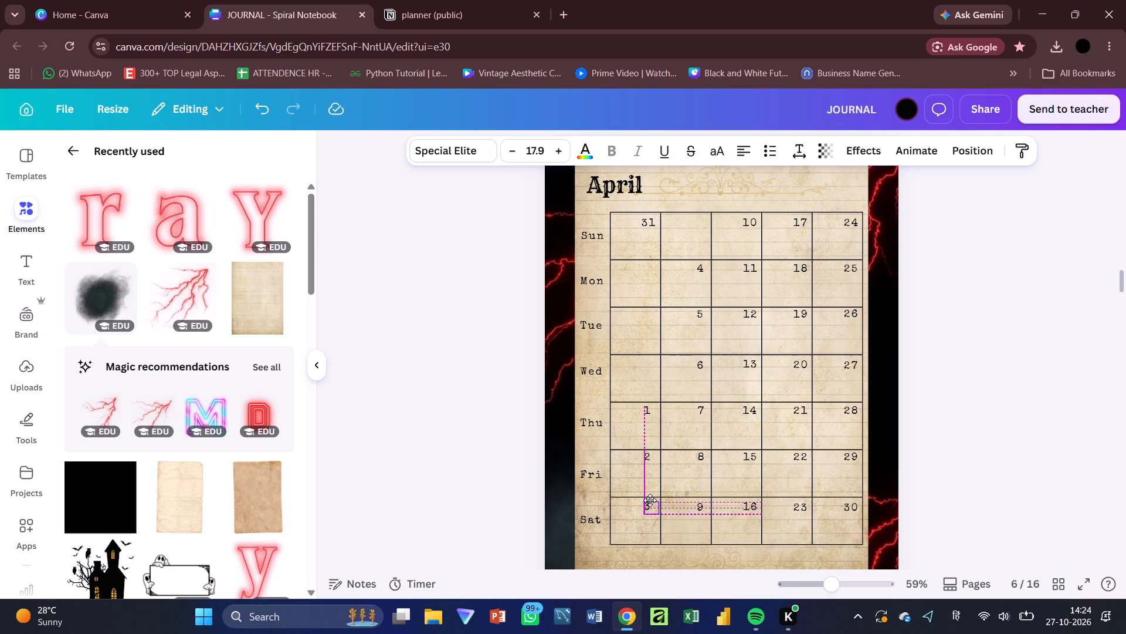
{"action": "left_click_drag", "start_coordinate": [650, 500], "coordinate": [653, 503]}
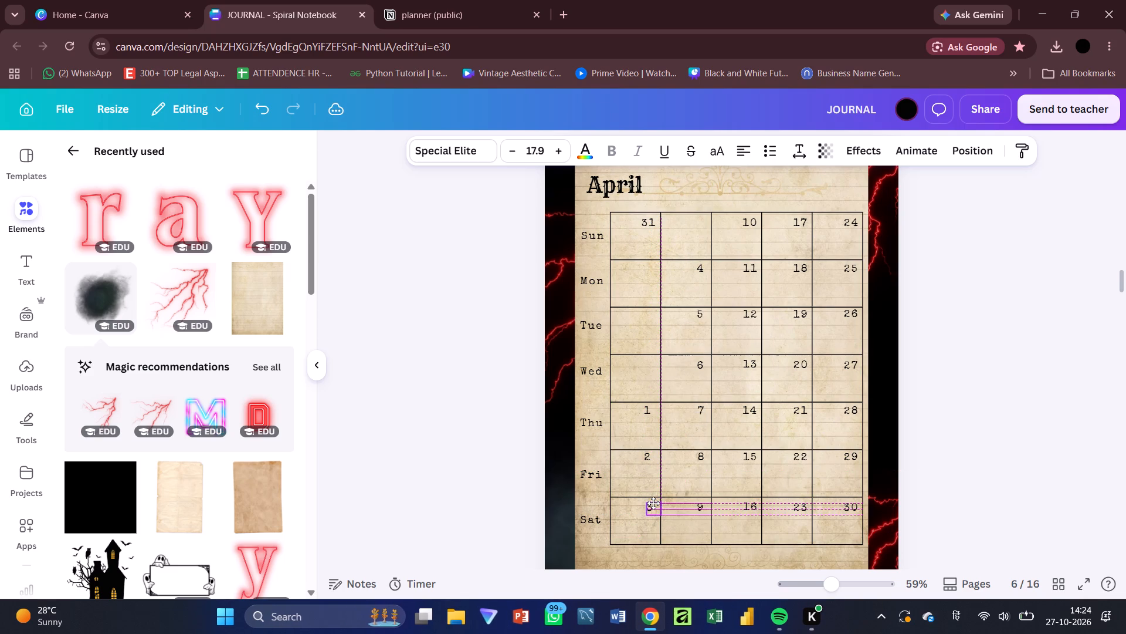
{"action": "left_click_drag", "start_coordinate": [653, 503], "coordinate": [650, 503]}
{"action": "left_click", "coordinate": [701, 261]}
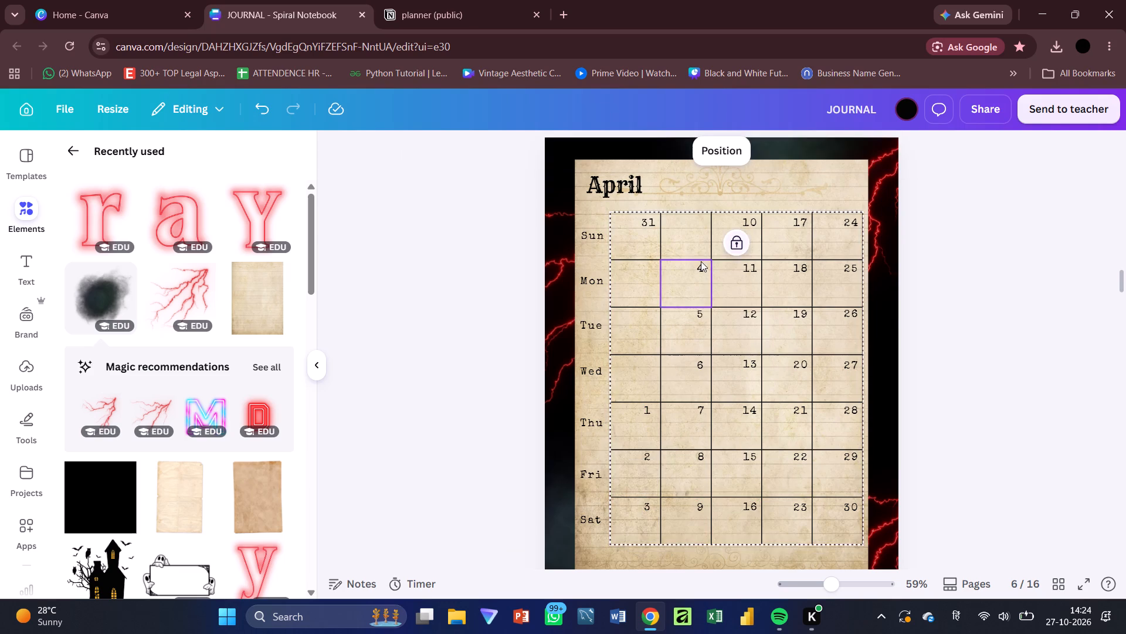
{"action": "left_click", "coordinate": [976, 293]}
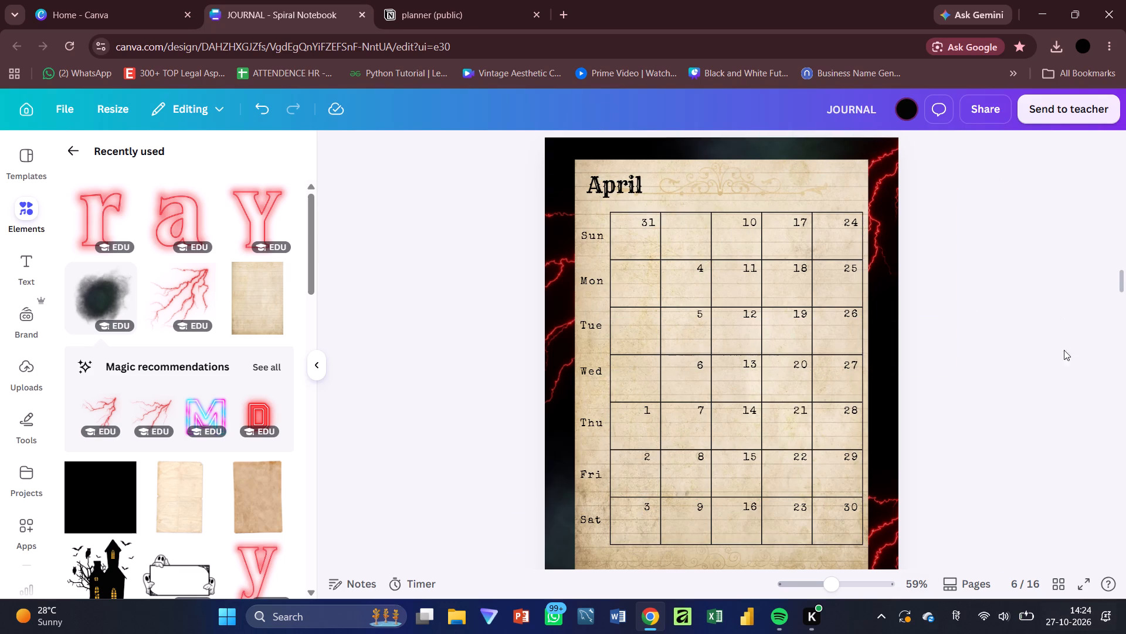
Using the system calendar's April 2027 view as reference, move April's dates 4, 5 and 6 into the second week column's Sunday, Monday and Tuesday cells.
{"action": "left_click", "coordinate": [1057, 633]}
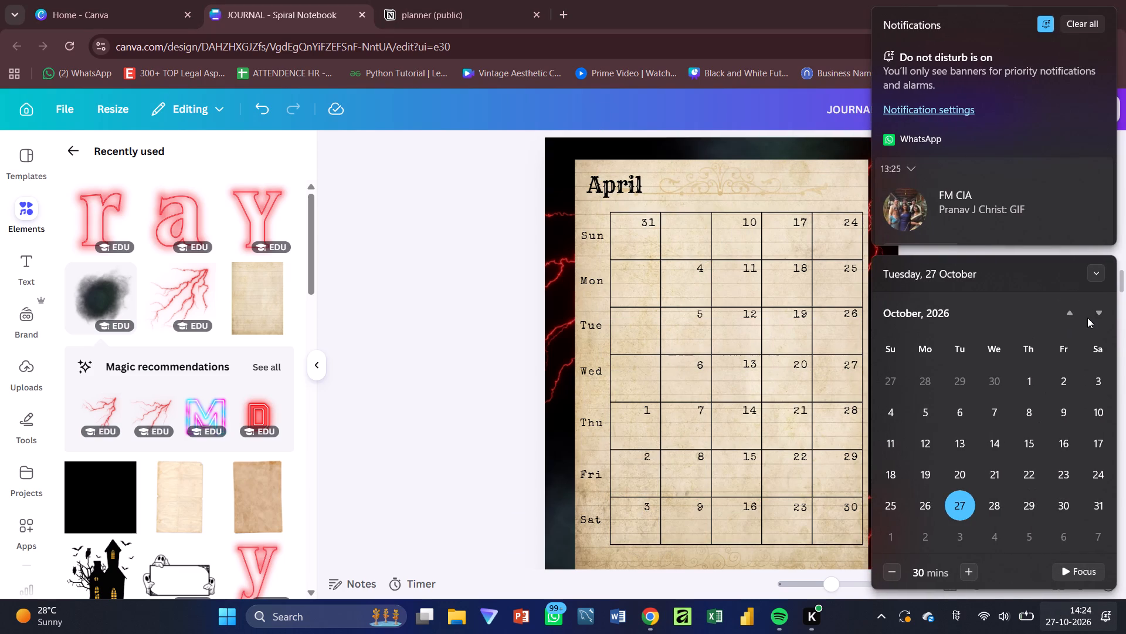
{"action": "triple_click", "coordinate": [1091, 316]}
{"action": "triple_click", "coordinate": [1091, 316]}
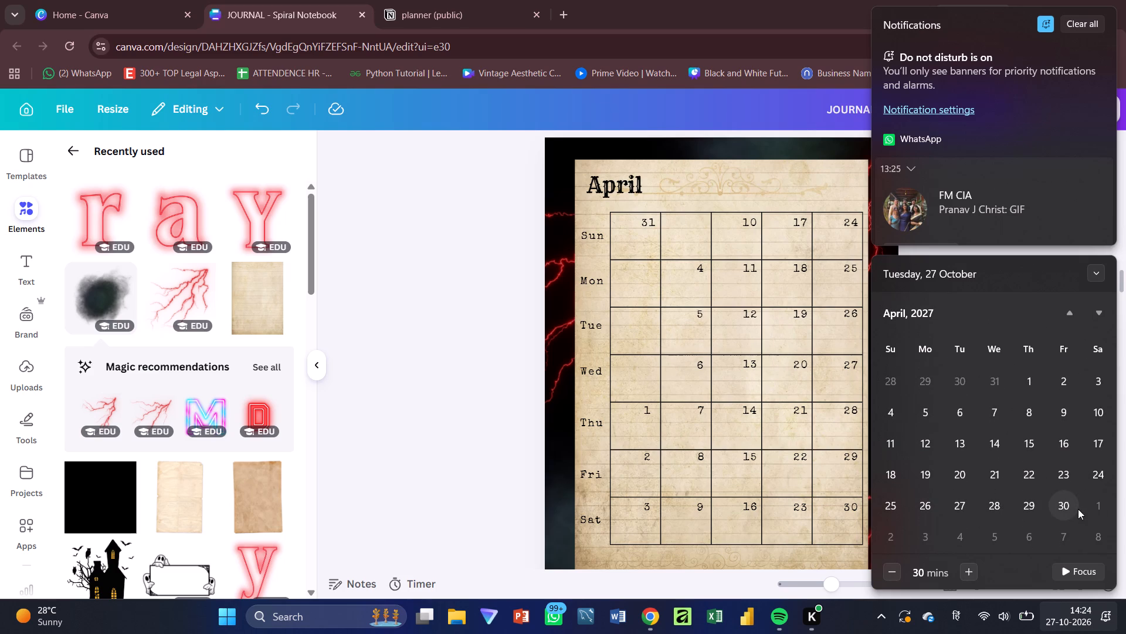
{"action": "left_click", "coordinate": [461, 416]}
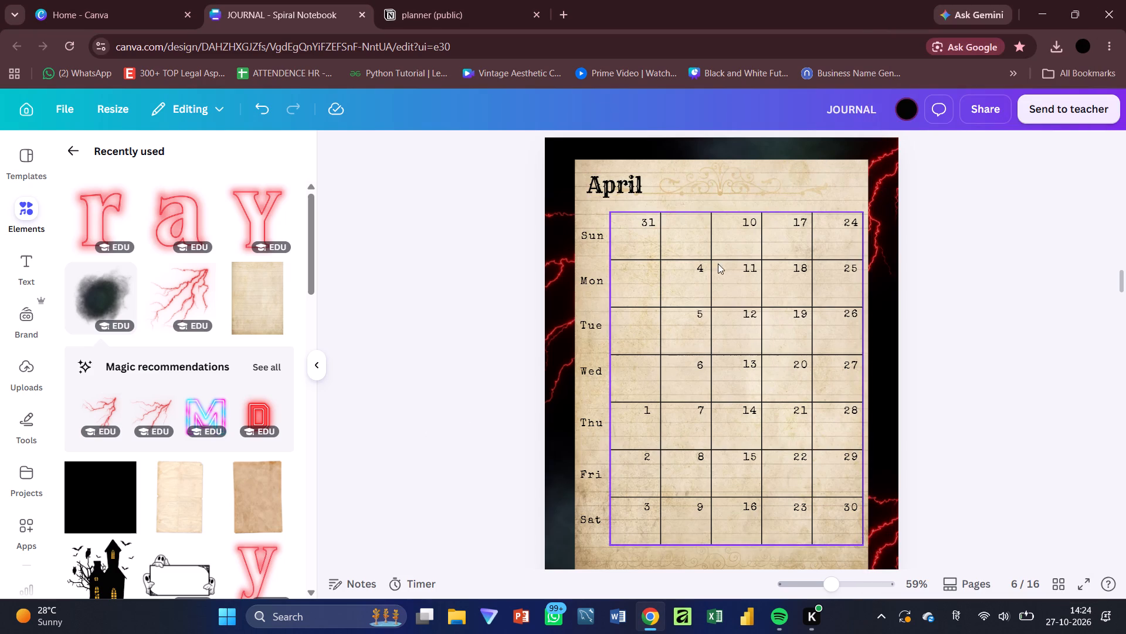
{"action": "left_click_drag", "start_coordinate": [700, 268], "coordinate": [696, 231]}
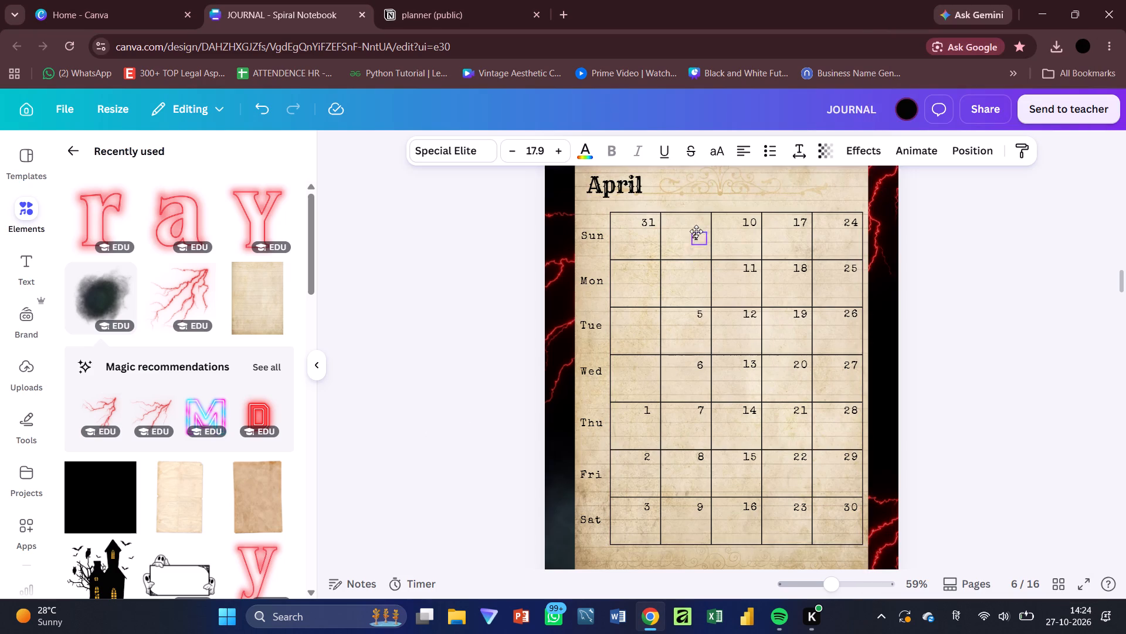
{"action": "left_click_drag", "start_coordinate": [696, 231], "coordinate": [697, 221]}
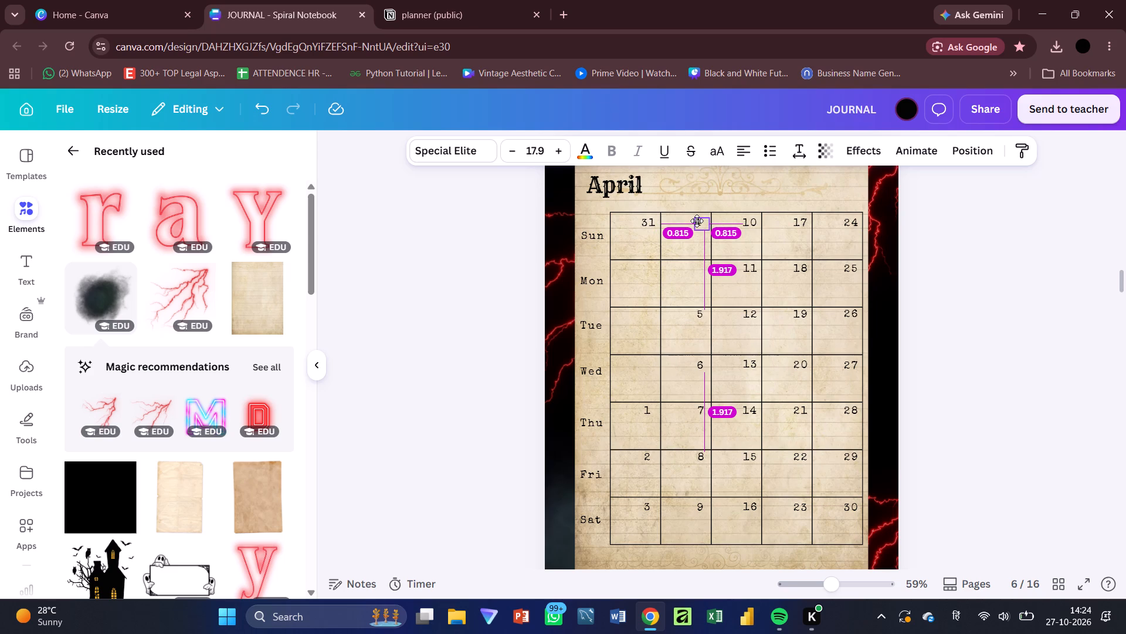
{"action": "left_click_drag", "start_coordinate": [697, 221], "coordinate": [697, 219]}
{"action": "left_click_drag", "start_coordinate": [697, 219], "coordinate": [700, 219]}
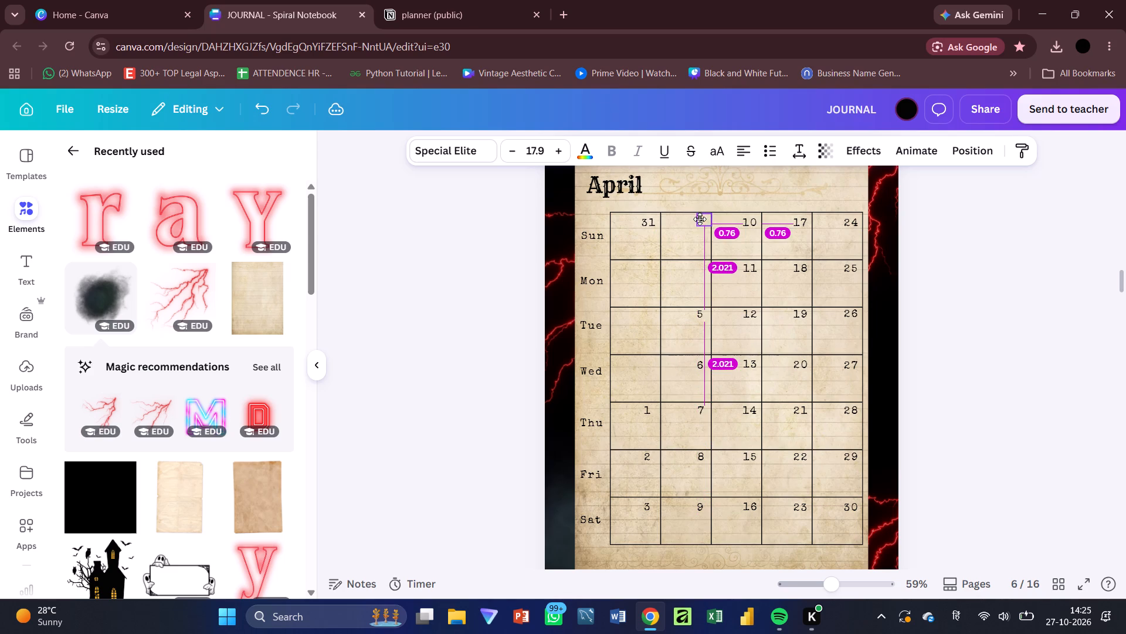
{"action": "left_click_drag", "start_coordinate": [700, 219], "coordinate": [700, 220]}
{"action": "left_click_drag", "start_coordinate": [708, 312], "coordinate": [706, 265]}
{"action": "left_click_drag", "start_coordinate": [704, 366], "coordinate": [704, 313]}
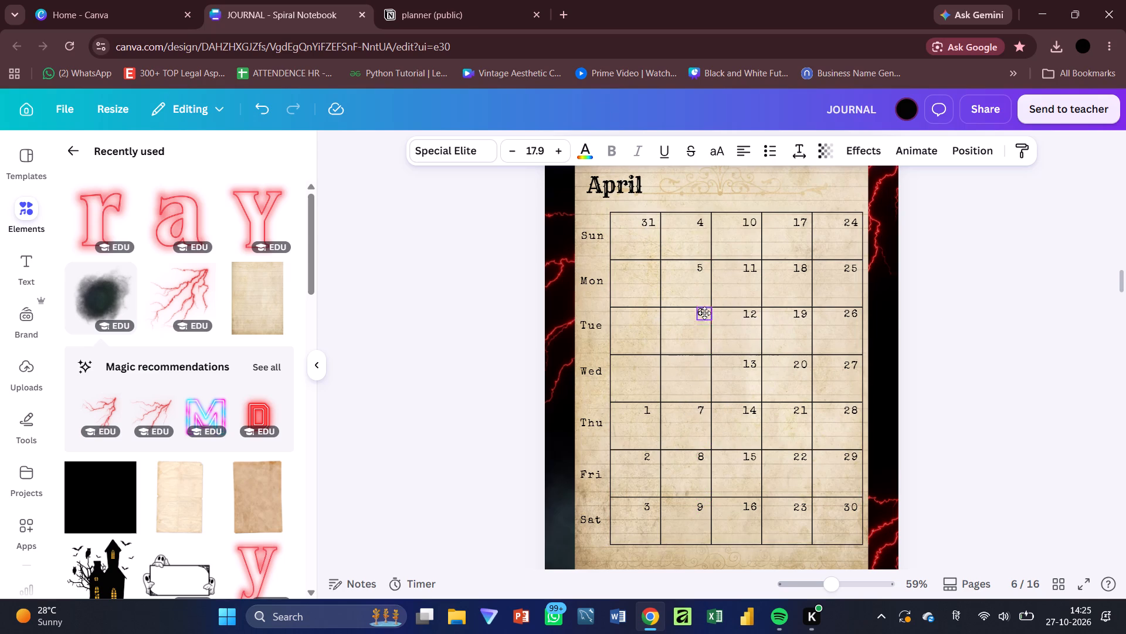
Align April's date 6 in the second week column's Tuesday cell and move 7 into the Wednesday cell below it.
{"action": "left_click_drag", "start_coordinate": [704, 313], "coordinate": [704, 316]}
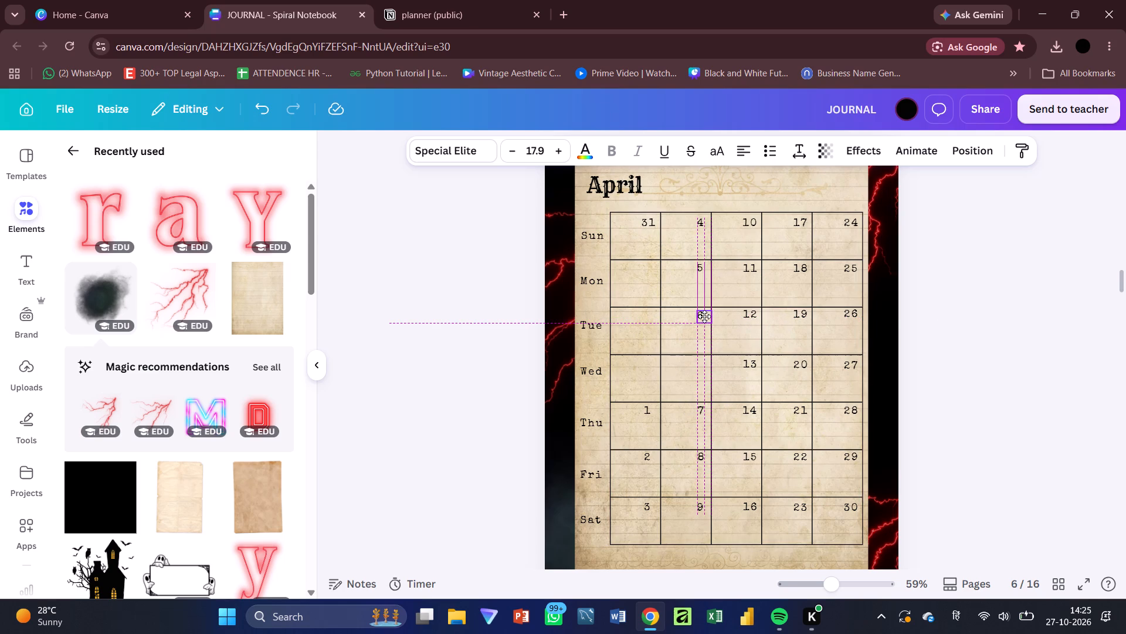
{"action": "left_click_drag", "start_coordinate": [704, 316], "coordinate": [705, 315]}
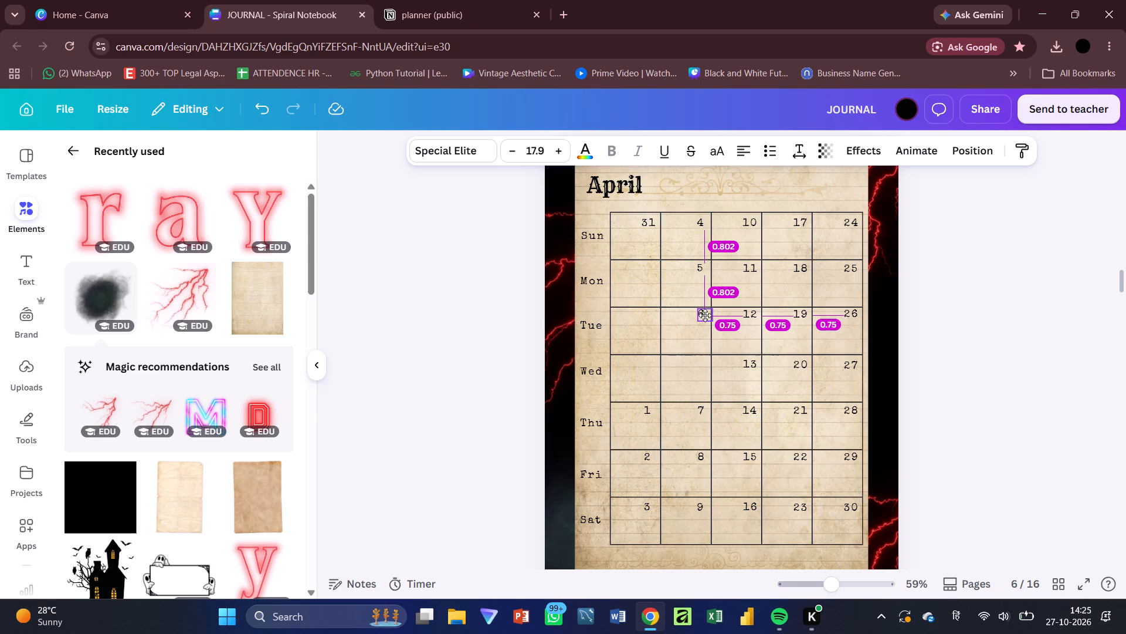
{"action": "left_click_drag", "start_coordinate": [705, 315], "coordinate": [704, 316]}
{"action": "left_click_drag", "start_coordinate": [704, 411], "coordinate": [706, 362]}
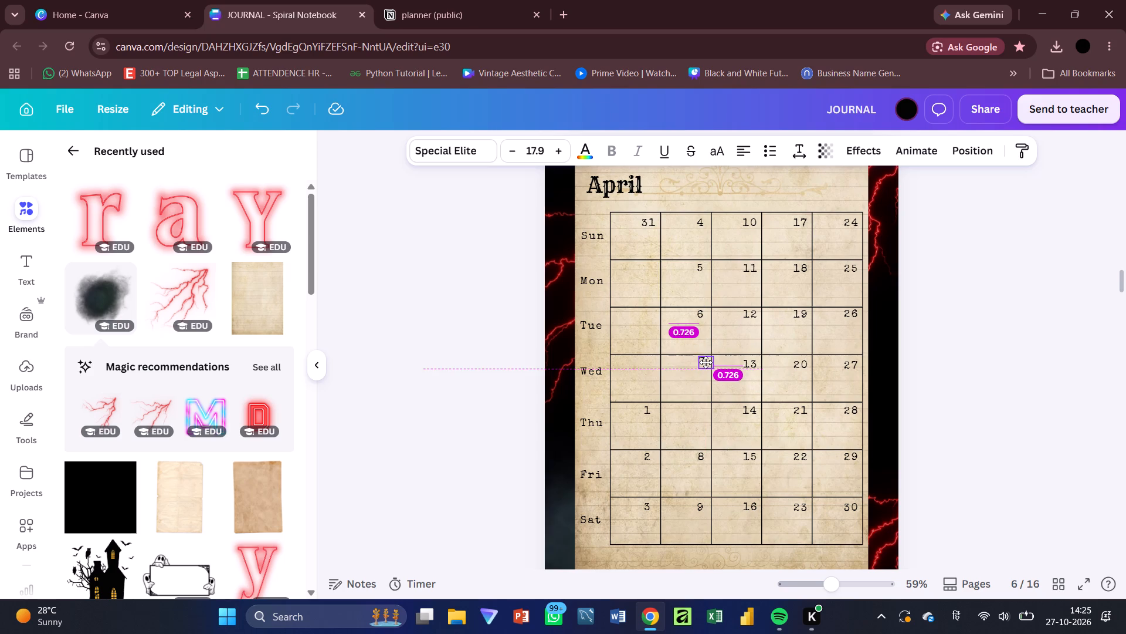
{"action": "left_click_drag", "start_coordinate": [706, 362], "coordinate": [703, 364]}
Move April's date 8 into the Thursday cell of the second week column, aligned with the neighbouring dates.
{"action": "left_click", "coordinate": [702, 465]}
{"action": "left_click_drag", "start_coordinate": [703, 455], "coordinate": [700, 410]}
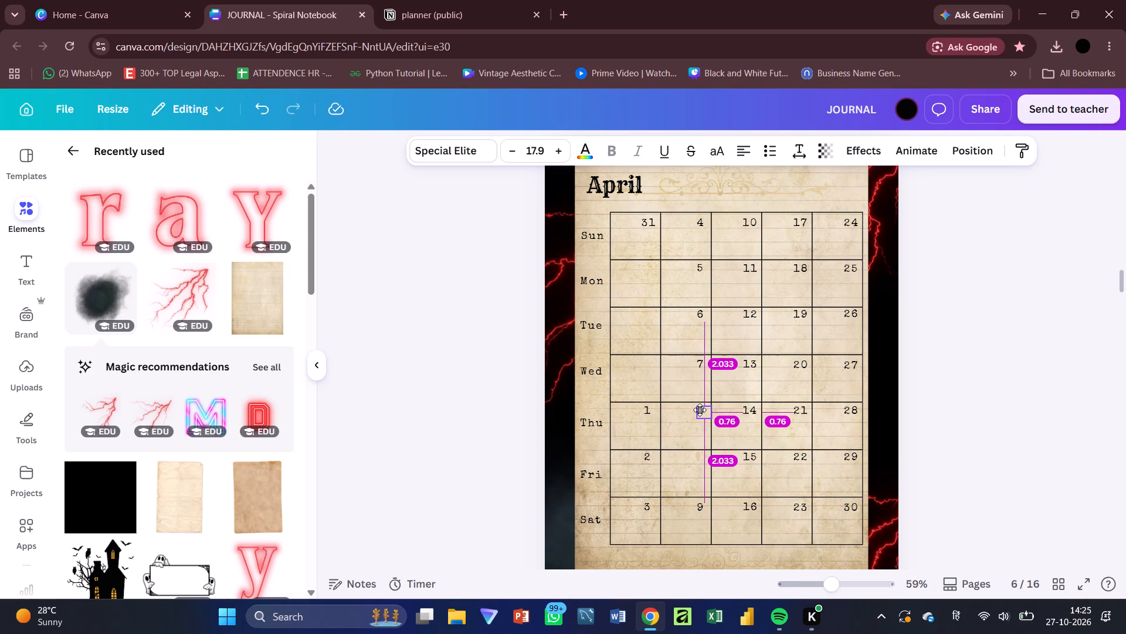
{"action": "left_click_drag", "start_coordinate": [700, 410], "coordinate": [700, 411]}
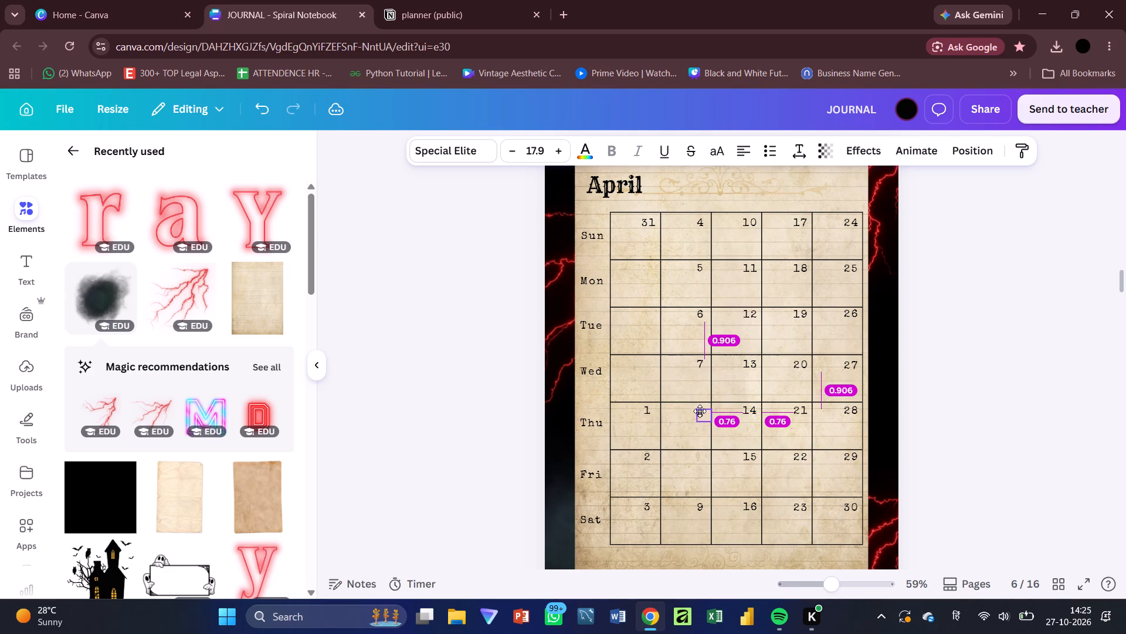
{"action": "left_click_drag", "start_coordinate": [700, 411], "coordinate": [701, 410]}
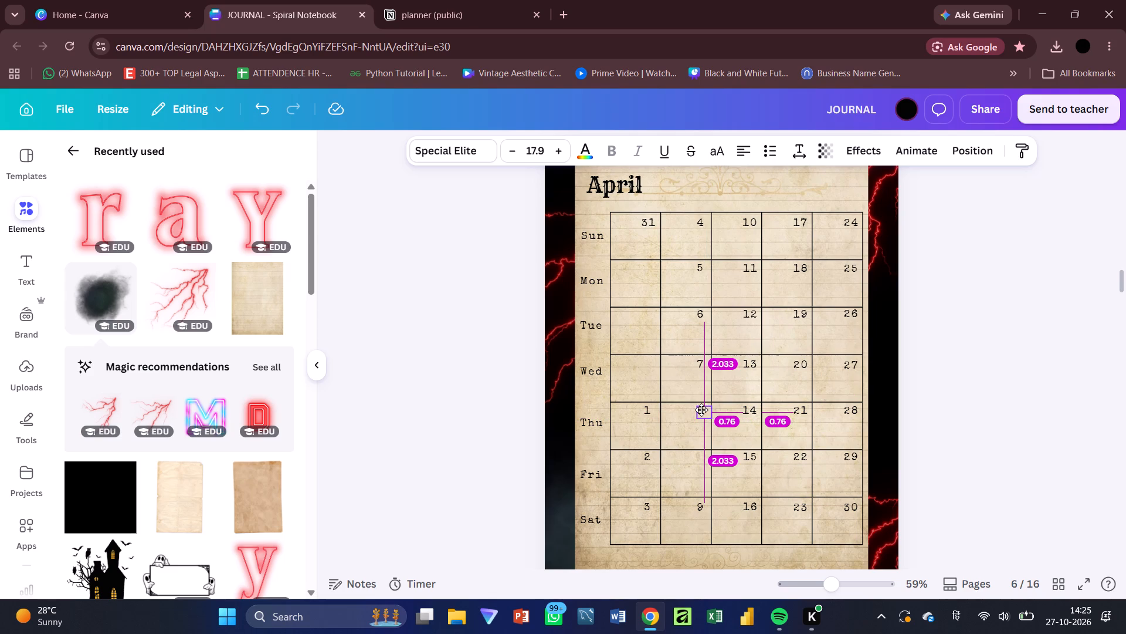
{"action": "left_click_drag", "start_coordinate": [701, 410], "coordinate": [701, 406]}
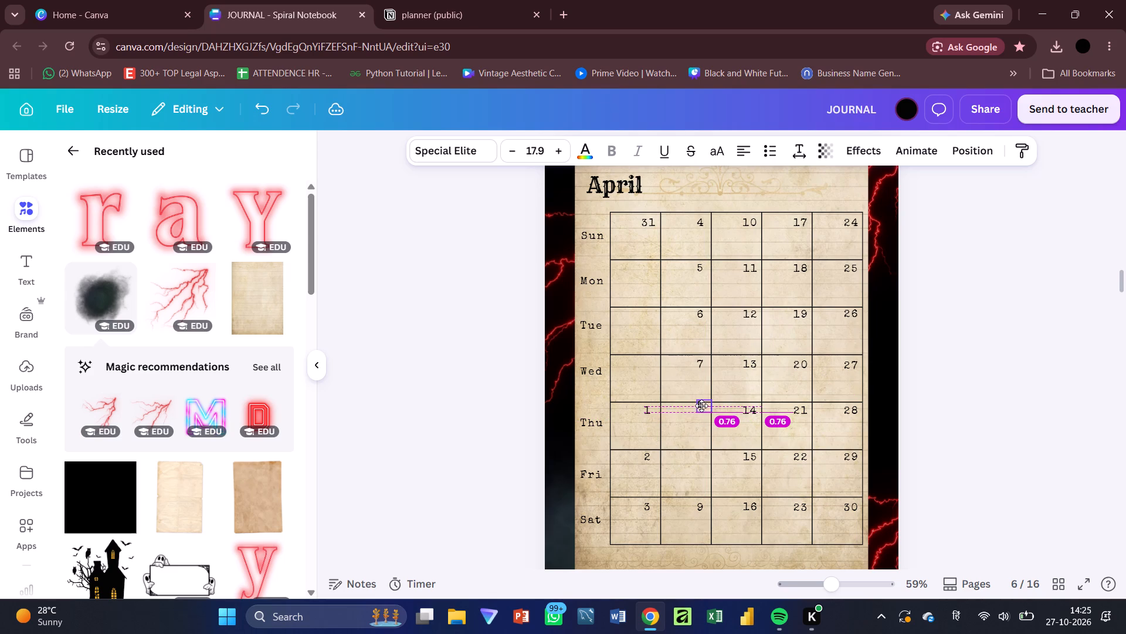
{"action": "left_click_drag", "start_coordinate": [701, 406], "coordinate": [701, 410]}
{"action": "left_click_drag", "start_coordinate": [701, 410], "coordinate": [693, 408]}
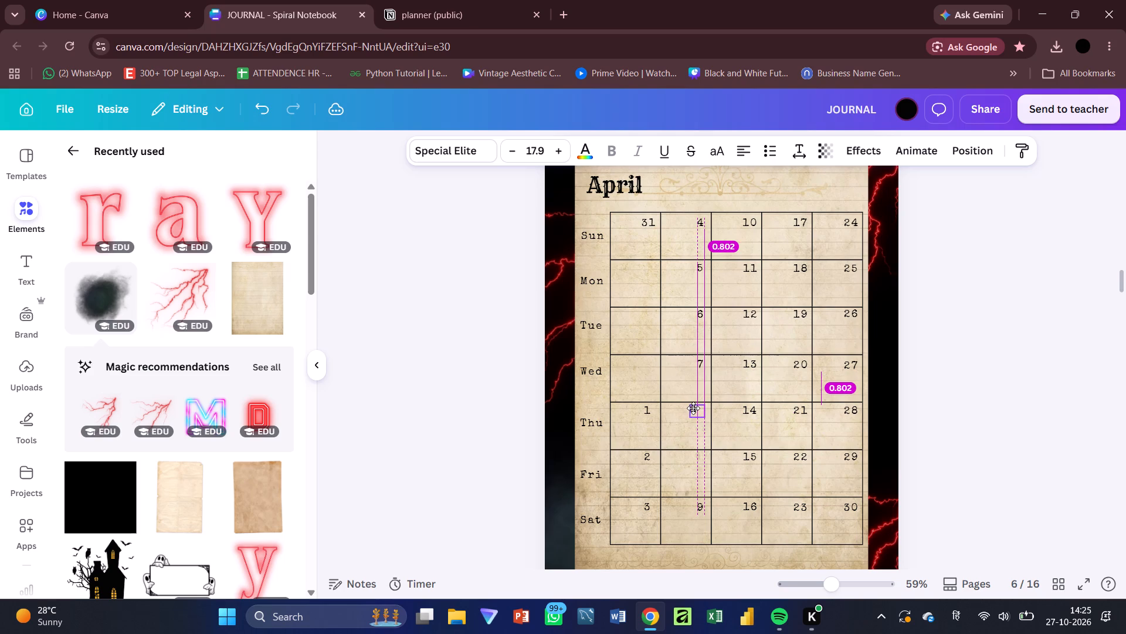
{"action": "left_click_drag", "start_coordinate": [693, 408], "coordinate": [699, 407]}
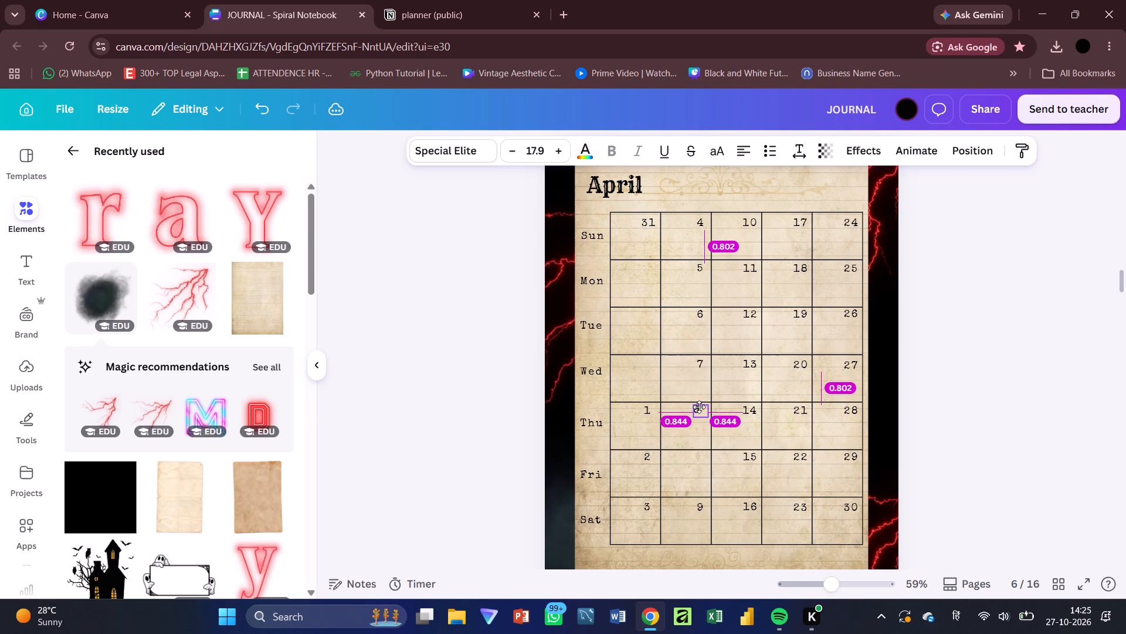
{"action": "left_click_drag", "start_coordinate": [699, 407], "coordinate": [699, 406]}
{"action": "left_click", "coordinate": [713, 447]}
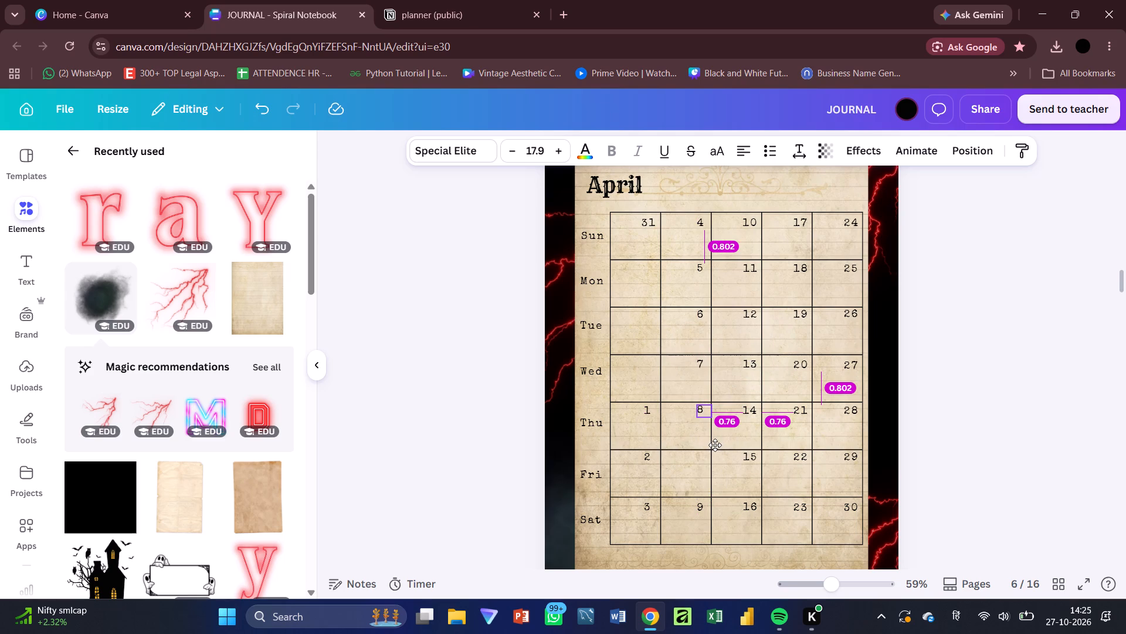
Move April's dates 9 and 10 into the Friday and Saturday cells of the second week column.
{"action": "left_click_drag", "start_coordinate": [700, 504], "coordinate": [703, 457]}
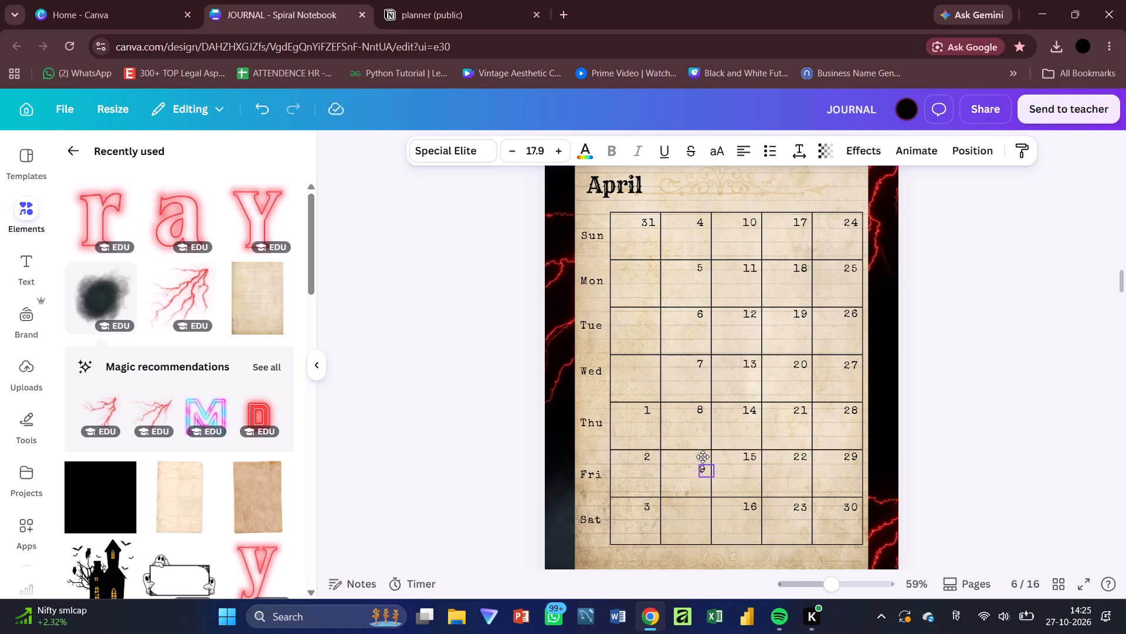
{"action": "left_click_drag", "start_coordinate": [703, 457], "coordinate": [700, 456]}
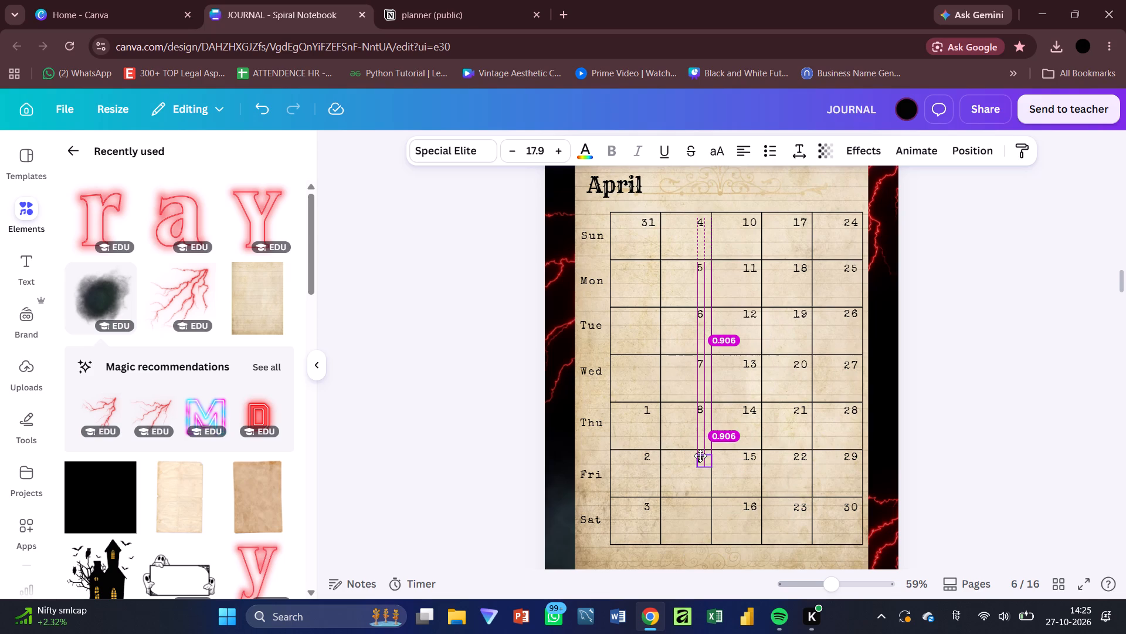
{"action": "left_click_drag", "start_coordinate": [700, 456], "coordinate": [701, 452]}
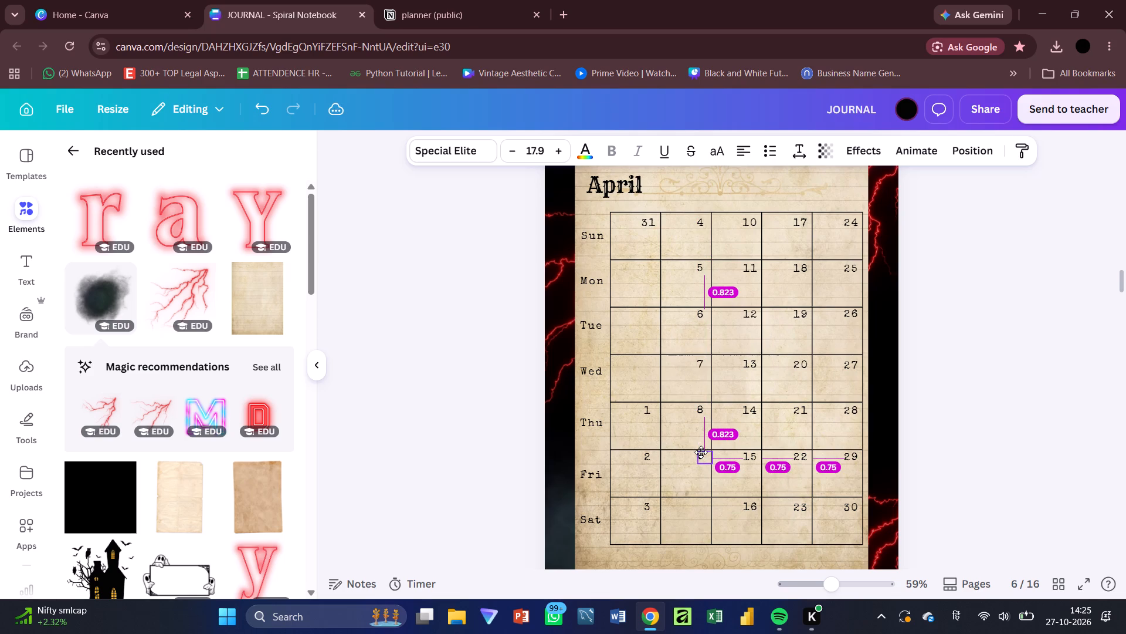
{"action": "left_click_drag", "start_coordinate": [701, 452], "coordinate": [700, 454]}
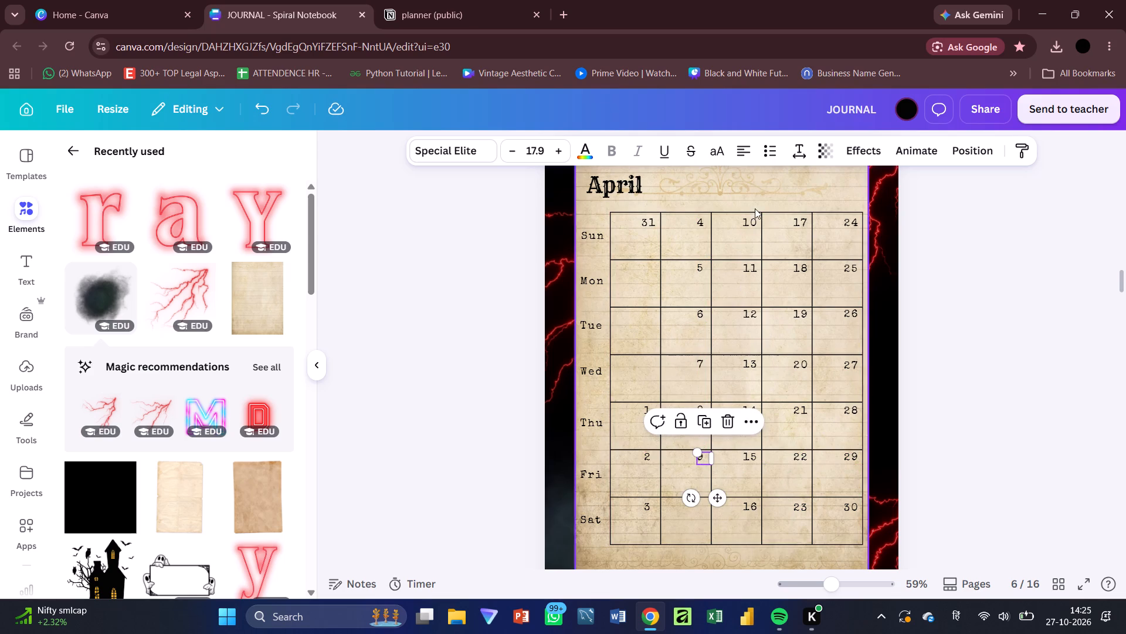
{"action": "left_click_drag", "start_coordinate": [749, 221], "coordinate": [697, 501]}
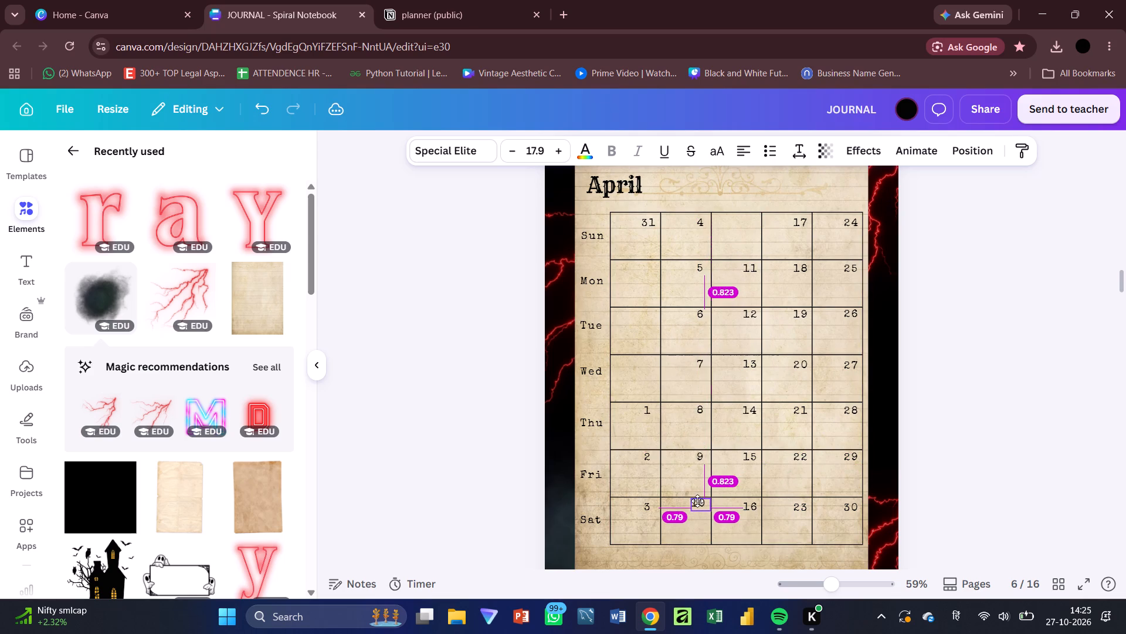
{"action": "left_click_drag", "start_coordinate": [697, 501], "coordinate": [699, 505]}
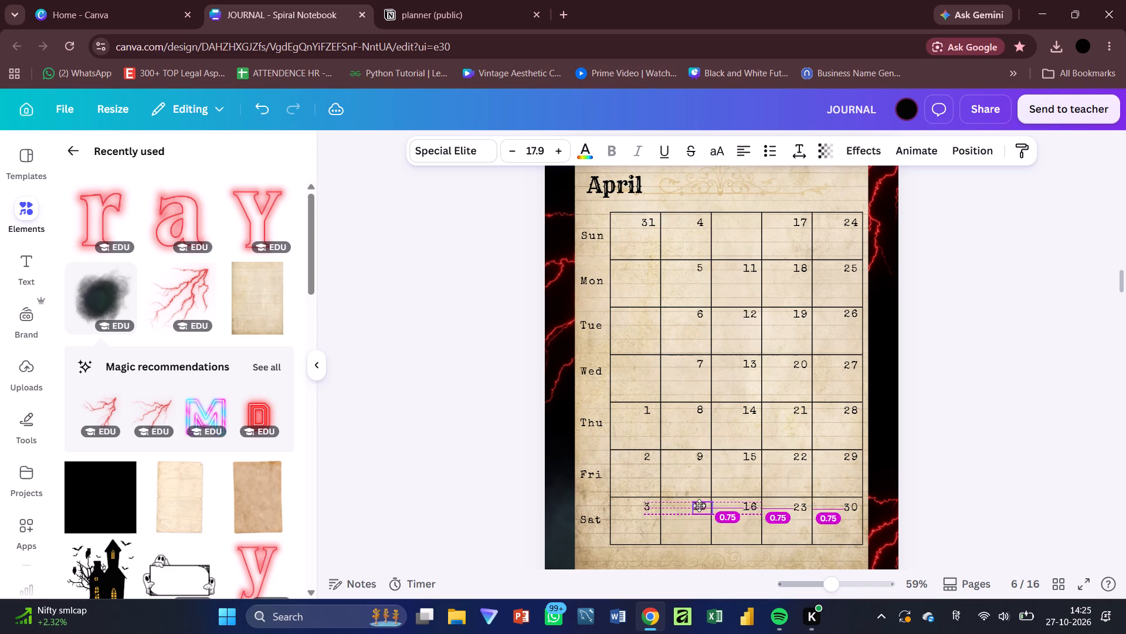
Nudge April's date 10 into alignment within the second week column's Saturday cell.
{"action": "left_click_drag", "start_coordinate": [699, 505], "coordinate": [698, 504]}
Move April's dates 11, 12 and 13 into the Sunday, Monday and Tuesday cells of the third week column.
{"action": "left_click_drag", "start_coordinate": [751, 268], "coordinate": [751, 220]}
{"action": "left_click_drag", "start_coordinate": [752, 310], "coordinate": [750, 262]}
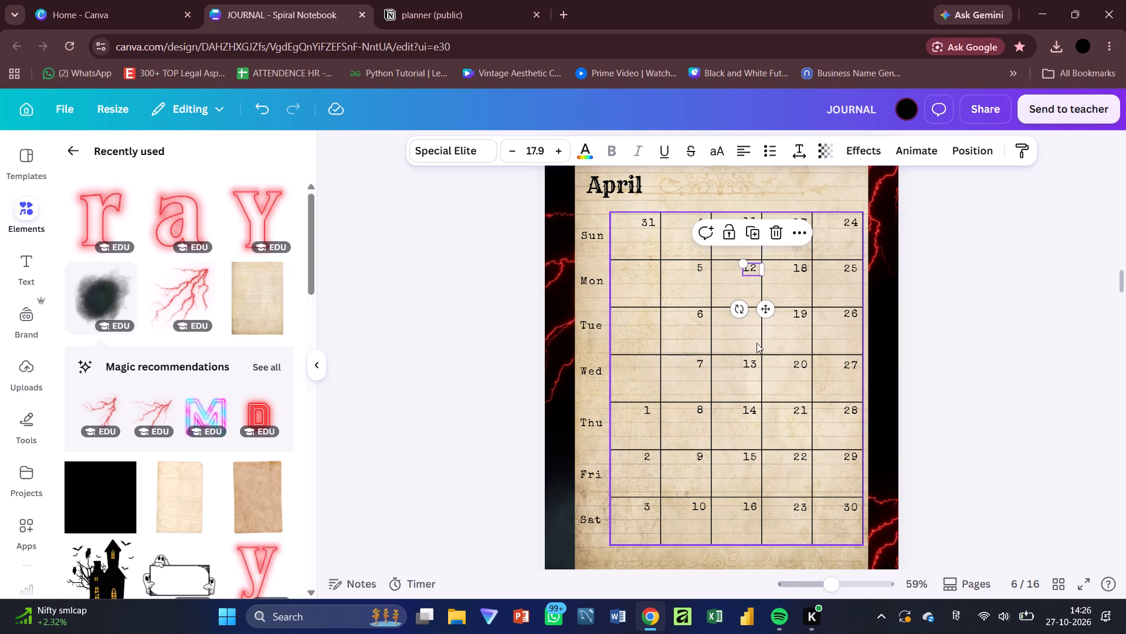
{"action": "left_click_drag", "start_coordinate": [754, 360], "coordinate": [752, 311]}
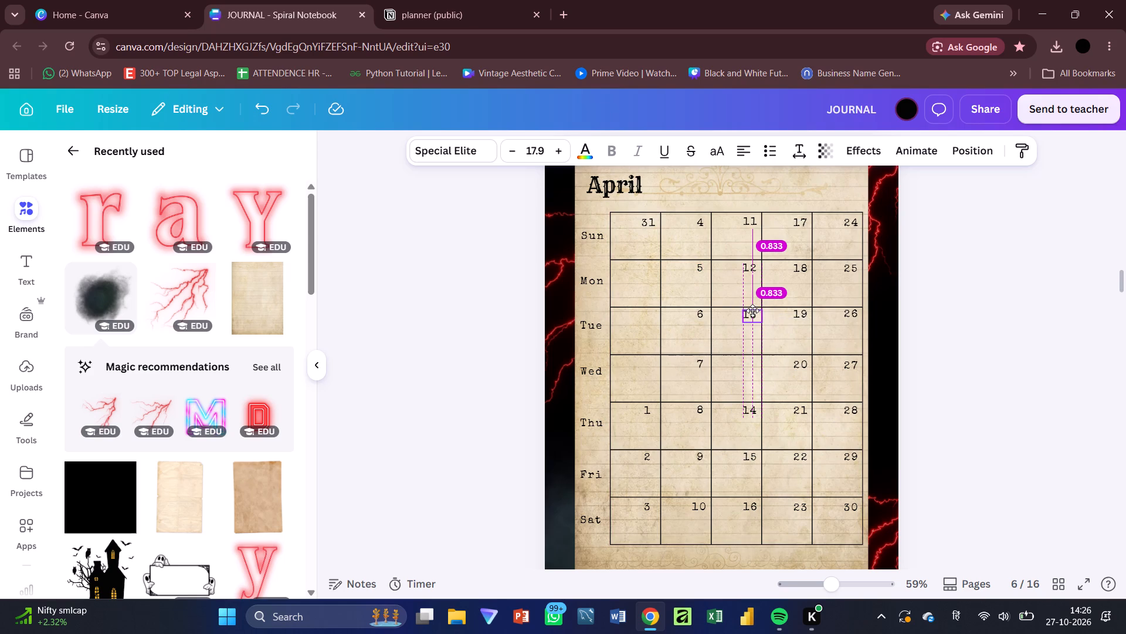
{"action": "left_click_drag", "start_coordinate": [752, 311], "coordinate": [754, 311]}
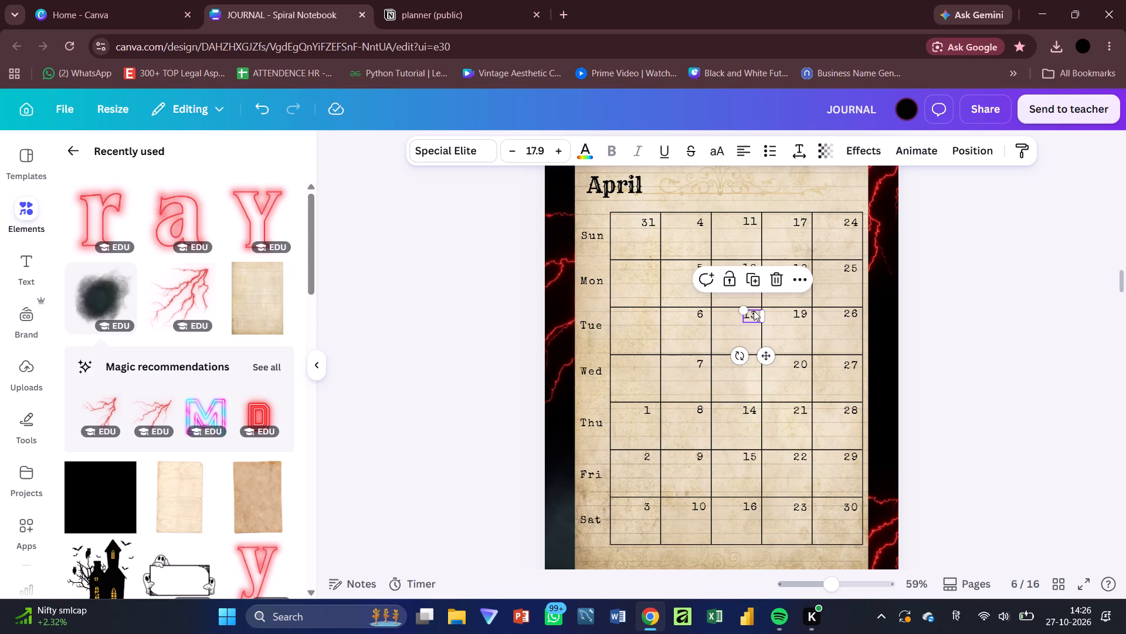
Move April's dates 14 and 15 into the Wednesday and Thursday cells of the third week column.
{"action": "left_click_drag", "start_coordinate": [752, 411], "coordinate": [751, 376]}
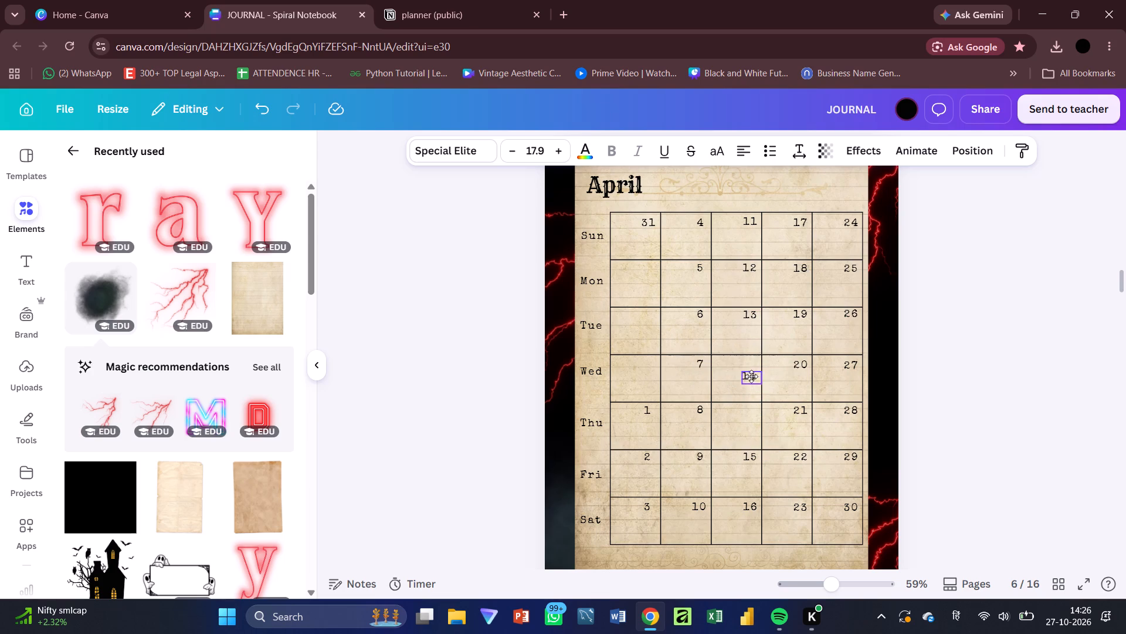
{"action": "left_click_drag", "start_coordinate": [751, 376], "coordinate": [750, 362]}
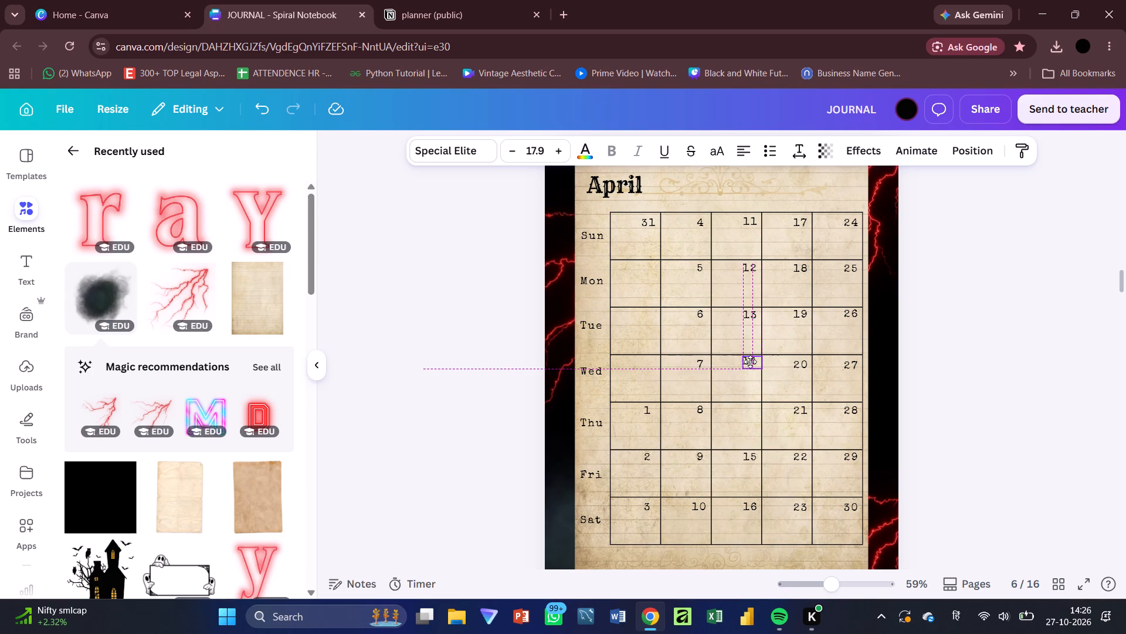
{"action": "left_click_drag", "start_coordinate": [750, 362], "coordinate": [750, 364]}
{"action": "left_click_drag", "start_coordinate": [751, 453], "coordinate": [751, 404]}
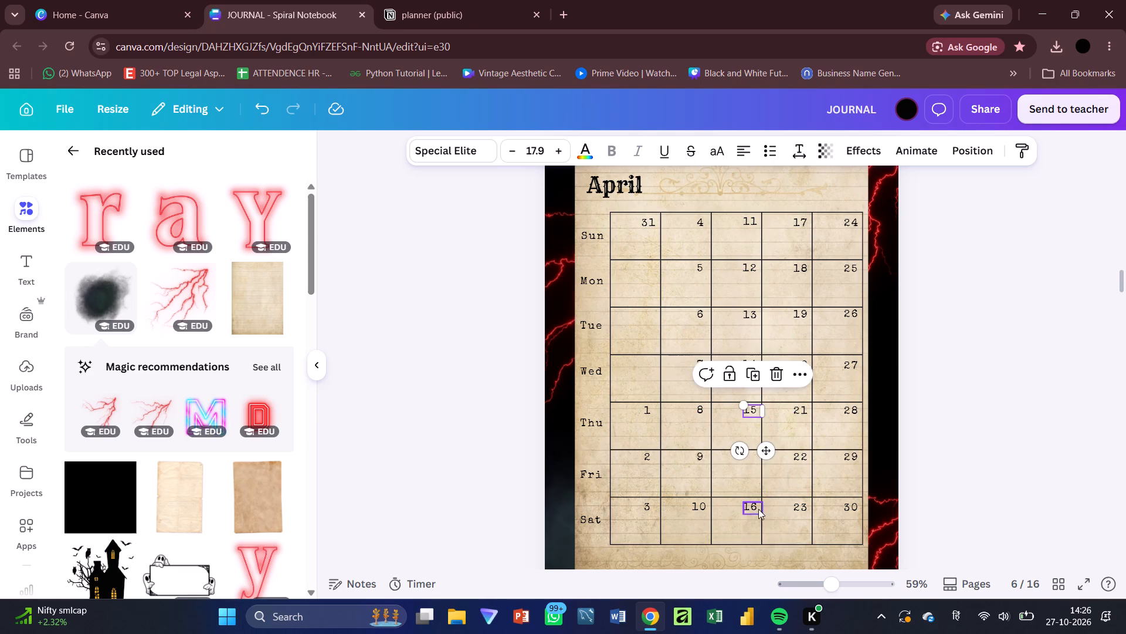
Move April's dates 16 and 17 into the Friday and Saturday cells of the third week column, aligned with neighbouring dates.
{"action": "left_click_drag", "start_coordinate": [752, 504], "coordinate": [750, 454]}
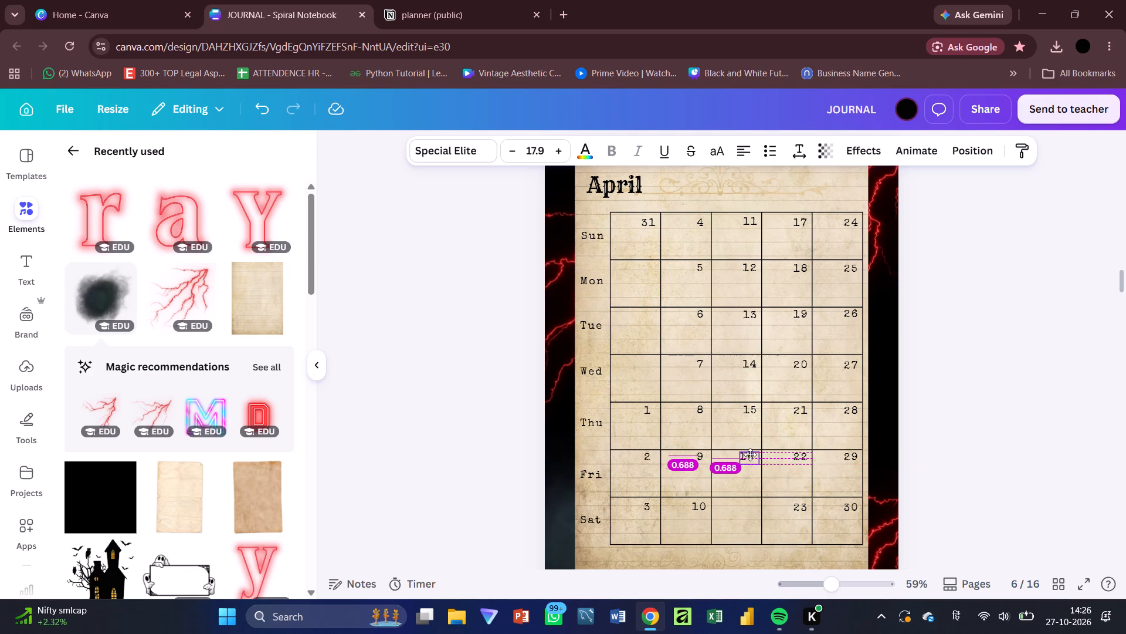
{"action": "left_click_drag", "start_coordinate": [750, 454], "coordinate": [751, 454]}
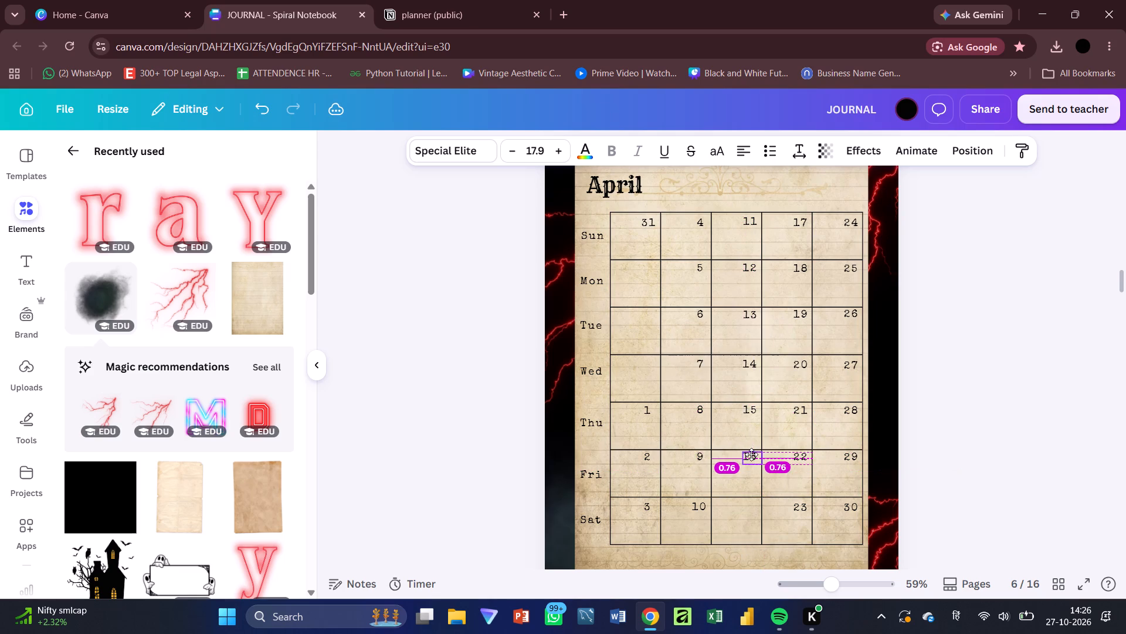
{"action": "left_click_drag", "start_coordinate": [751, 454], "coordinate": [751, 455]}
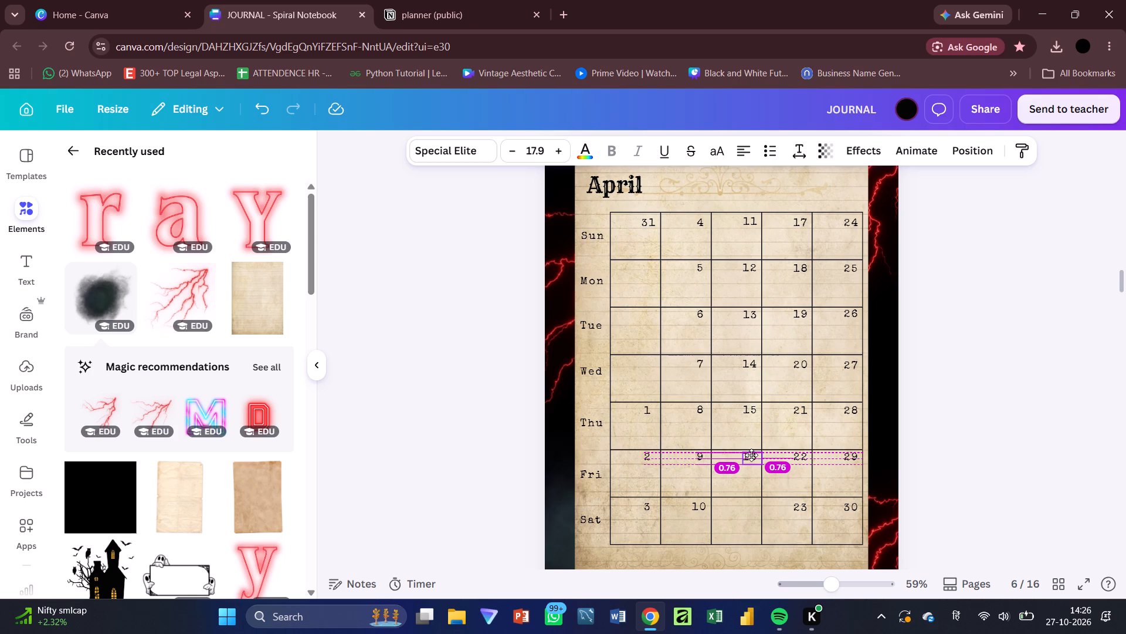
{"action": "left_click_drag", "start_coordinate": [751, 455], "coordinate": [752, 455]}
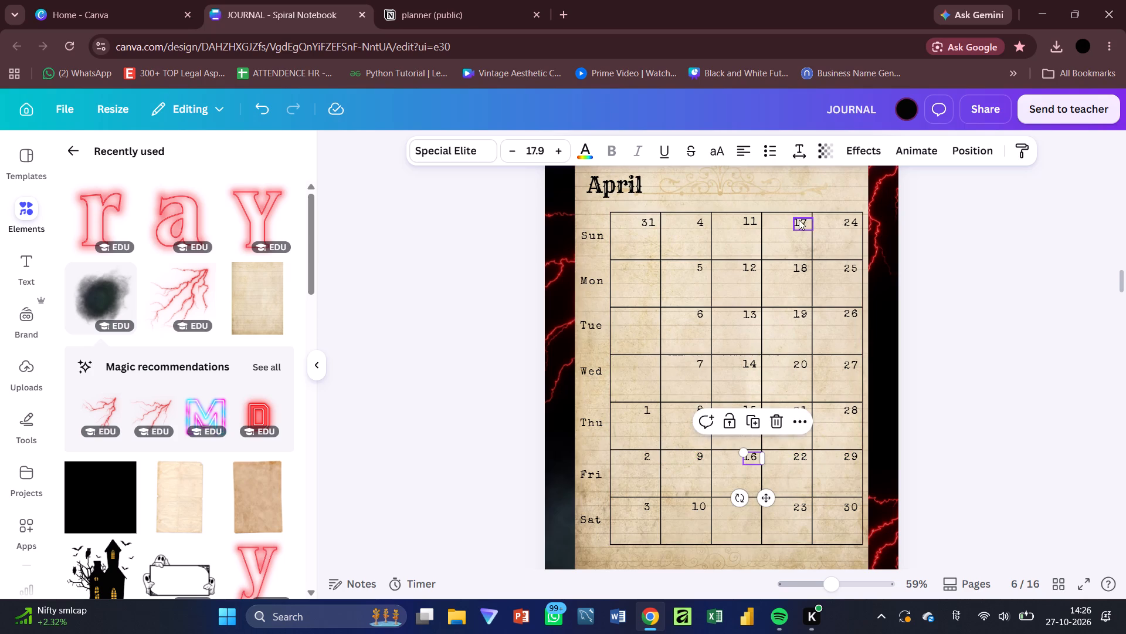
{"action": "left_click_drag", "start_coordinate": [799, 220], "coordinate": [747, 503]}
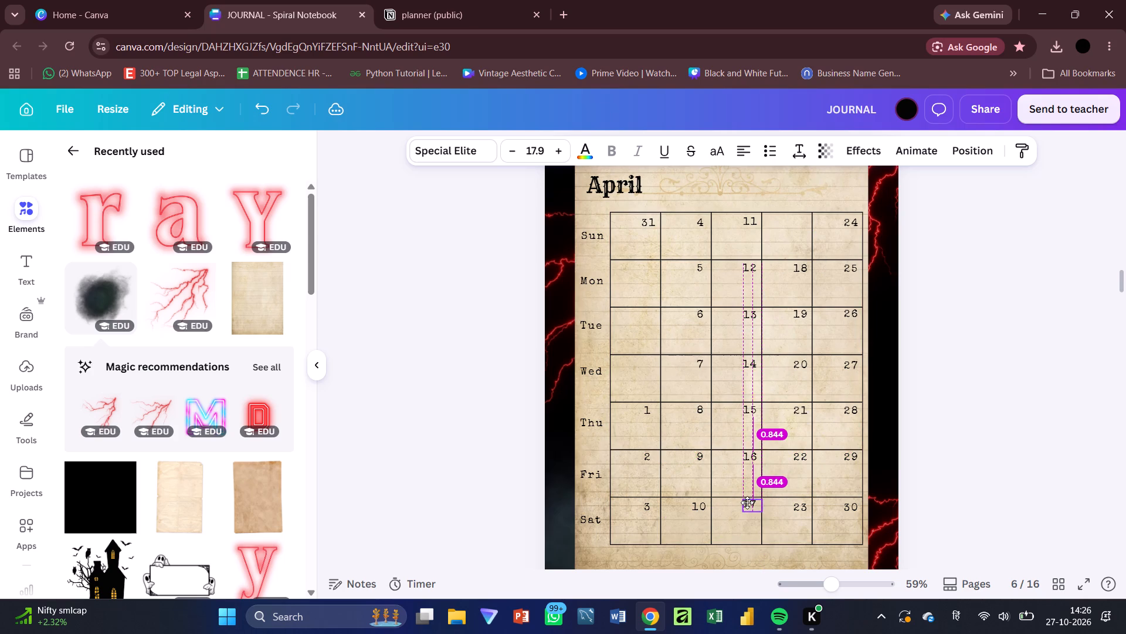
{"action": "left_click_drag", "start_coordinate": [747, 503], "coordinate": [749, 503]}
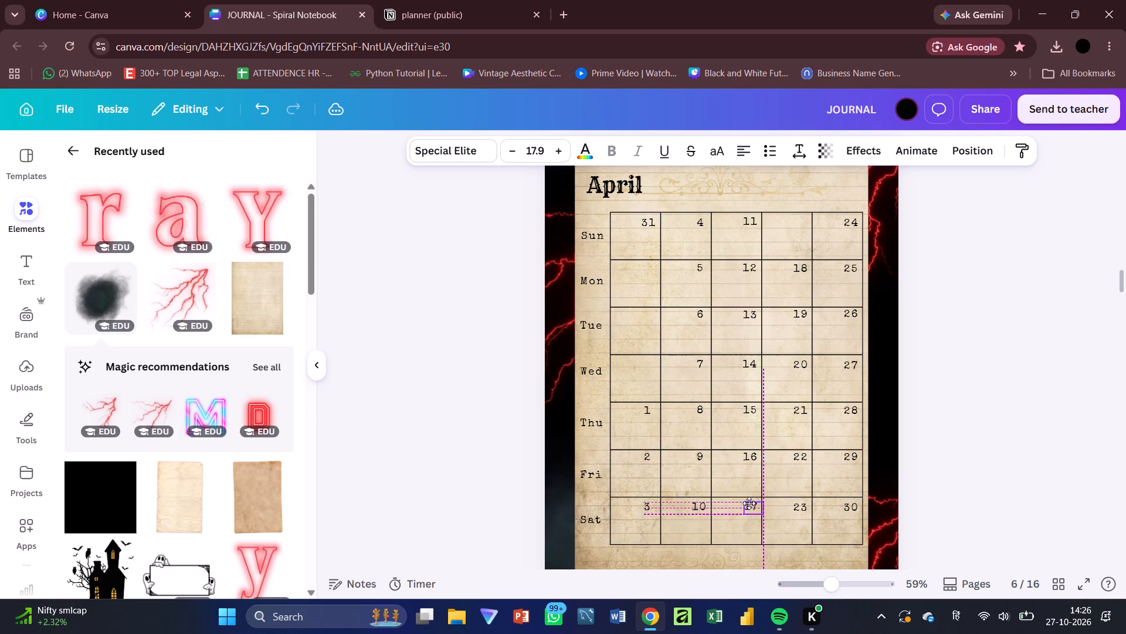
{"action": "left_click_drag", "start_coordinate": [749, 503], "coordinate": [747, 502]}
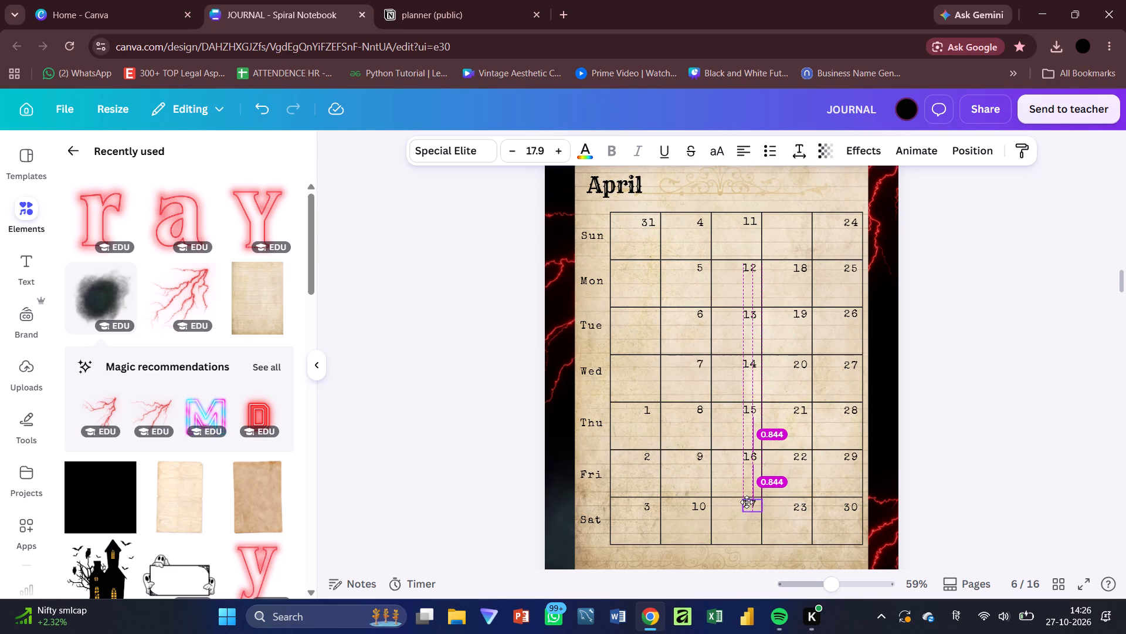
{"action": "left_click_drag", "start_coordinate": [747, 502], "coordinate": [747, 504]}
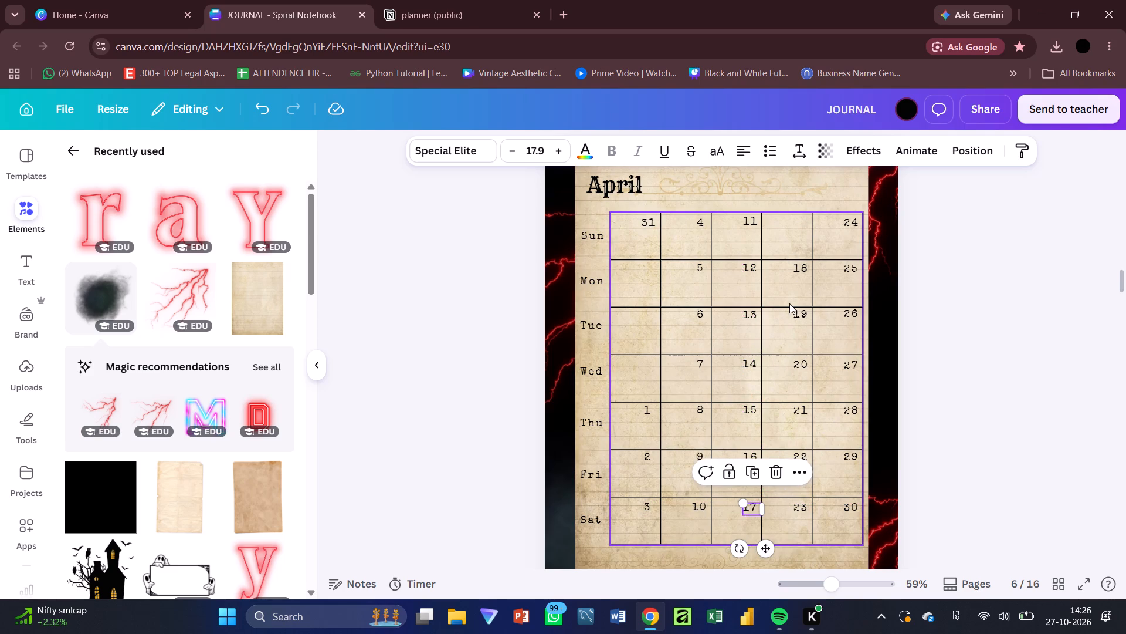
Delete the leftover date 31 from the Sunday cell of April's first week column.
{"action": "left_click", "coordinate": [646, 221]}
{"action": "key", "text": "Delete"}
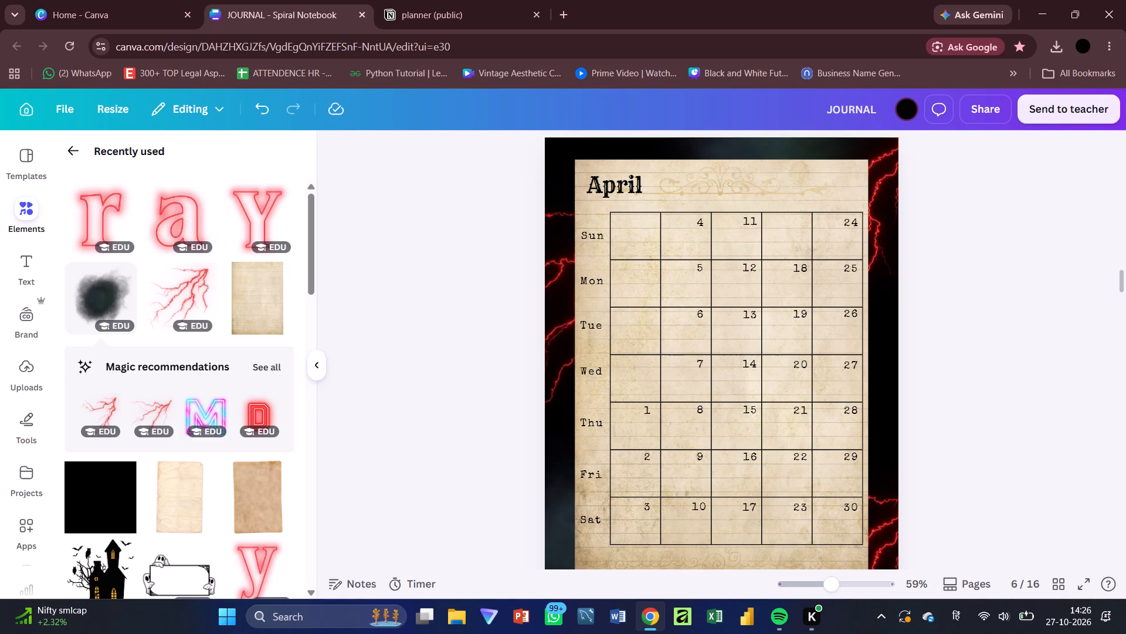
Move April's dates 18 and 19 into the Sunday and Monday cells of the fourth week column, aligned with neighbouring dates.
{"action": "left_click_drag", "start_coordinate": [801, 269], "coordinate": [798, 220]}
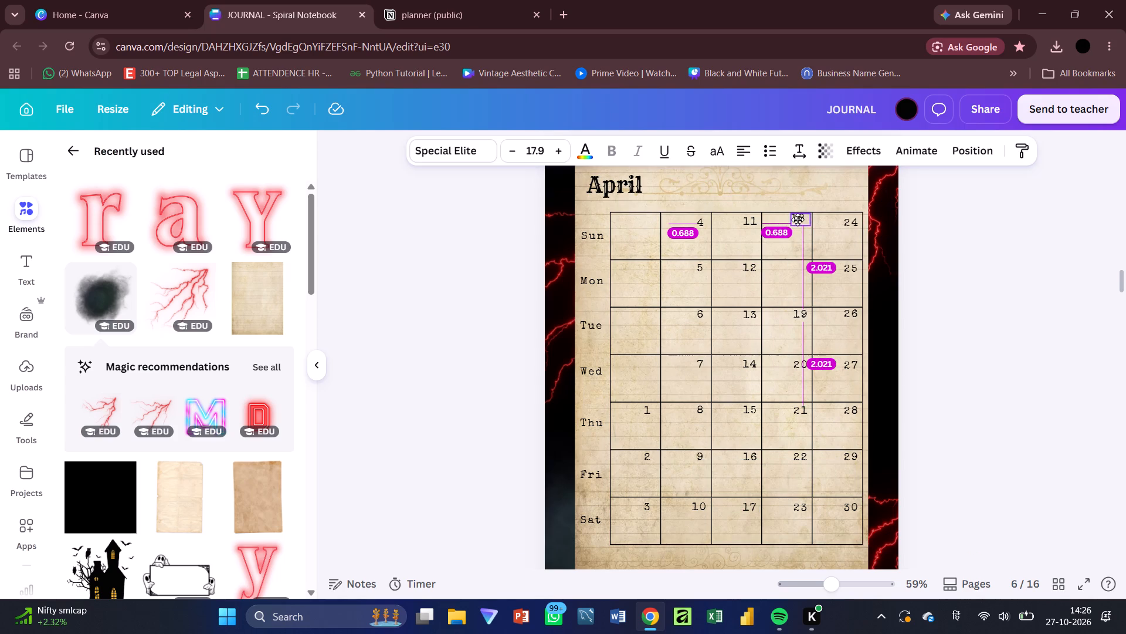
{"action": "left_click_drag", "start_coordinate": [798, 220], "coordinate": [801, 223]}
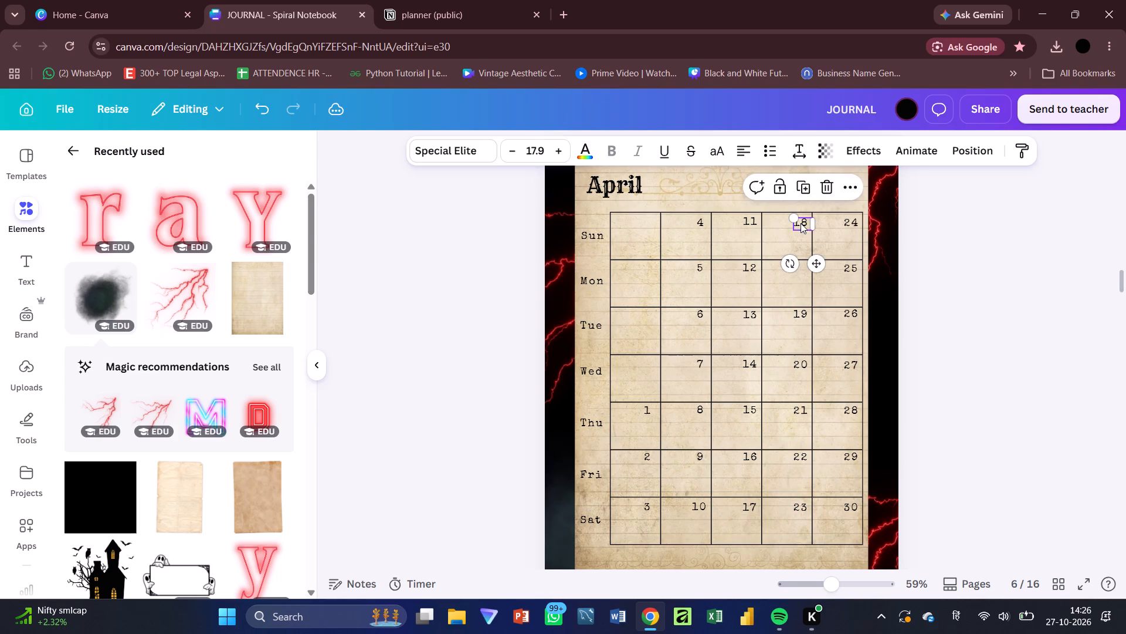
{"action": "left_click_drag", "start_coordinate": [802, 315], "coordinate": [801, 271]}
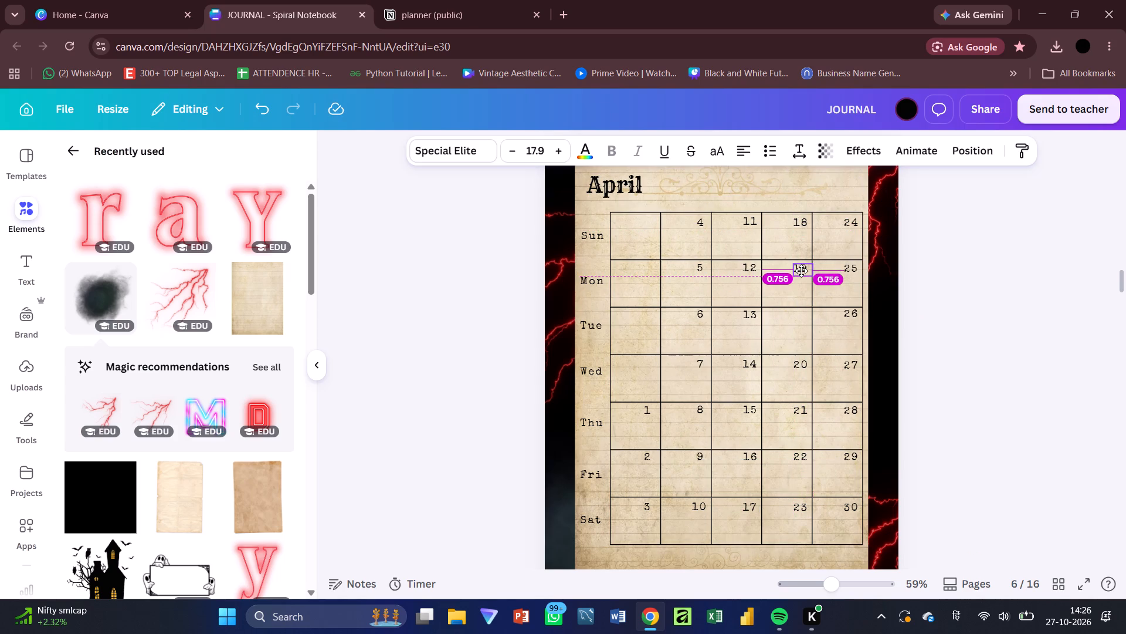
{"action": "left_click_drag", "start_coordinate": [801, 271], "coordinate": [802, 267]}
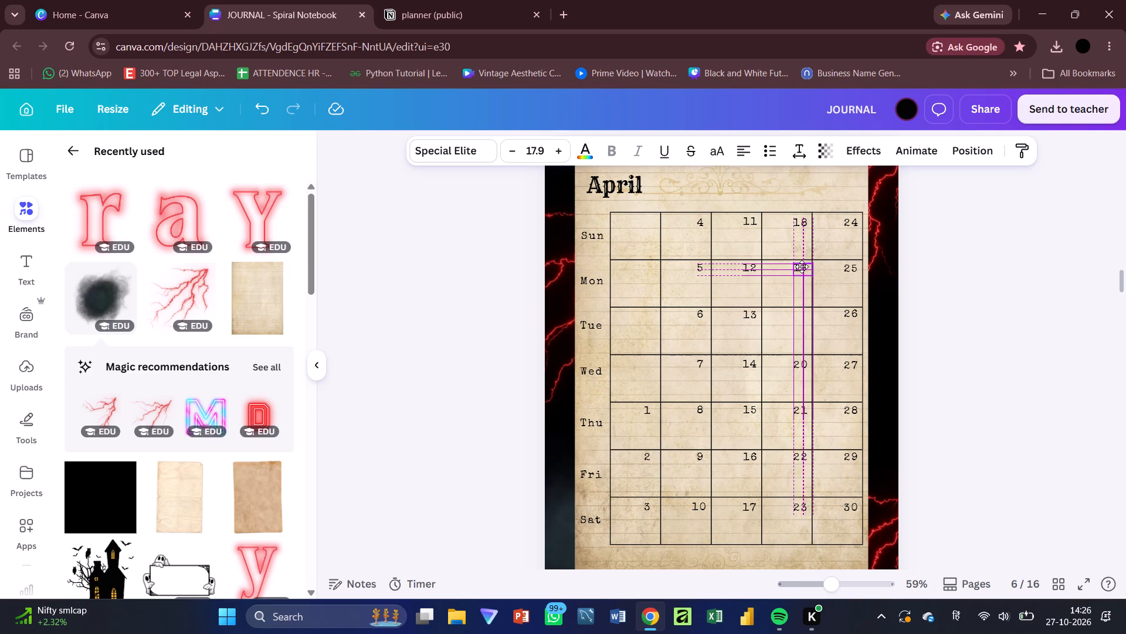
{"action": "left_click_drag", "start_coordinate": [802, 267], "coordinate": [802, 268]}
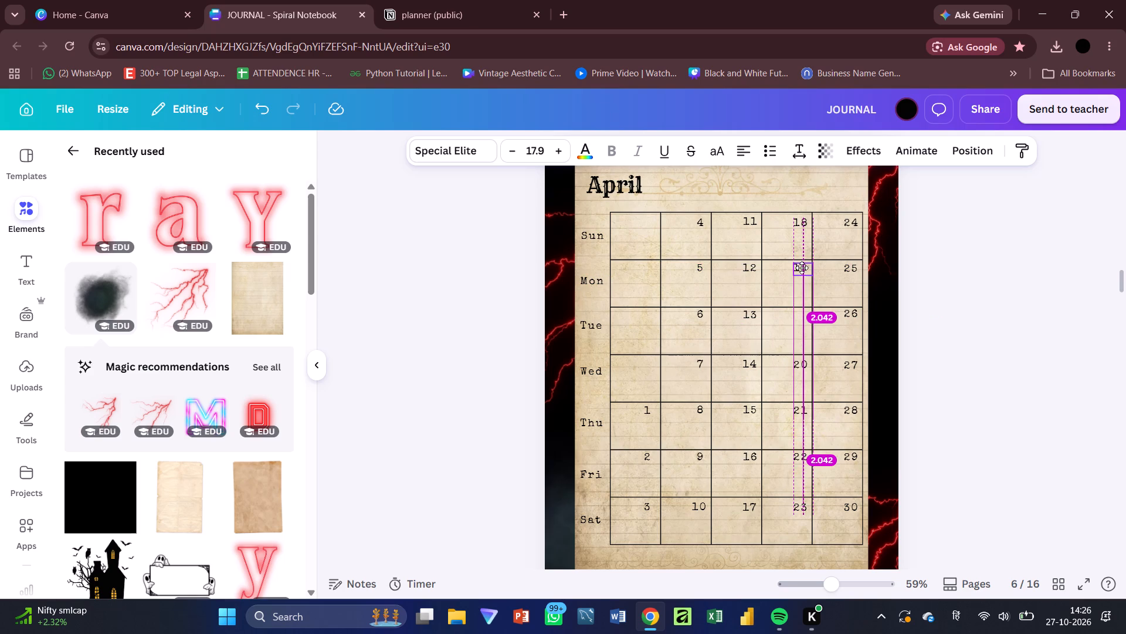
{"action": "left_click_drag", "start_coordinate": [802, 268], "coordinate": [802, 267]}
Move April's dates 20 and 21 into the Tuesday and Wednesday cells of the fourth week column.
{"action": "left_click_drag", "start_coordinate": [801, 362], "coordinate": [795, 326]}
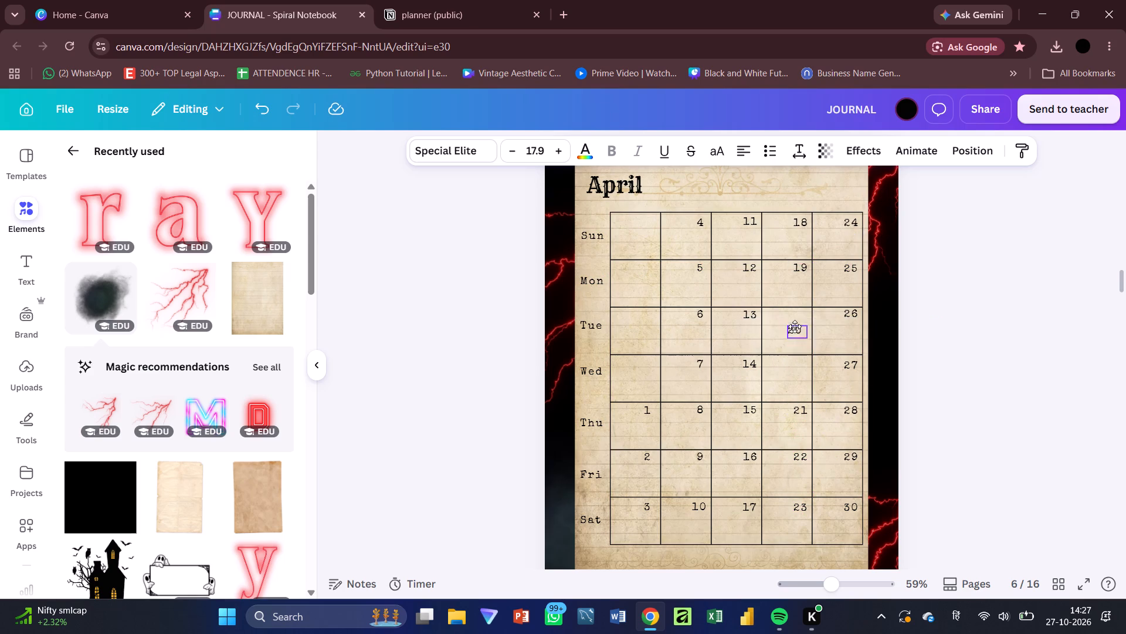
{"action": "left_click_drag", "start_coordinate": [795, 326], "coordinate": [798, 312]}
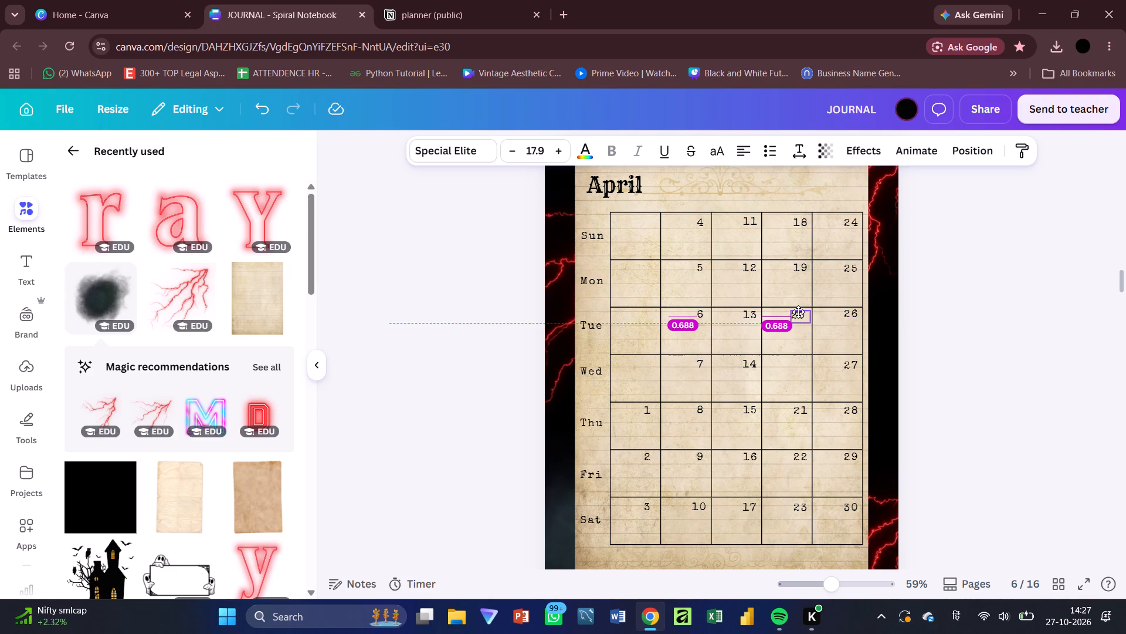
{"action": "left_click_drag", "start_coordinate": [798, 312], "coordinate": [801, 312]}
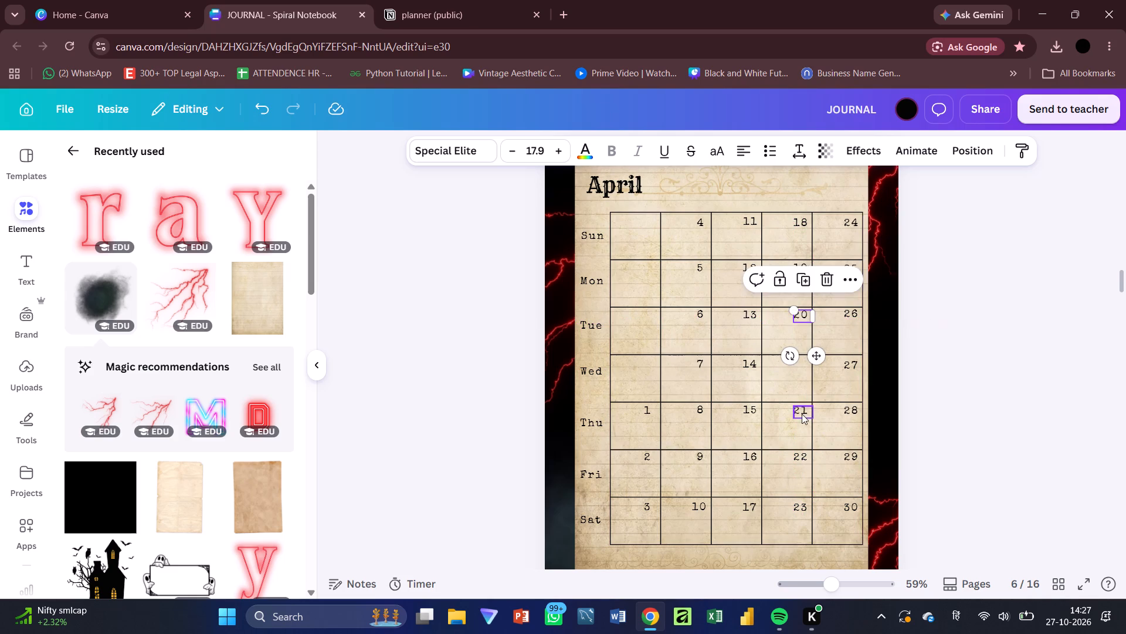
{"action": "left_click_drag", "start_coordinate": [802, 414], "coordinate": [802, 367]}
Move April's dates 22 and 23 into the Thursday and Friday cells of the fourth week column, aligned with the dates above.
{"action": "left_click_drag", "start_coordinate": [800, 454], "coordinate": [799, 407]}
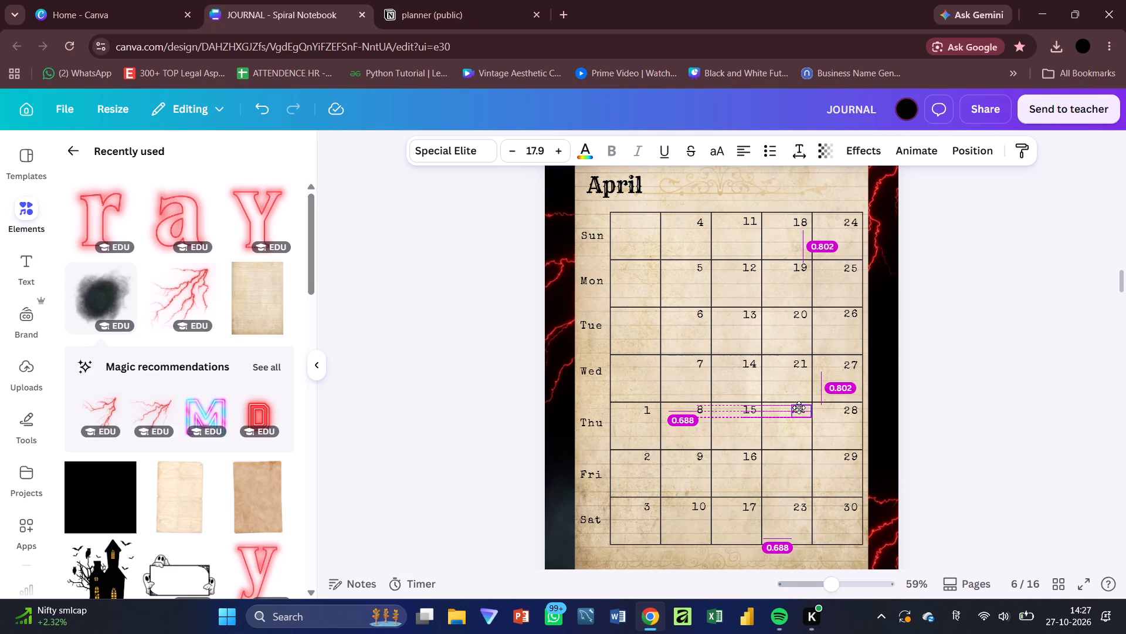
{"action": "left_click_drag", "start_coordinate": [799, 407], "coordinate": [798, 409]}
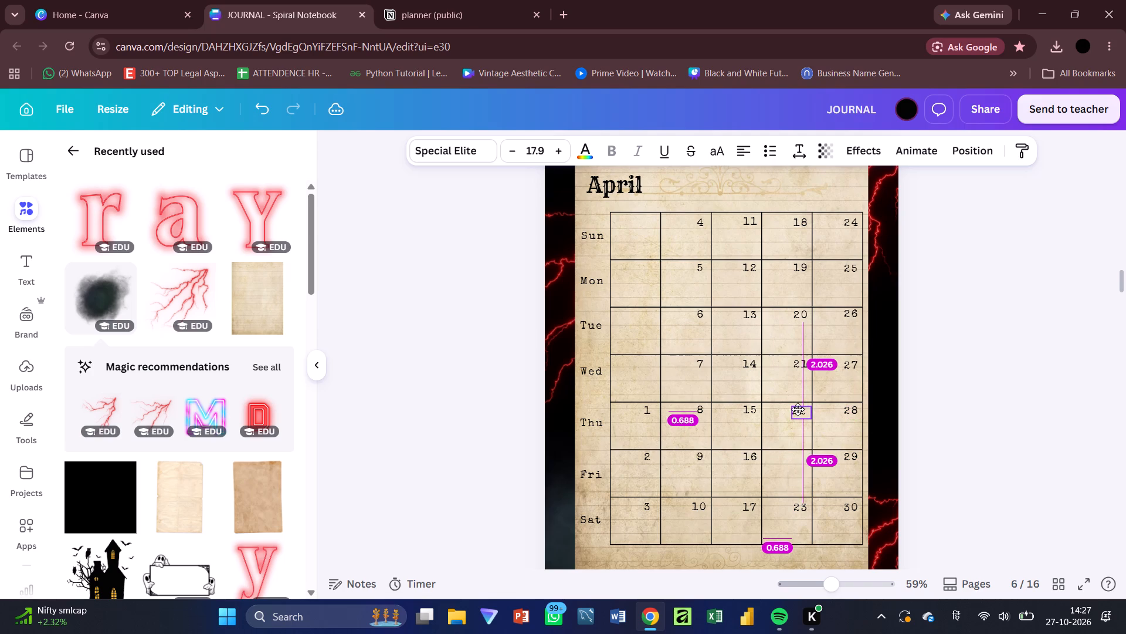
{"action": "left_click_drag", "start_coordinate": [798, 409], "coordinate": [799, 411]}
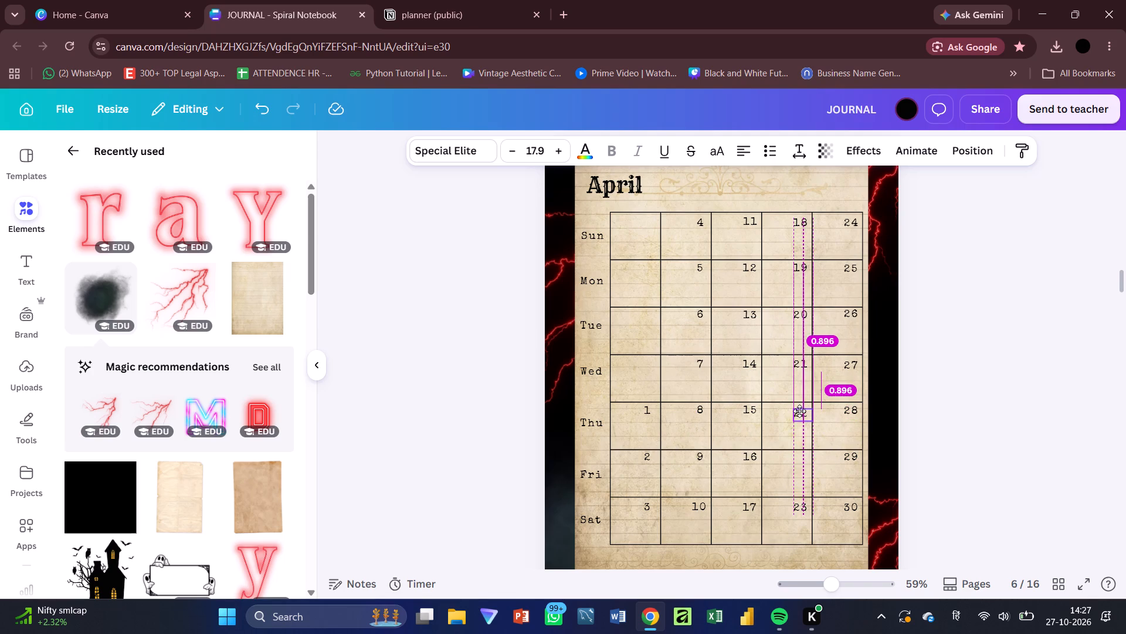
{"action": "left_click_drag", "start_coordinate": [799, 411], "coordinate": [799, 408]}
{"action": "left_click_drag", "start_coordinate": [800, 508], "coordinate": [801, 460]}
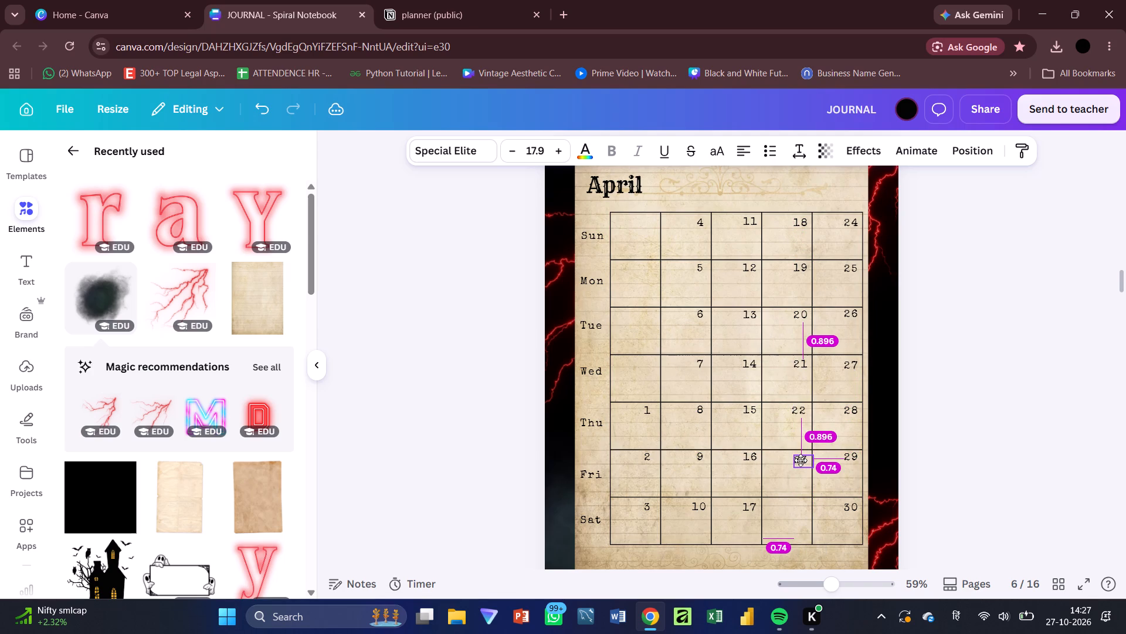
{"action": "left_click_drag", "start_coordinate": [801, 460], "coordinate": [799, 462]}
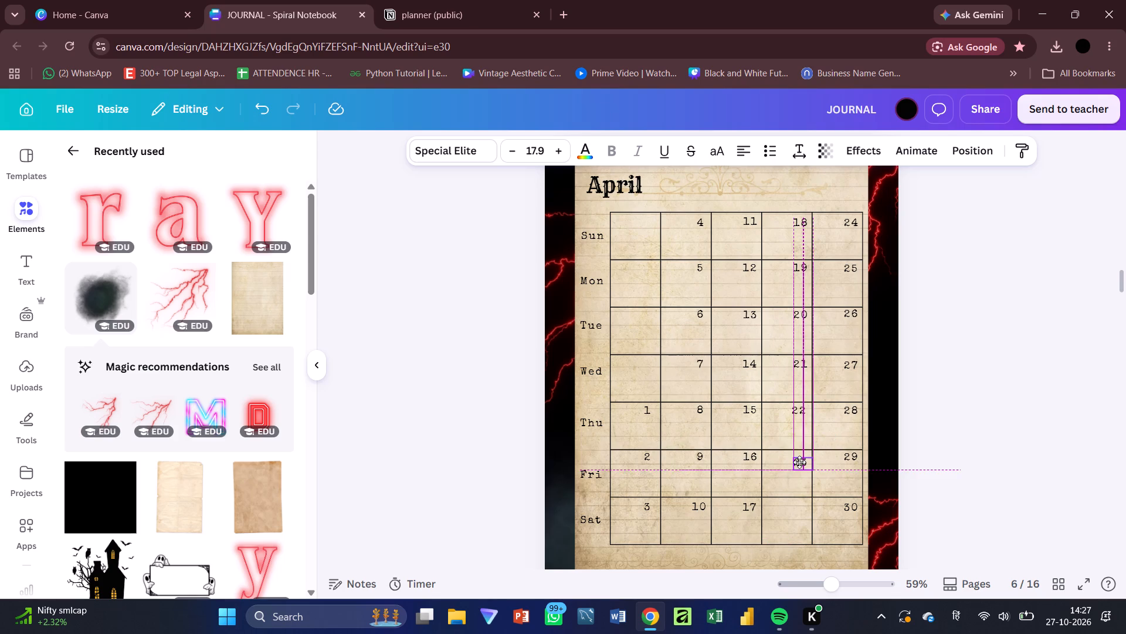
{"action": "left_click_drag", "start_coordinate": [799, 462], "coordinate": [800, 458]}
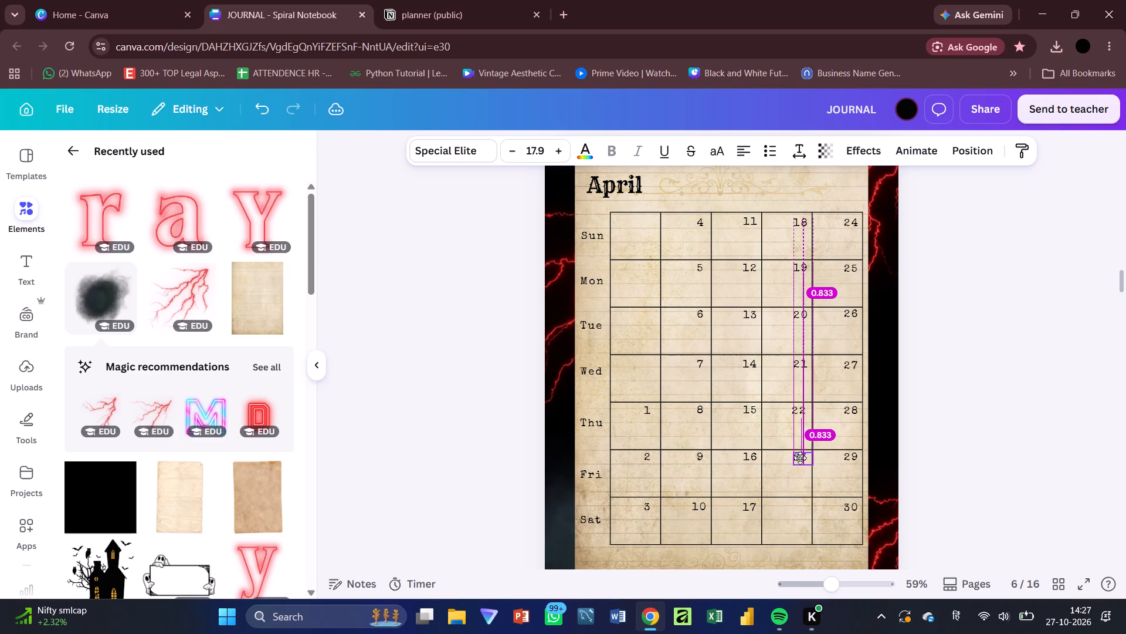
{"action": "left_click_drag", "start_coordinate": [800, 458], "coordinate": [799, 458]}
{"action": "left_click_drag", "start_coordinate": [799, 458], "coordinate": [799, 457]}
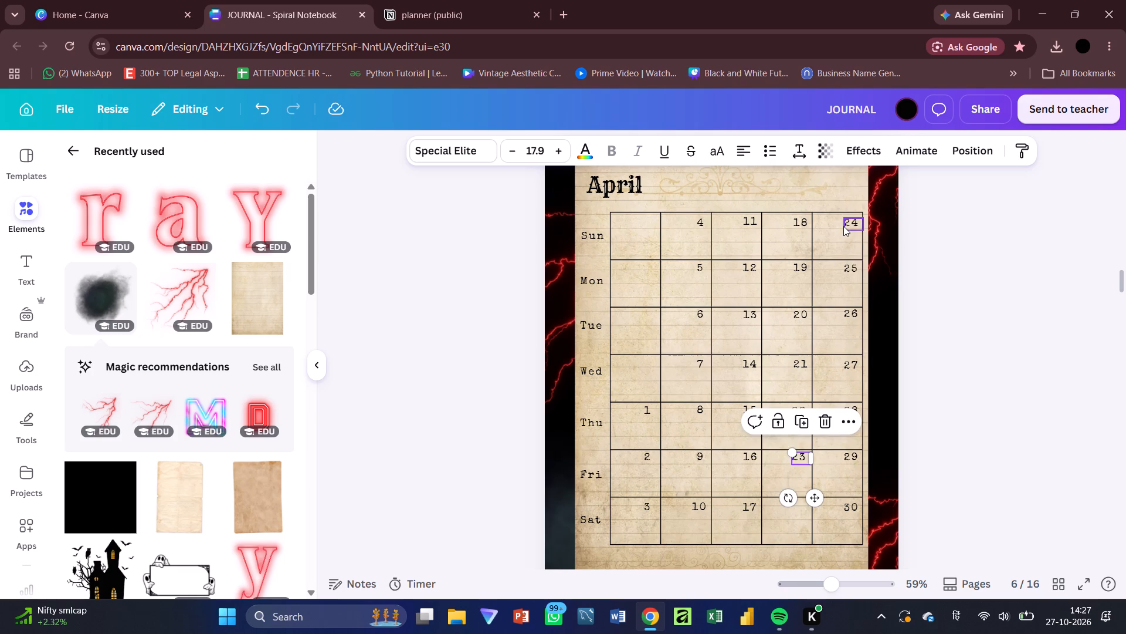
Move April's date 24 into the Saturday cell of the fourth week column, aligned with the neighbouring dates.
{"action": "left_click_drag", "start_coordinate": [843, 226], "coordinate": [791, 504]}
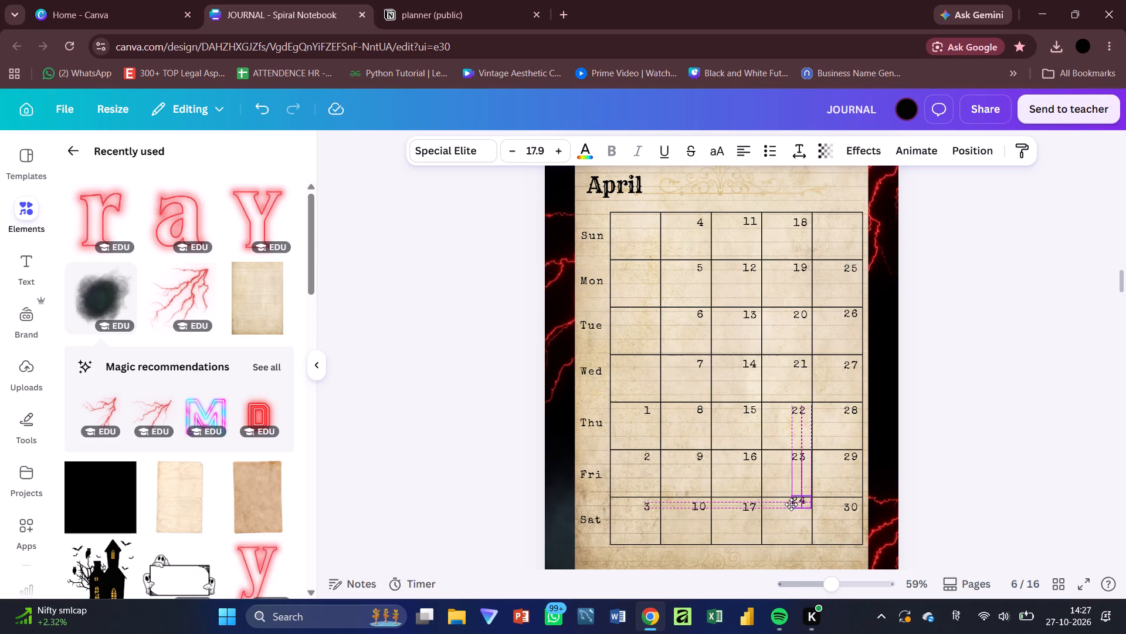
{"action": "left_click_drag", "start_coordinate": [791, 504], "coordinate": [793, 510]}
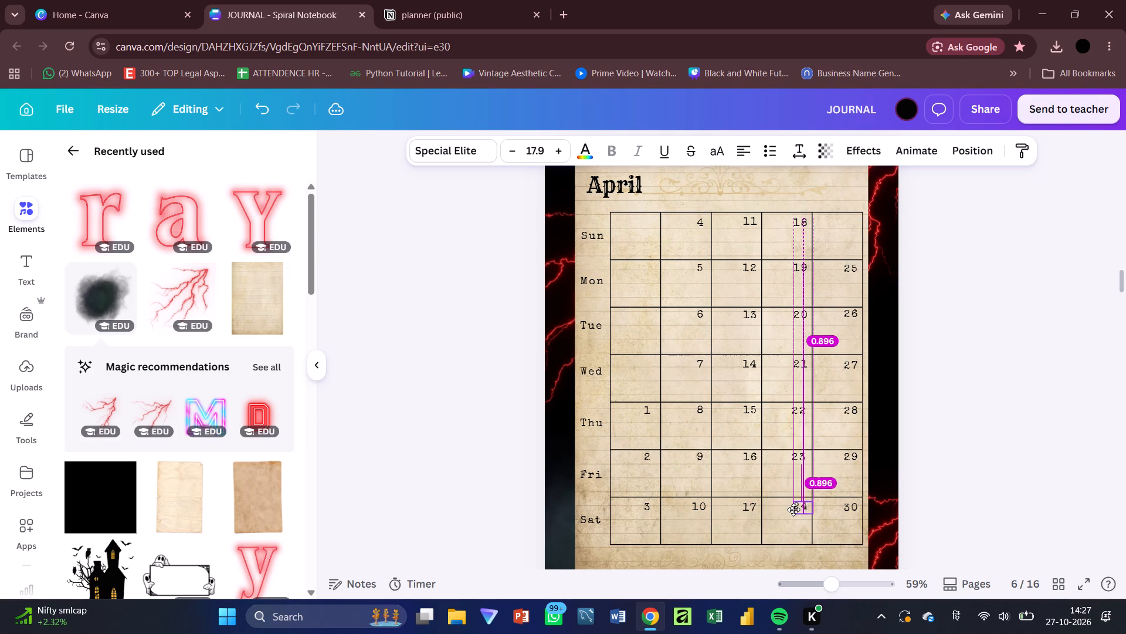
{"action": "left_click_drag", "start_coordinate": [793, 510], "coordinate": [792, 510]}
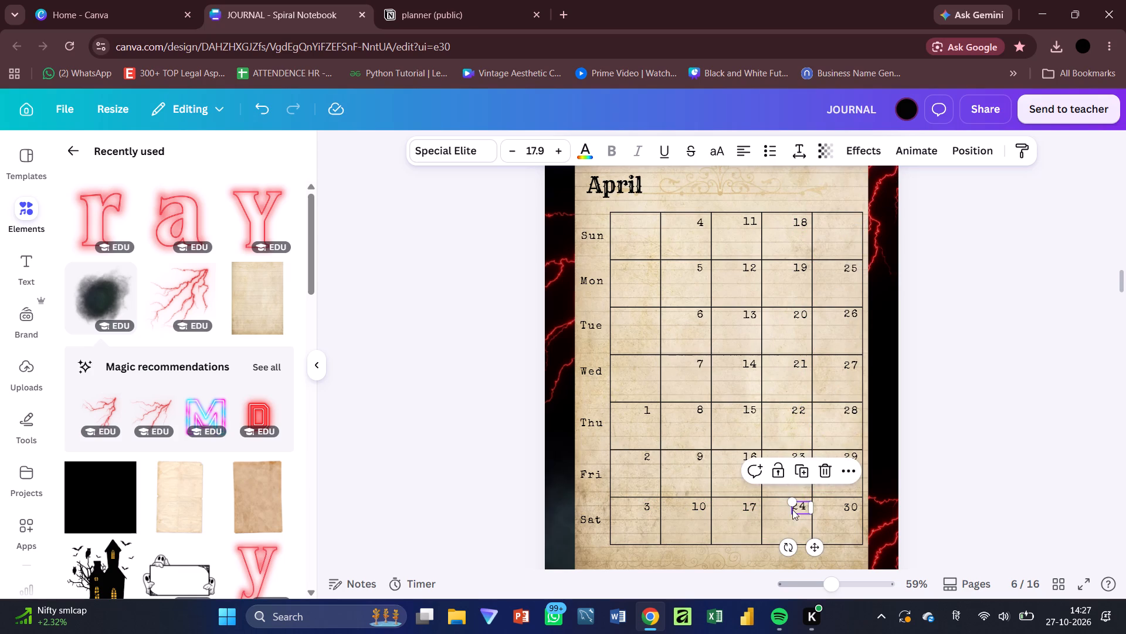
Move April's dates 25 through 30 up one cell each, into the Sunday through Friday cells of the fifth week column.
{"action": "left_click_drag", "start_coordinate": [850, 272], "coordinate": [848, 227]}
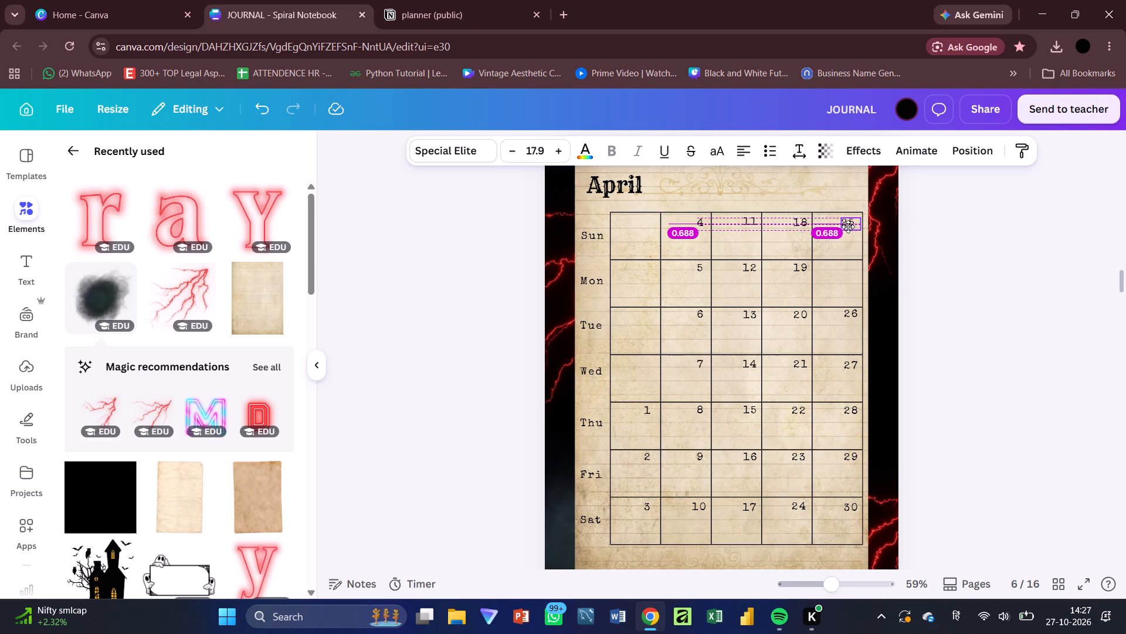
{"action": "left_click_drag", "start_coordinate": [848, 227], "coordinate": [848, 225]}
{"action": "left_click_drag", "start_coordinate": [846, 316], "coordinate": [841, 272]}
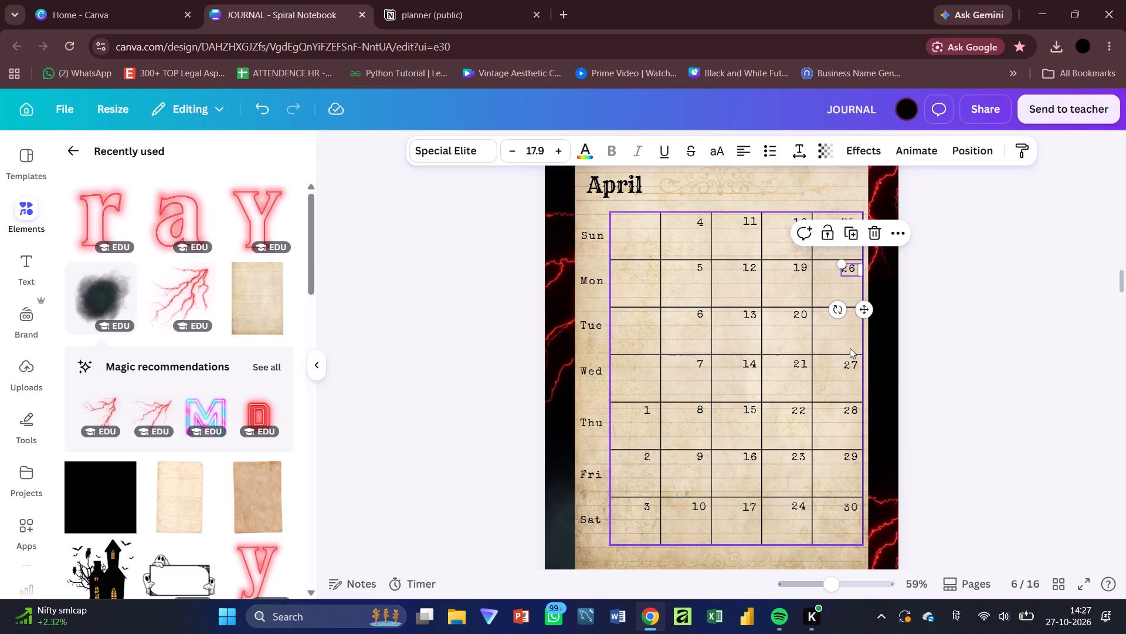
{"action": "left_click_drag", "start_coordinate": [852, 366], "coordinate": [848, 316]}
{"action": "left_click_drag", "start_coordinate": [854, 412], "coordinate": [854, 360]}
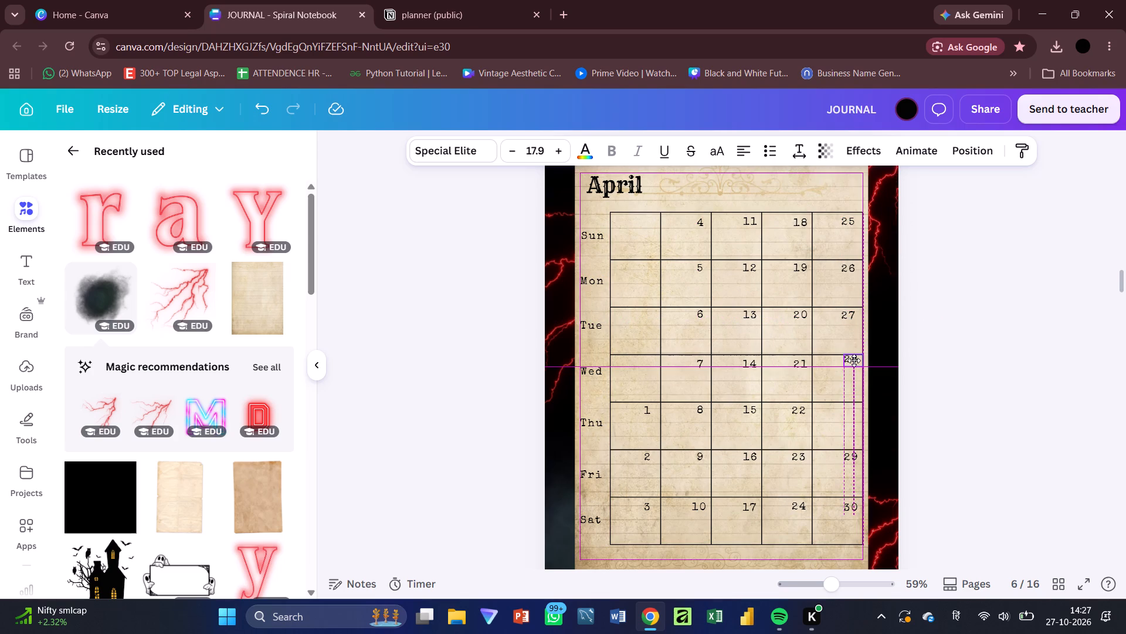
{"action": "left_click_drag", "start_coordinate": [854, 360], "coordinate": [854, 366]}
{"action": "left_click_drag", "start_coordinate": [856, 455], "coordinate": [851, 417]}
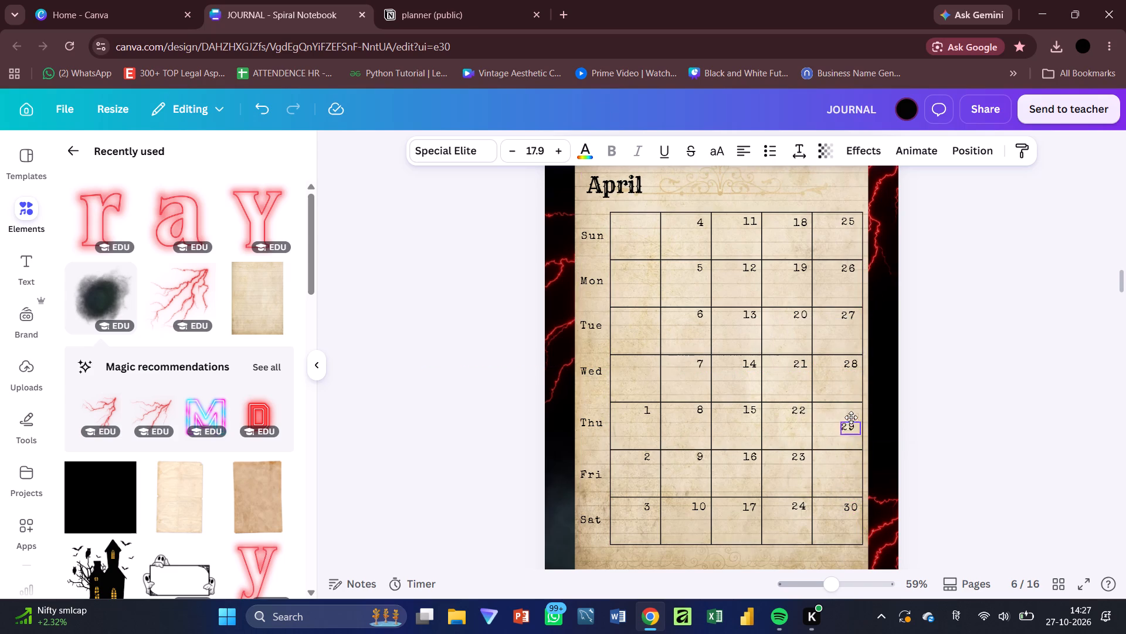
{"action": "left_click_drag", "start_coordinate": [851, 417], "coordinate": [853, 409]}
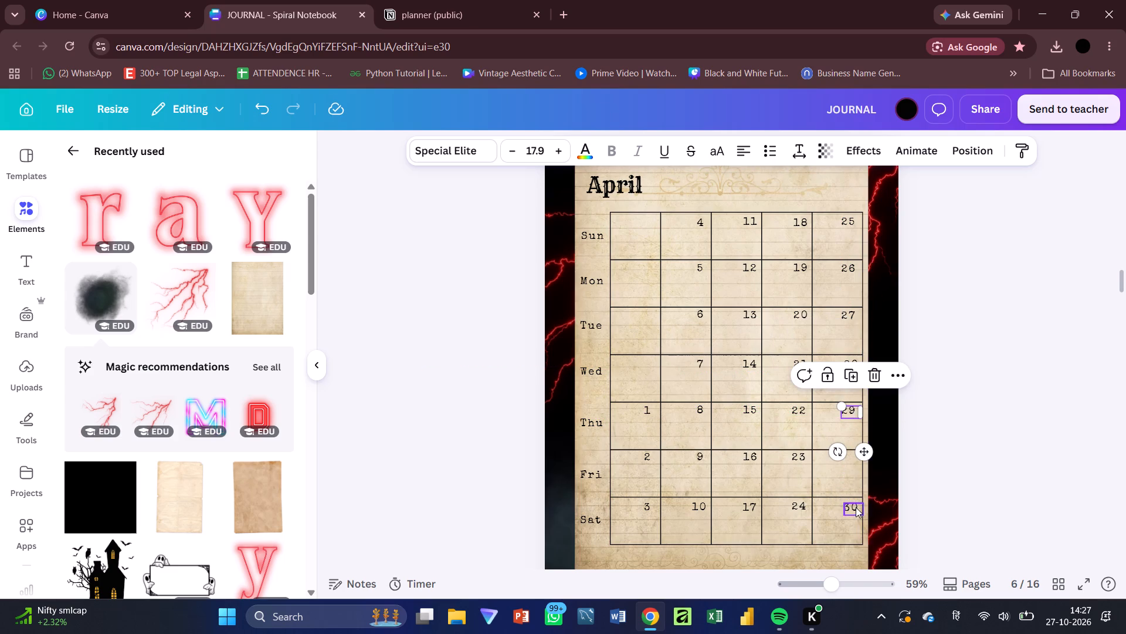
{"action": "left_click_drag", "start_coordinate": [856, 507], "coordinate": [854, 459]}
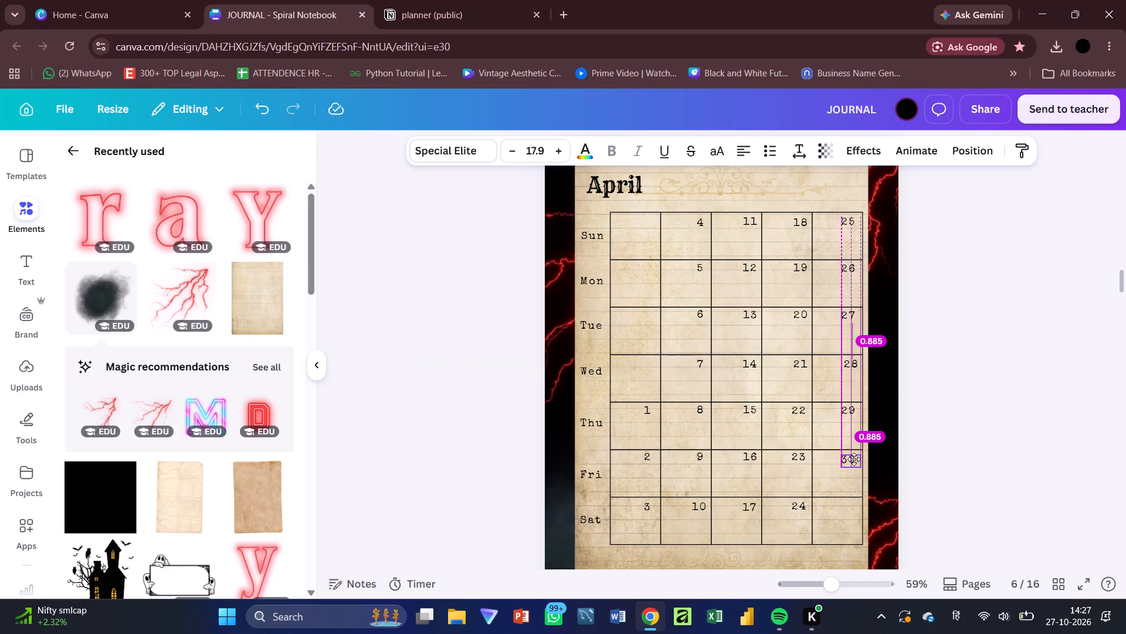
{"action": "left_click_drag", "start_coordinate": [854, 459], "coordinate": [853, 457]}
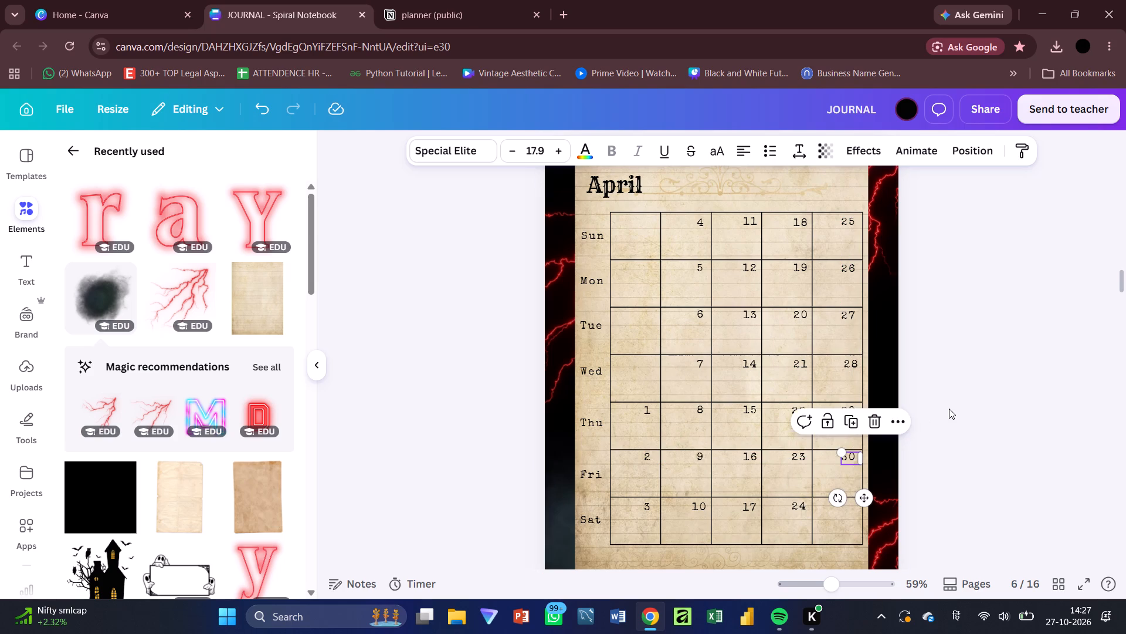
{"action": "left_click", "coordinate": [949, 409]}
Review the January through April calendar pages for correct date placement and continue to the May page.
{"action": "scroll", "coordinate": [949, 409], "scroll_direction": "up", "scroll_amount": 5}
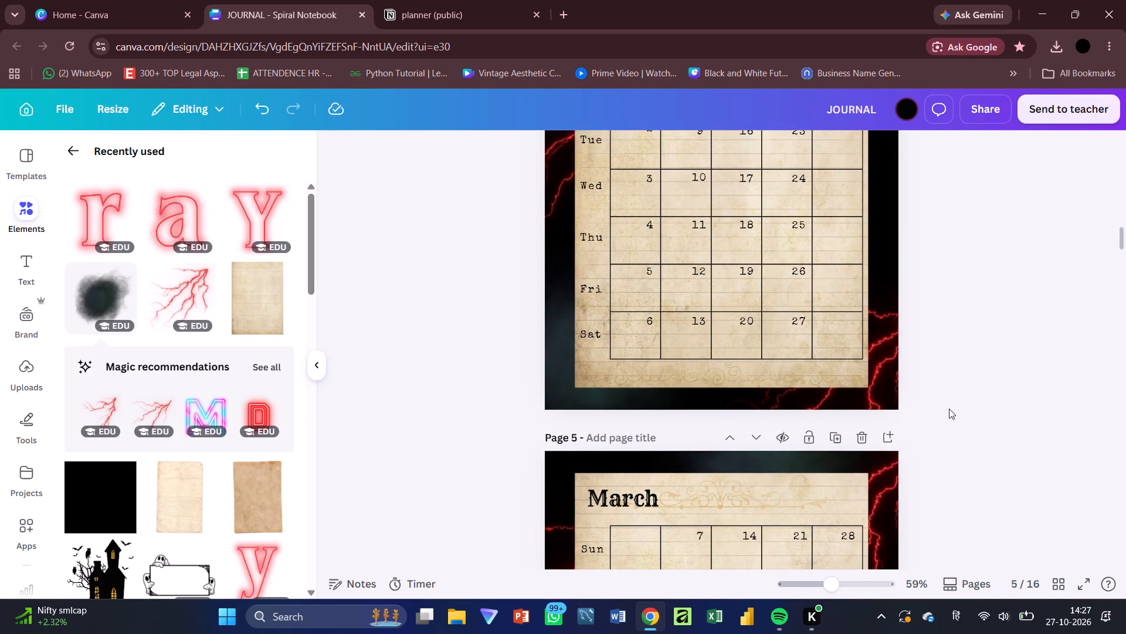
{"action": "scroll", "coordinate": [949, 409], "scroll_direction": "up", "scroll_amount": 2}
{"action": "scroll", "coordinate": [949, 409], "scroll_direction": "down", "scroll_amount": 2}
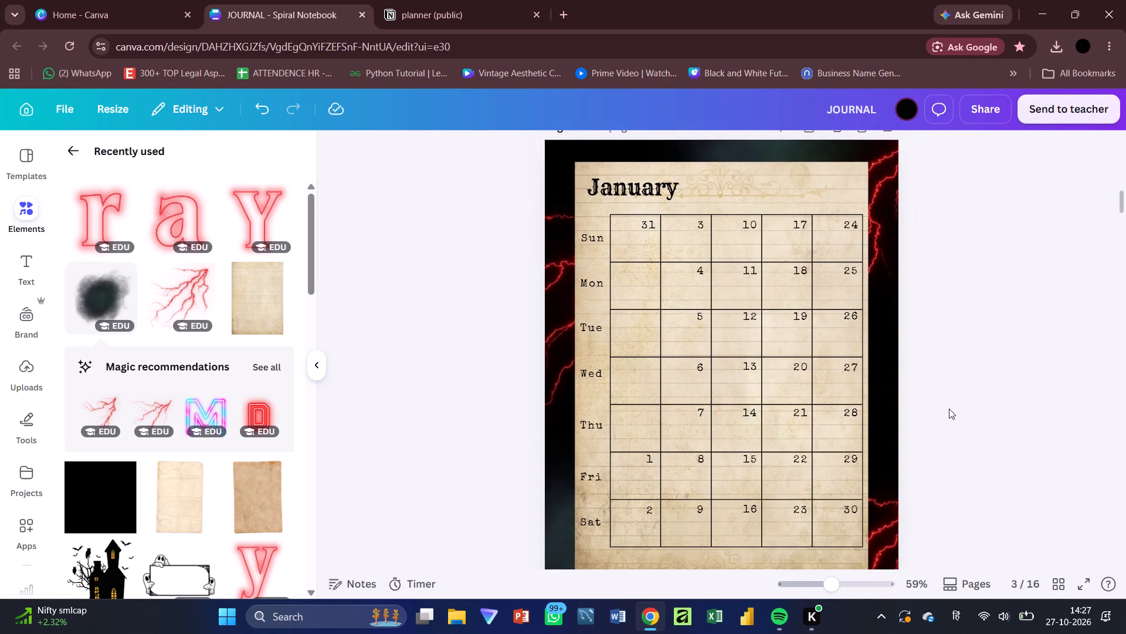
{"action": "scroll", "coordinate": [949, 409], "scroll_direction": "down", "scroll_amount": 15}
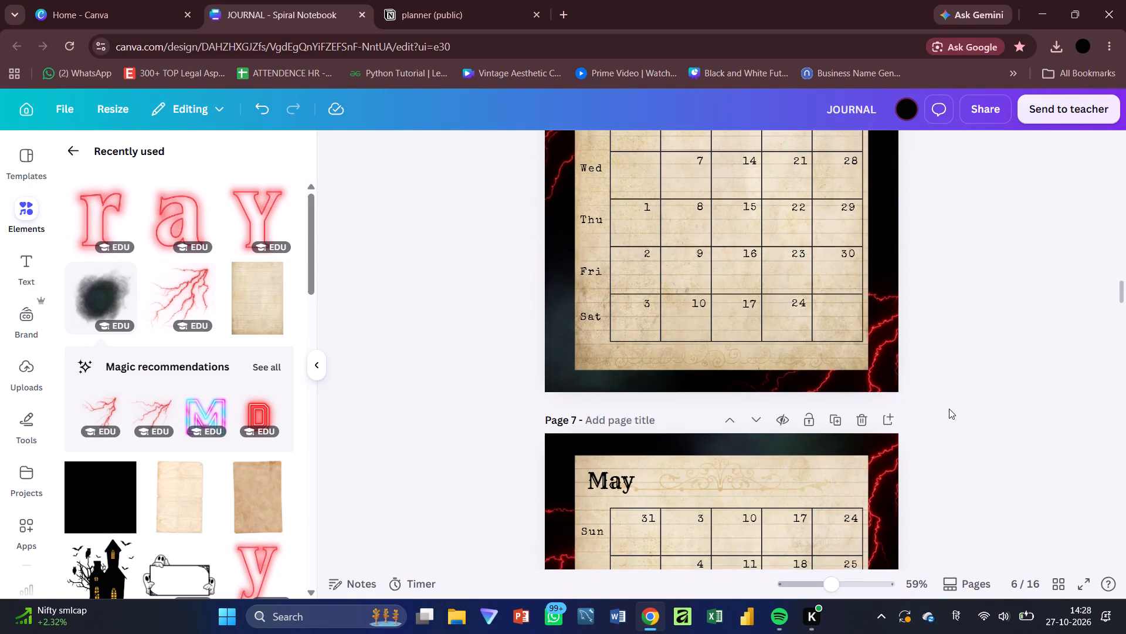
{"action": "scroll", "coordinate": [949, 409], "scroll_direction": "down", "scroll_amount": 2}
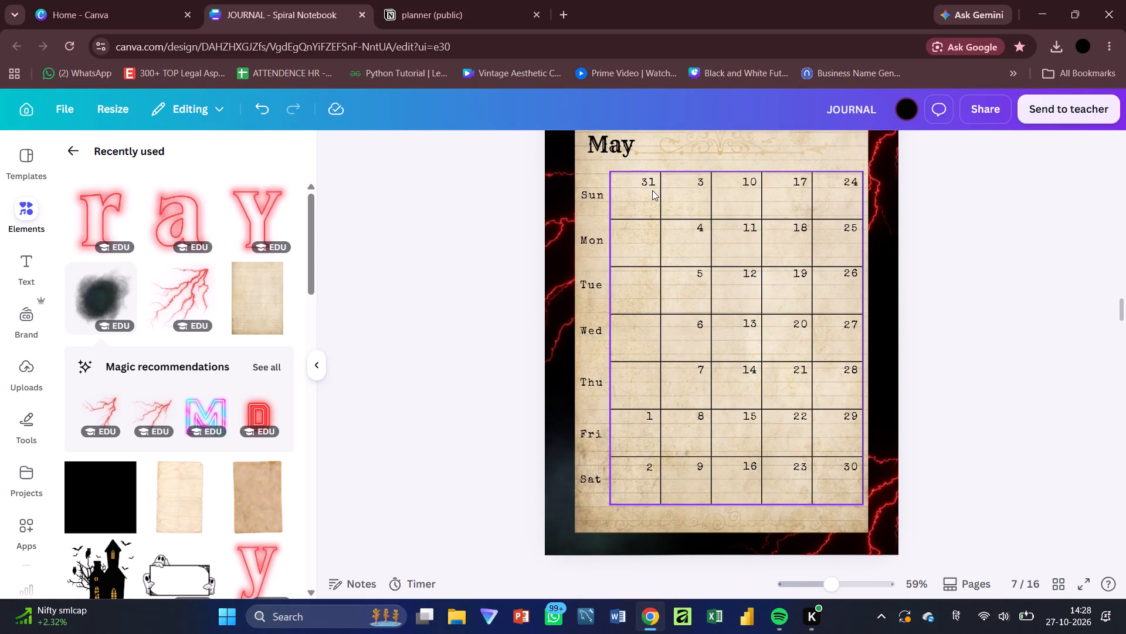
Look up the May 2027 weekday layout in the system calendar.
{"action": "left_click", "coordinate": [1058, 610]}
{"action": "triple_click", "coordinate": [1099, 323]}
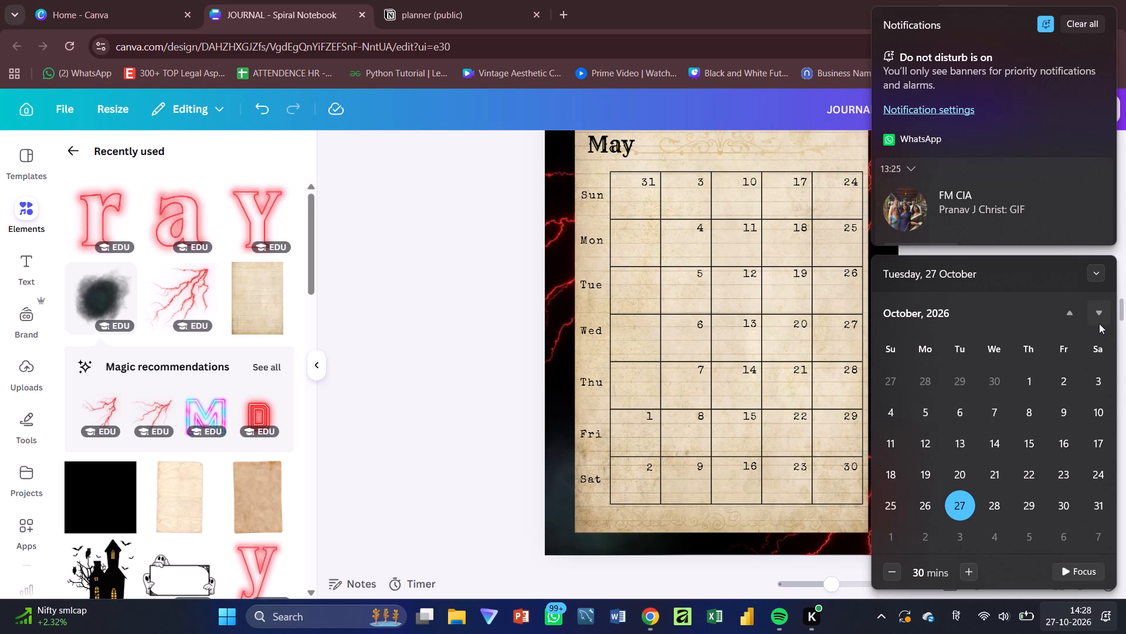
{"action": "left_click", "coordinate": [1099, 323]}
{"action": "triple_click", "coordinate": [1099, 323]}
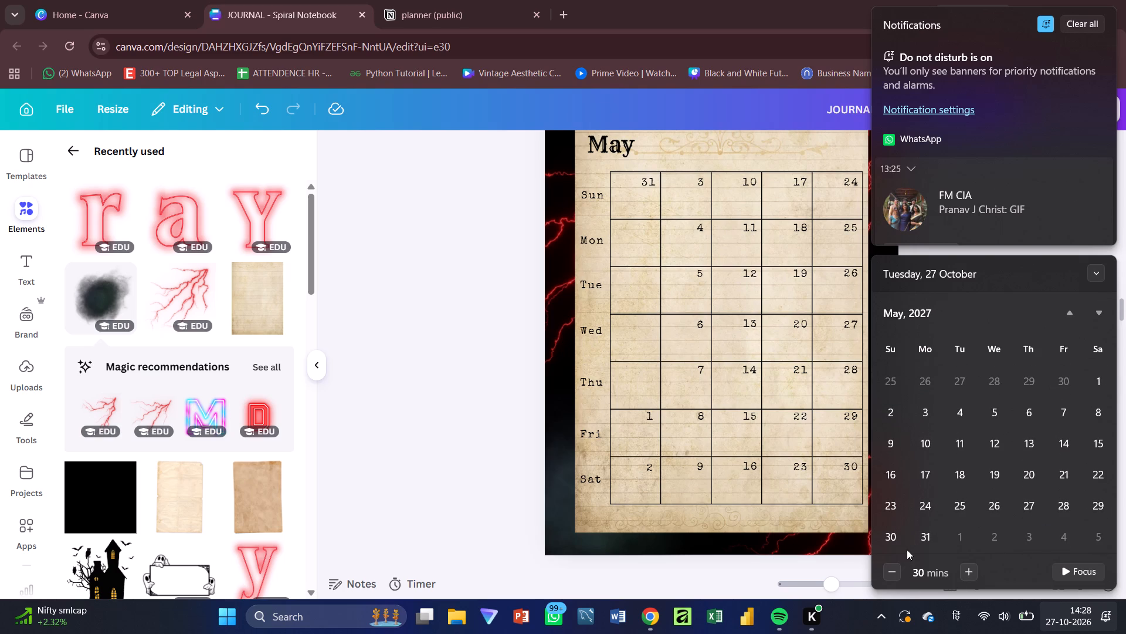
{"action": "left_click", "coordinate": [494, 268]}
Move May's date 31 into the Monday cell and date 30 into the Sunday cell of the first week column, aligned with each other.
{"action": "left_click_drag", "start_coordinate": [647, 182], "coordinate": [648, 227]}
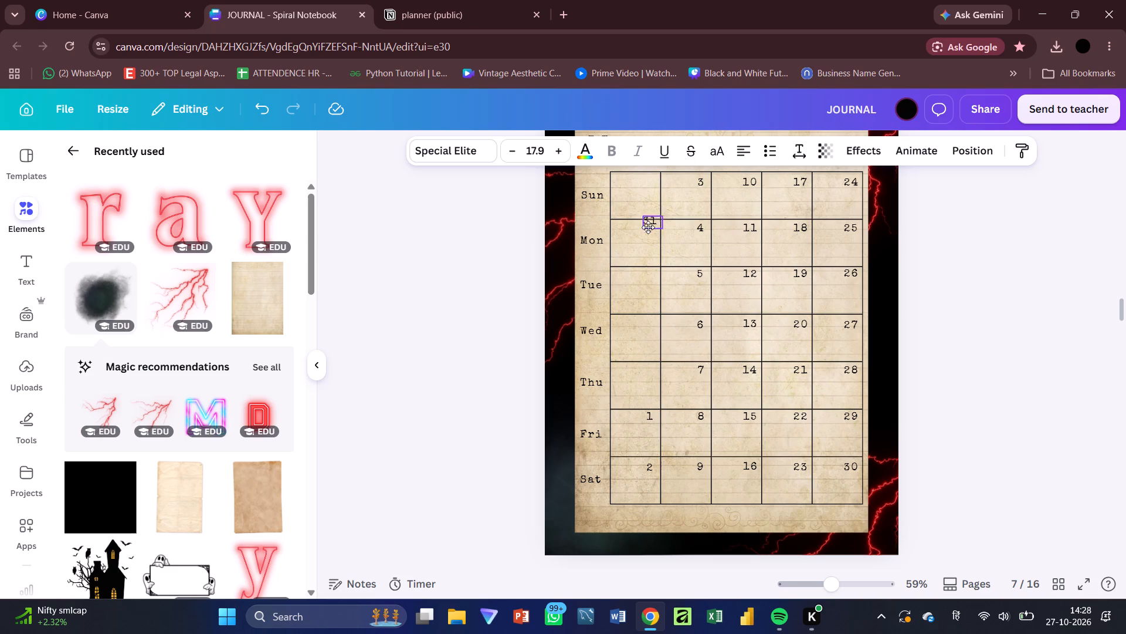
{"action": "left_click_drag", "start_coordinate": [648, 227], "coordinate": [647, 228]}
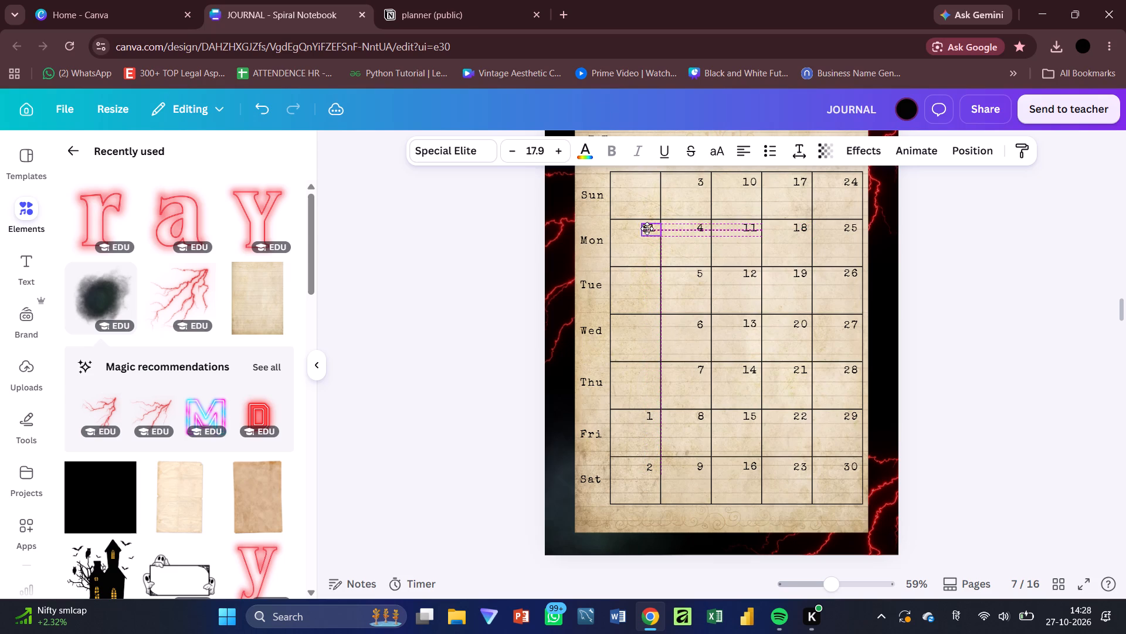
{"action": "left_click_drag", "start_coordinate": [647, 228], "coordinate": [646, 228]}
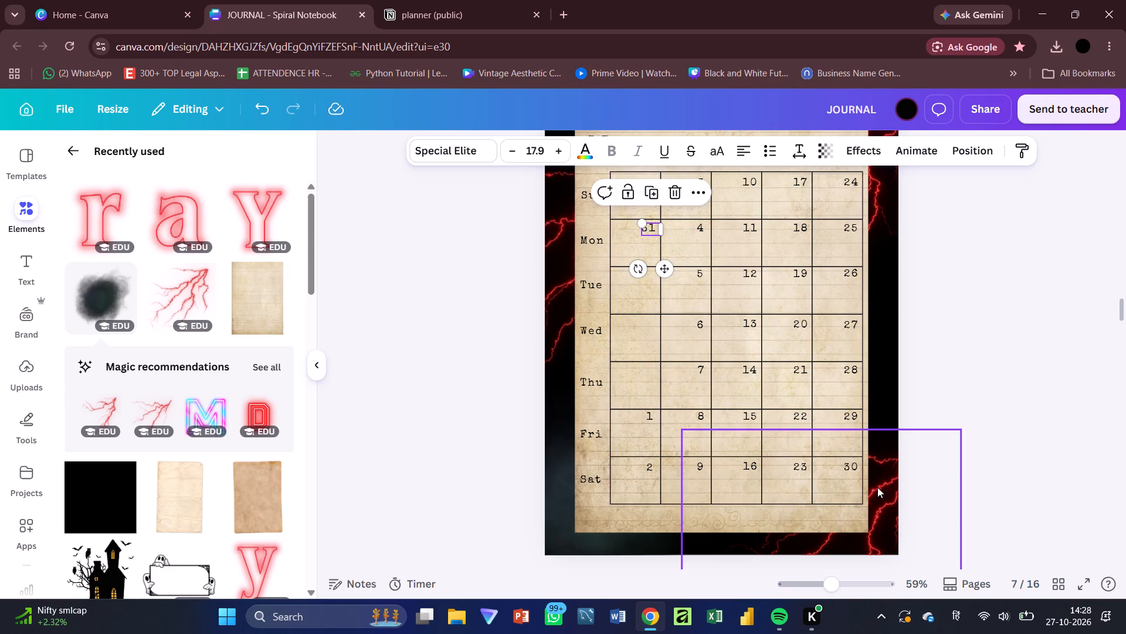
{"action": "left_click_drag", "start_coordinate": [854, 465], "coordinate": [647, 176]}
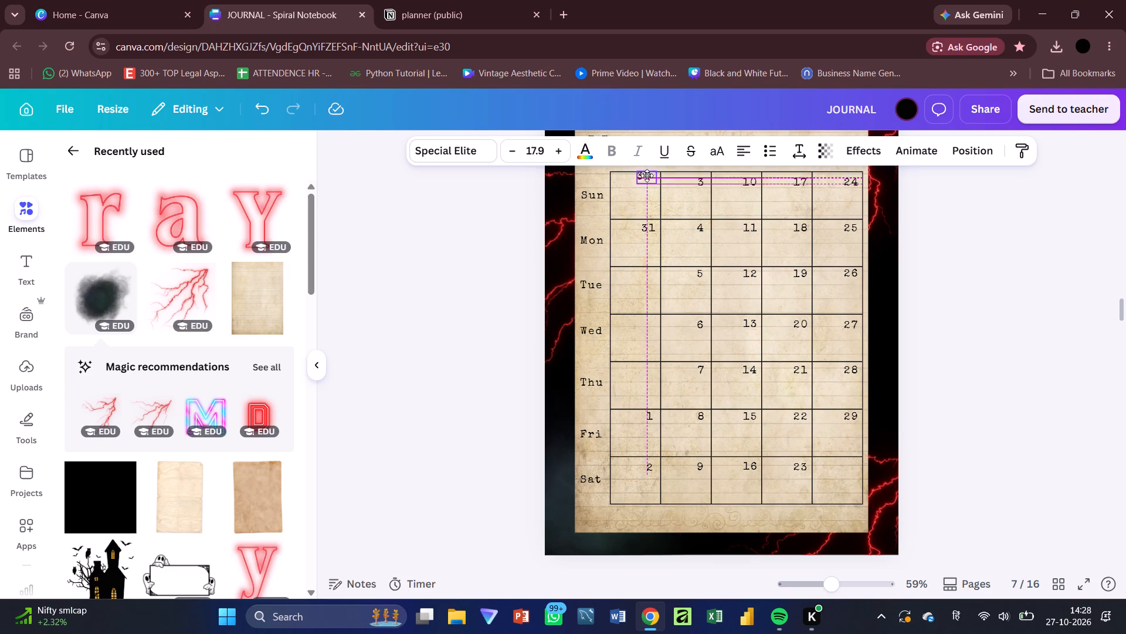
{"action": "left_click_drag", "start_coordinate": [647, 176], "coordinate": [650, 181]}
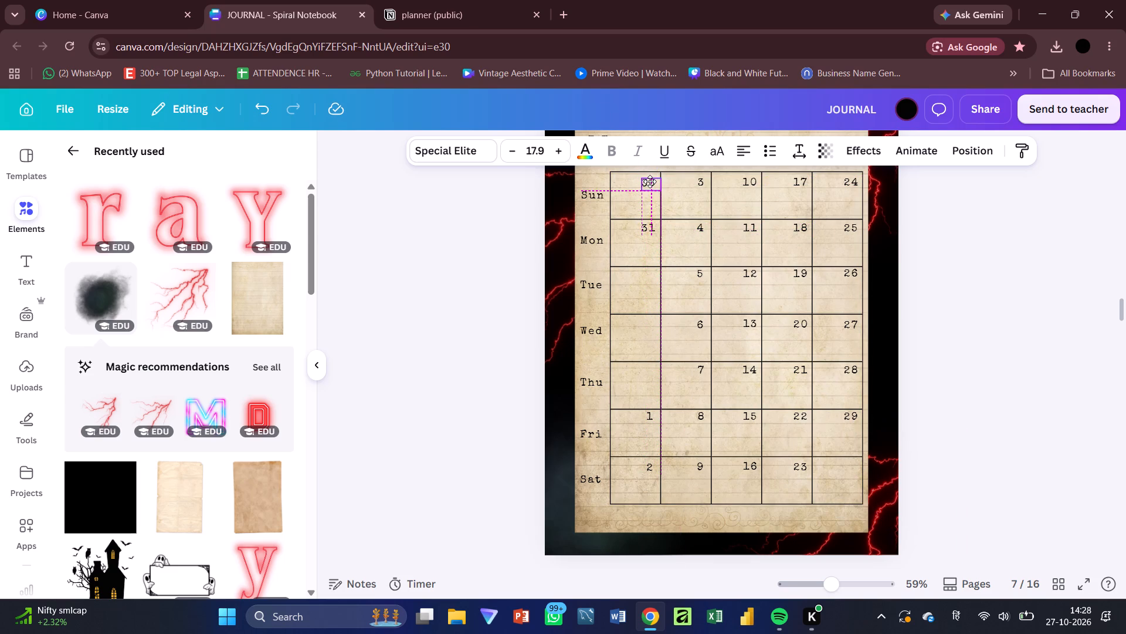
{"action": "left_click_drag", "start_coordinate": [650, 181], "coordinate": [649, 179]}
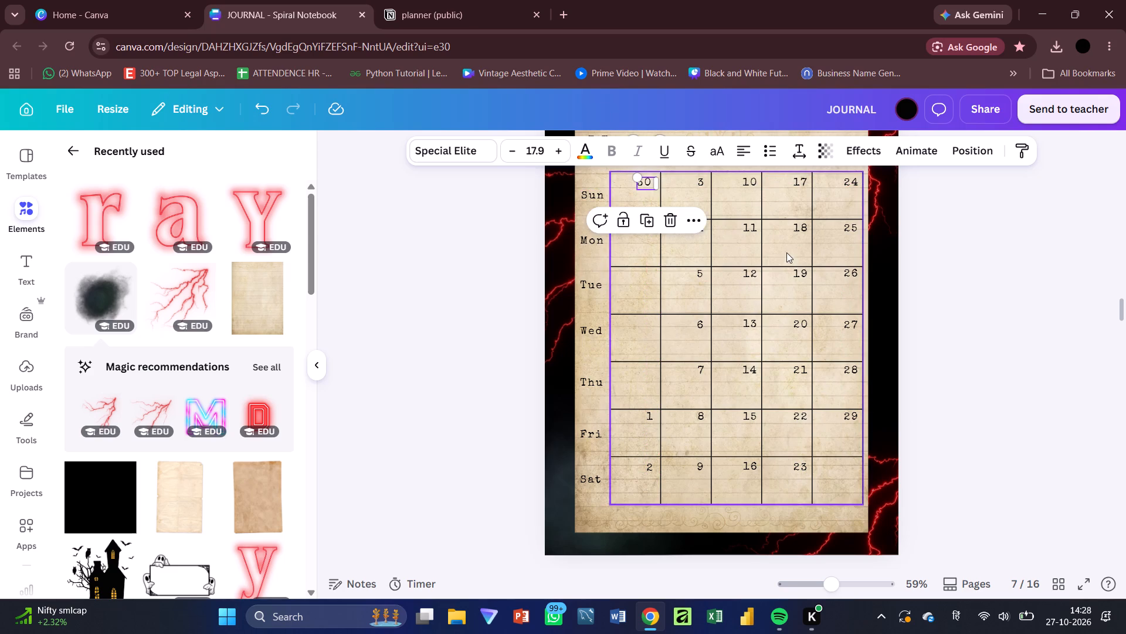
{"action": "left_click", "coordinate": [646, 182]}
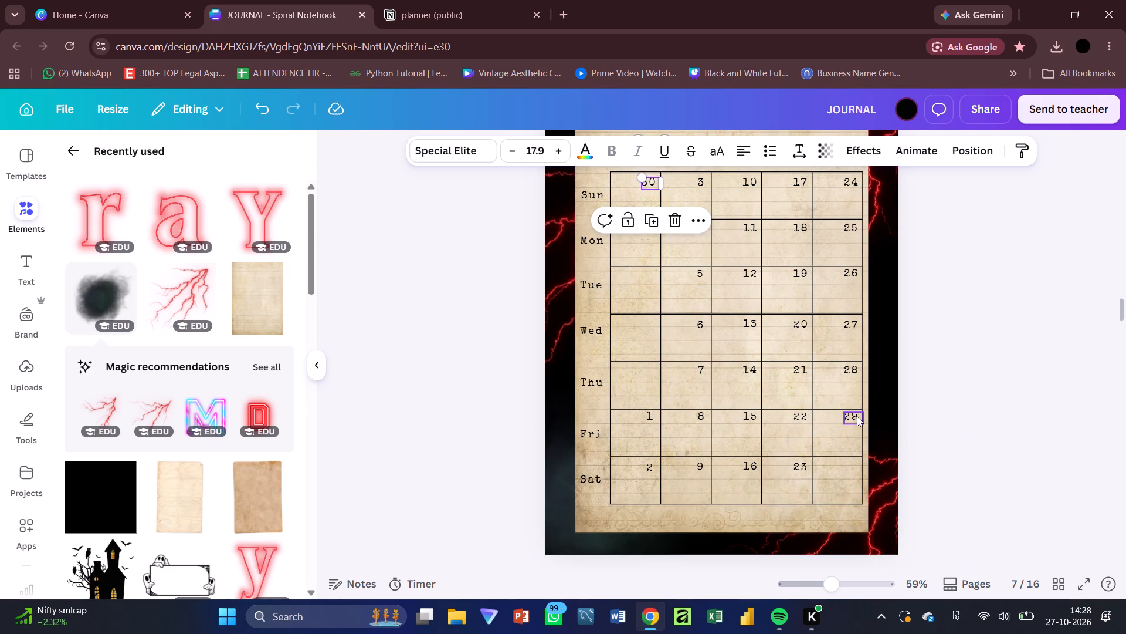
Move May's dates 29 and 28 down one cell each, into the Saturday and Friday cells of the fifth week column, aligned with neighbouring dates.
{"action": "left_click_drag", "start_coordinate": [857, 416], "coordinate": [859, 464]}
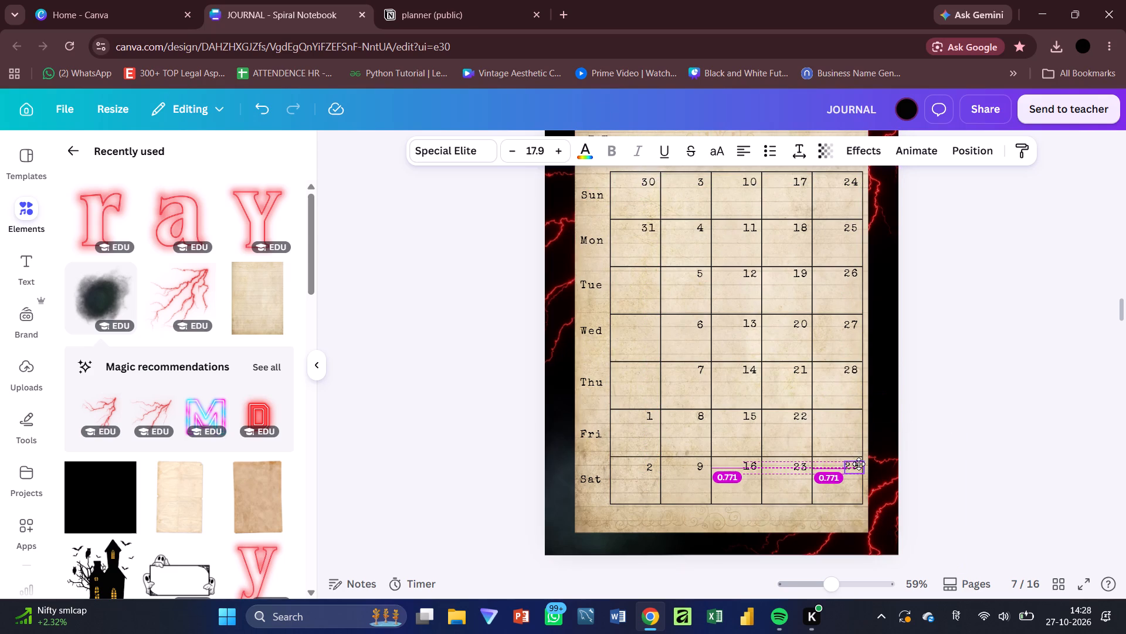
{"action": "left_click_drag", "start_coordinate": [859, 464], "coordinate": [857, 465]}
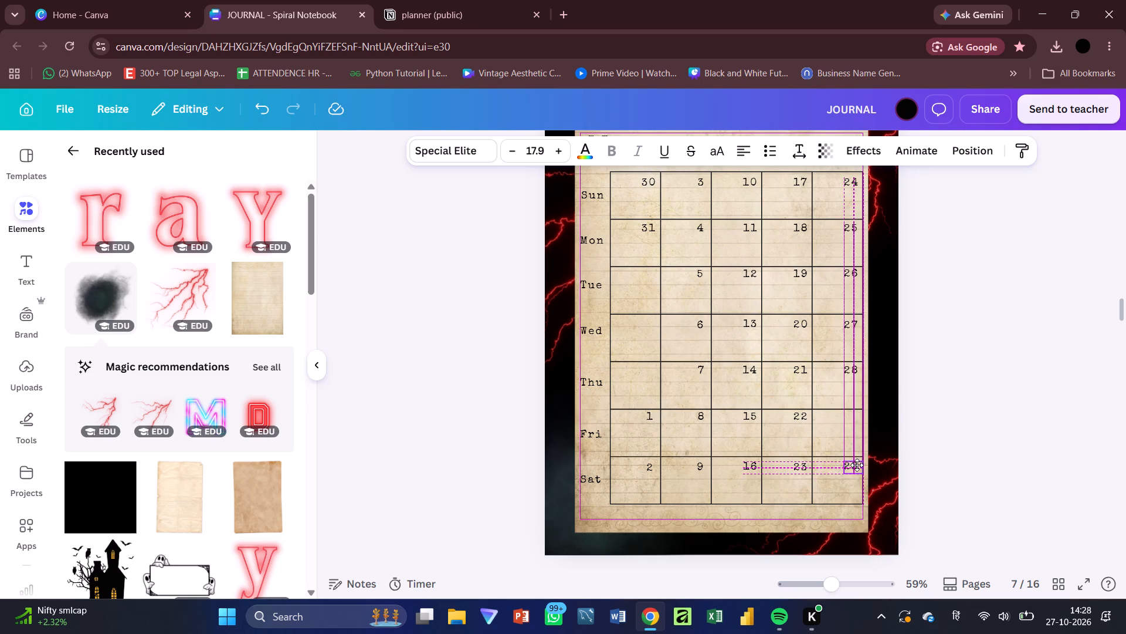
{"action": "left_click_drag", "start_coordinate": [857, 465], "coordinate": [857, 465]}
{"action": "left_click_drag", "start_coordinate": [850, 368], "coordinate": [847, 419]}
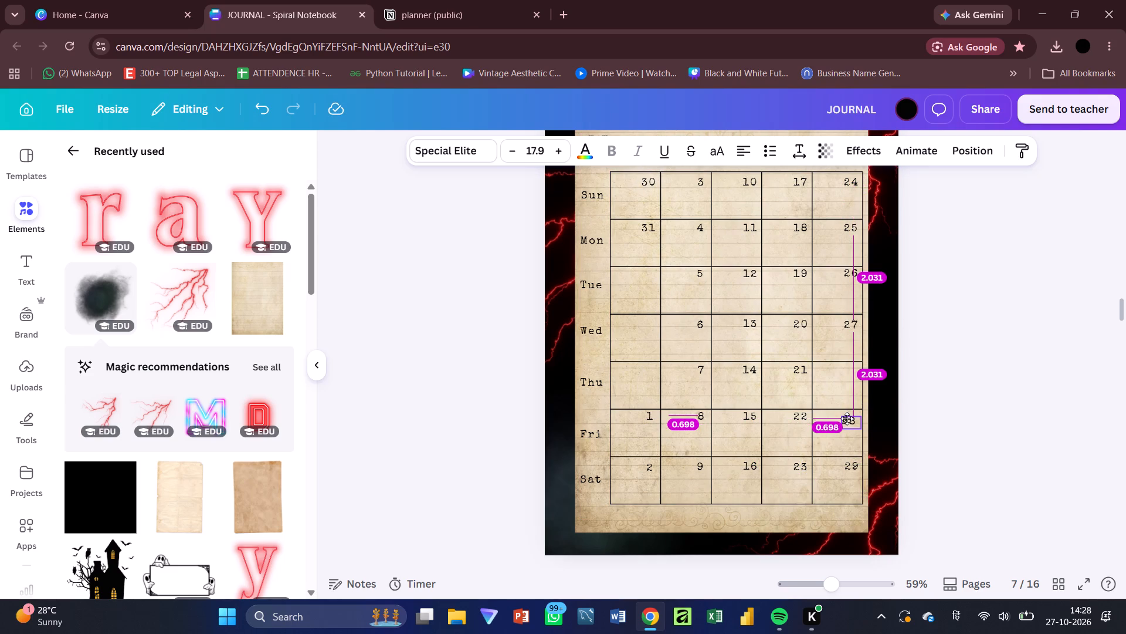
{"action": "left_click_drag", "start_coordinate": [847, 419], "coordinate": [847, 413]}
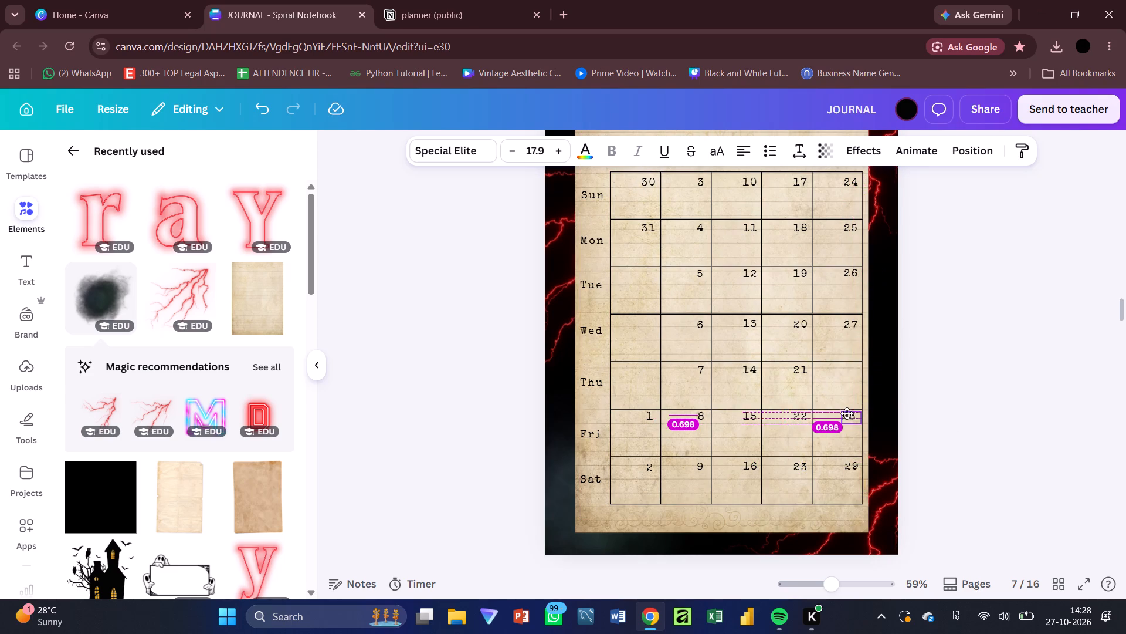
{"action": "left_click_drag", "start_coordinate": [847, 413], "coordinate": [850, 413]}
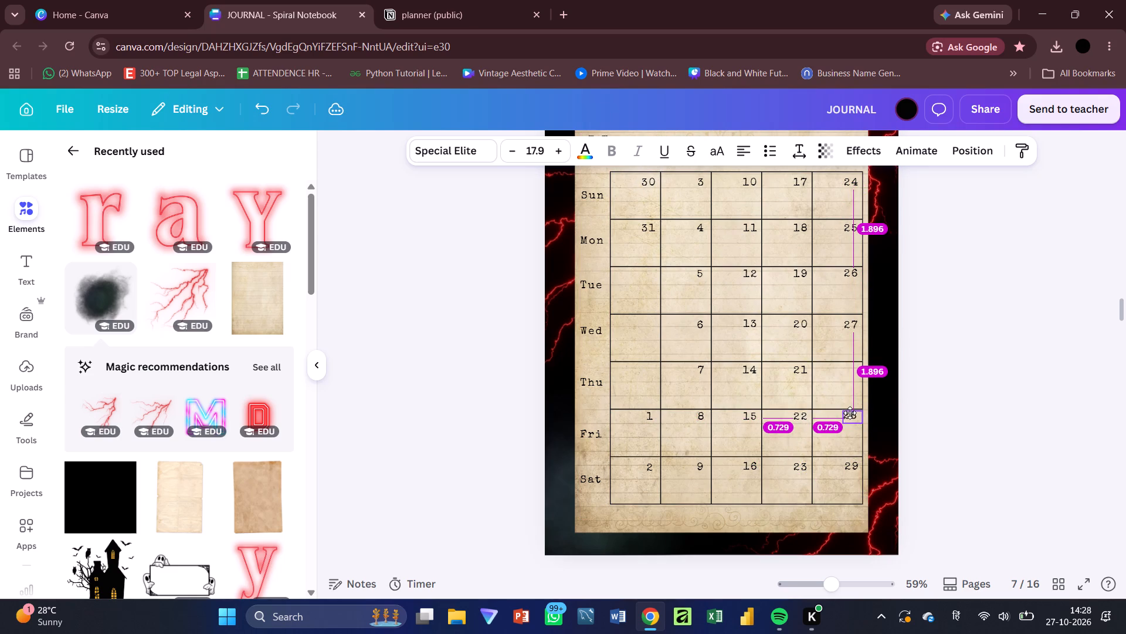
{"action": "left_click_drag", "start_coordinate": [850, 413], "coordinate": [850, 413]}
{"action": "left_click_drag", "start_coordinate": [850, 413], "coordinate": [849, 413]}
{"action": "left_click_drag", "start_coordinate": [849, 413], "coordinate": [850, 414]}
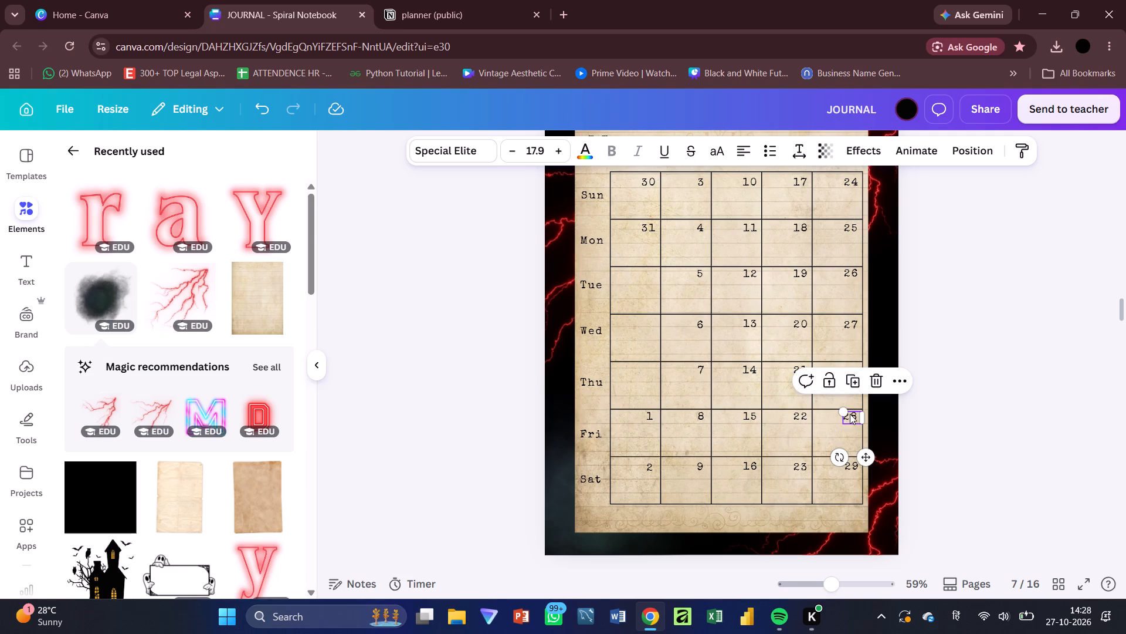
Move page 7's dates 27 and 26 into the Thursday and Wednesday cells of the fifth week column.
{"action": "left_click_drag", "start_coordinate": [849, 324], "coordinate": [852, 367]}
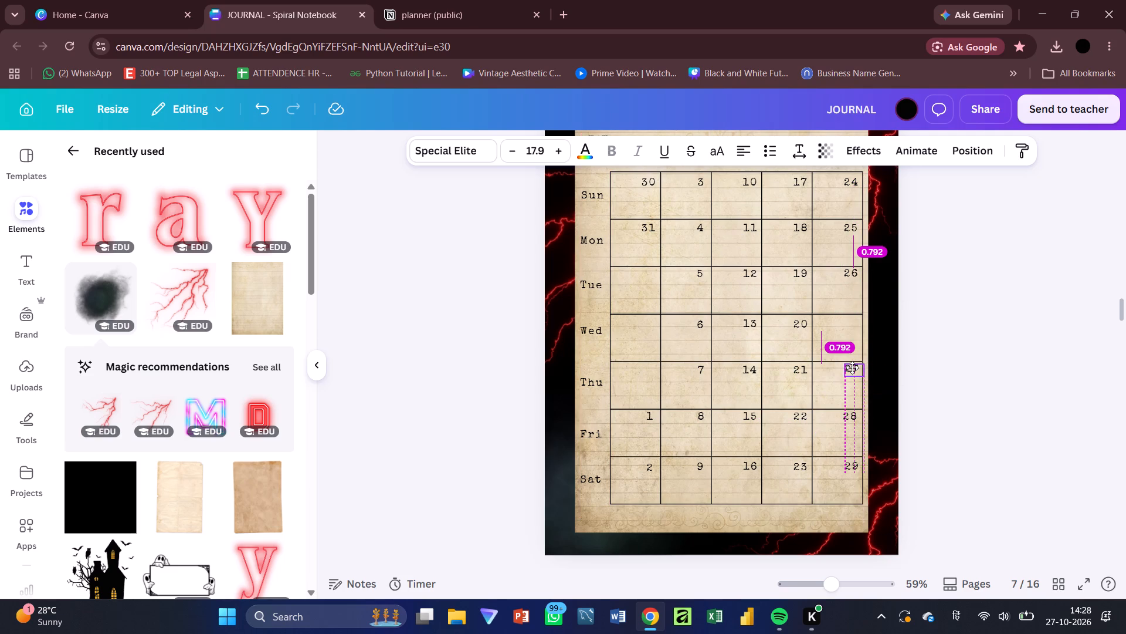
{"action": "left_click_drag", "start_coordinate": [852, 367], "coordinate": [847, 369]}
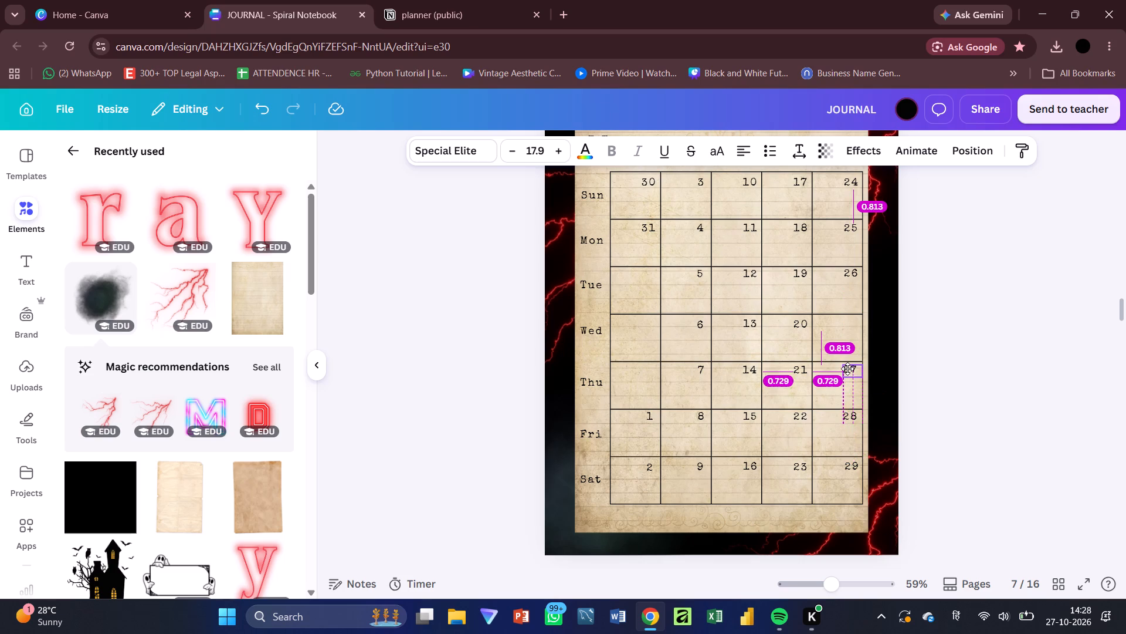
{"action": "left_click_drag", "start_coordinate": [847, 369], "coordinate": [849, 368]}
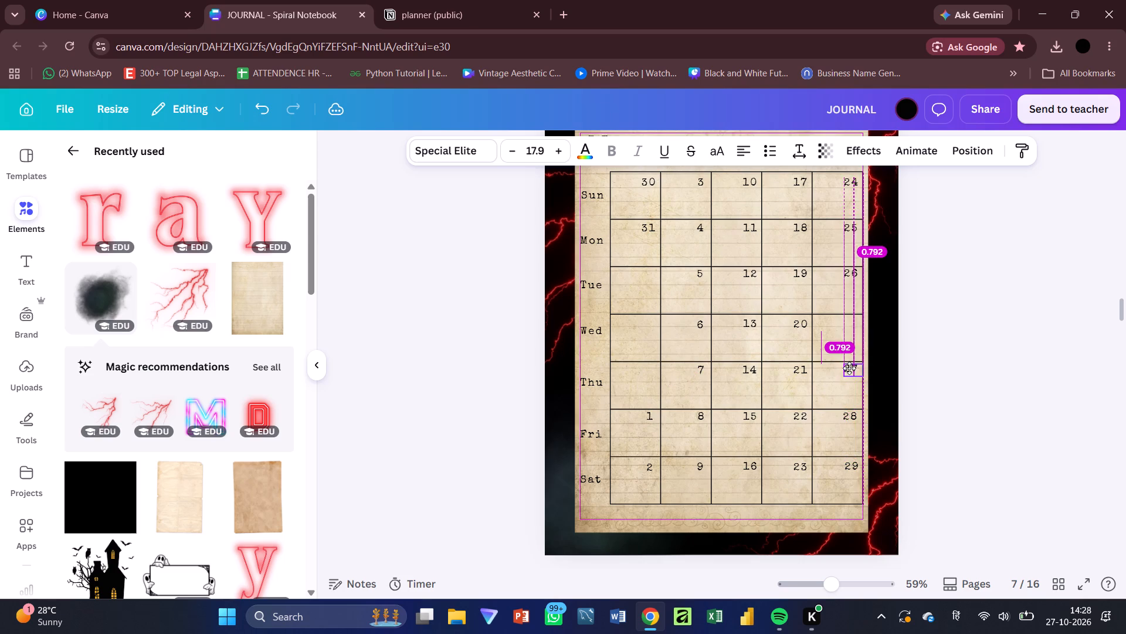
{"action": "left_click_drag", "start_coordinate": [849, 368], "coordinate": [849, 369]}
{"action": "left_click_drag", "start_coordinate": [847, 272], "coordinate": [853, 308]}
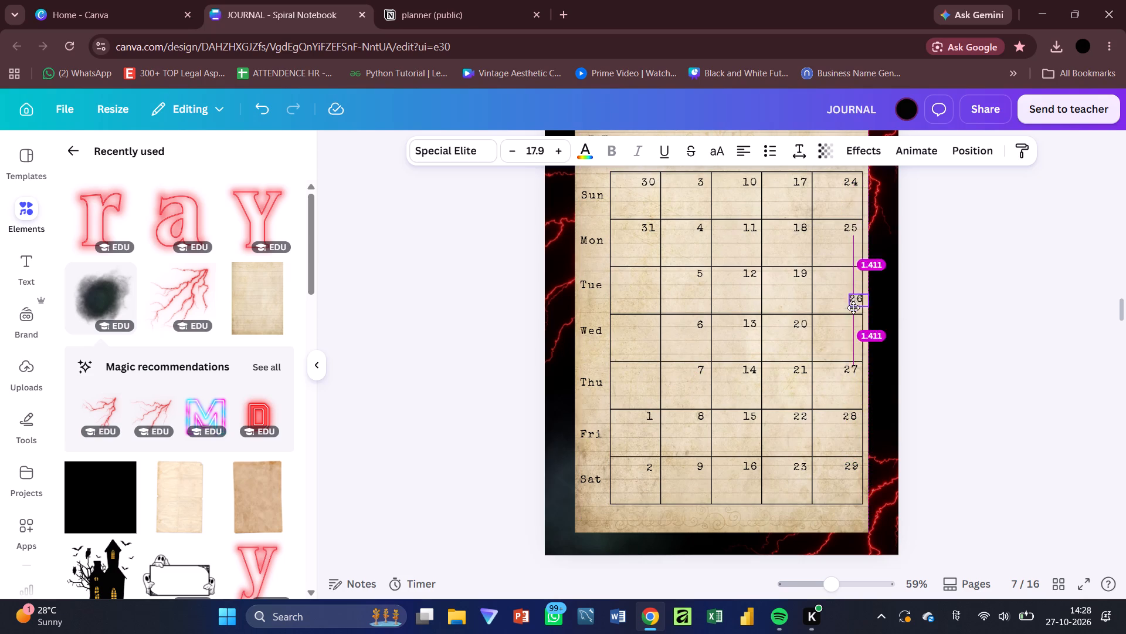
{"action": "left_click_drag", "start_coordinate": [853, 308], "coordinate": [847, 321]}
Move page 7's dates 25 and 24 into the Tuesday and Monday cells of the fifth week column, aligned with the dates below.
{"action": "left_click_drag", "start_coordinate": [851, 231], "coordinate": [850, 279]}
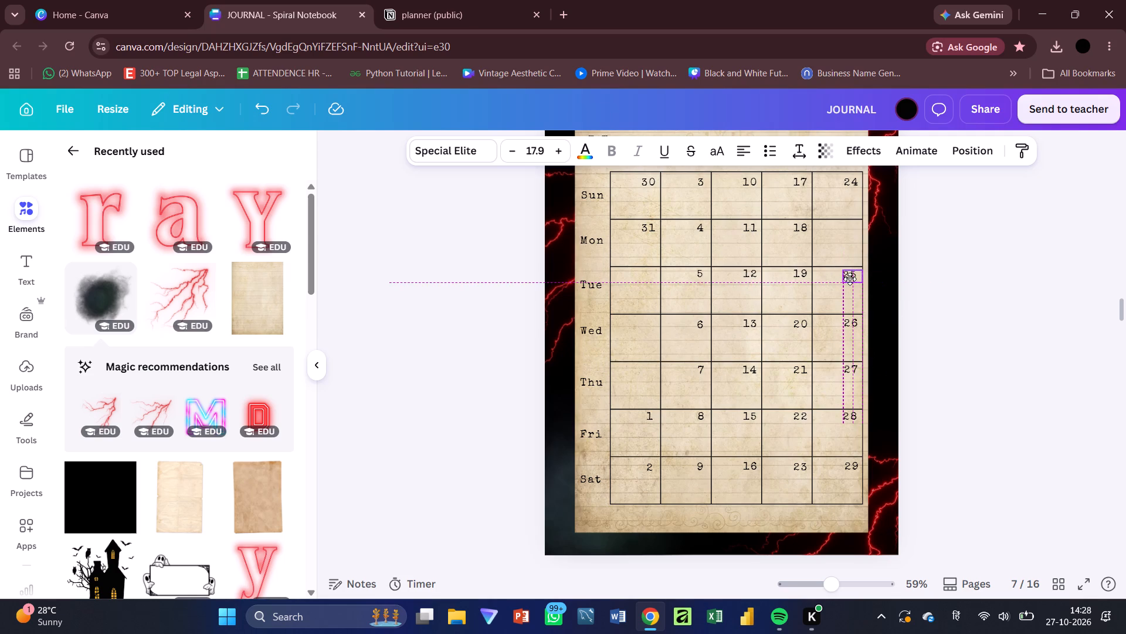
{"action": "left_click_drag", "start_coordinate": [850, 279], "coordinate": [850, 276]}
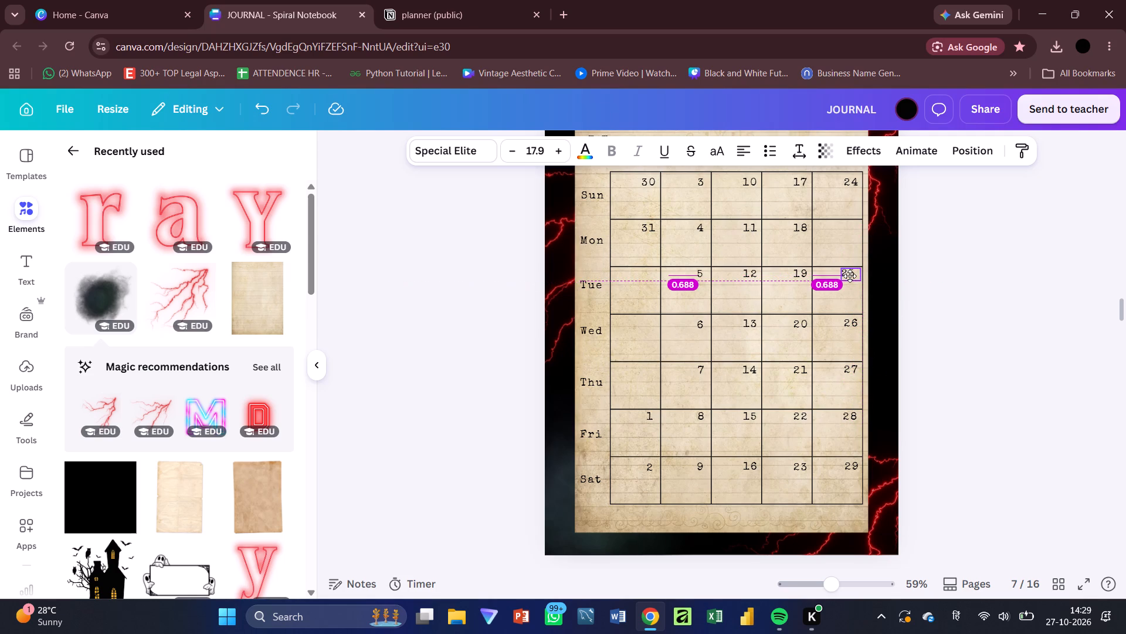
{"action": "left_click_drag", "start_coordinate": [850, 276], "coordinate": [850, 278]}
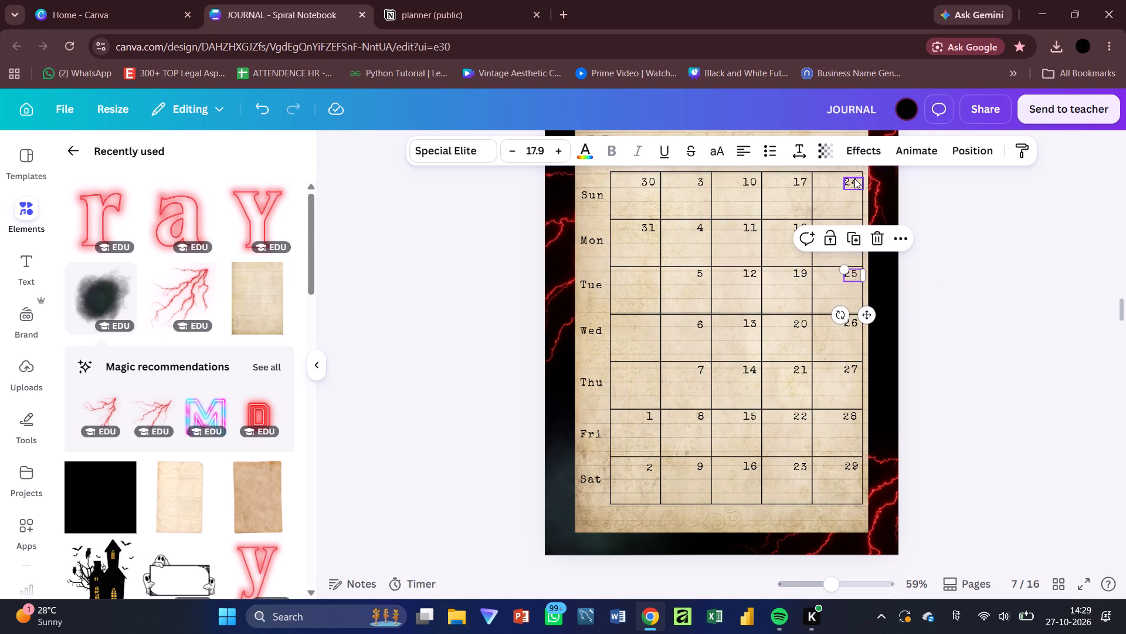
{"action": "left_click_drag", "start_coordinate": [854, 178], "coordinate": [852, 223]}
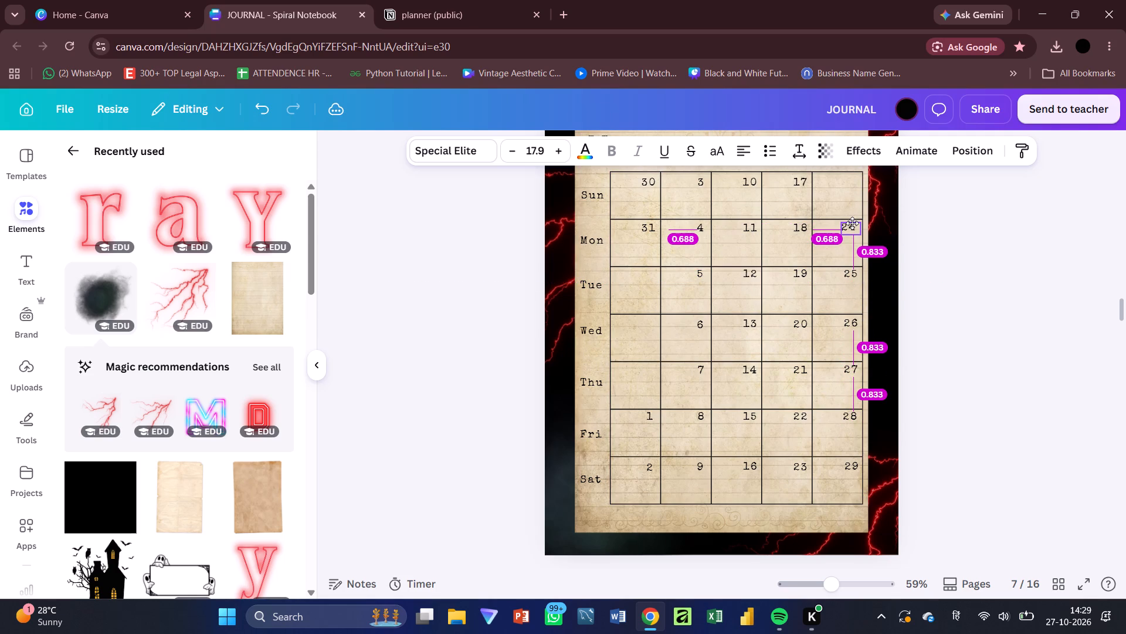
{"action": "left_click_drag", "start_coordinate": [852, 223], "coordinate": [854, 224]}
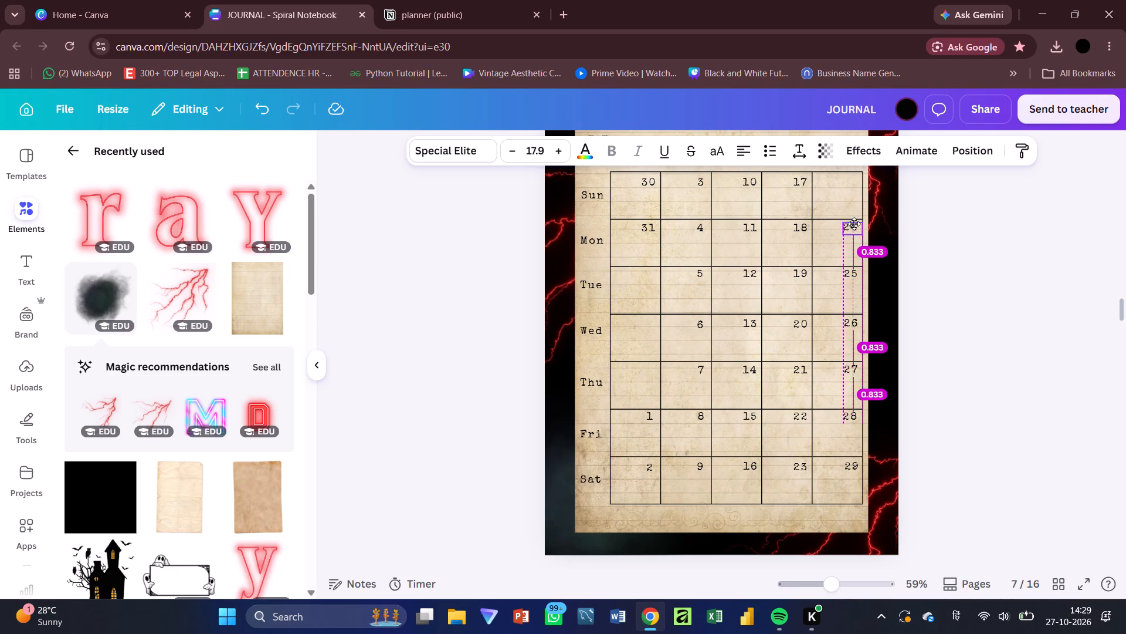
{"action": "left_click_drag", "start_coordinate": [854, 224], "coordinate": [854, 224]}
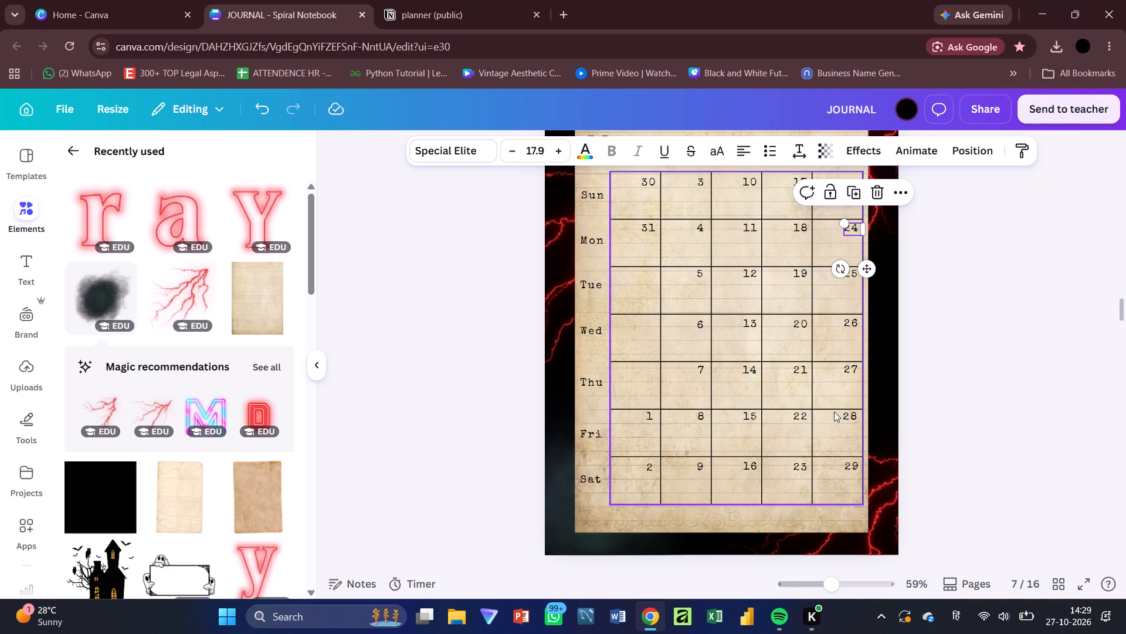
Move page 7's date 23 from the fourth column's Saturday cell into the Sunday cell of the fifth week column.
{"action": "left_click_drag", "start_coordinate": [799, 466], "coordinate": [847, 176]}
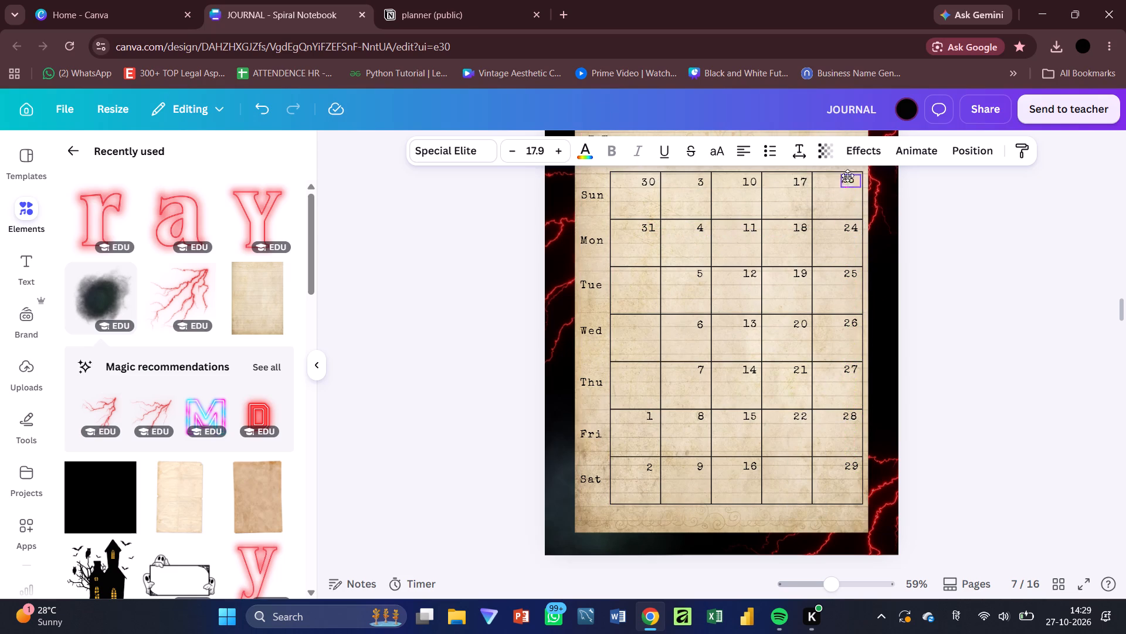
{"action": "left_click_drag", "start_coordinate": [847, 176], "coordinate": [850, 180]}
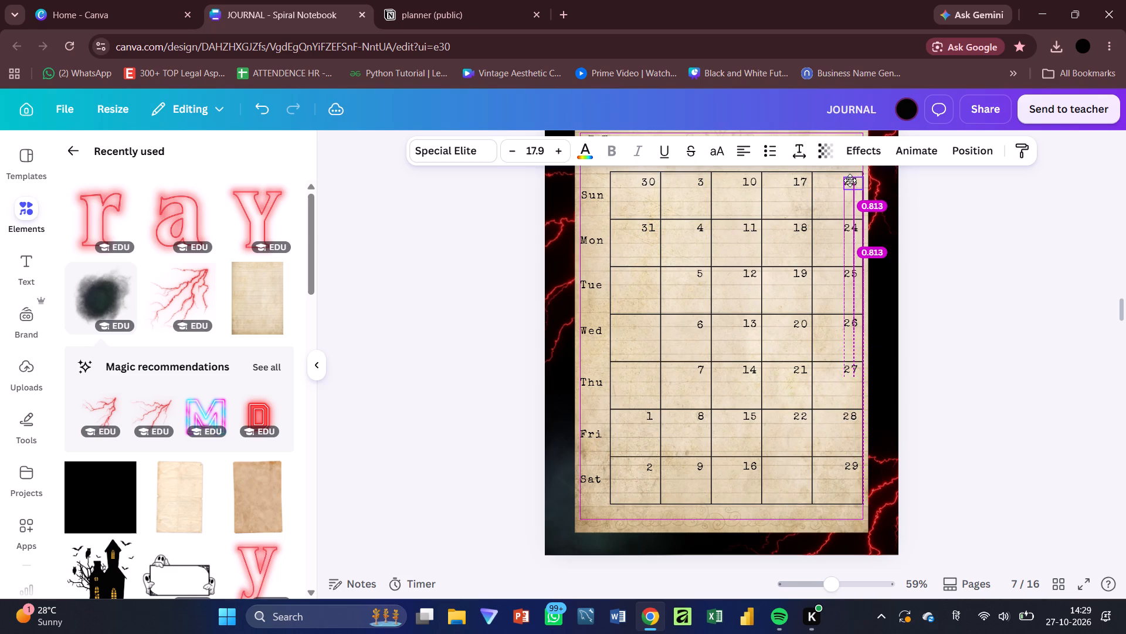
{"action": "left_click_drag", "start_coordinate": [850, 180], "coordinate": [850, 181]}
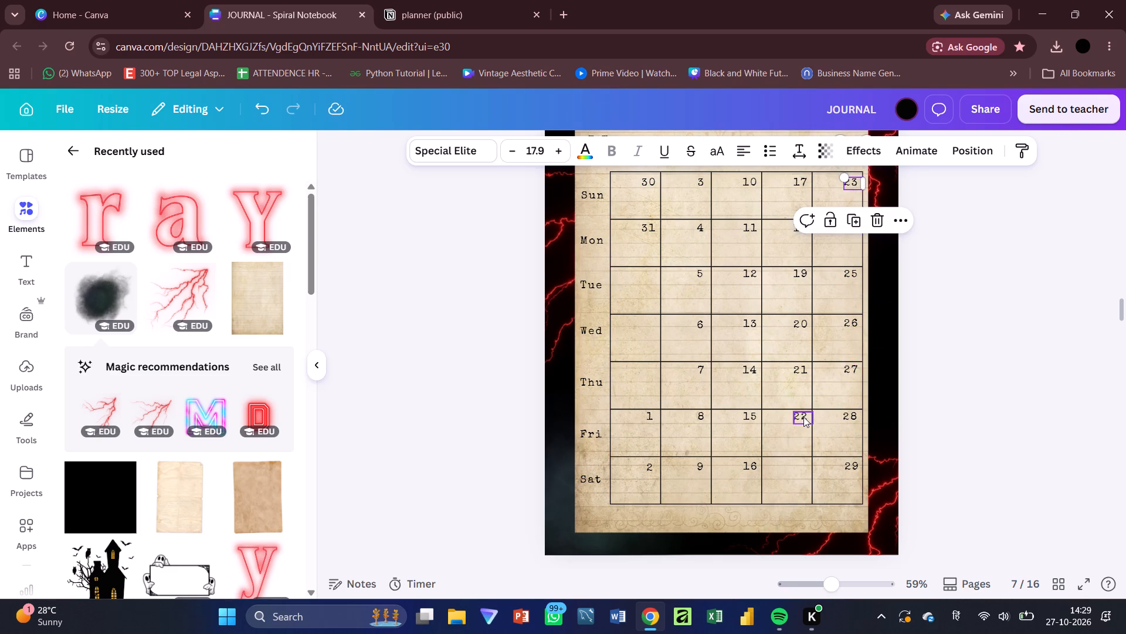
Move page 7's dates 22, 21, 20 and 19 down one cell into the fourth column's Saturday, Friday, Thursday and Wednesday cells.
{"action": "left_click_drag", "start_coordinate": [803, 417], "coordinate": [803, 468]}
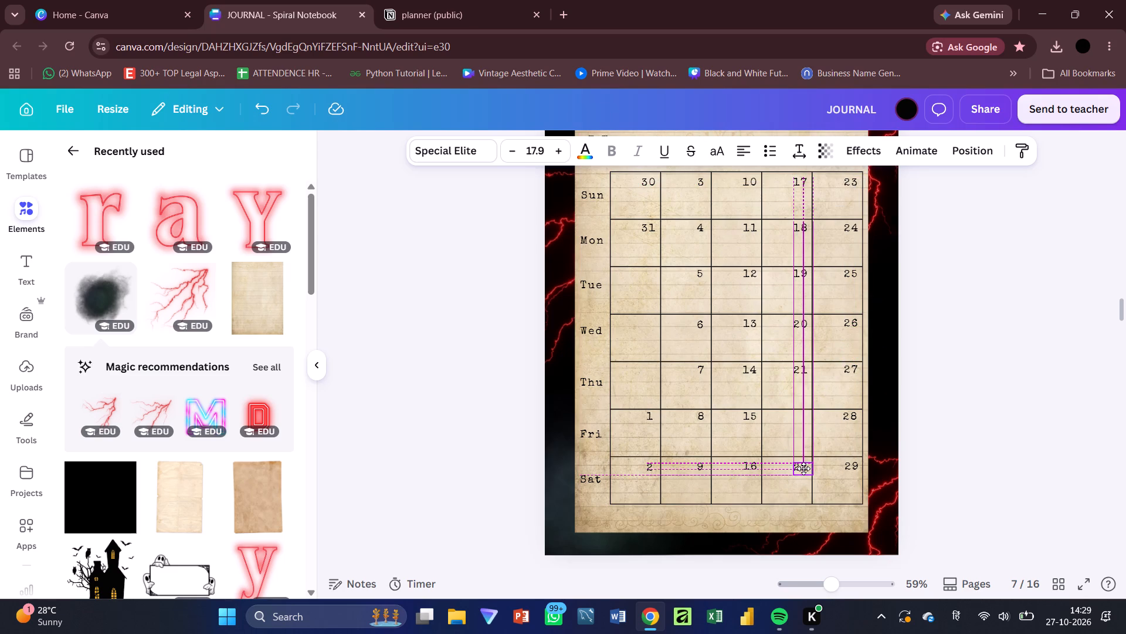
{"action": "left_click_drag", "start_coordinate": [803, 468], "coordinate": [803, 467]}
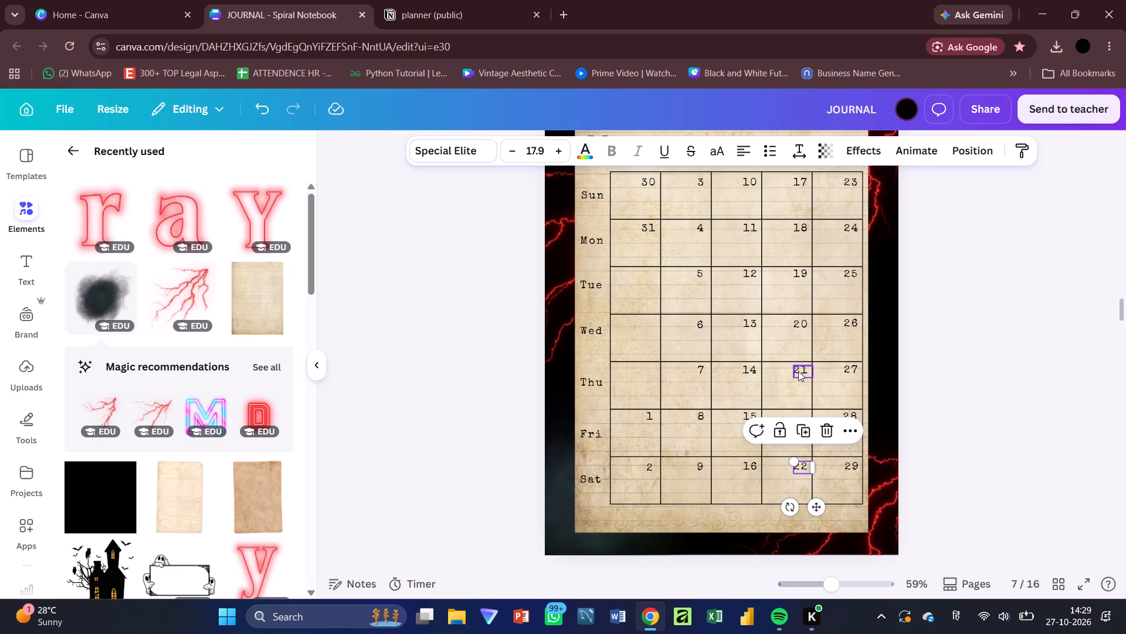
{"action": "left_click_drag", "start_coordinate": [798, 371], "coordinate": [798, 419]}
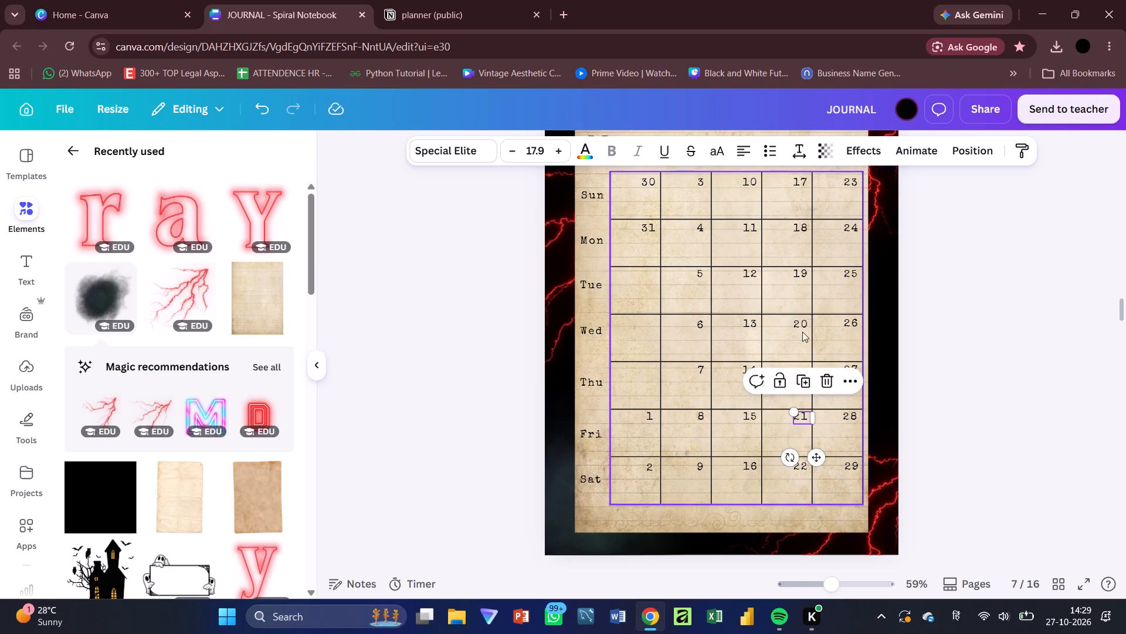
{"action": "left_click_drag", "start_coordinate": [802, 325], "coordinate": [802, 372]}
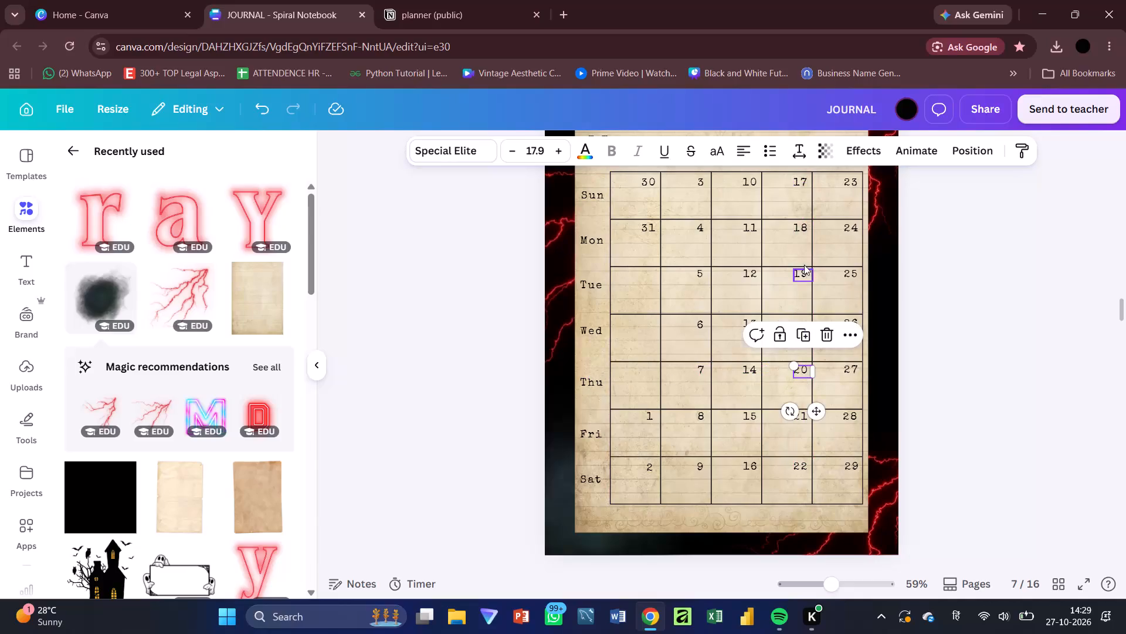
{"action": "left_click_drag", "start_coordinate": [804, 269], "coordinate": [804, 317]}
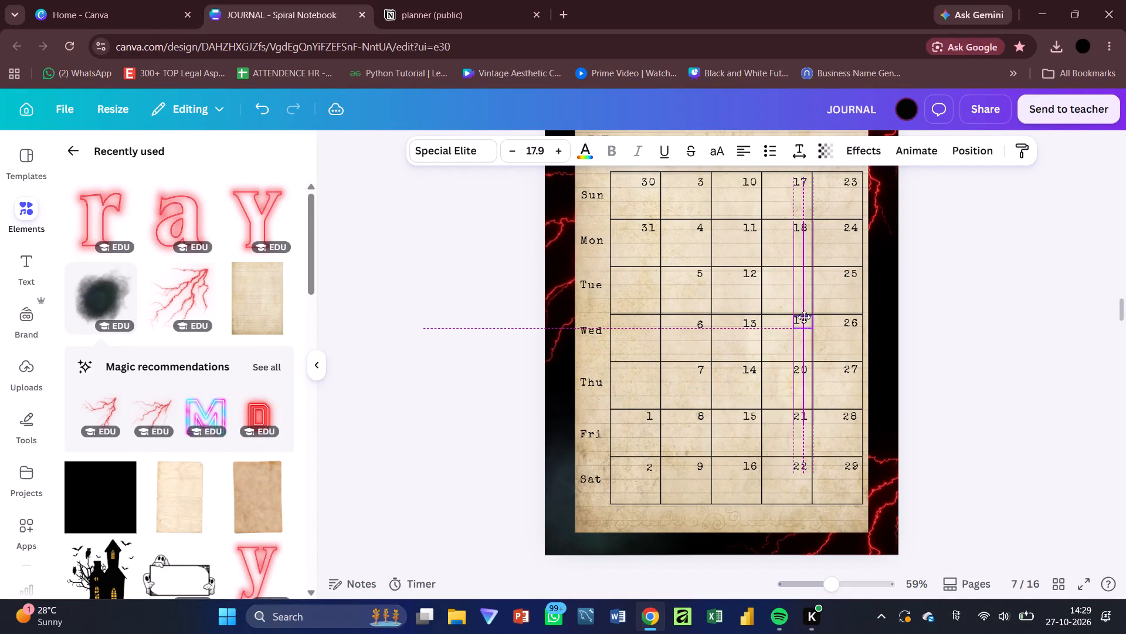
{"action": "left_click_drag", "start_coordinate": [804, 317], "coordinate": [805, 322]}
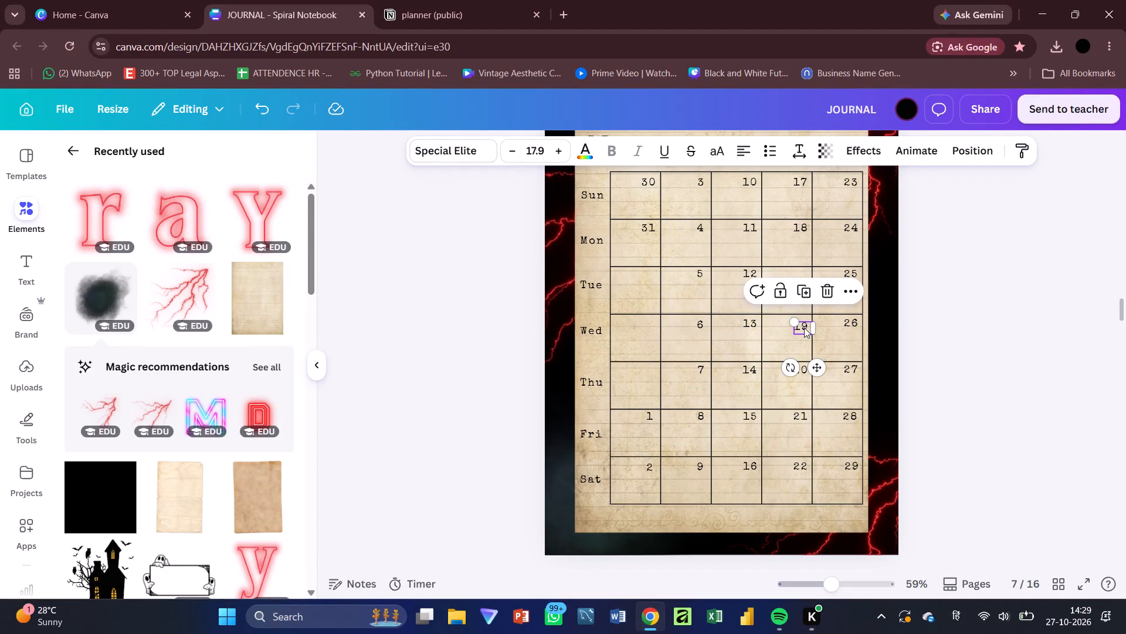
{"action": "left_click", "coordinate": [804, 327]}
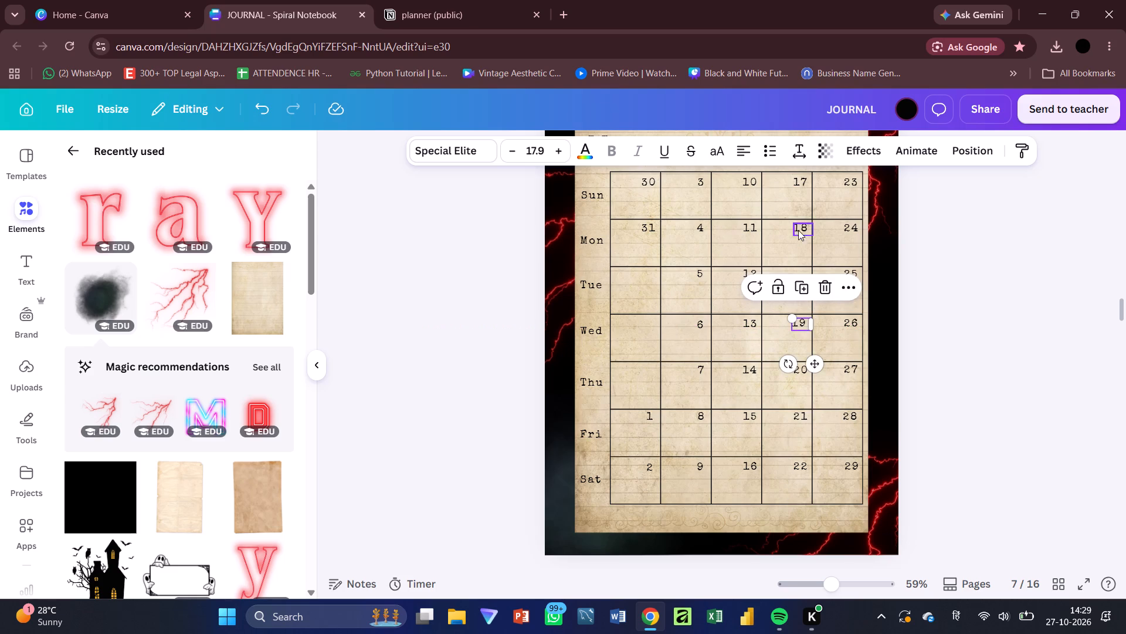
Move page 7's dates 18 and 17 into the Tuesday and Monday cells of the fourth week column, aligned with the dates below.
{"action": "left_click_drag", "start_coordinate": [801, 227], "coordinate": [800, 270]}
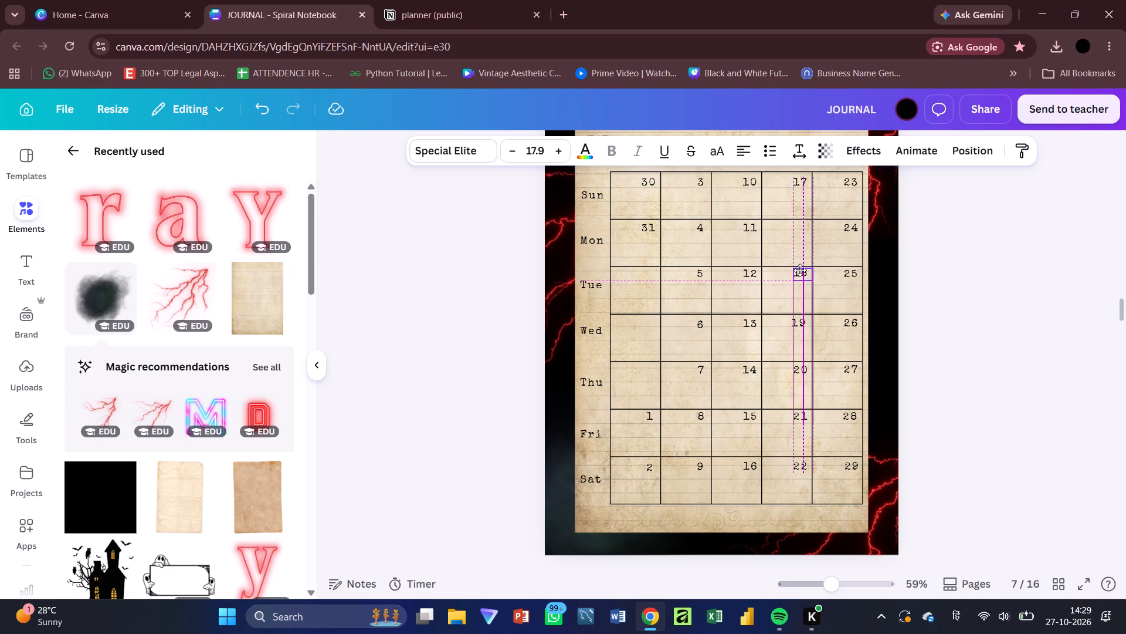
{"action": "left_click_drag", "start_coordinate": [800, 270], "coordinate": [800, 272]}
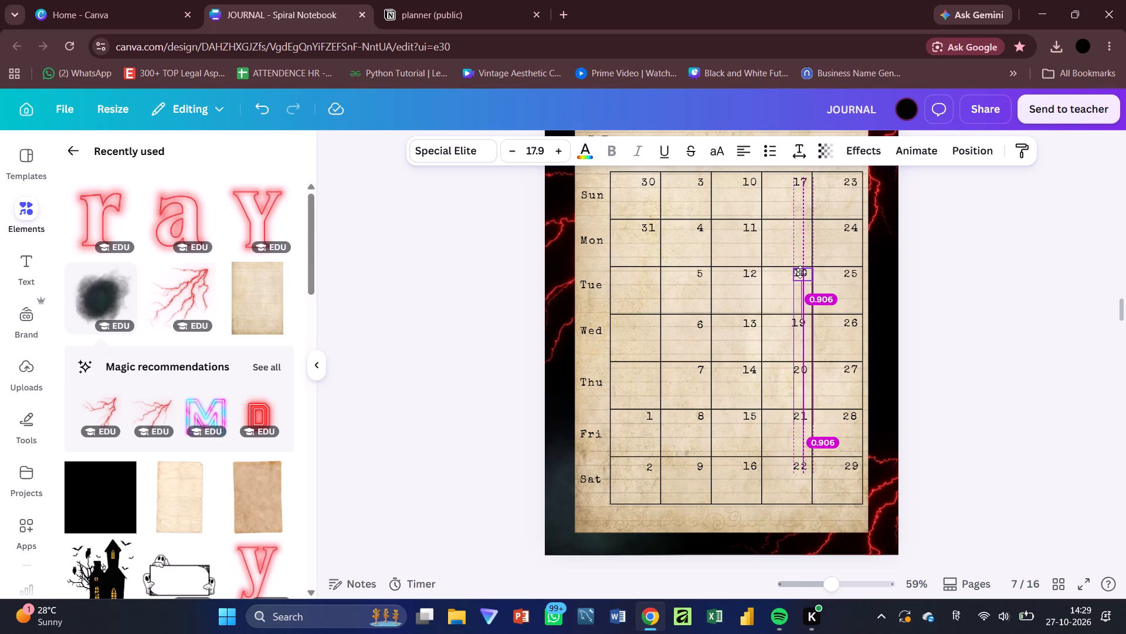
{"action": "left_click_drag", "start_coordinate": [800, 272], "coordinate": [800, 272]}
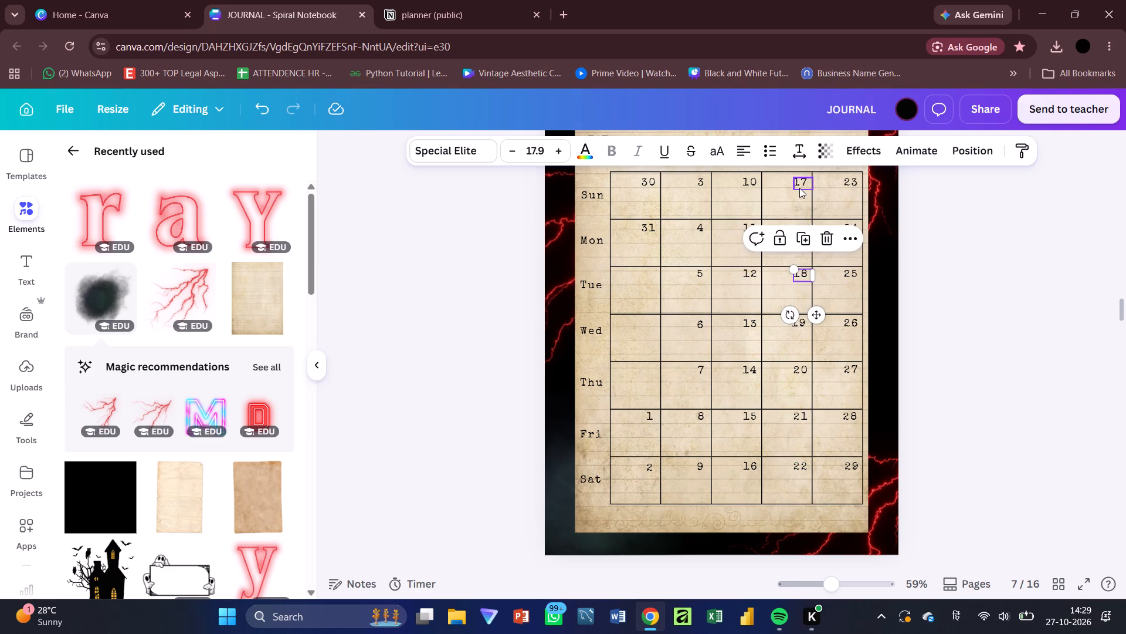
{"action": "left_click_drag", "start_coordinate": [799, 188], "coordinate": [802, 229]}
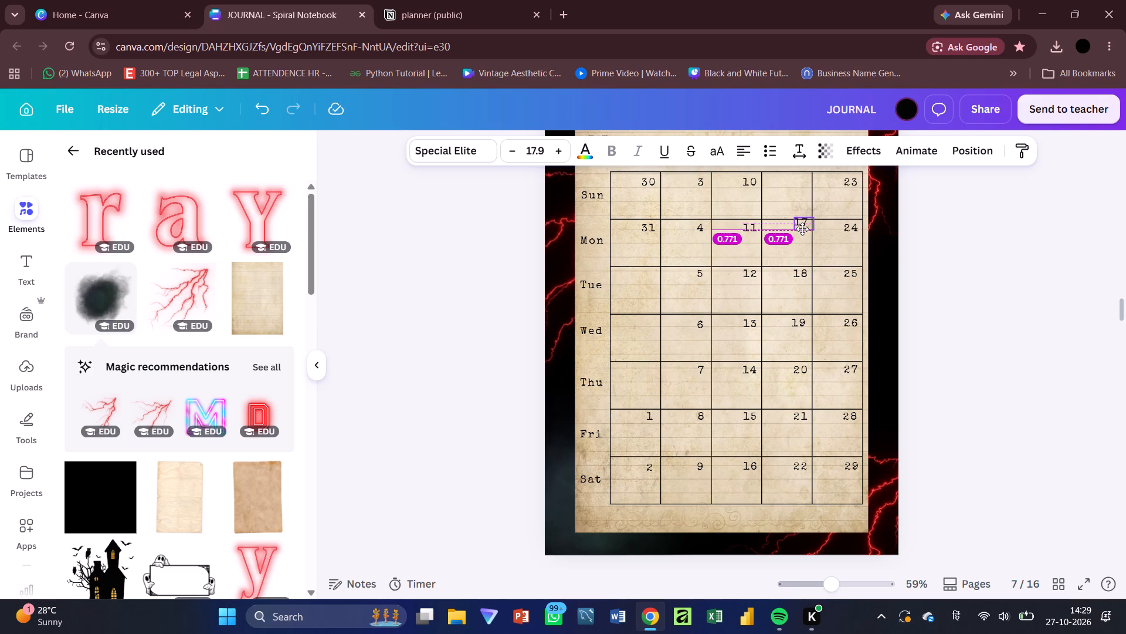
{"action": "left_click_drag", "start_coordinate": [802, 229], "coordinate": [799, 233]}
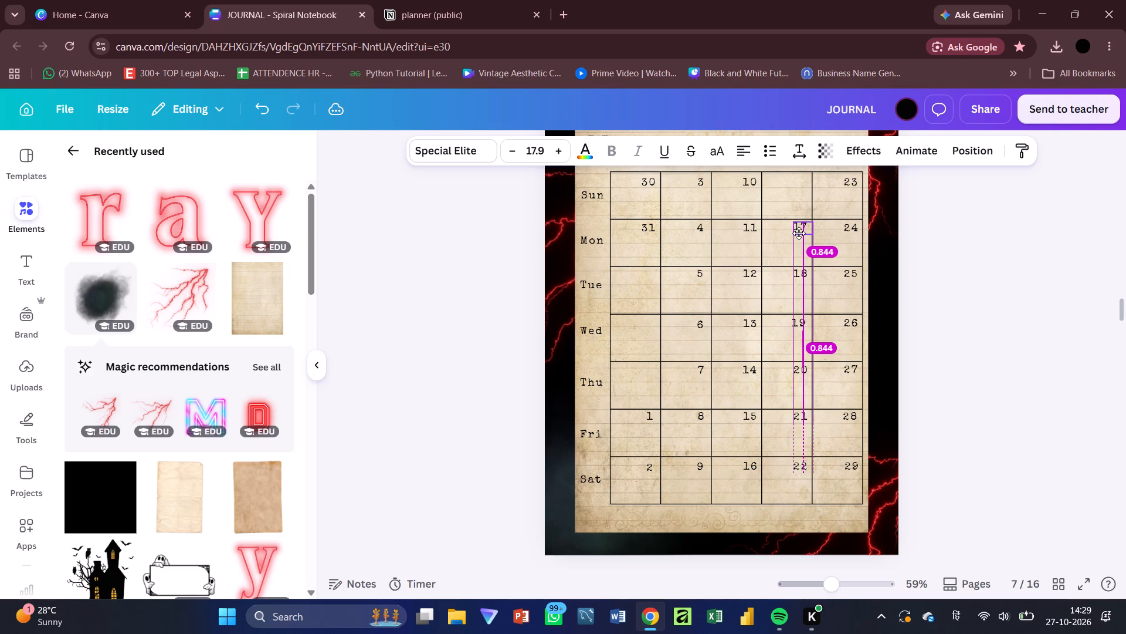
{"action": "left_click_drag", "start_coordinate": [799, 233], "coordinate": [799, 235]}
Move page 7's date 16 from the third column's Saturday cell into the Sunday cell of the fourth week column.
{"action": "left_click_drag", "start_coordinate": [754, 466], "coordinate": [807, 170]}
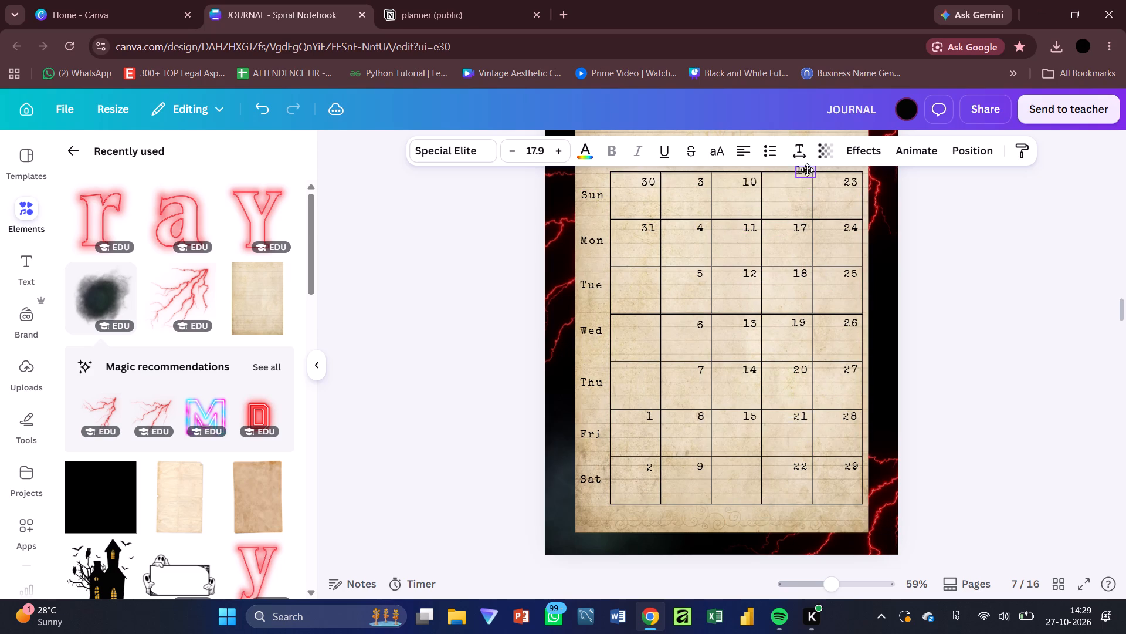
{"action": "left_click_drag", "start_coordinate": [807, 170], "coordinate": [802, 179]}
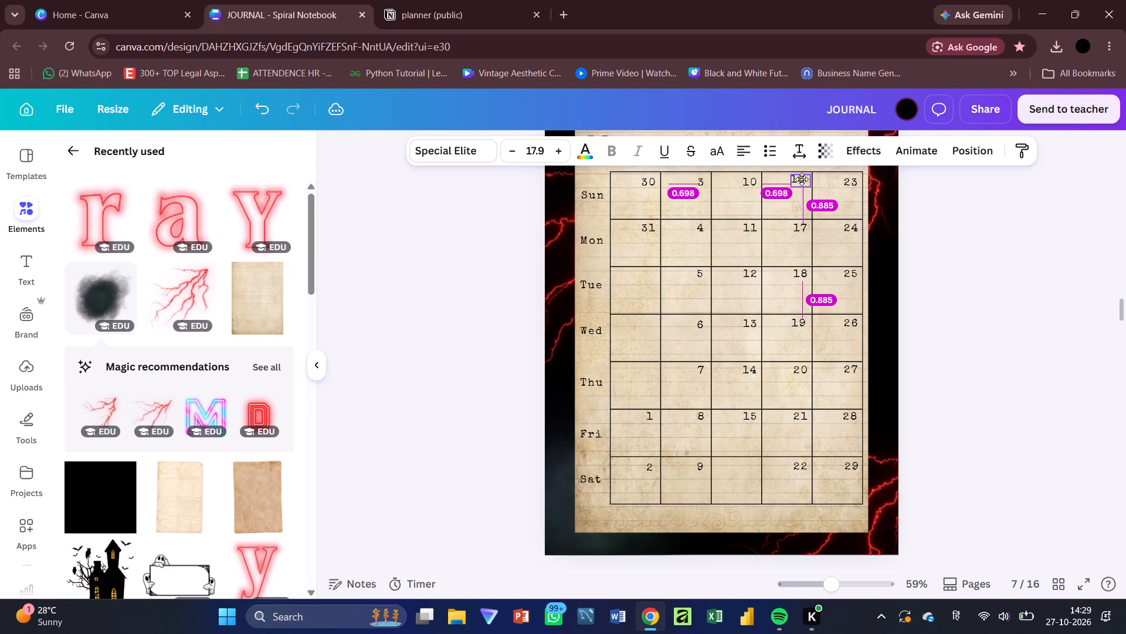
{"action": "left_click_drag", "start_coordinate": [802, 179], "coordinate": [802, 181]}
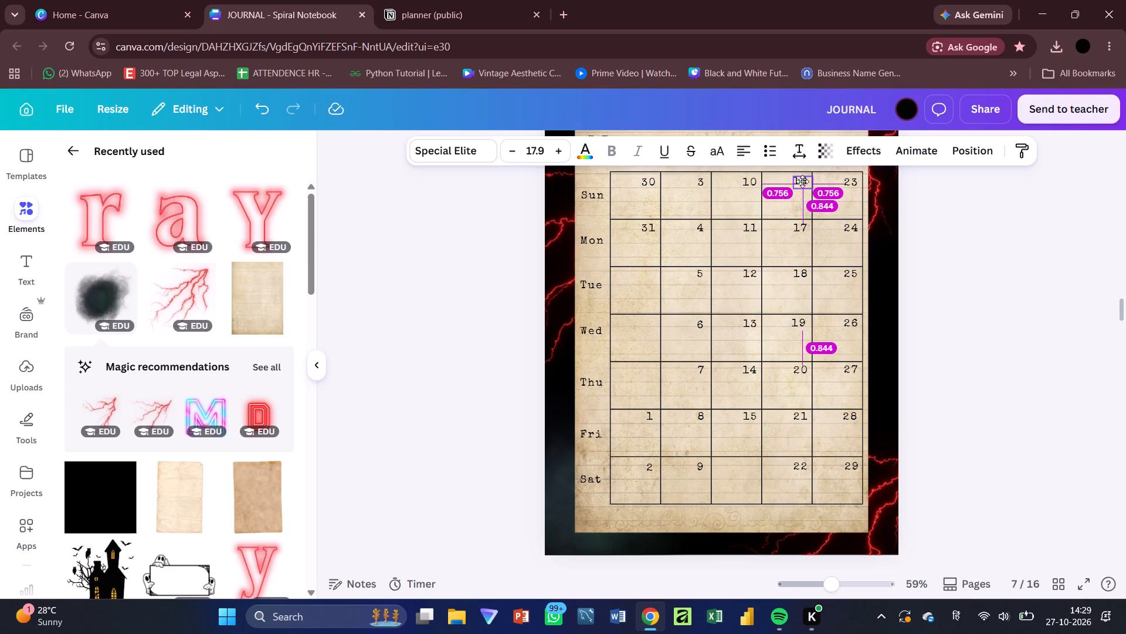
{"action": "left_click_drag", "start_coordinate": [802, 181], "coordinate": [803, 183]}
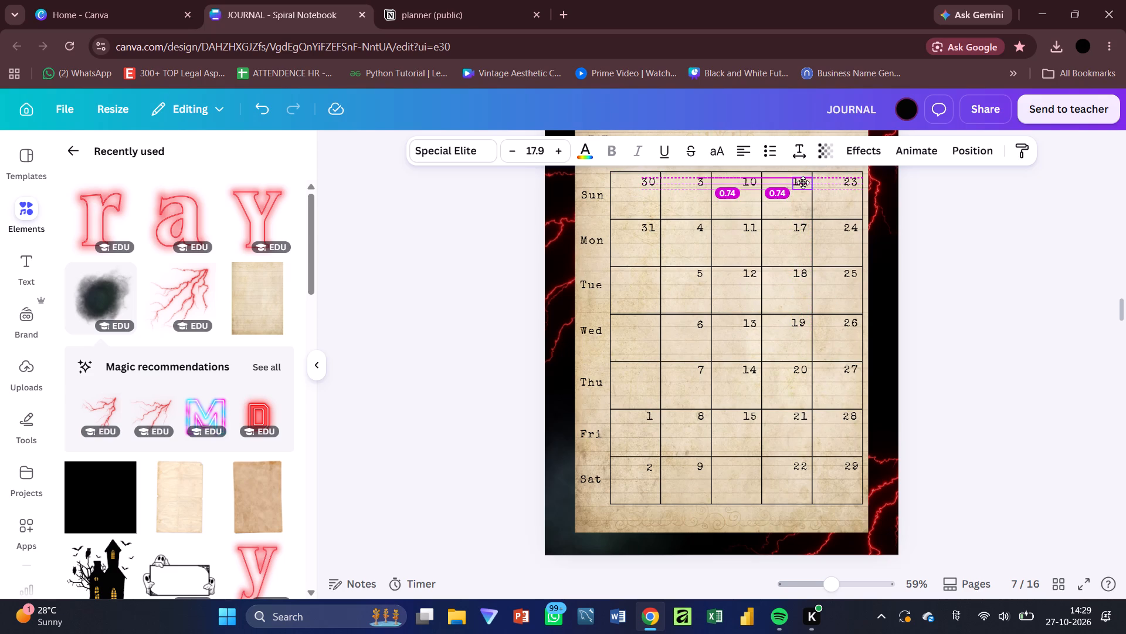
{"action": "left_click_drag", "start_coordinate": [803, 183], "coordinate": [802, 183]}
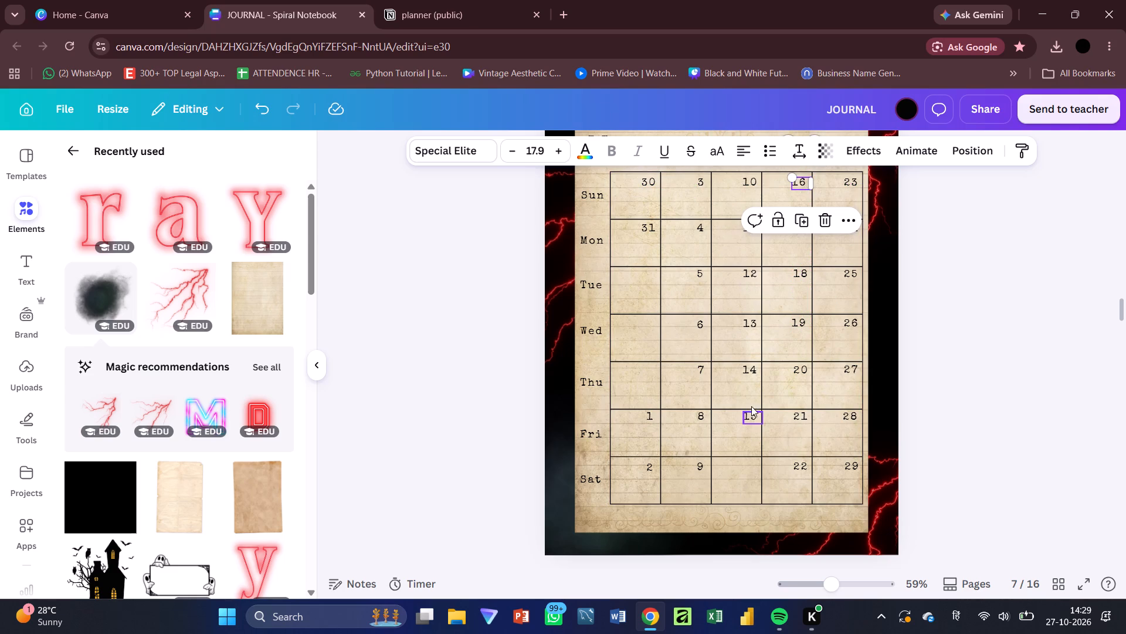
Move page 7's dates 15 and 14 into the Saturday and Friday cells of the third week column.
{"action": "left_click_drag", "start_coordinate": [752, 418], "coordinate": [751, 468]}
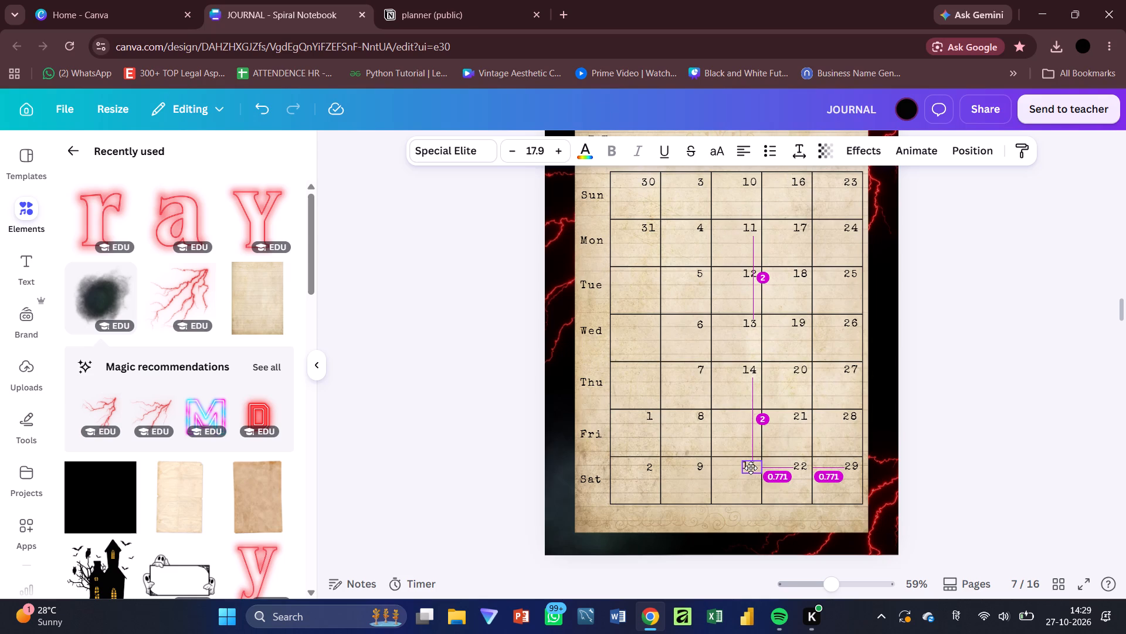
{"action": "left_click_drag", "start_coordinate": [751, 468], "coordinate": [751, 468]}
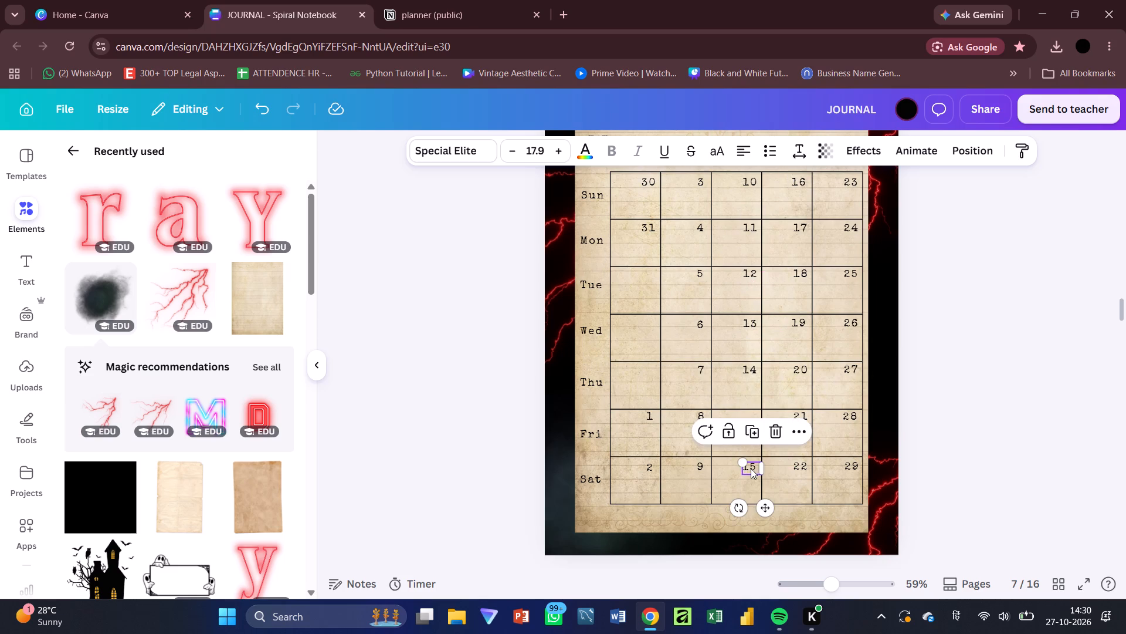
{"action": "left_click_drag", "start_coordinate": [752, 372], "coordinate": [755, 425]}
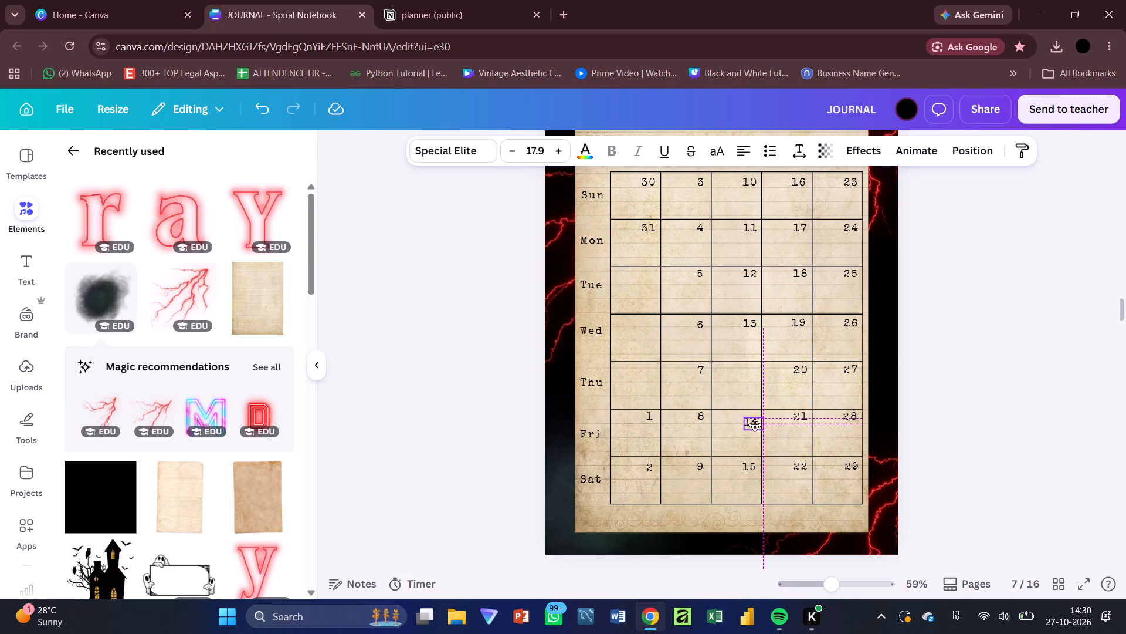
{"action": "left_click_drag", "start_coordinate": [755, 425], "coordinate": [751, 420]}
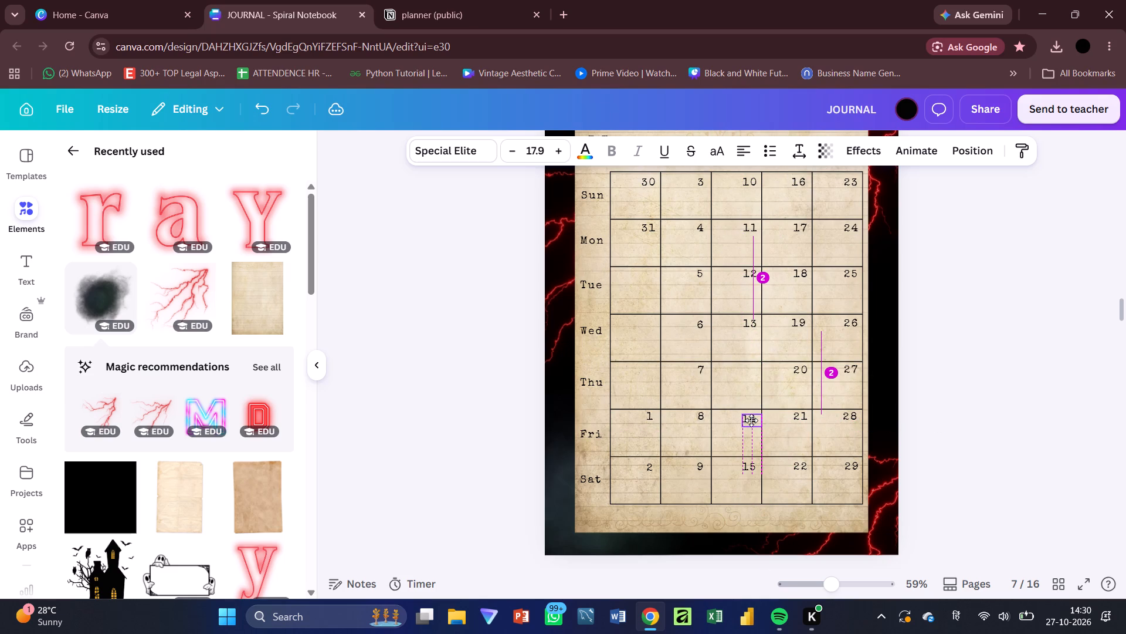
{"action": "left_click_drag", "start_coordinate": [751, 420], "coordinate": [751, 419]}
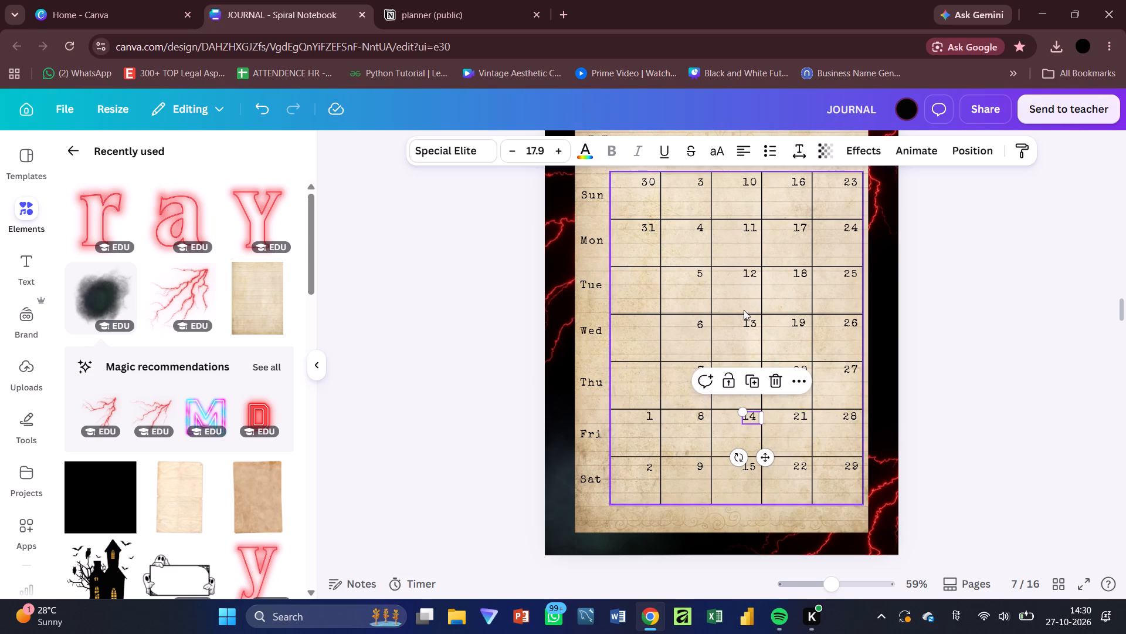
Move page 7's dates 13 and 12 into the Thursday and Wednesday cells of the third week column.
{"action": "left_click_drag", "start_coordinate": [748, 319], "coordinate": [747, 366]}
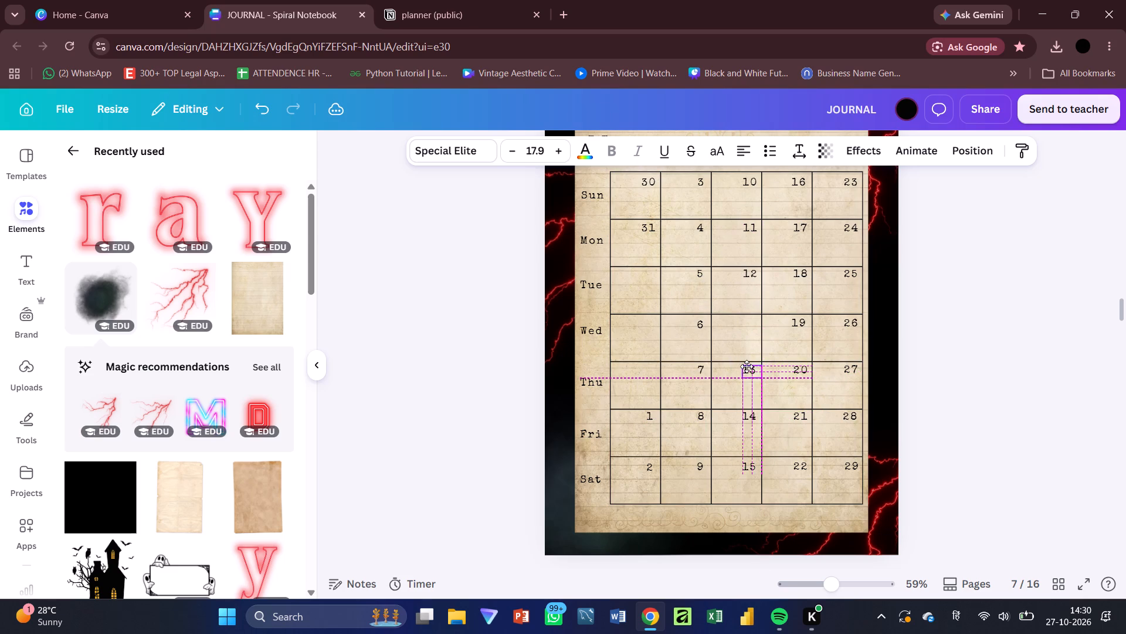
{"action": "left_click_drag", "start_coordinate": [747, 366], "coordinate": [747, 367]}
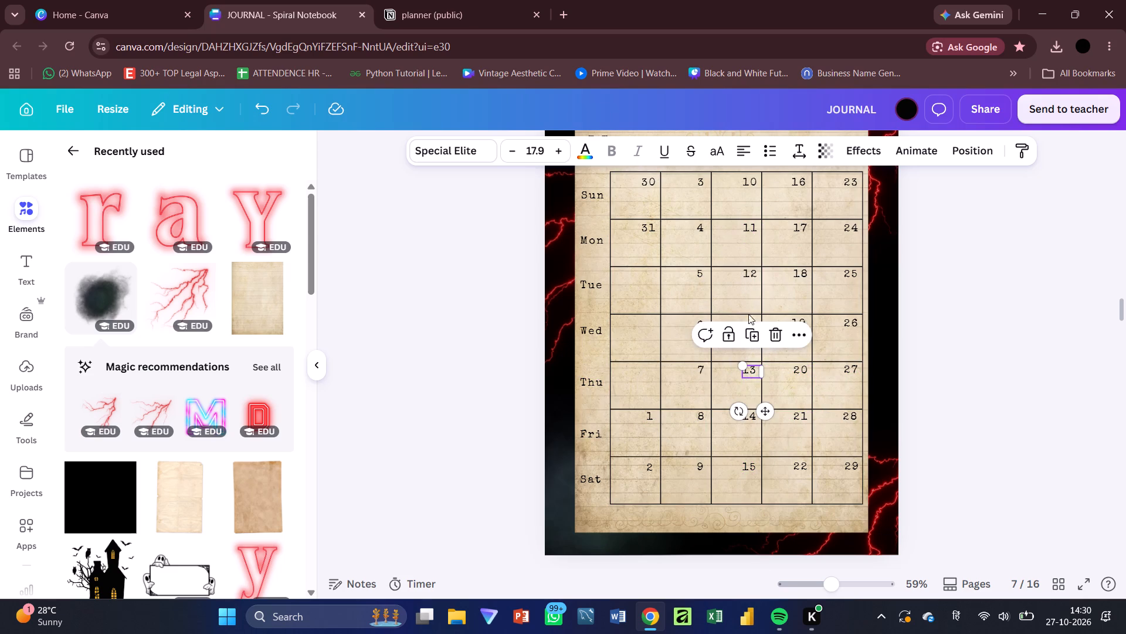
{"action": "left_click", "coordinate": [749, 266]}
{"action": "left_click_drag", "start_coordinate": [749, 272], "coordinate": [752, 333]}
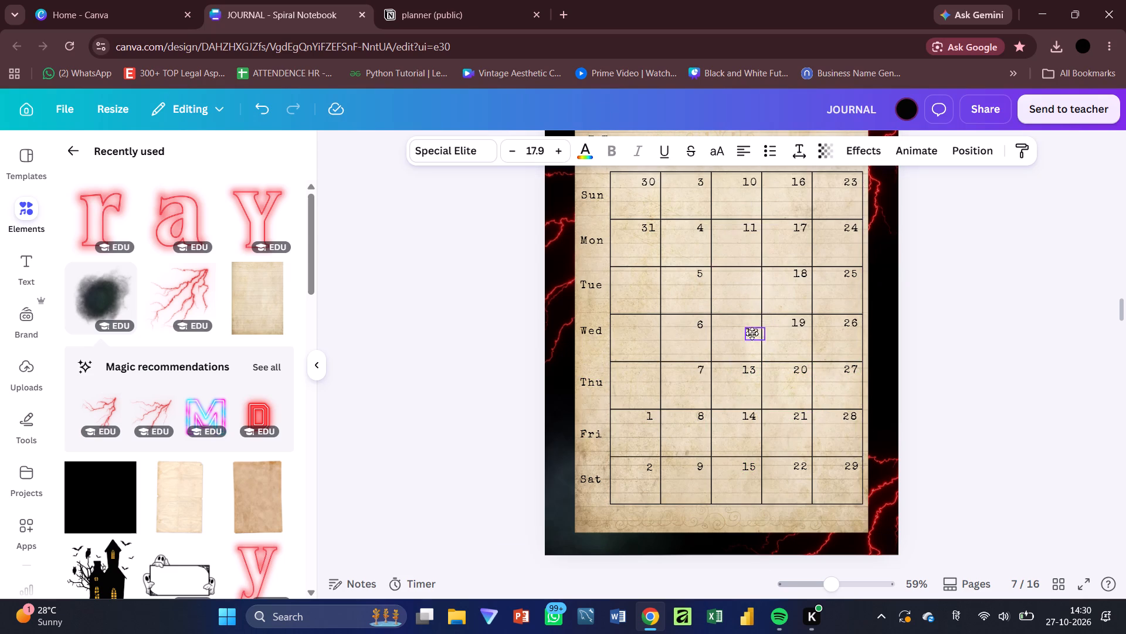
{"action": "left_click_drag", "start_coordinate": [752, 333], "coordinate": [749, 321]}
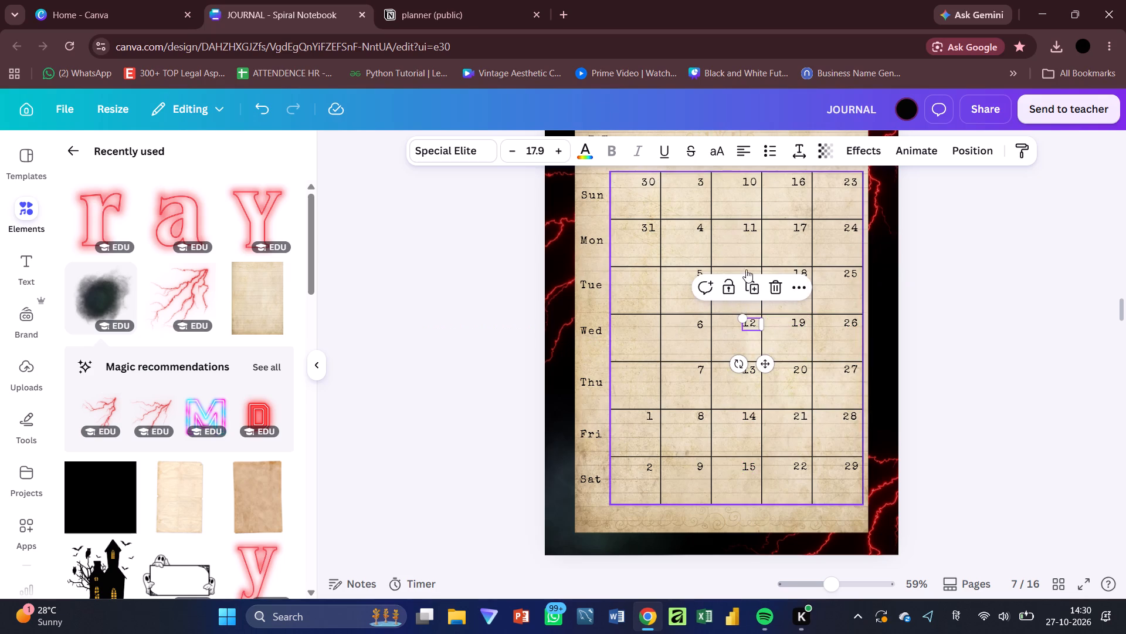
Move page 7's dates 11 and 10 into the Tuesday and Monday cells of the third week column, aligned with the dates below.
{"action": "left_click_drag", "start_coordinate": [753, 231], "coordinate": [754, 275]}
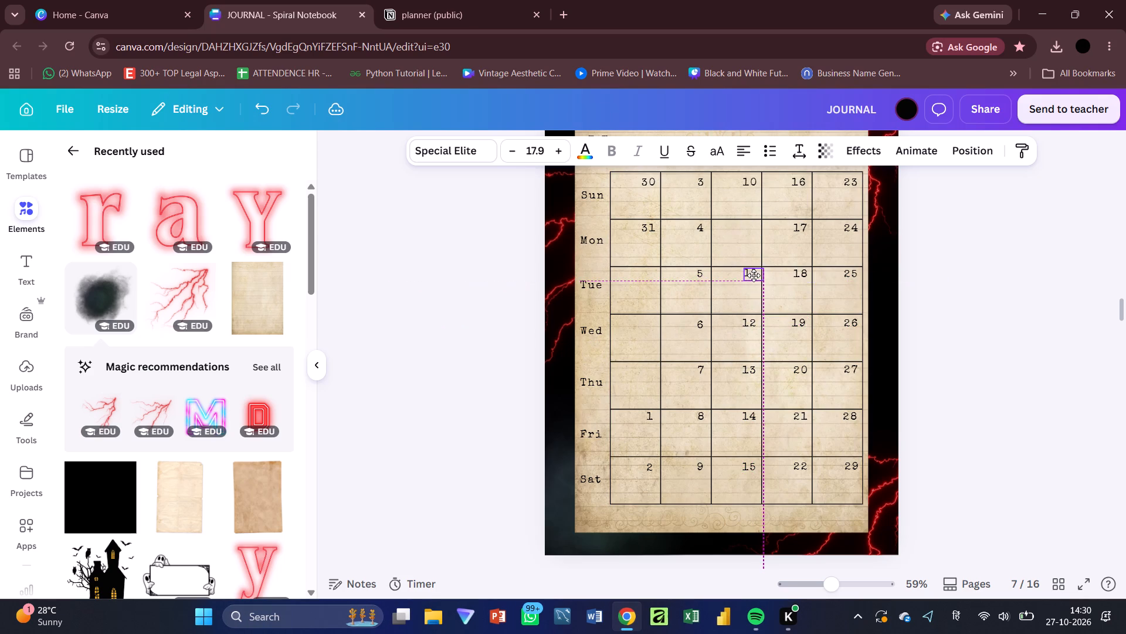
{"action": "left_click_drag", "start_coordinate": [754, 275], "coordinate": [753, 275]}
{"action": "left_click", "coordinate": [753, 275]}
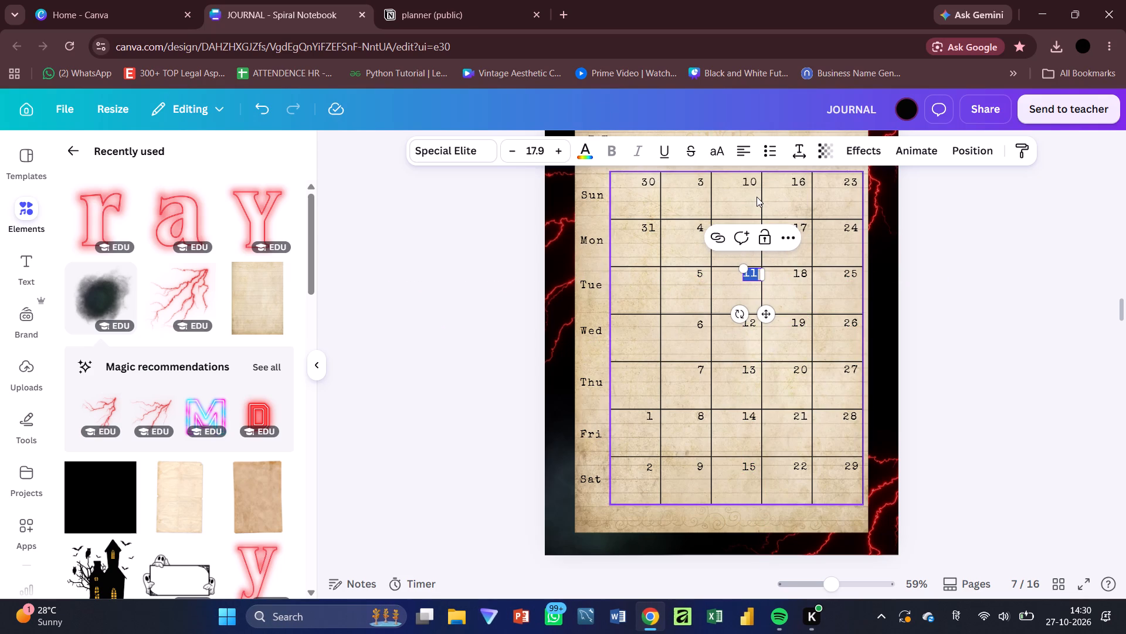
{"action": "left_click_drag", "start_coordinate": [749, 190], "coordinate": [751, 235]}
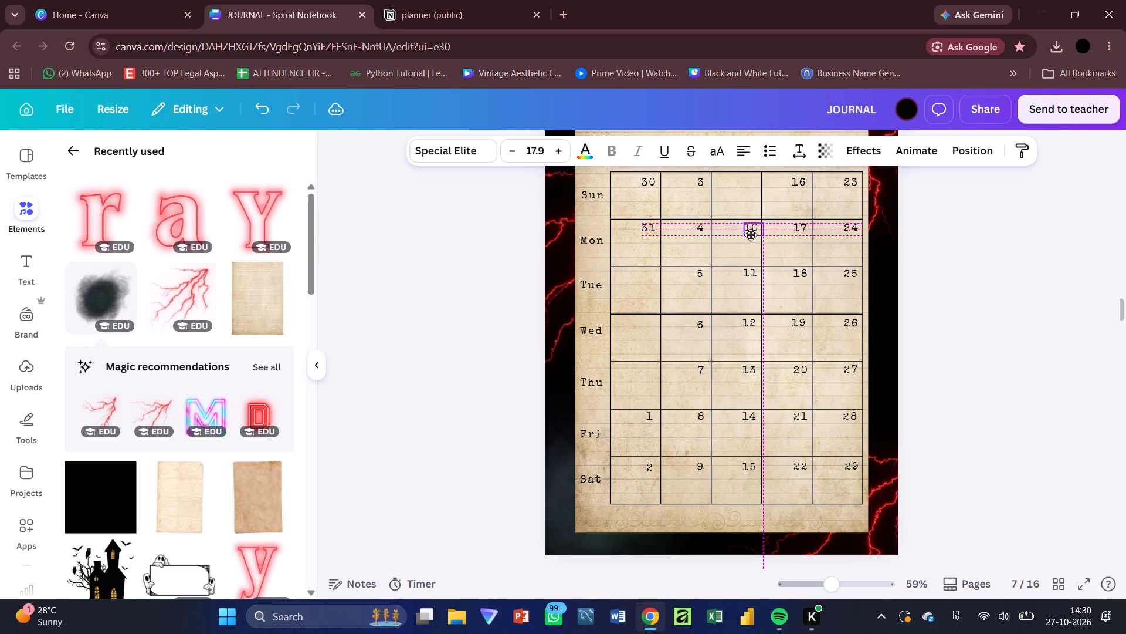
{"action": "left_click_drag", "start_coordinate": [751, 235], "coordinate": [749, 235]}
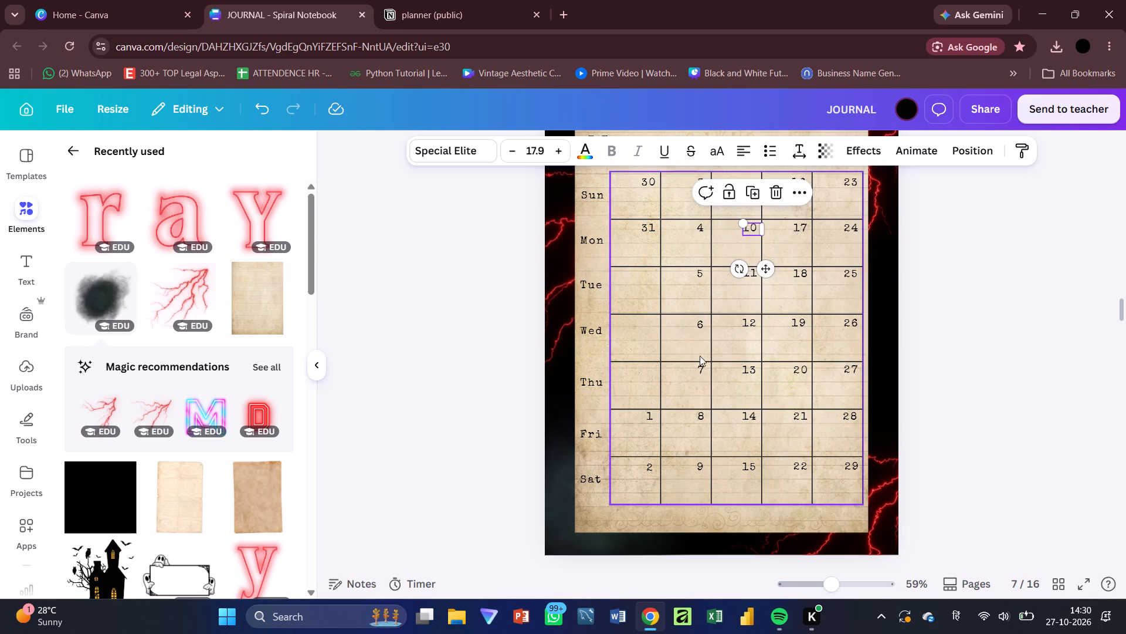
Move page 7's date 9 from the second column's Saturday cell into the Sunday cell of the third week column, aligned with the dates below.
{"action": "double_click", "coordinate": [699, 467]}
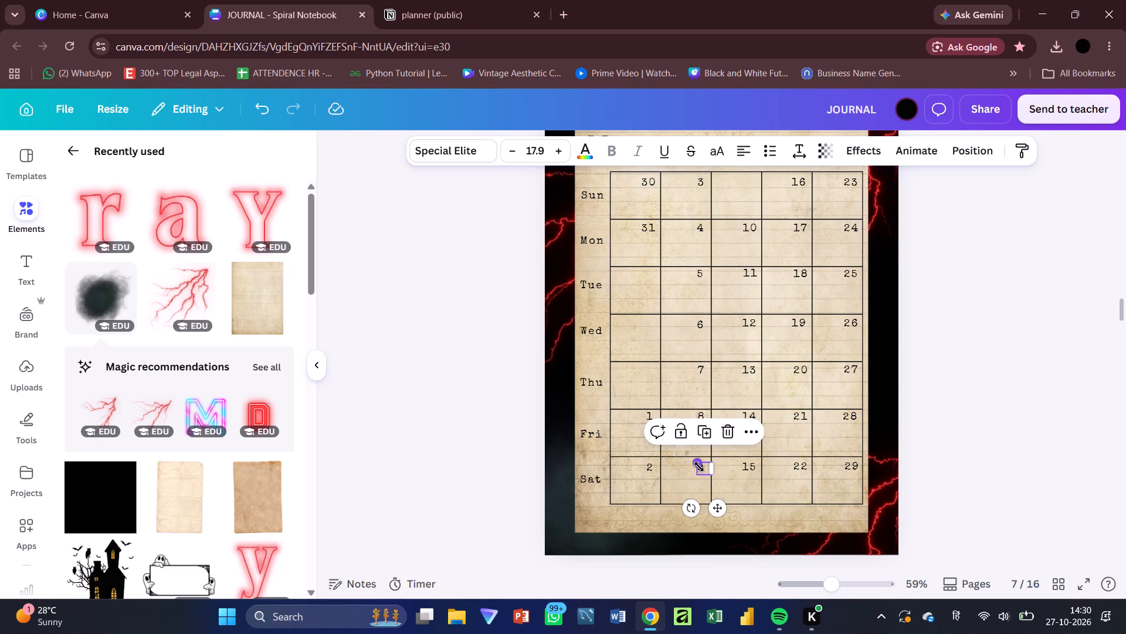
{"action": "left_click_drag", "start_coordinate": [717, 507], "coordinate": [762, 217]}
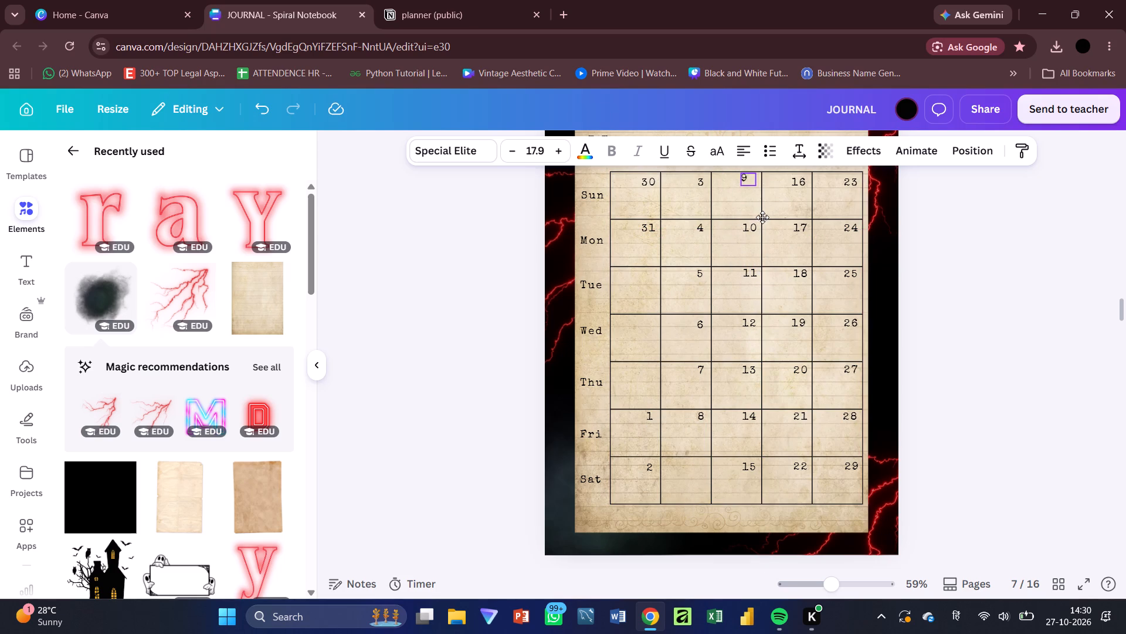
{"action": "left_click_drag", "start_coordinate": [762, 217], "coordinate": [767, 219]}
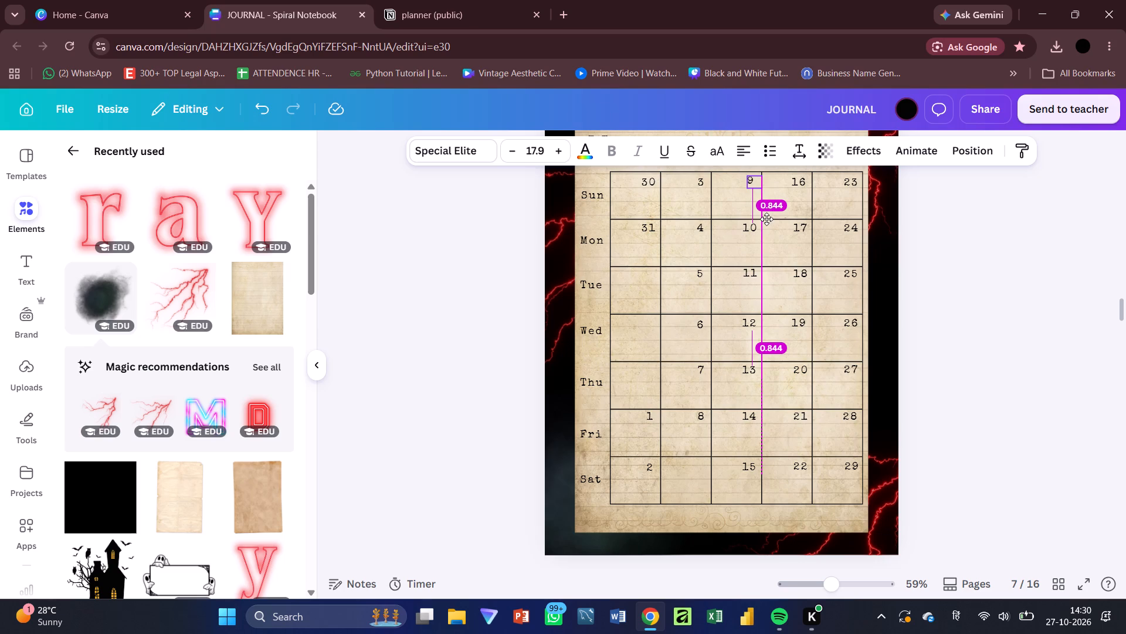
{"action": "left_click_drag", "start_coordinate": [767, 219], "coordinate": [767, 221]}
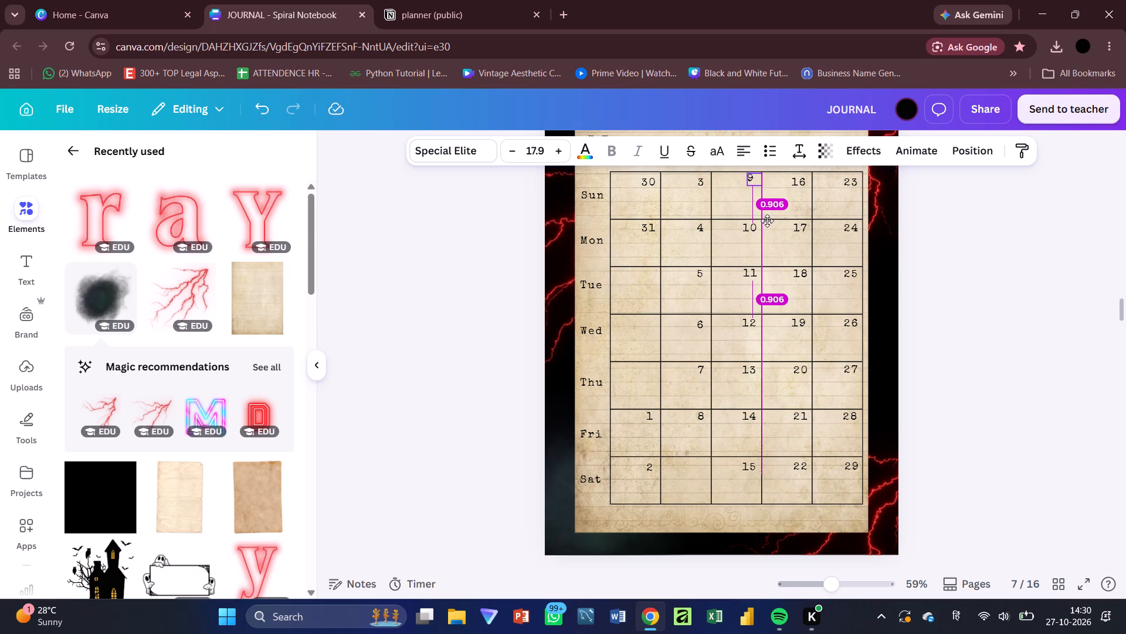
{"action": "left_click_drag", "start_coordinate": [767, 221], "coordinate": [767, 221]}
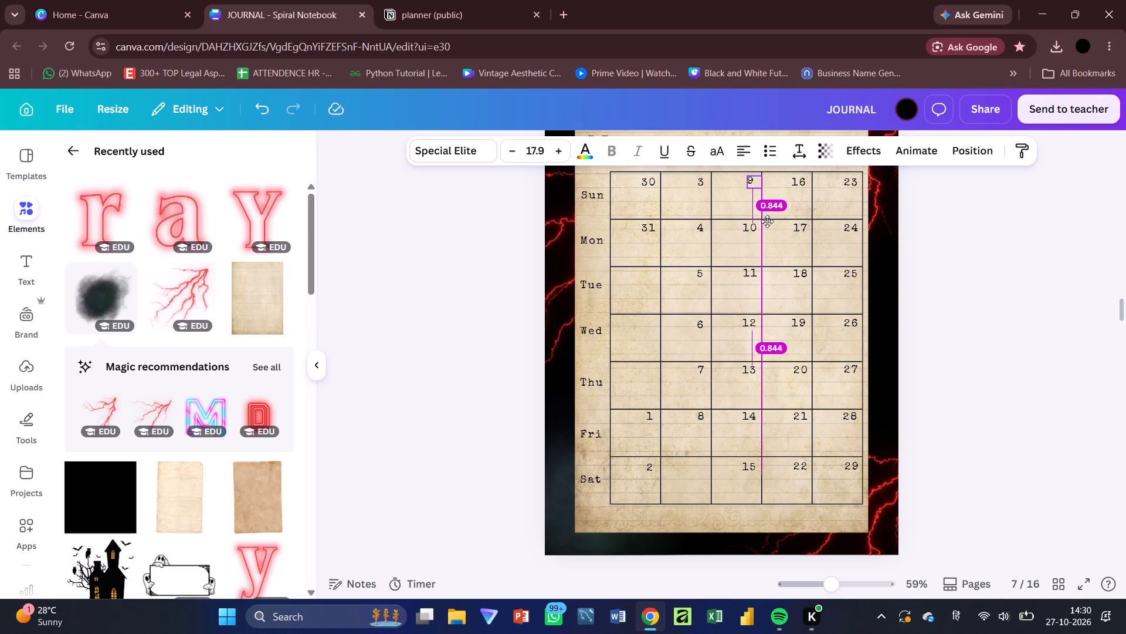
{"action": "left_click_drag", "start_coordinate": [767, 221], "coordinate": [767, 222]}
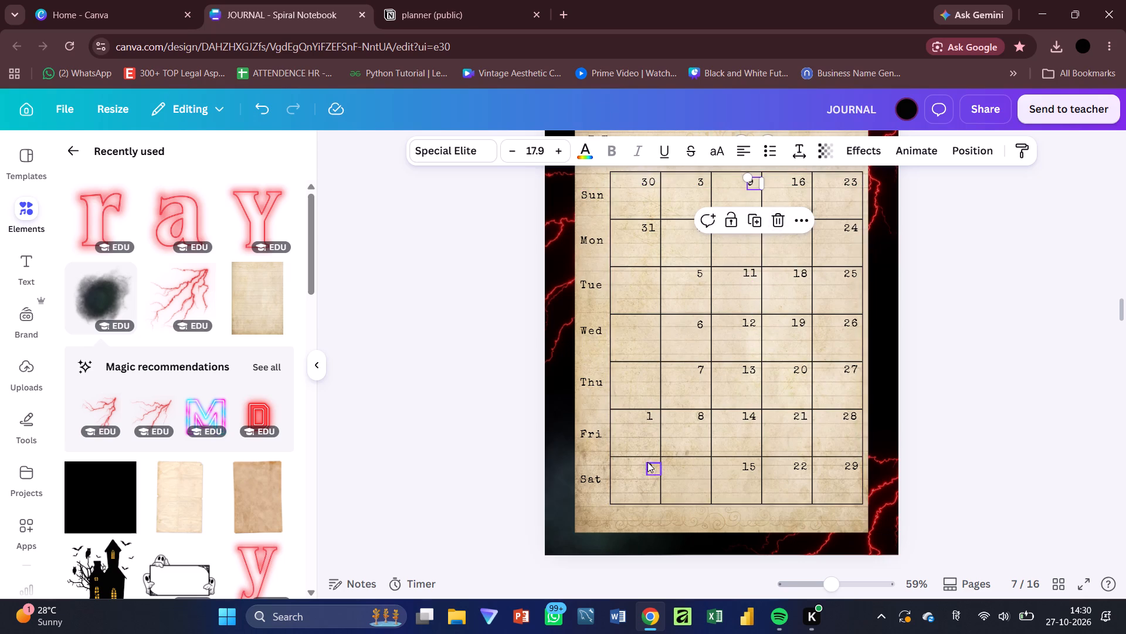
Move page 7's dates 8, 7, 6 and 5 into the Saturday, Friday, Thursday and Wednesday cells of the second week column.
{"action": "left_click_drag", "start_coordinate": [706, 413], "coordinate": [708, 458]}
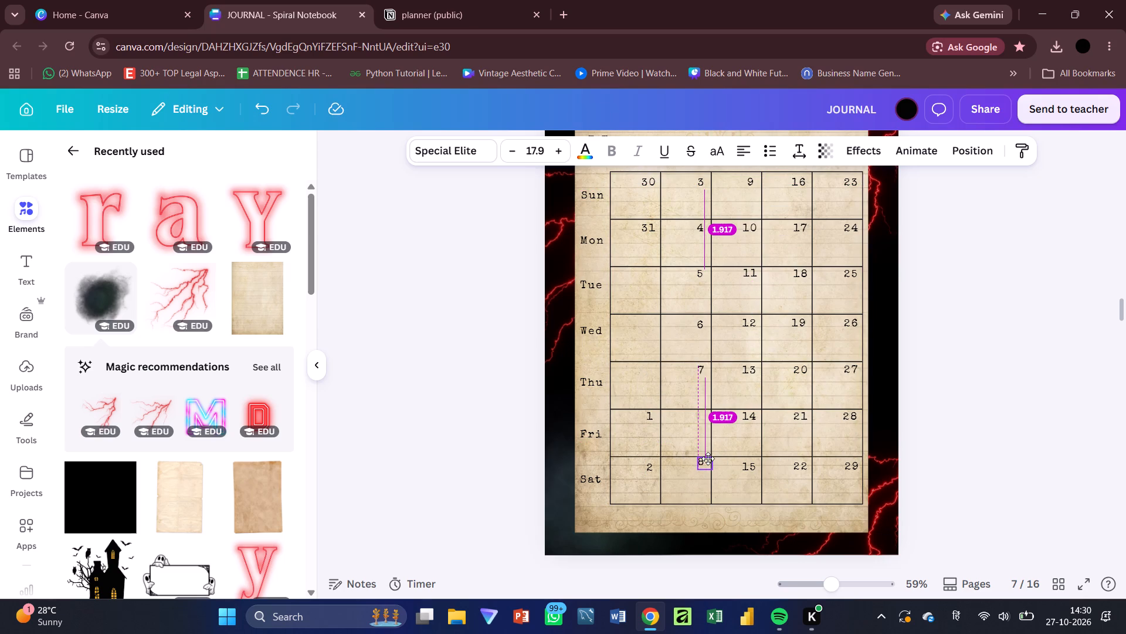
{"action": "left_click_drag", "start_coordinate": [708, 458], "coordinate": [708, 462]}
{"action": "left_click_drag", "start_coordinate": [707, 369], "coordinate": [707, 418]}
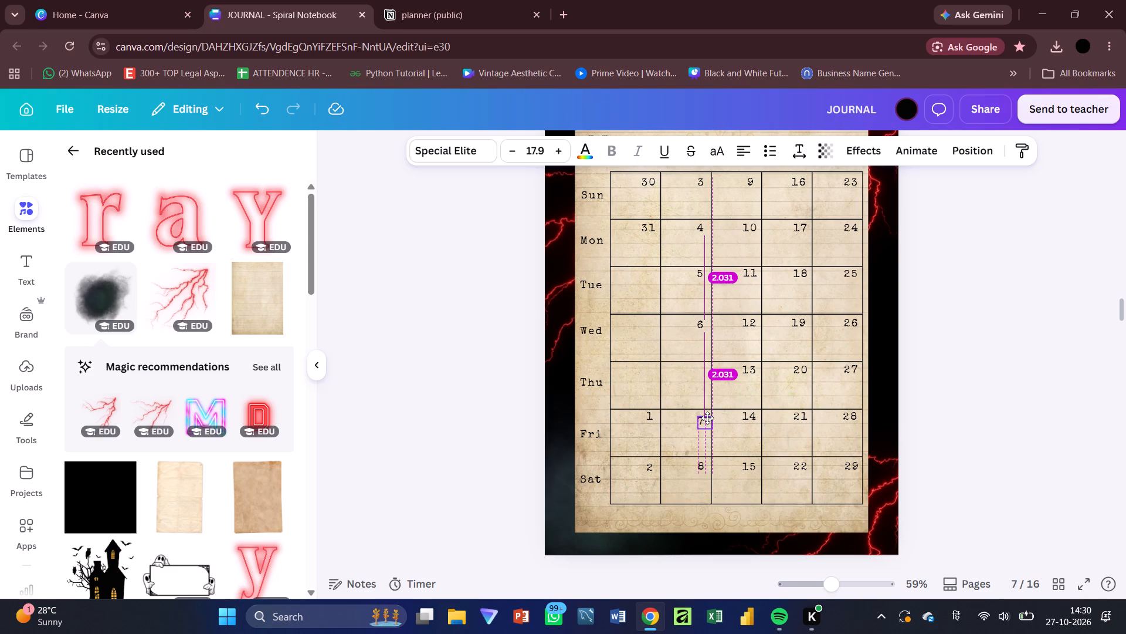
{"action": "left_click_drag", "start_coordinate": [707, 418], "coordinate": [707, 413]}
{"action": "left_click_drag", "start_coordinate": [703, 323], "coordinate": [703, 368]}
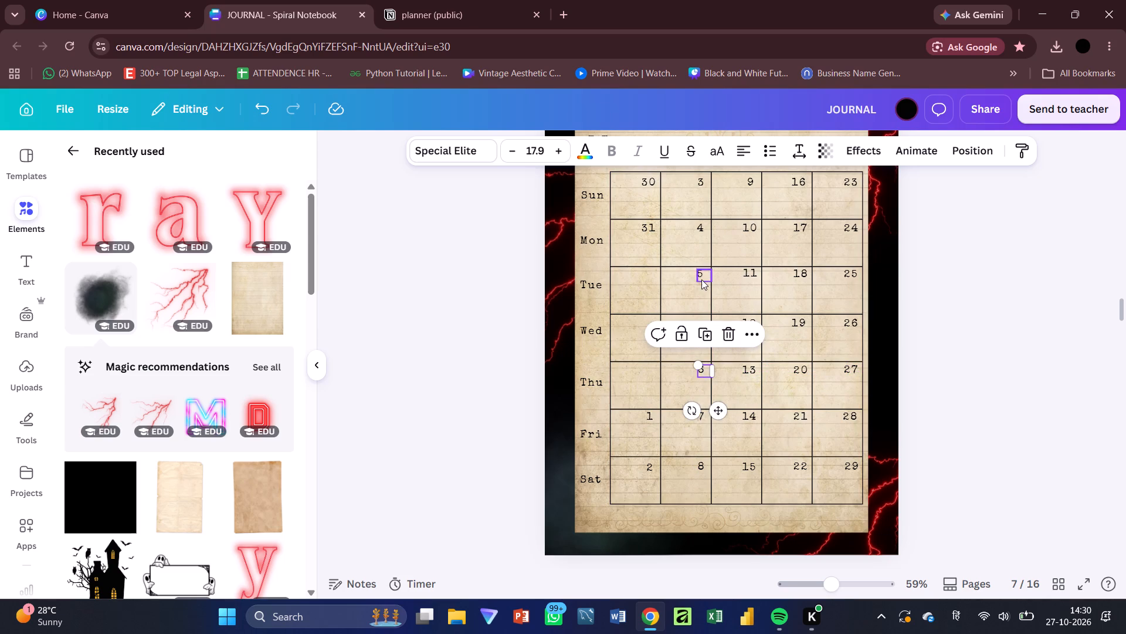
{"action": "left_click_drag", "start_coordinate": [701, 279], "coordinate": [700, 324]}
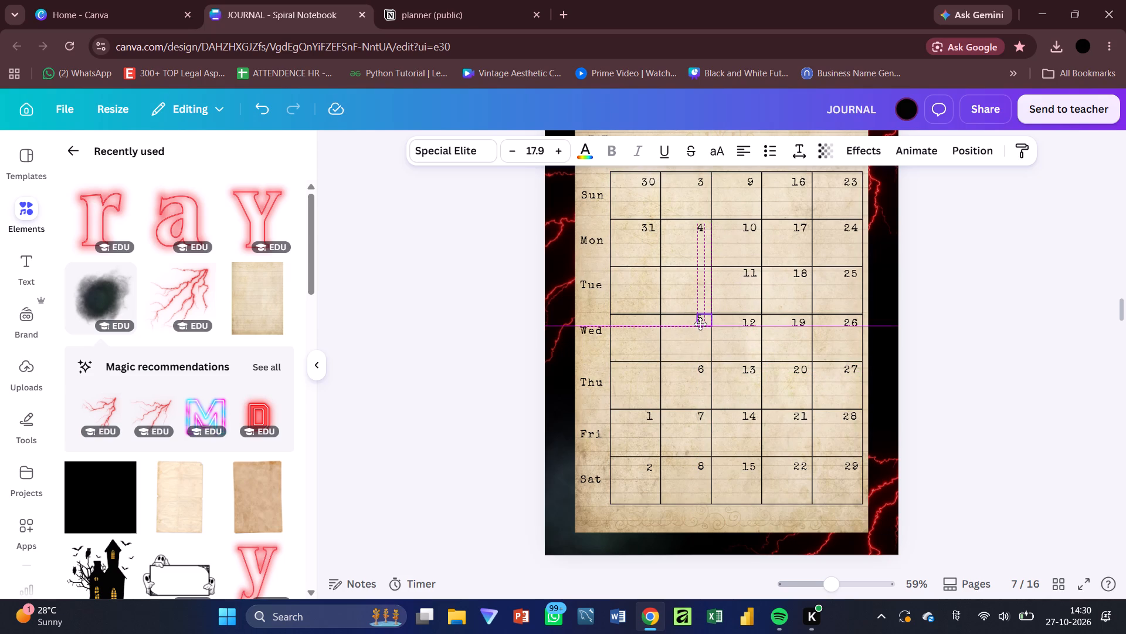
{"action": "left_click_drag", "start_coordinate": [700, 324], "coordinate": [699, 328]}
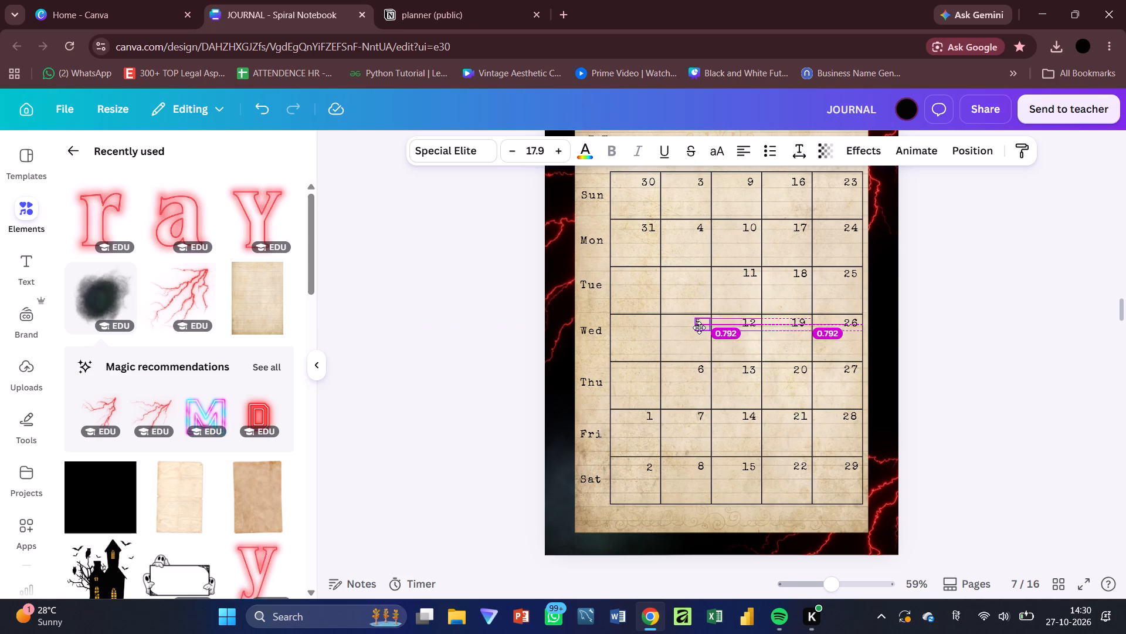
{"action": "left_click_drag", "start_coordinate": [699, 328], "coordinate": [700, 328]}
Move page 7's dates 4 and 3 into the Tuesday and Monday cells of the second week column.
{"action": "left_click", "coordinate": [696, 228]}
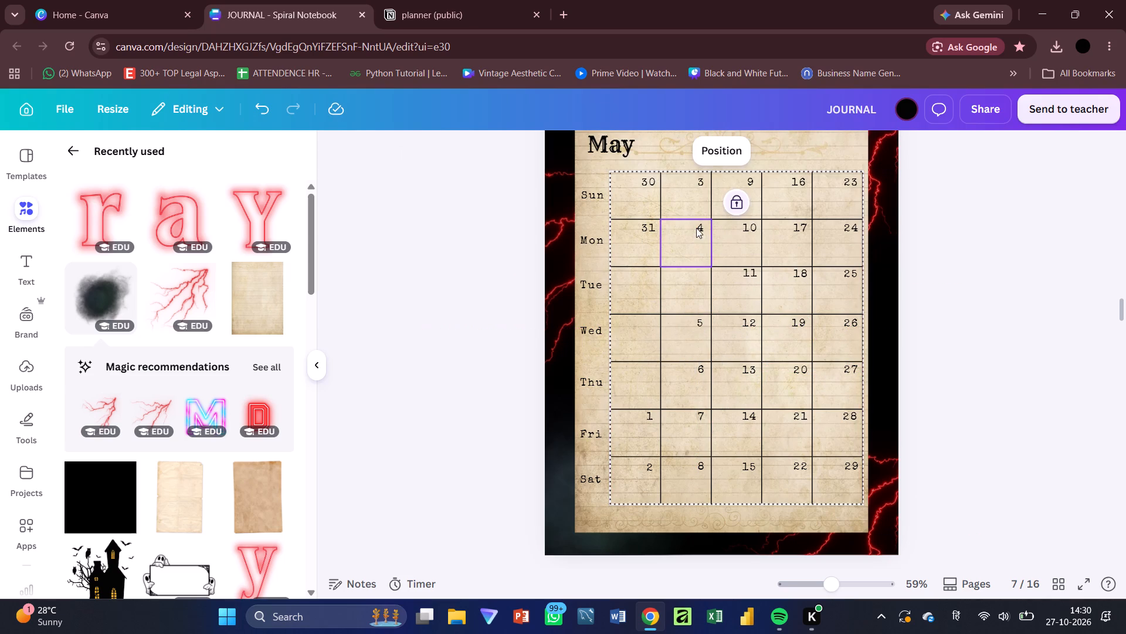
{"action": "left_click", "coordinate": [697, 228]}
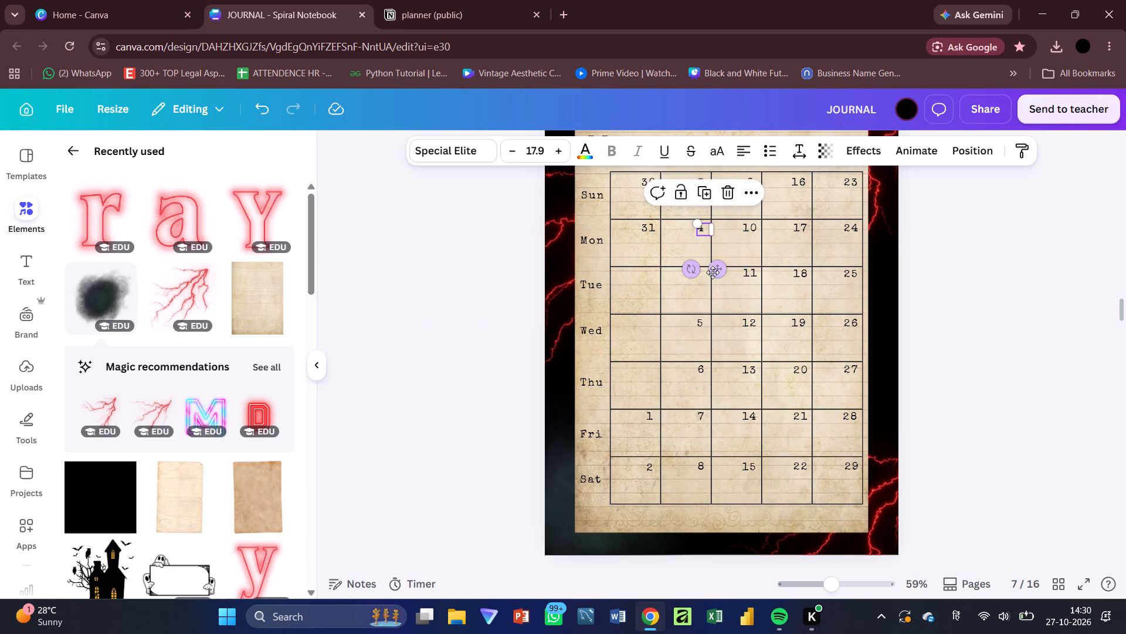
{"action": "left_click_drag", "start_coordinate": [713, 273], "coordinate": [711, 316]}
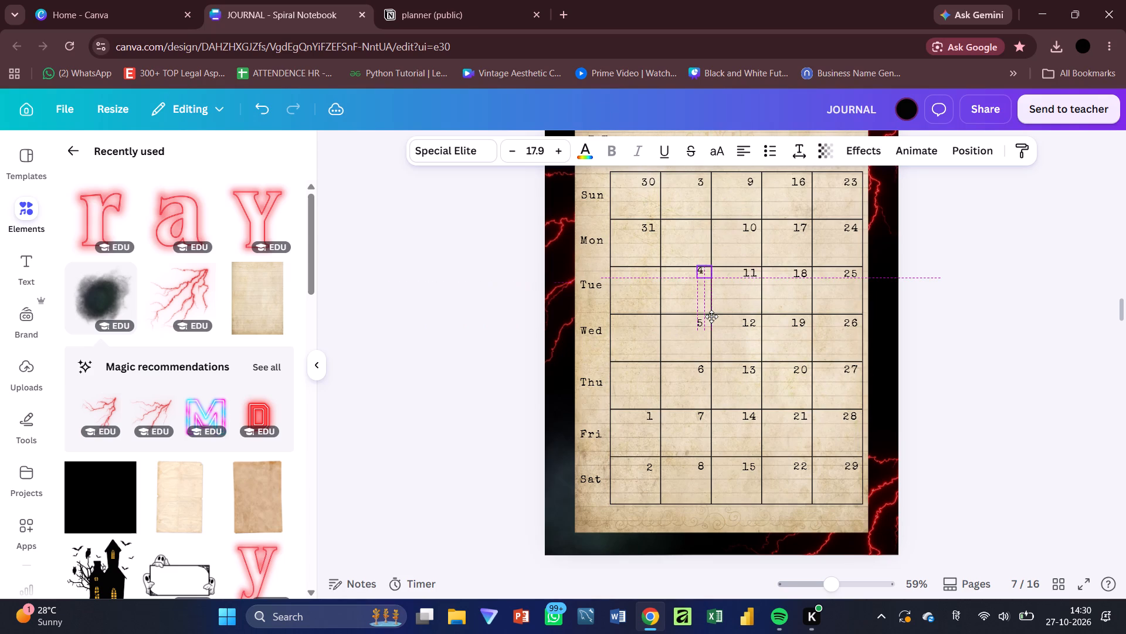
{"action": "left_click_drag", "start_coordinate": [711, 316], "coordinate": [711, 319]}
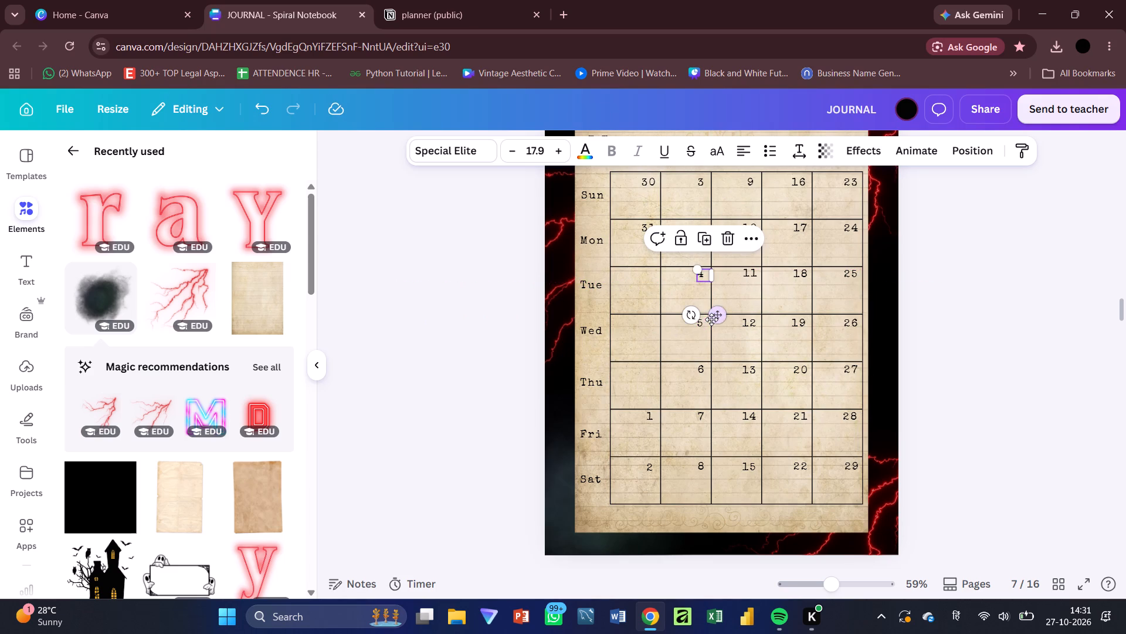
{"action": "left_click_drag", "start_coordinate": [704, 188], "coordinate": [701, 229]}
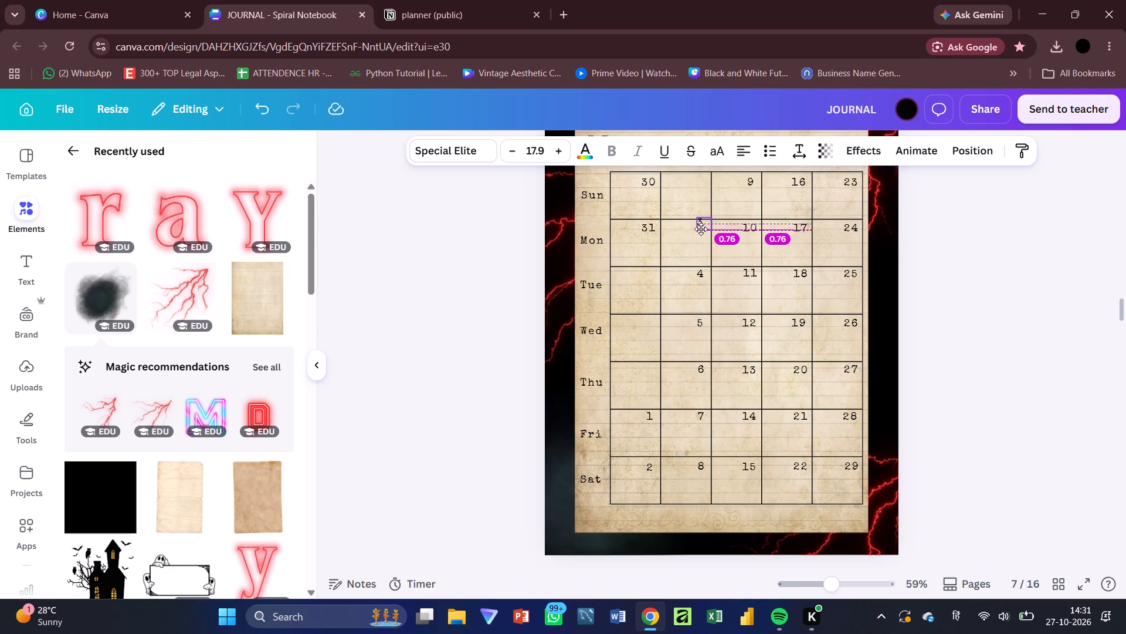
{"action": "left_click_drag", "start_coordinate": [701, 229], "coordinate": [700, 232]}
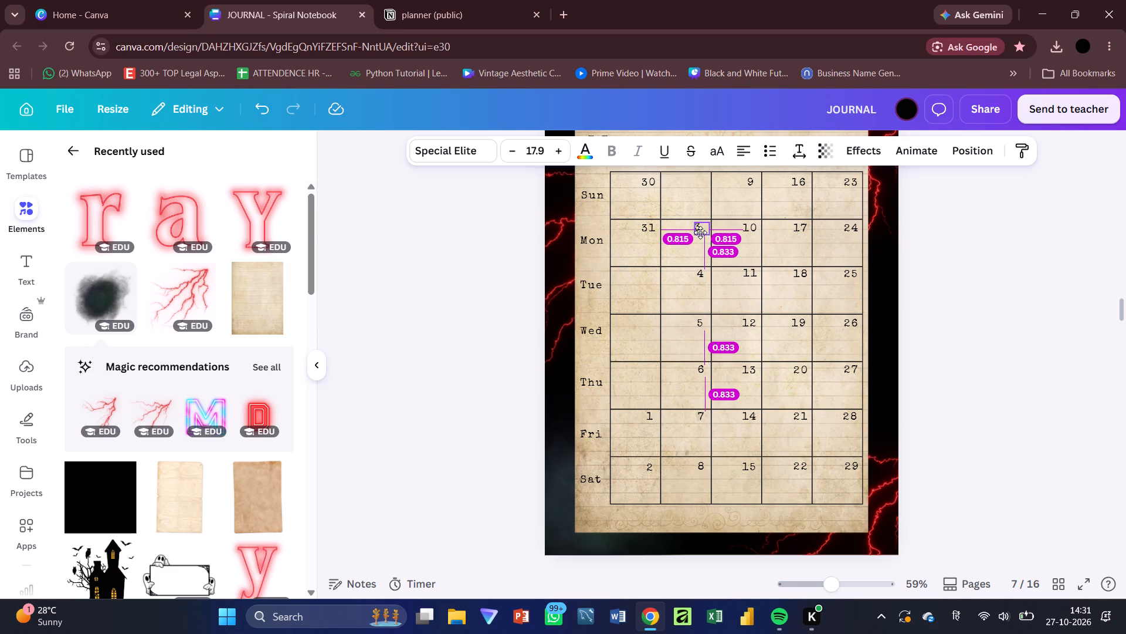
{"action": "left_click_drag", "start_coordinate": [700, 232], "coordinate": [701, 232]}
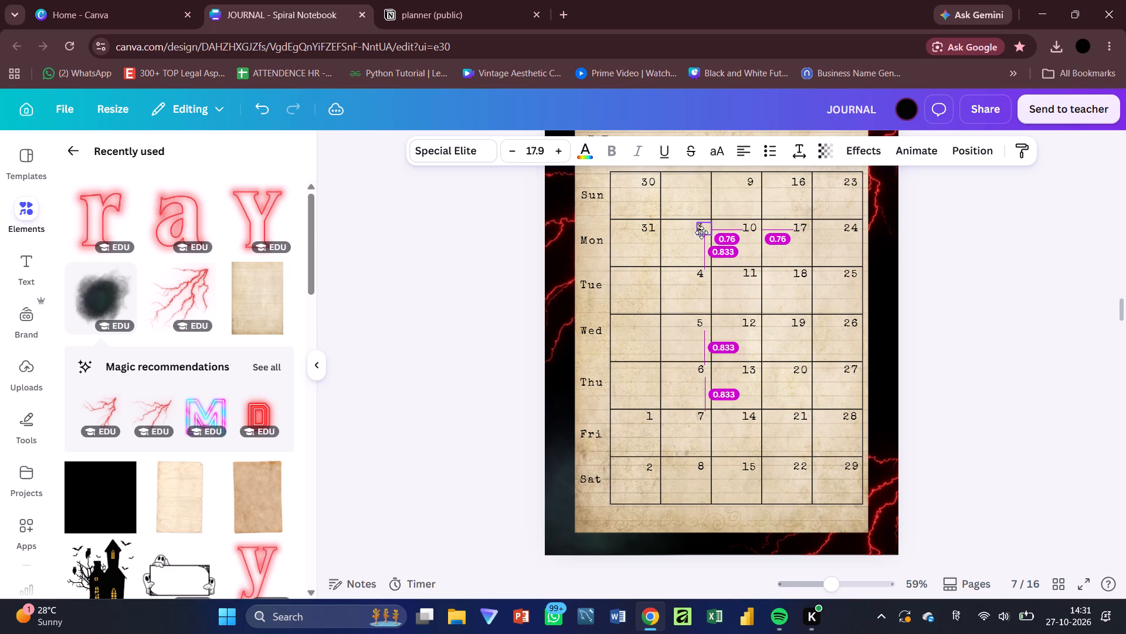
{"action": "left_click_drag", "start_coordinate": [701, 232], "coordinate": [701, 235]}
Move page 7's date 2 into the second week column's Sunday cell and date 1 into the first week column's Saturday cell.
{"action": "left_click_drag", "start_coordinate": [651, 465], "coordinate": [651, 464]}
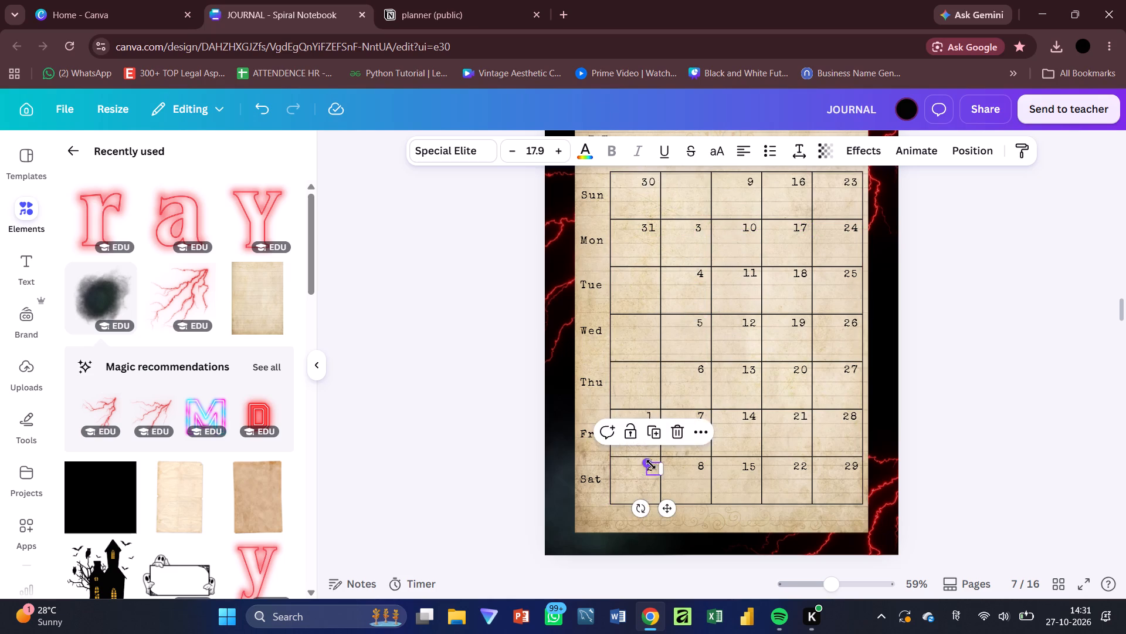
{"action": "left_click_drag", "start_coordinate": [651, 464], "coordinate": [698, 180]}
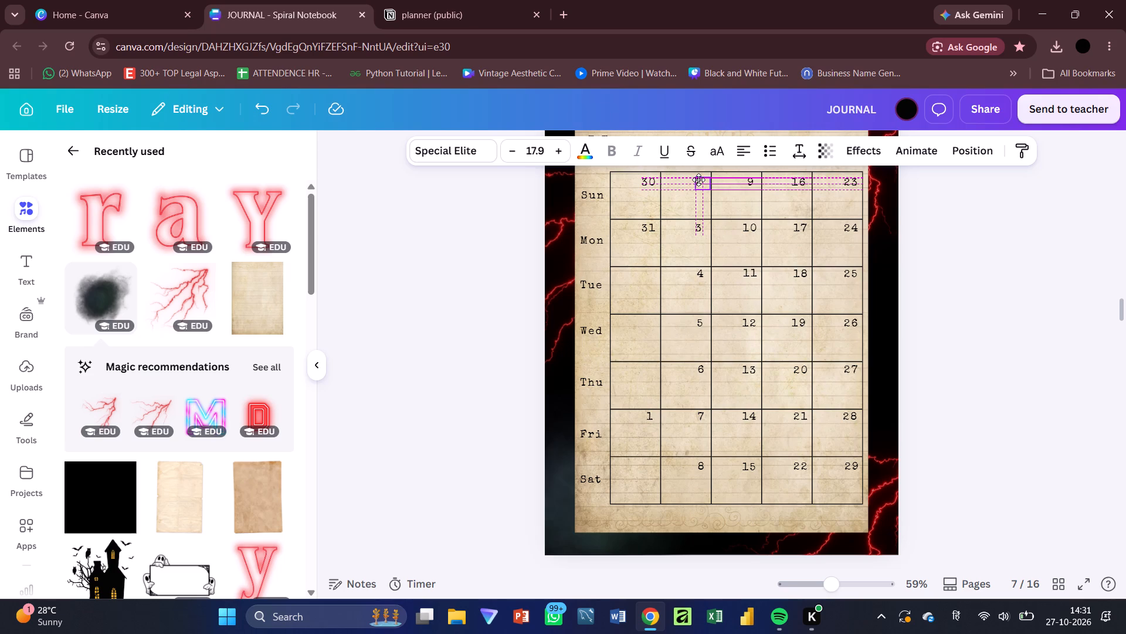
{"action": "left_click_drag", "start_coordinate": [698, 180], "coordinate": [700, 180]}
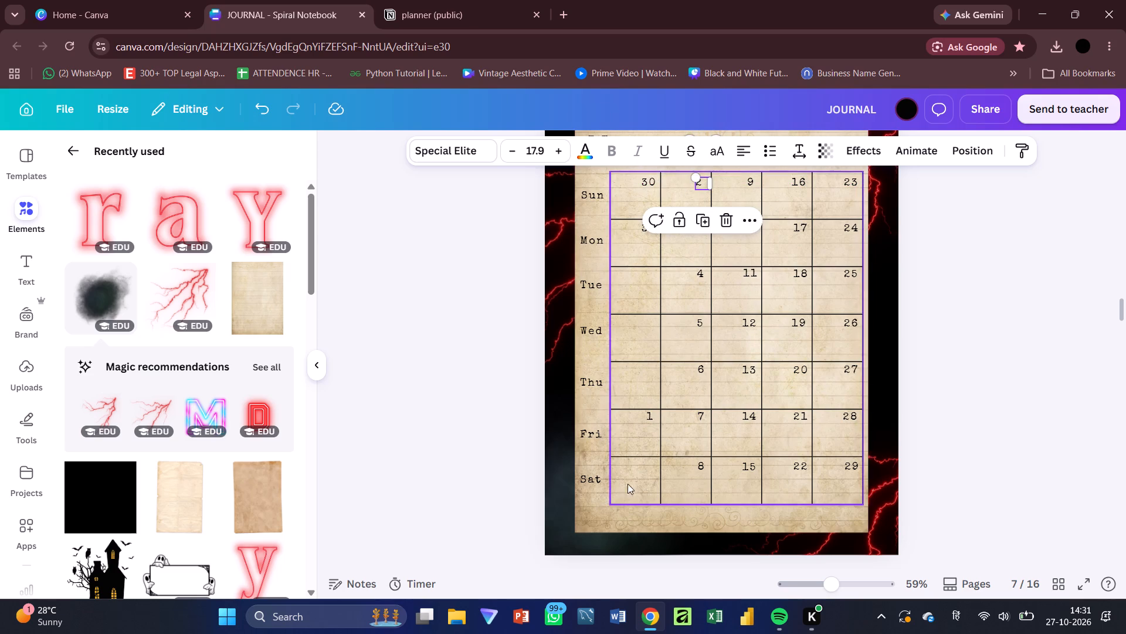
{"action": "left_click_drag", "start_coordinate": [648, 418], "coordinate": [646, 468]}
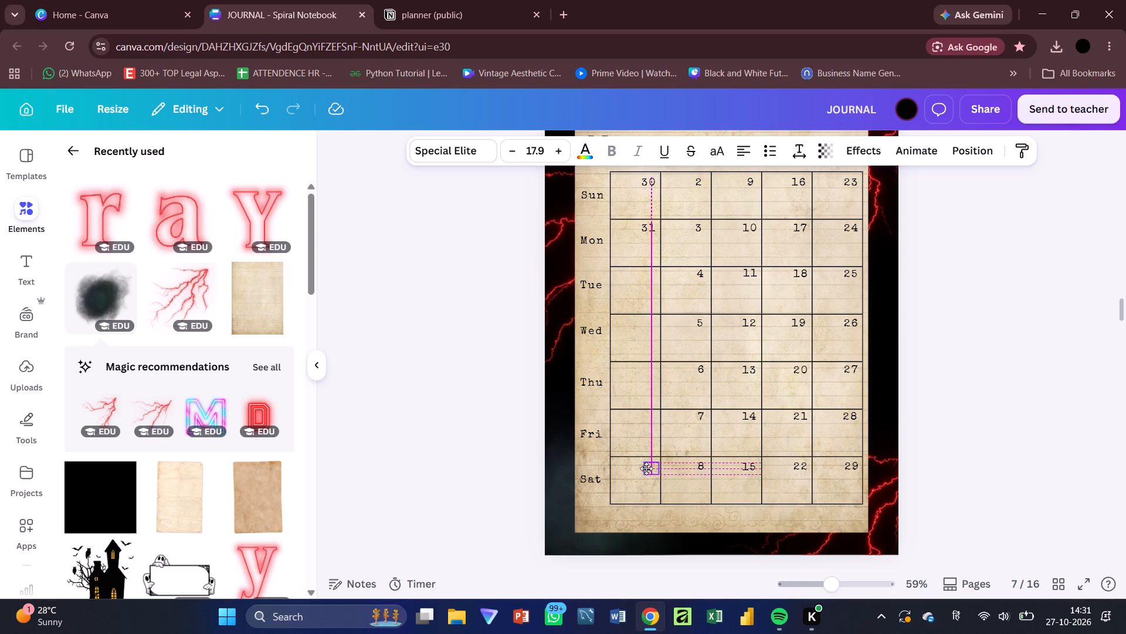
{"action": "left_click_drag", "start_coordinate": [646, 468], "coordinate": [647, 468]}
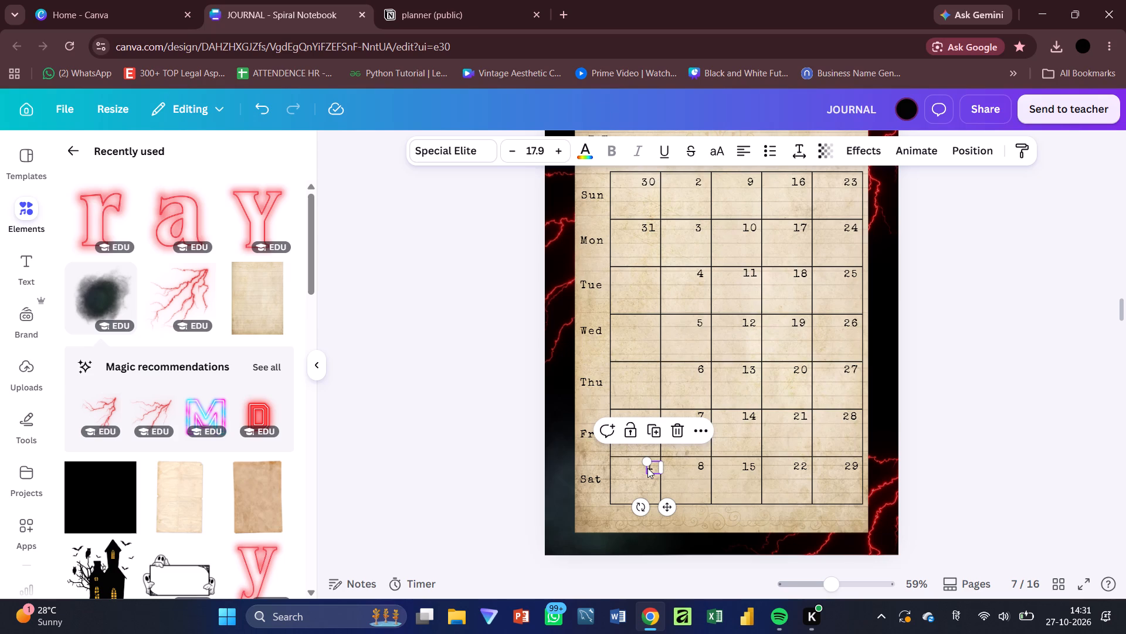
On the June page, bring up June 2027 in the system calendar to check its weekdays.
{"action": "left_click", "coordinate": [1052, 380]}
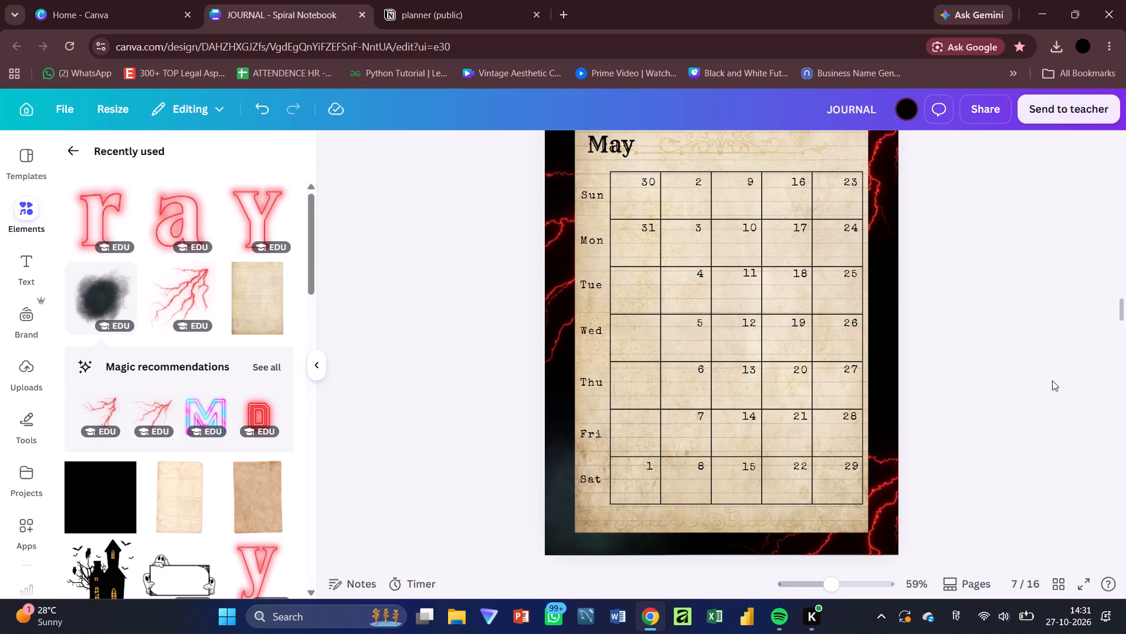
{"action": "scroll", "coordinate": [1052, 380], "scroll_direction": "up", "scroll_amount": 1}
{"action": "scroll", "coordinate": [1052, 380], "scroll_direction": "down", "scroll_amount": 1}
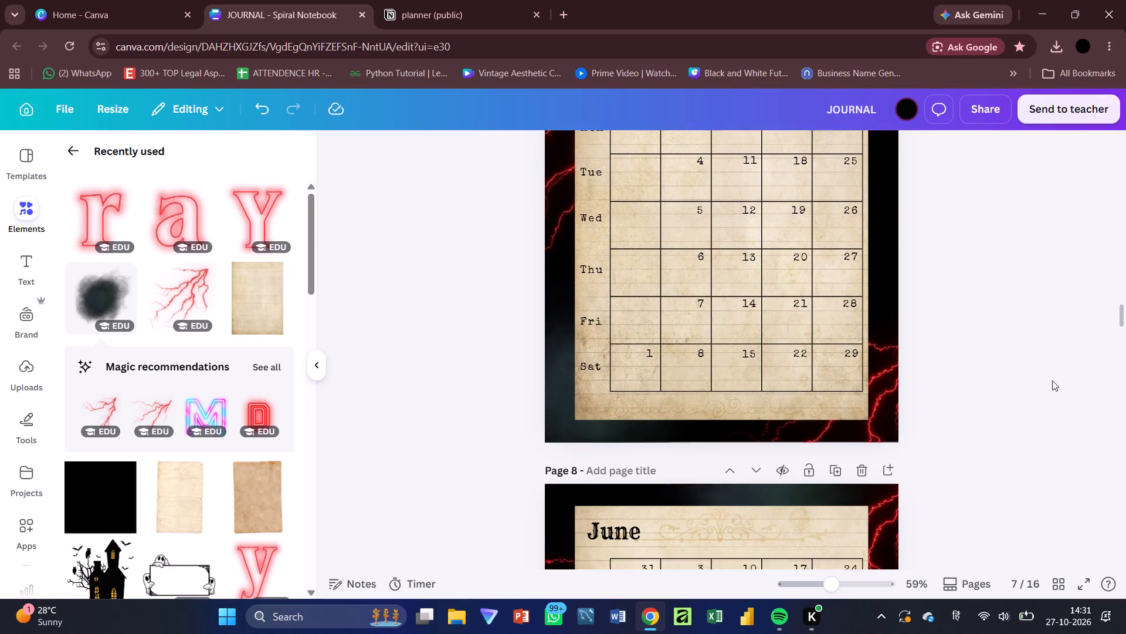
{"action": "scroll", "coordinate": [1052, 380], "scroll_direction": "down", "scroll_amount": 5}
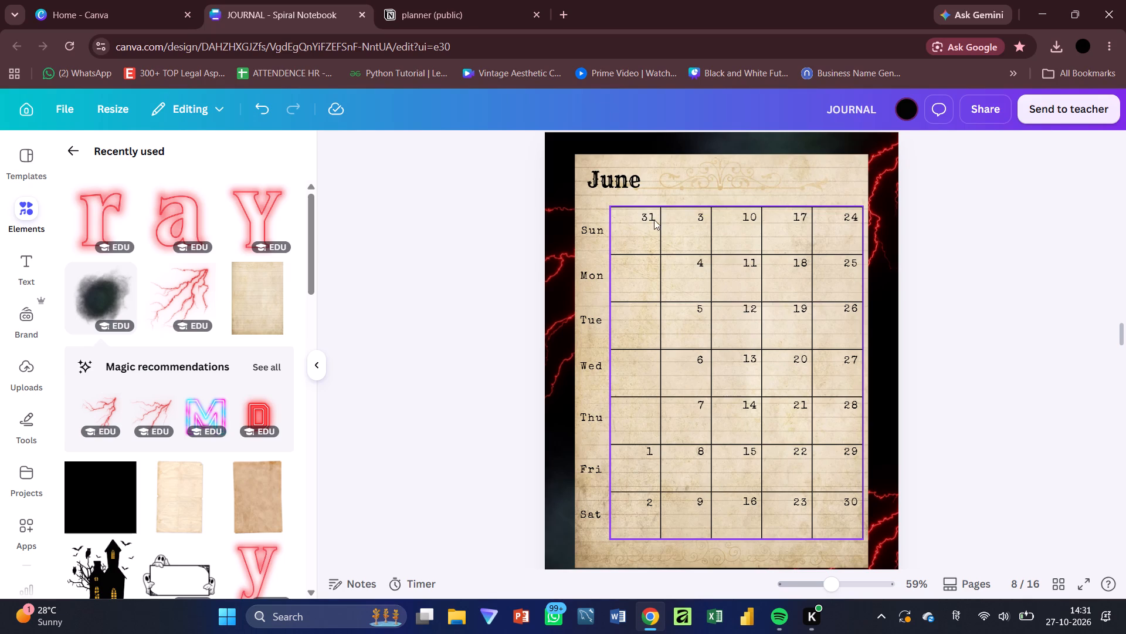
{"action": "left_click", "coordinate": [1069, 615]}
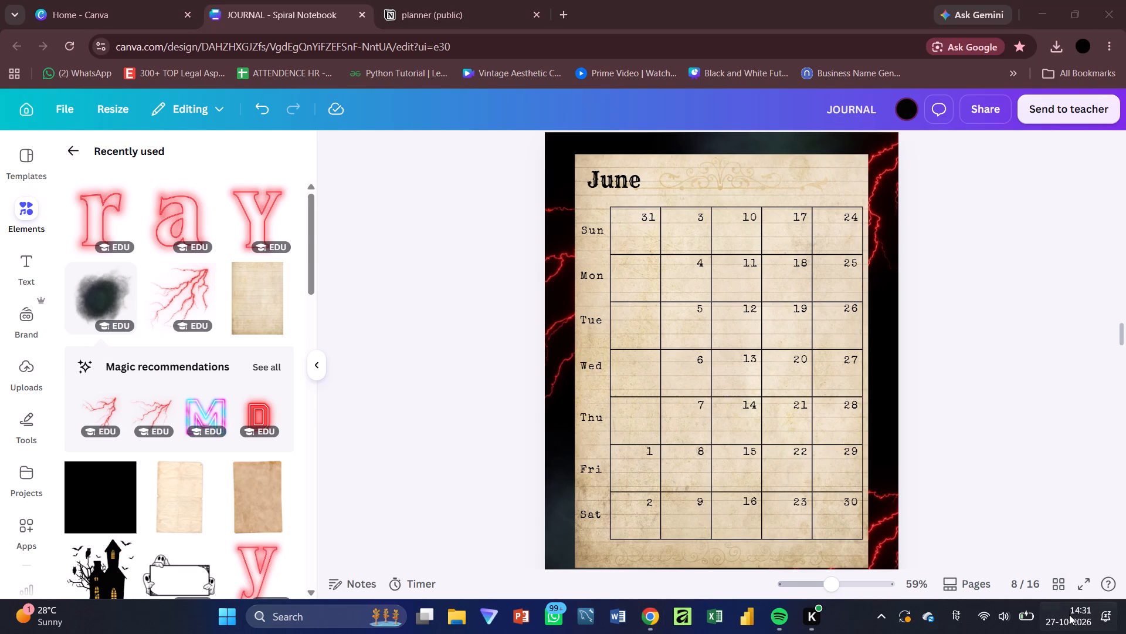
{"action": "triple_click", "coordinate": [1099, 319]}
{"action": "left_click", "coordinate": [1099, 319]}
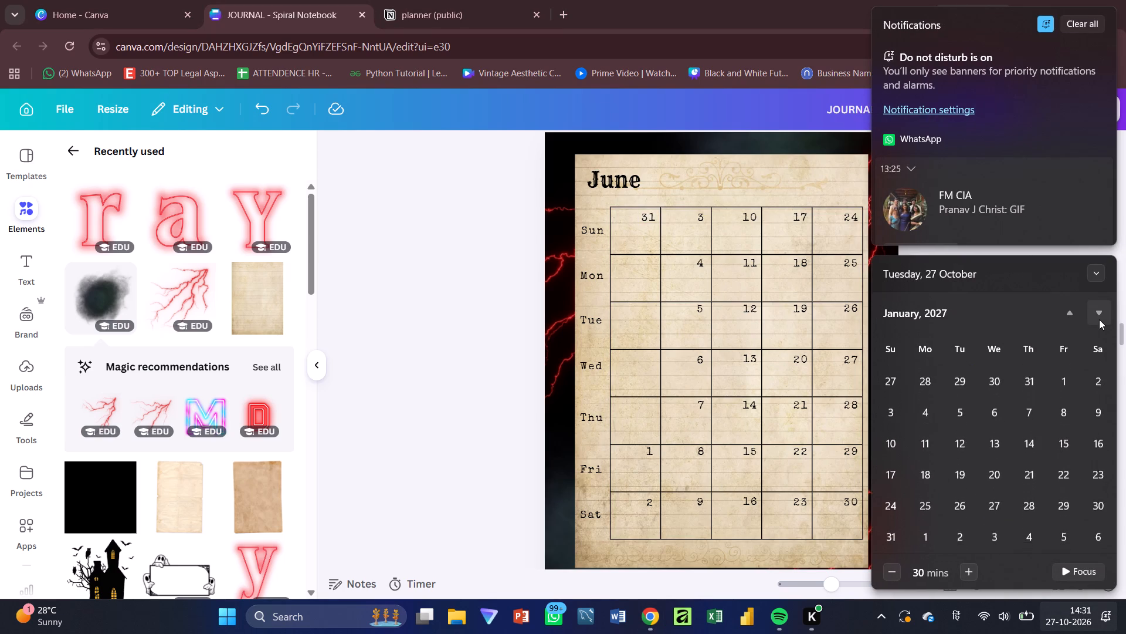
{"action": "triple_click", "coordinate": [1099, 319]}
{"action": "left_click", "coordinate": [1099, 319]}
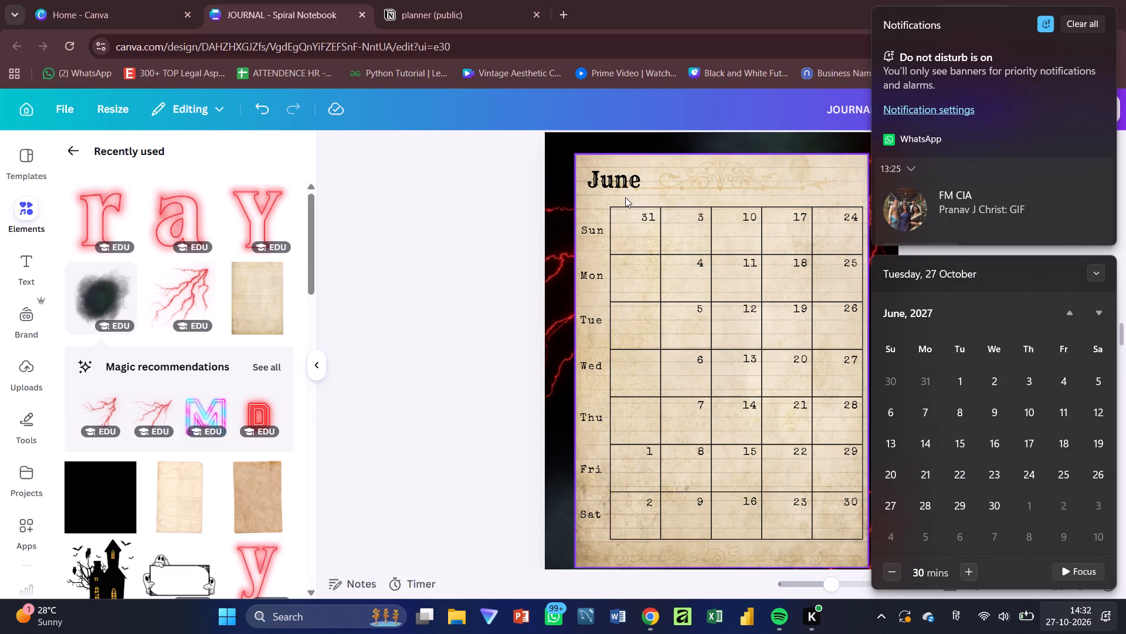
Delete the date 31 from the Sunday cell of the first week column on page 8's June calendar.
{"action": "left_click", "coordinate": [647, 218]}
{"action": "key", "text": "Delete"}
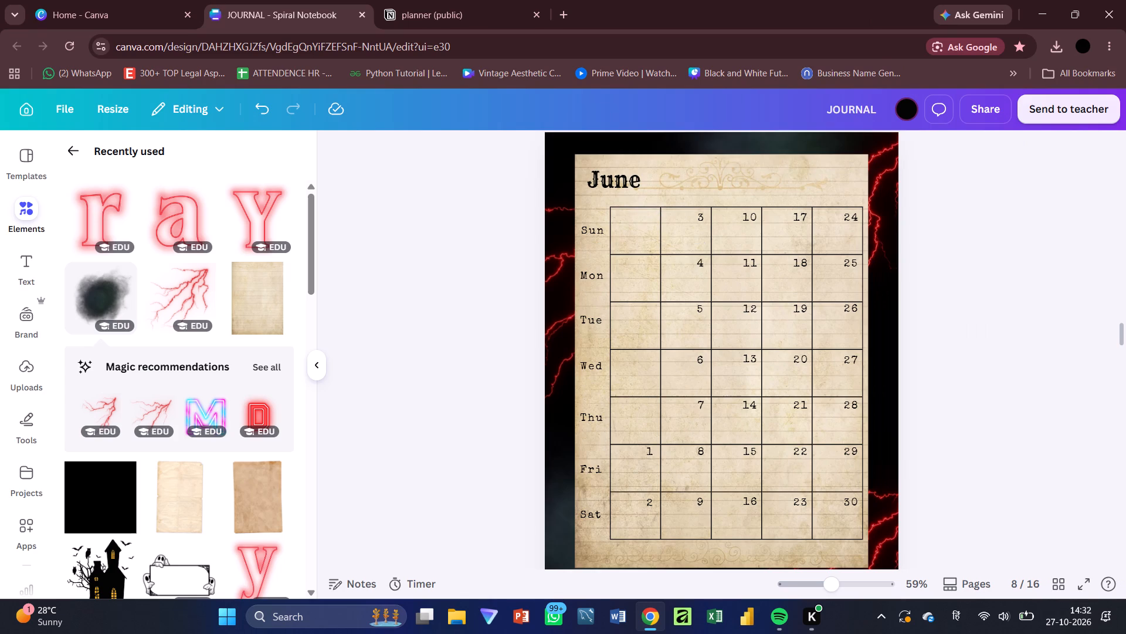
Move page 8's dates 1 and 2 into the Tuesday and Wednesday cells of the first week column, aligned with the neighbouring dates.
{"action": "scroll", "coordinate": [641, 406], "scroll_direction": "up", "scroll_amount": 2}
{"action": "left_click_drag", "start_coordinate": [656, 451], "coordinate": [653, 383]}
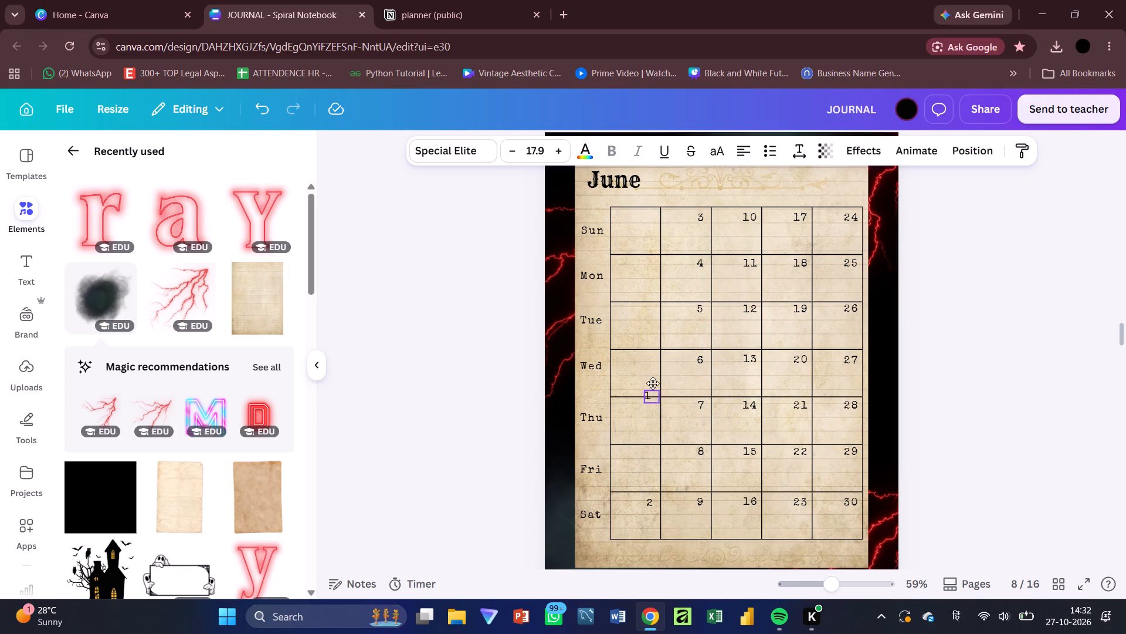
{"action": "left_click_drag", "start_coordinate": [653, 383], "coordinate": [654, 305]}
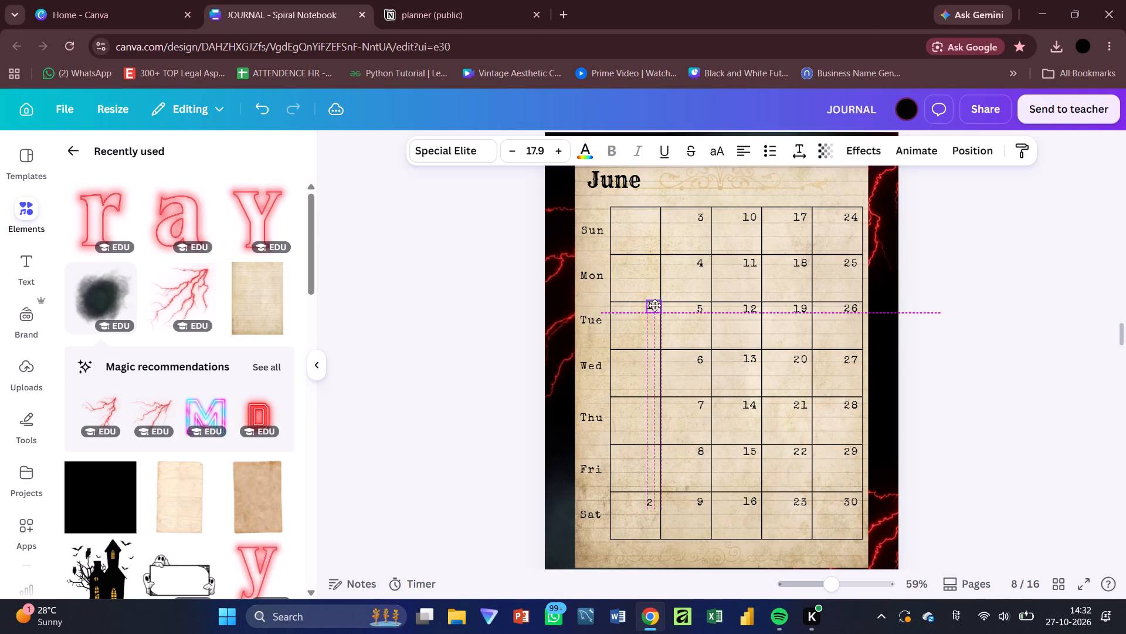
{"action": "left_click_drag", "start_coordinate": [654, 305], "coordinate": [657, 308]}
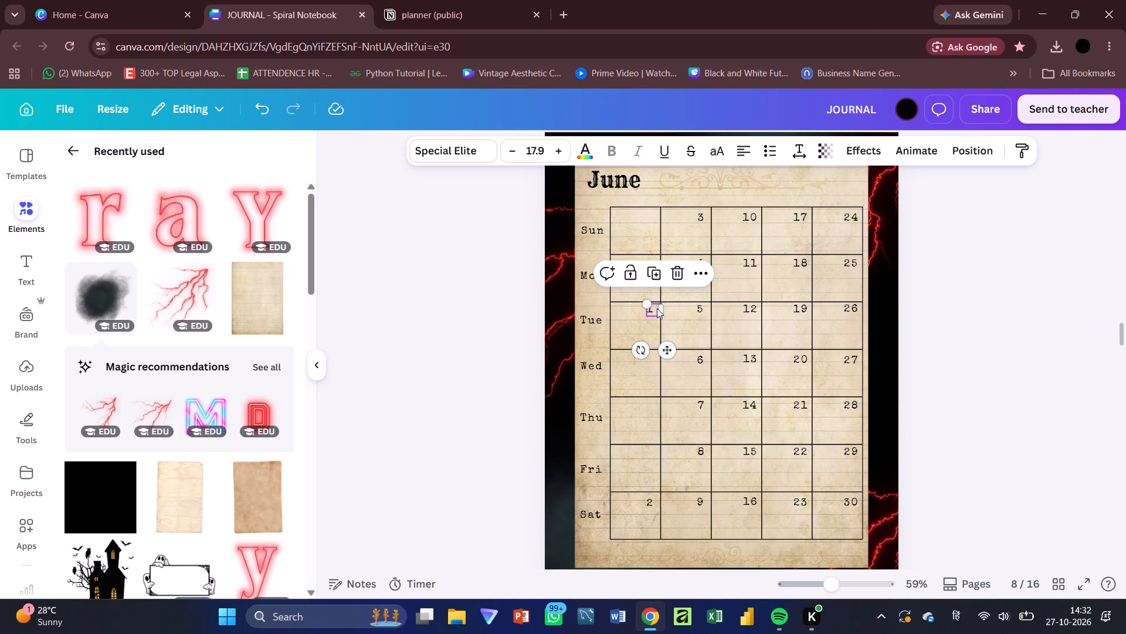
{"action": "left_click_drag", "start_coordinate": [655, 505], "coordinate": [653, 359]}
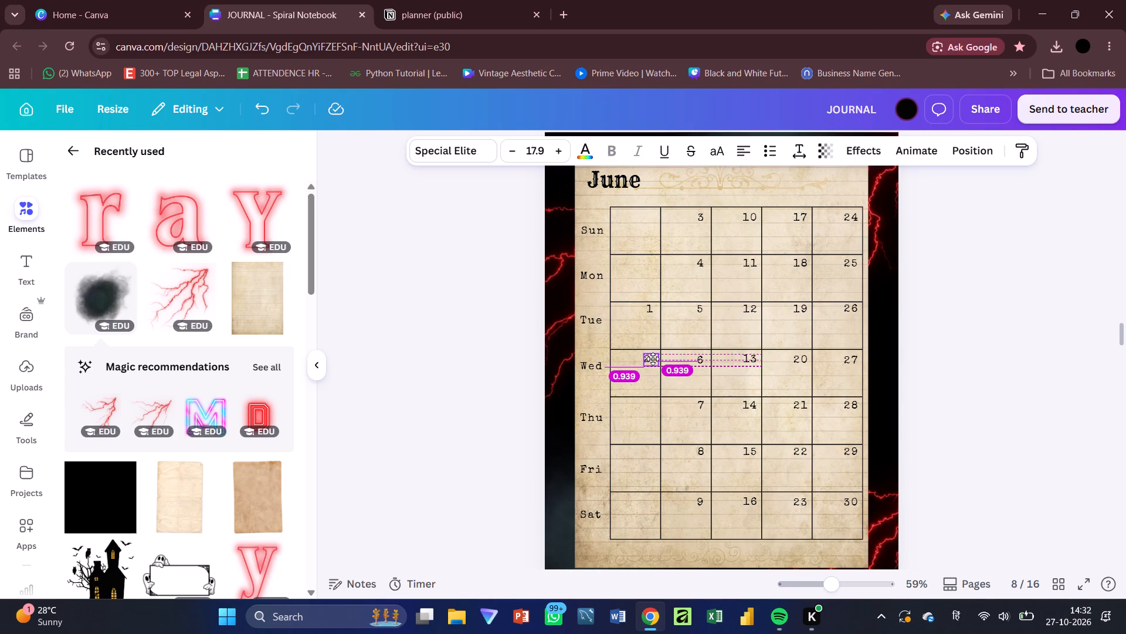
Move page 8's dates 2, 3, 4 and 5 into the Wednesday, Thursday, Friday and Saturday cells of the first week column.
{"action": "left_click_drag", "start_coordinate": [653, 359], "coordinate": [654, 363]}
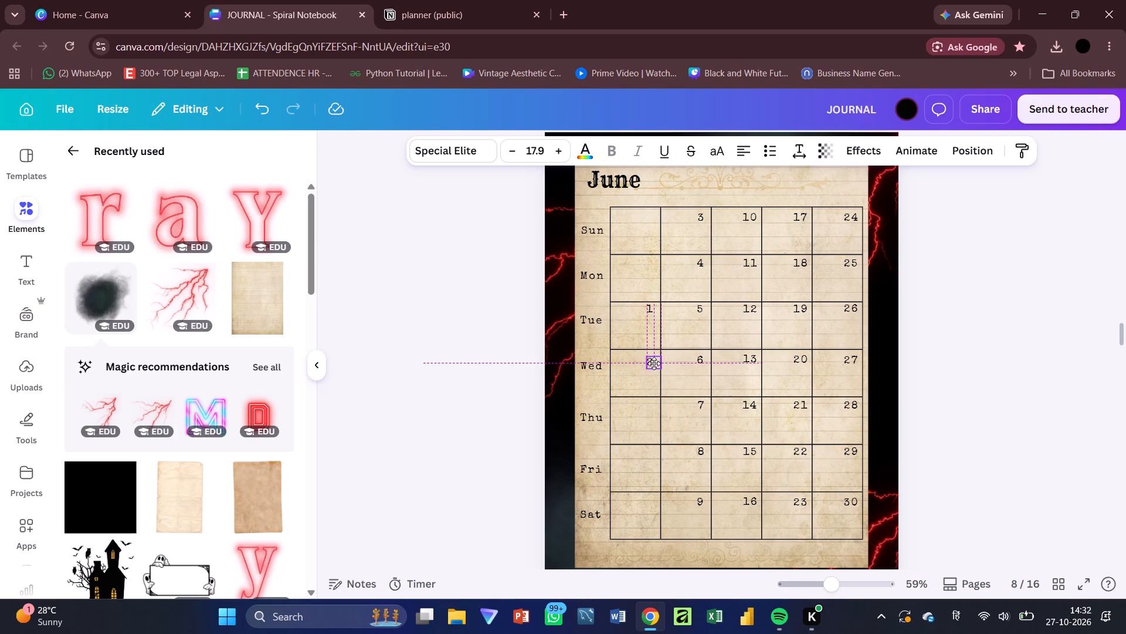
{"action": "left_click_drag", "start_coordinate": [654, 363], "coordinate": [654, 361]}
{"action": "left_click_drag", "start_coordinate": [700, 214], "coordinate": [681, 298]}
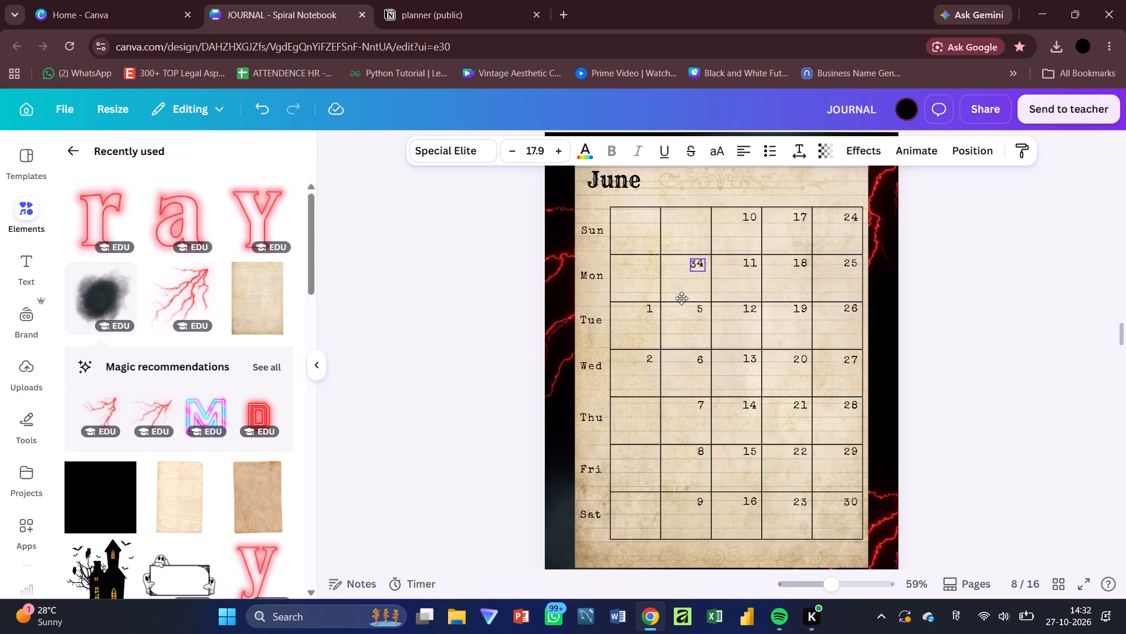
{"action": "left_click_drag", "start_coordinate": [681, 298], "coordinate": [647, 403]}
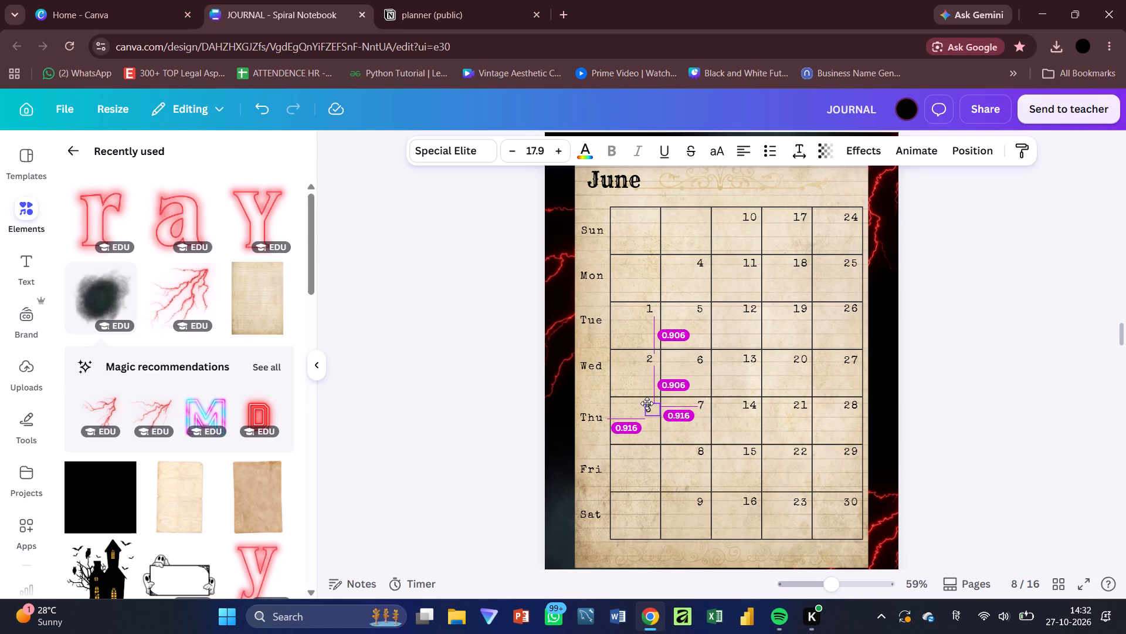
{"action": "left_click_drag", "start_coordinate": [647, 403], "coordinate": [646, 402]}
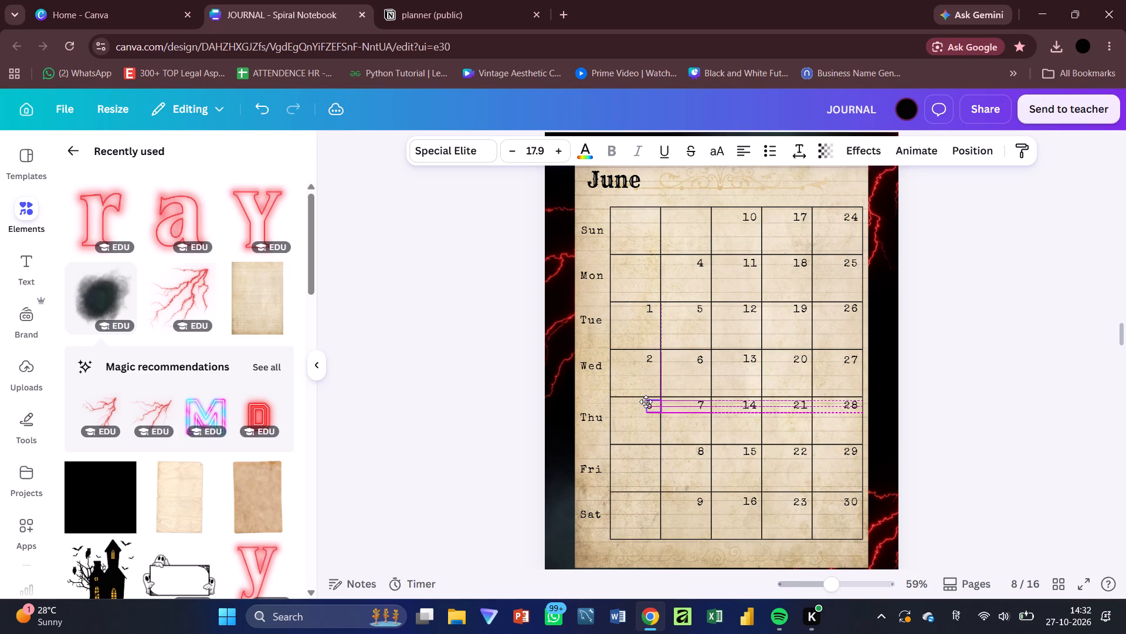
{"action": "left_click_drag", "start_coordinate": [646, 402], "coordinate": [647, 403]}
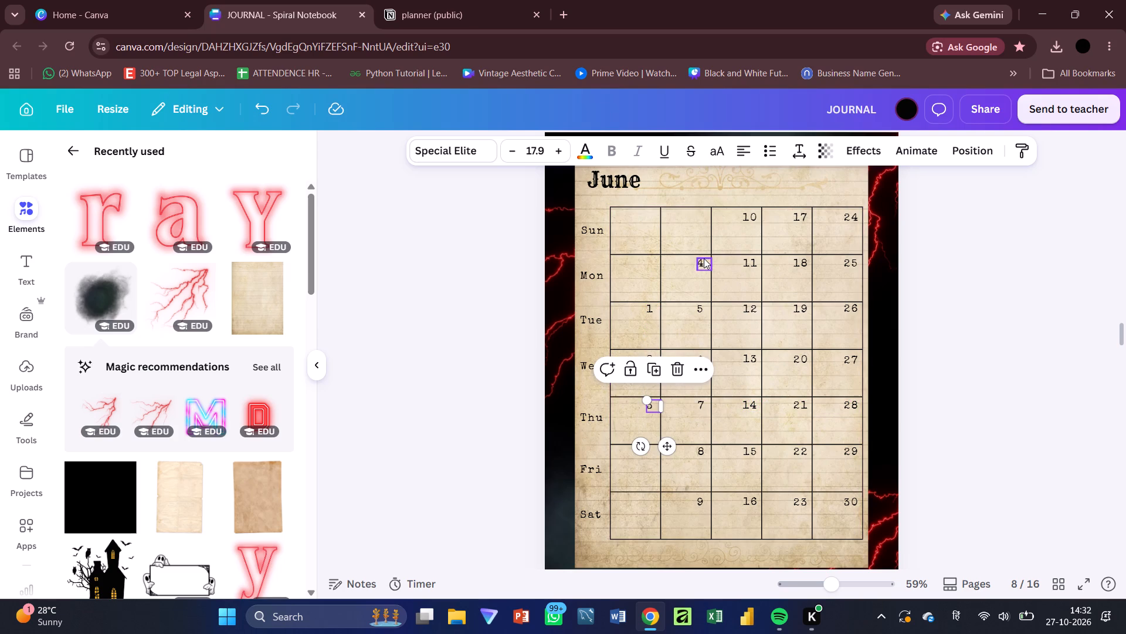
{"action": "left_click_drag", "start_coordinate": [704, 258], "coordinate": [652, 447]}
{"action": "left_click_drag", "start_coordinate": [700, 316], "coordinate": [645, 498]}
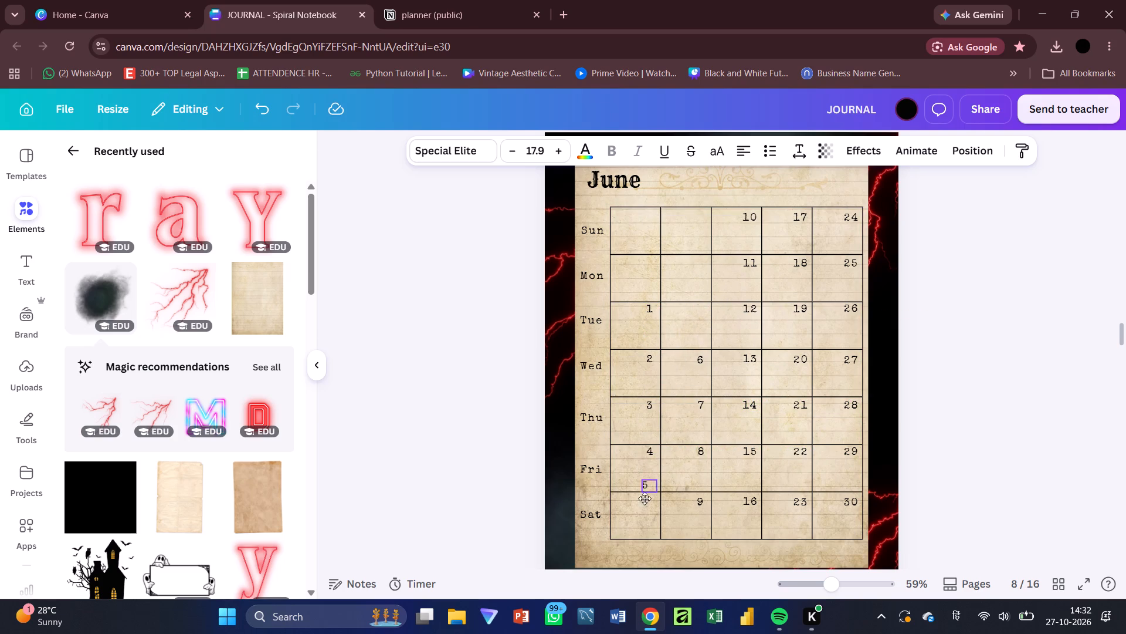
{"action": "left_click_drag", "start_coordinate": [645, 498], "coordinate": [647, 507]}
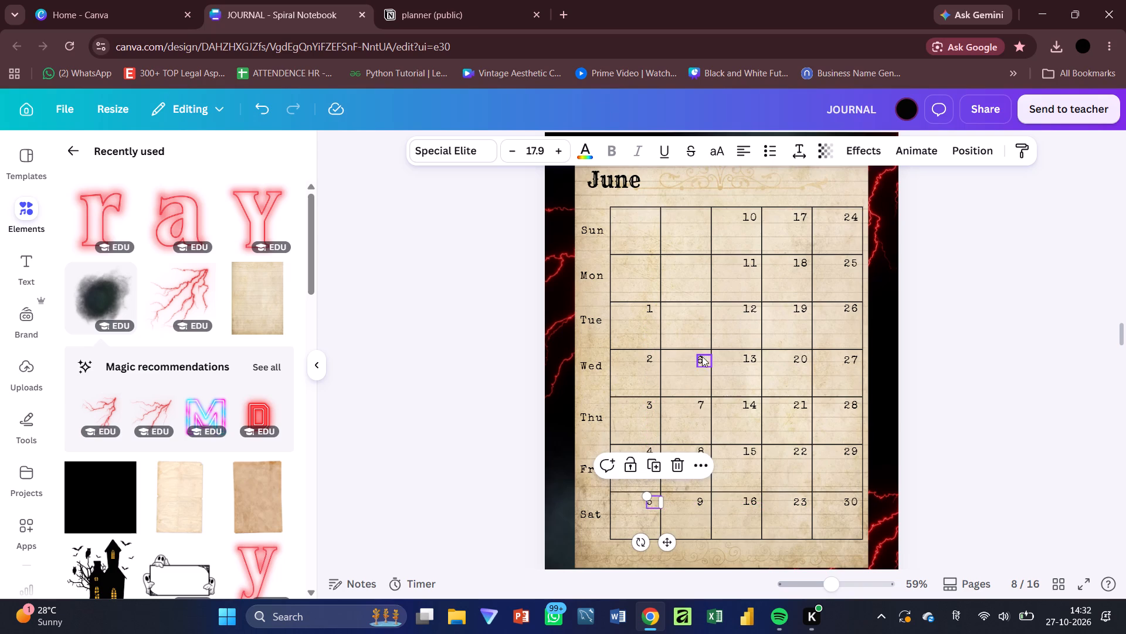
Move page 8's dates 6, 7 and 8 into the Sunday, Monday and Tuesday cells of the second week column.
{"action": "left_click_drag", "start_coordinate": [703, 355], "coordinate": [698, 211]}
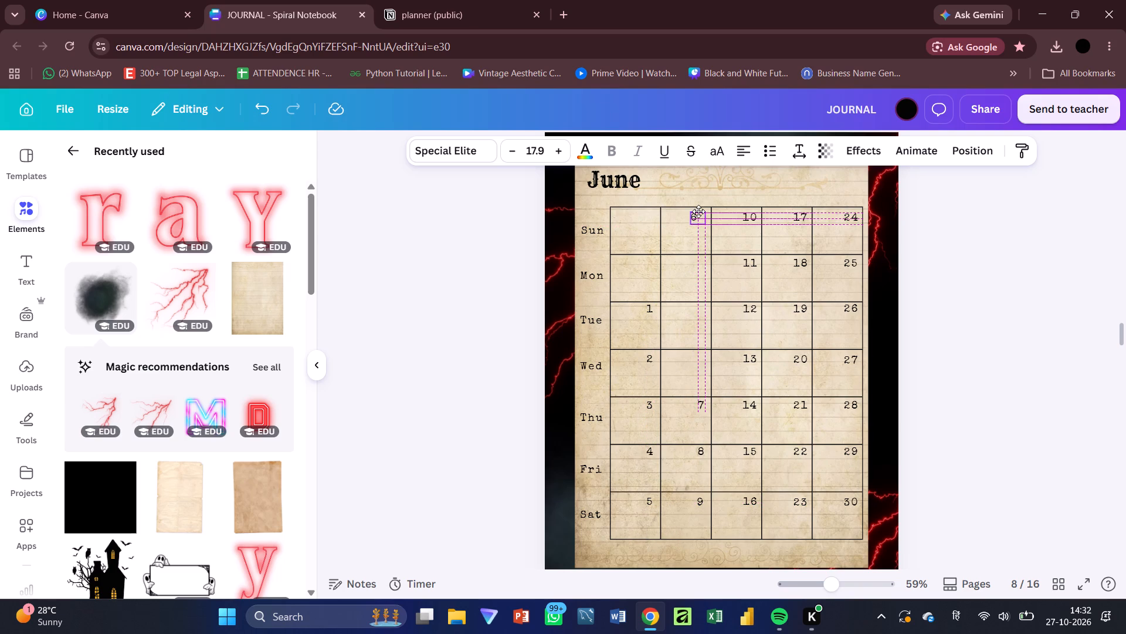
{"action": "left_click_drag", "start_coordinate": [698, 211], "coordinate": [704, 211]}
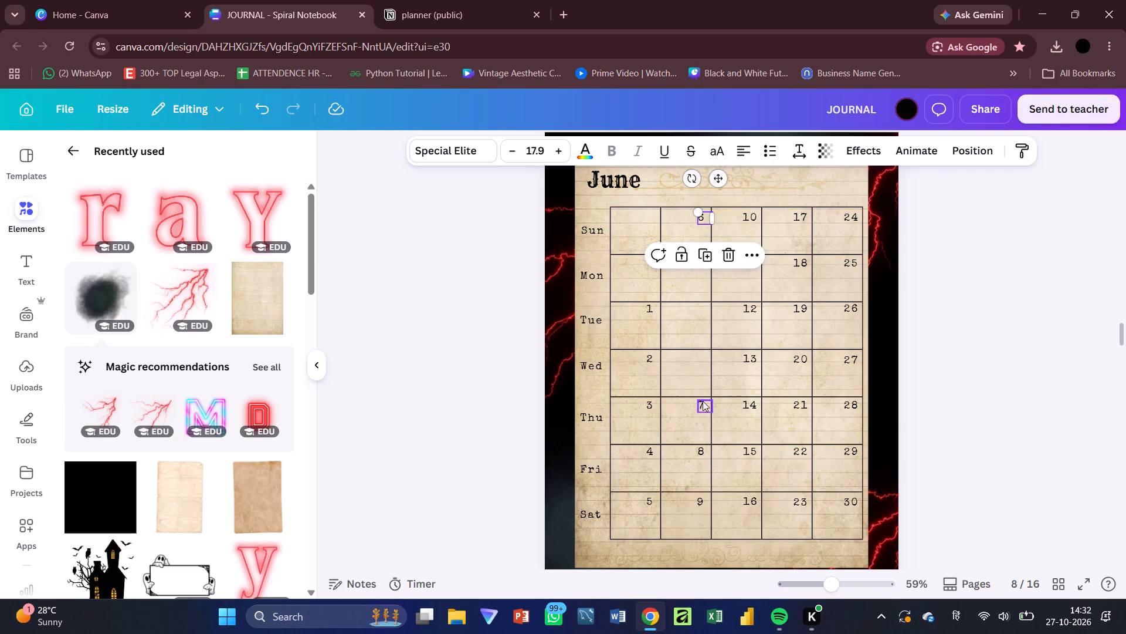
{"action": "left_click_drag", "start_coordinate": [703, 401], "coordinate": [701, 260]}
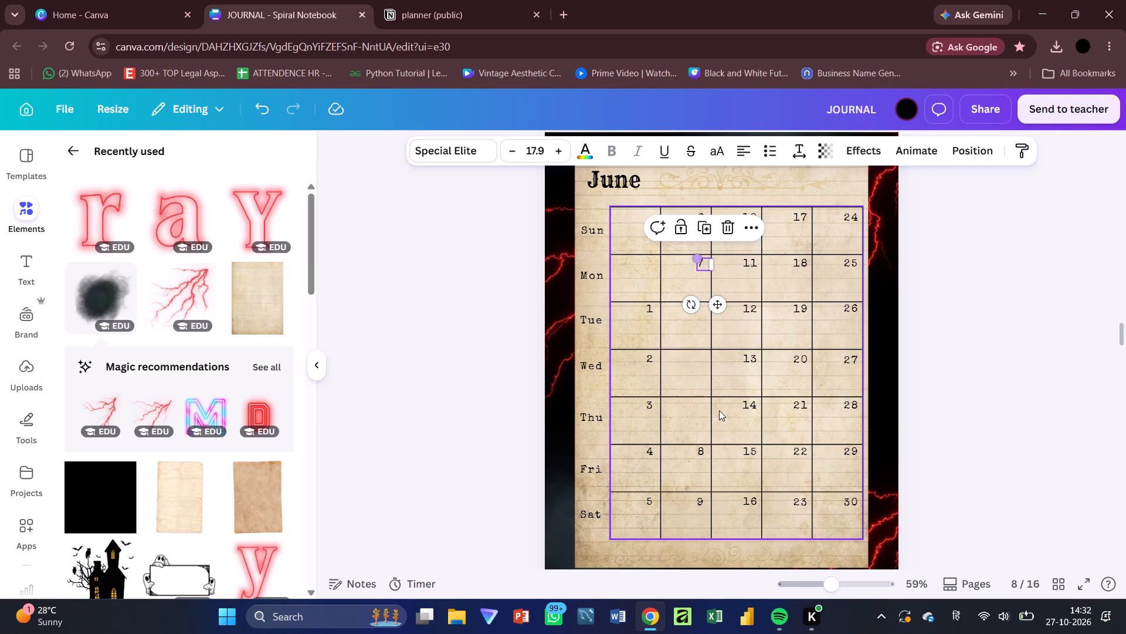
{"action": "left_click_drag", "start_coordinate": [707, 450], "coordinate": [705, 308]}
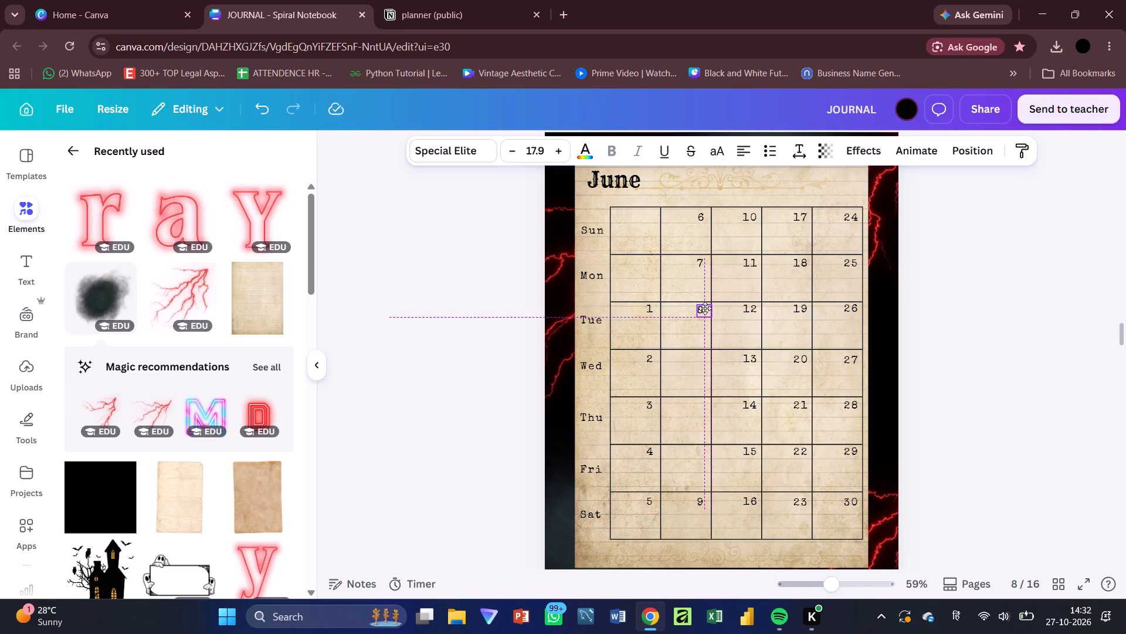
{"action": "left_click_drag", "start_coordinate": [705, 308], "coordinate": [705, 311]}
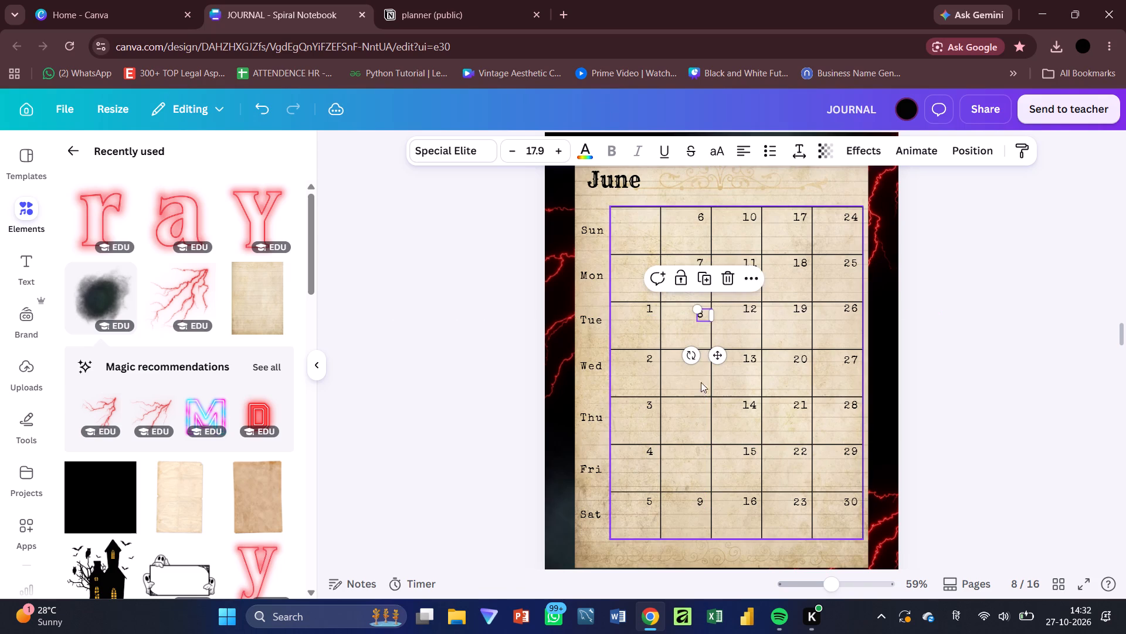
Move page 8's dates 9, 10, 11 and 12 into the Wednesday, Thursday, Friday and Saturday cells of the second week column.
{"action": "left_click_drag", "start_coordinate": [701, 500], "coordinate": [703, 356]}
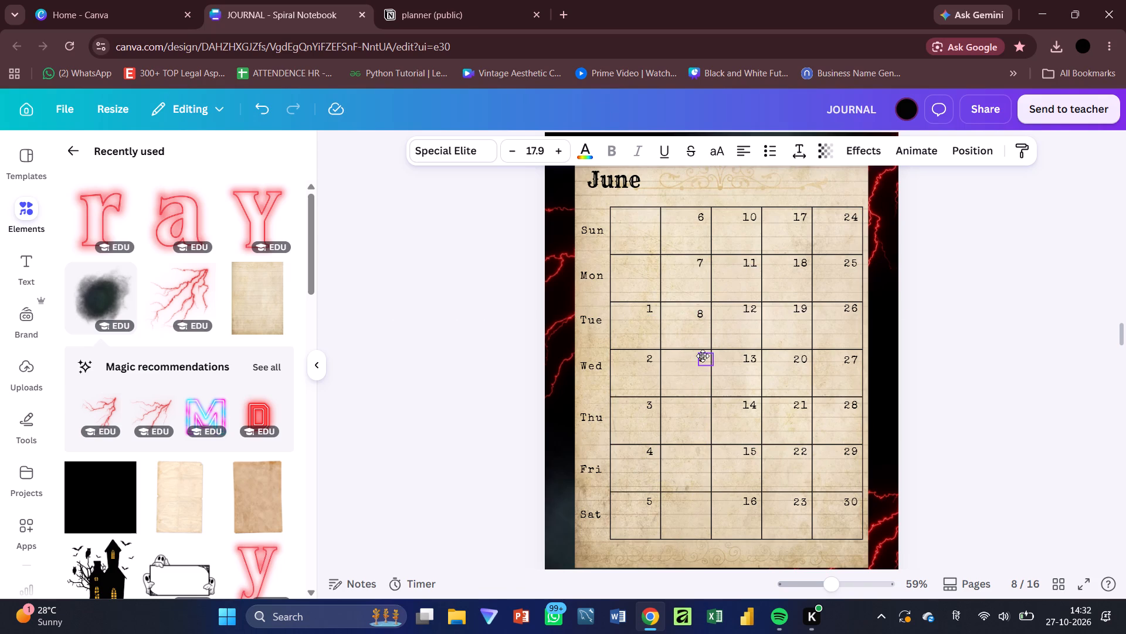
{"action": "left_click_drag", "start_coordinate": [703, 356], "coordinate": [699, 357]}
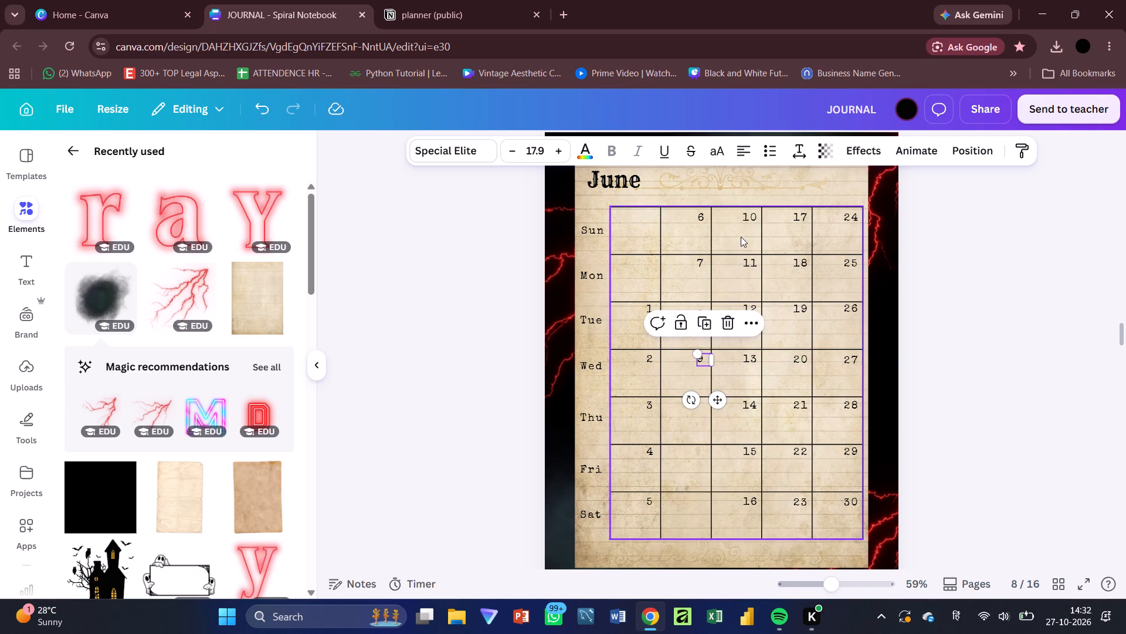
{"action": "left_click_drag", "start_coordinate": [748, 220], "coordinate": [692, 408]}
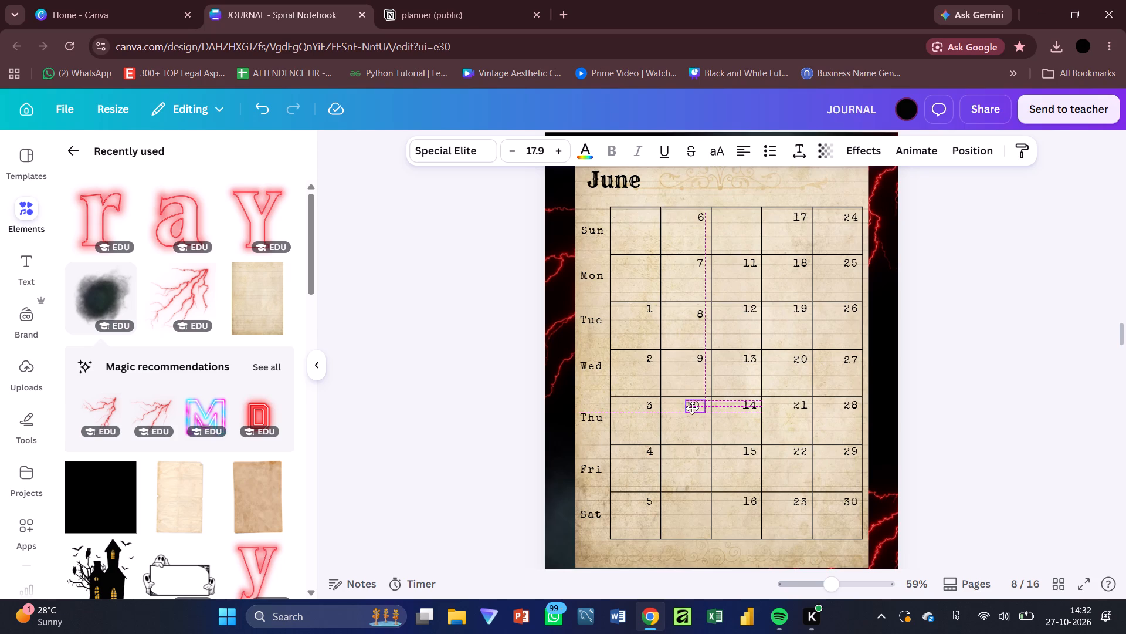
{"action": "left_click_drag", "start_coordinate": [692, 408], "coordinate": [696, 409]}
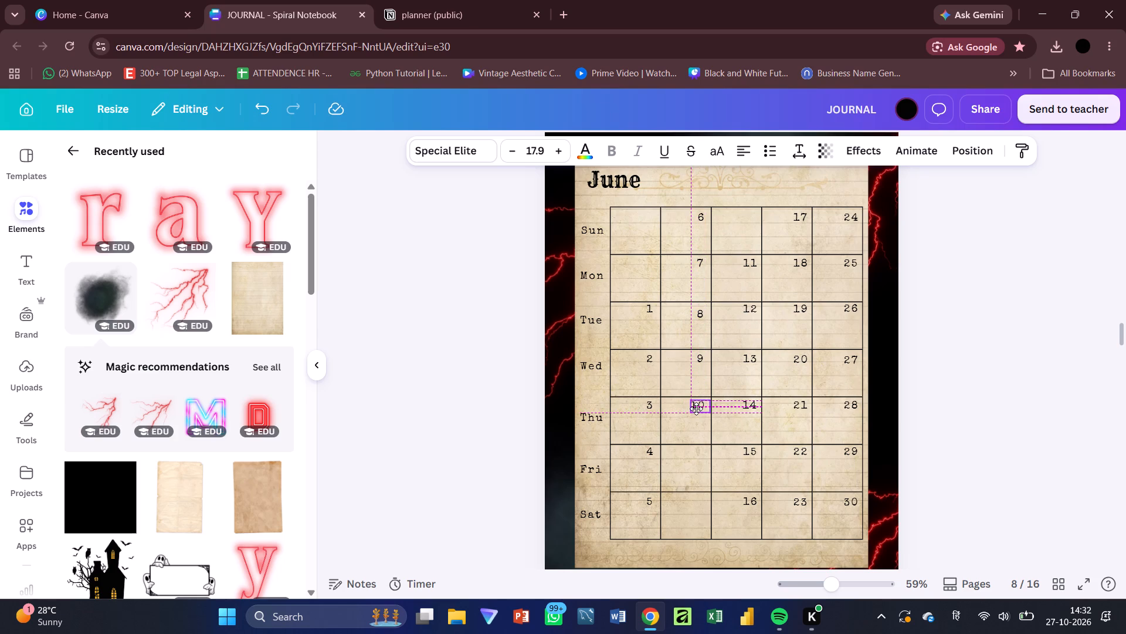
{"action": "left_click_drag", "start_coordinate": [696, 409], "coordinate": [696, 409]}
{"action": "left_click", "coordinate": [757, 258]}
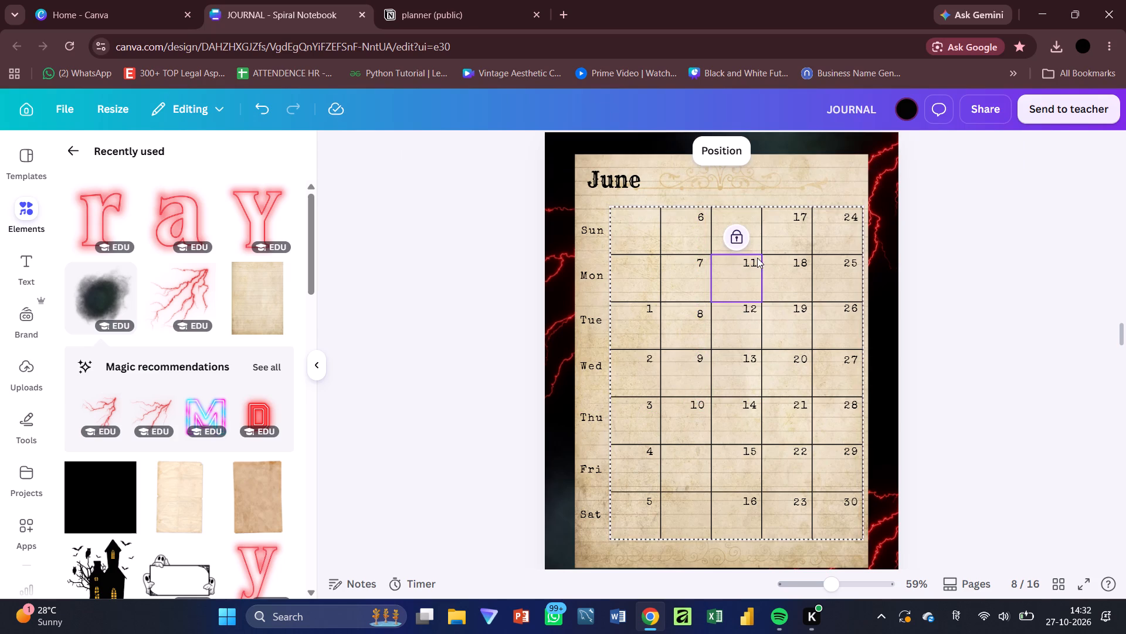
{"action": "left_click_drag", "start_coordinate": [752, 262], "coordinate": [698, 453]}
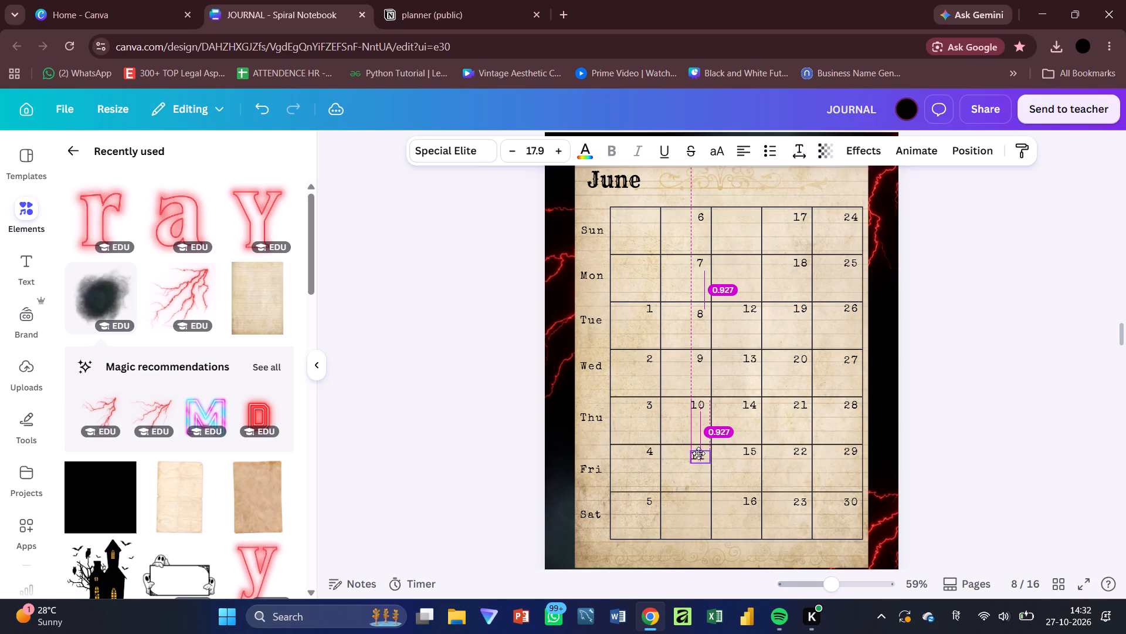
{"action": "left_click_drag", "start_coordinate": [698, 453], "coordinate": [698, 450]}
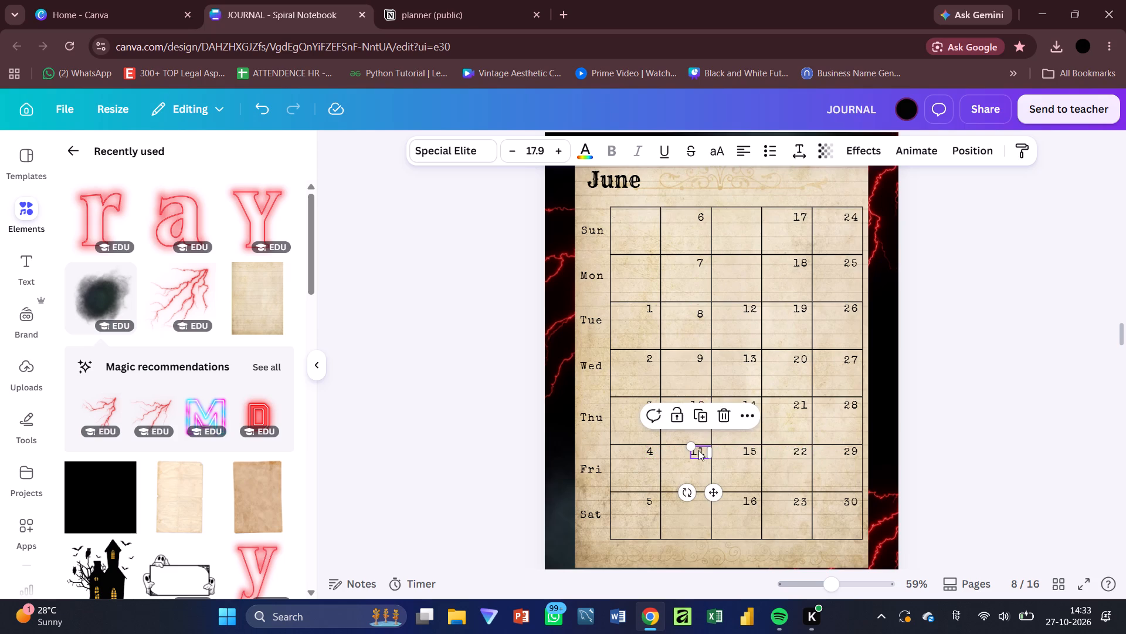
{"action": "left_click_drag", "start_coordinate": [758, 310], "coordinate": [705, 499]}
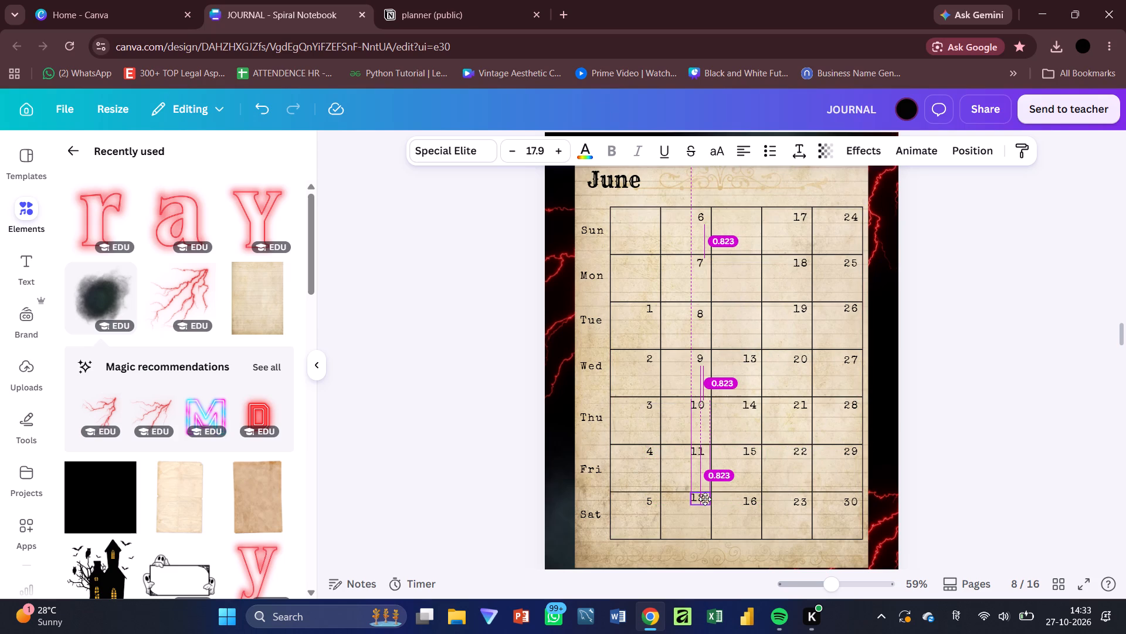
{"action": "left_click_drag", "start_coordinate": [705, 499], "coordinate": [705, 502]}
Move page 8's dates 13, 14 and 15 into the Sunday, Monday and Tuesday cells of the third week column.
{"action": "left_click_drag", "start_coordinate": [751, 359], "coordinate": [749, 217]}
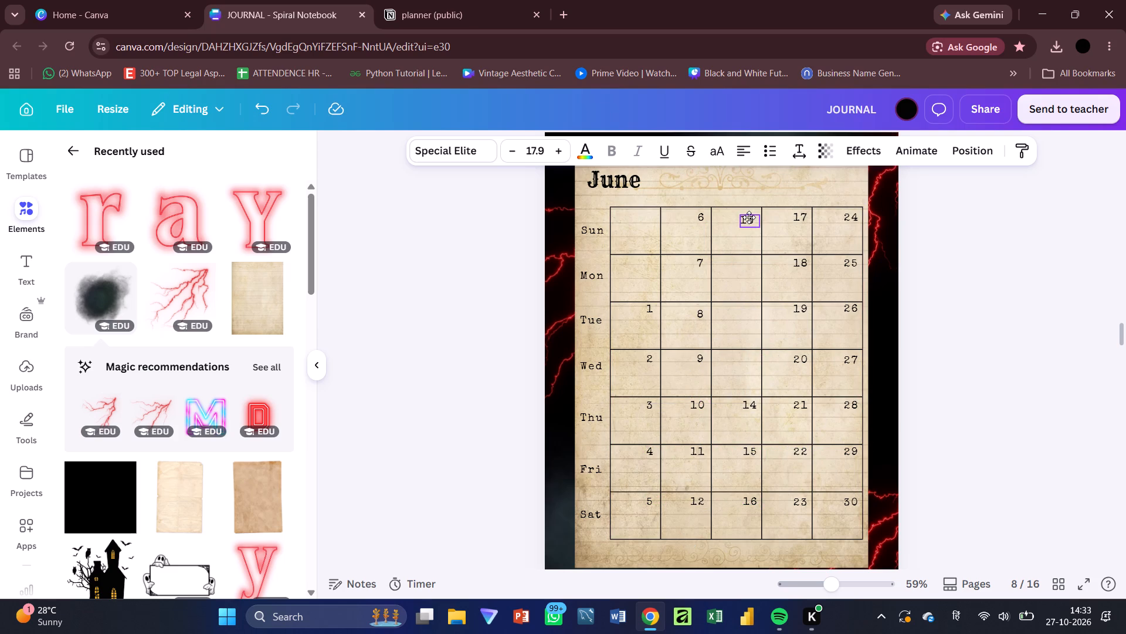
{"action": "left_click_drag", "start_coordinate": [749, 217], "coordinate": [751, 215]}
{"action": "left_click_drag", "start_coordinate": [757, 406], "coordinate": [755, 262]}
{"action": "left_click_drag", "start_coordinate": [755, 262], "coordinate": [758, 265]}
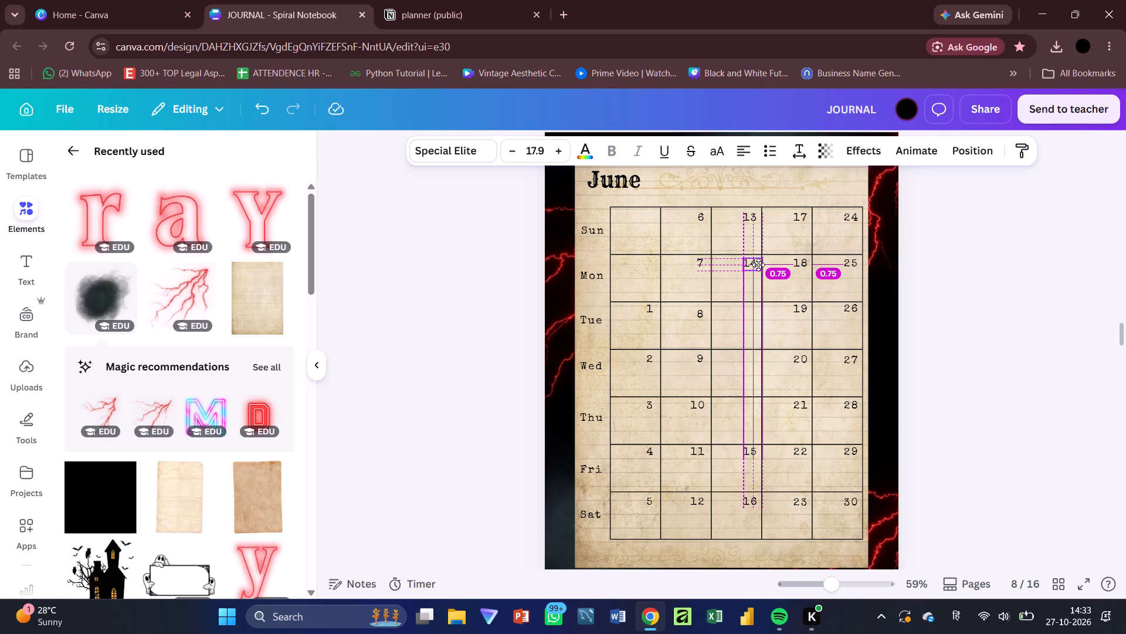
{"action": "left_click_drag", "start_coordinate": [758, 265], "coordinate": [758, 265]}
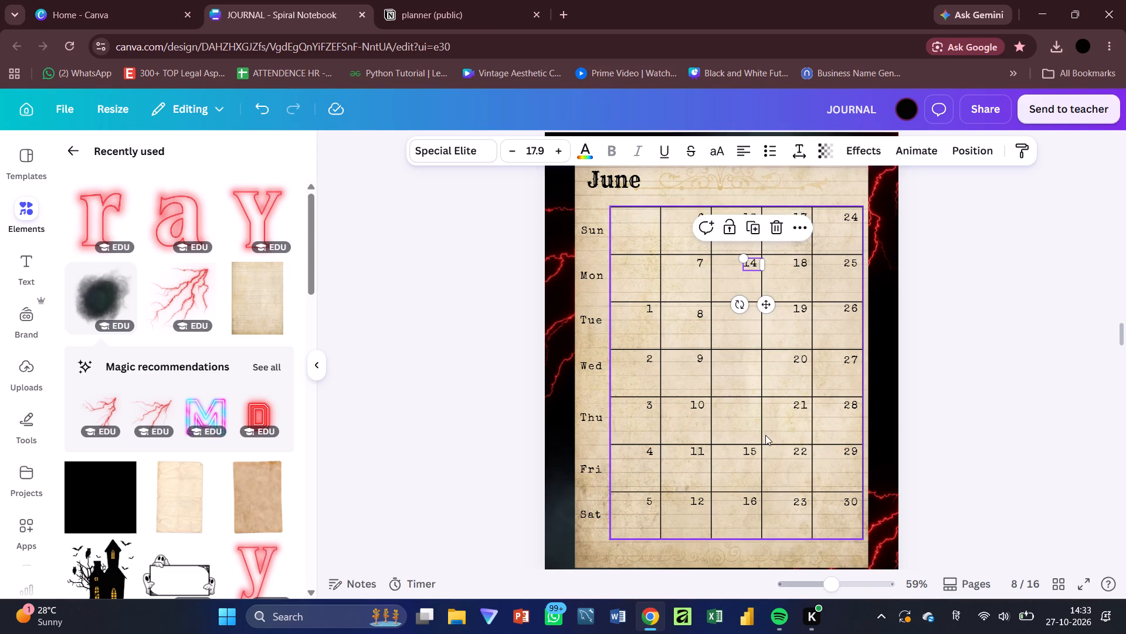
{"action": "left_click_drag", "start_coordinate": [756, 450], "coordinate": [757, 313]}
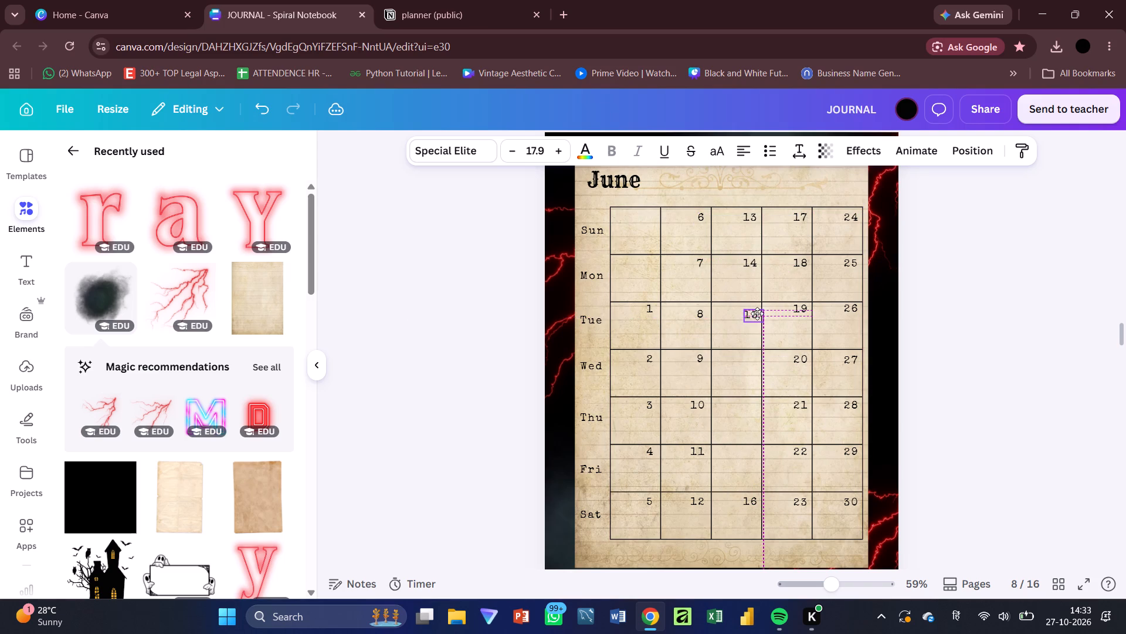
{"action": "left_click_drag", "start_coordinate": [757, 313], "coordinate": [755, 309]}
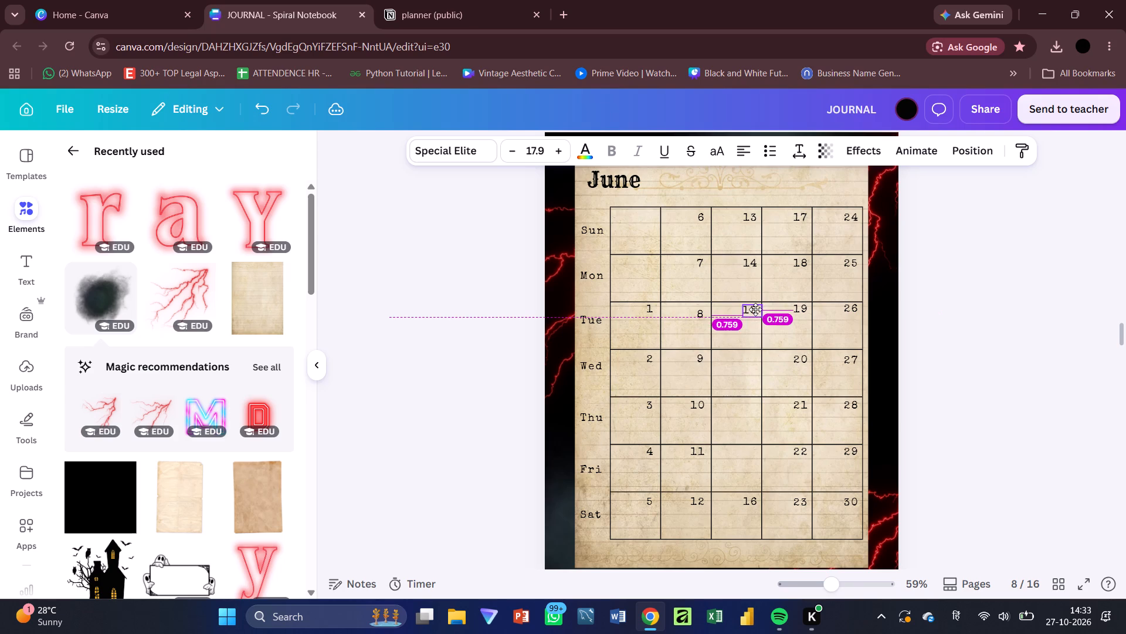
{"action": "left_click_drag", "start_coordinate": [755, 309], "coordinate": [755, 311]}
Nudge page 8's dates 8 and 15 up so they line up with the other dates in the Tuesday row.
{"action": "left_click_drag", "start_coordinate": [699, 319], "coordinate": [699, 315]}
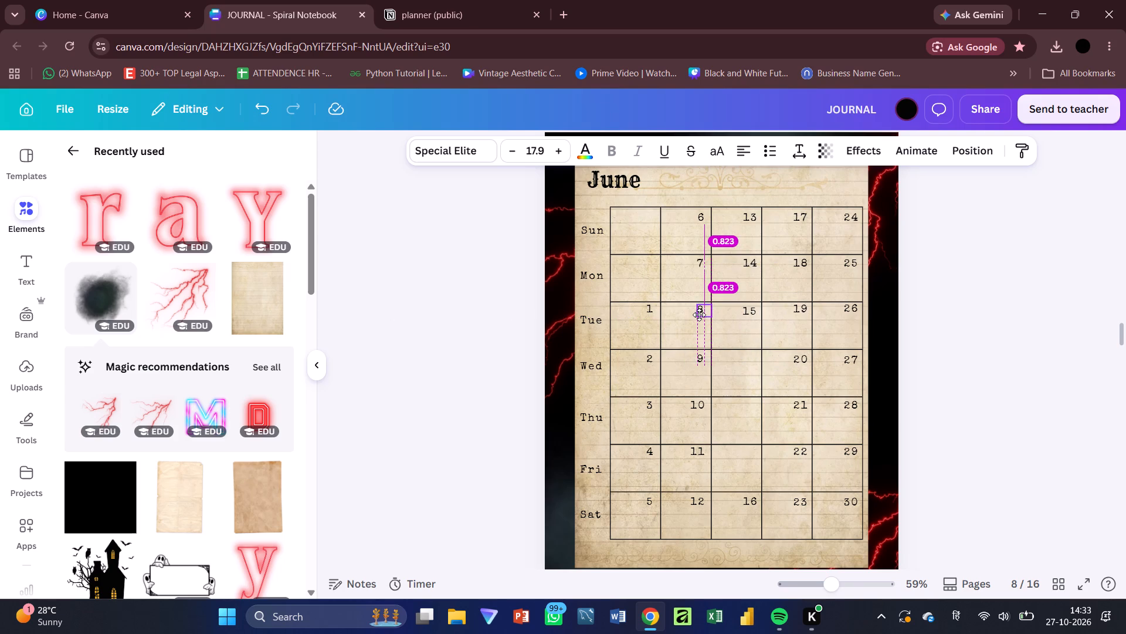
{"action": "left_click_drag", "start_coordinate": [699, 315], "coordinate": [700, 311]}
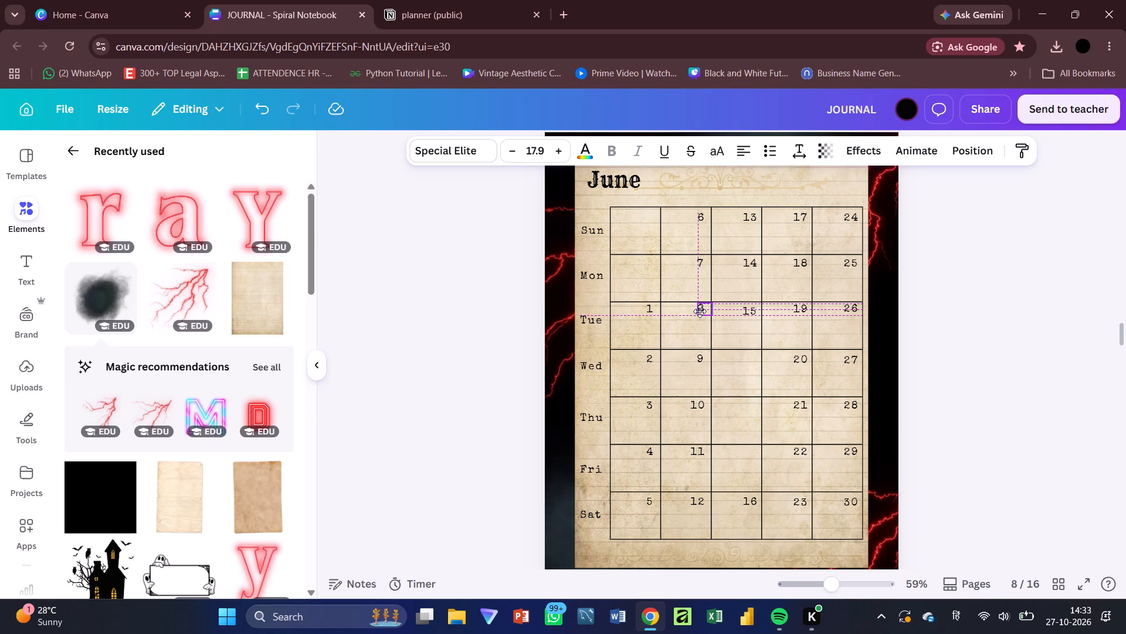
{"action": "left_click_drag", "start_coordinate": [700, 311], "coordinate": [698, 311]}
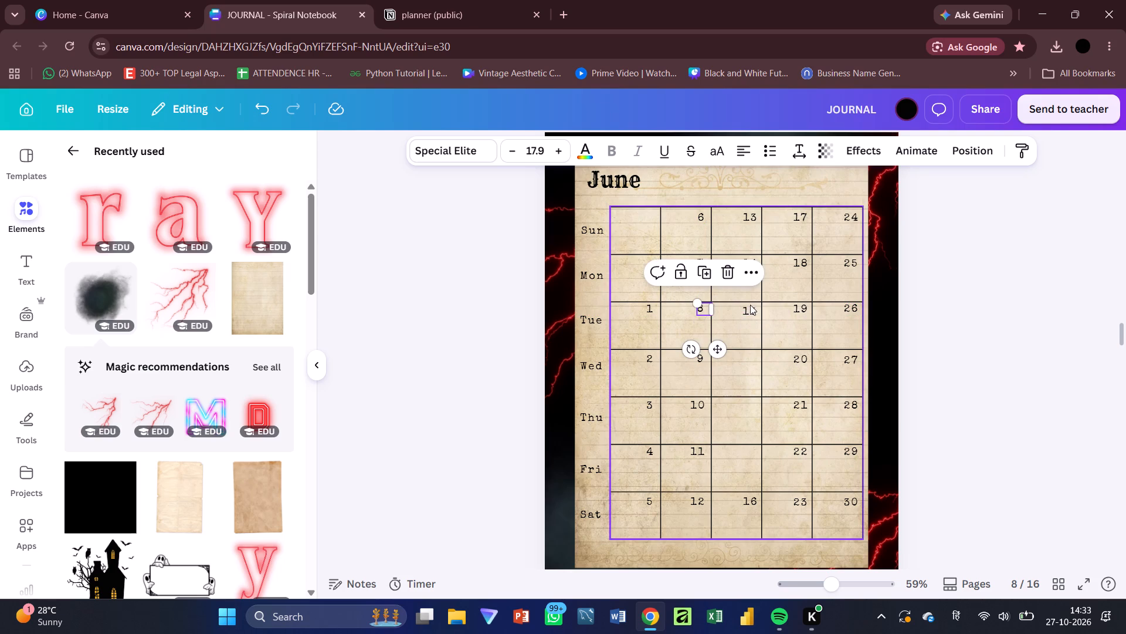
{"action": "left_click", "coordinate": [750, 307]}
{"action": "left_click", "coordinate": [750, 307]}
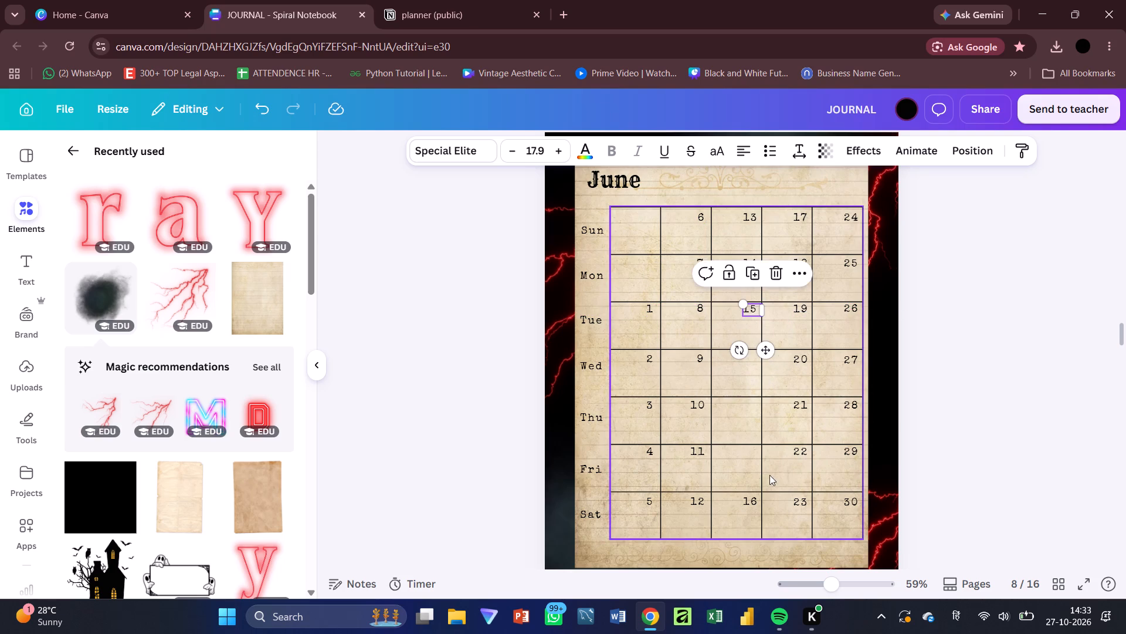
Move page 8's dates 16, 17, 18 and 19 into the Wednesday, Thursday, Friday and Saturday cells of the third week column.
{"action": "left_click_drag", "start_coordinate": [751, 504], "coordinate": [749, 361]}
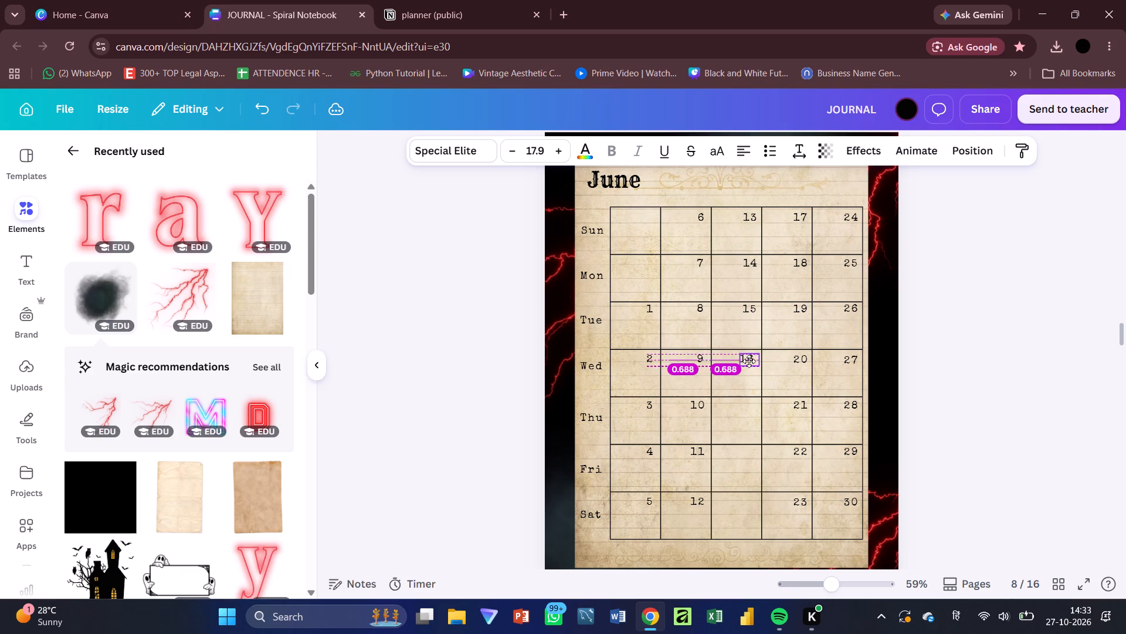
{"action": "left_click_drag", "start_coordinate": [749, 361], "coordinate": [749, 360]}
{"action": "left_click_drag", "start_coordinate": [798, 218], "coordinate": [755, 394]}
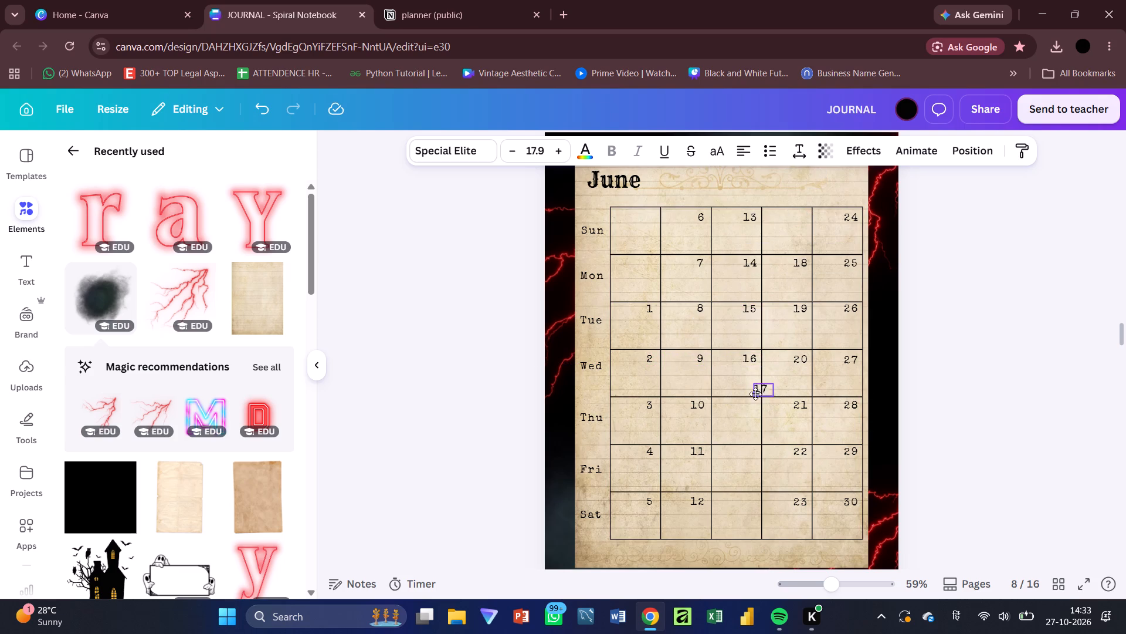
{"action": "left_click_drag", "start_coordinate": [755, 394], "coordinate": [747, 402]}
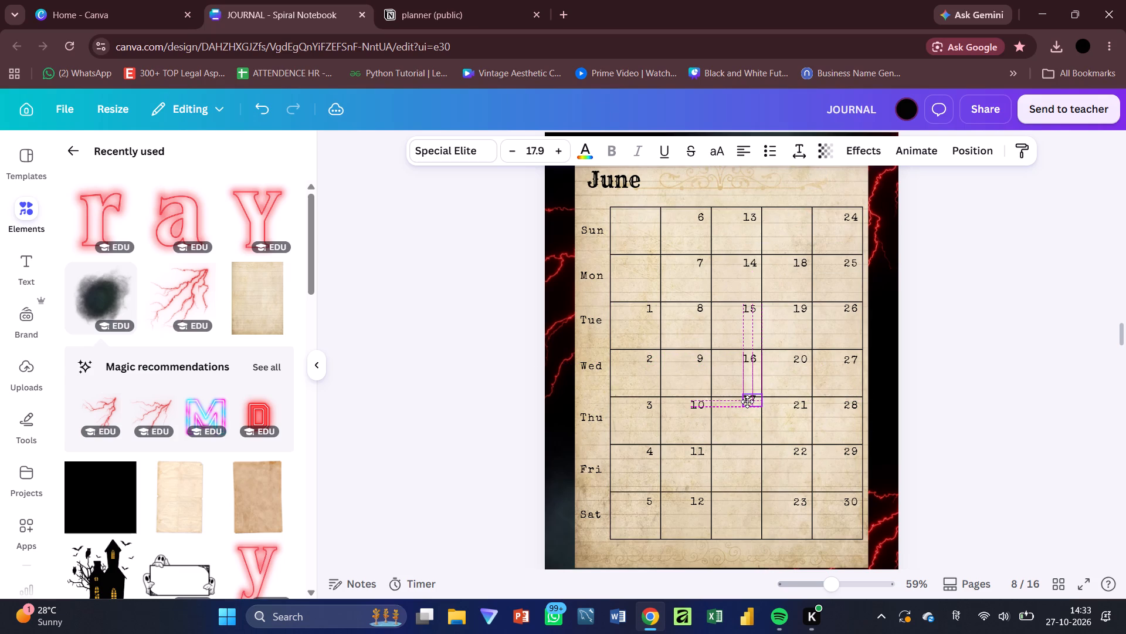
{"action": "left_click_drag", "start_coordinate": [747, 402], "coordinate": [747, 404]}
{"action": "left_click_drag", "start_coordinate": [797, 259], "coordinate": [749, 443]}
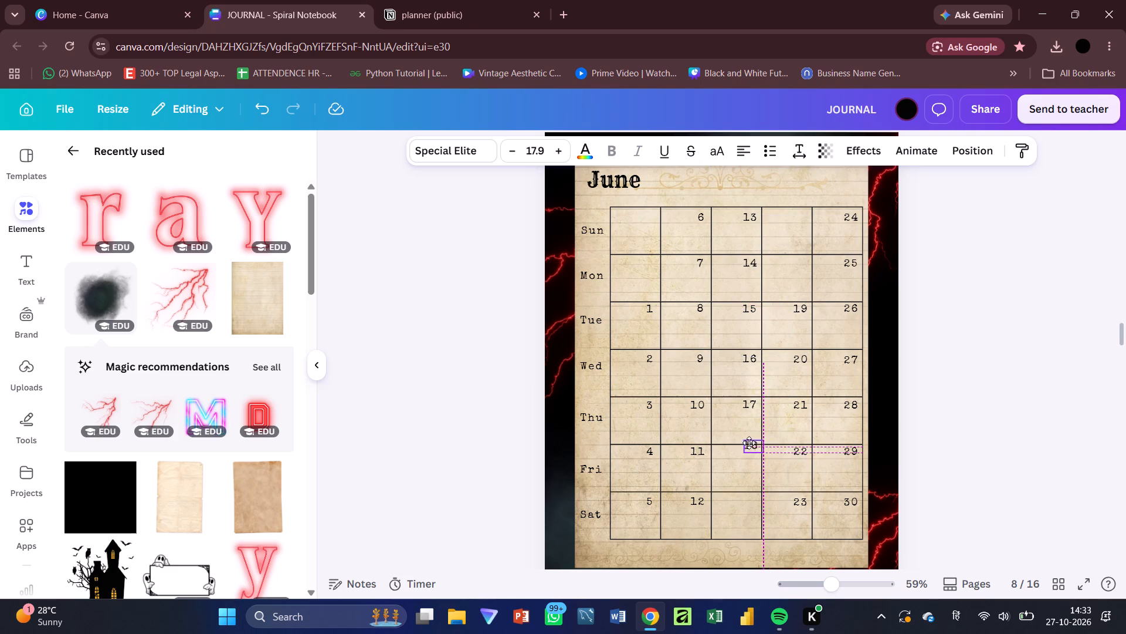
{"action": "left_click_drag", "start_coordinate": [749, 443], "coordinate": [747, 445]}
{"action": "left_click_drag", "start_coordinate": [800, 310], "coordinate": [748, 485]}
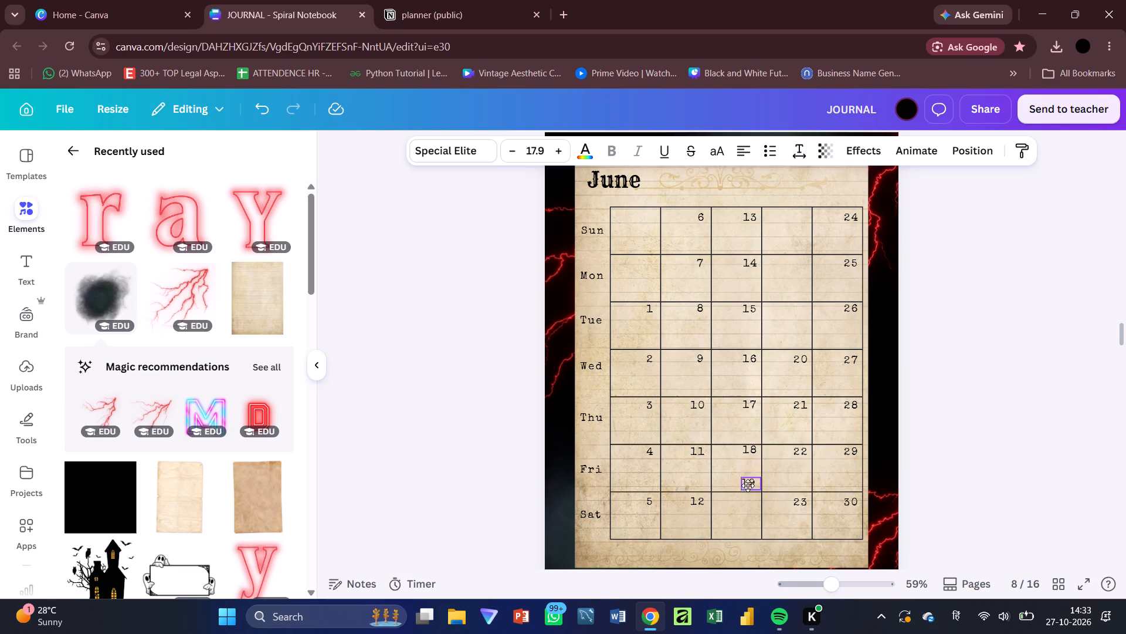
{"action": "left_click_drag", "start_coordinate": [748, 485], "coordinate": [750, 500]}
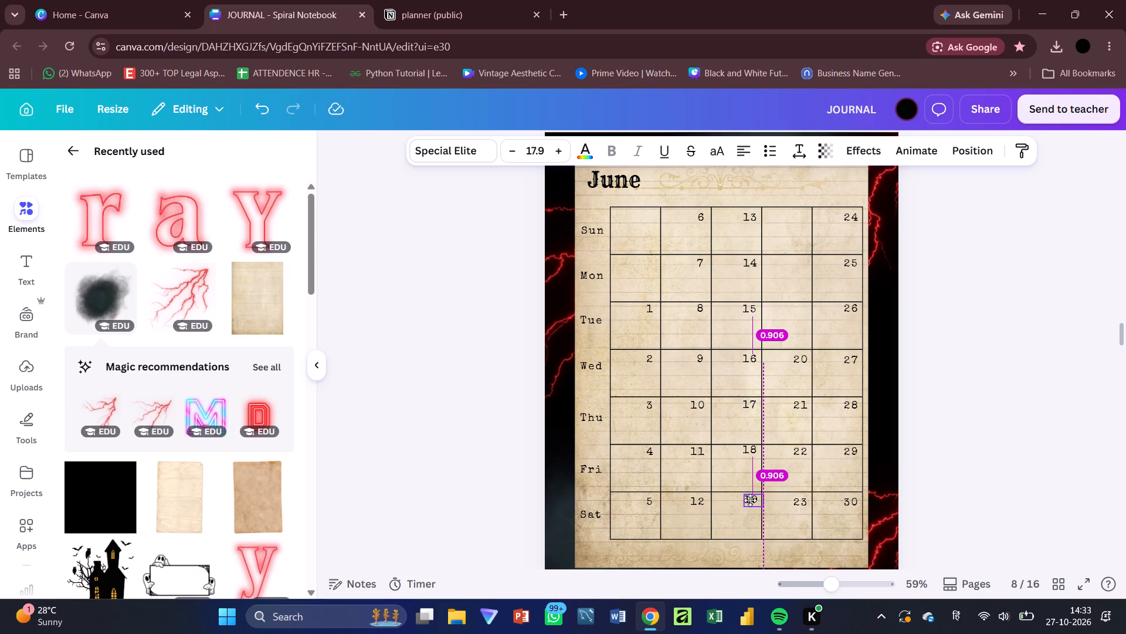
{"action": "left_click_drag", "start_coordinate": [750, 500], "coordinate": [748, 503]}
Move page 8's dates 20, 21, 22 and 23 into the Sunday, Monday, Tuesday and Wednesday cells of the fourth week column.
{"action": "left_click_drag", "start_coordinate": [796, 359], "coordinate": [792, 217]}
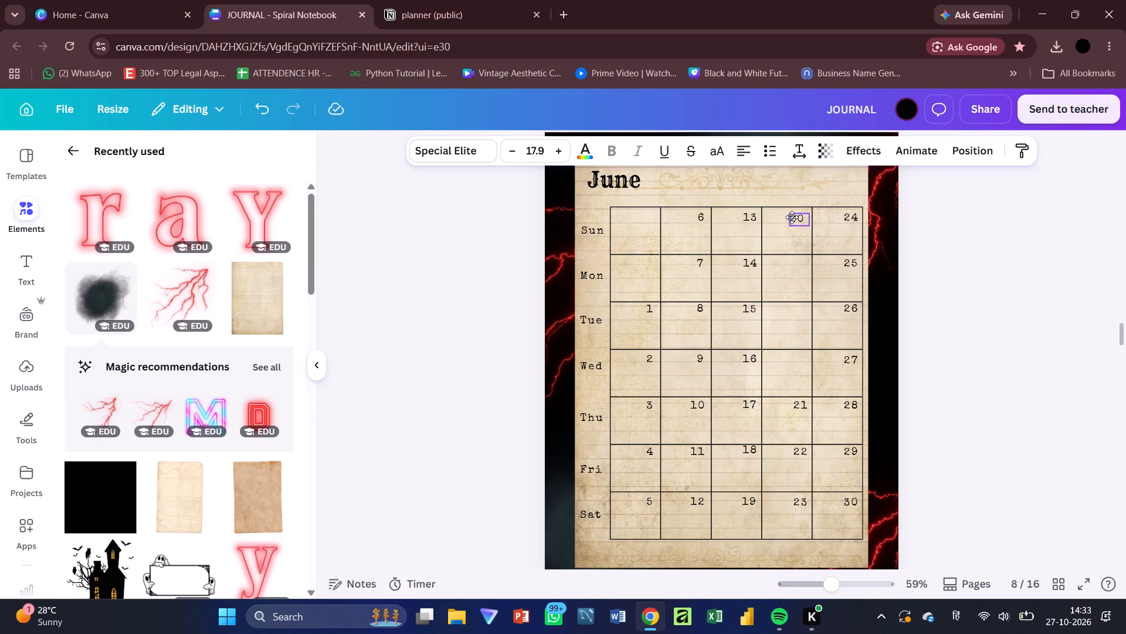
{"action": "left_click_drag", "start_coordinate": [792, 217], "coordinate": [795, 217]}
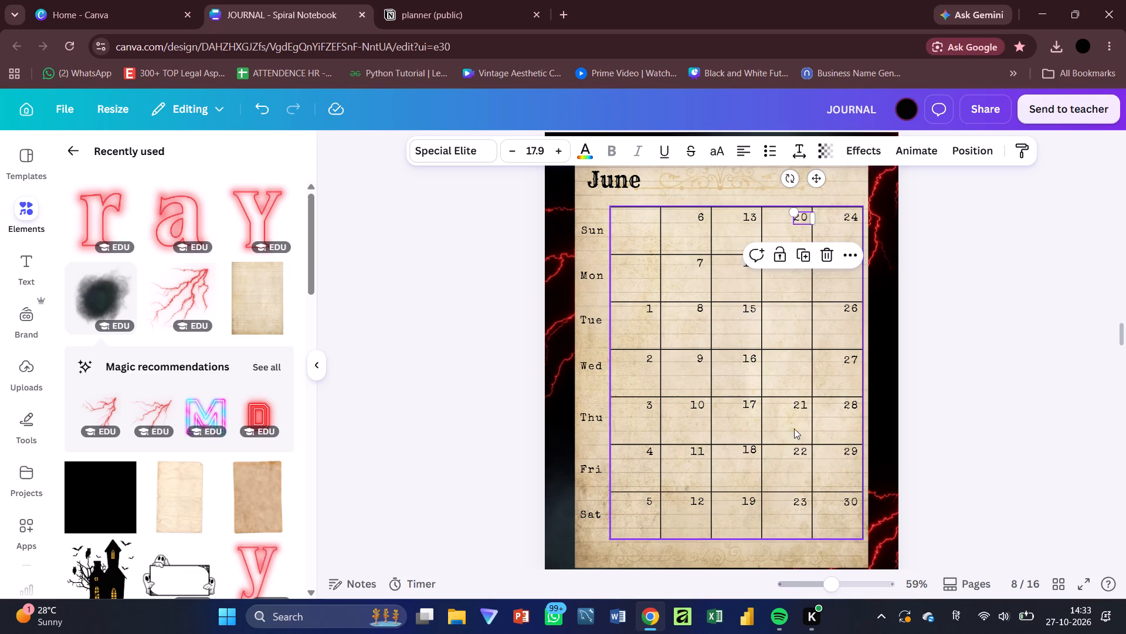
{"action": "left_click_drag", "start_coordinate": [798, 404], "coordinate": [797, 262]}
{"action": "left_click_drag", "start_coordinate": [799, 448], "coordinate": [794, 311]}
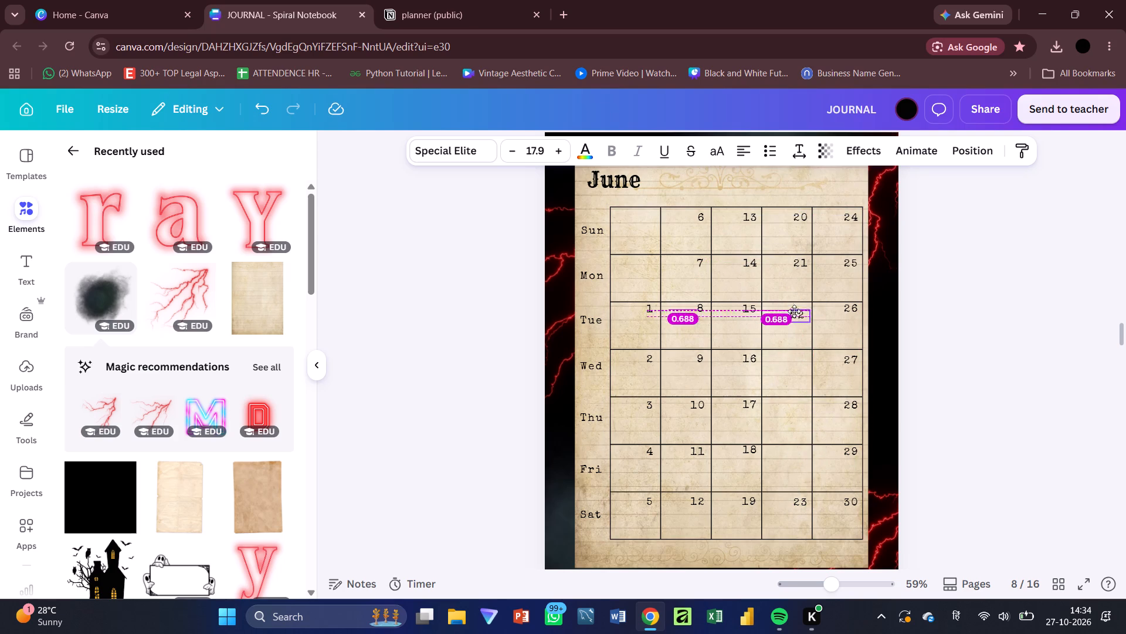
{"action": "left_click_drag", "start_coordinate": [794, 311], "coordinate": [798, 309]}
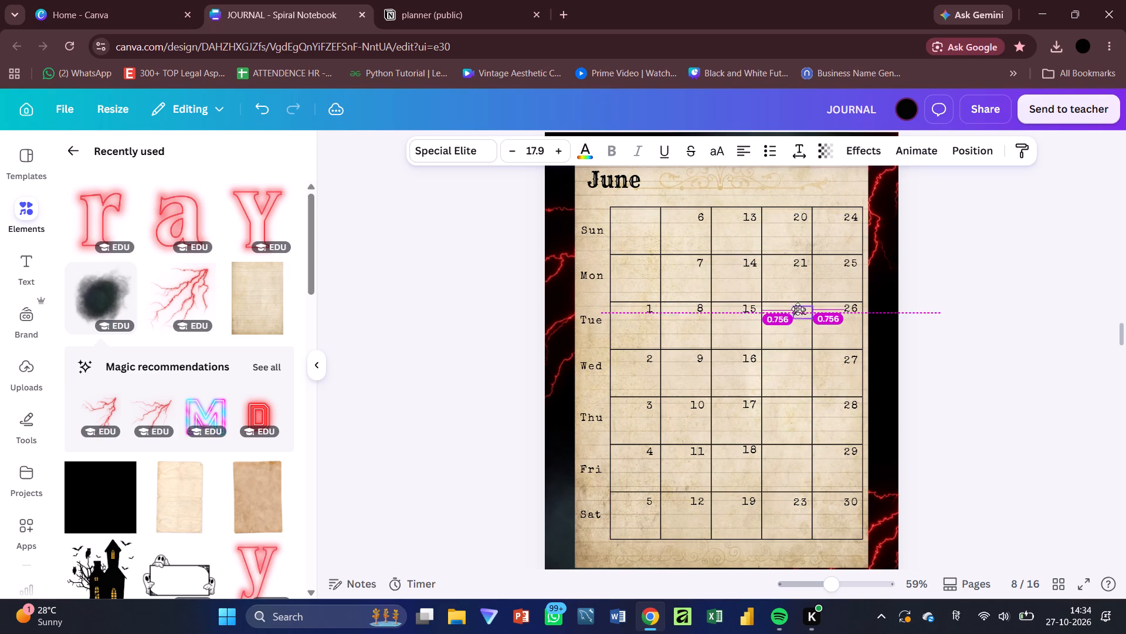
{"action": "left_click_drag", "start_coordinate": [798, 309], "coordinate": [799, 308]}
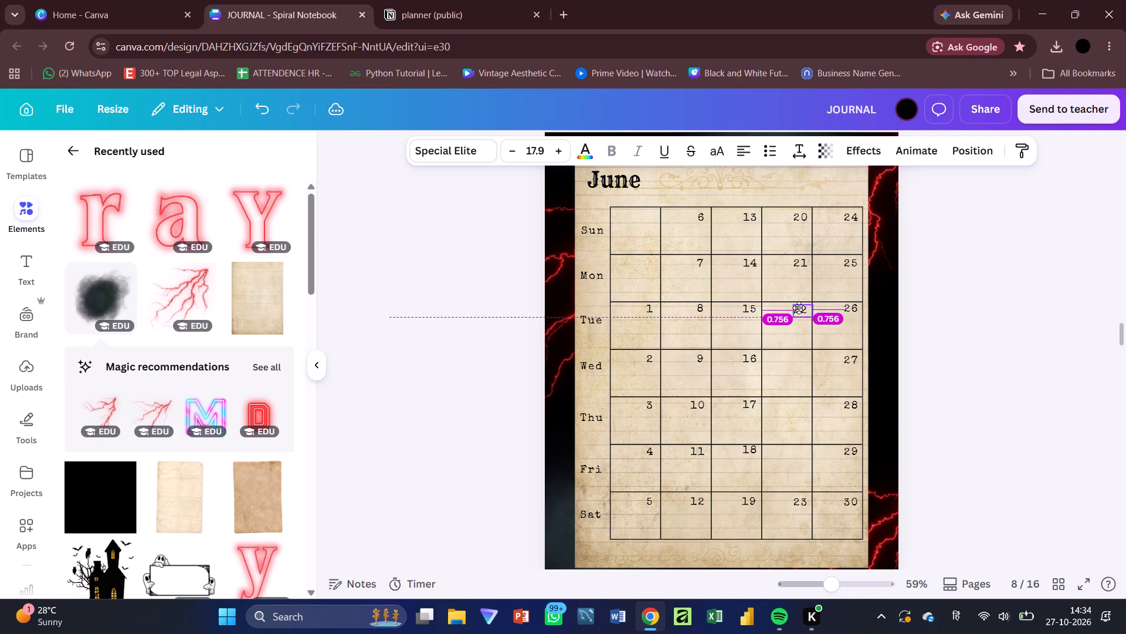
{"action": "left_click_drag", "start_coordinate": [799, 308], "coordinate": [797, 307]}
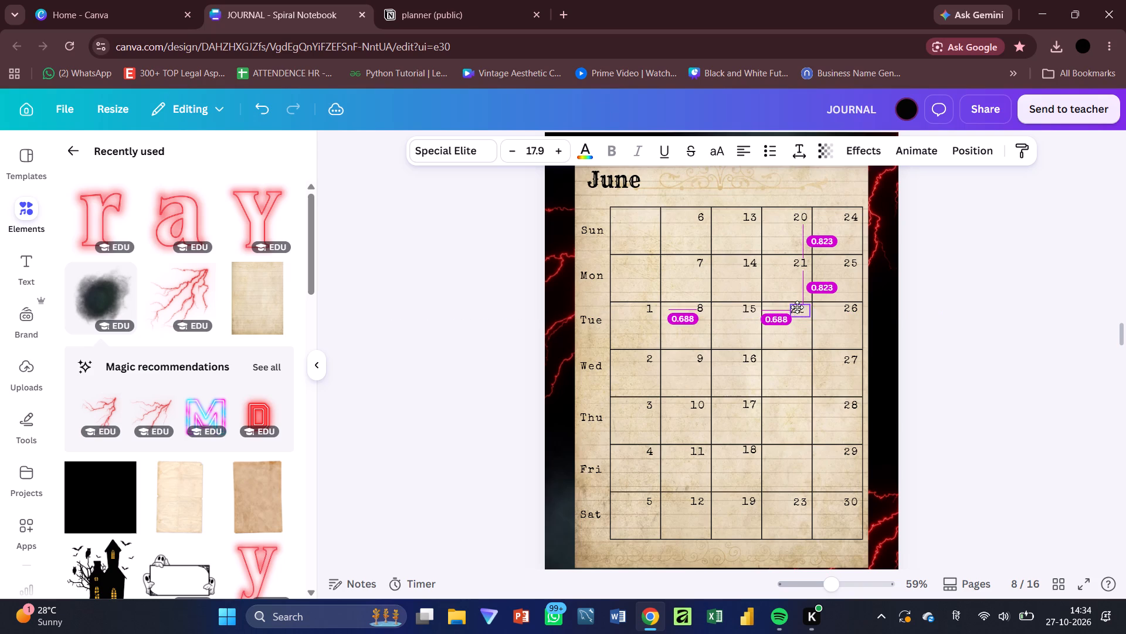
{"action": "left_click_drag", "start_coordinate": [797, 307], "coordinate": [799, 307]}
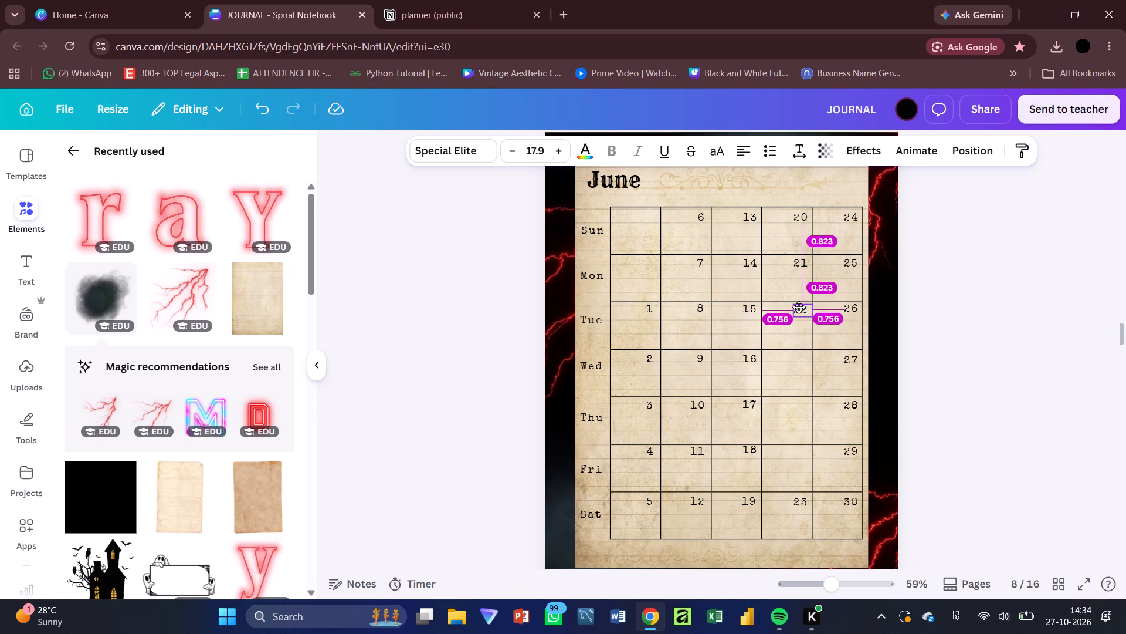
{"action": "left_click_drag", "start_coordinate": [799, 307], "coordinate": [799, 305]}
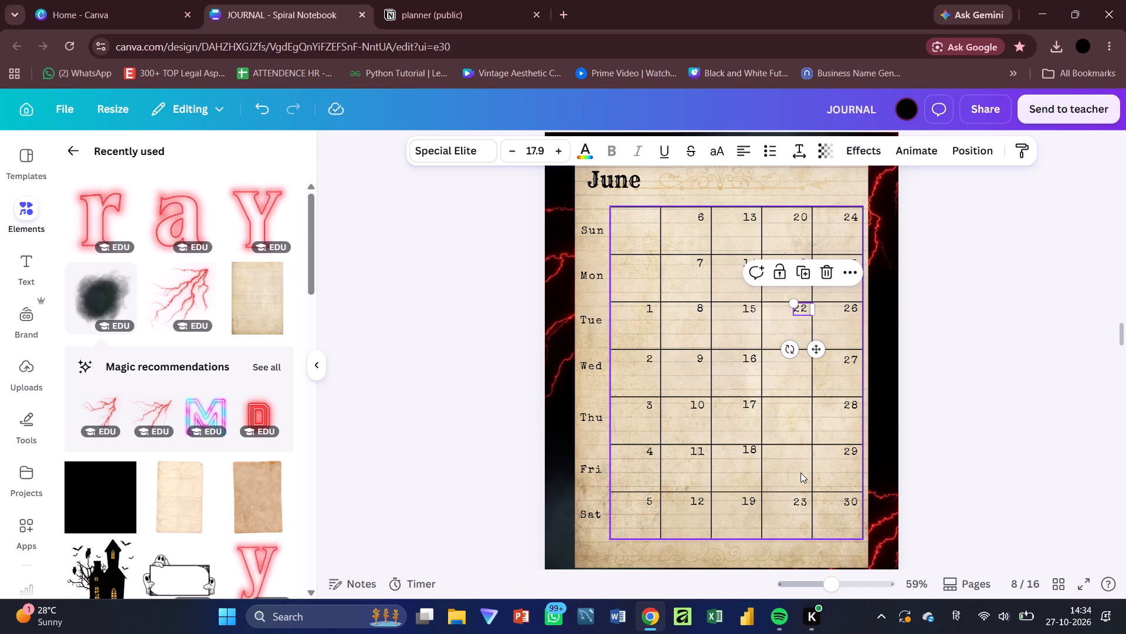
{"action": "left_click_drag", "start_coordinate": [803, 500], "coordinate": [800, 357]}
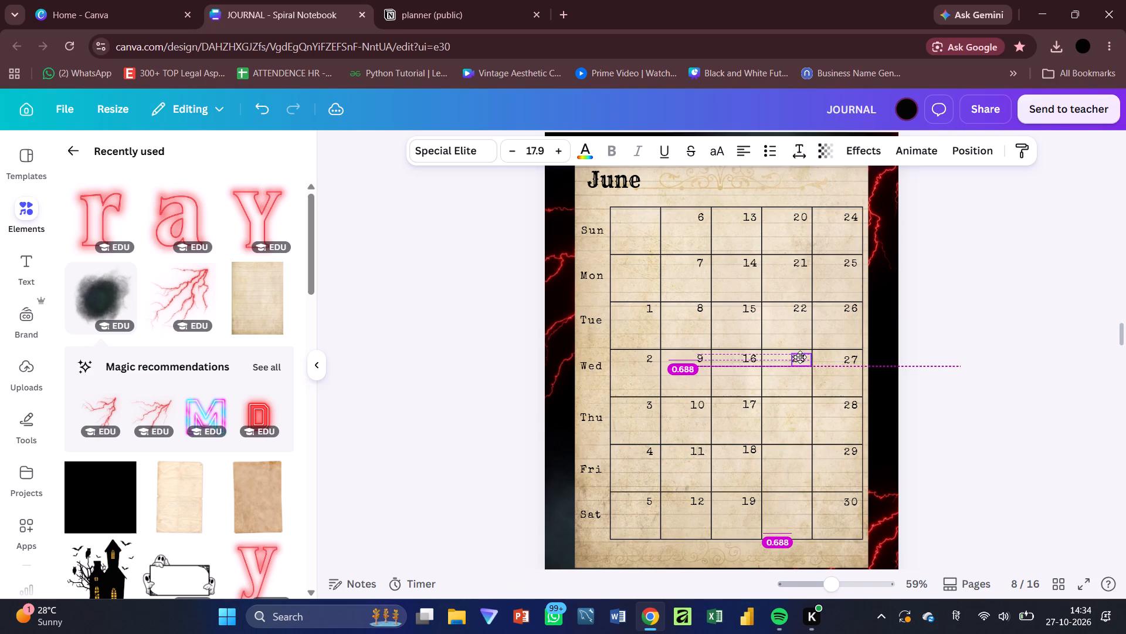
{"action": "left_click_drag", "start_coordinate": [800, 357], "coordinate": [804, 353]}
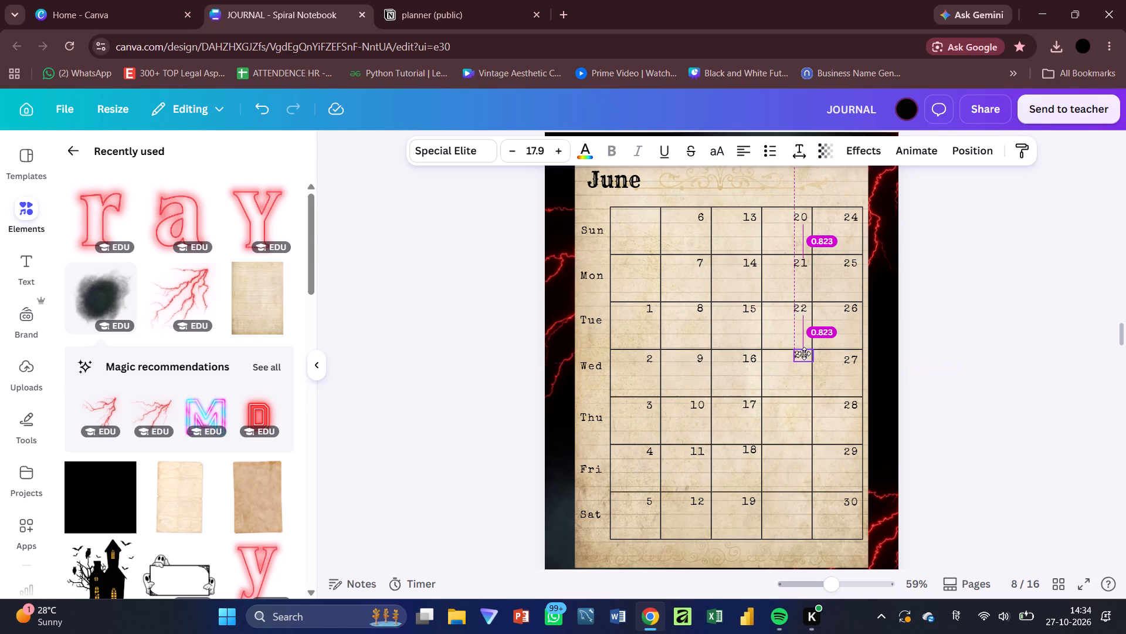
{"action": "left_click_drag", "start_coordinate": [804, 353], "coordinate": [804, 356]}
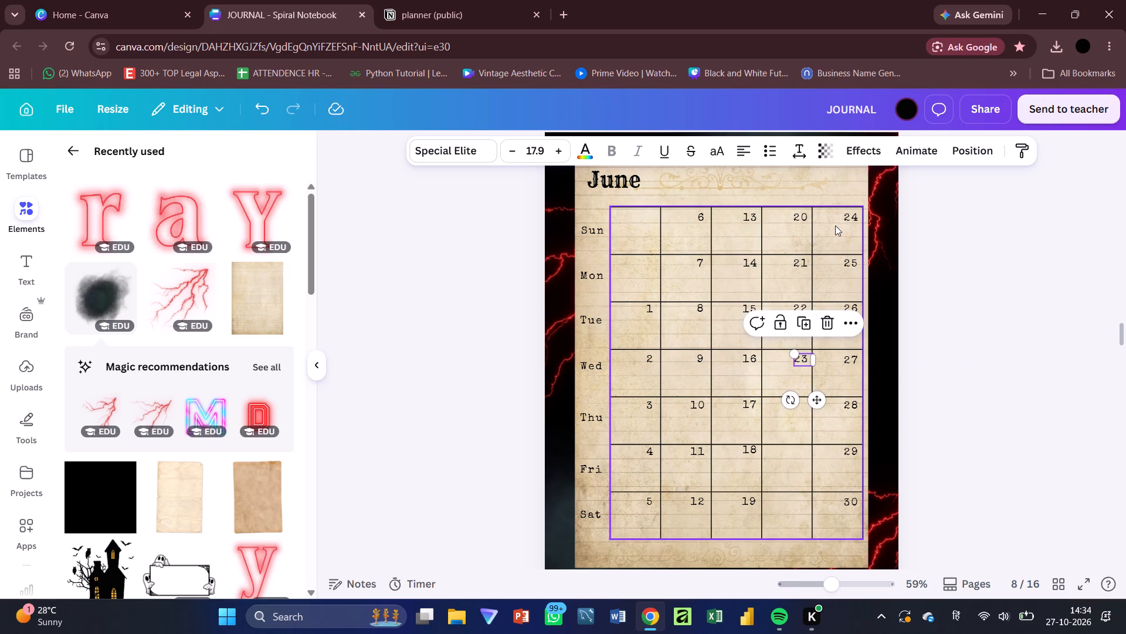
Move page 8's date 24 into the Thursday cell of the fourth week column.
{"action": "left_click", "coordinate": [846, 215]}
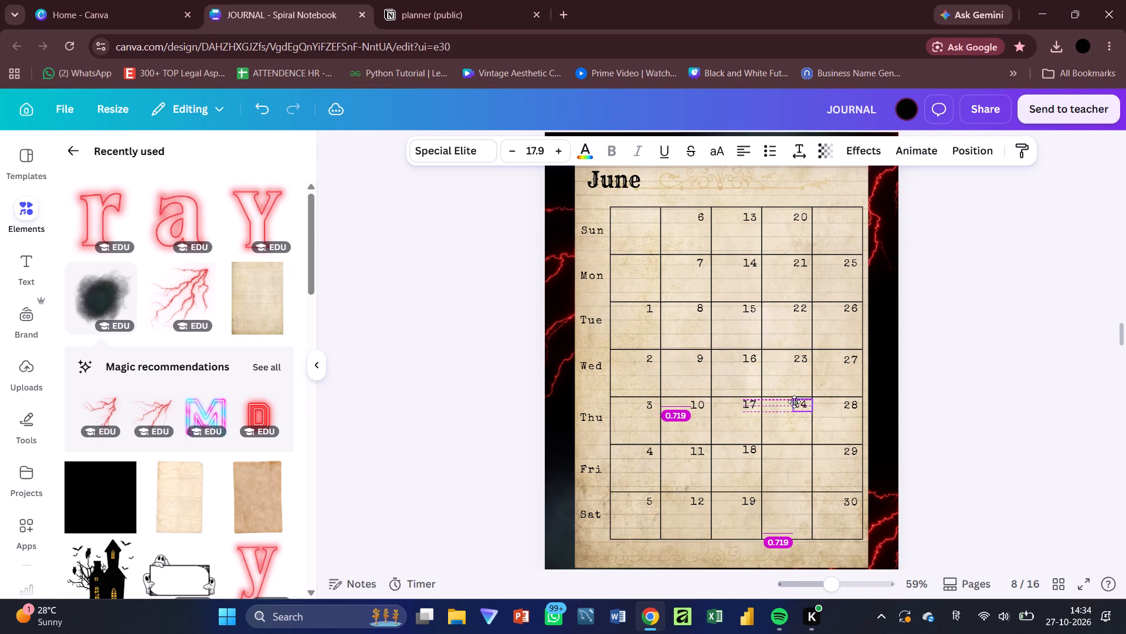